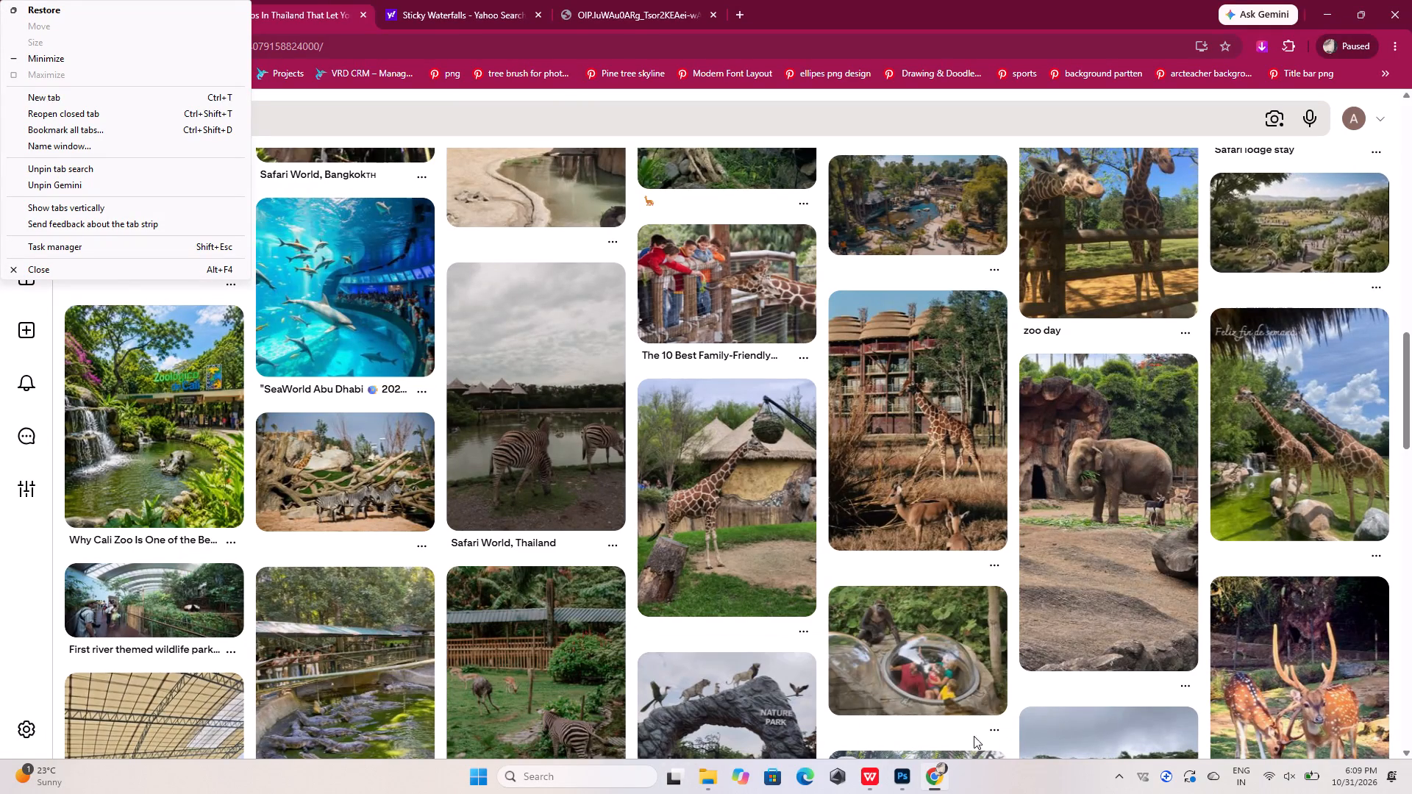
# Switch to Photoshop and copy the "Safari world & marine" text from the Bangkok column of the excursions table.
pyautogui.click(933, 778)
pyautogui.click(933, 778)
pyautogui.click(902, 773)
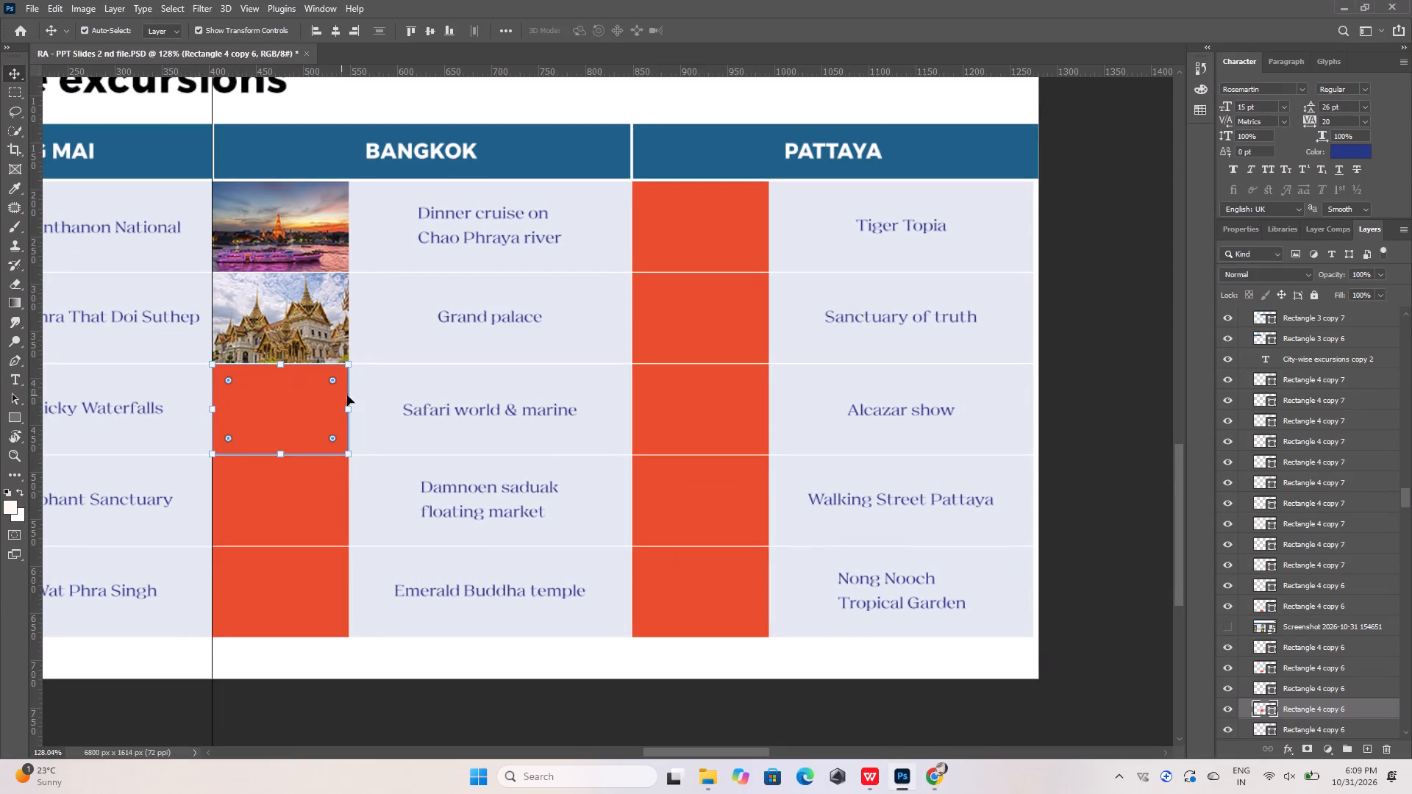
pyautogui.scroll(-5, 457, 404)
pyautogui.keyDown('alt'); pyautogui.scroll(-5, 491, 408); pyautogui.keyUp('alt')
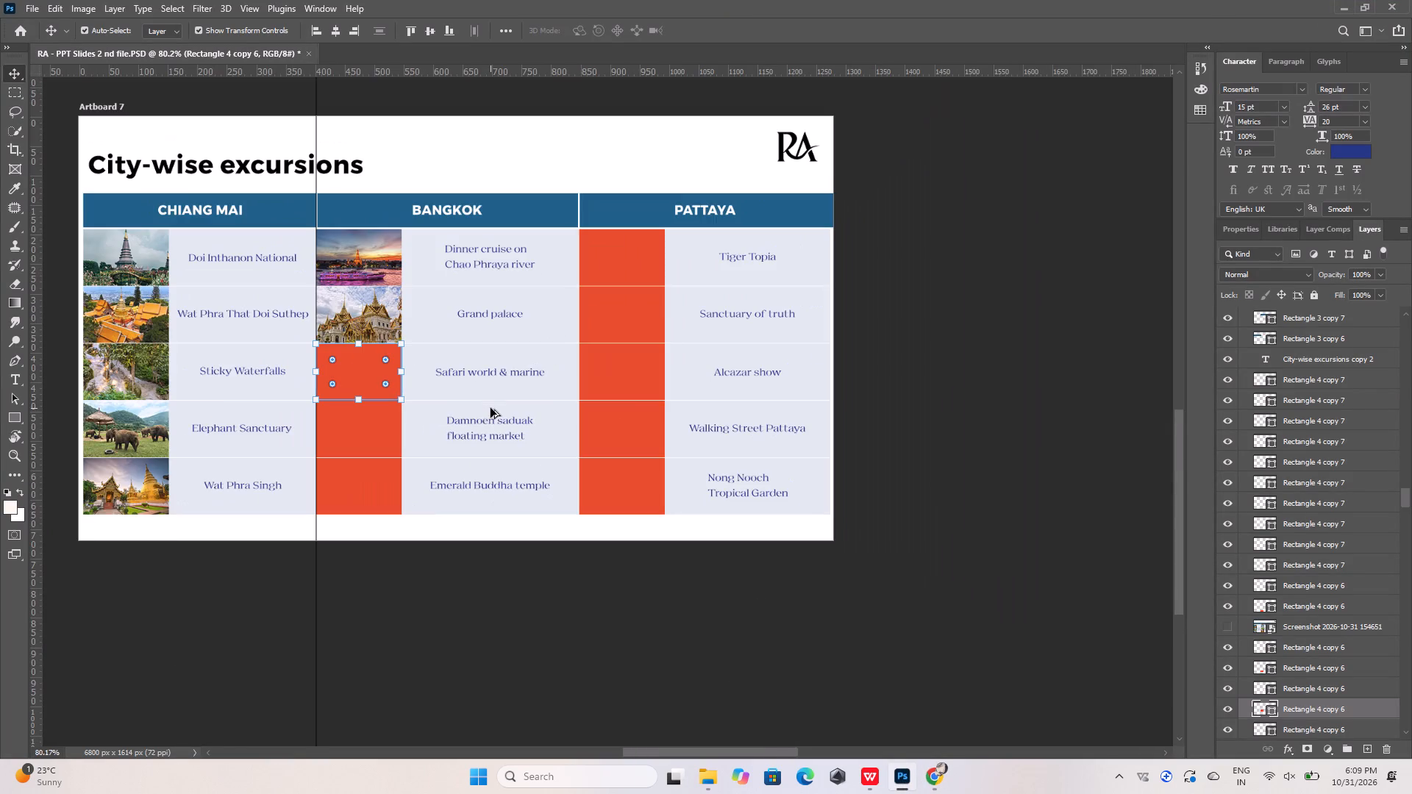
pyautogui.keyDown('alt'); pyautogui.scroll(7, 415, 374); pyautogui.keyUp('alt')
pyautogui.doubleClick(499, 372)
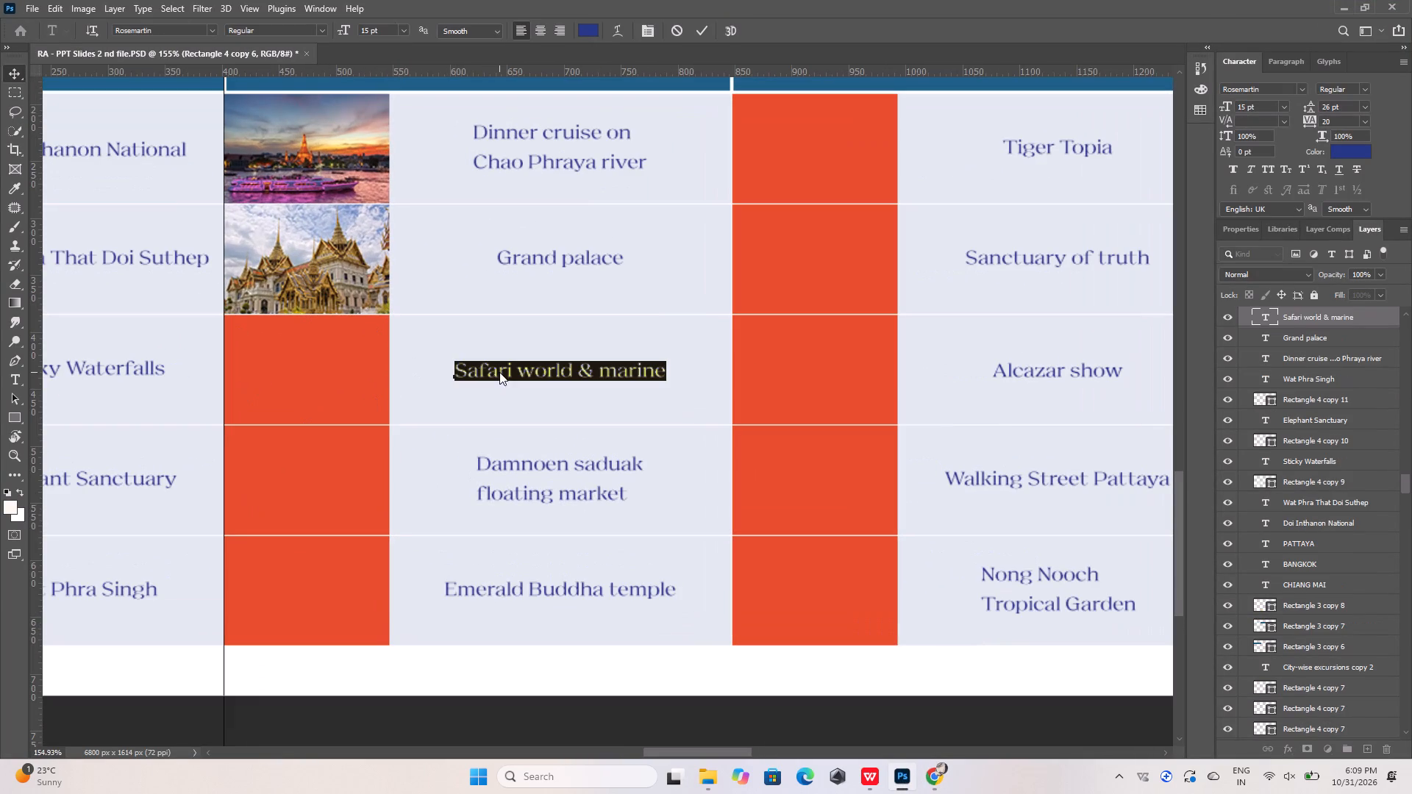
pyautogui.hotkey('ctrl', 'c')
# Switch to Chrome and search Pinterest for the copied text "Safari world & marine".
pyautogui.click(902, 777)
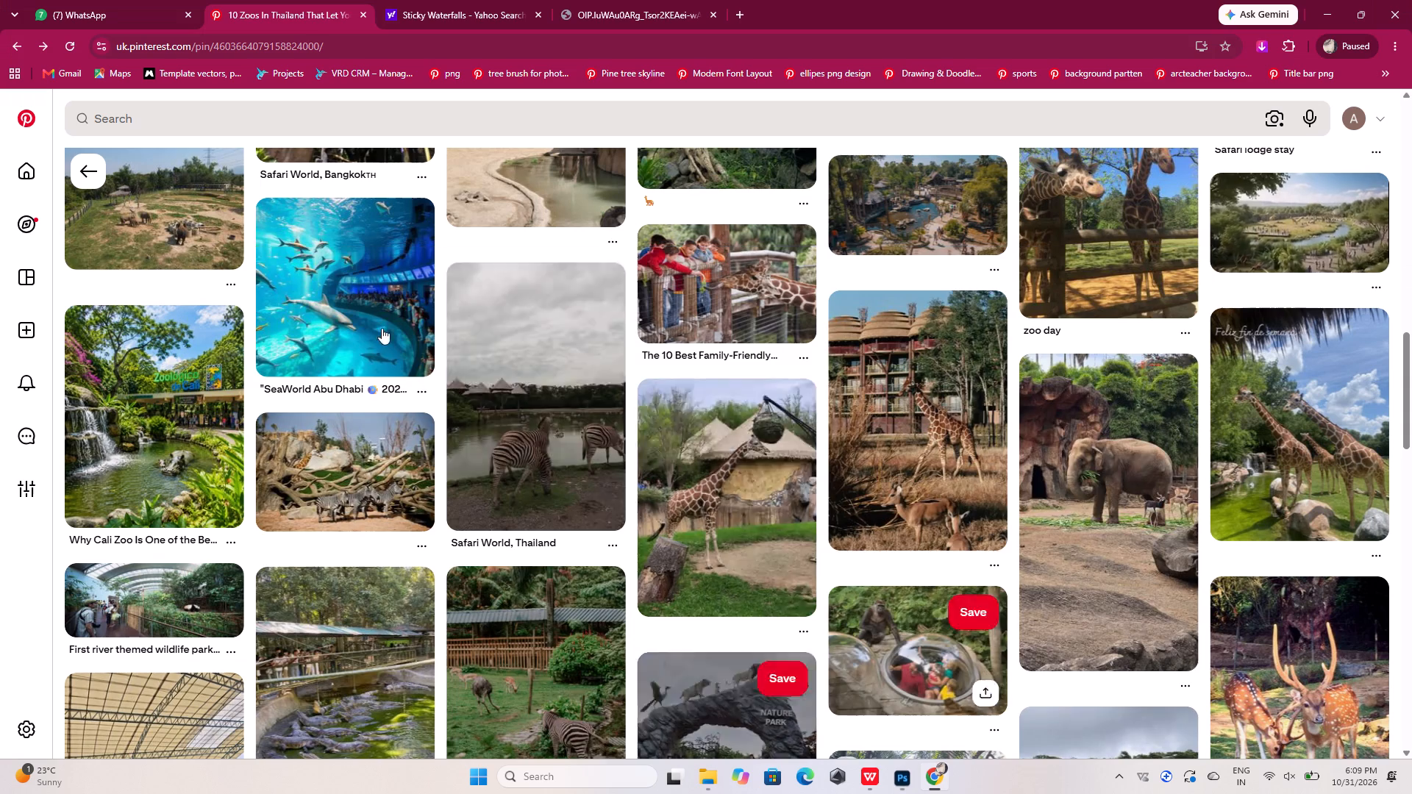
pyautogui.click(218, 132)
pyautogui.hotkey('ctrl', 'v')
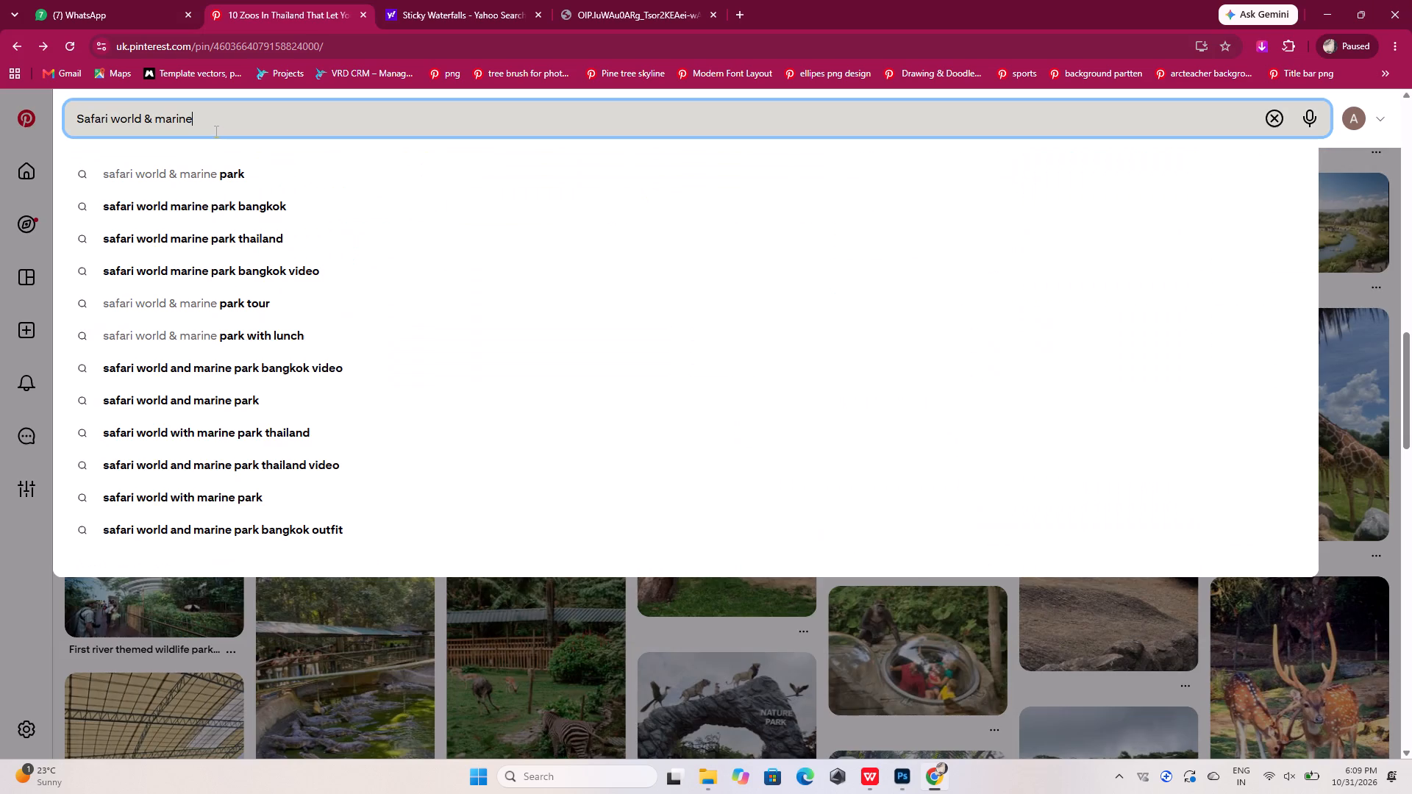
pyautogui.press('Return')
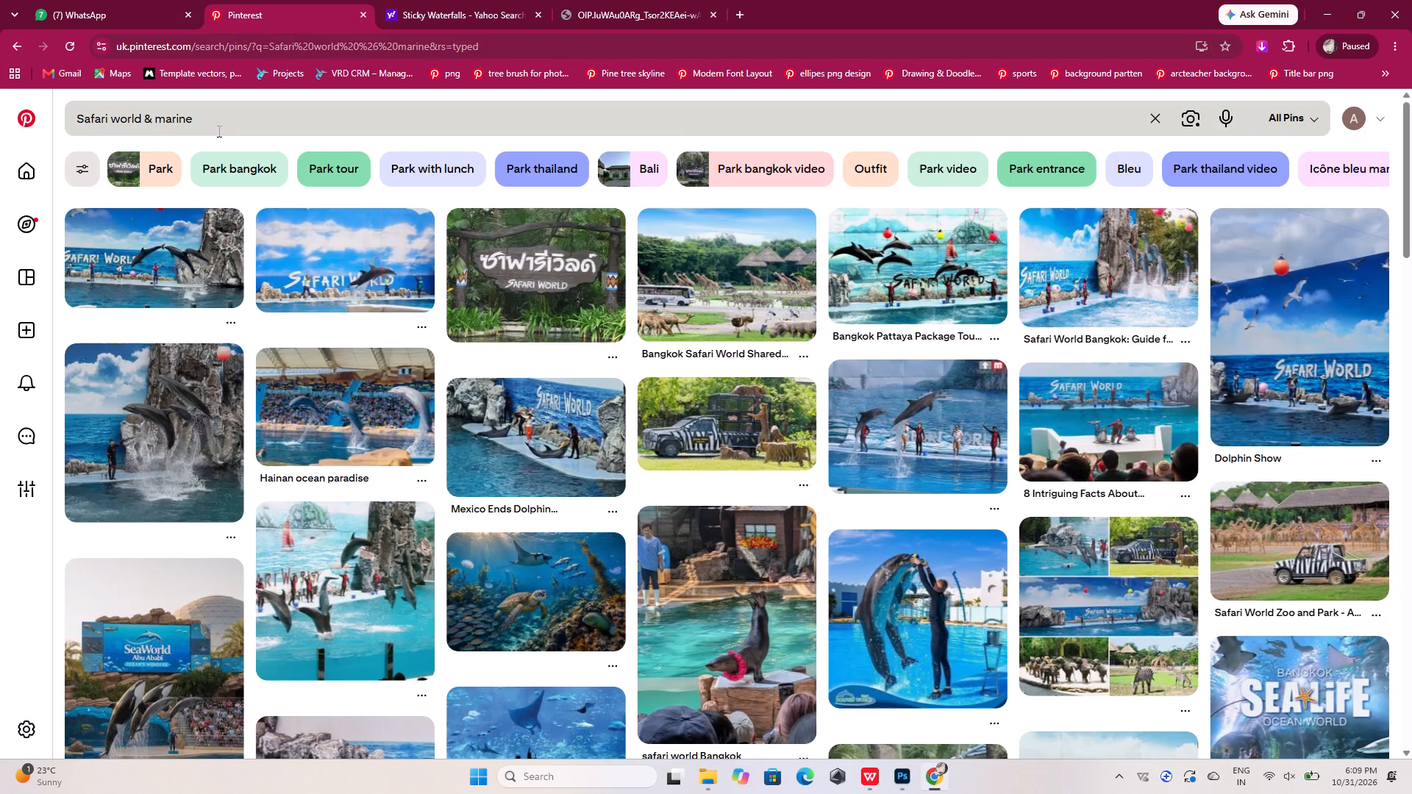
# Browse the Pinterest results and related searches for a photo suited to the Safari world & marine table row.
pyautogui.scroll(-8, 288, 312)
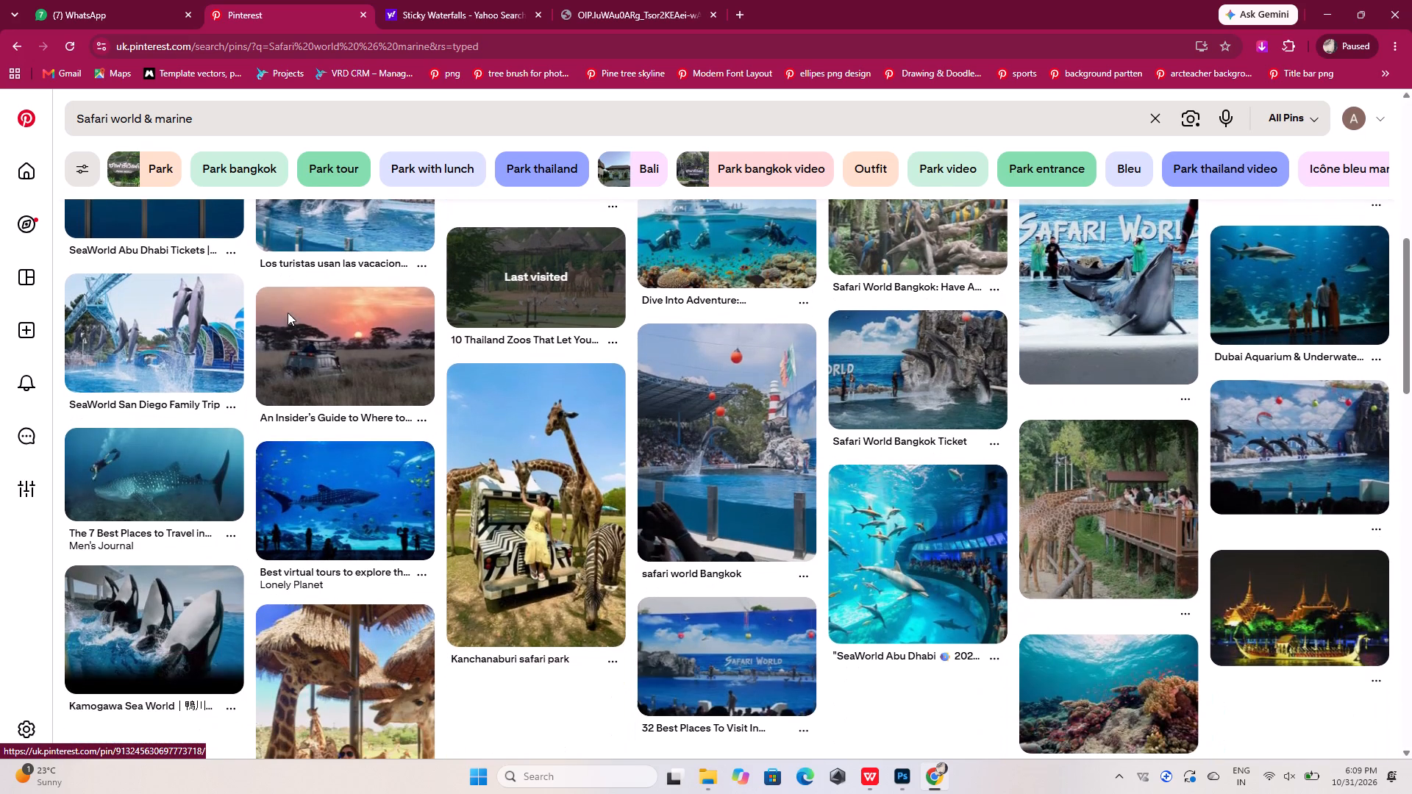
pyautogui.scroll(-3, 288, 312)
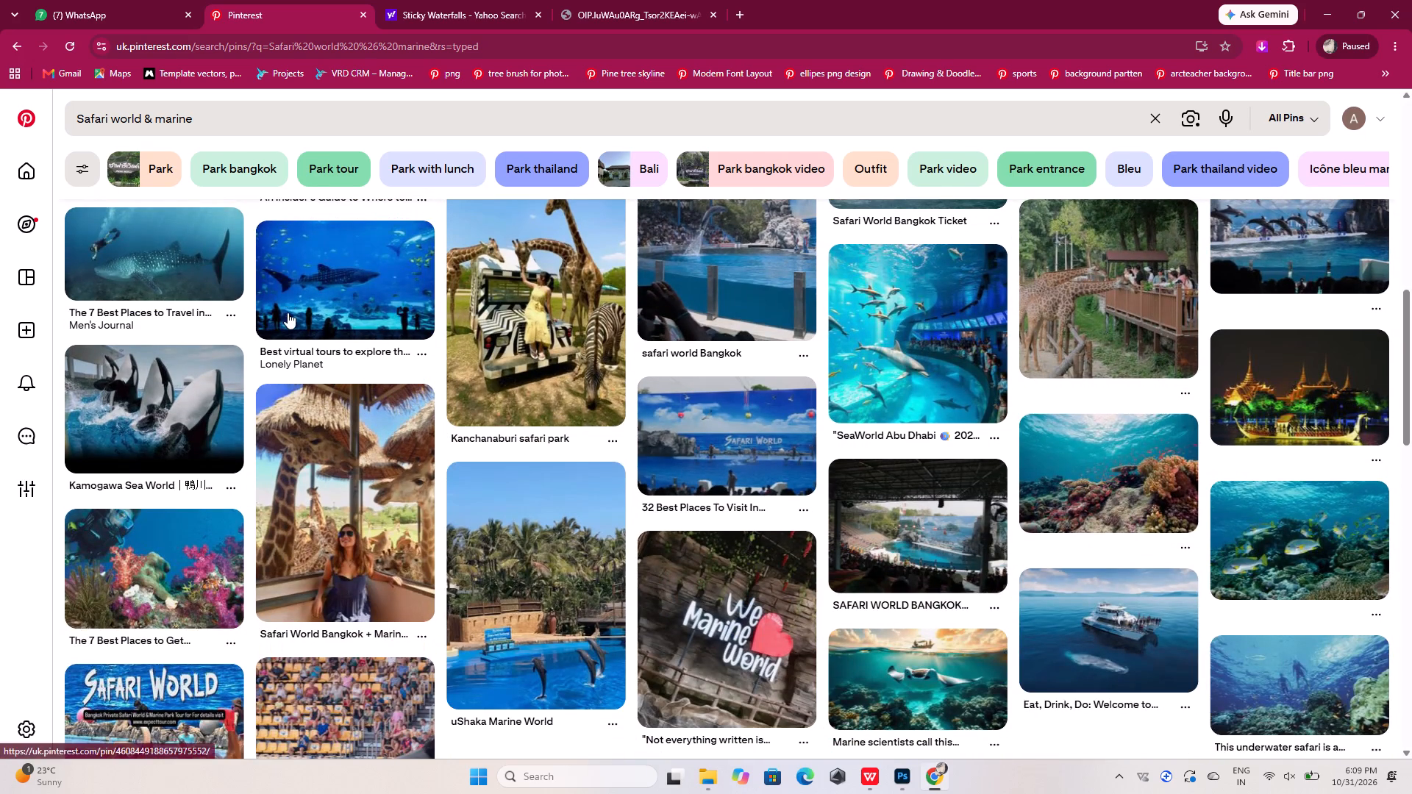
pyautogui.scroll(-6, 288, 312)
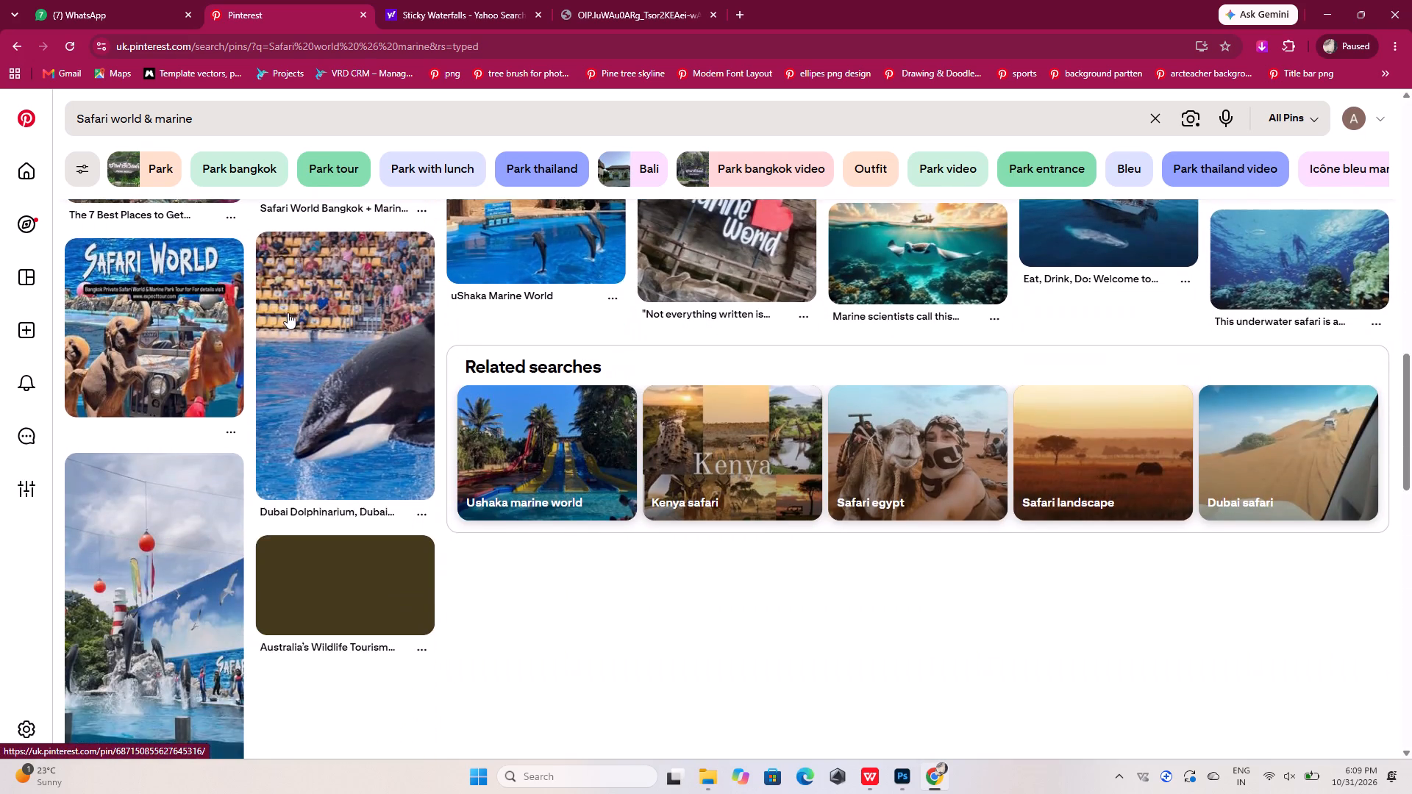
pyautogui.scroll(-8, 288, 312)
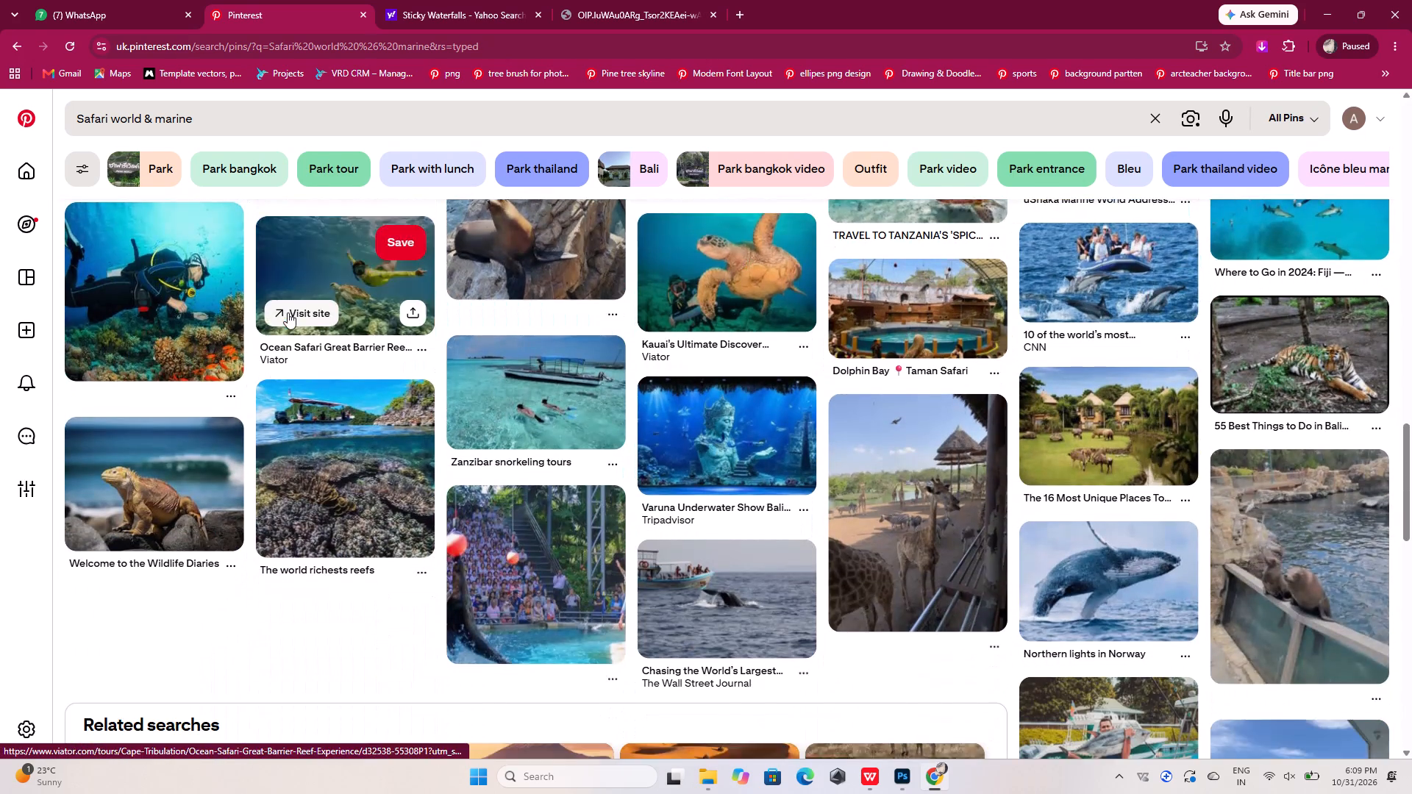
pyautogui.scroll(-7, 288, 312)
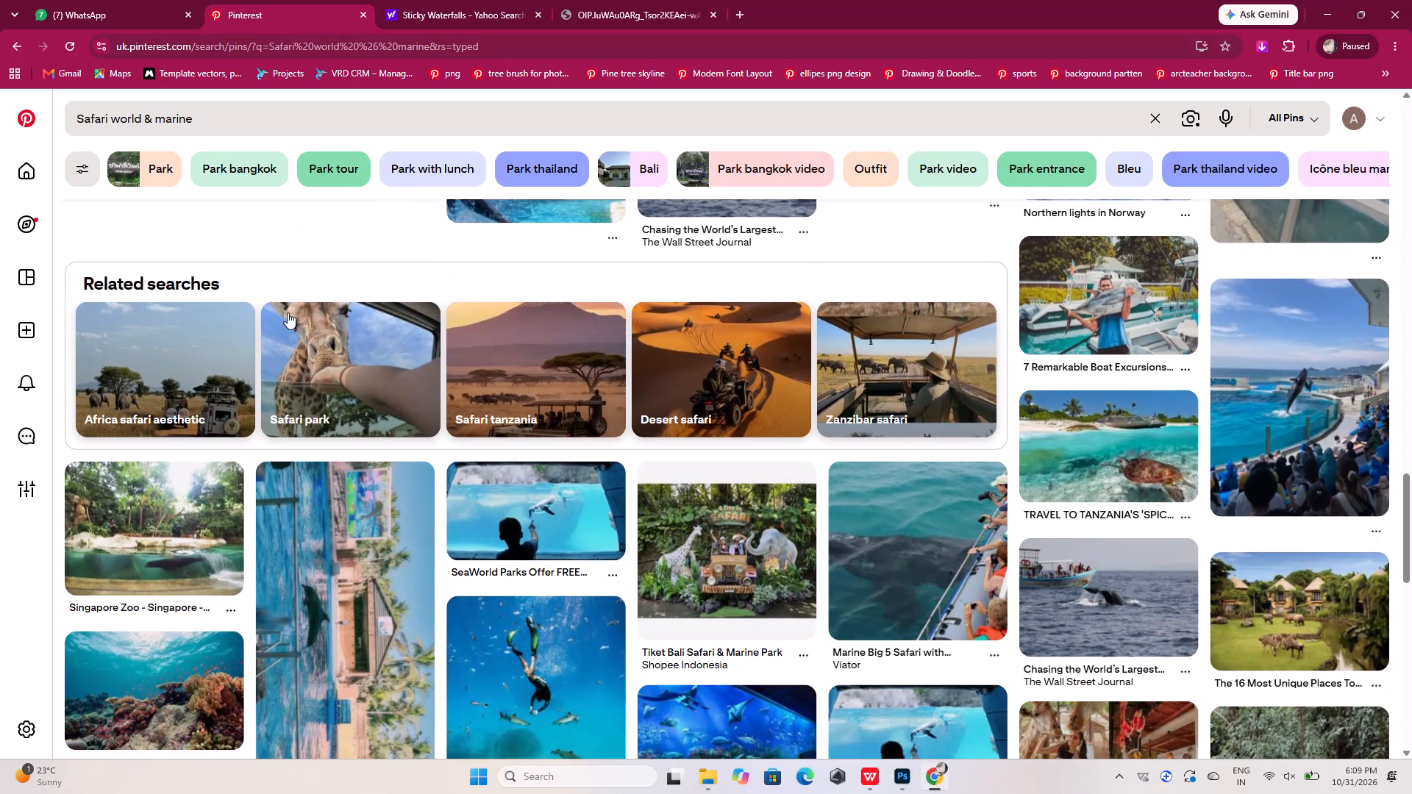
pyautogui.scroll(-1, 288, 312)
pyautogui.click(541, 242)
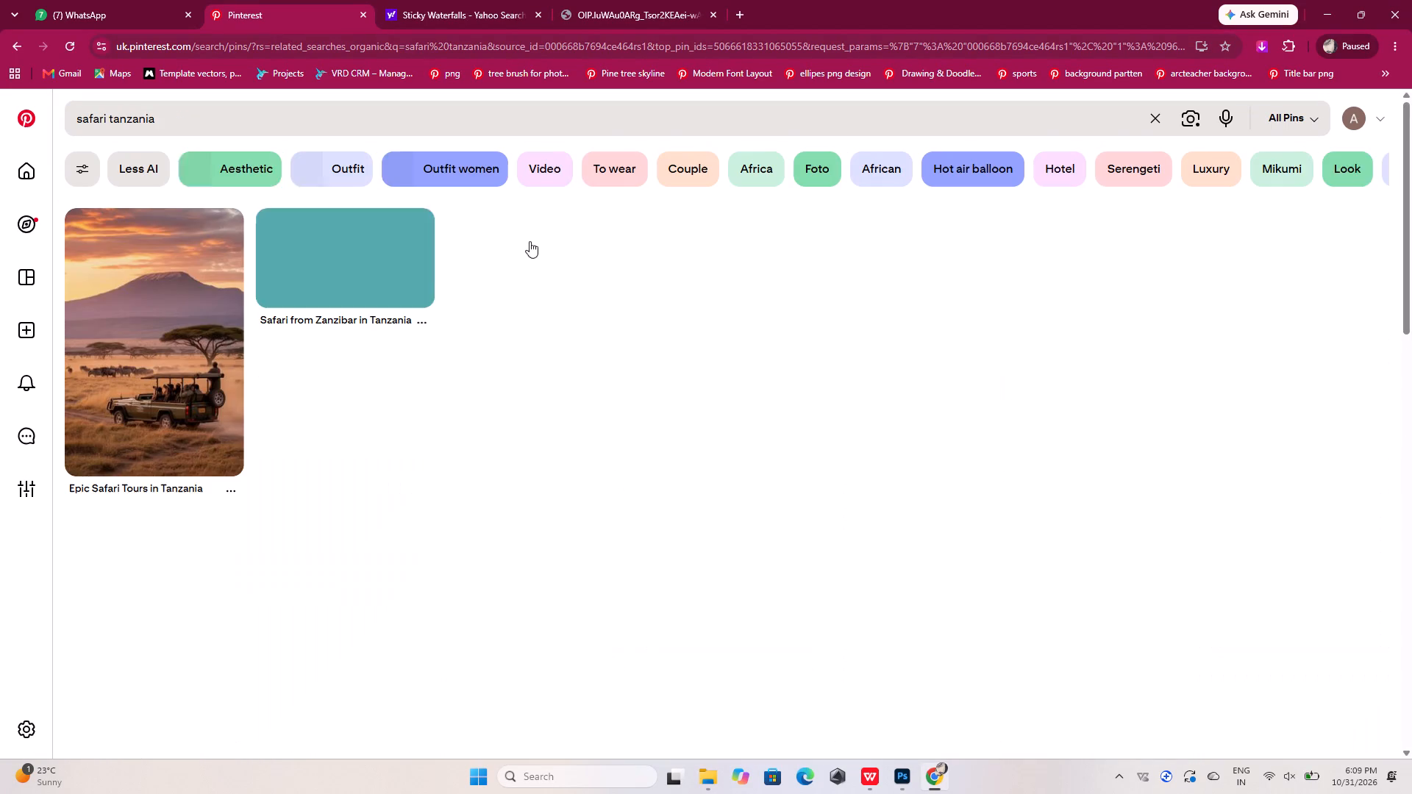
pyautogui.click(21, 44)
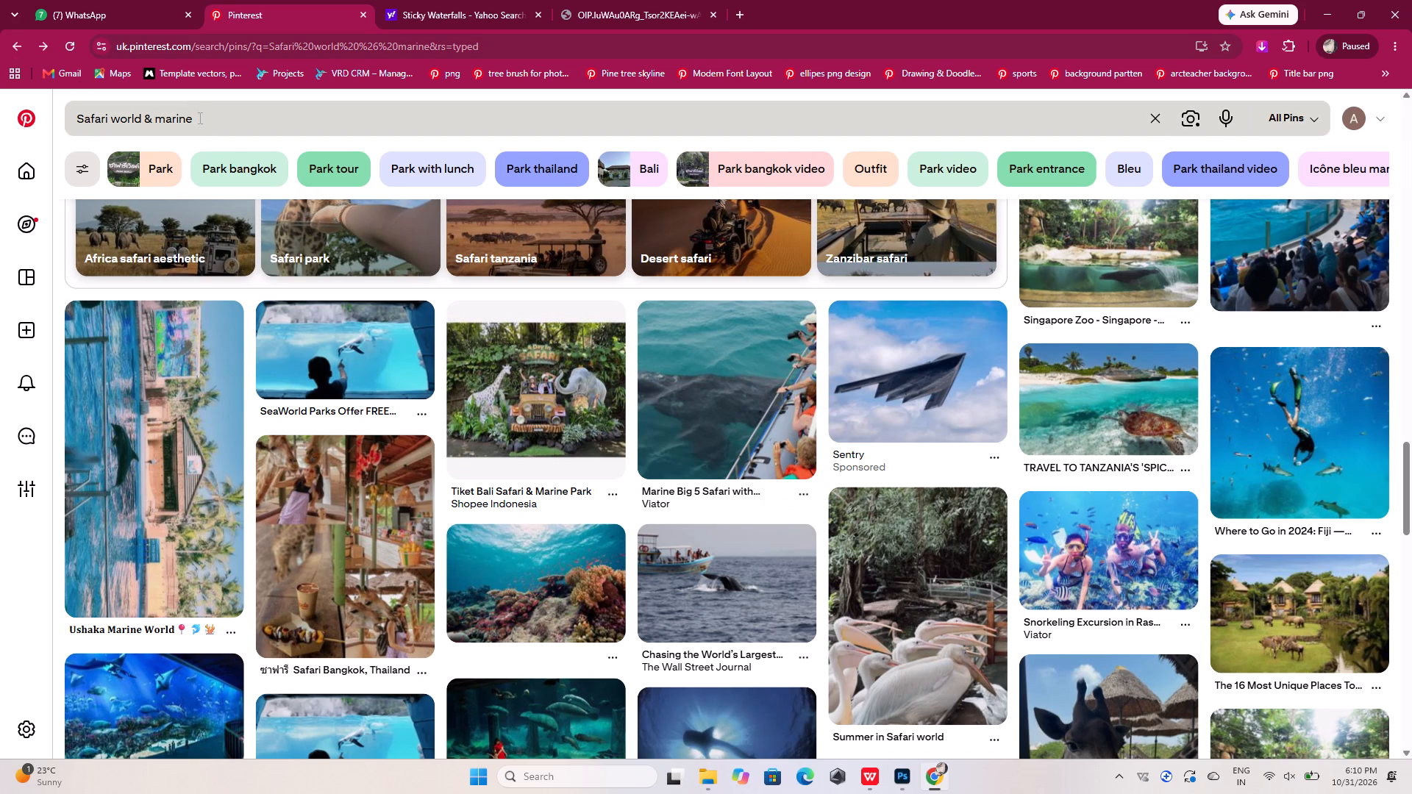
# Copy the word "marine" from the Pinterest query, look at Yahoo image results for it in a new tab, and close that tab.
pyautogui.moveTo(199, 118); pyautogui.dragTo(154, 118)
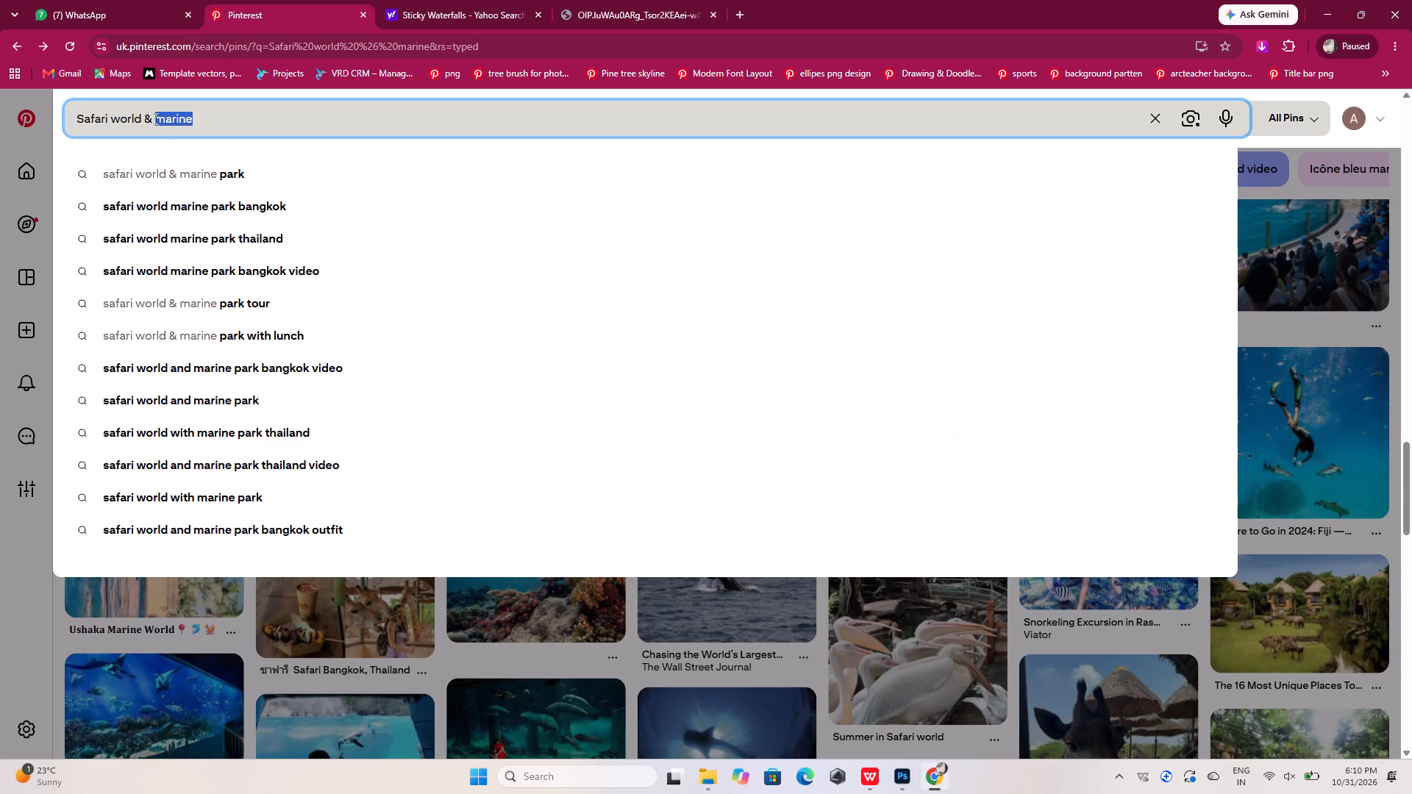
pyautogui.rightClick(157, 119)
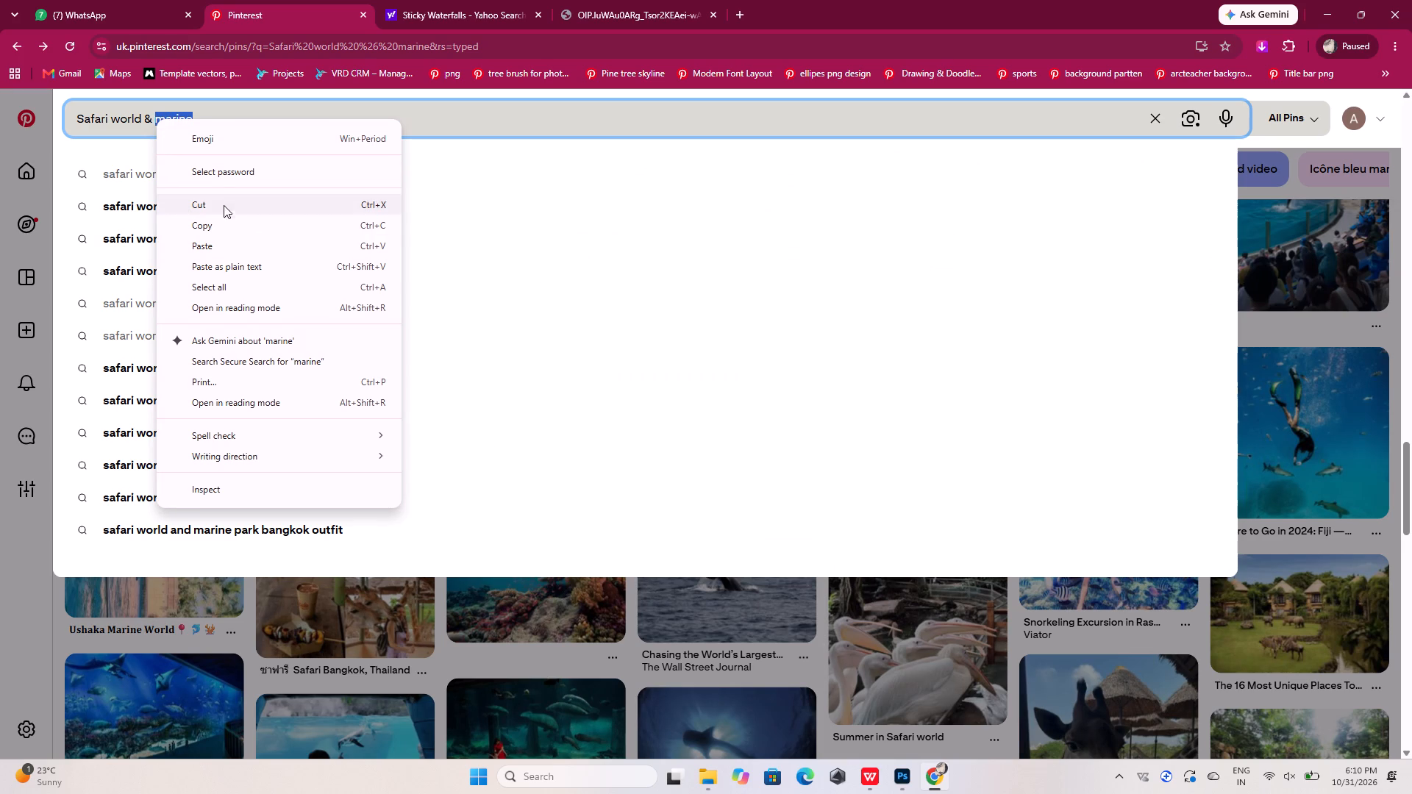
pyautogui.click(227, 225)
pyautogui.click(728, 11)
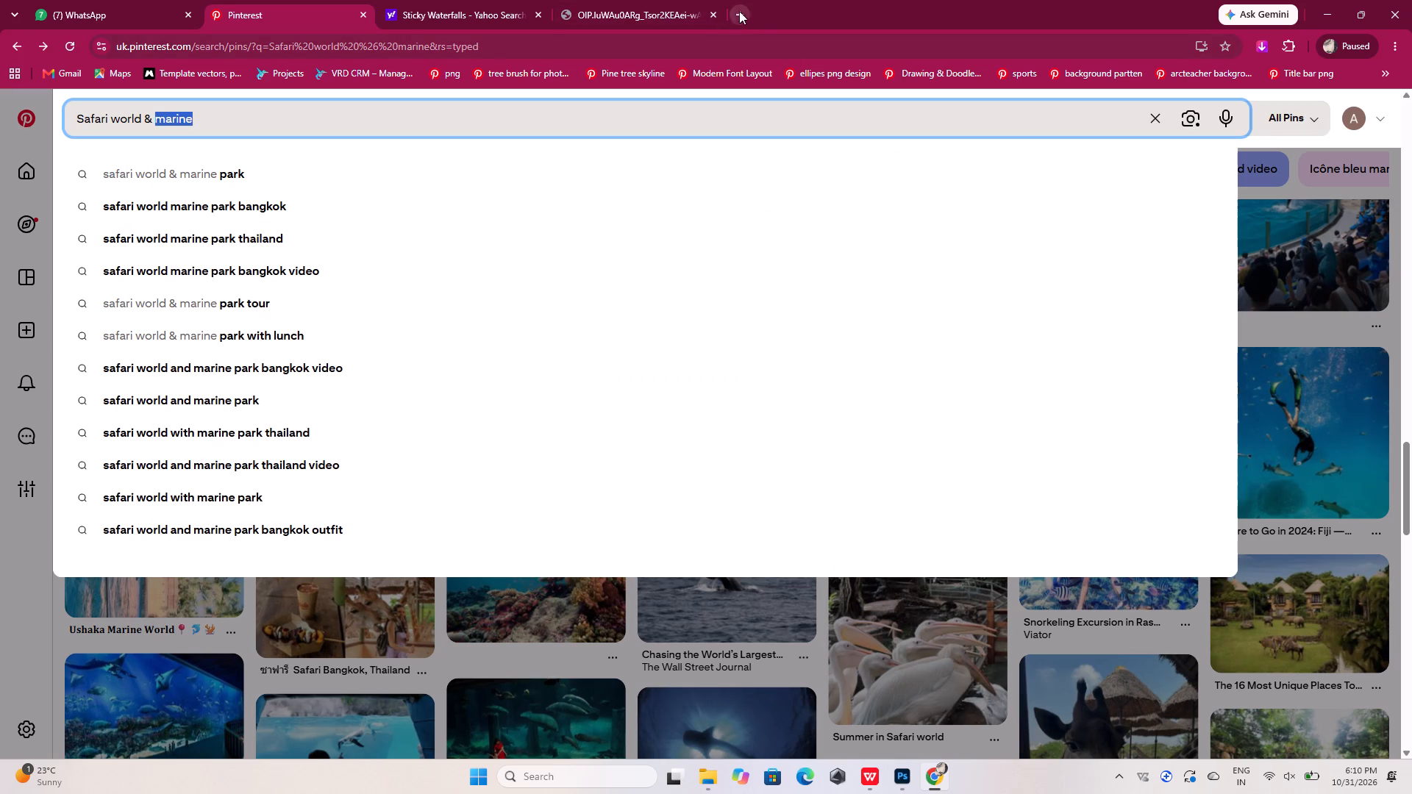
pyautogui.click(740, 11)
pyautogui.click(688, 49)
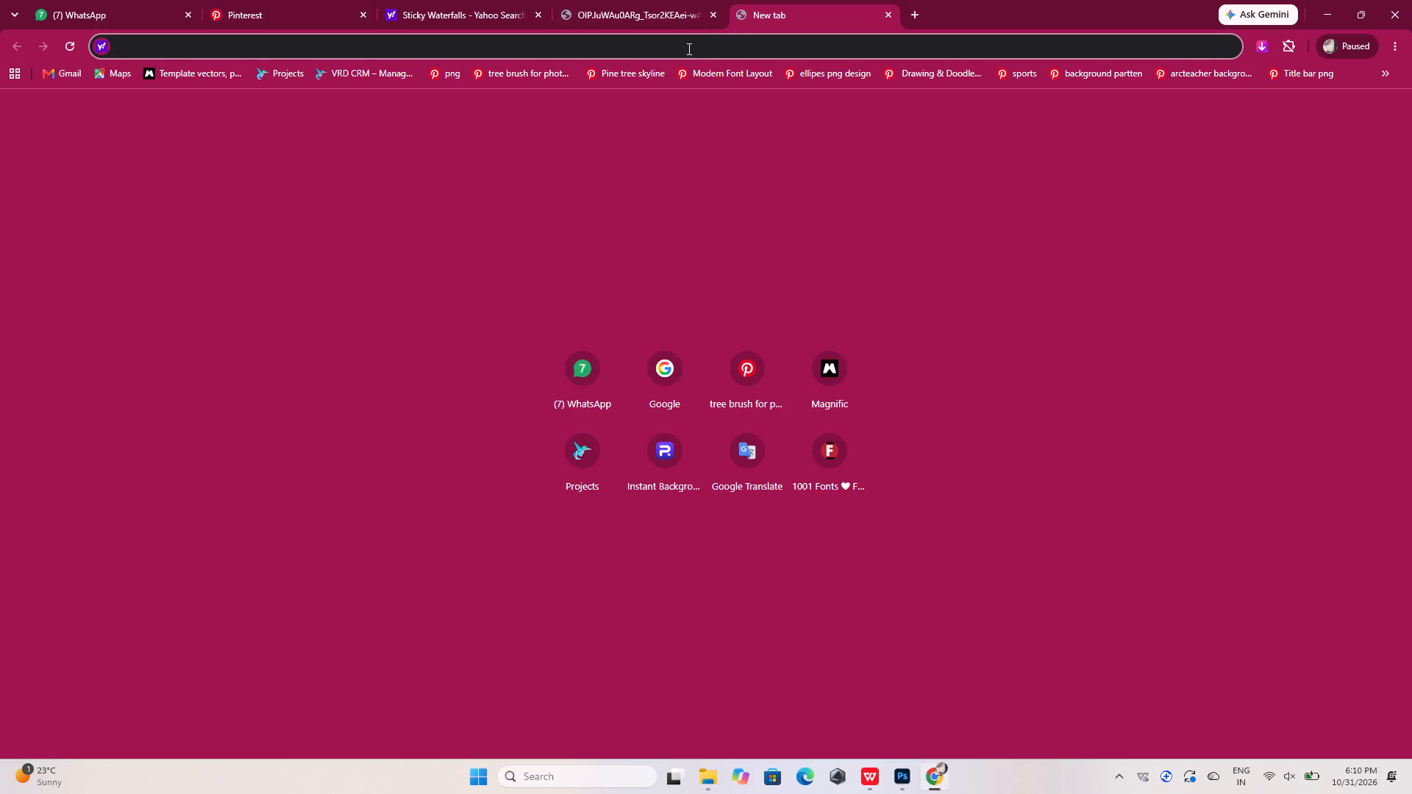
pyautogui.hotkey('ctrl', 'v')
pyautogui.press('Return')
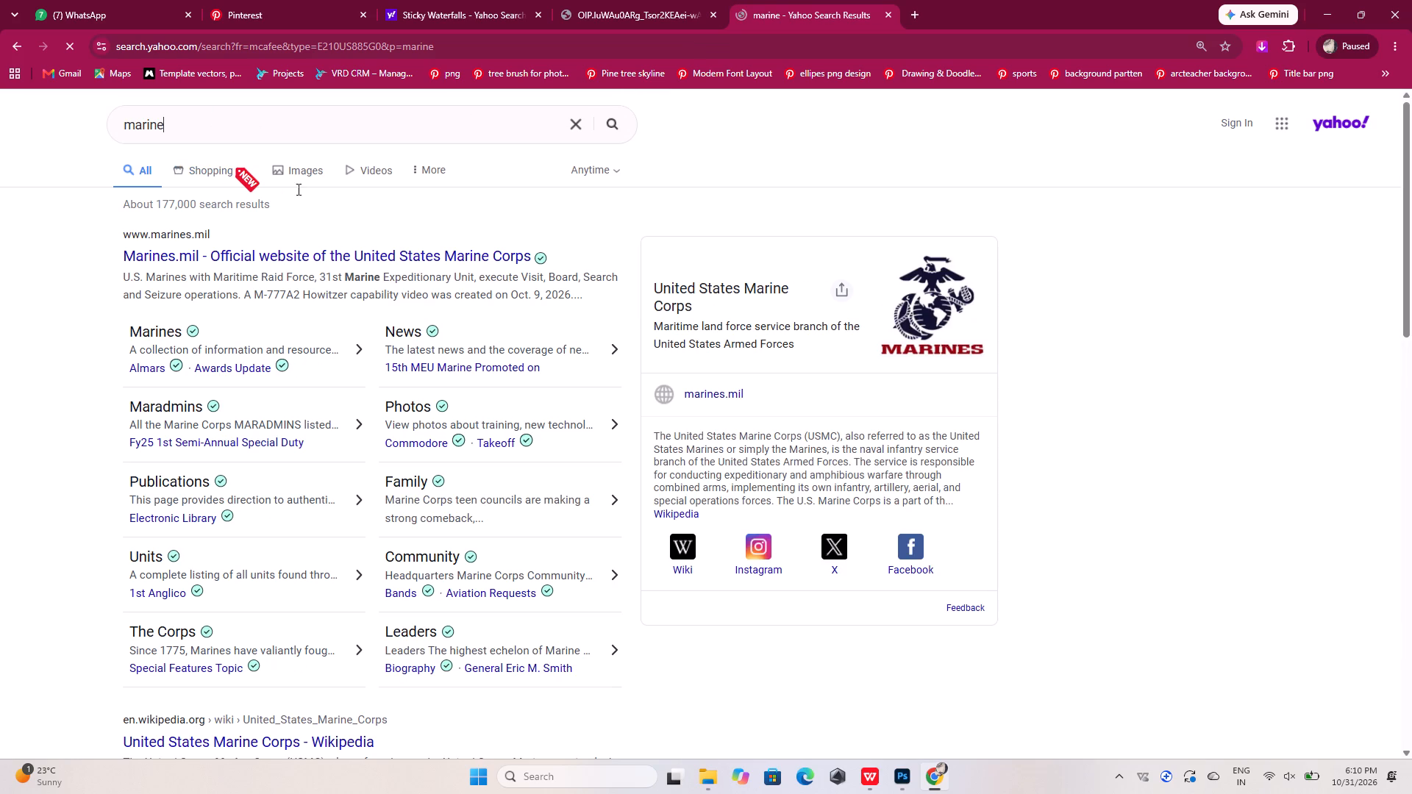
pyautogui.click(310, 176)
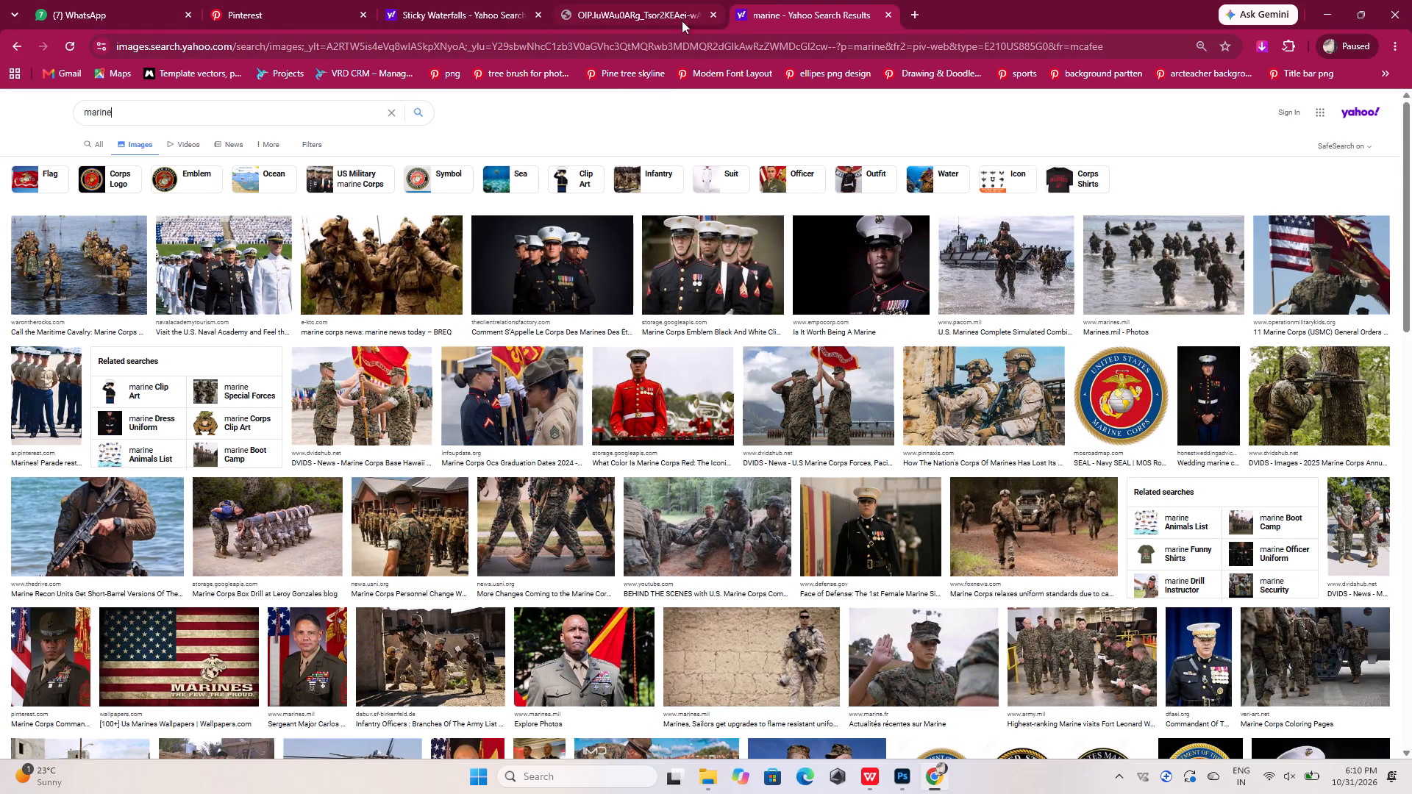
pyautogui.click(888, 8)
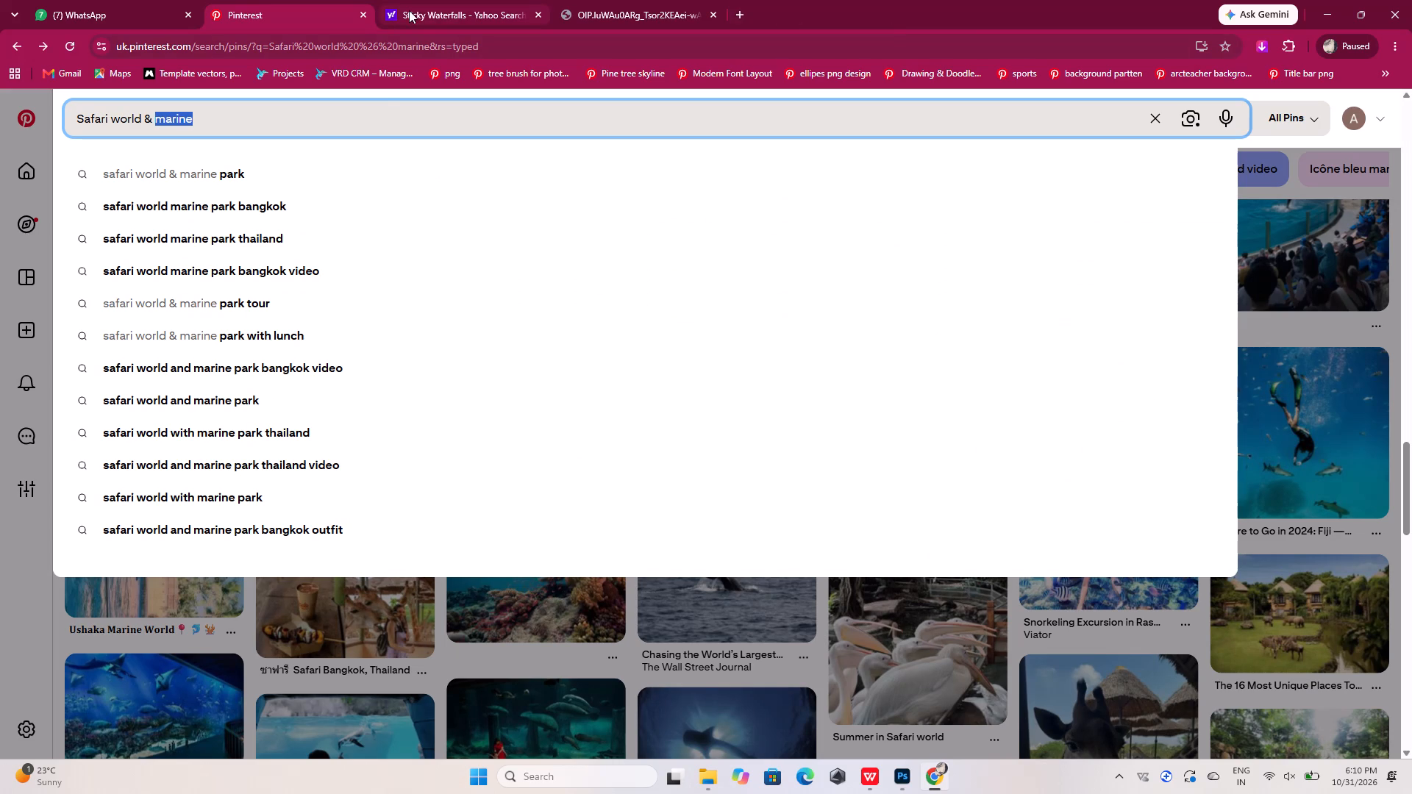
# Search Pinterest for the suggested query "safari world & marine park" and look over the results.
pyautogui.click(307, 170)
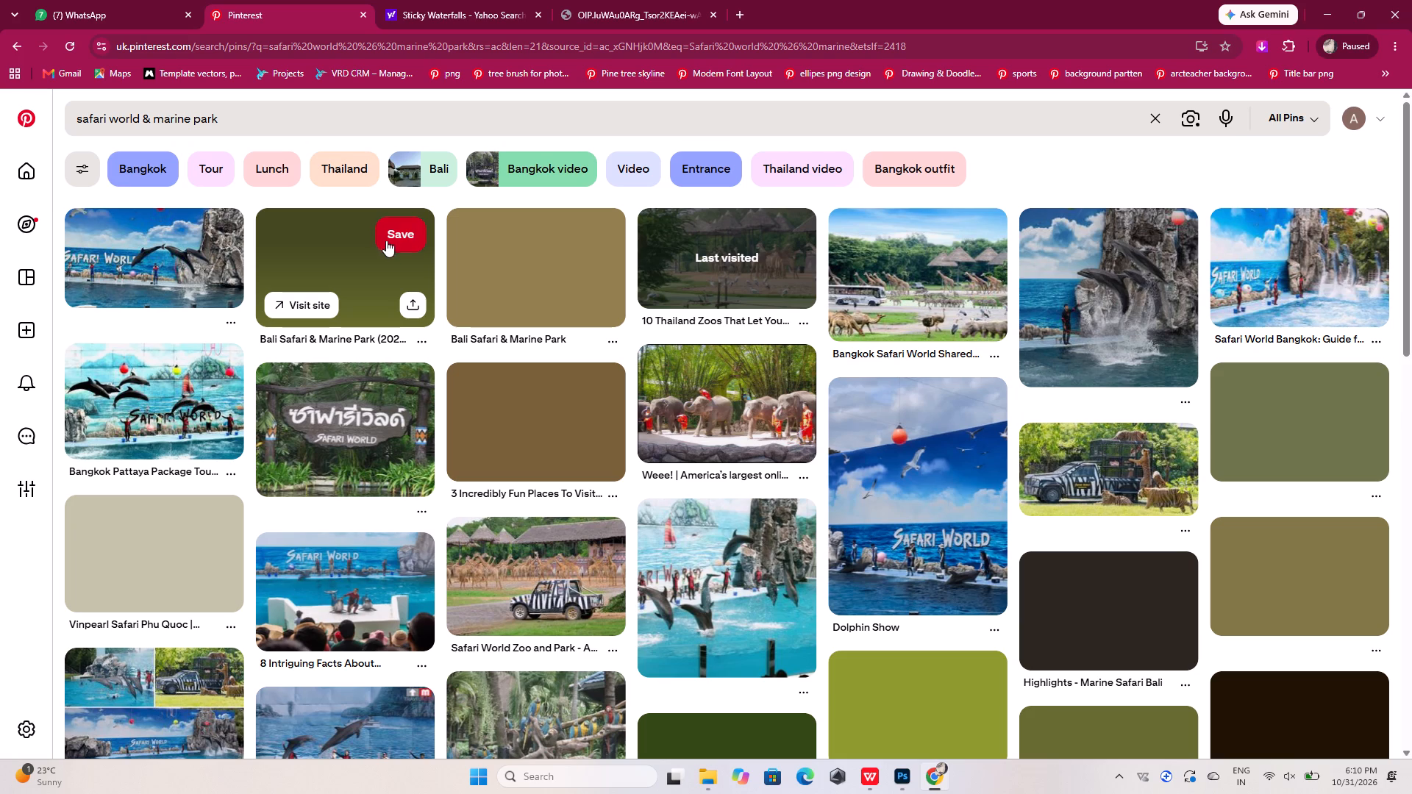
pyautogui.scroll(-2, 390, 245)
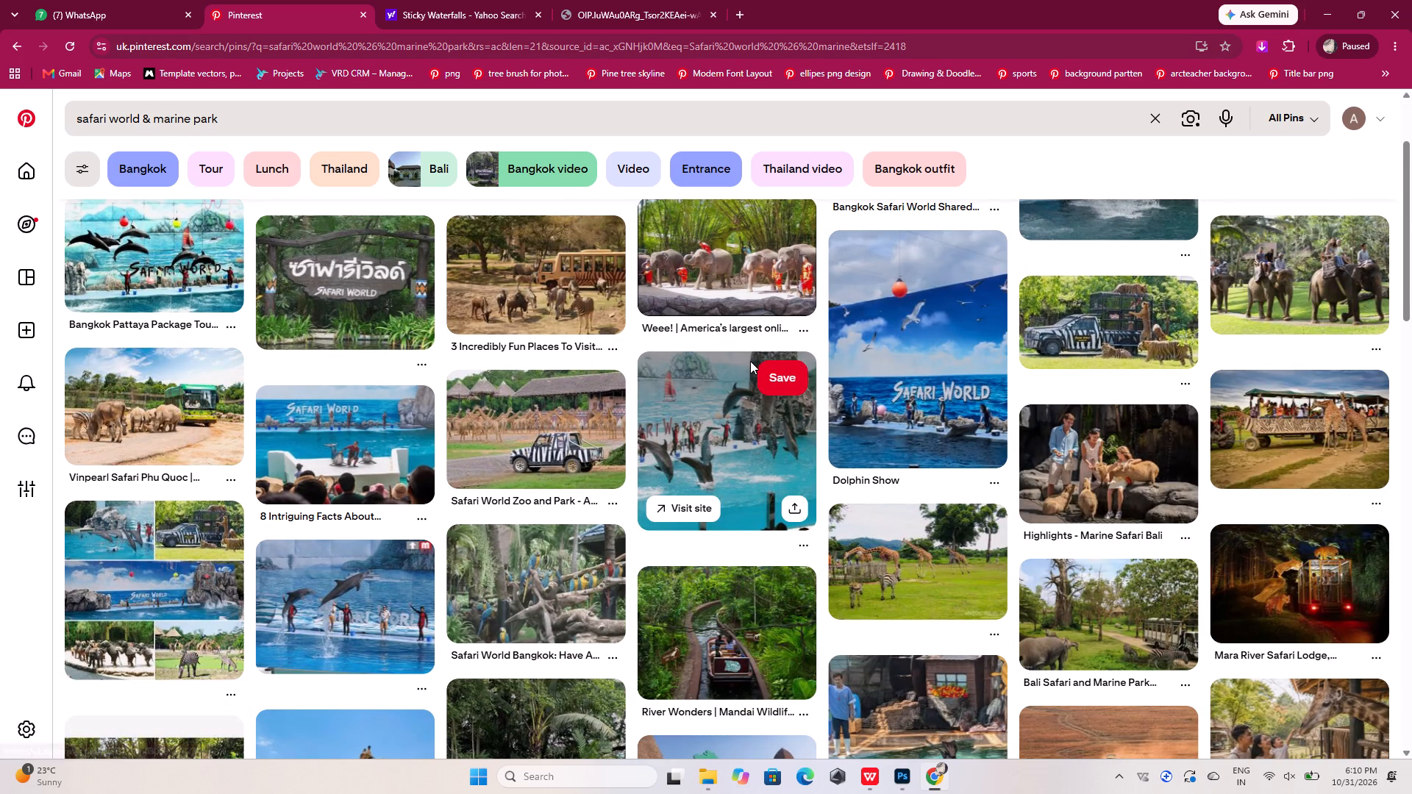
pyautogui.scroll(5, 750, 361)
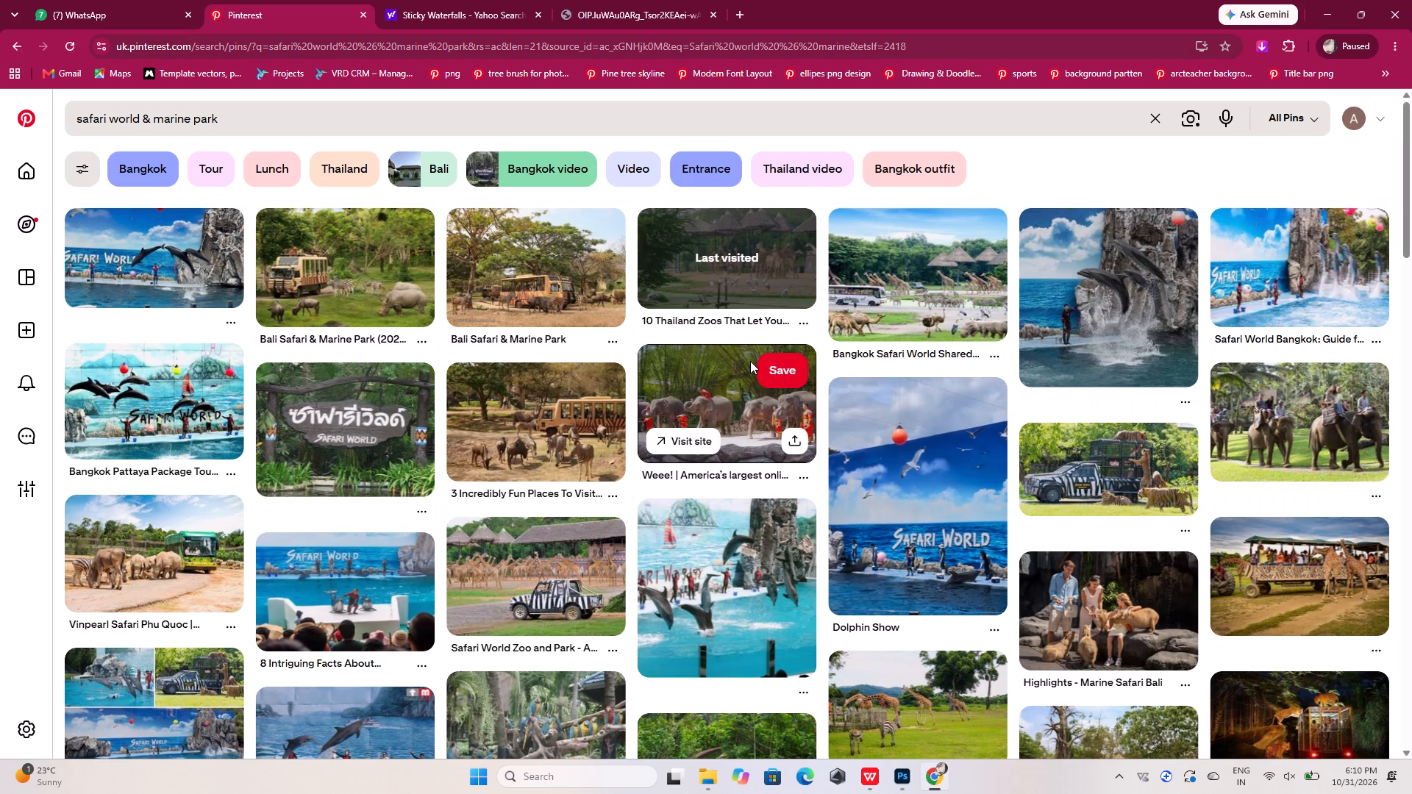
# Open the Safari World dolphin show pin and a related Safari World show pin, and browse its similar photos.
pyautogui.click(166, 266)
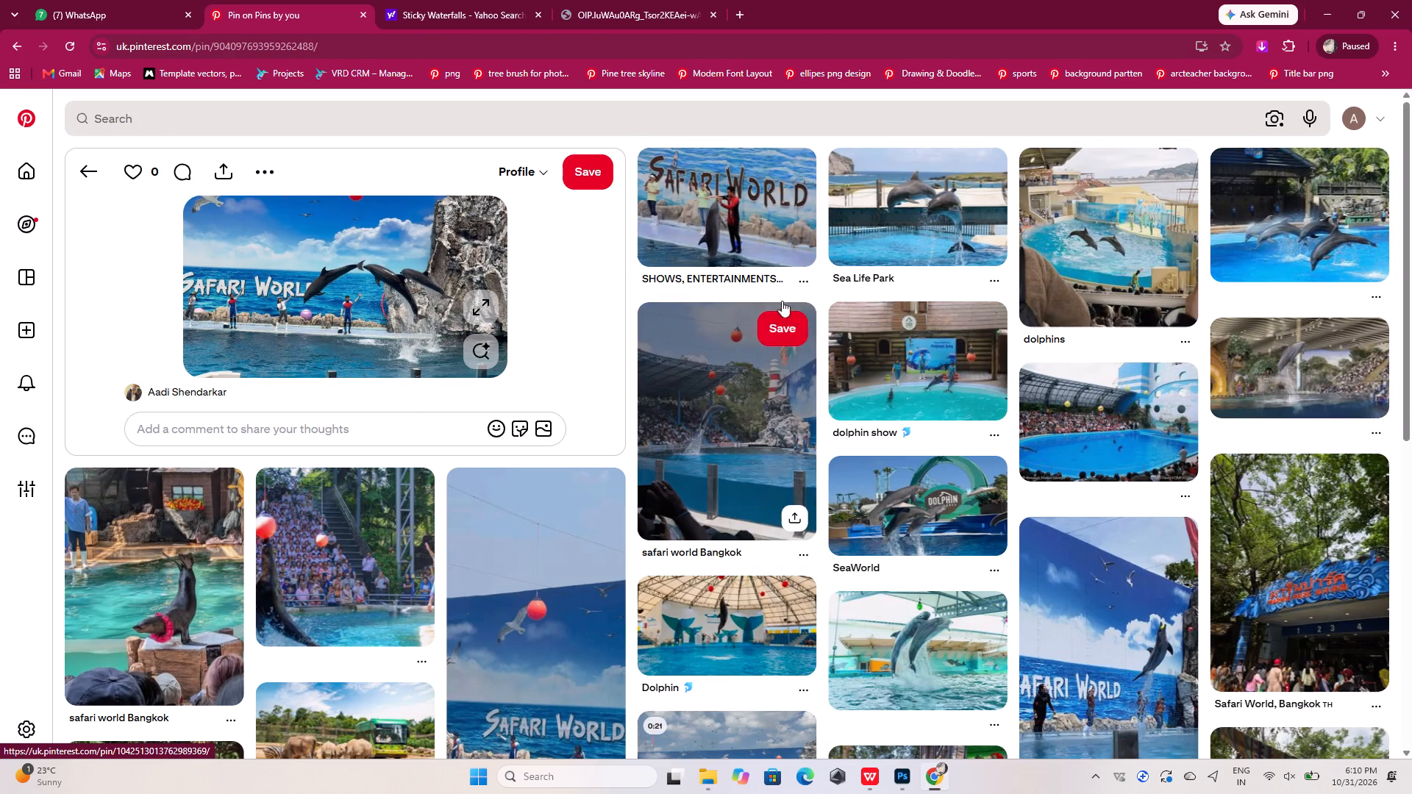
pyautogui.click(718, 194)
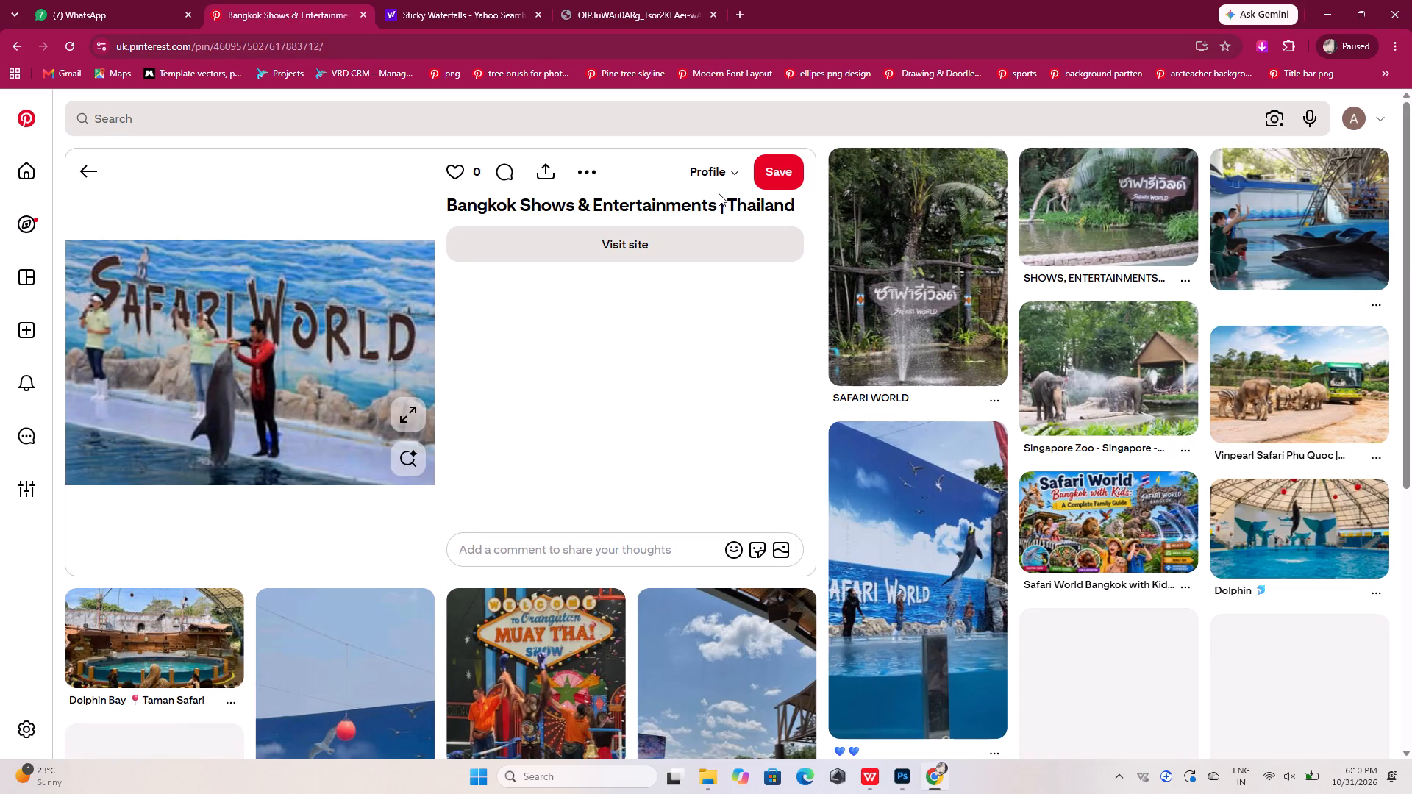
pyautogui.scroll(-4, 714, 301)
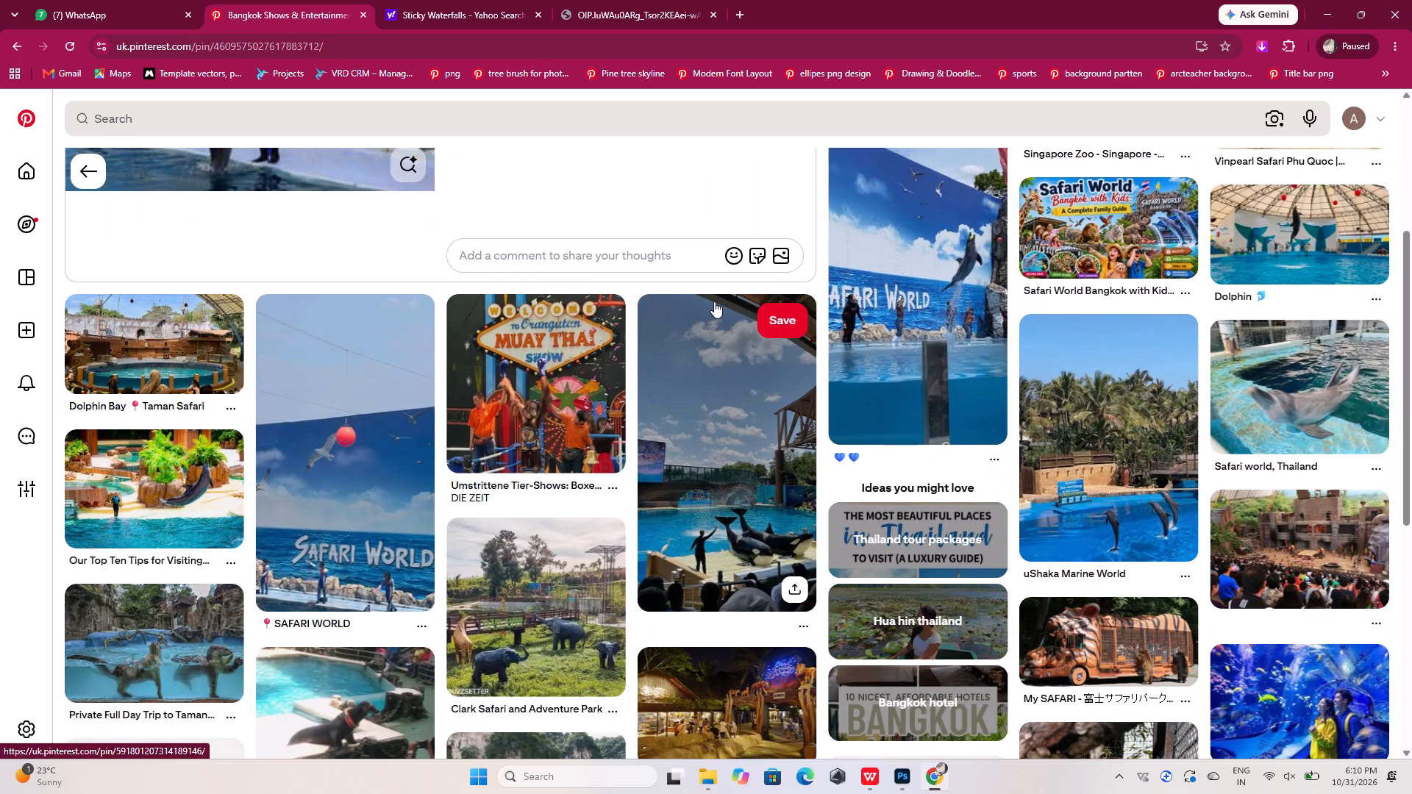
pyautogui.scroll(-3, 714, 301)
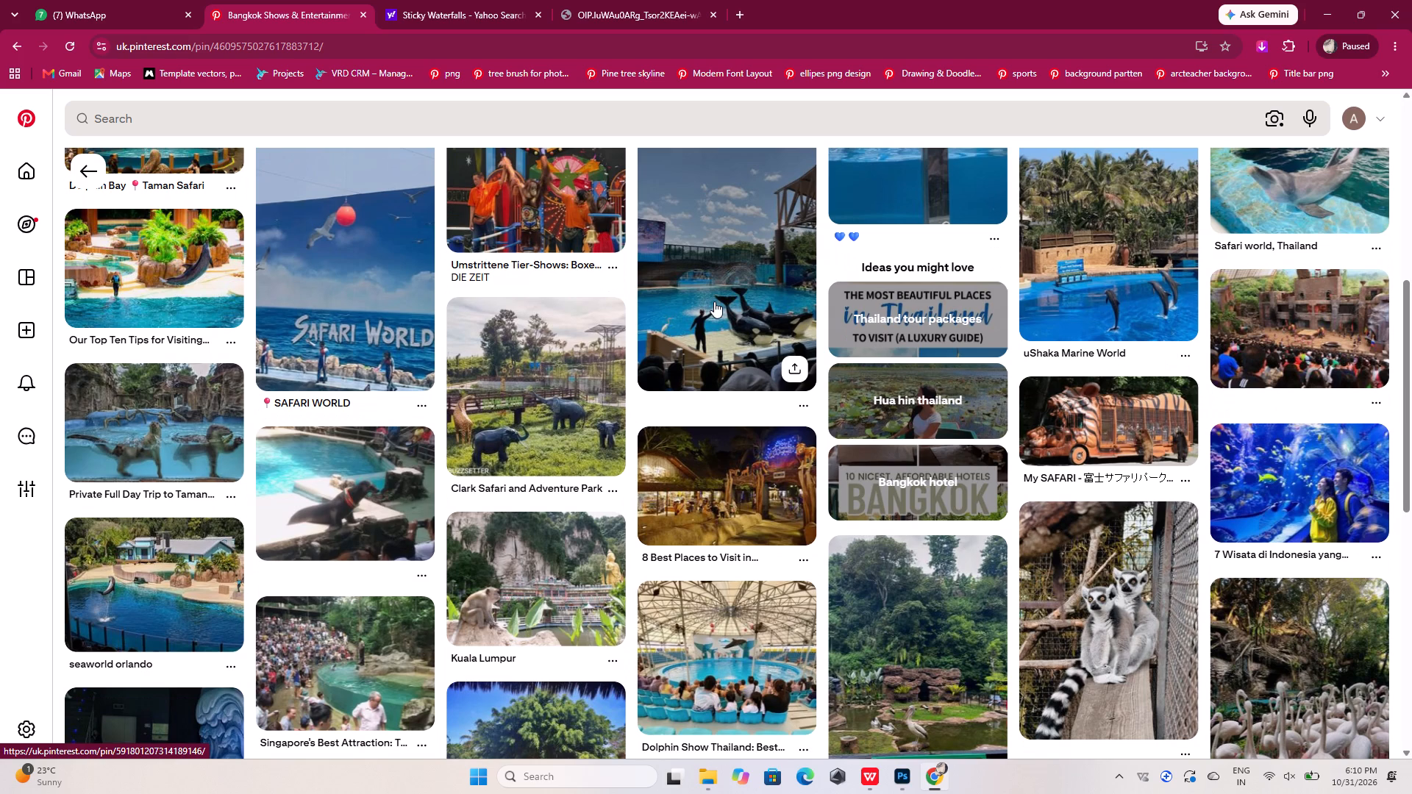
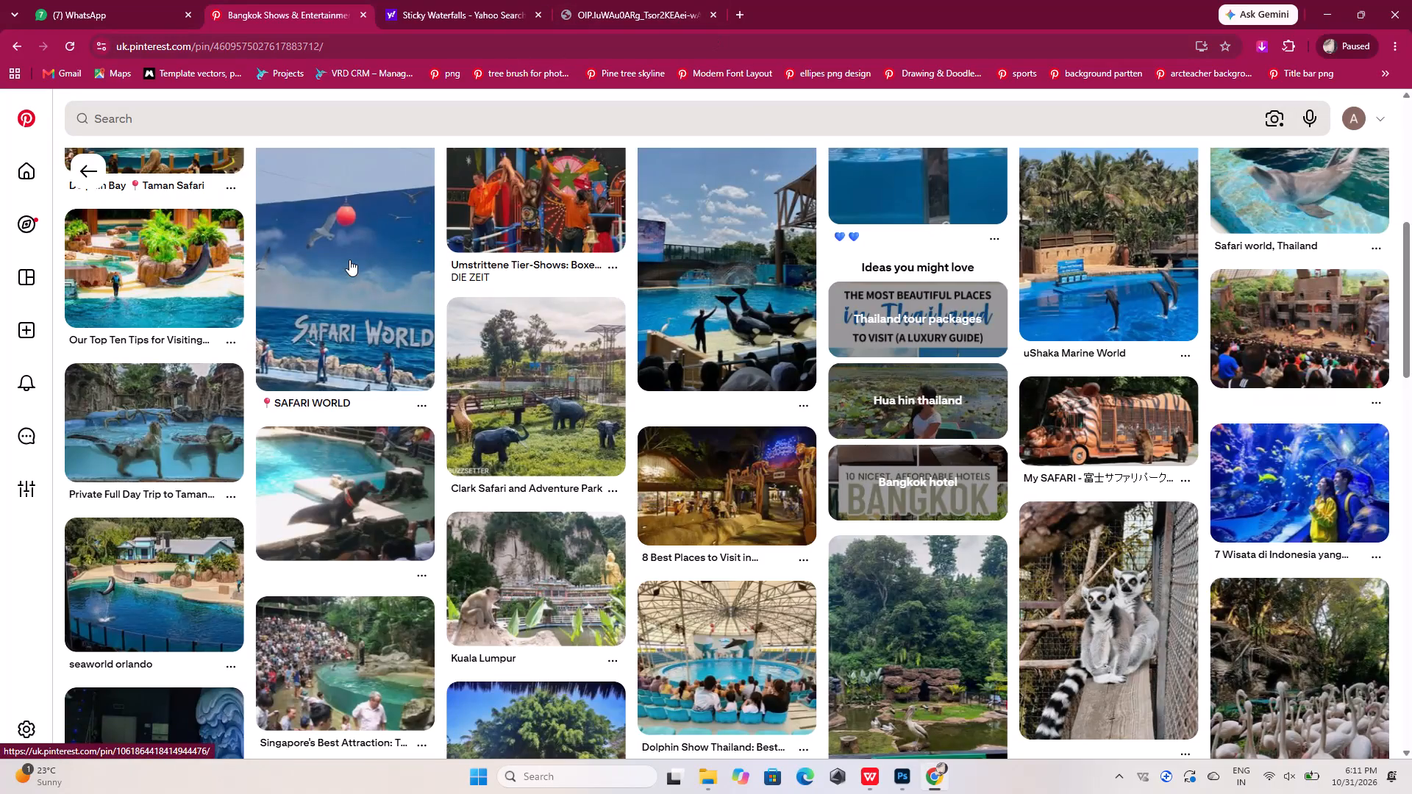
# Look at the red-ball SAFARI WORLD pin, return to the Bangkok Shows & Entertainments pin, and browse its similar photos.
pyautogui.click(349, 260)
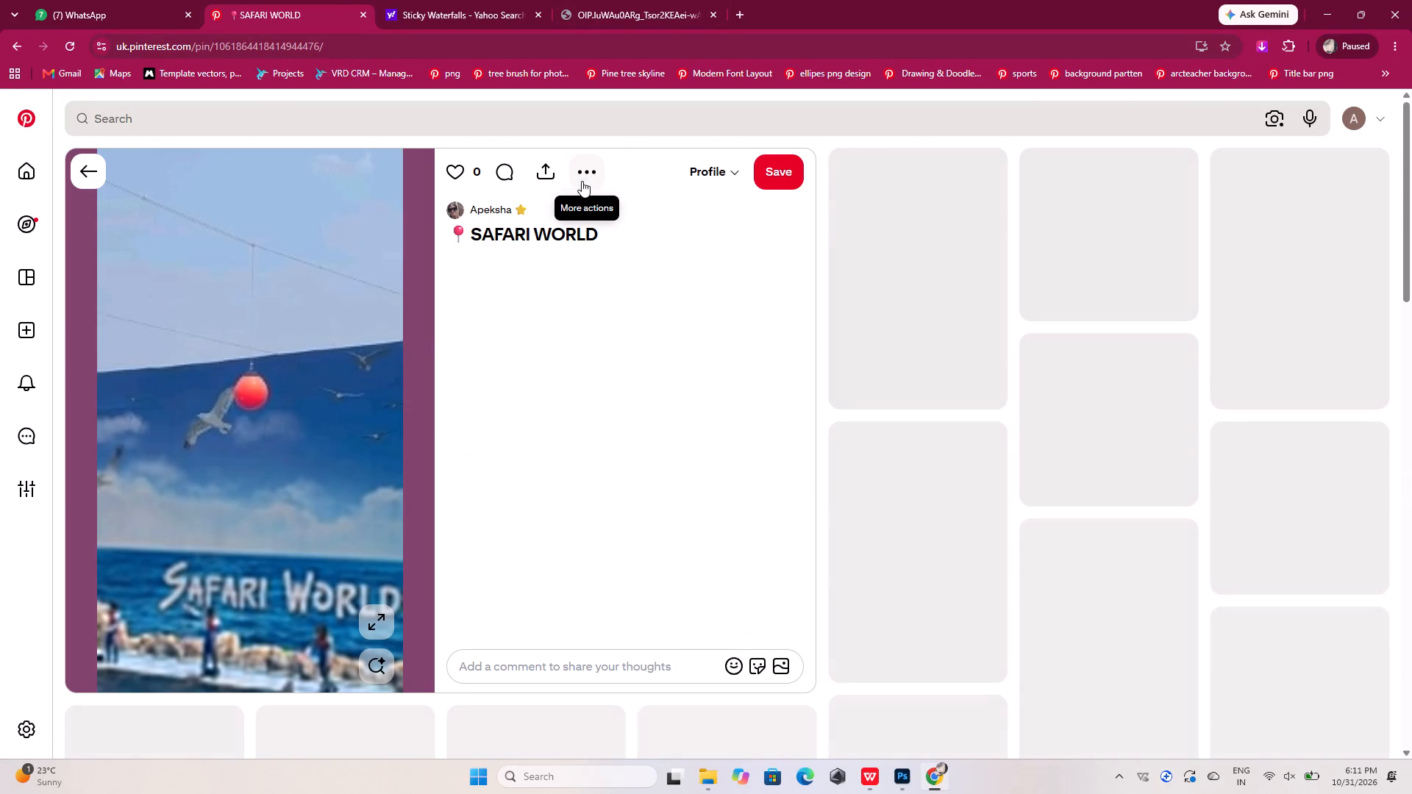
pyautogui.click(15, 46)
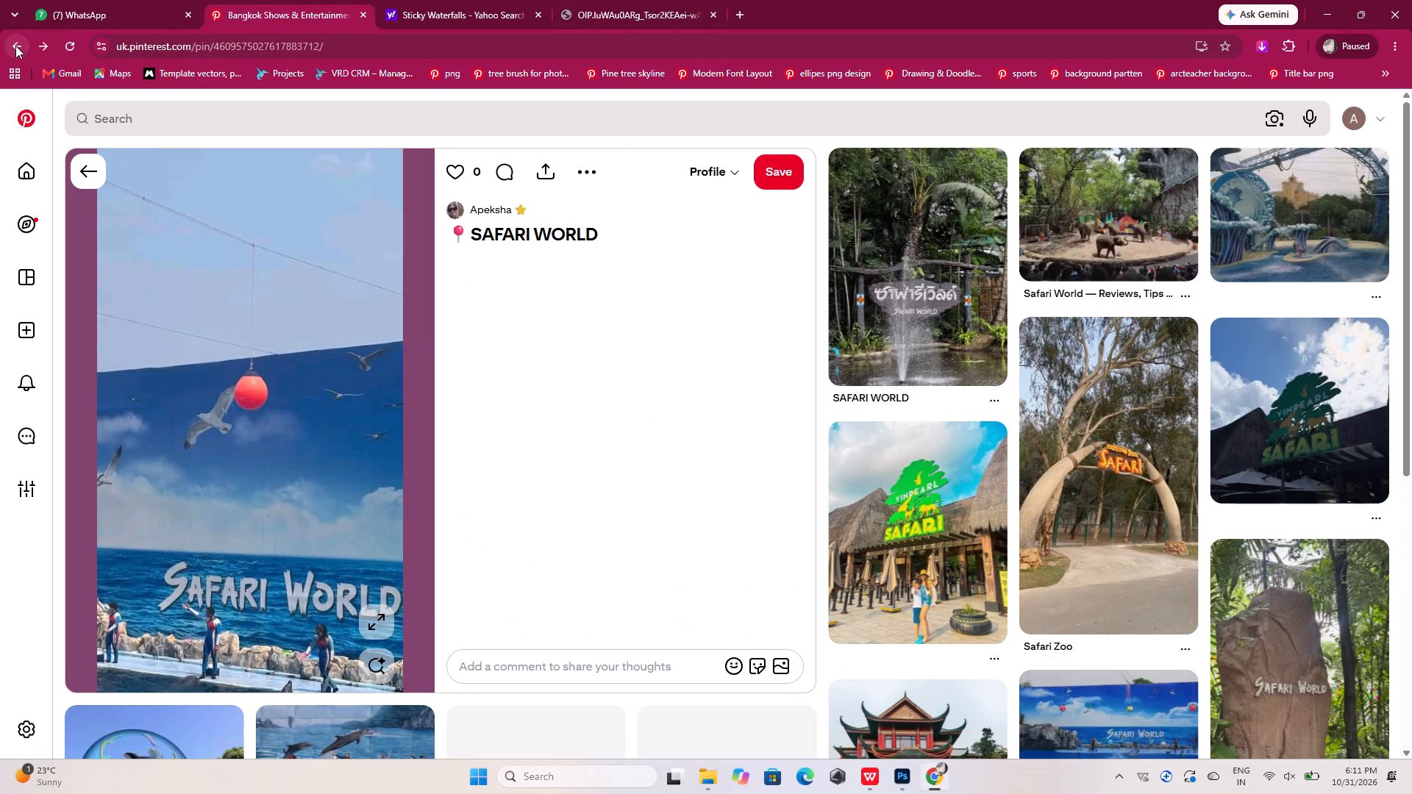
pyautogui.scroll(-3, 407, 369)
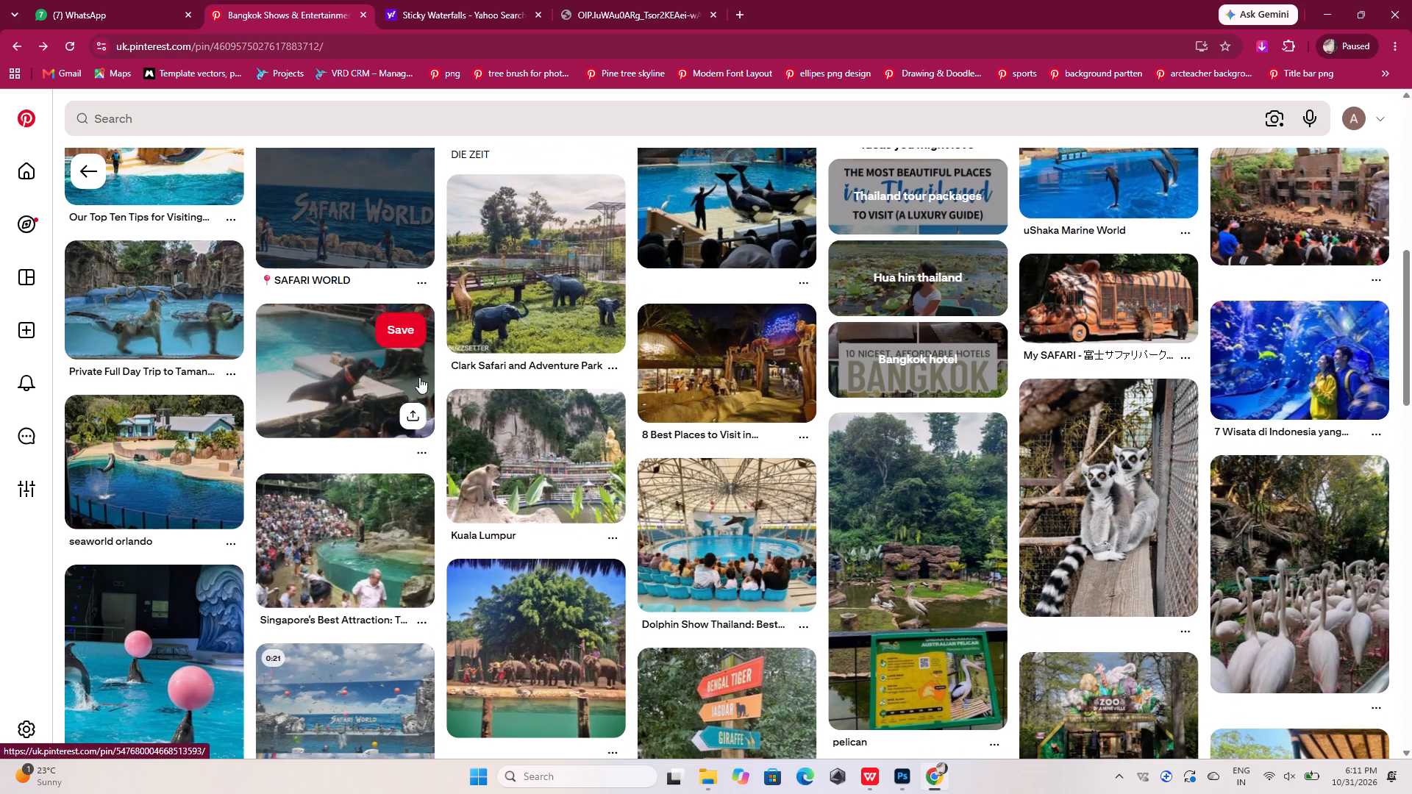
pyautogui.scroll(-2, 468, 410)
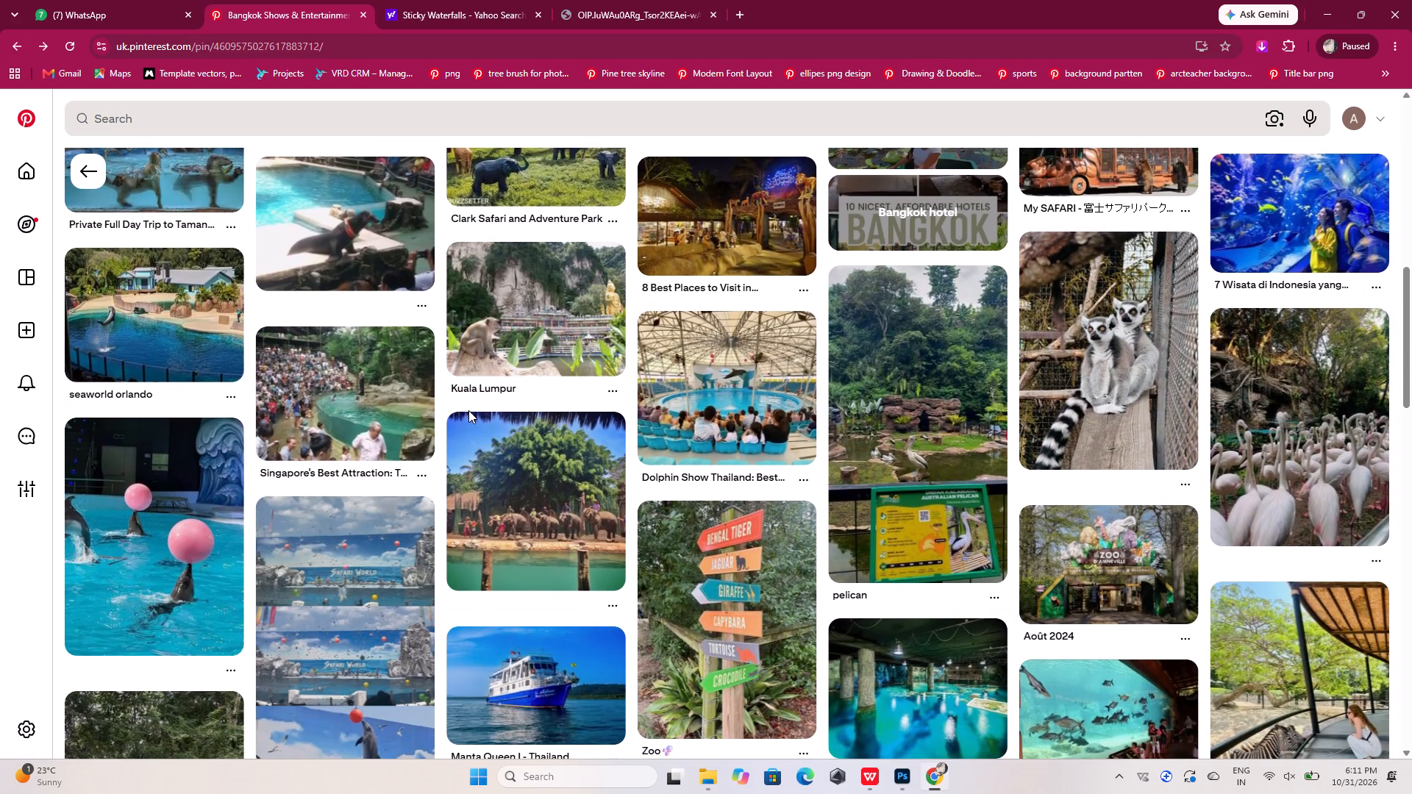
pyautogui.scroll(-3, 468, 410)
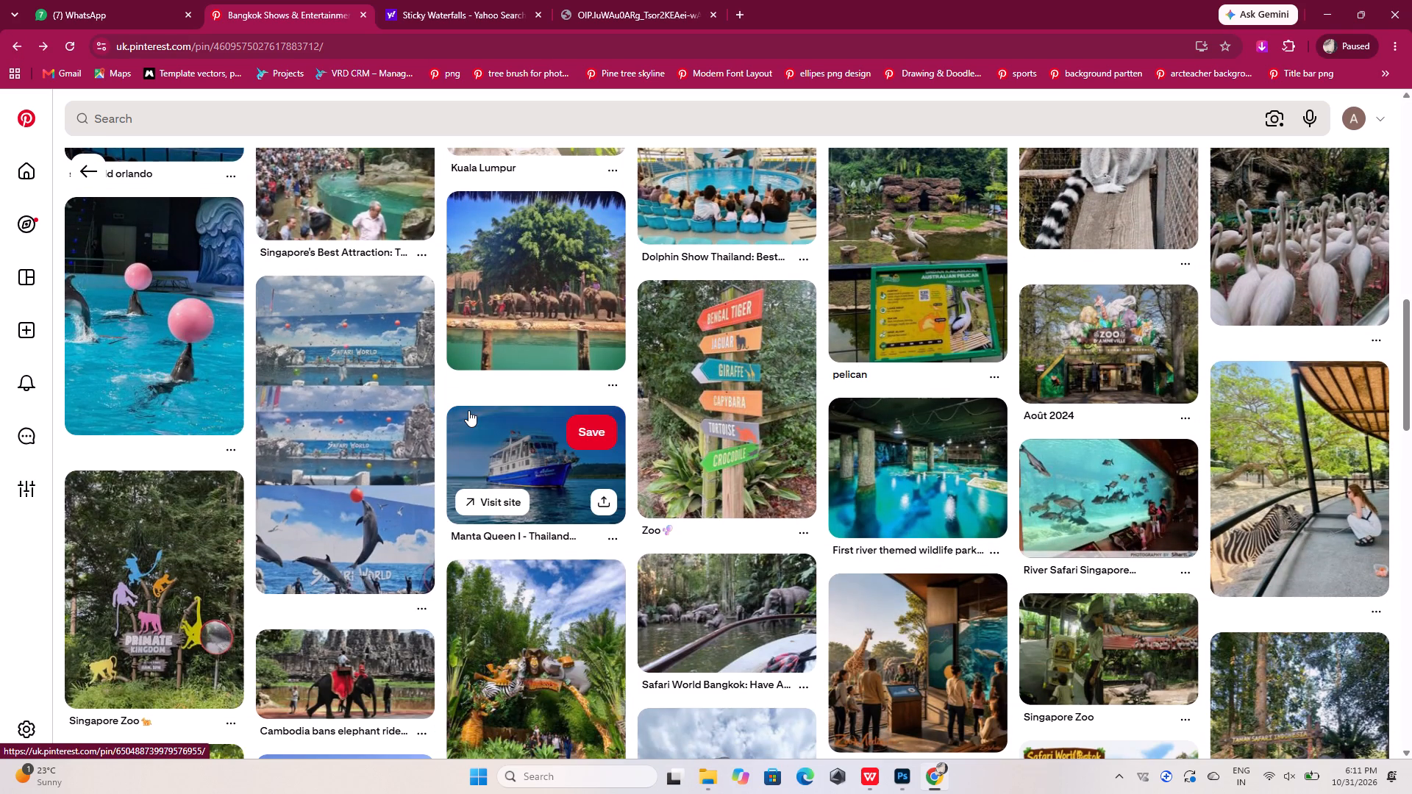
pyautogui.scroll(-6, 468, 410)
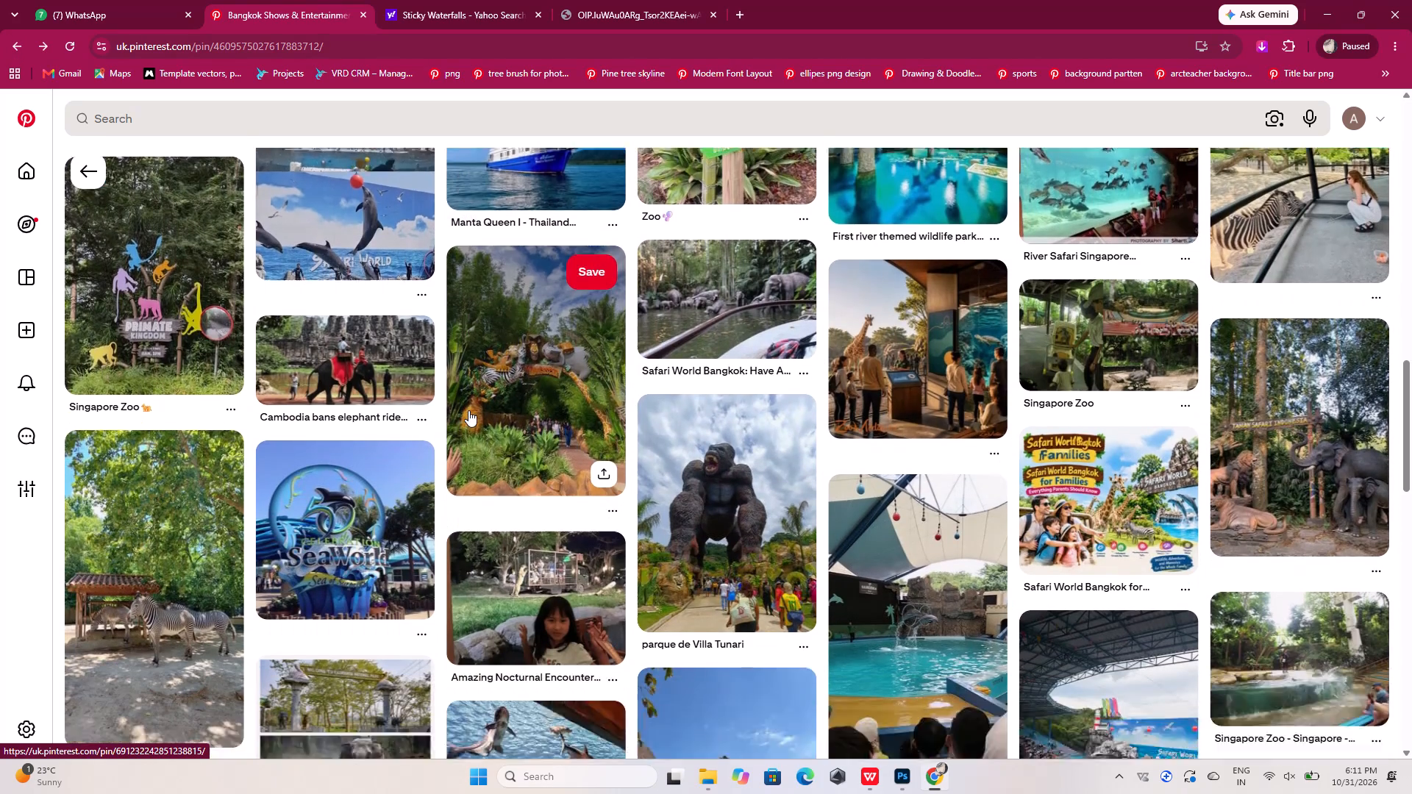
pyautogui.scroll(-9, 468, 410)
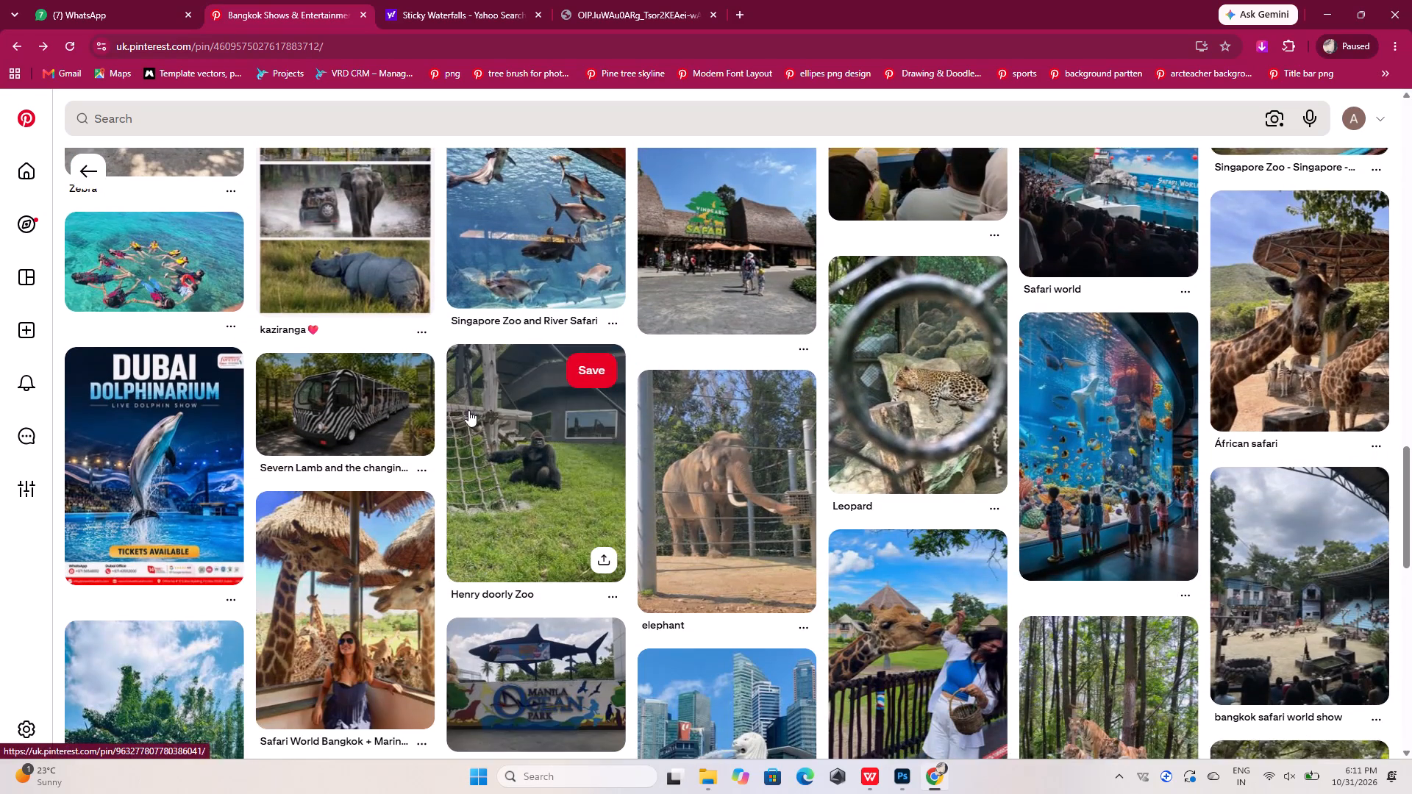
pyautogui.scroll(-2, 468, 410)
pyautogui.scroll(14, 468, 410)
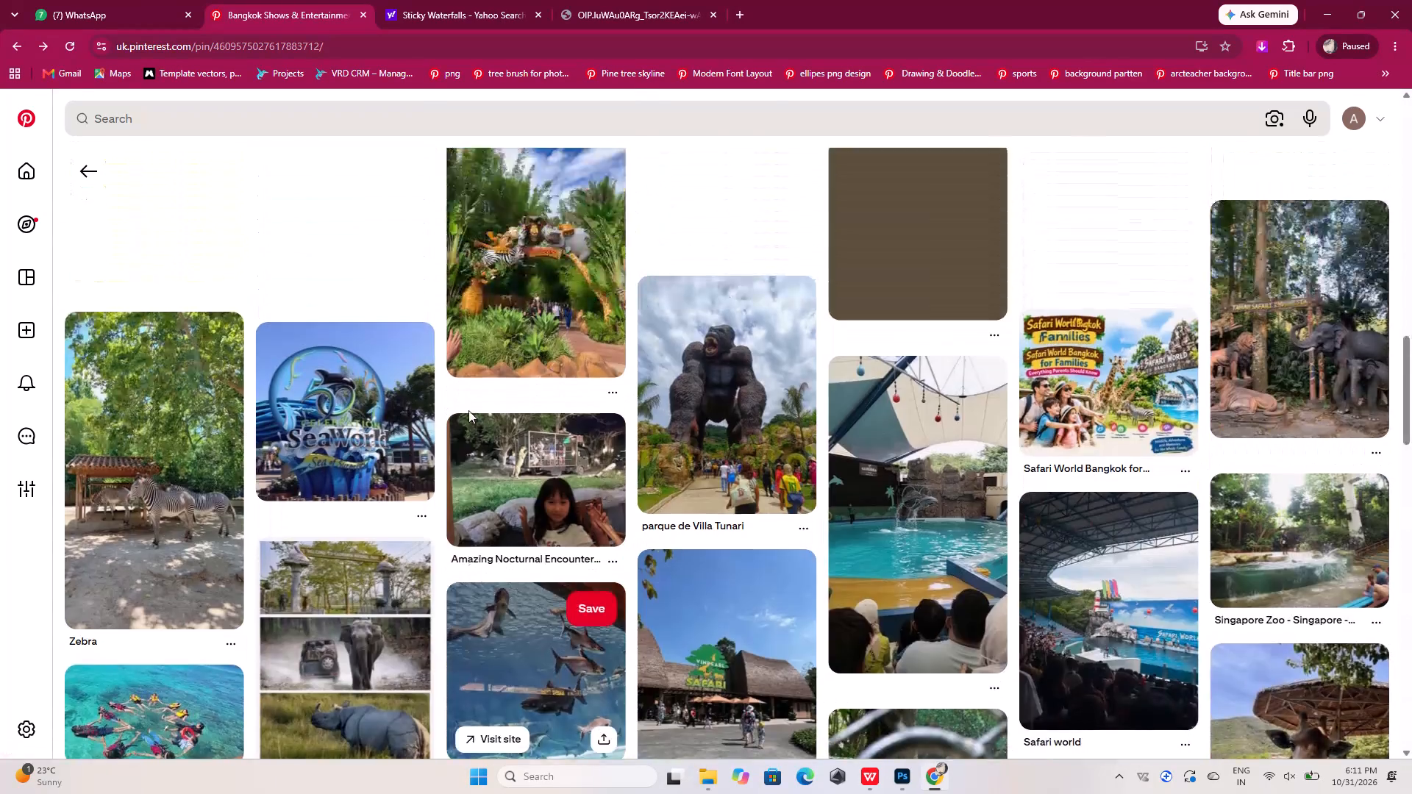
pyautogui.scroll(8, 468, 410)
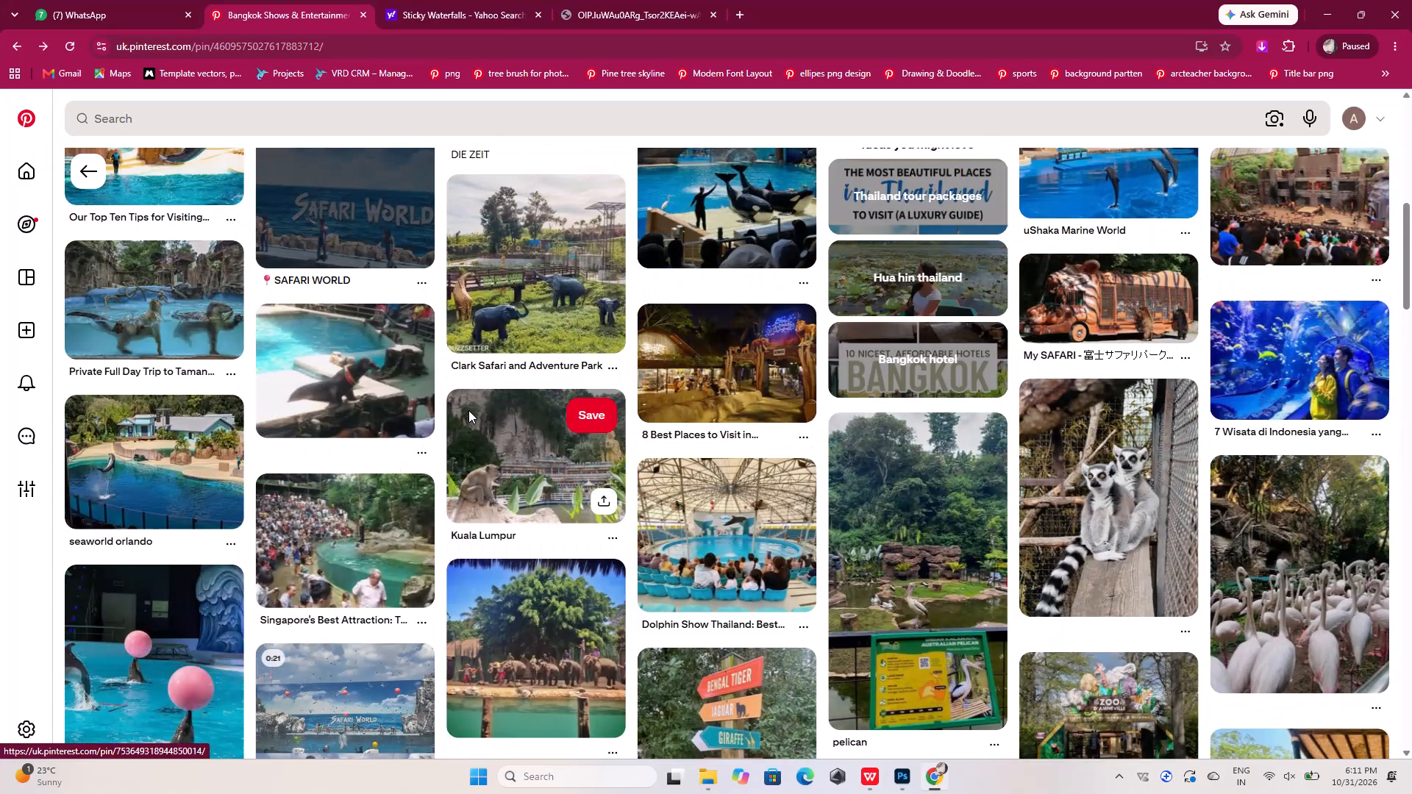
pyautogui.scroll(6, 468, 410)
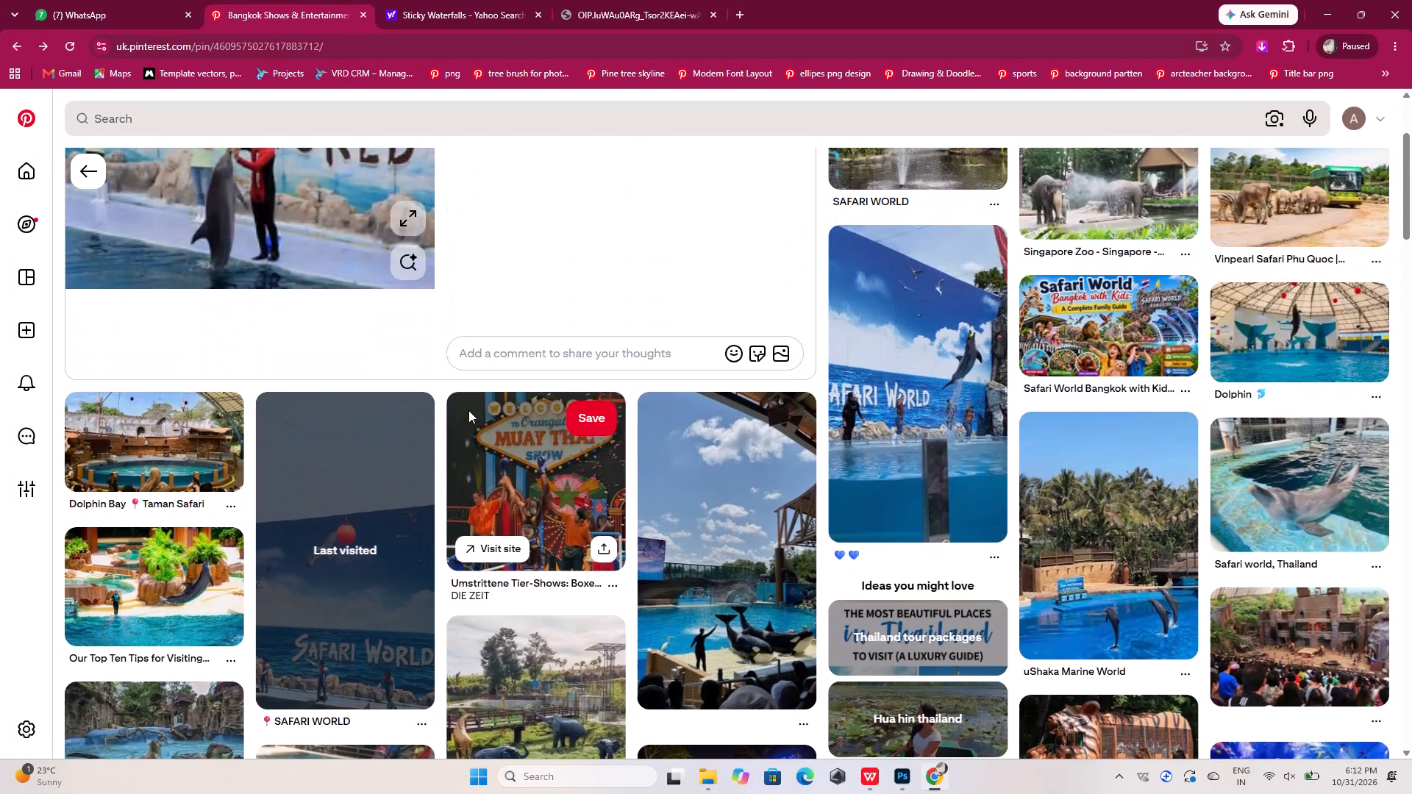
pyautogui.scroll(4, 468, 410)
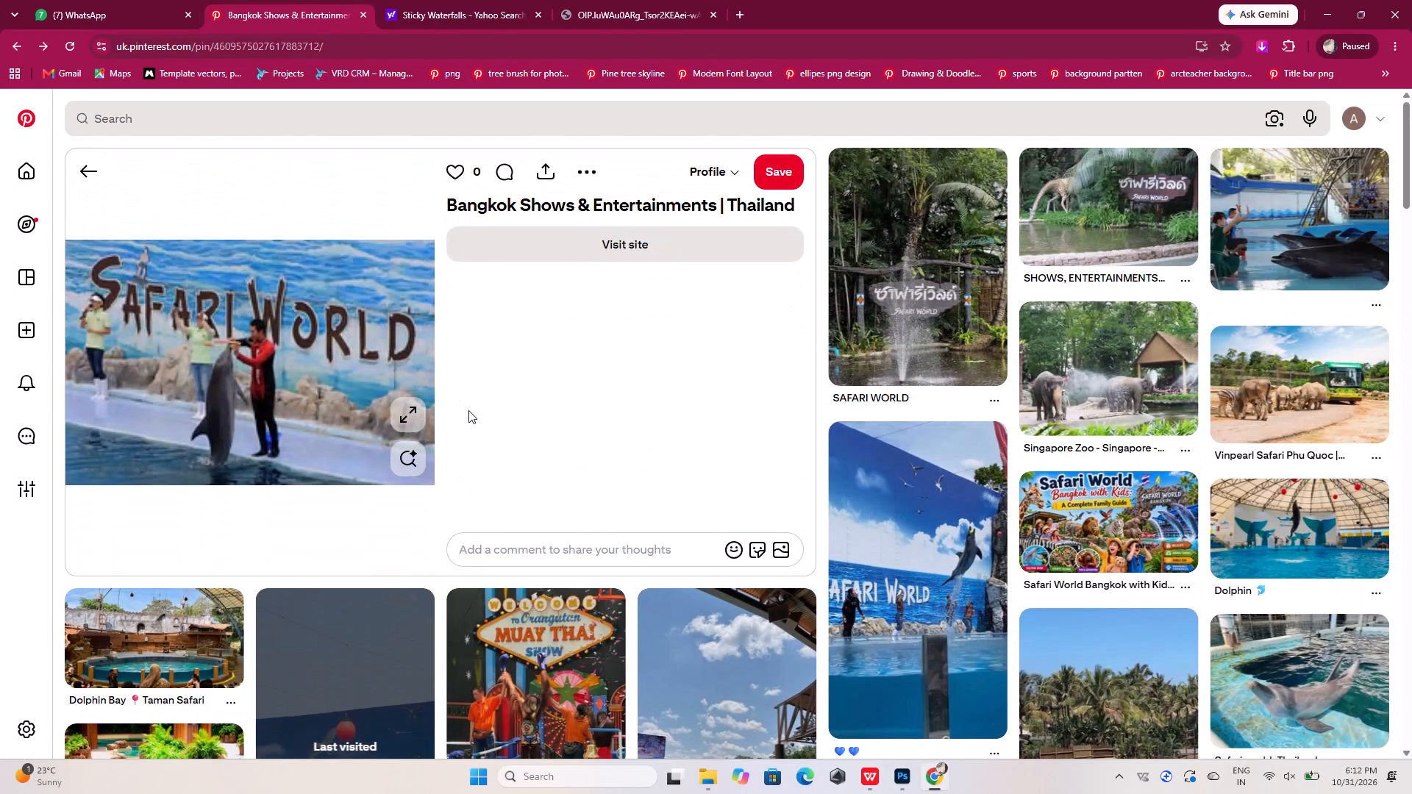
# Examine the similar photos further down for a suitable Safari World picture, and return to the "safari world & marine park" search results.
pyautogui.scroll(-13, 468, 410)
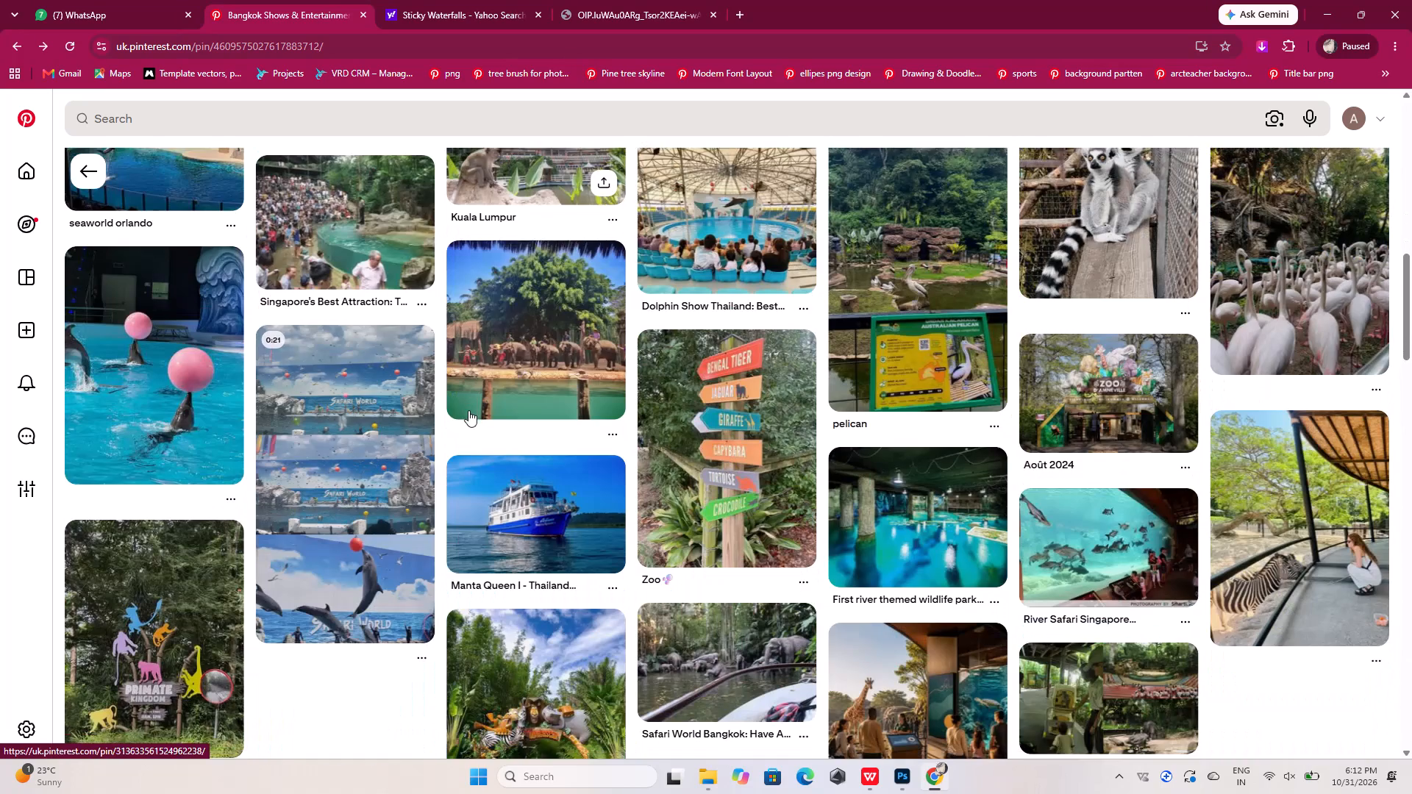
pyautogui.scroll(-13, 468, 410)
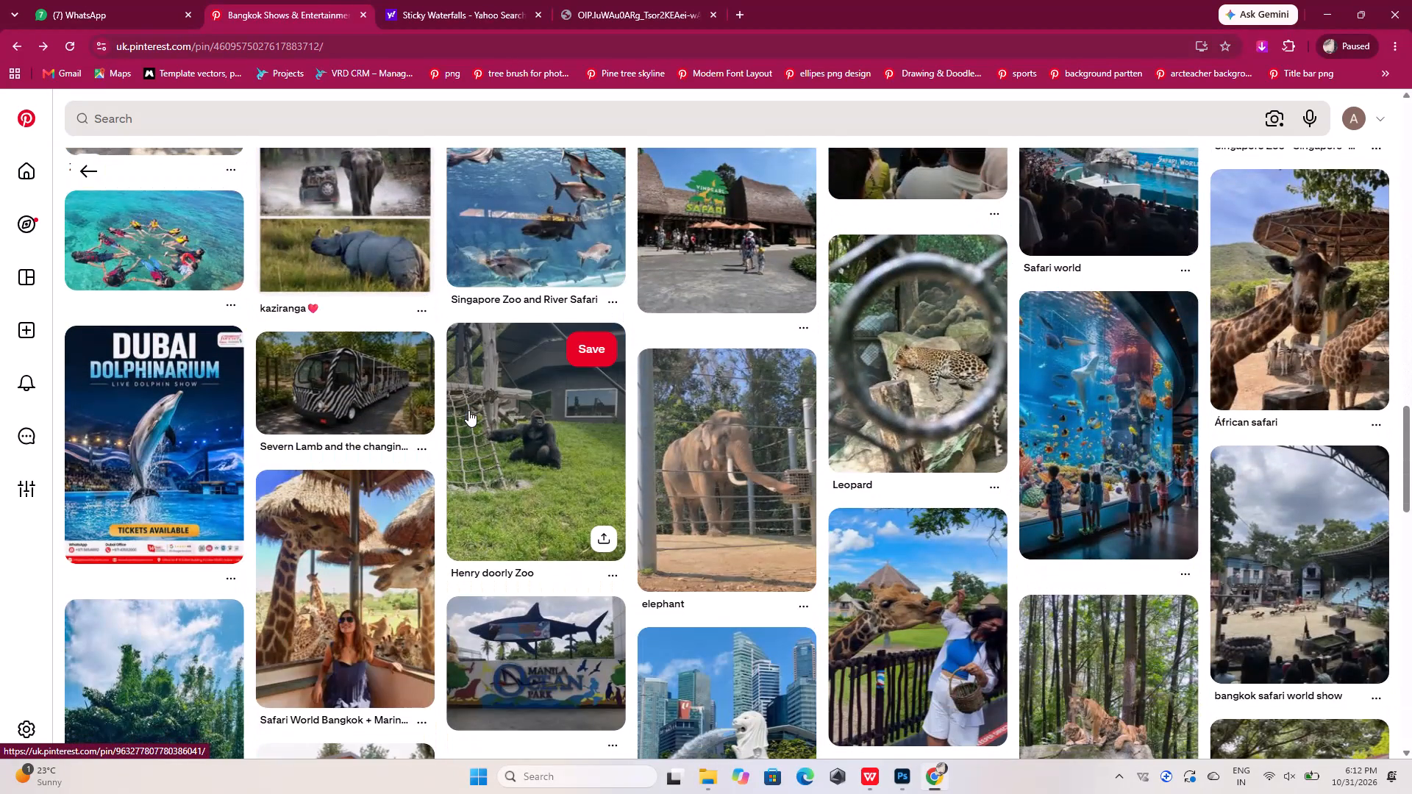
pyautogui.scroll(-4, 468, 410)
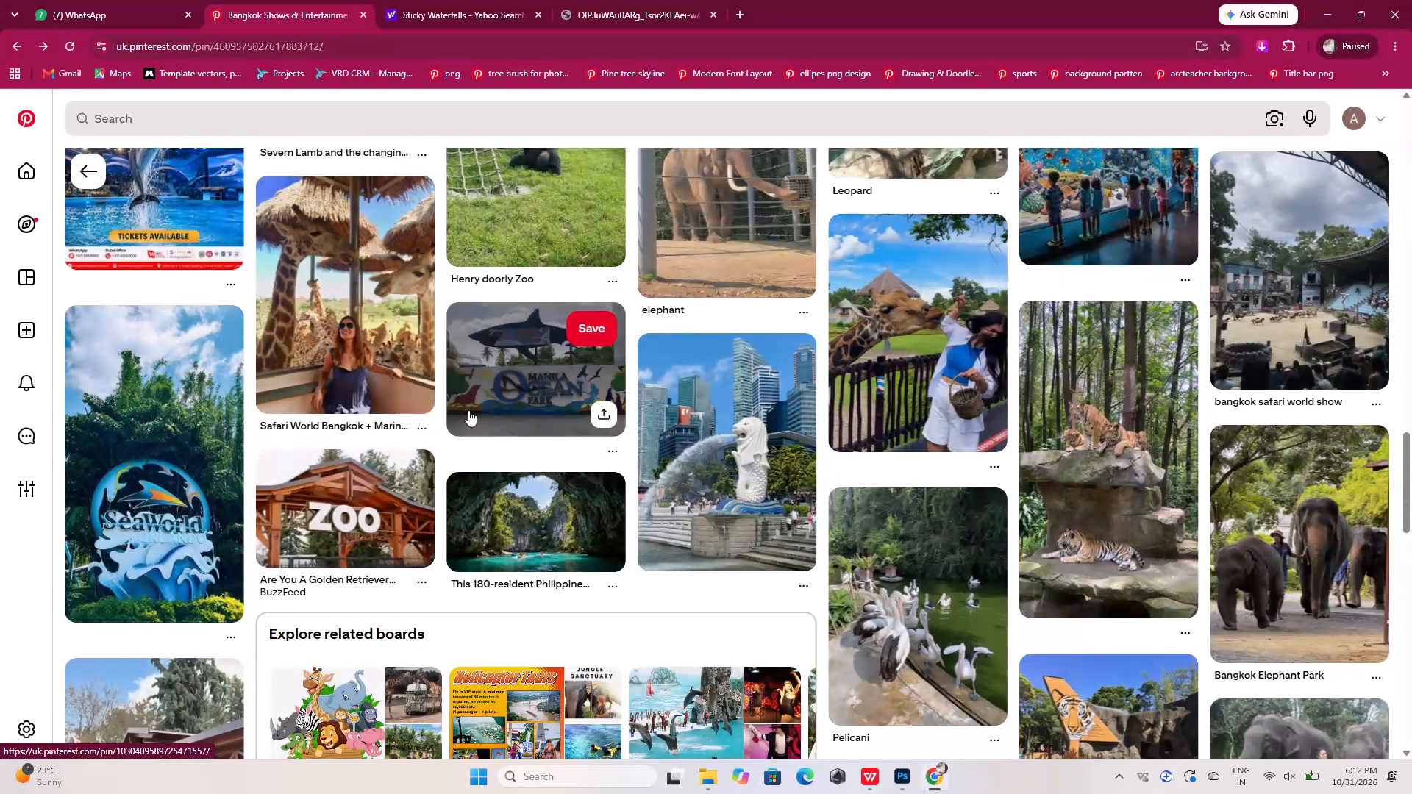
pyautogui.scroll(-9, 468, 410)
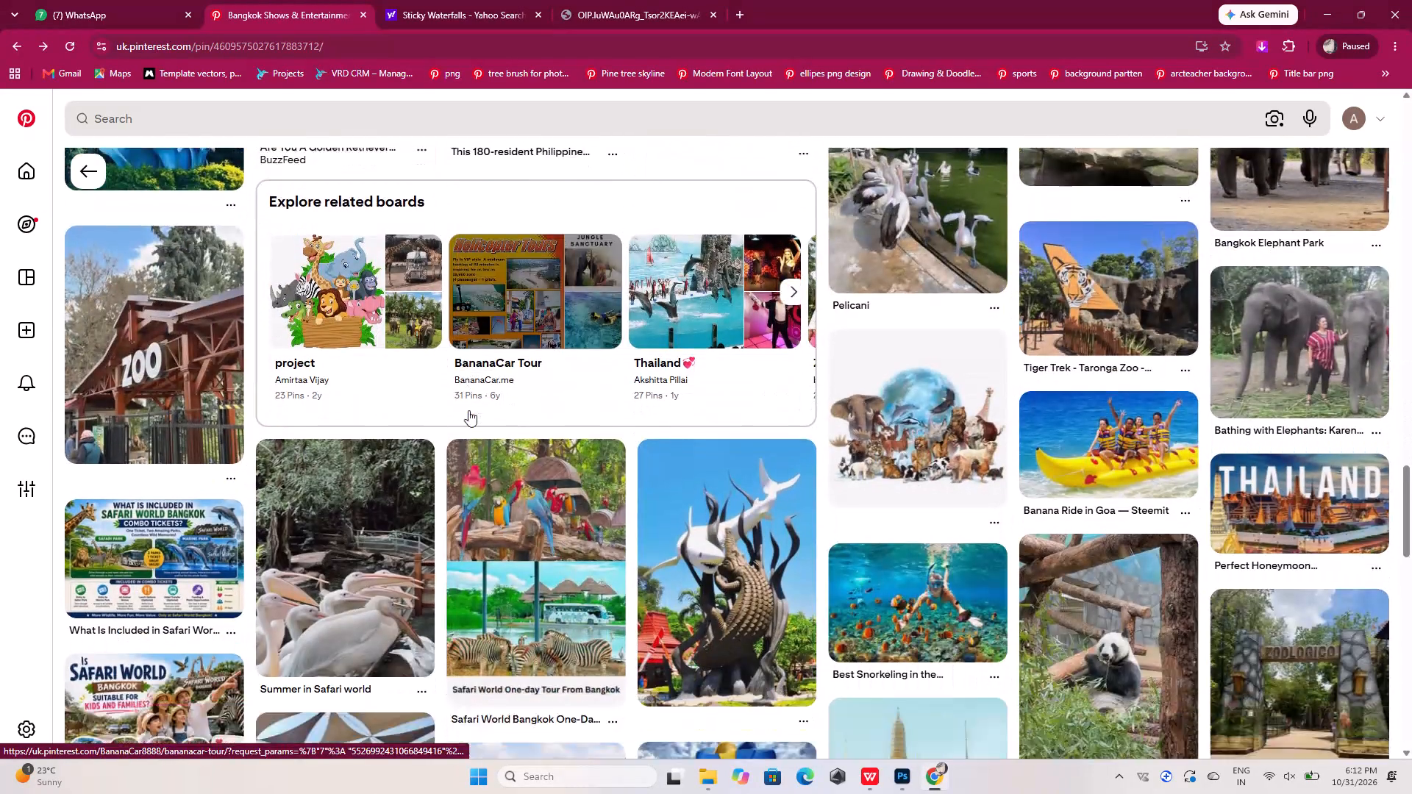
pyautogui.scroll(-5, 468, 410)
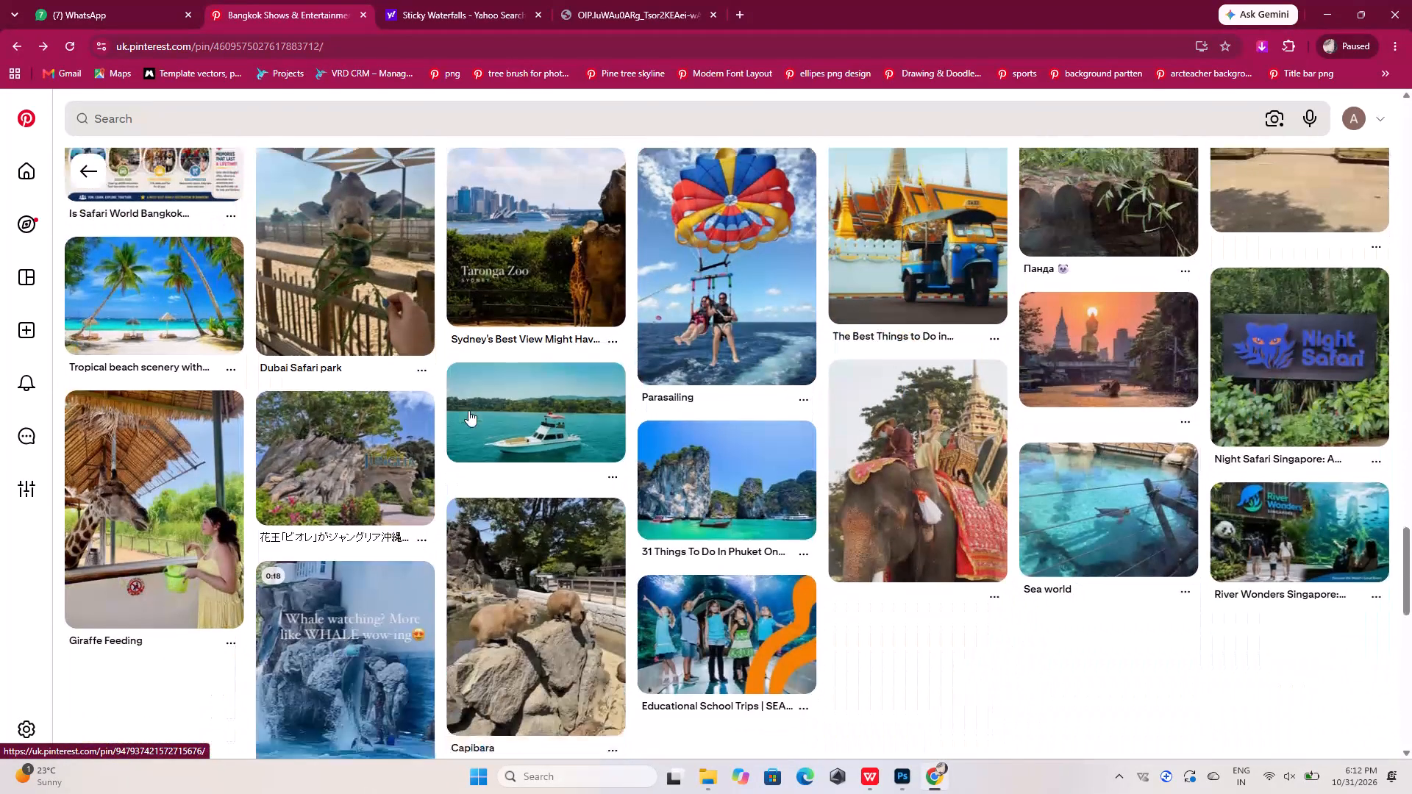
pyautogui.scroll(-6, 468, 410)
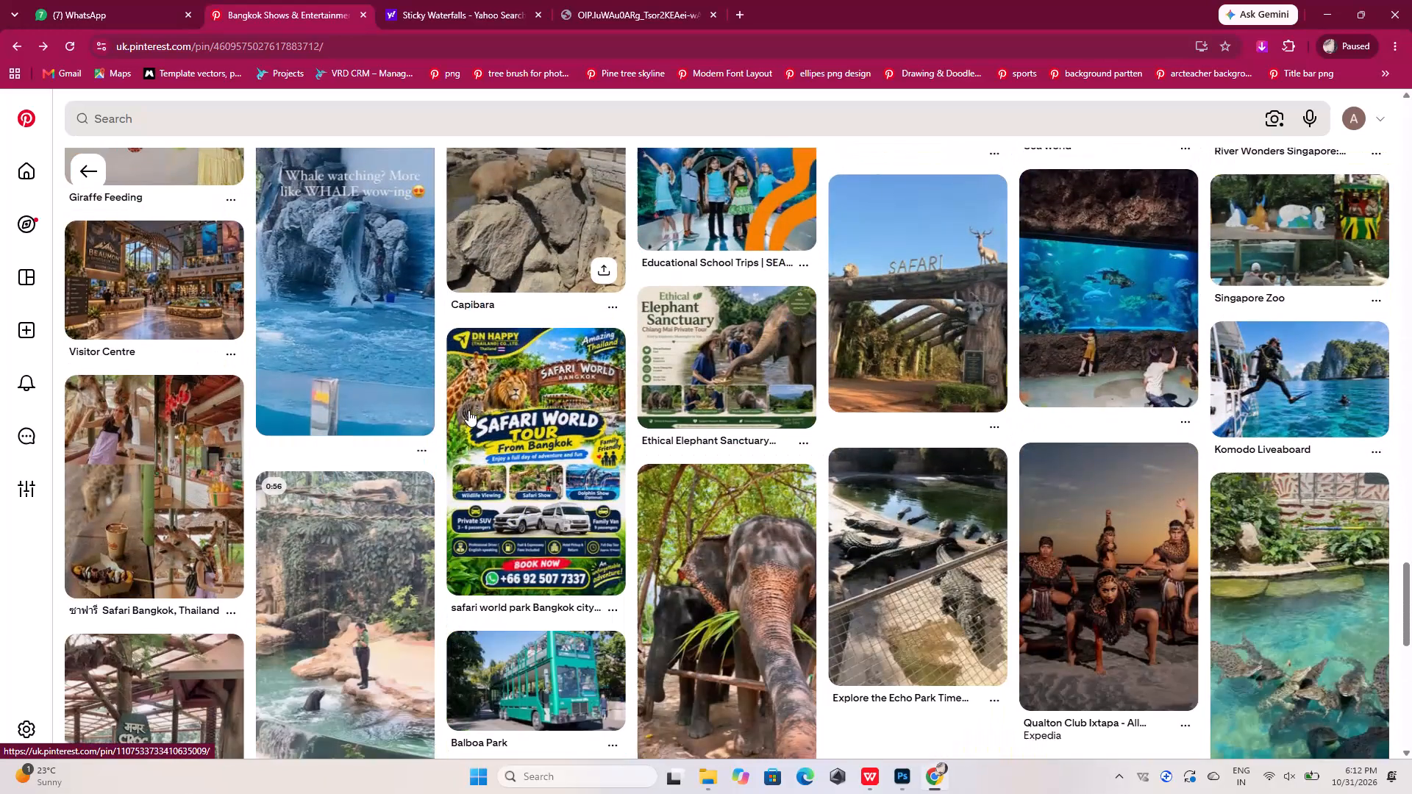
pyautogui.scroll(-10, 468, 410)
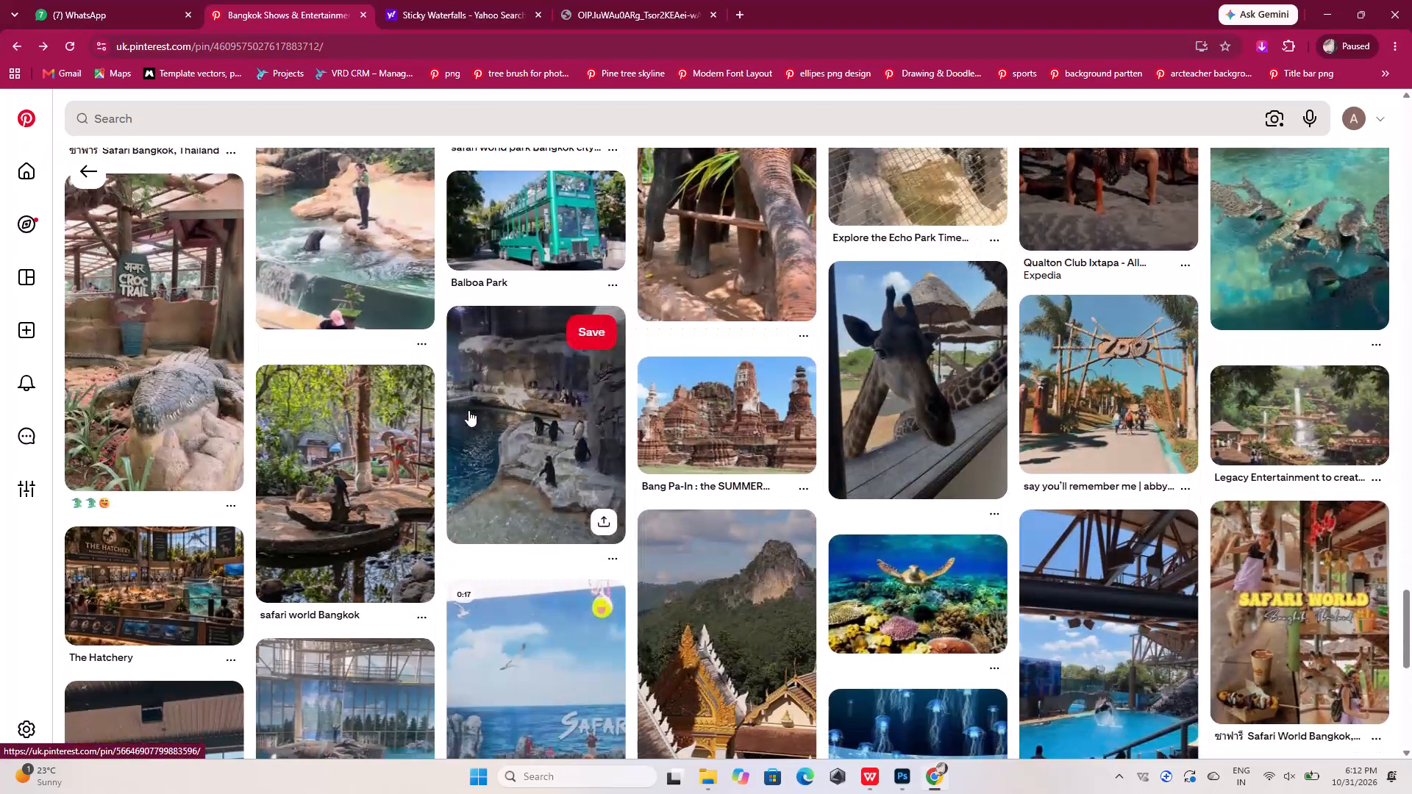
pyautogui.scroll(-3, 468, 410)
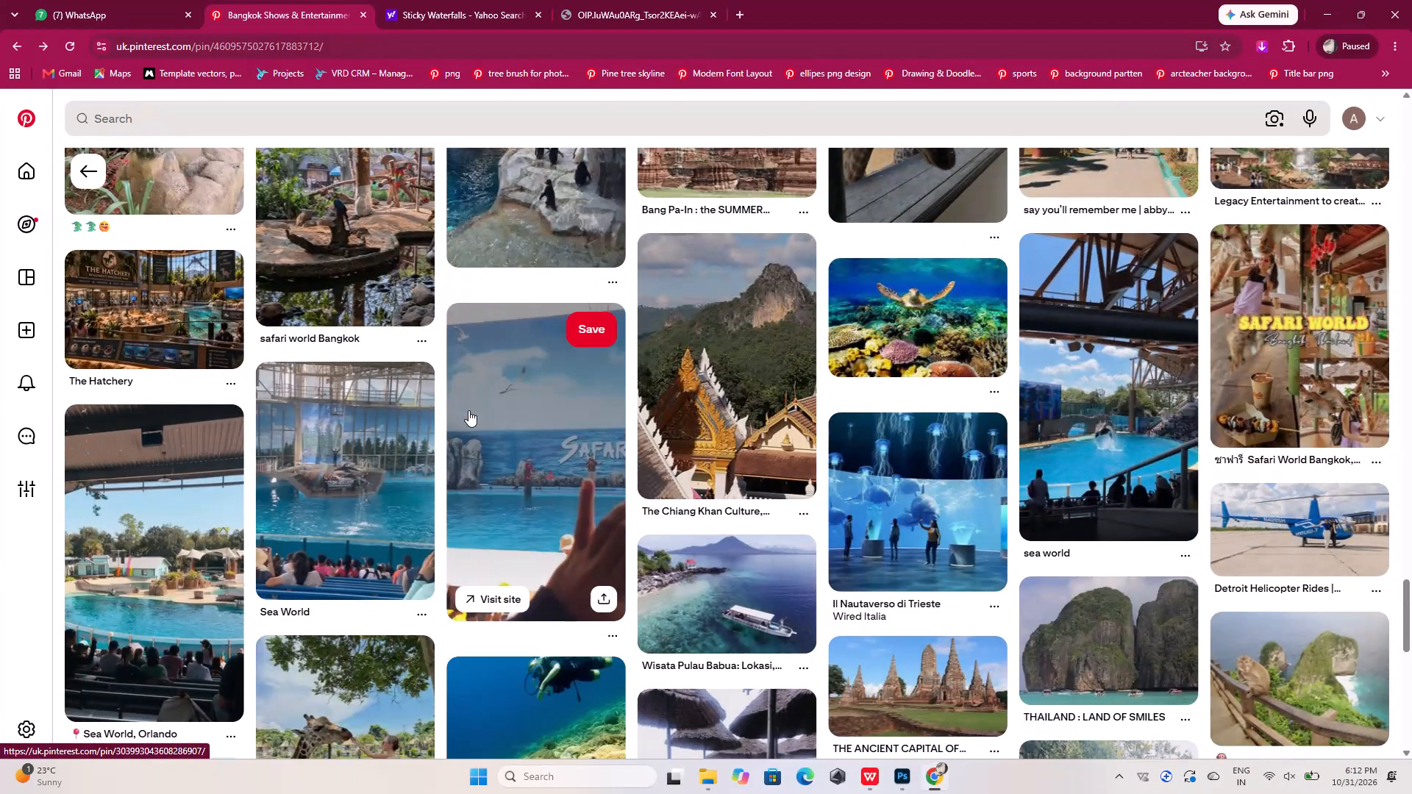
pyautogui.scroll(-10, 468, 410)
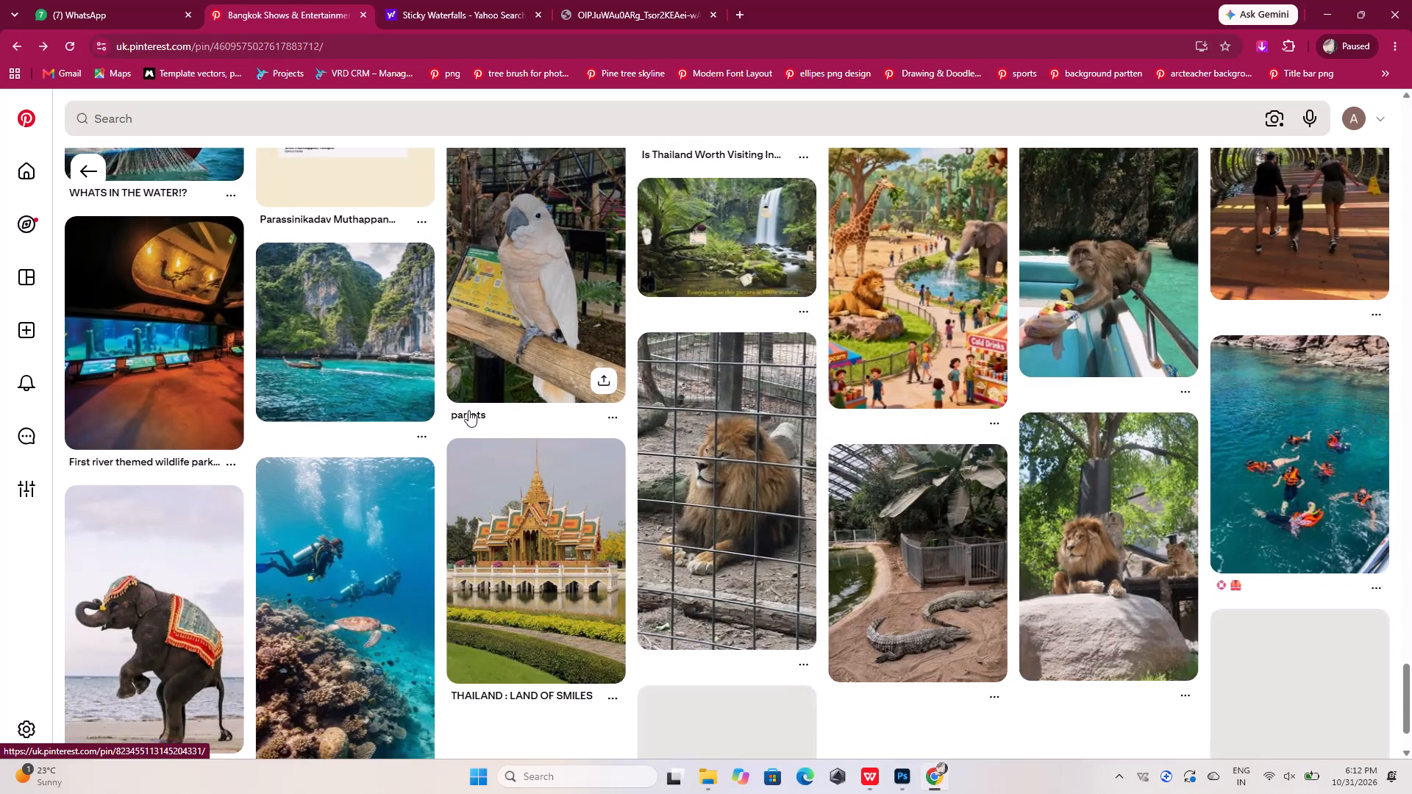
pyautogui.scroll(-4, 468, 410)
pyautogui.scroll(16, 468, 410)
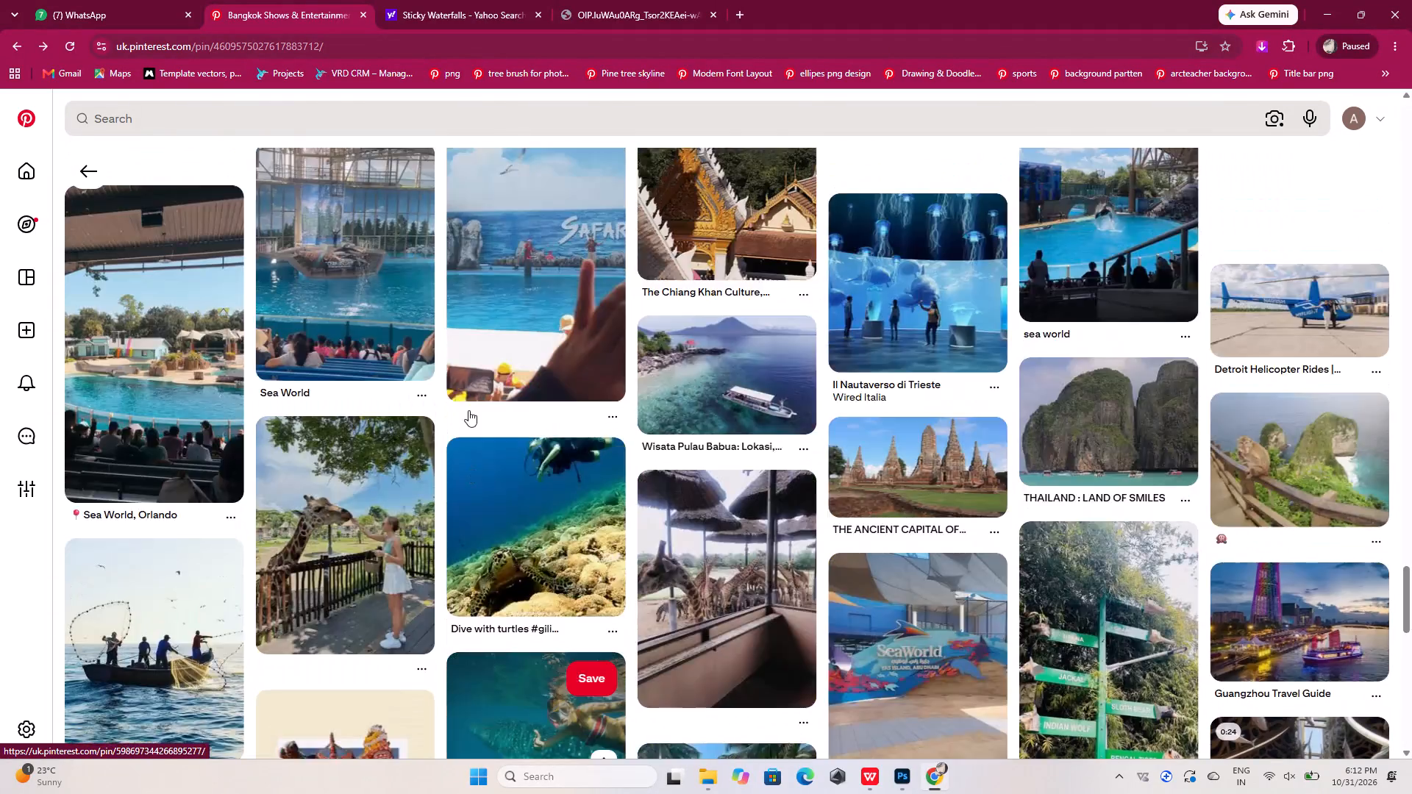
pyautogui.scroll(18, 468, 410)
pyautogui.scroll(5, 468, 410)
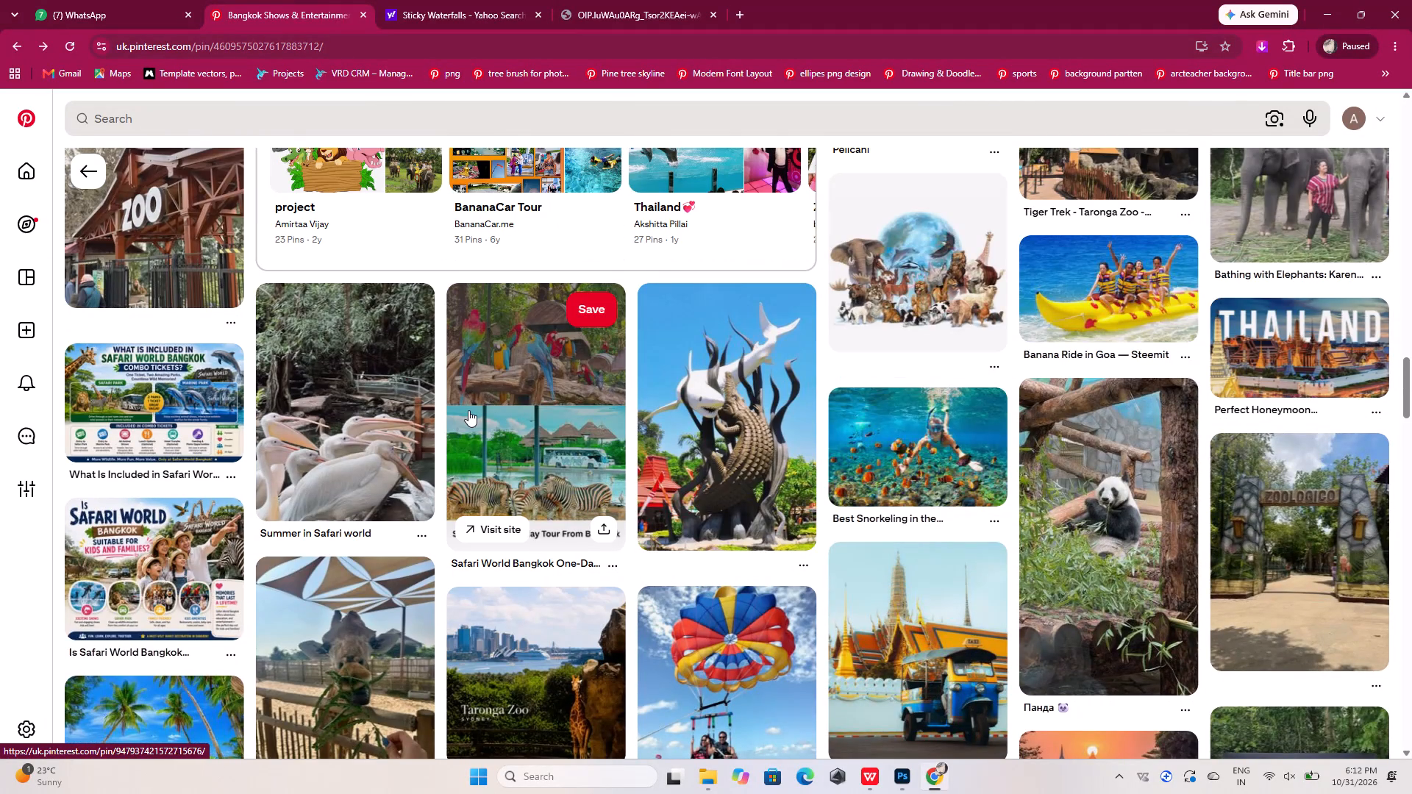
pyautogui.scroll(-14, 468, 410)
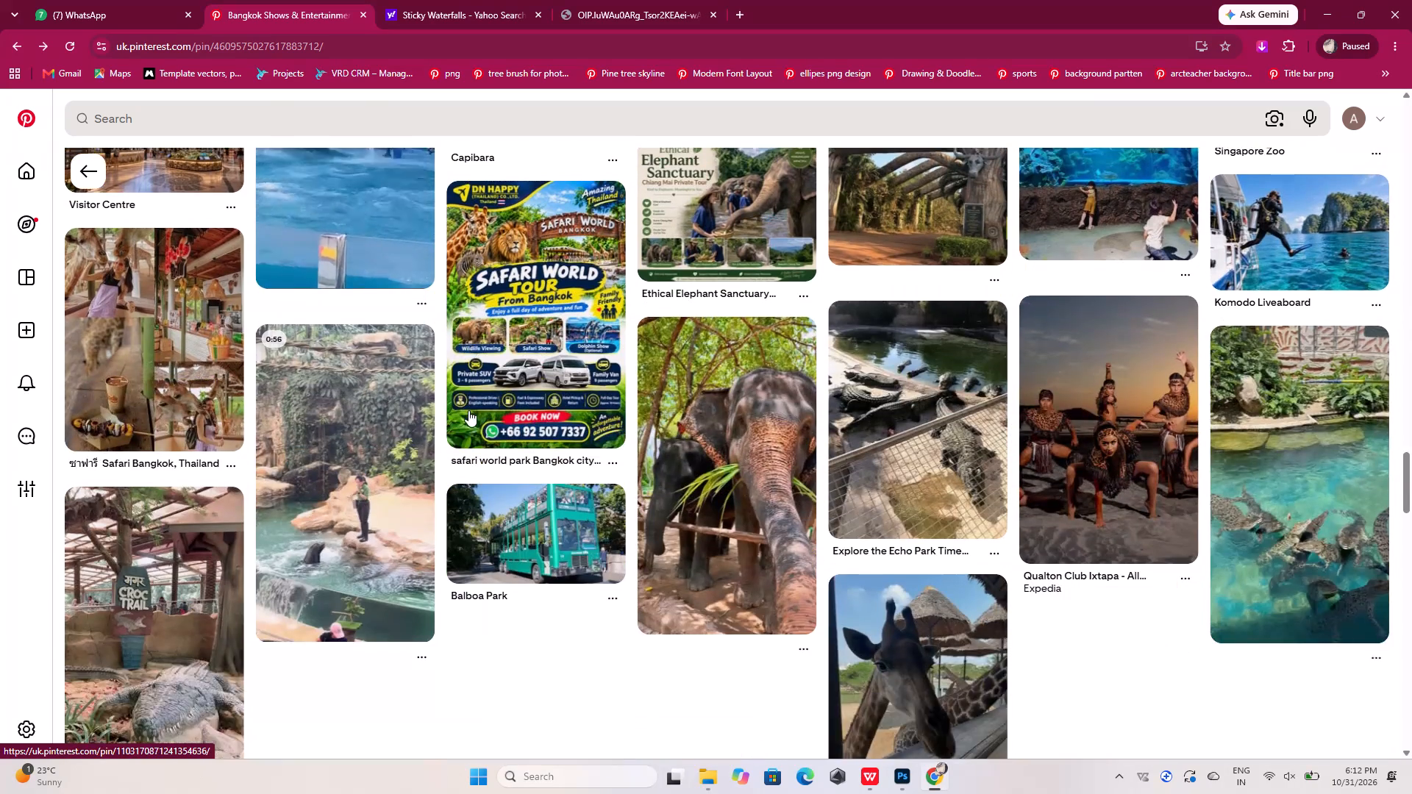
pyautogui.scroll(-4, 468, 410)
pyautogui.scroll(20, 468, 410)
pyautogui.scroll(2, 468, 410)
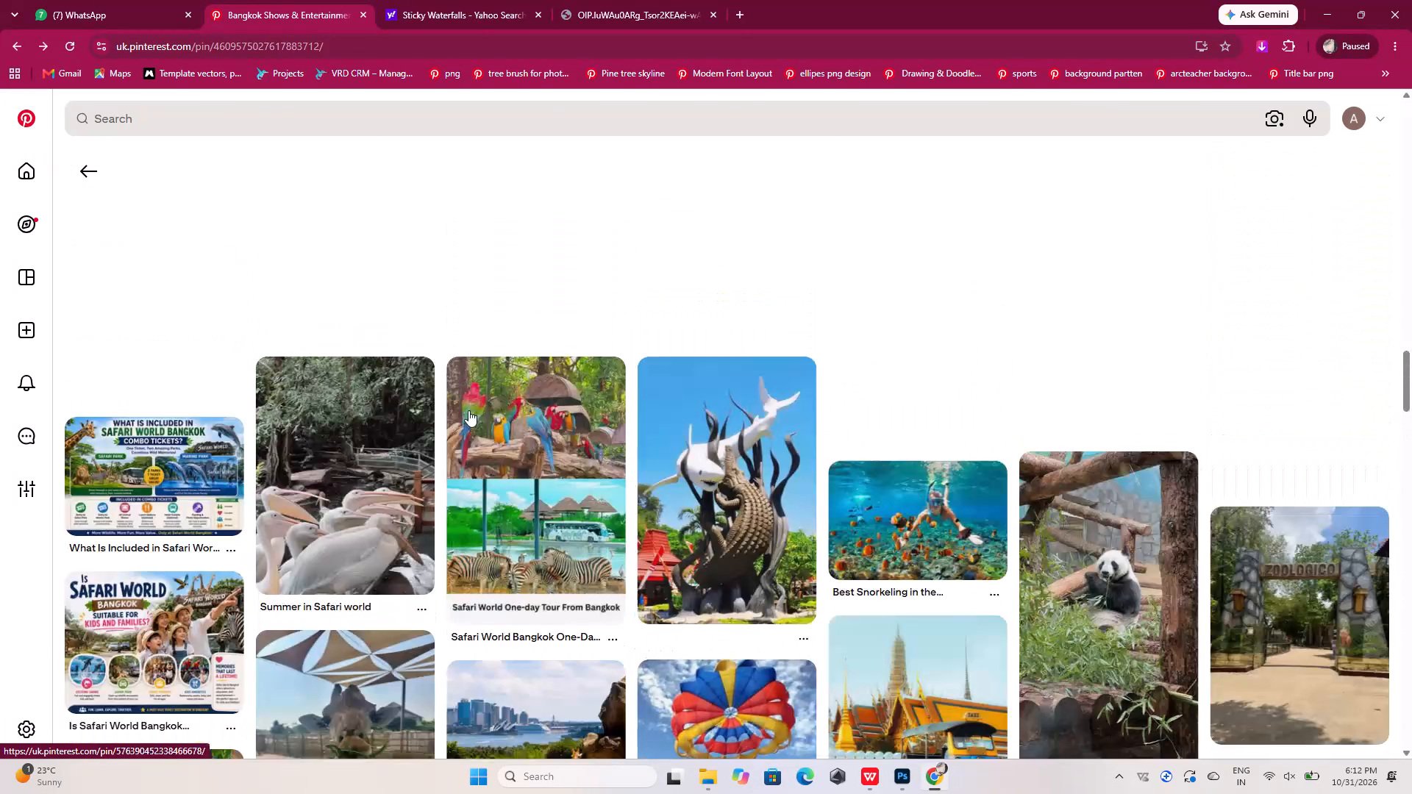
pyautogui.scroll(16, 468, 410)
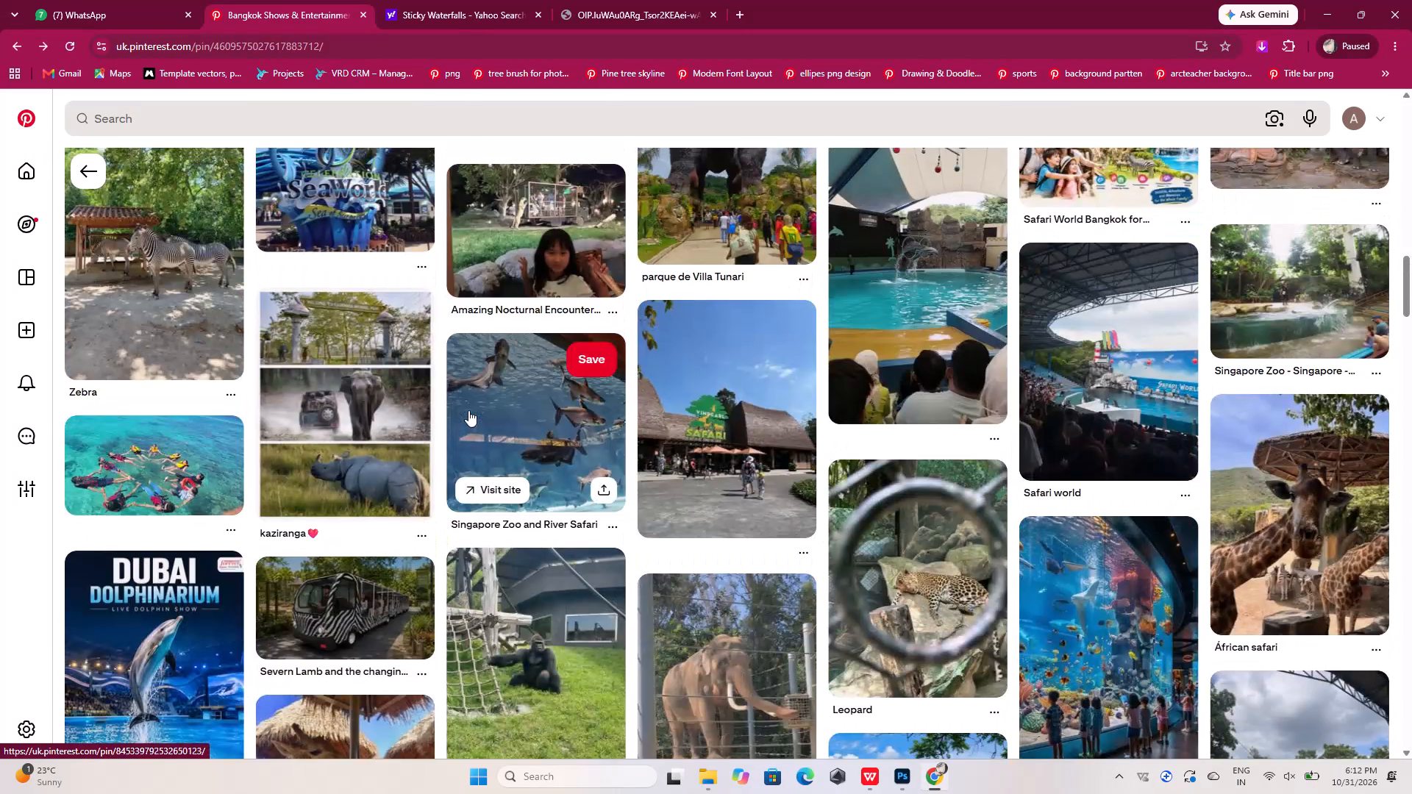
pyautogui.scroll(5, 468, 410)
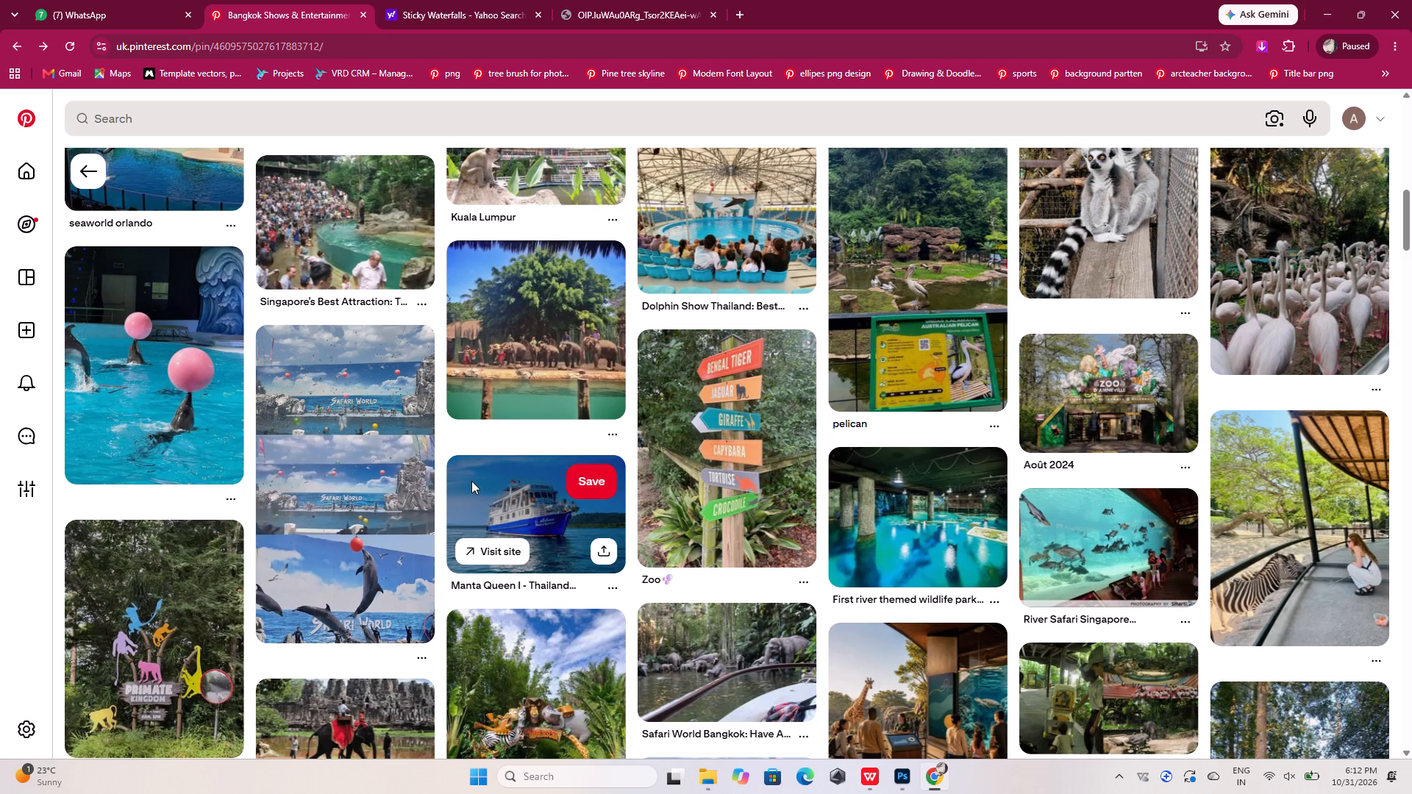
pyautogui.scroll(4, 471, 476)
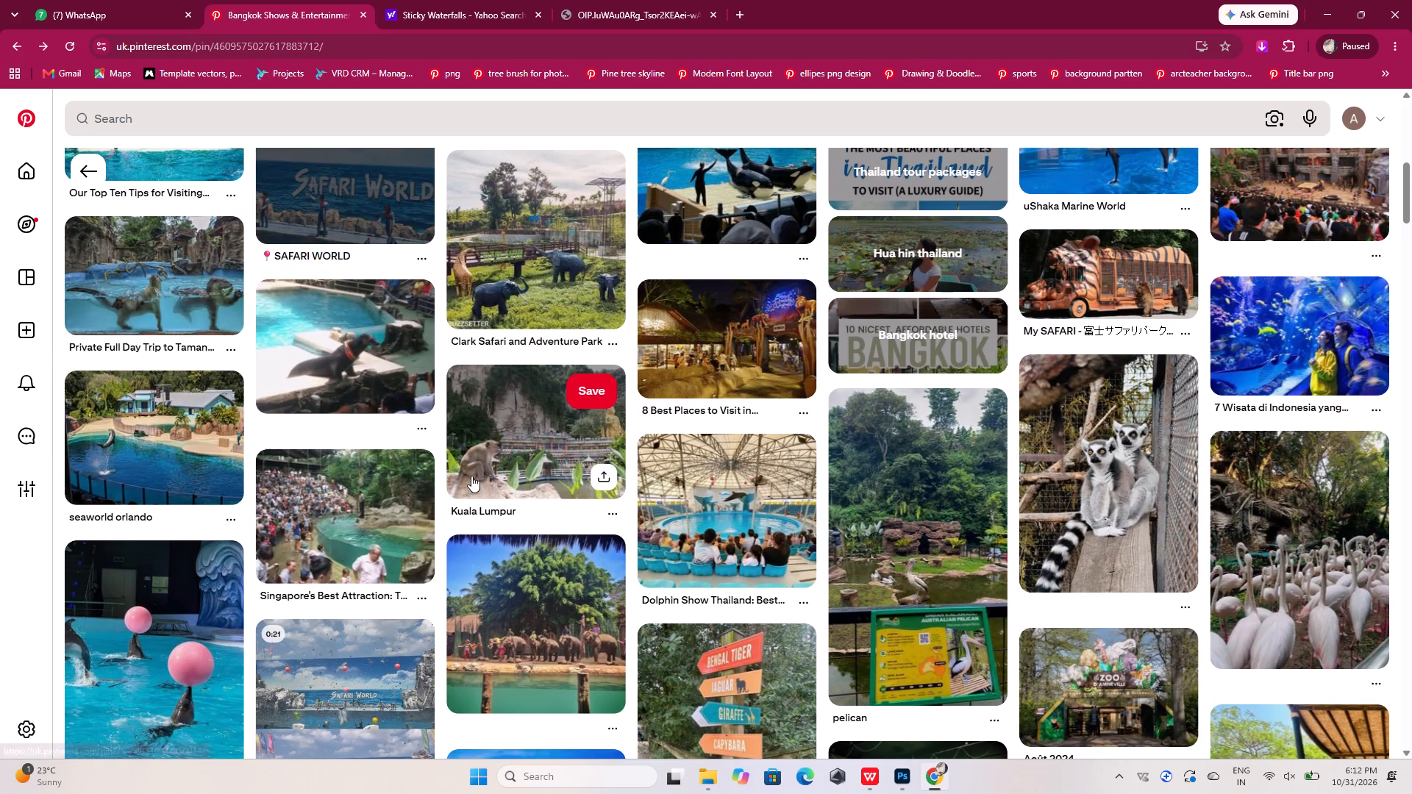
pyautogui.scroll(6, 471, 475)
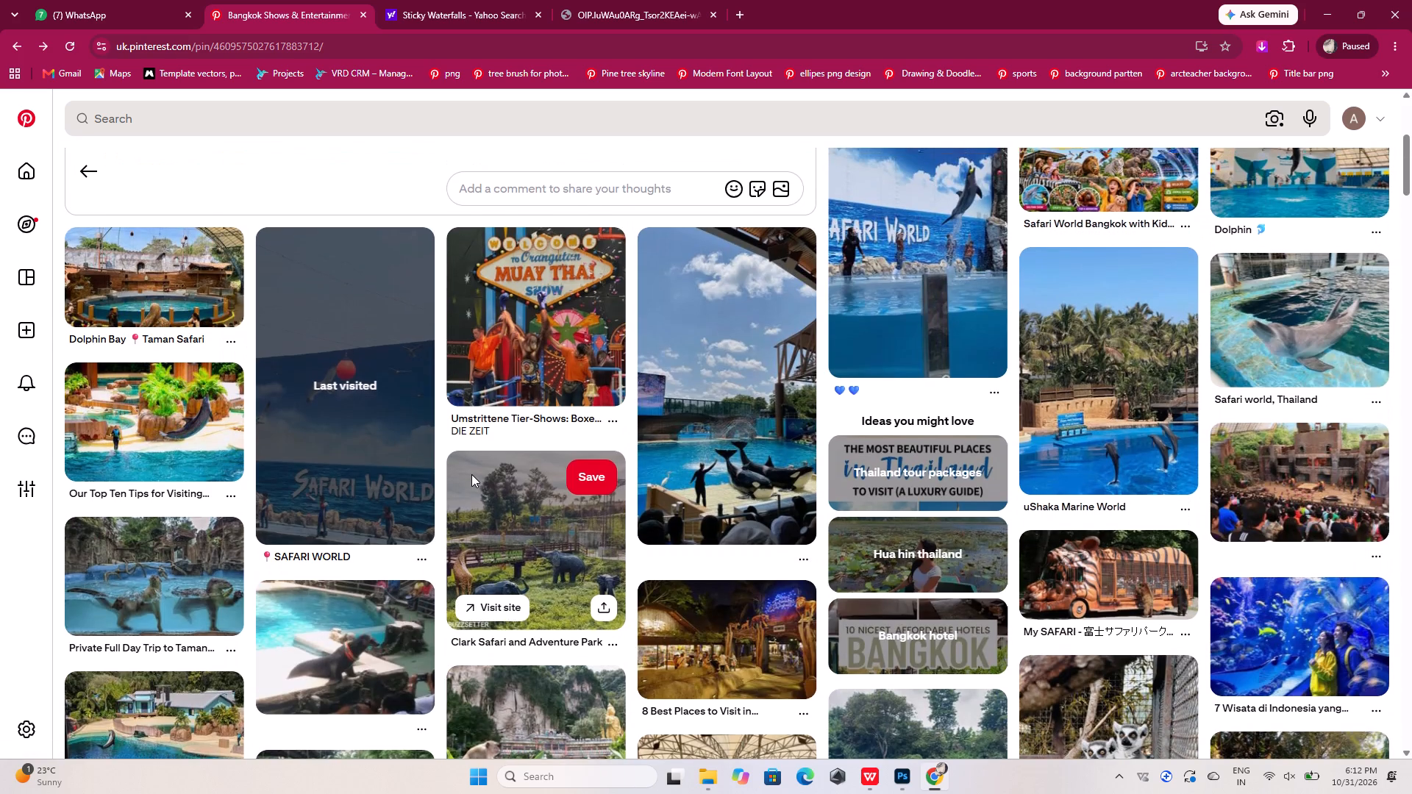
pyautogui.scroll(3, 471, 471)
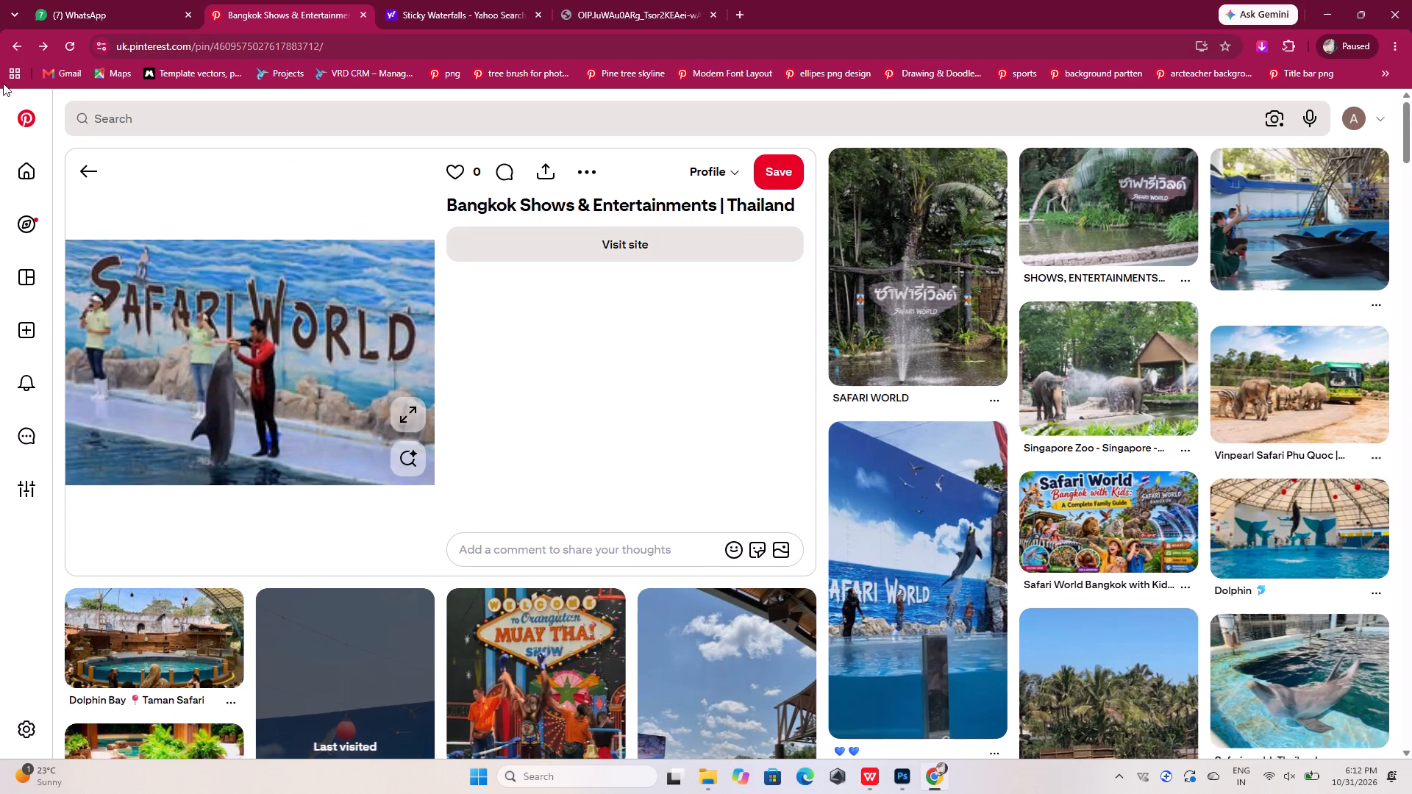
pyautogui.click(15, 49)
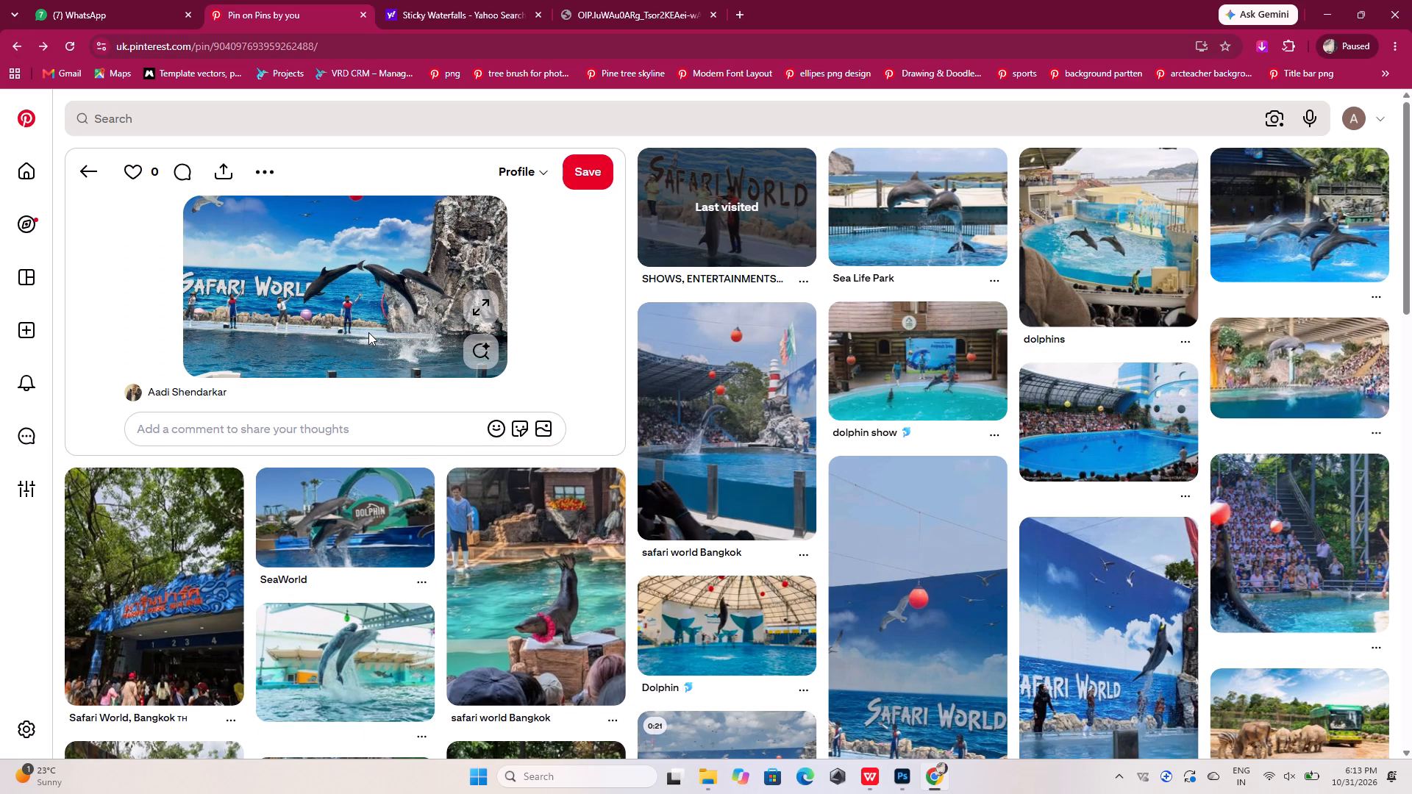
pyautogui.click(15, 46)
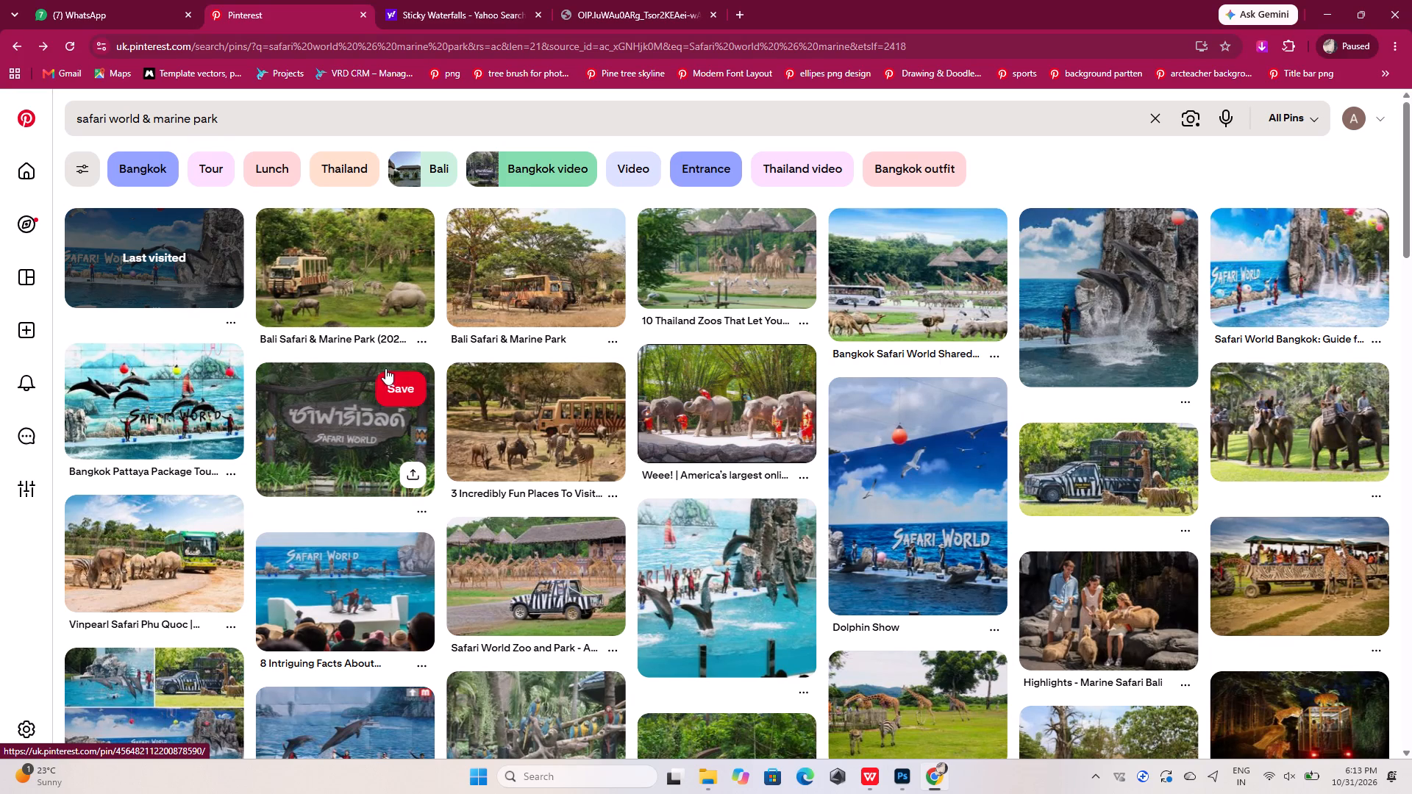
# Reuse the Pinterest query "safari world & marine park" for a web image search in a new browser tab, closing the old image tab.
pyautogui.moveTo(220, 117); pyautogui.dragTo(215, 116)
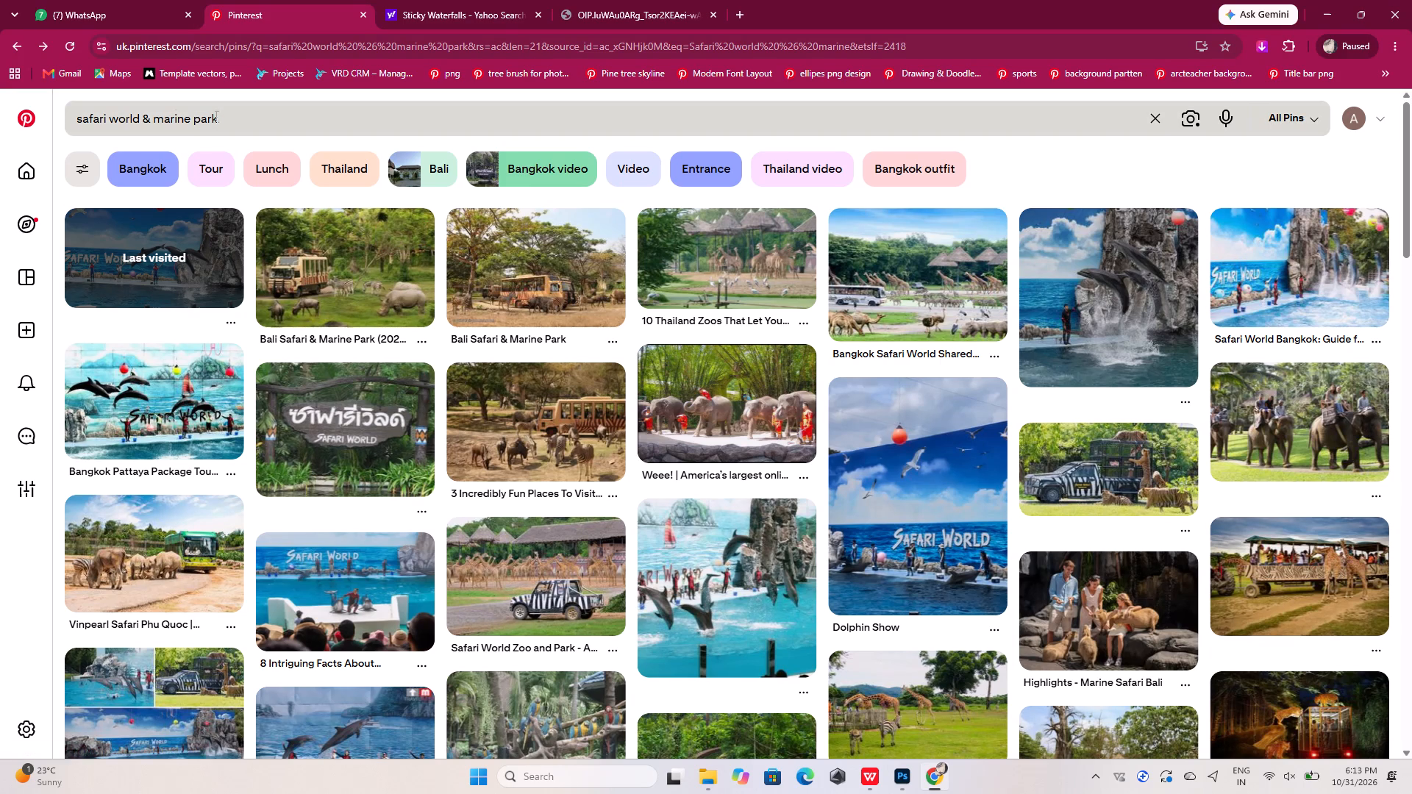
pyautogui.moveTo(215, 116); pyautogui.dragTo(61, 114)
pyautogui.rightClick(118, 114)
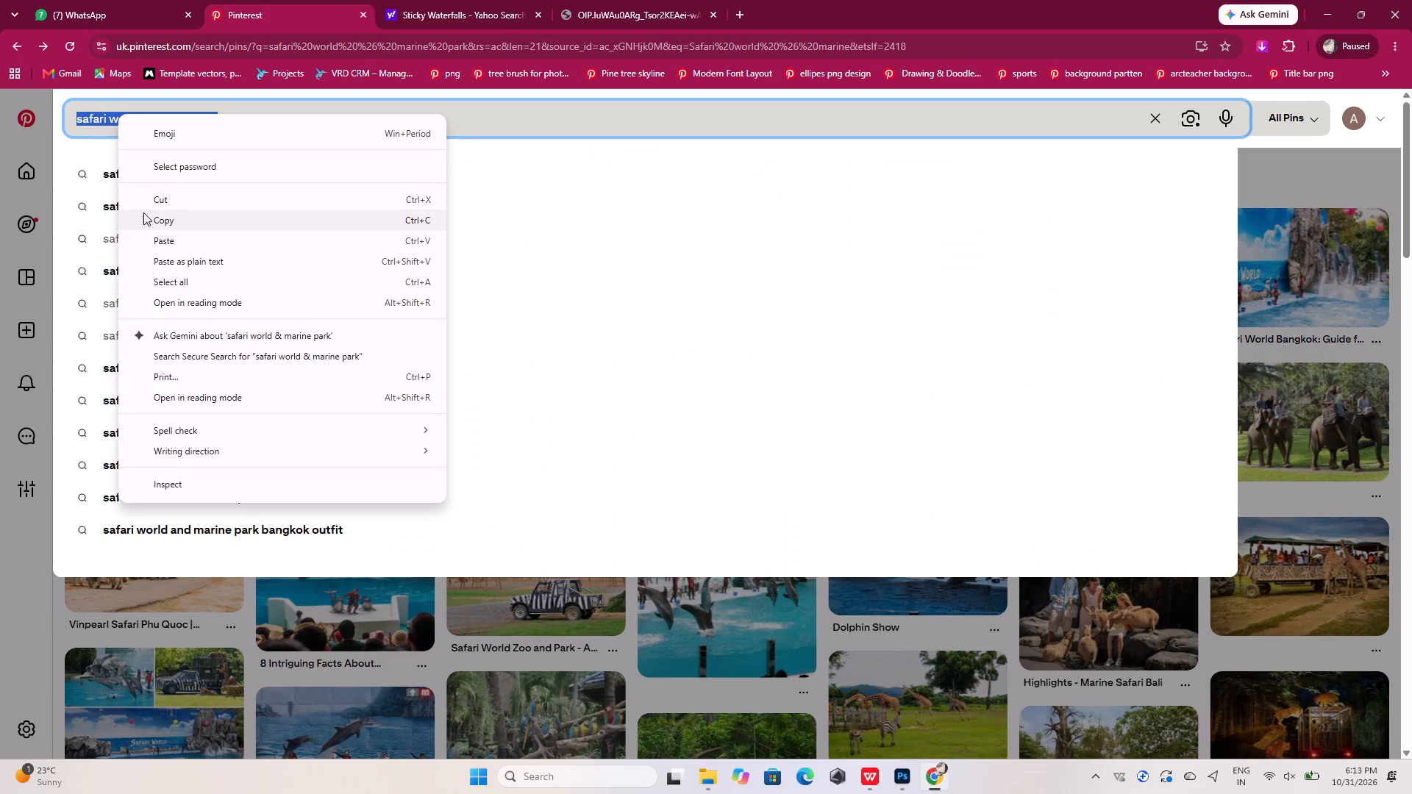
pyautogui.click(146, 218)
pyautogui.click(742, 12)
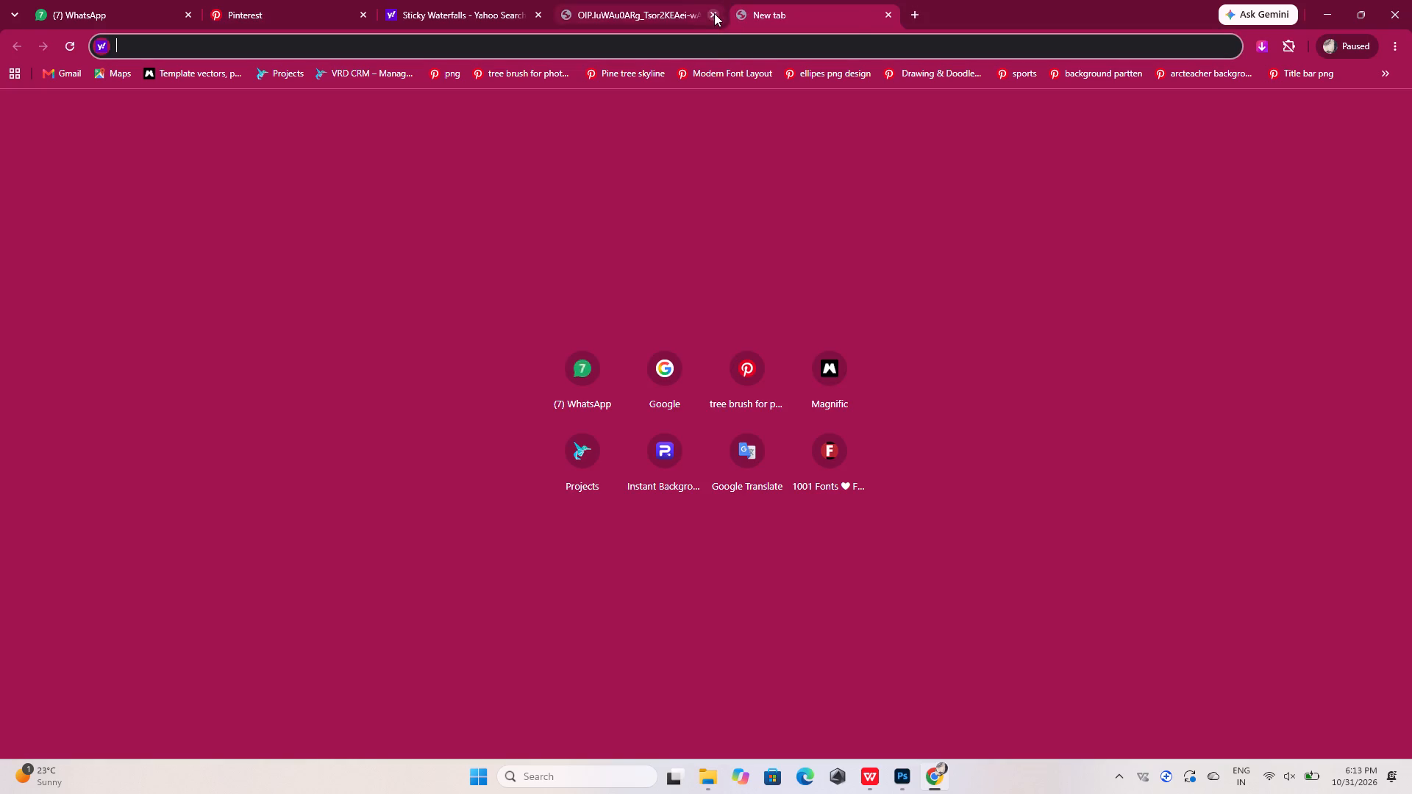
pyautogui.click(713, 13)
pyautogui.click(705, 49)
pyautogui.hotkey('ctrl', 'v')
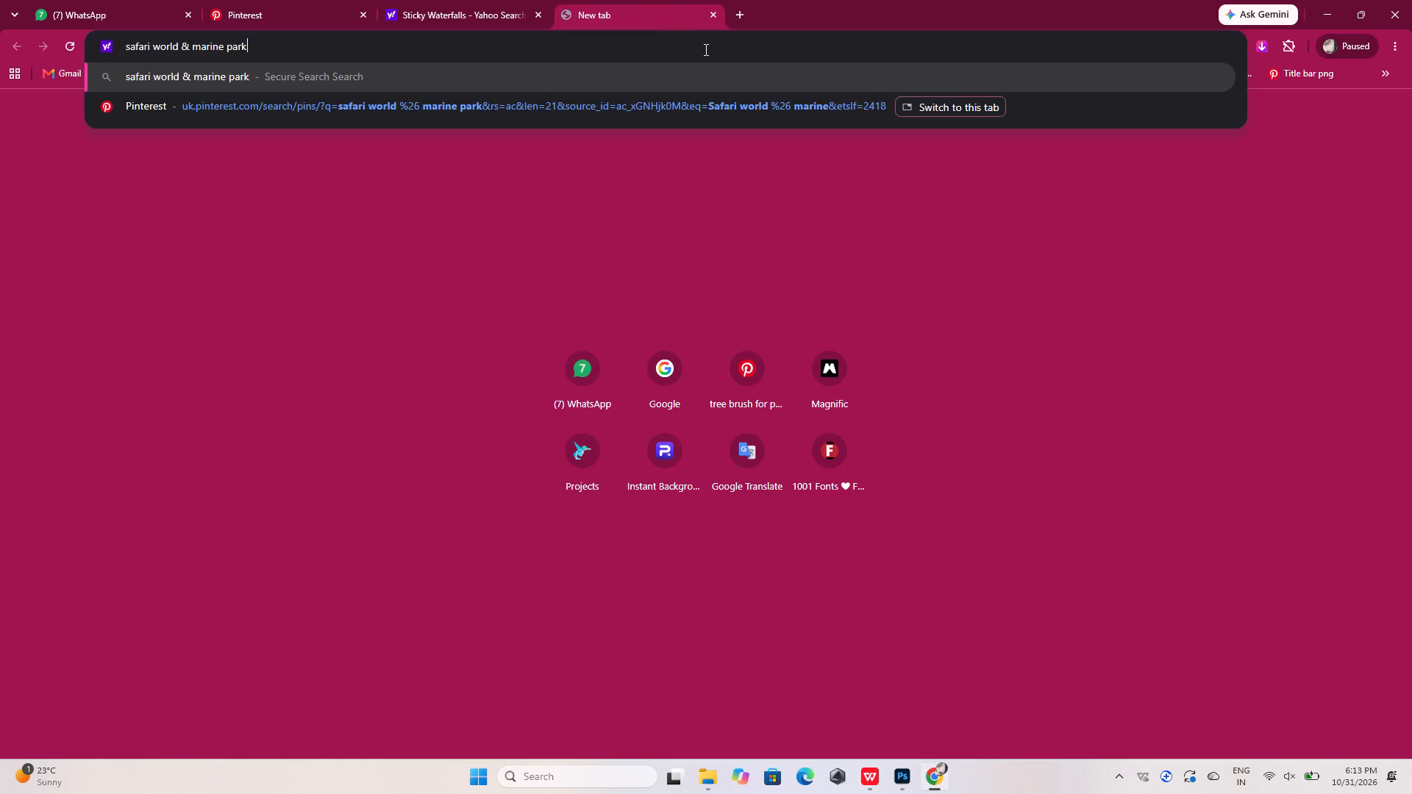
pyautogui.press('Return')
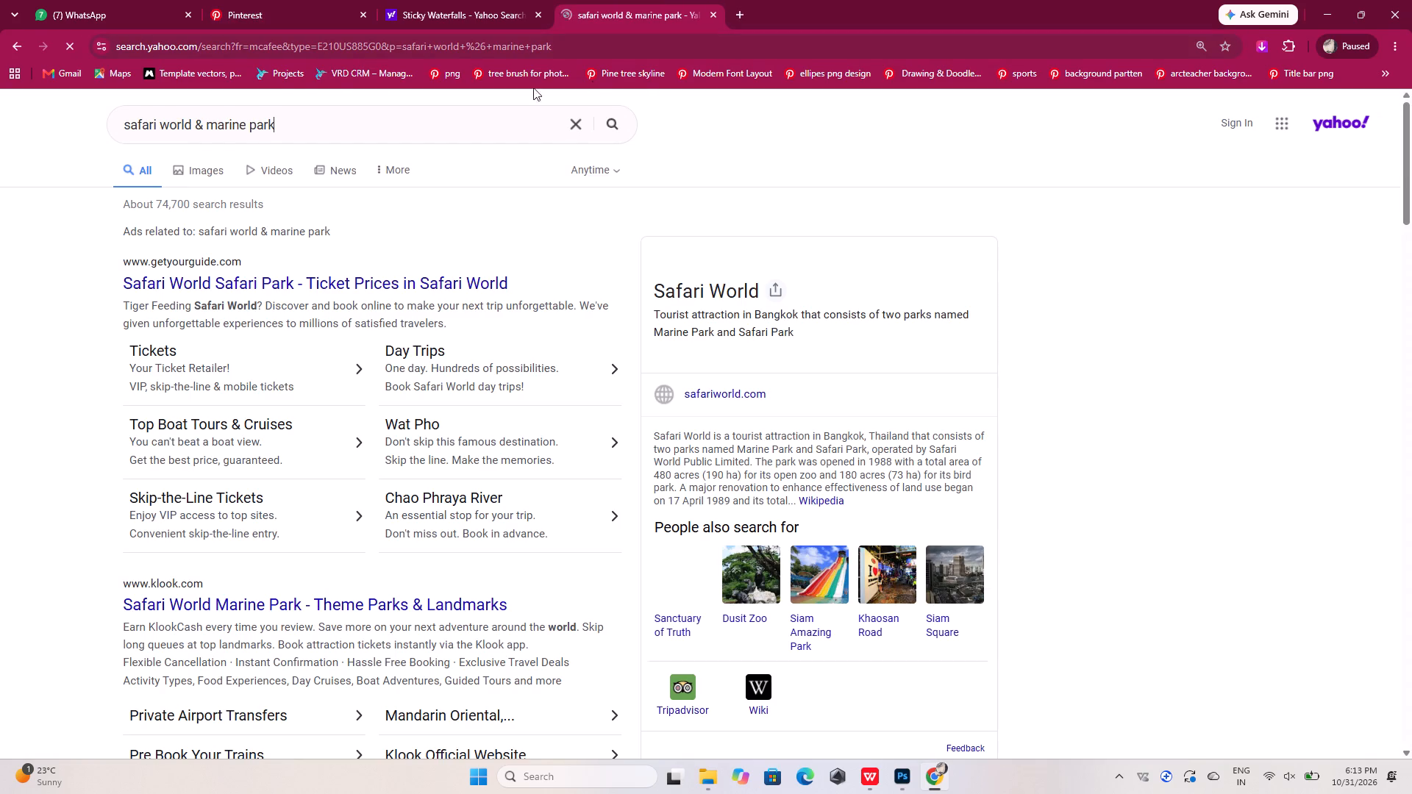
pyautogui.click(203, 168)
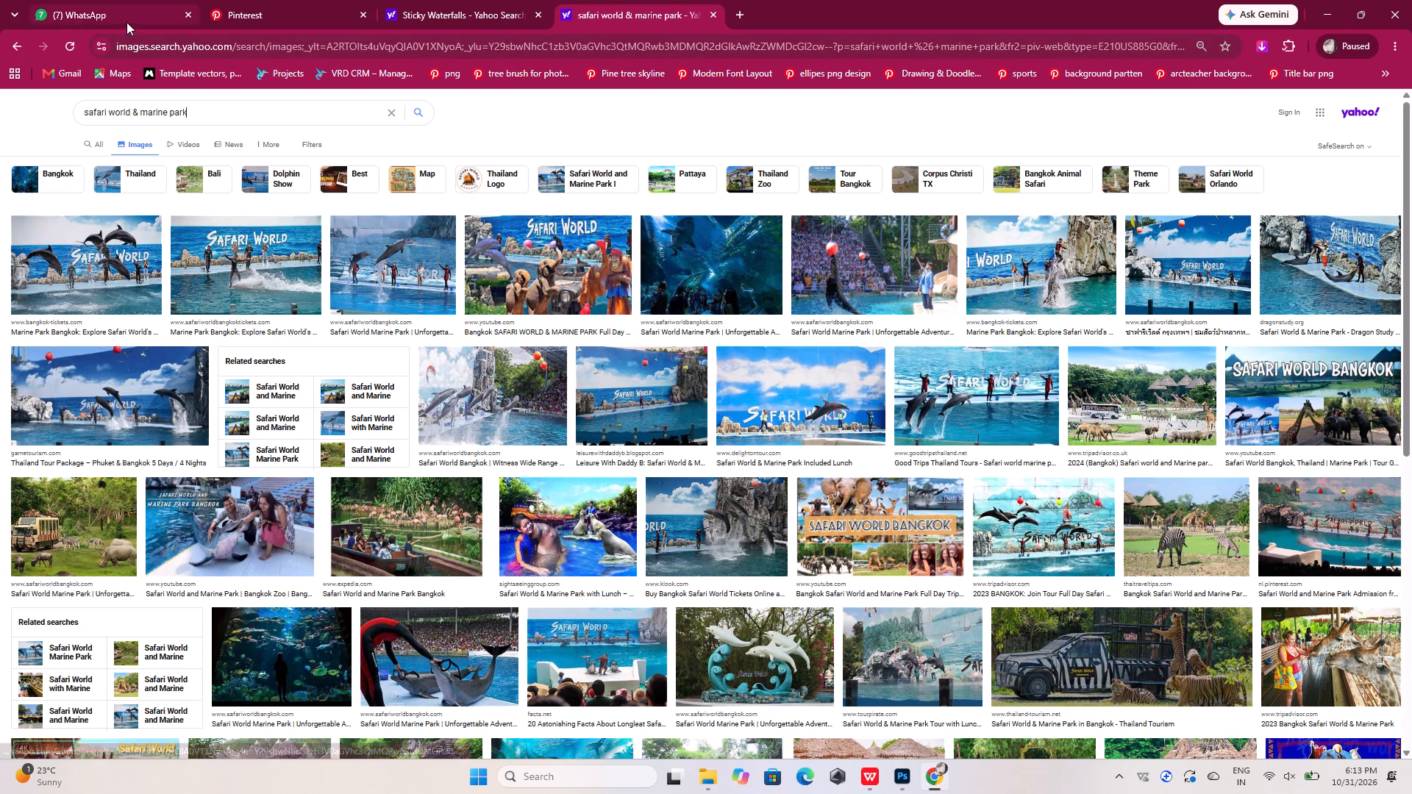
# Save the Safari World water-show picture from the Marine Park Bangkok image result to the Downloads folder.
pyautogui.click(240, 271)
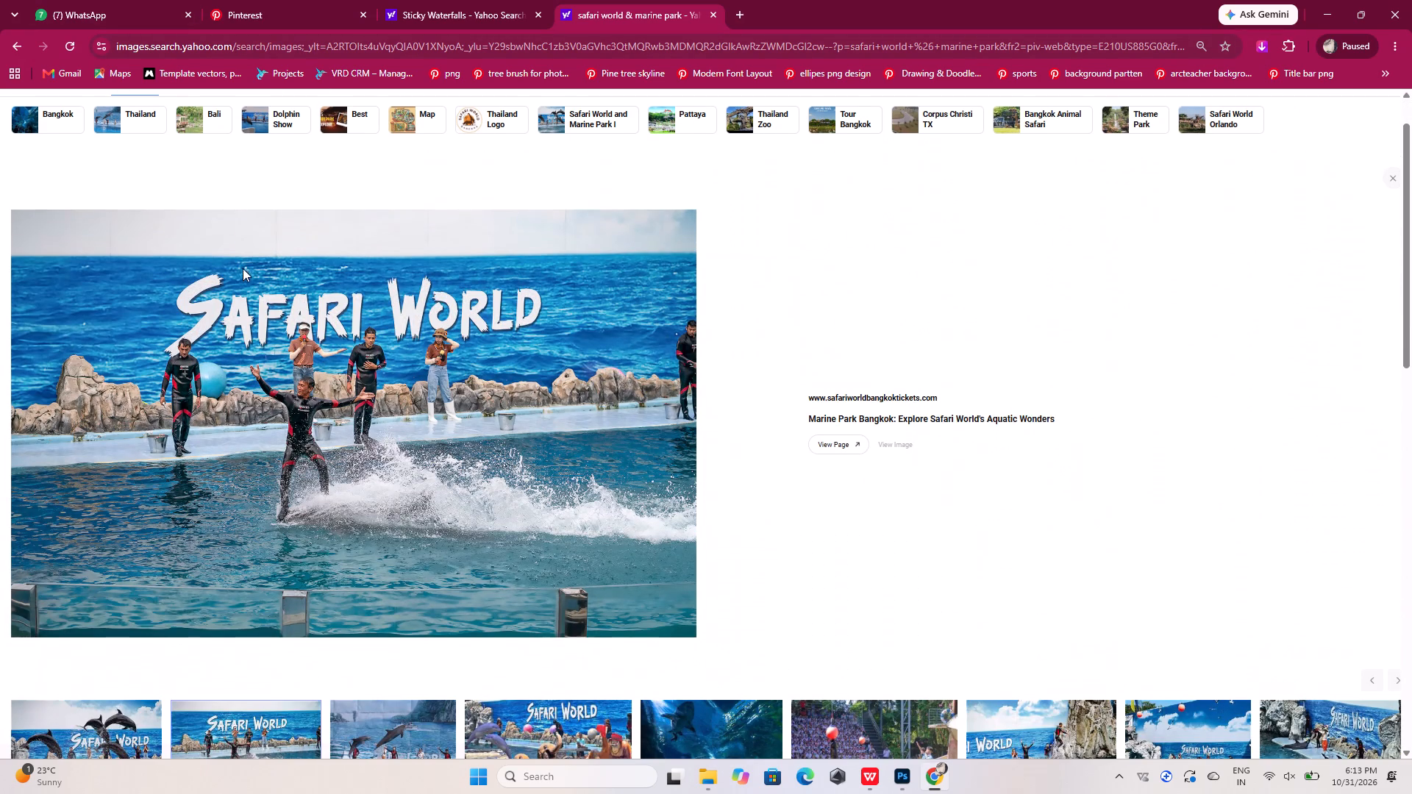
pyautogui.rightClick(382, 308)
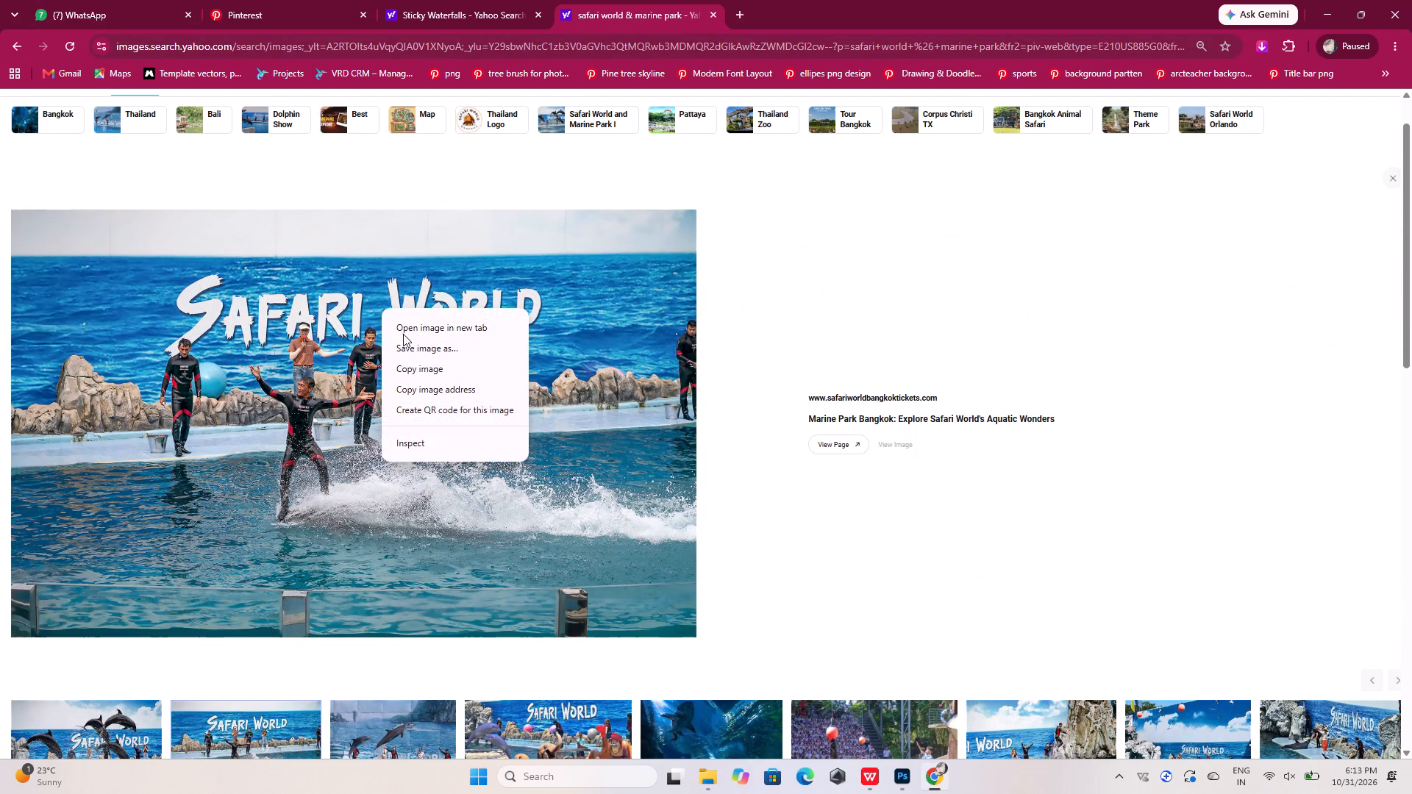
pyautogui.click(408, 347)
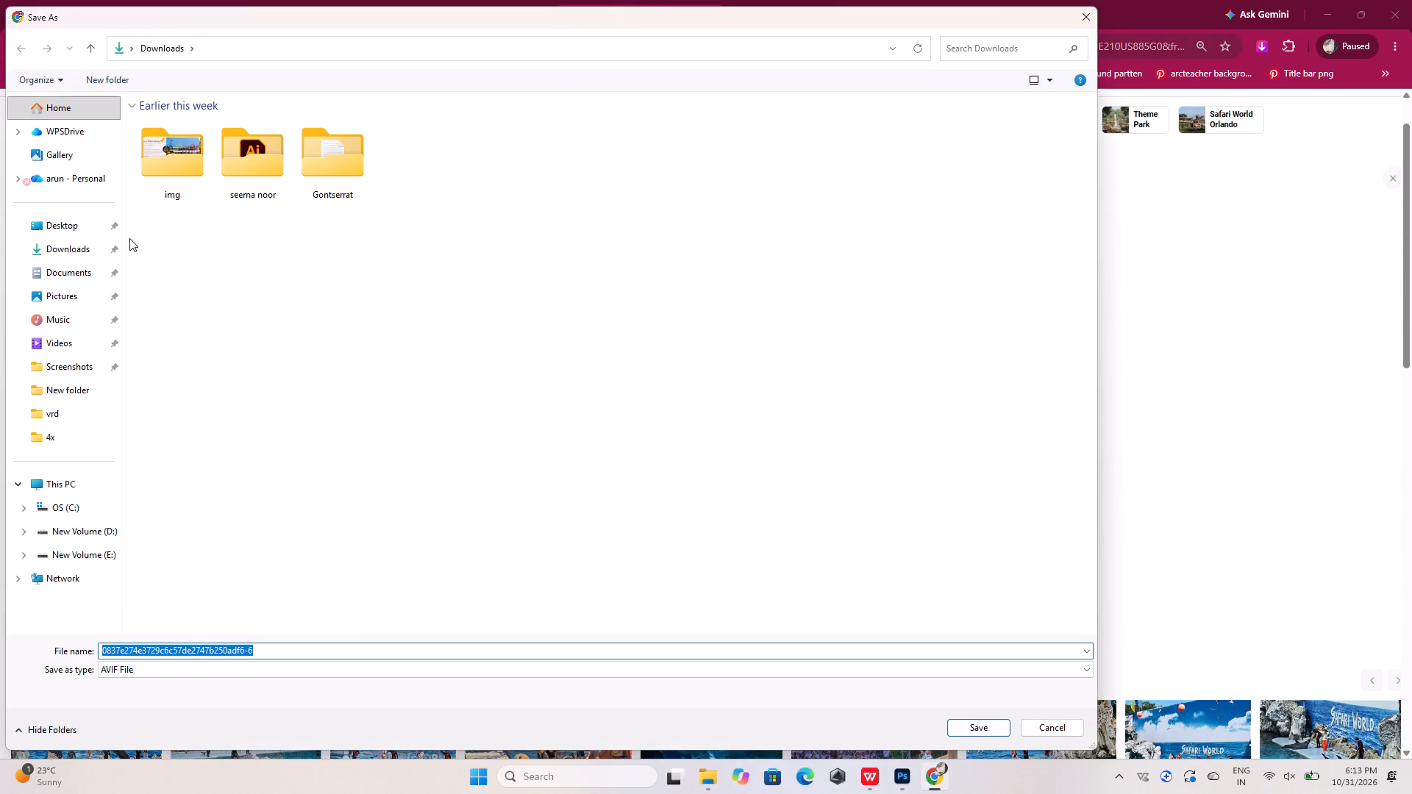
pyautogui.click(94, 251)
pyautogui.click(995, 724)
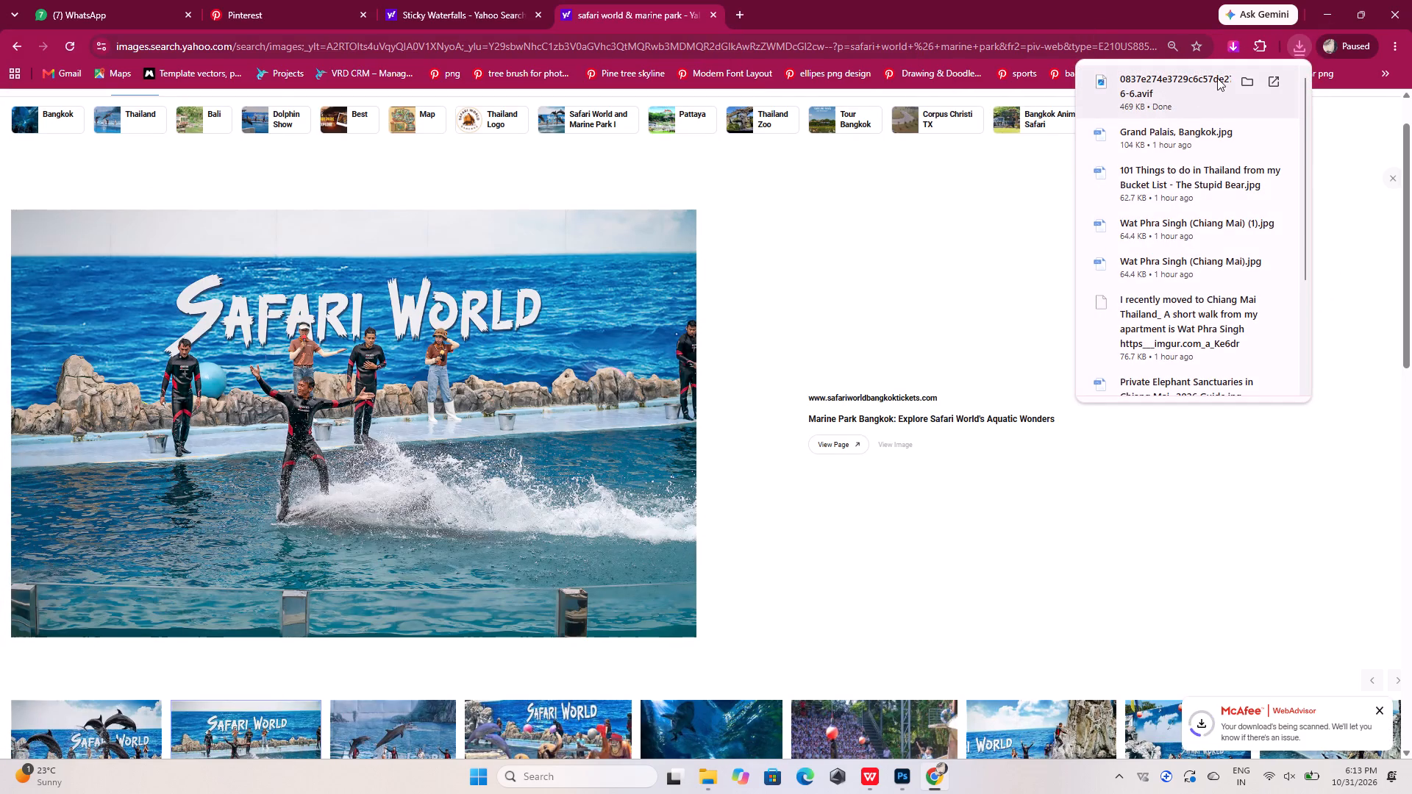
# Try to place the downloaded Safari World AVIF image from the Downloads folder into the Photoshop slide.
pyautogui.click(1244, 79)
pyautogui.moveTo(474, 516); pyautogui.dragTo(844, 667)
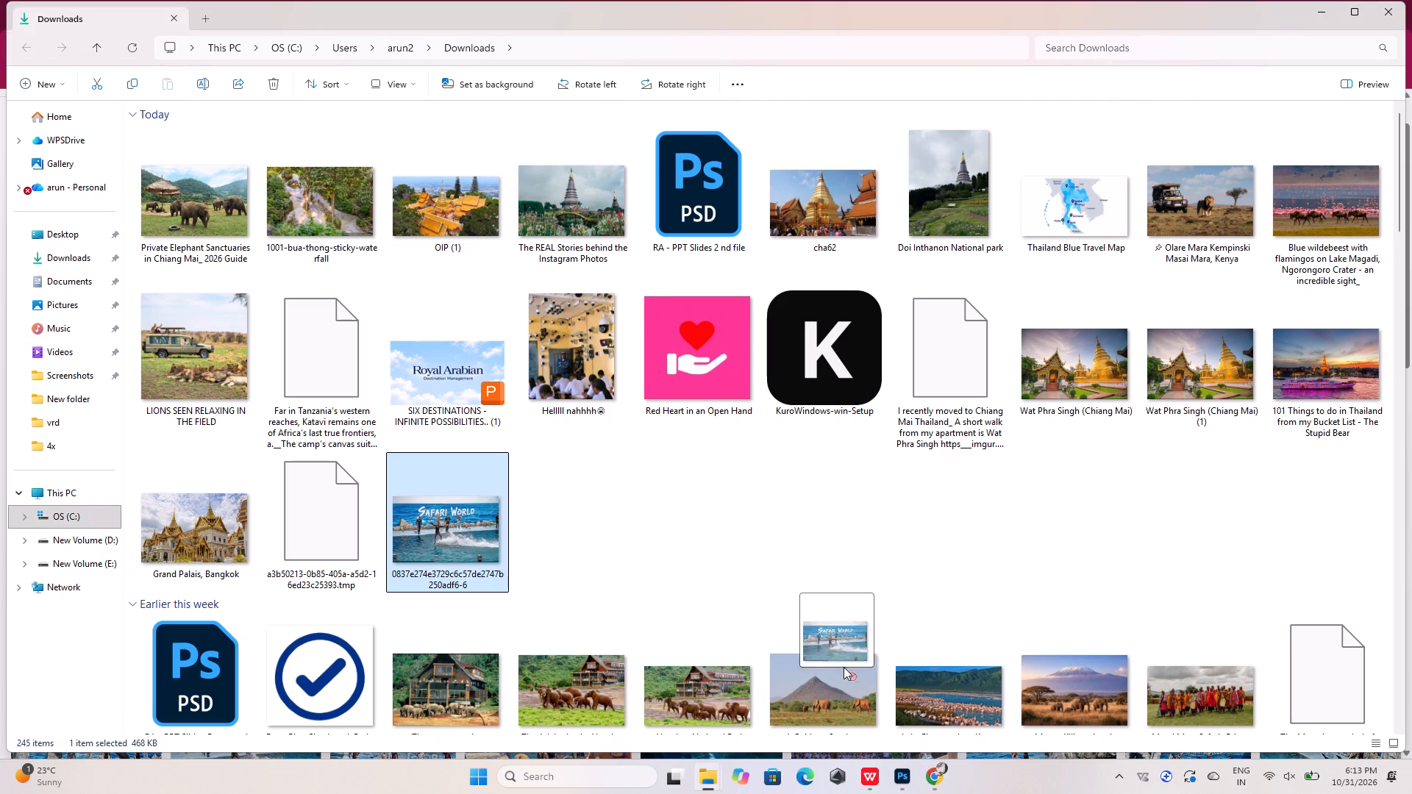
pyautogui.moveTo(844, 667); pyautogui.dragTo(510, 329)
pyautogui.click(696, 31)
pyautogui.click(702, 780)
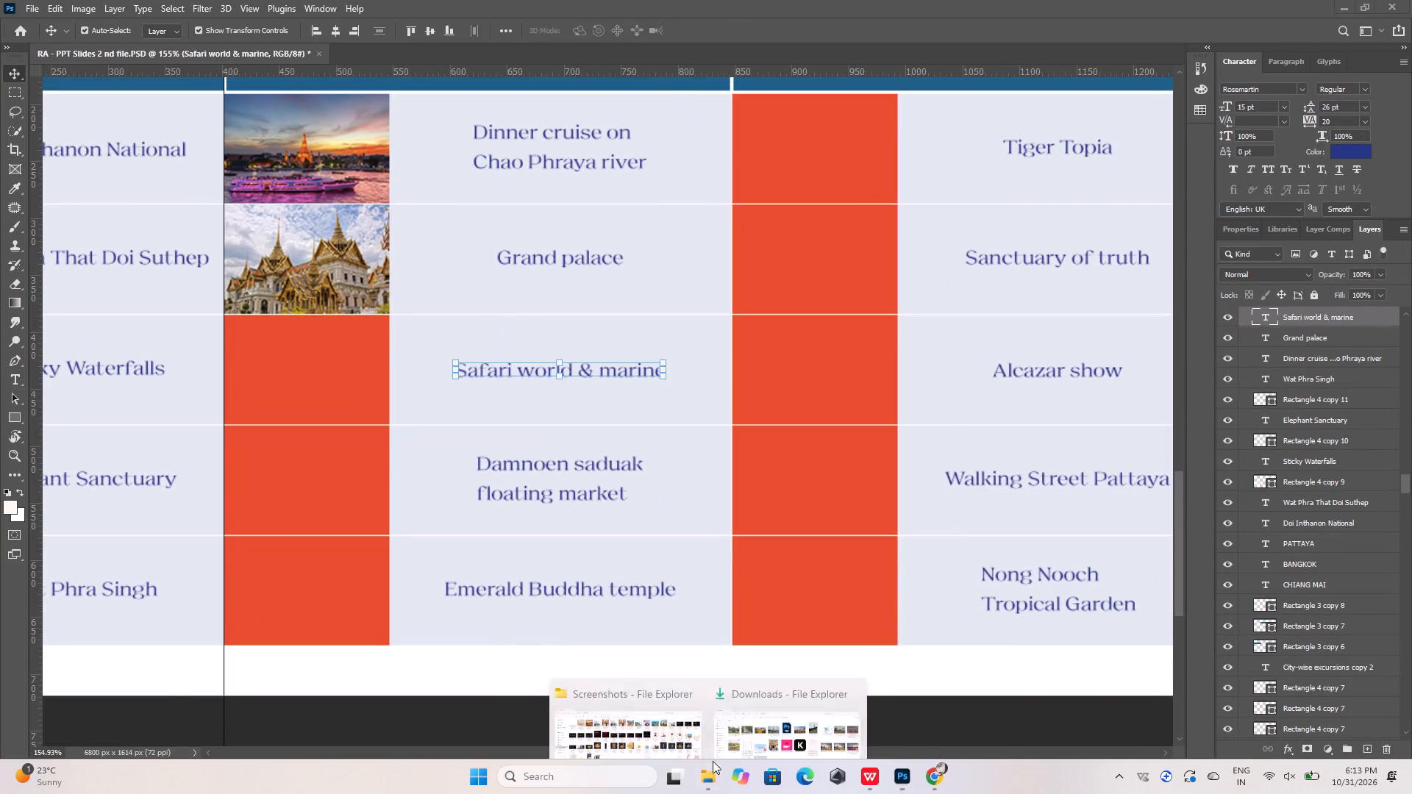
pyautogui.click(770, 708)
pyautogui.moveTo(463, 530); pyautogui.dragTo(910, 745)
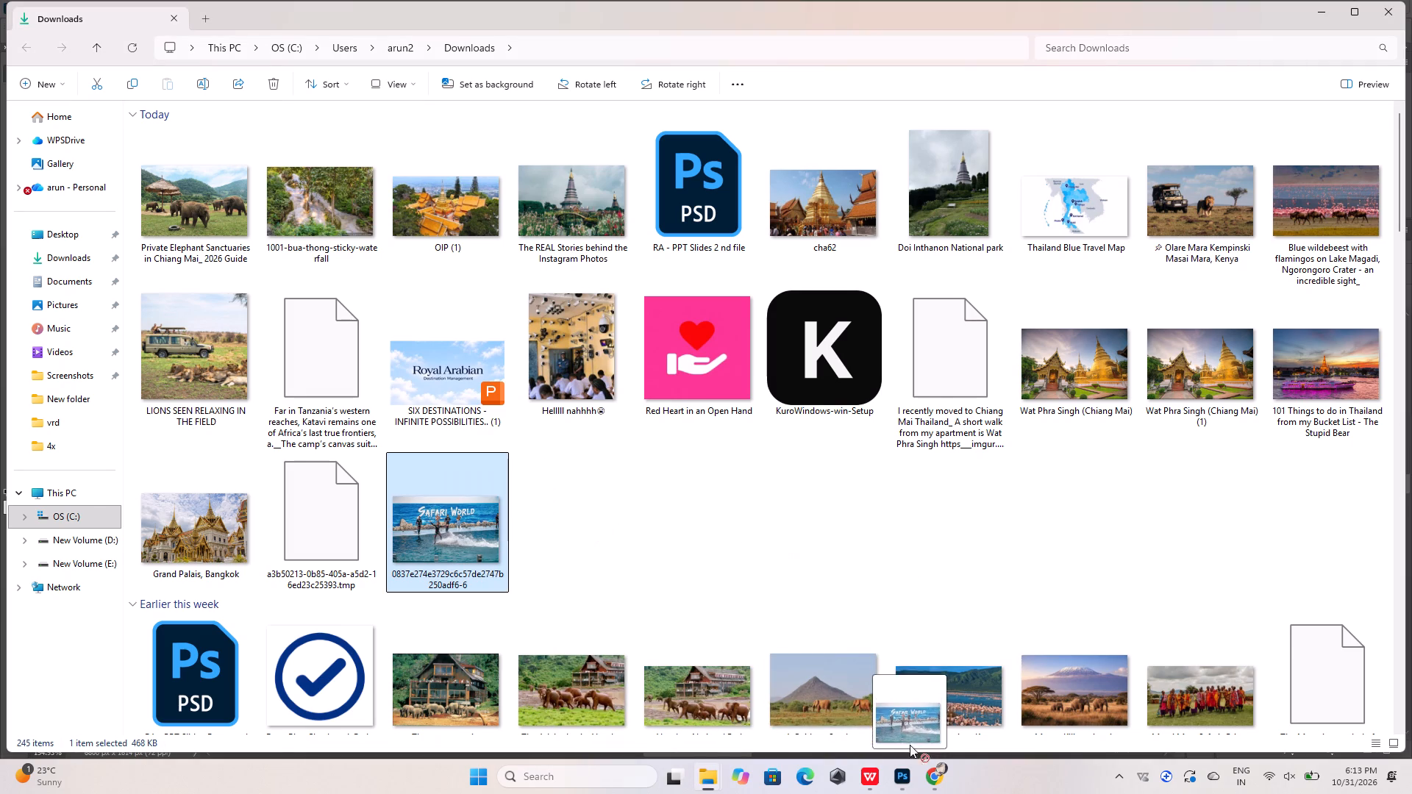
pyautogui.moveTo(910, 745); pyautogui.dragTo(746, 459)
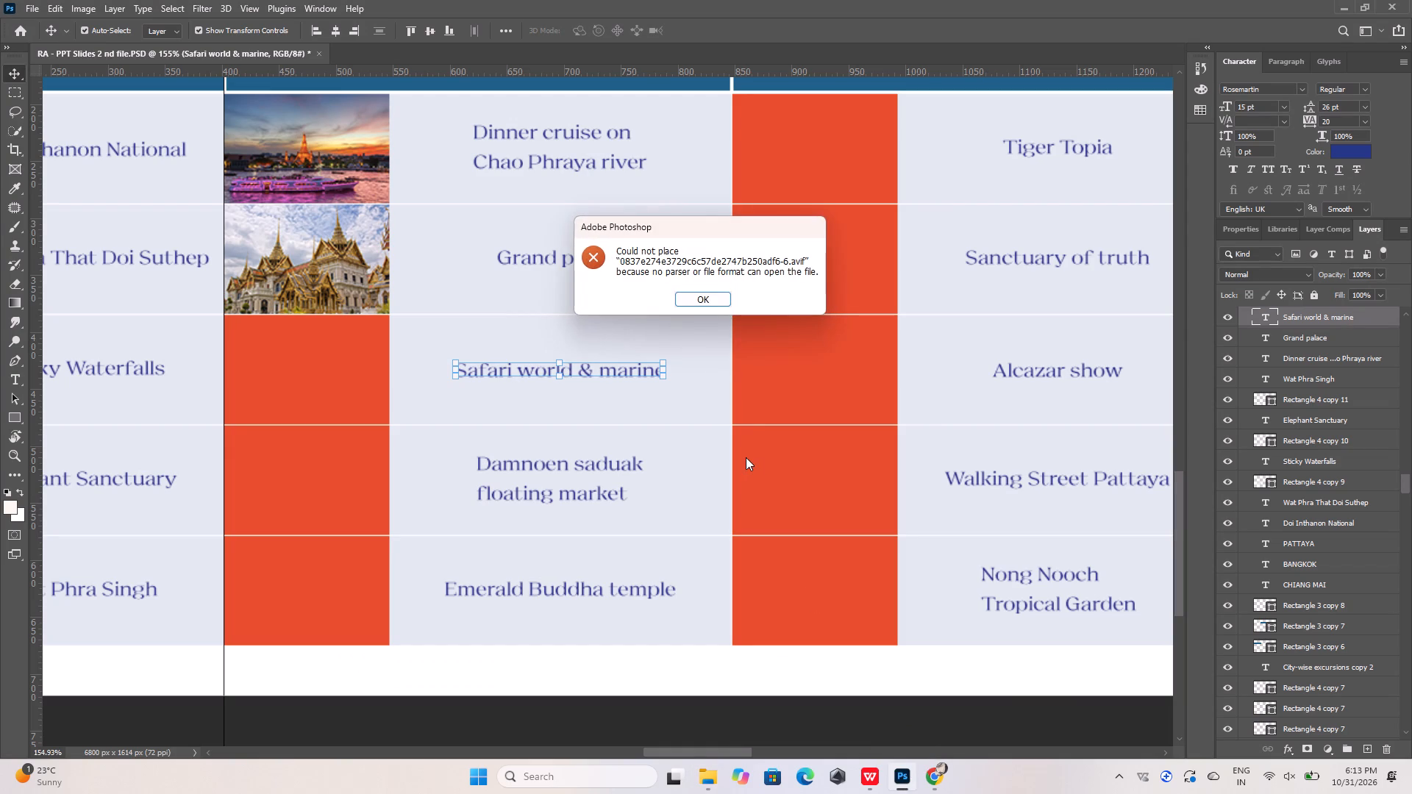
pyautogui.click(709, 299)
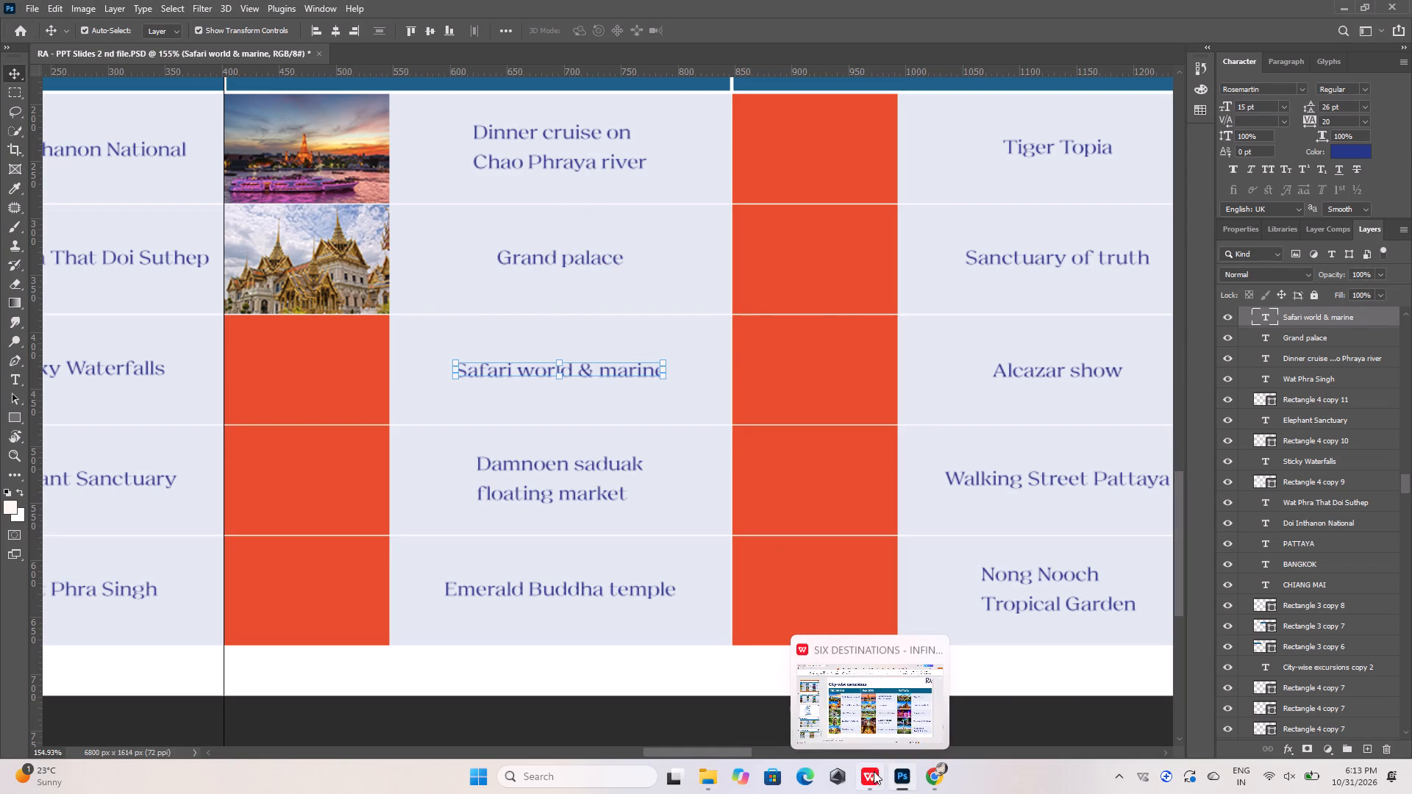
# Select the Grand palace picture in the Photoshop slide and consult the reference City-wise excursions slide in WPS Office.
pyautogui.keyDown('alt'); pyautogui.scroll(9, 302, 285); pyautogui.keyUp('alt')
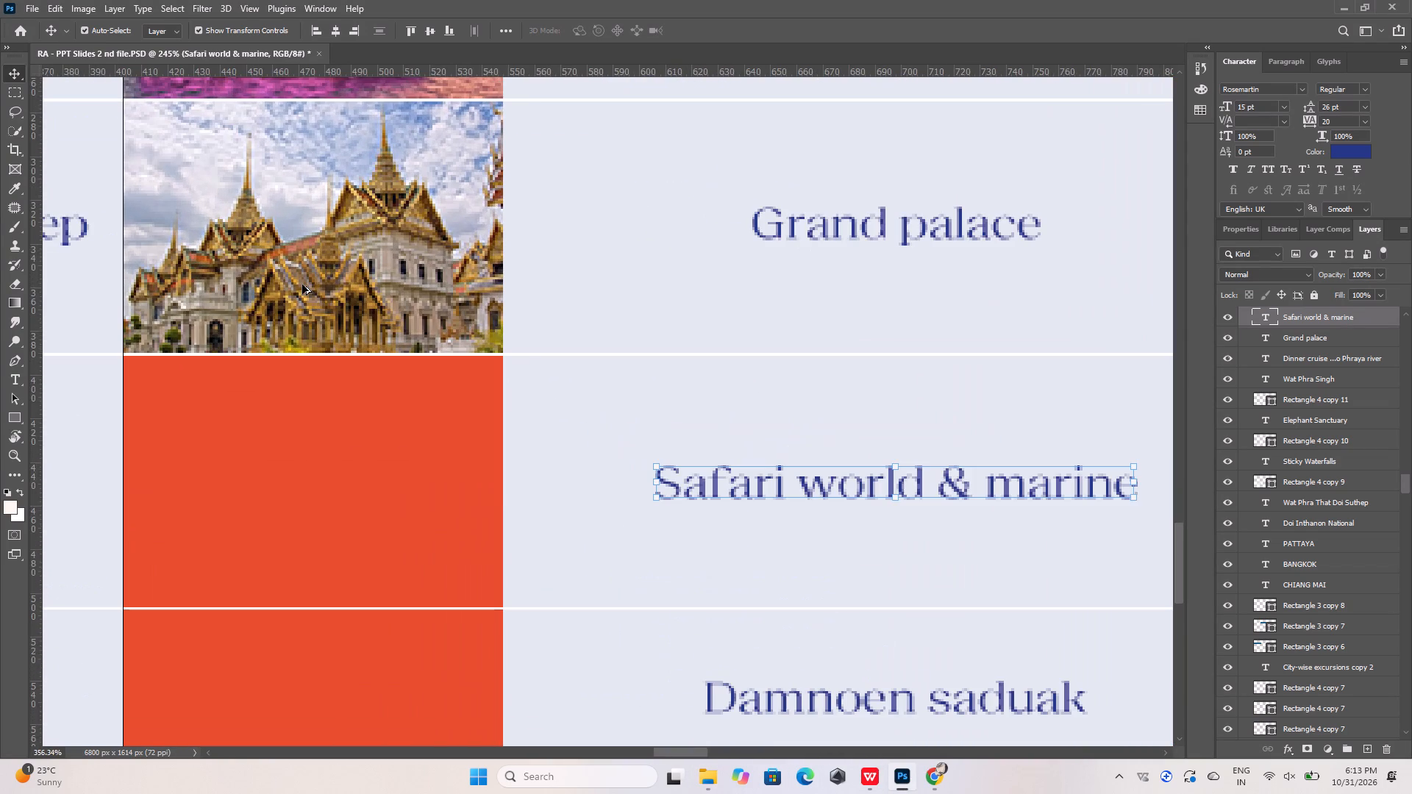
pyautogui.click(324, 263)
pyautogui.keyDown('alt'); pyautogui.scroll(-7, 418, 296); pyautogui.keyUp('alt')
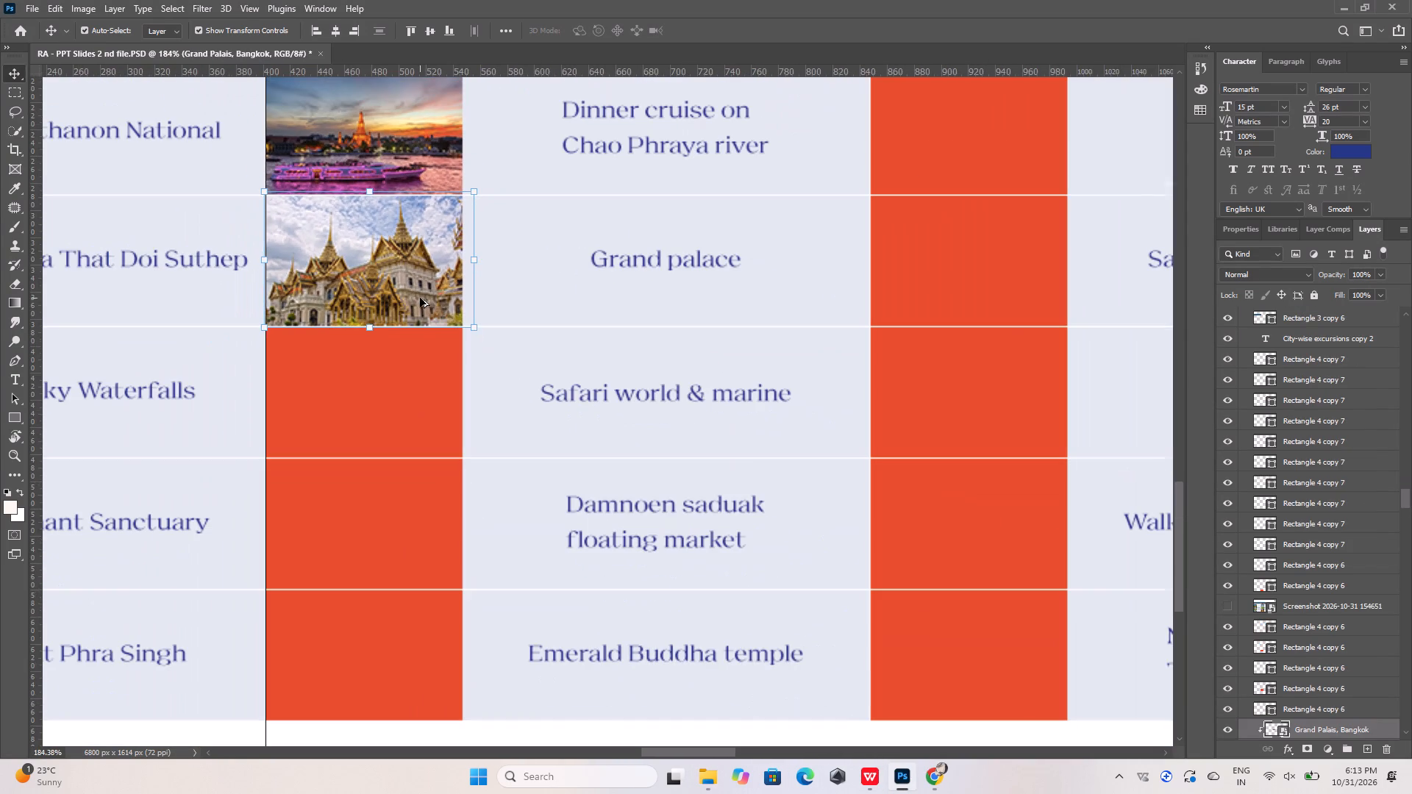
pyautogui.click(710, 780)
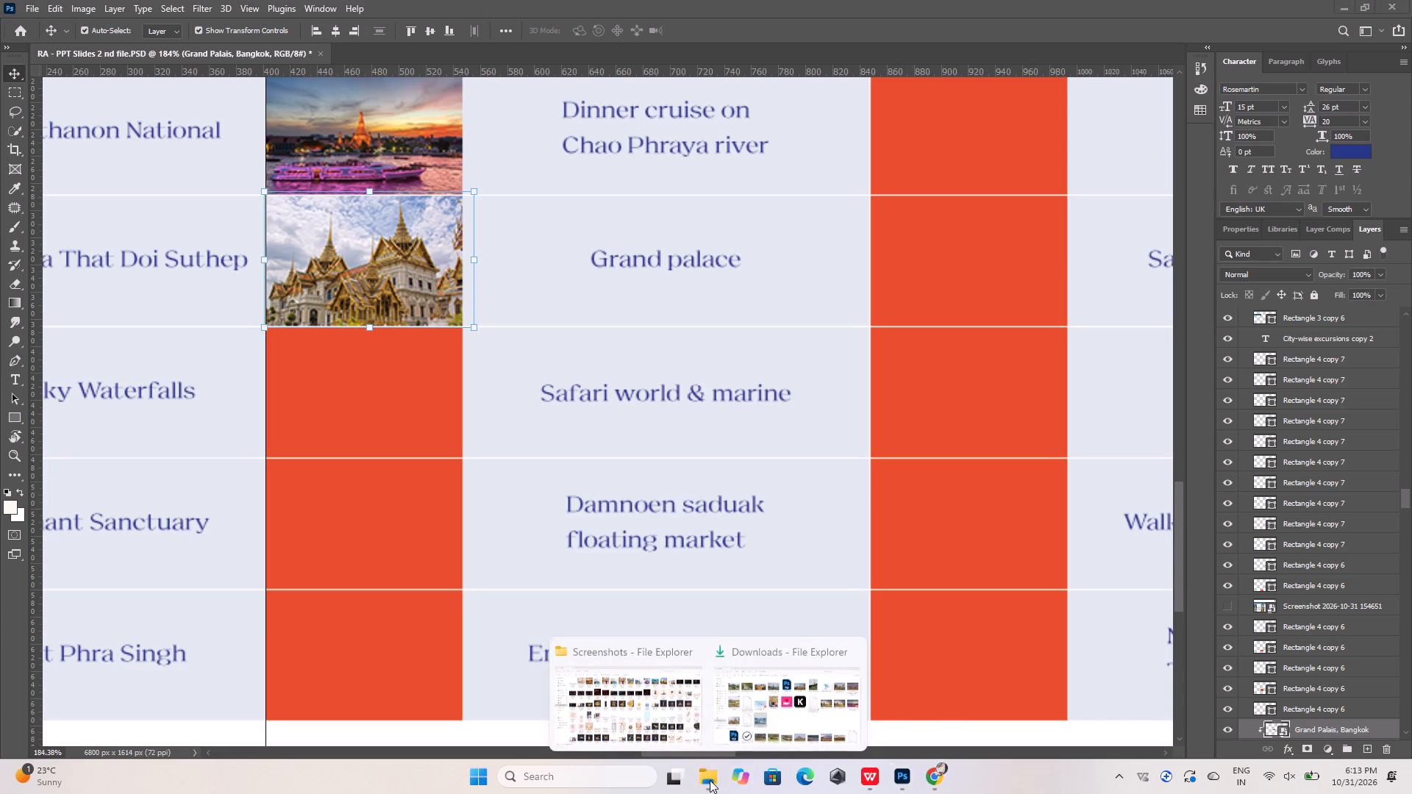
pyautogui.click(755, 716)
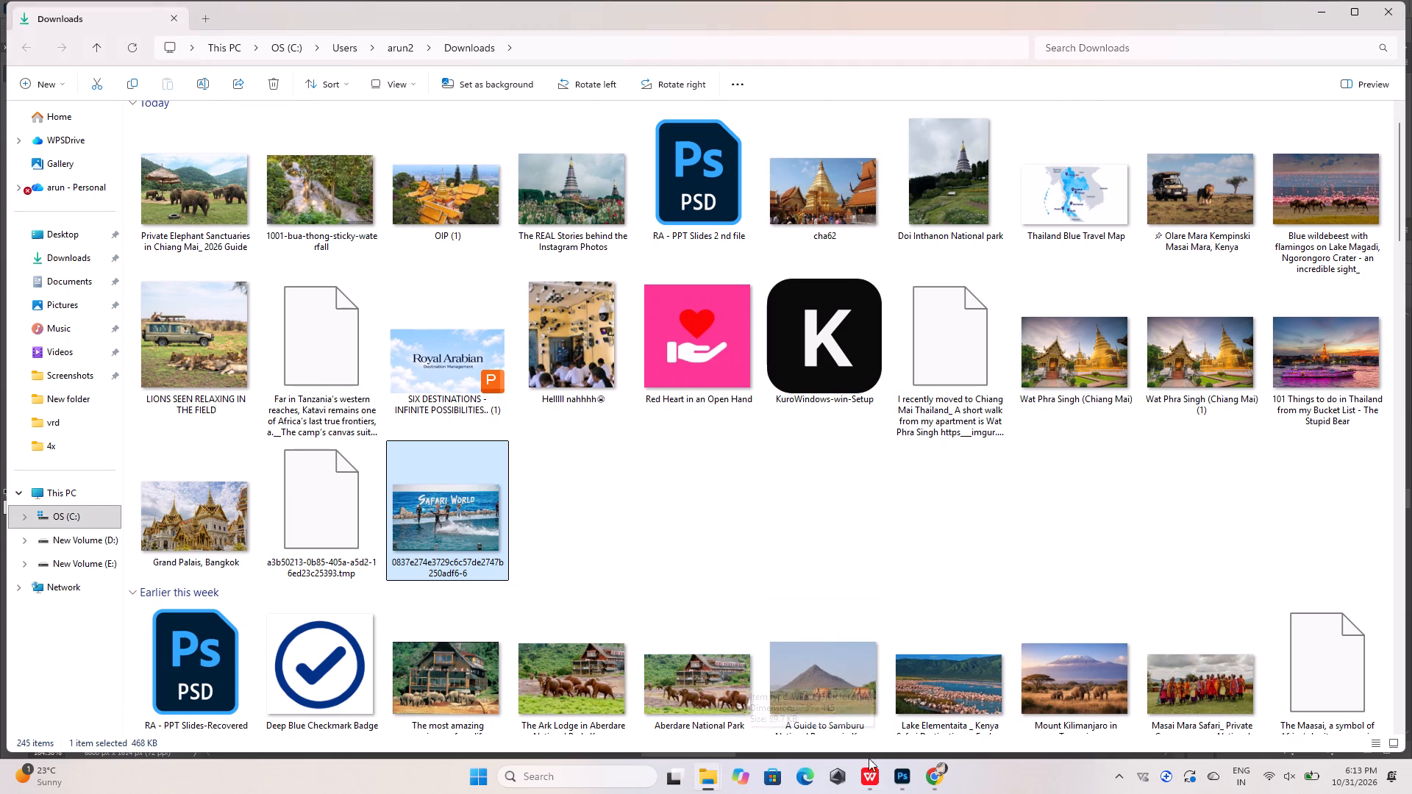
pyautogui.click(869, 775)
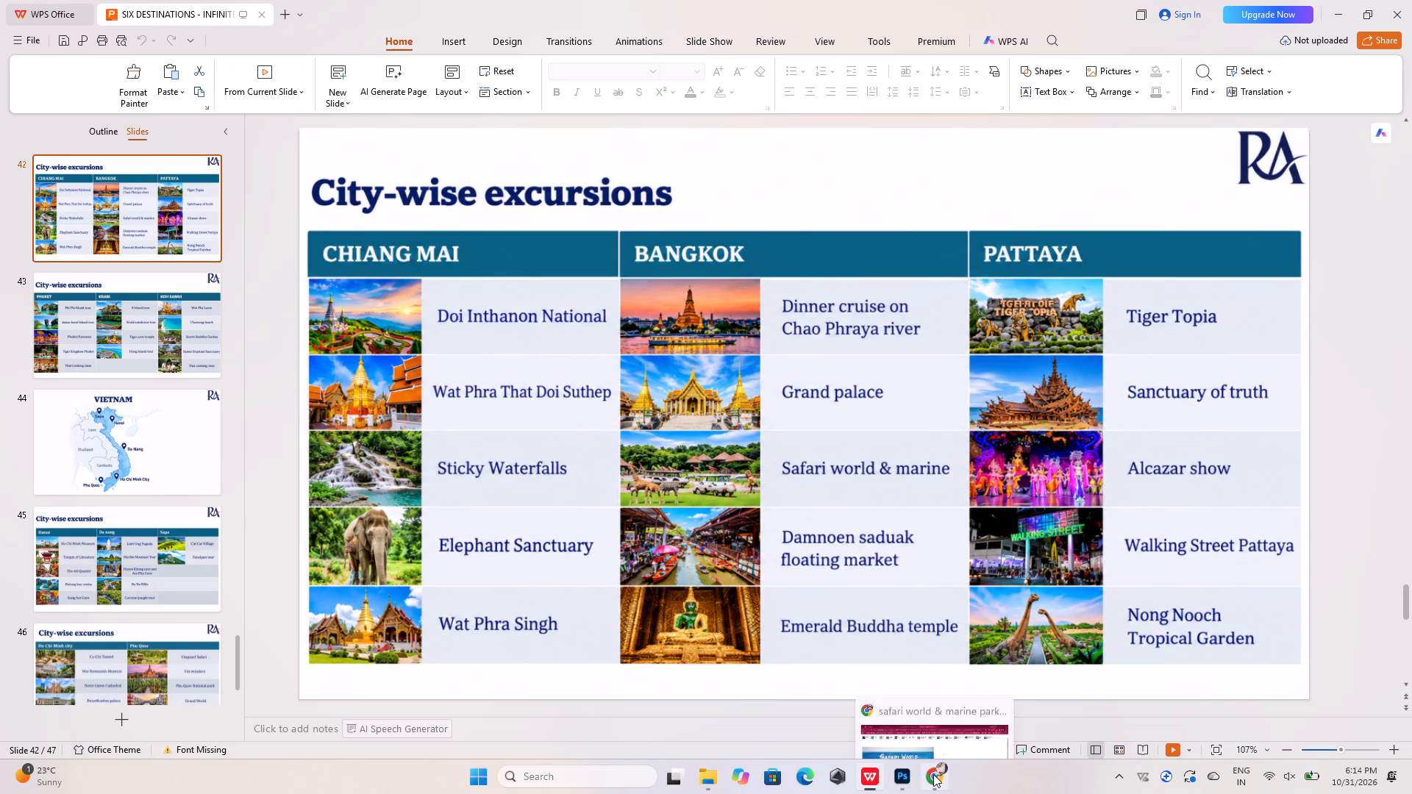
# Return to the Pinterest results in Chrome, open the Dolphin Show pin with the red ball, and download its image.
pyautogui.click(933, 774)
pyautogui.click(252, 10)
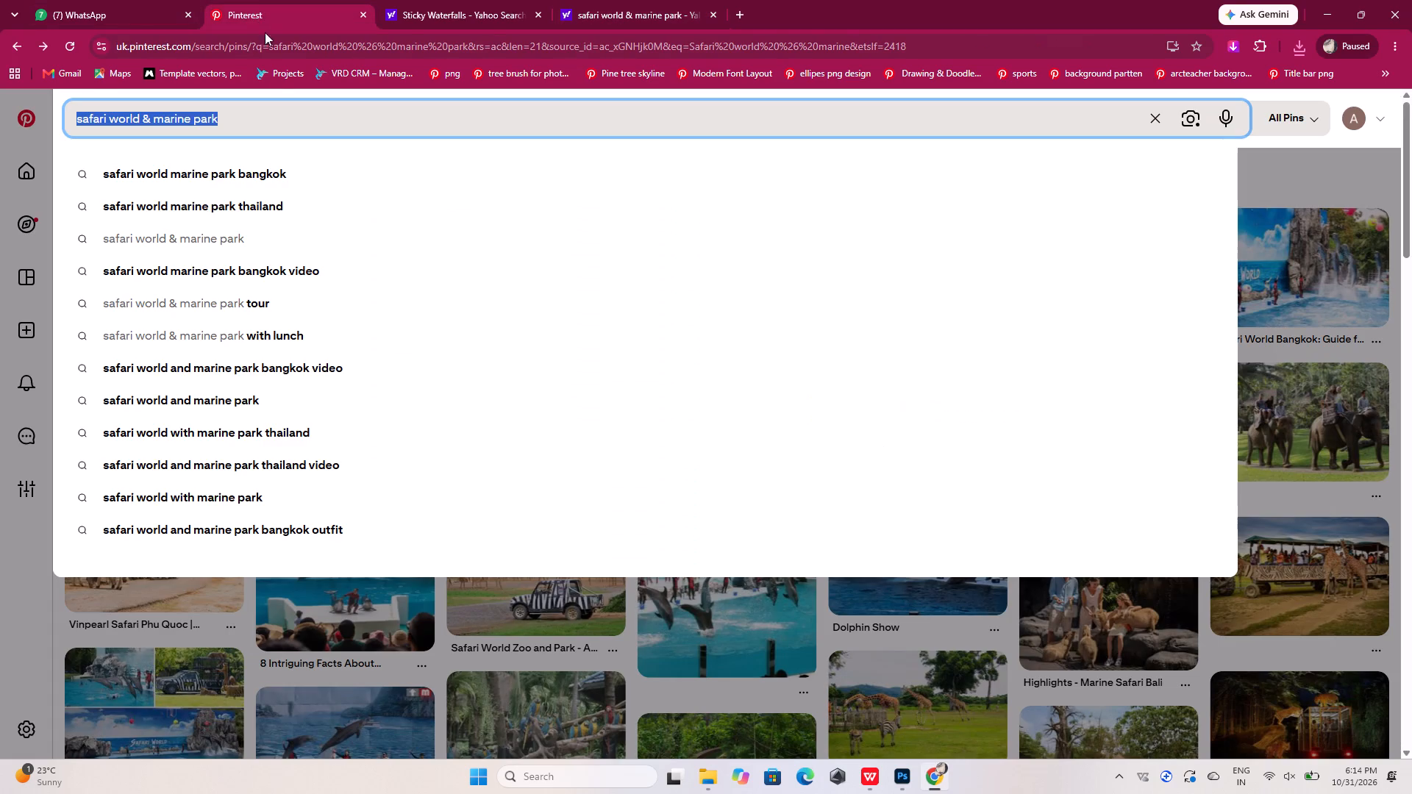
pyautogui.click(496, 114)
pyautogui.press('Return')
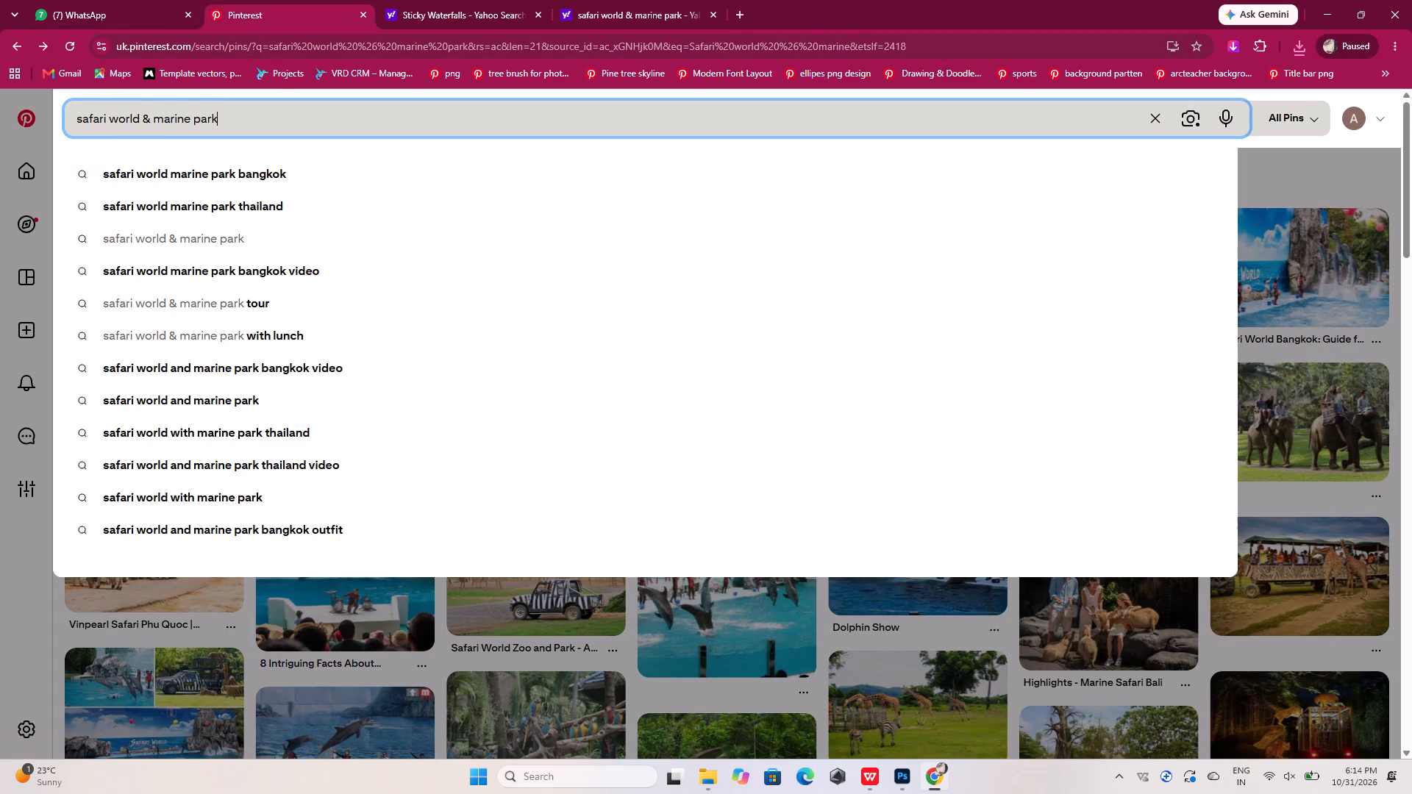
pyautogui.click(1363, 310)
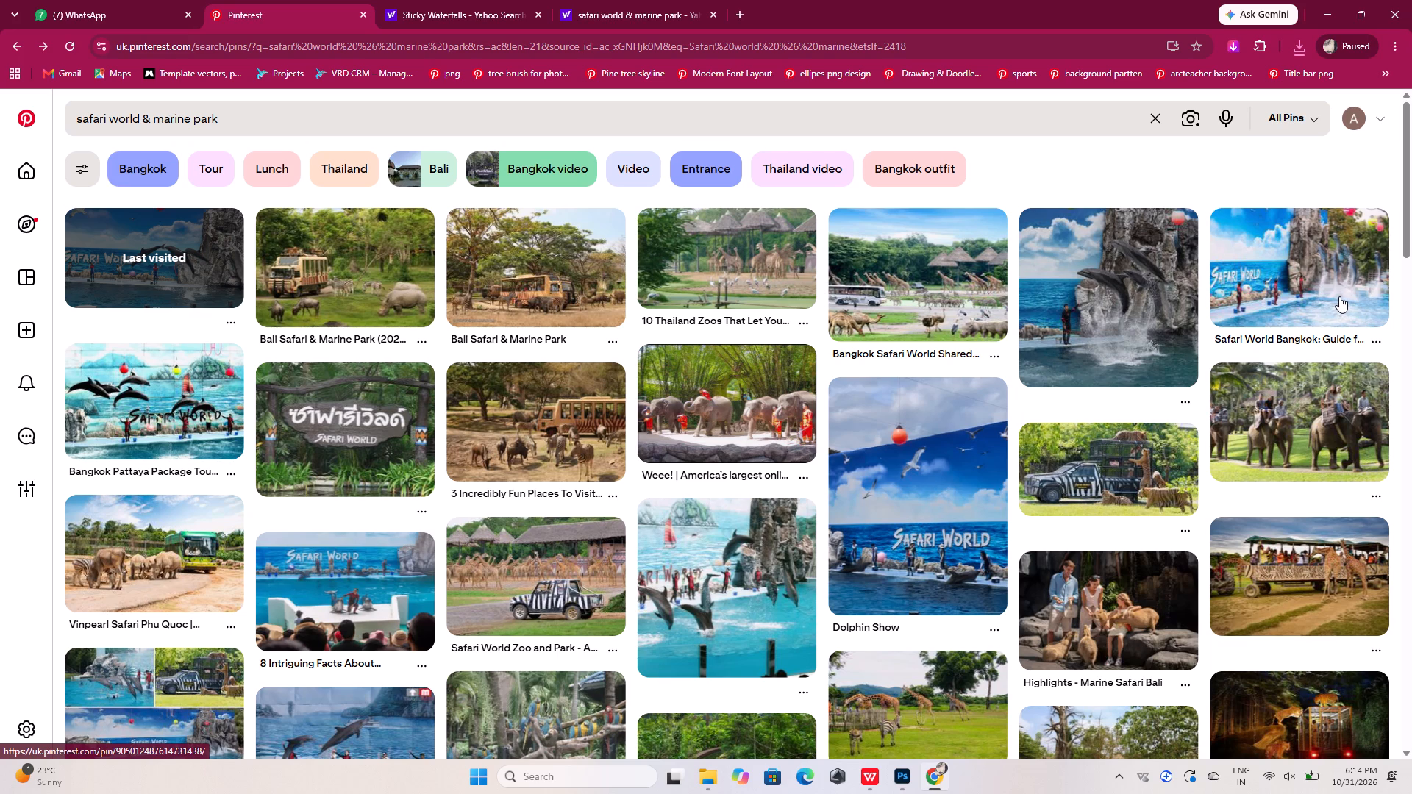
pyautogui.click(924, 559)
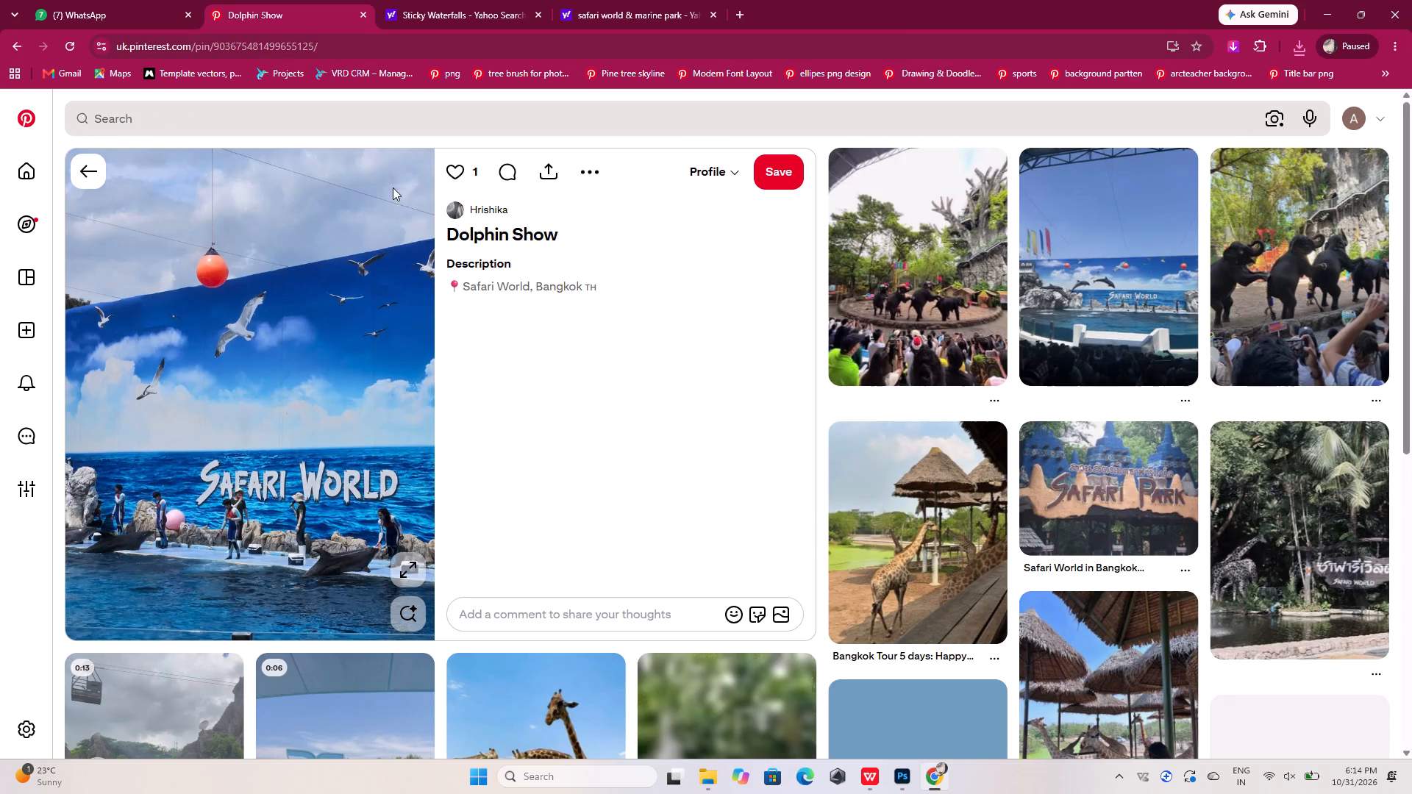
pyautogui.click(577, 168)
pyautogui.click(579, 220)
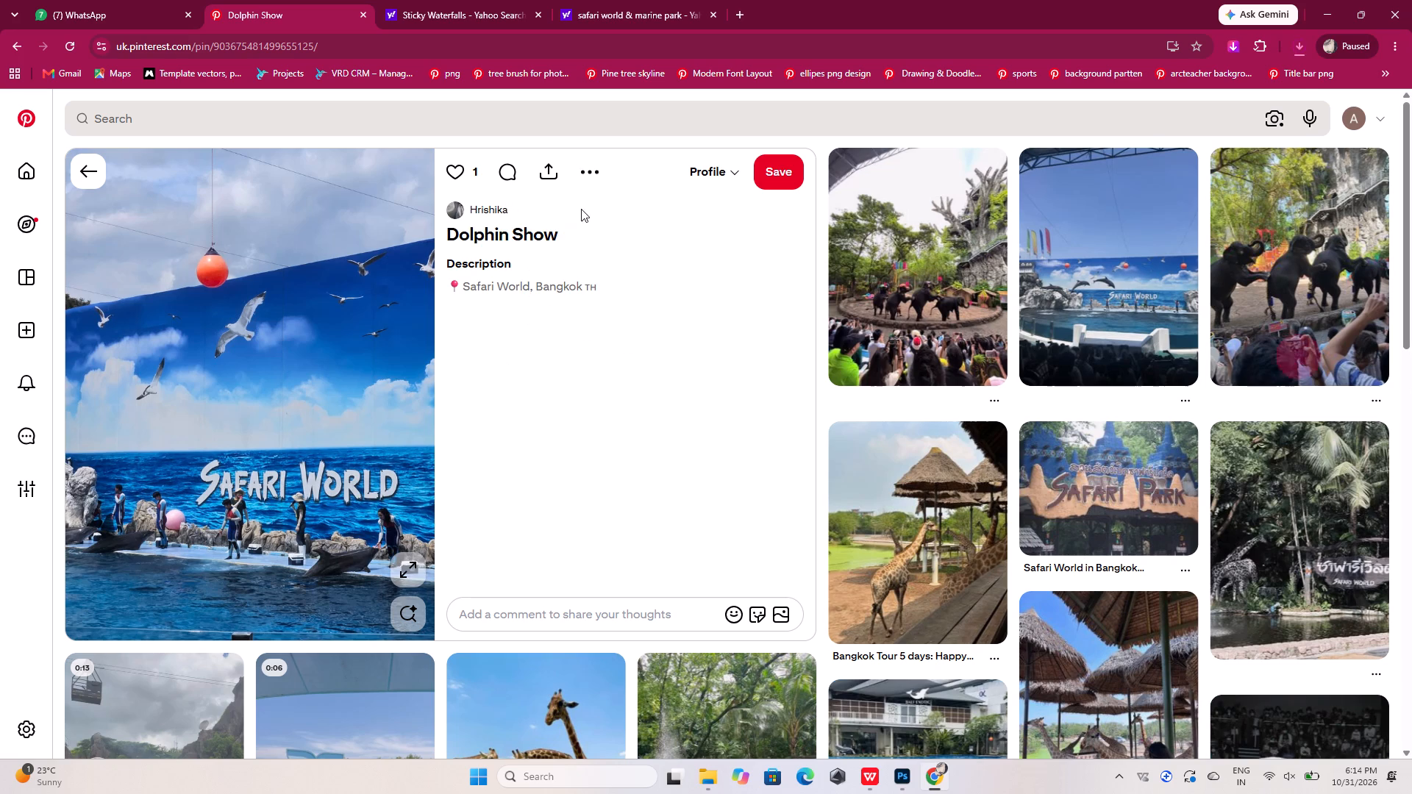
# Place the downloaded Dolphin Show image in the Photoshop slide, scaled to slightly wider than a picture cell, over the upper Bangkok picture cells.
pyautogui.click(1254, 83)
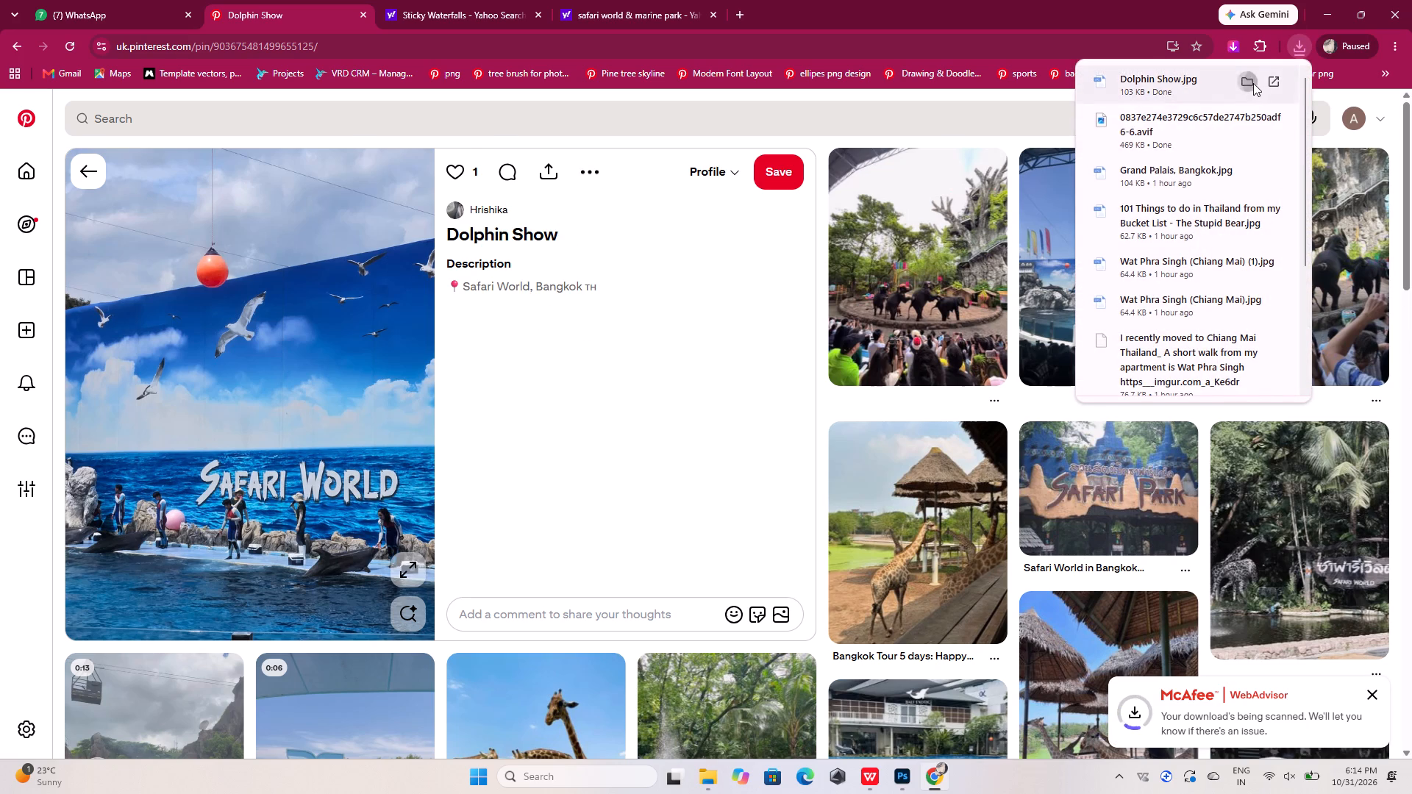
pyautogui.moveTo(577, 484); pyautogui.dragTo(896, 775)
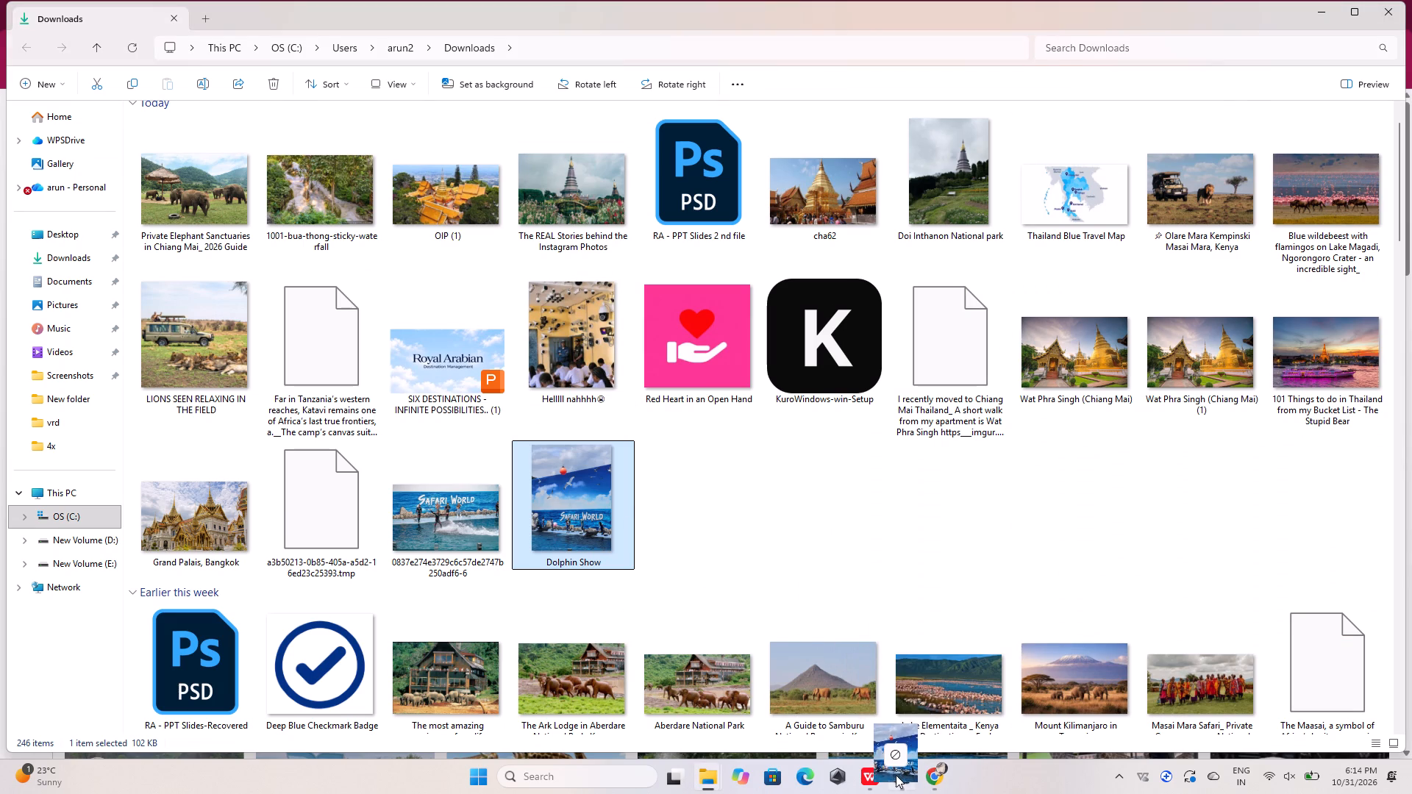
pyautogui.moveTo(896, 775); pyautogui.dragTo(575, 390)
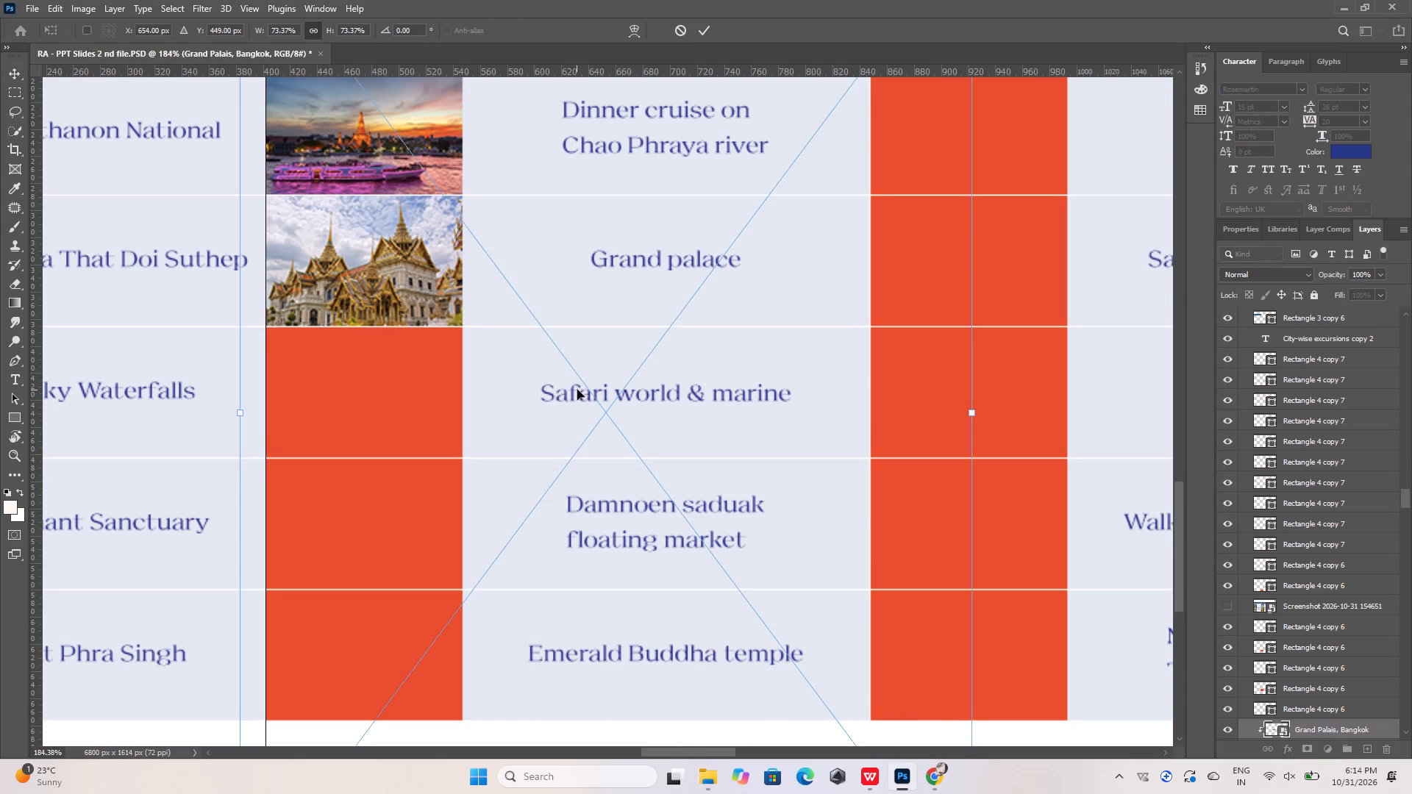
pyautogui.keyDown('alt'); pyautogui.scroll(-5, 576, 388); pyautogui.keyUp('alt')
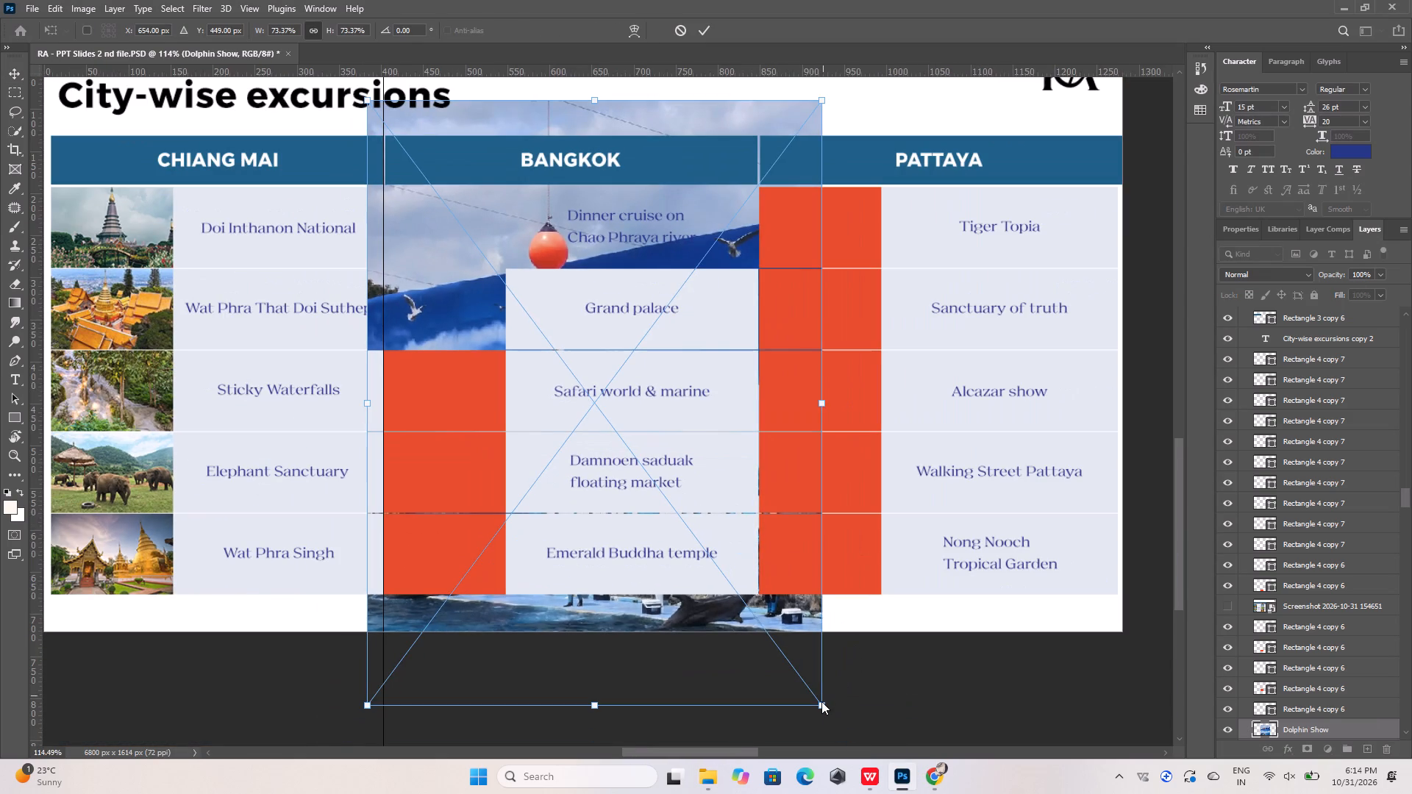
pyautogui.click(821, 704)
pyautogui.moveTo(821, 704); pyautogui.dragTo(562, 331)
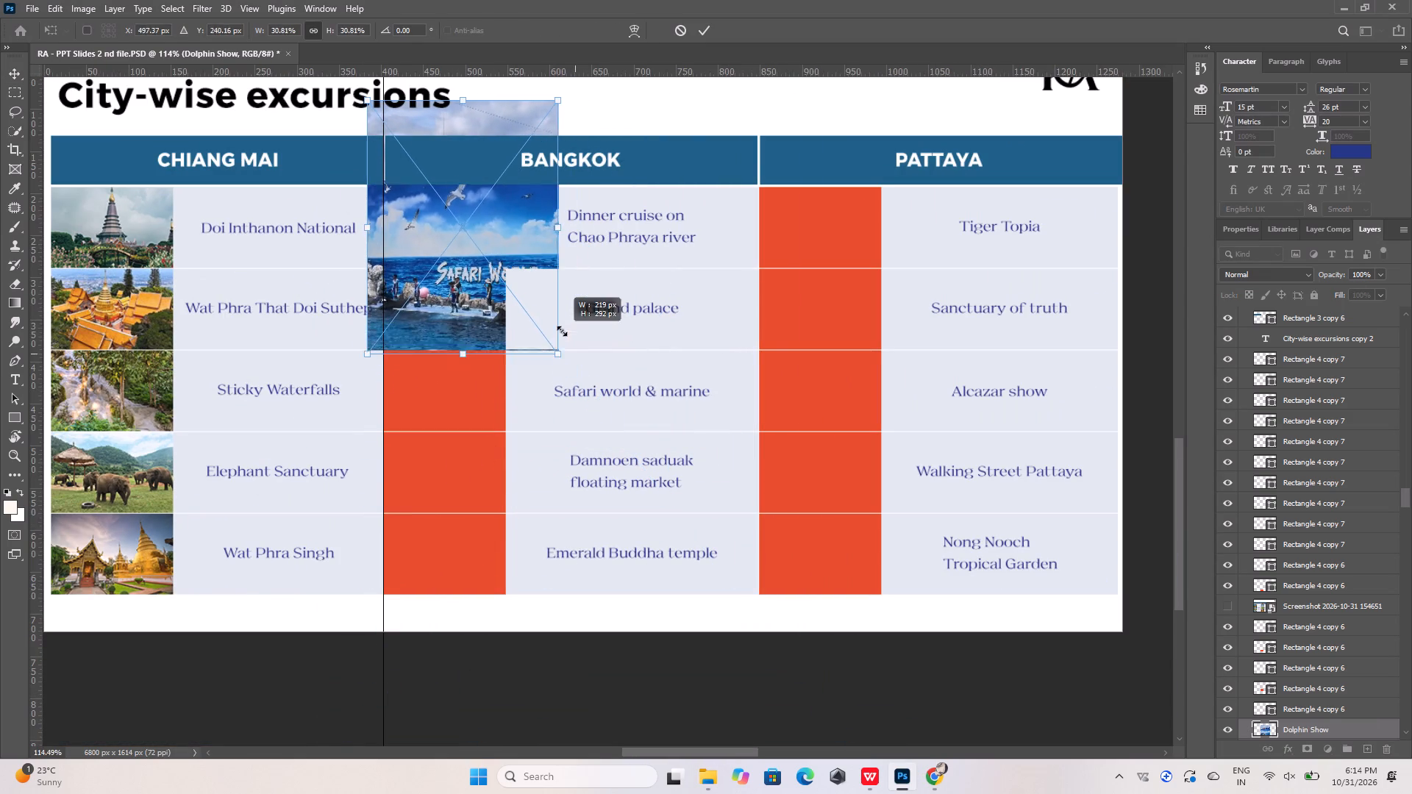
pyautogui.moveTo(562, 331); pyautogui.dragTo(533, 279)
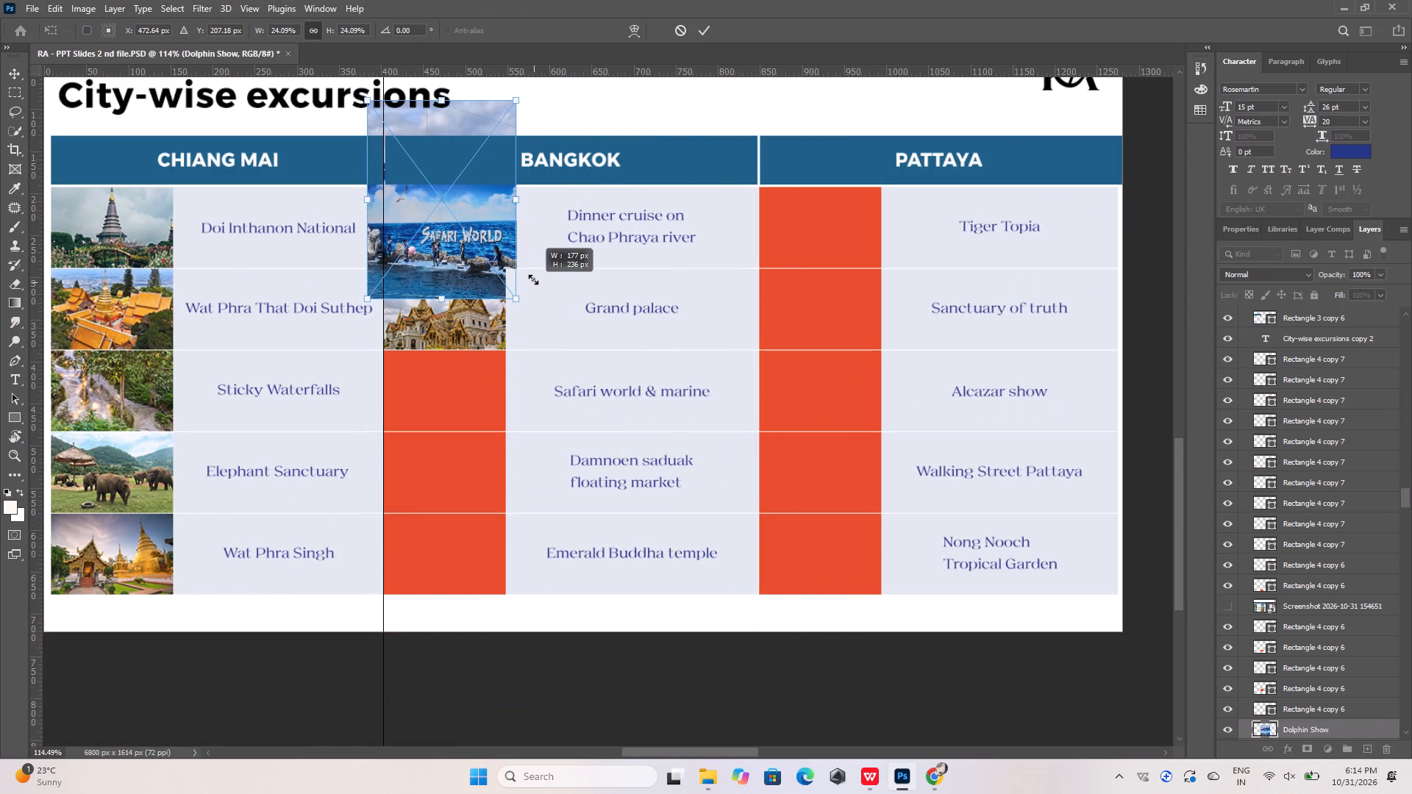
pyautogui.moveTo(533, 279); pyautogui.dragTo(529, 271)
pyautogui.moveTo(448, 229); pyautogui.dragTo(448, 312)
pyautogui.click(703, 31)
# Move the Dolphin Show layer directly above the orange rectangle of the Safari world & marine cell in the layer order.
pyautogui.click(477, 395)
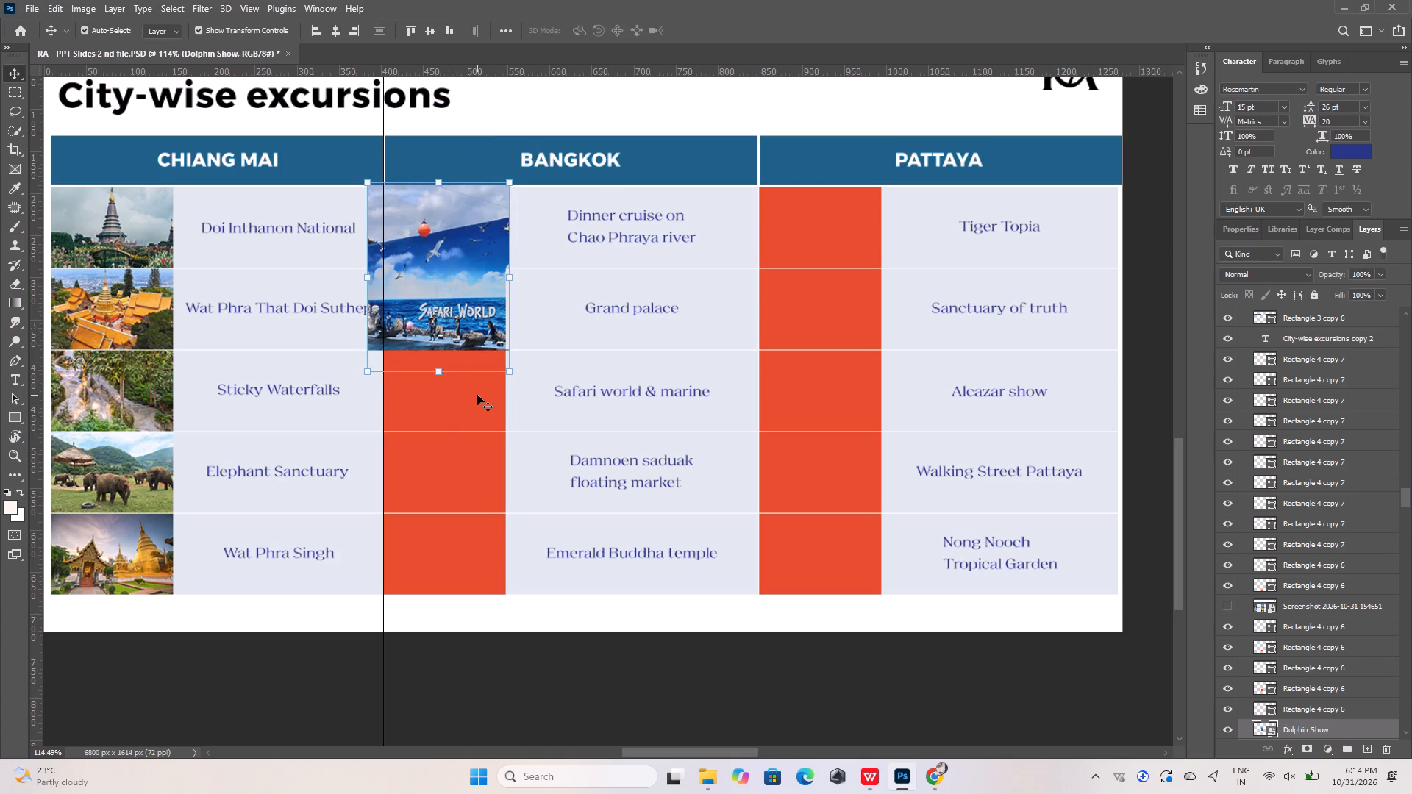
pyautogui.click(452, 286)
pyautogui.click(473, 402)
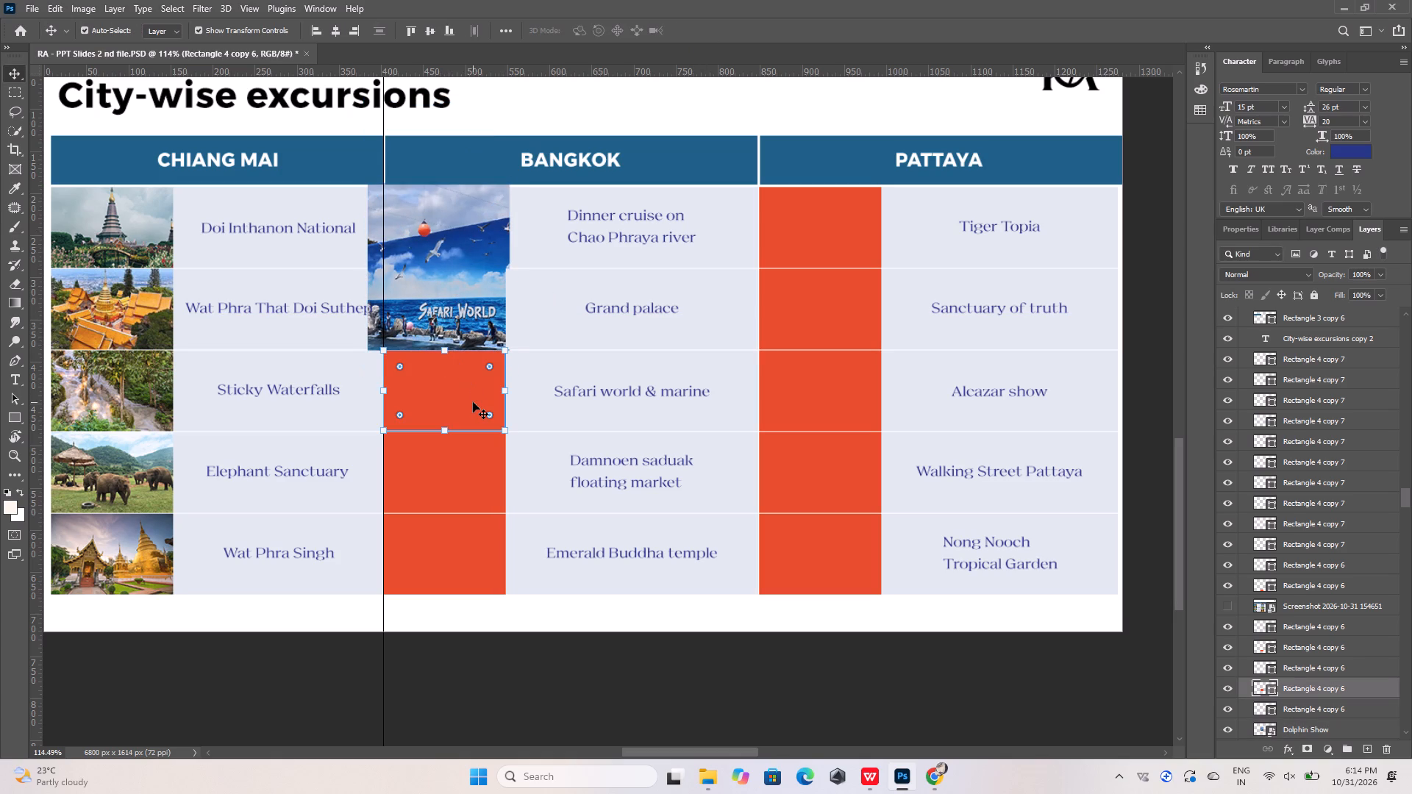
pyautogui.moveTo(1292, 727); pyautogui.dragTo(1298, 668)
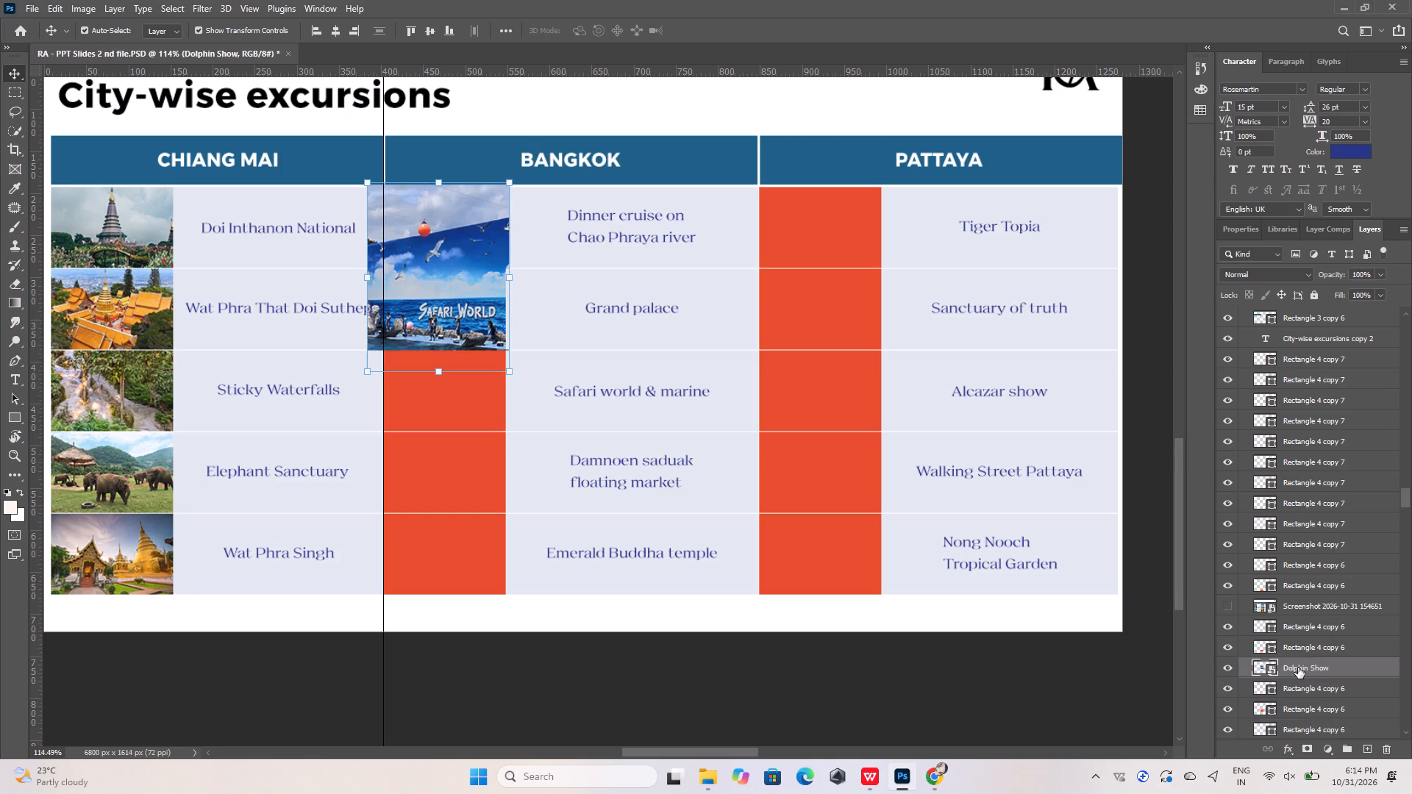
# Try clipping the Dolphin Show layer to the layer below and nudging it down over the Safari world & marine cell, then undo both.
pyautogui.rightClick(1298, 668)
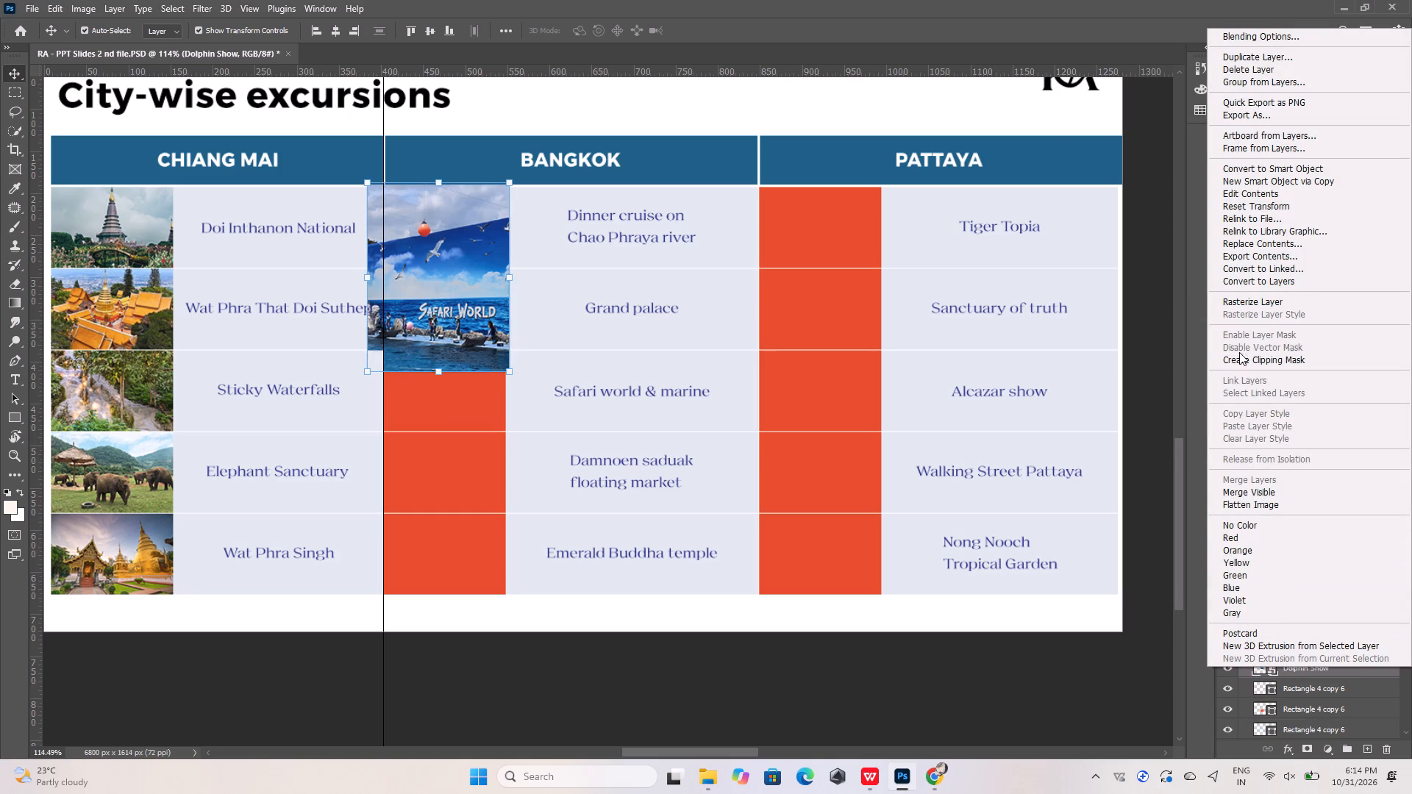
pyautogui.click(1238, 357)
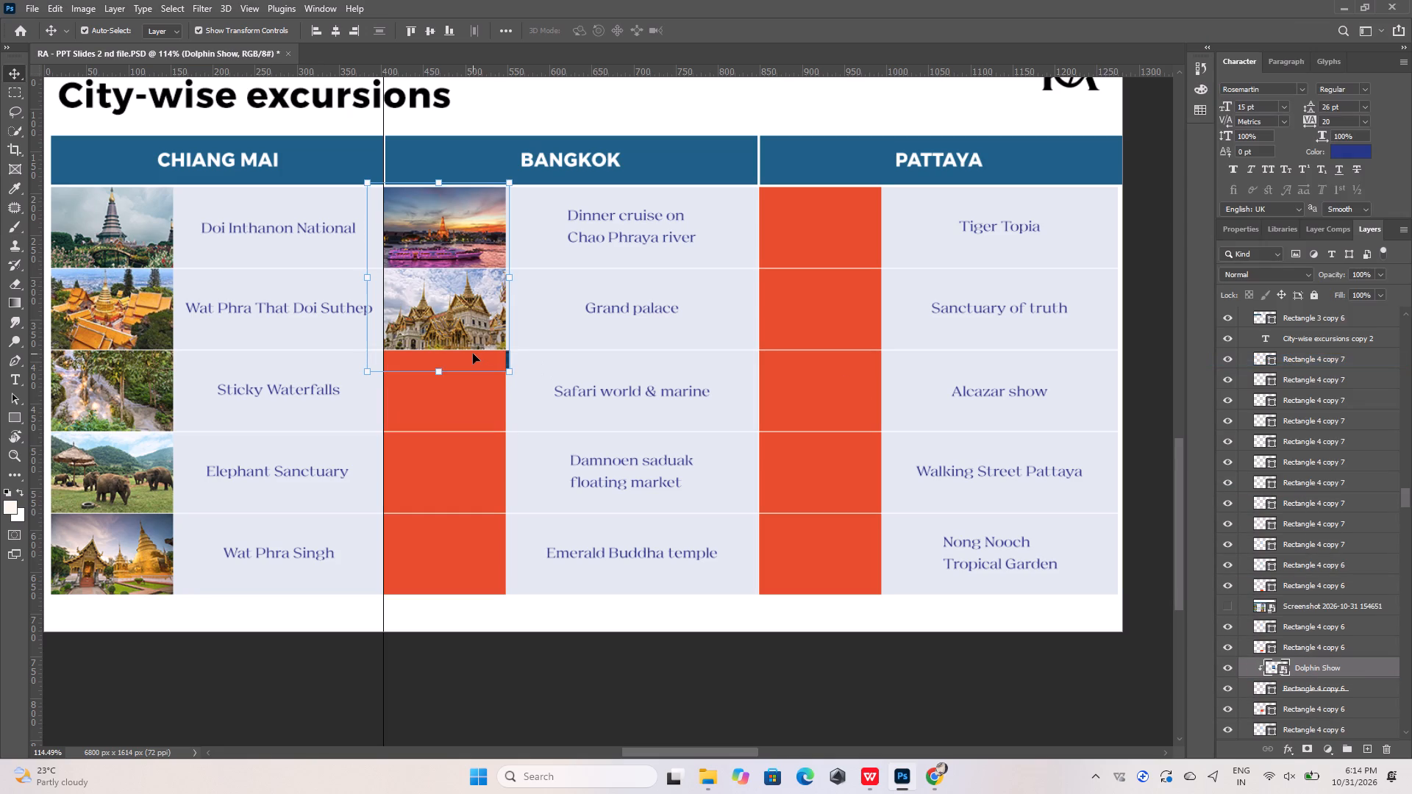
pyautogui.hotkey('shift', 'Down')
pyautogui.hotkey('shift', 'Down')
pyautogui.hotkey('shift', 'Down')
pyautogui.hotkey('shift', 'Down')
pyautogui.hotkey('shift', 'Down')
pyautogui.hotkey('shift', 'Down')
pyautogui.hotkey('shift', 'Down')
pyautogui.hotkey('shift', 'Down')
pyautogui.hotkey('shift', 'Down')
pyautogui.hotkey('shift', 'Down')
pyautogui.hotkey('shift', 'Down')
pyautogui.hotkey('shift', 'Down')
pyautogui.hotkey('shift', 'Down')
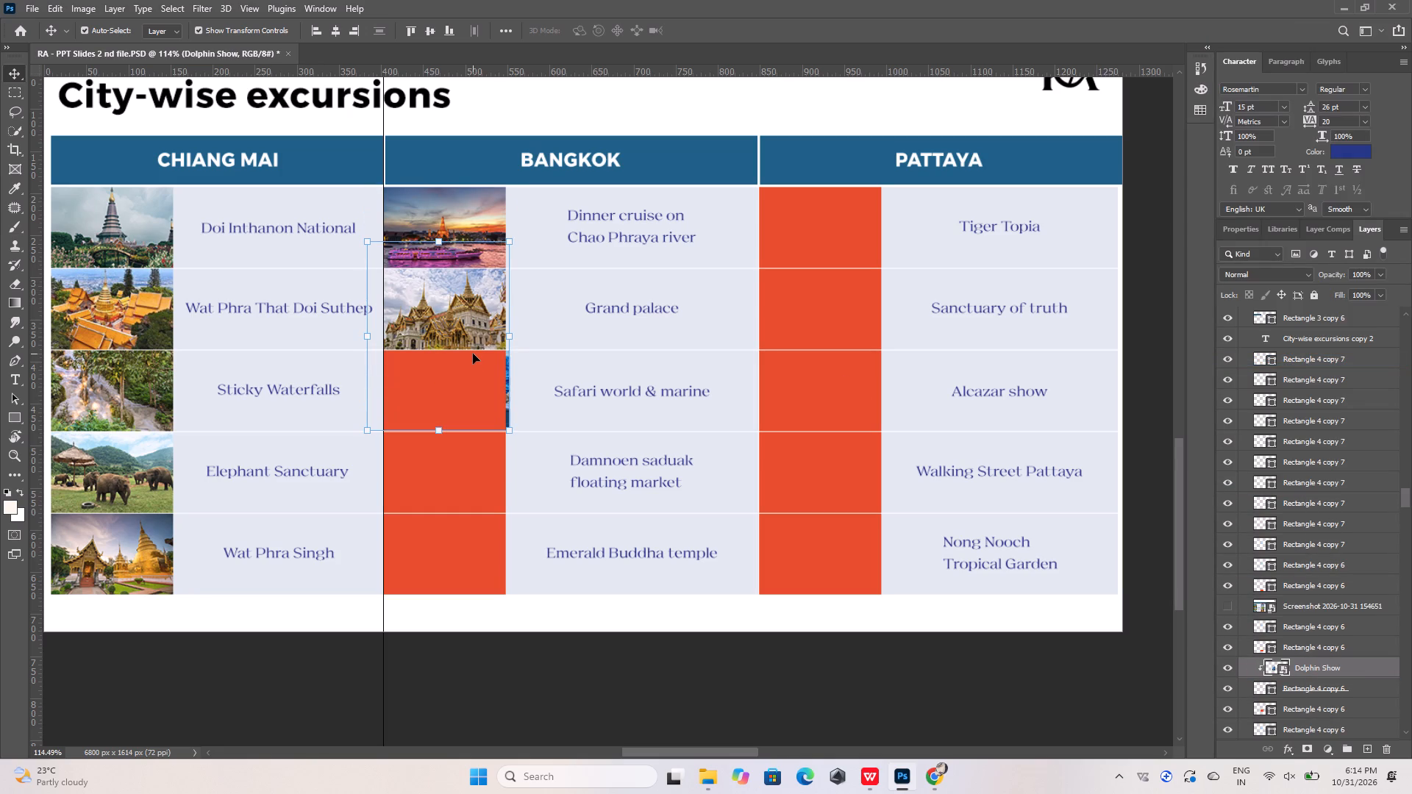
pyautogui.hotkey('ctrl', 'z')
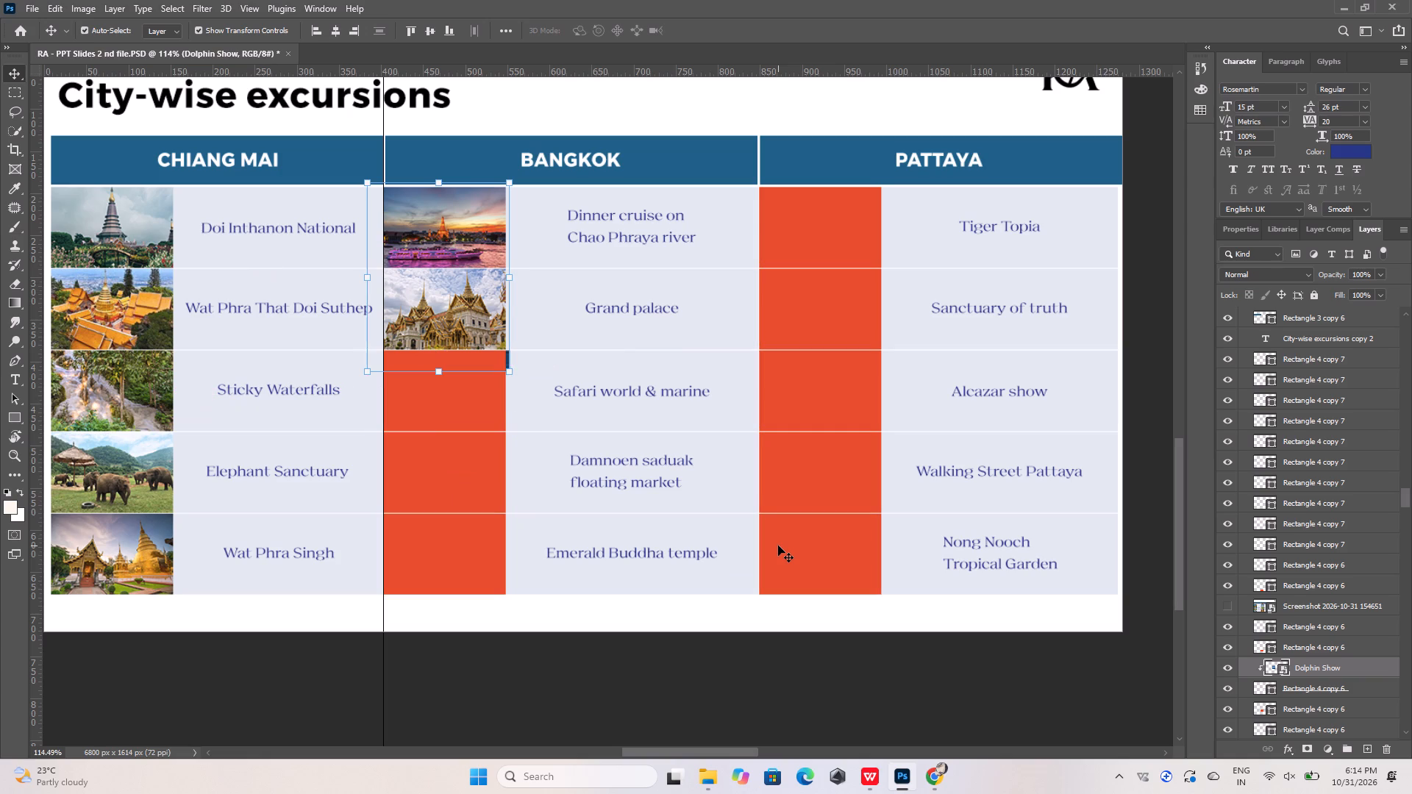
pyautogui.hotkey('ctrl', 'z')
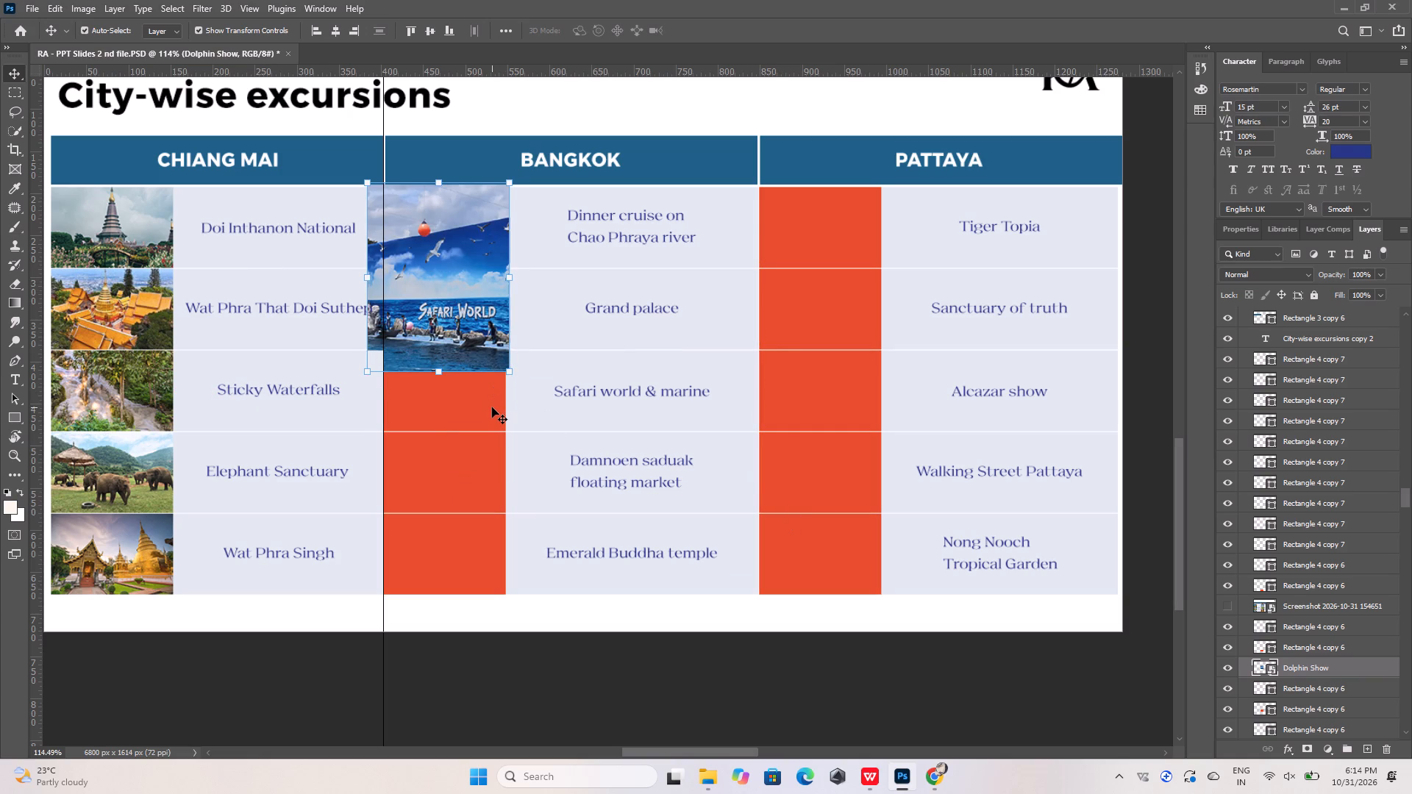
# Identify the Safari world & marine picture cell's orange rectangle and move the Dolphin Show layer directly above it in the layer order.
pyautogui.click(492, 407)
pyautogui.click(469, 317)
pyautogui.click(481, 417)
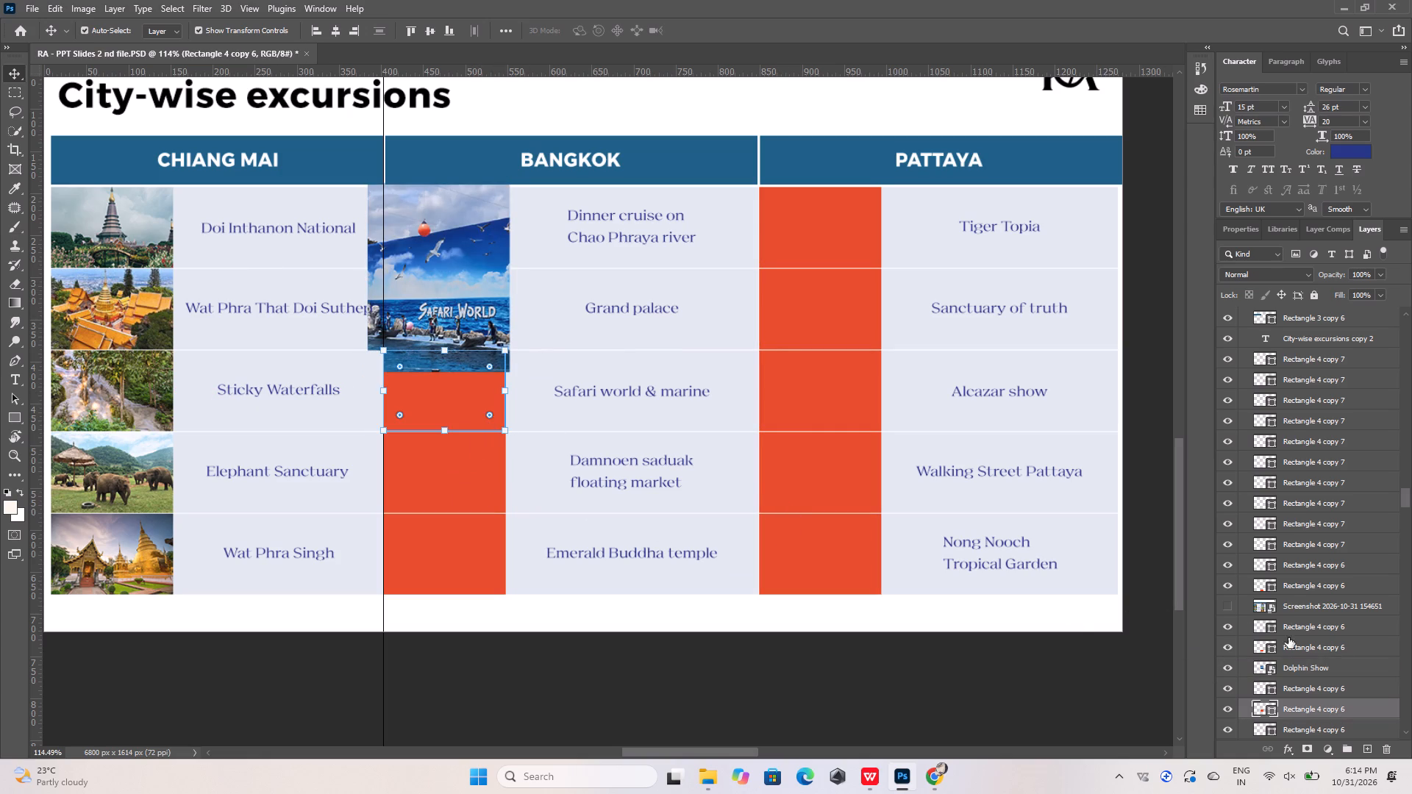
pyautogui.moveTo(1312, 667); pyautogui.dragTo(1313, 694)
# Move the Dolphin Show image down over the Safari world & marine picture cell and clip it to the cell's rectangle.
pyautogui.moveTo(449, 336); pyautogui.dragTo(452, 371)
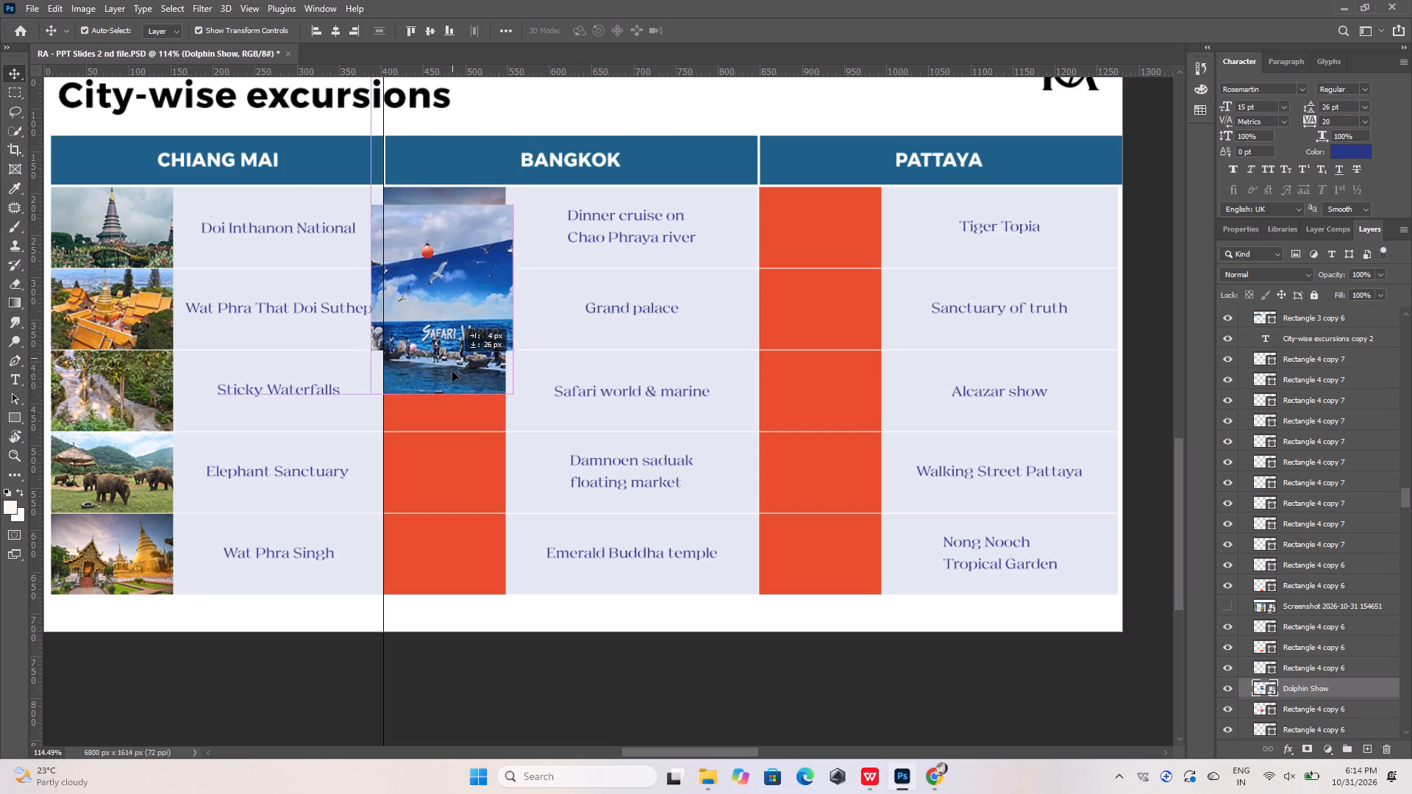
pyautogui.moveTo(452, 371); pyautogui.dragTo(453, 398)
pyautogui.rightClick(1296, 690)
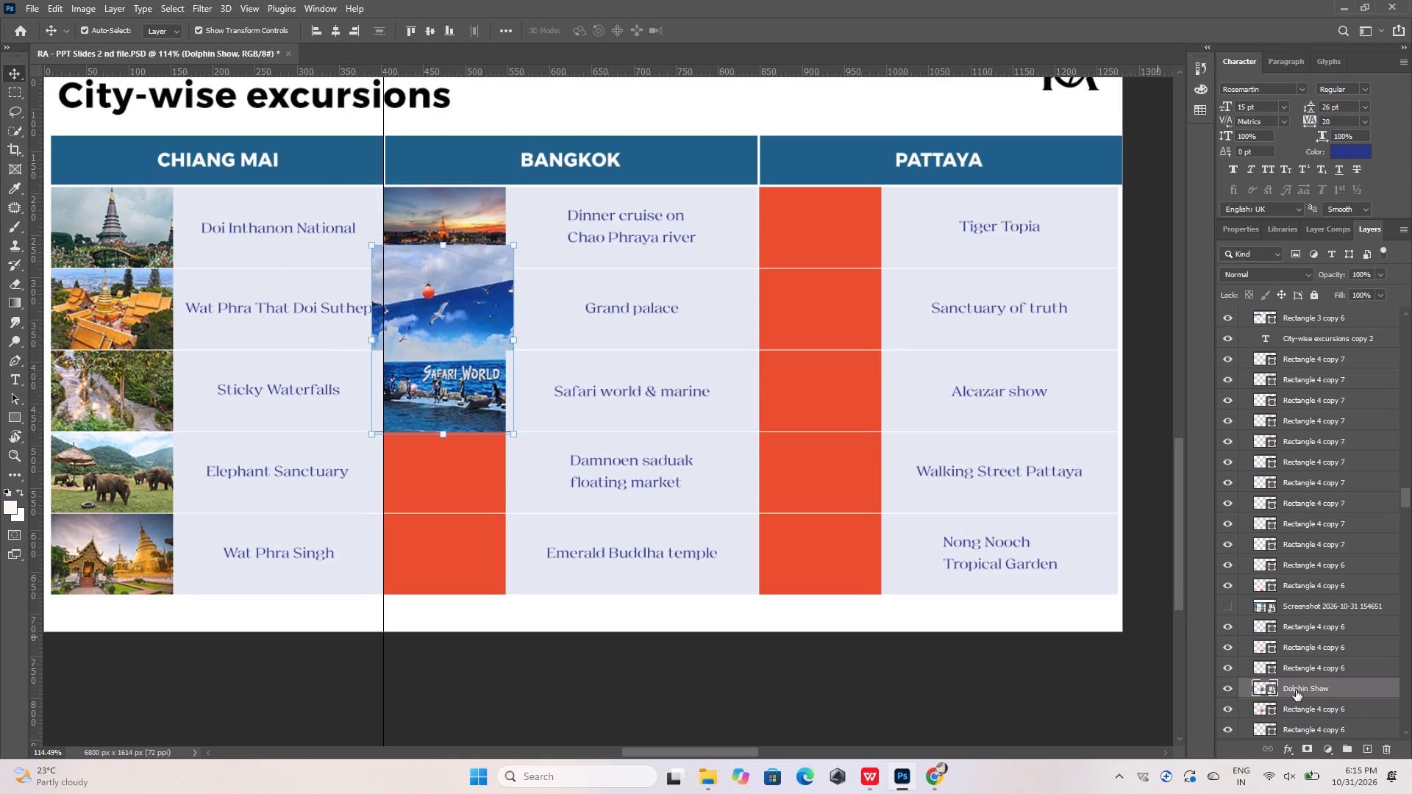
pyautogui.click(1244, 384)
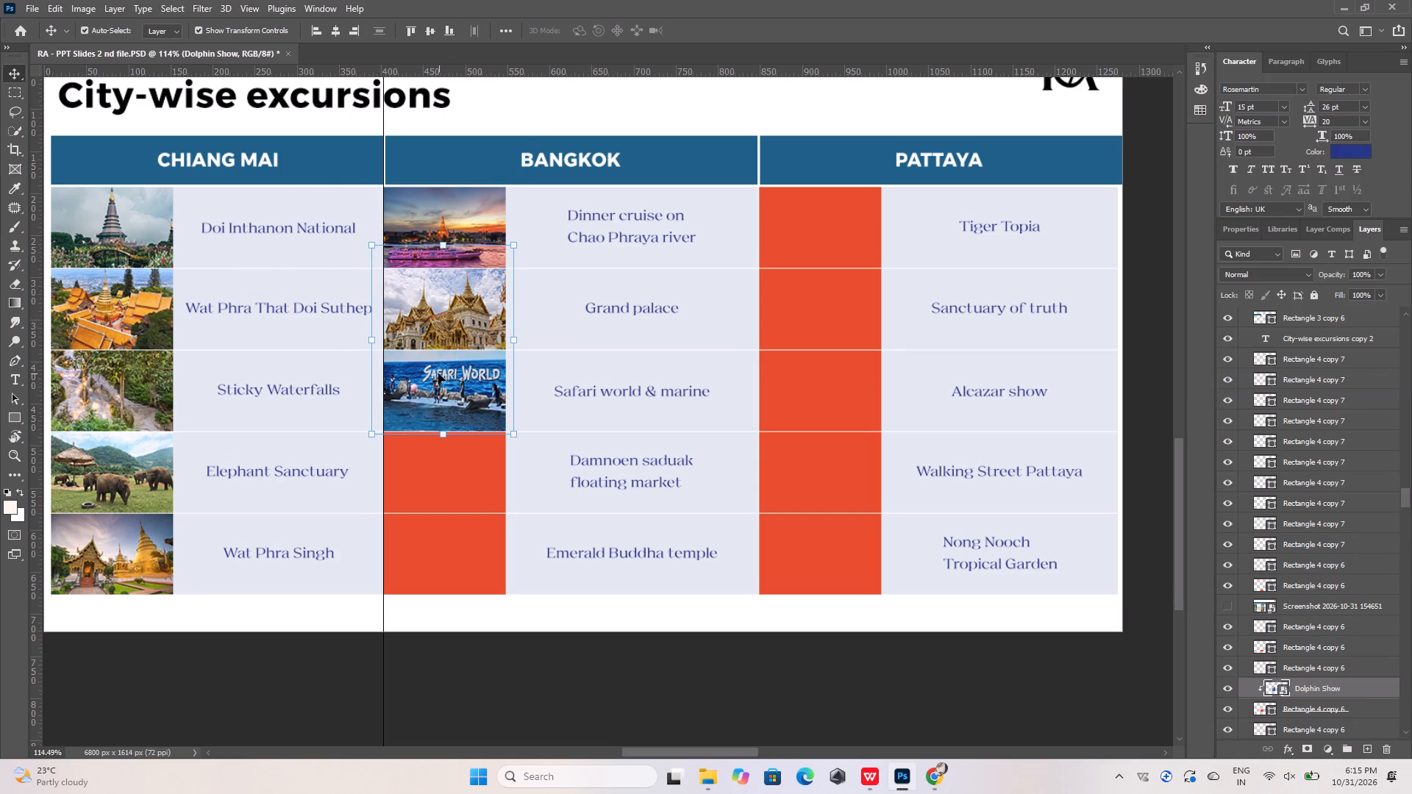
# Scale the clipped Dolphin Show image to about 20.4% and shift it so its lower part fills the Safari world & marine cell.
pyautogui.keyDown('alt'); pyautogui.scroll(12, 438, 380); pyautogui.keyUp('alt')
pyautogui.keyDown('alt'); pyautogui.scroll(-3, 488, 430); pyautogui.keyUp('alt')
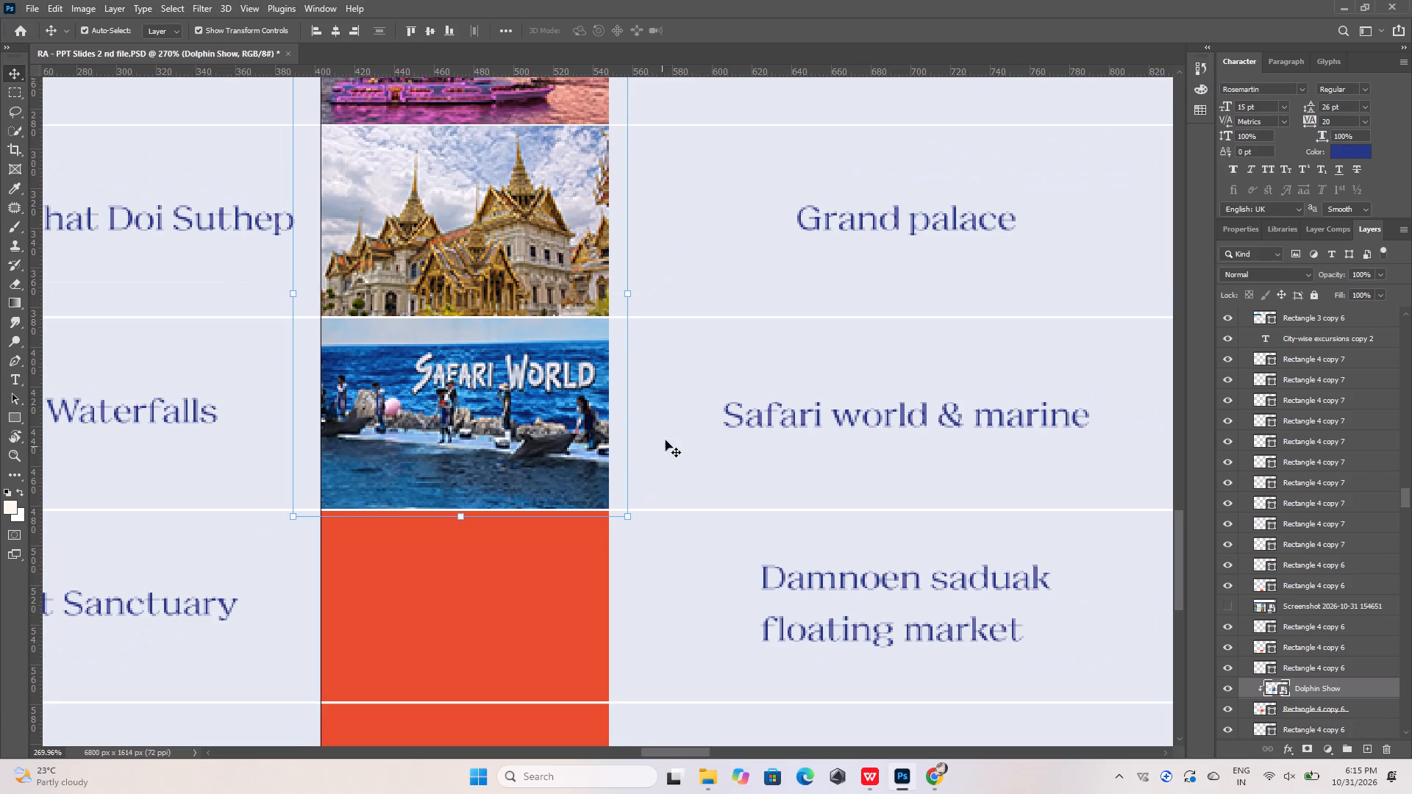
pyautogui.keyDown('alt'); pyautogui.scroll(-6, 354, 399); pyautogui.keyUp('alt')
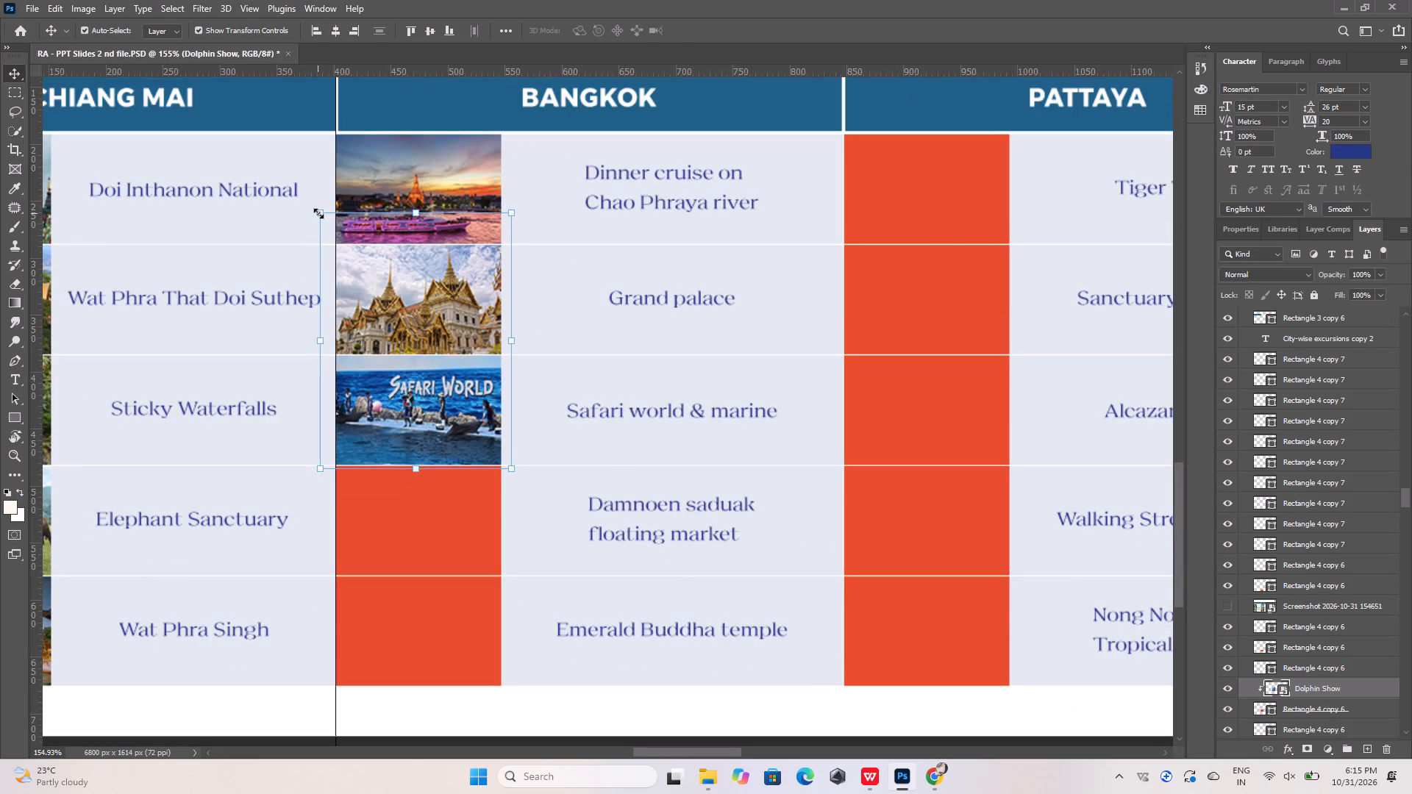
pyautogui.moveTo(318, 213); pyautogui.dragTo(334, 230)
pyautogui.moveTo(515, 469); pyautogui.dragTo(511, 466)
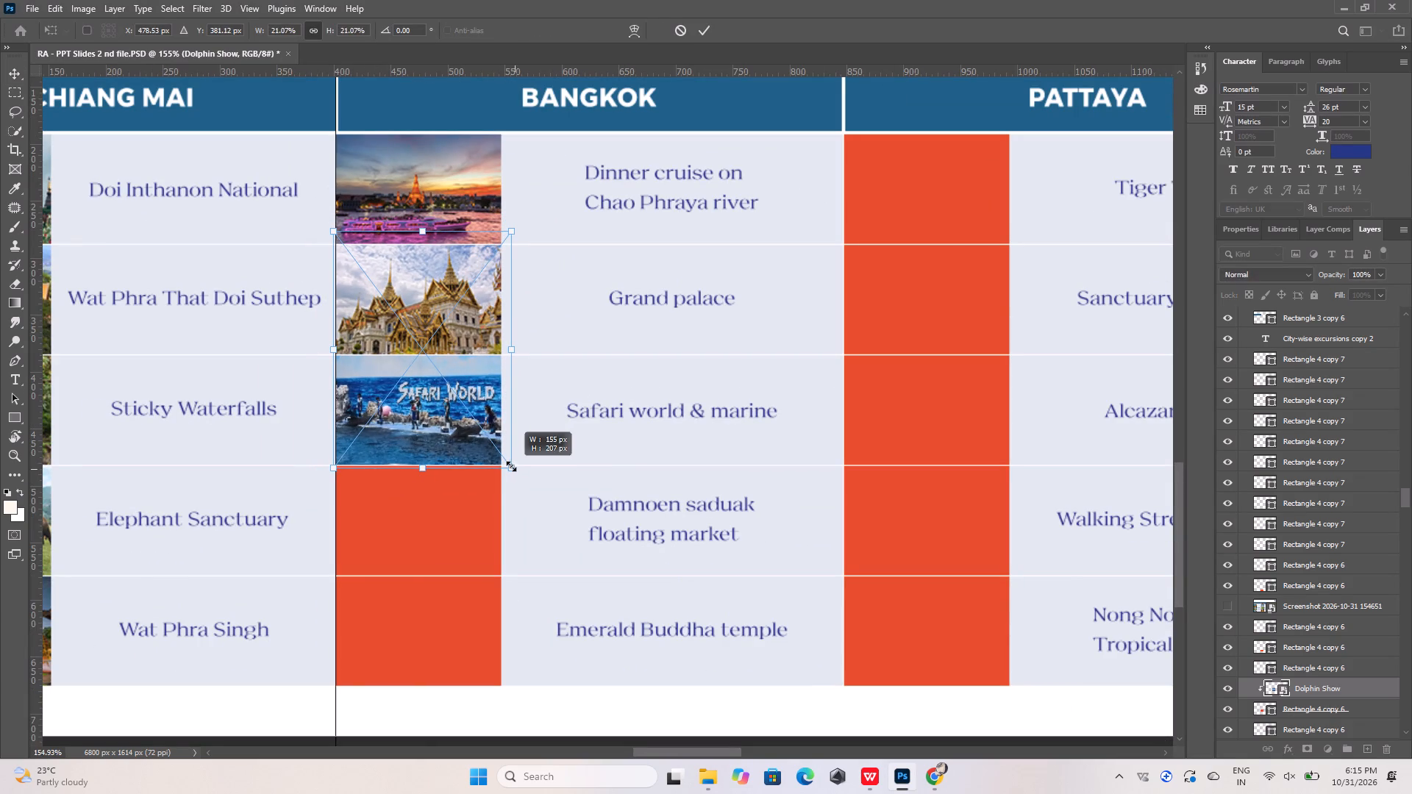
pyautogui.moveTo(511, 466); pyautogui.dragTo(507, 459)
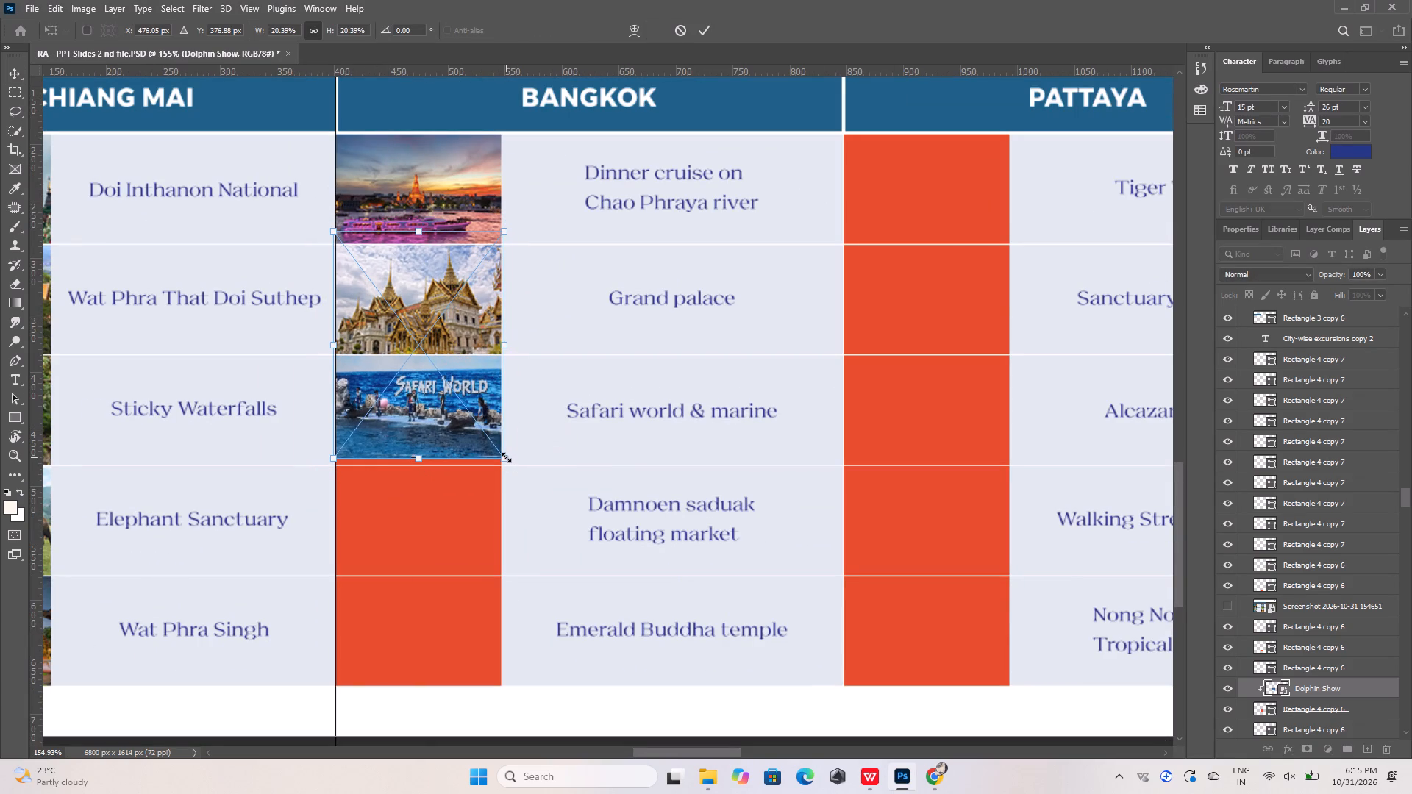
pyautogui.hotkey('shift', 'Down')
pyautogui.hotkey('shift', 'Down')
pyautogui.hotkey('shift', 'Up')
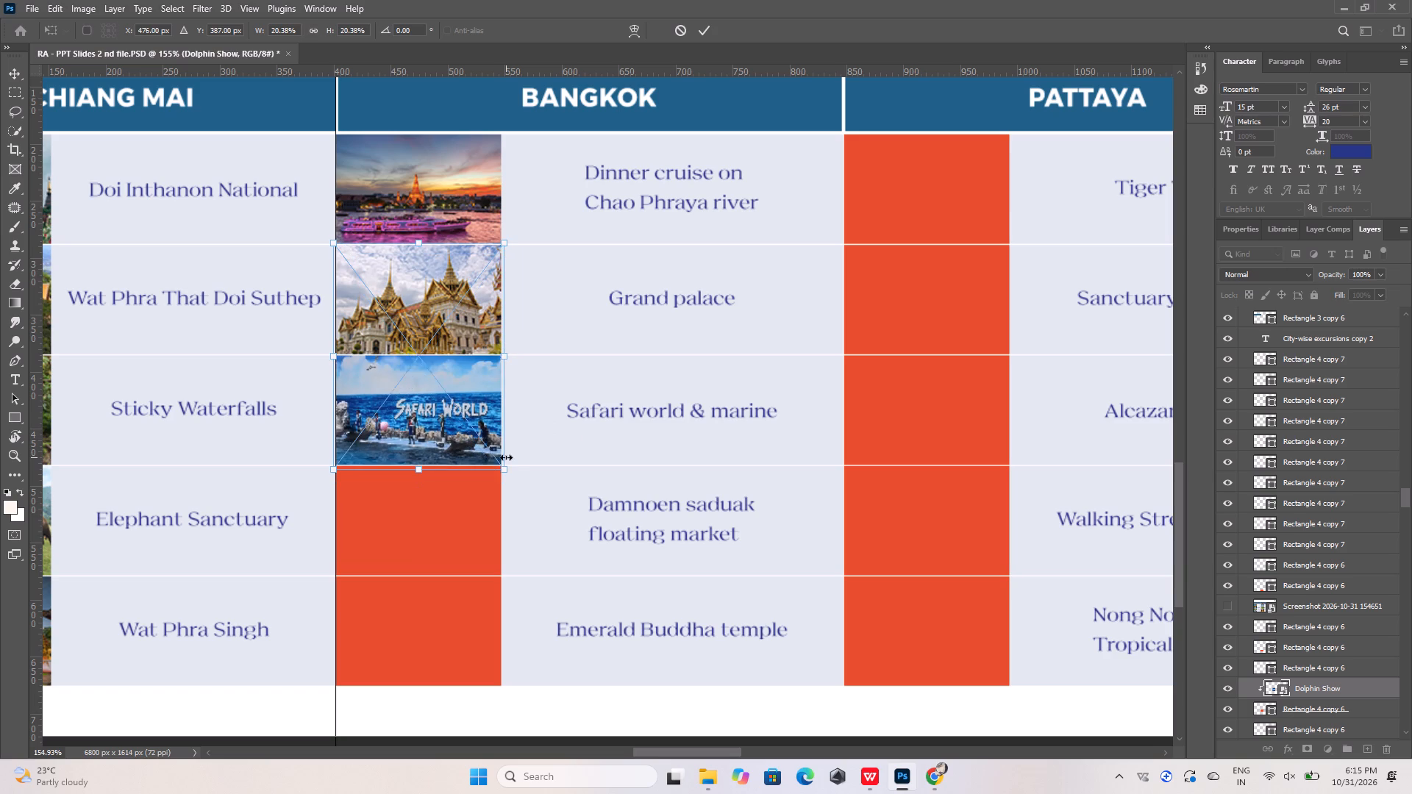
pyautogui.click(705, 30)
pyautogui.click(527, 326)
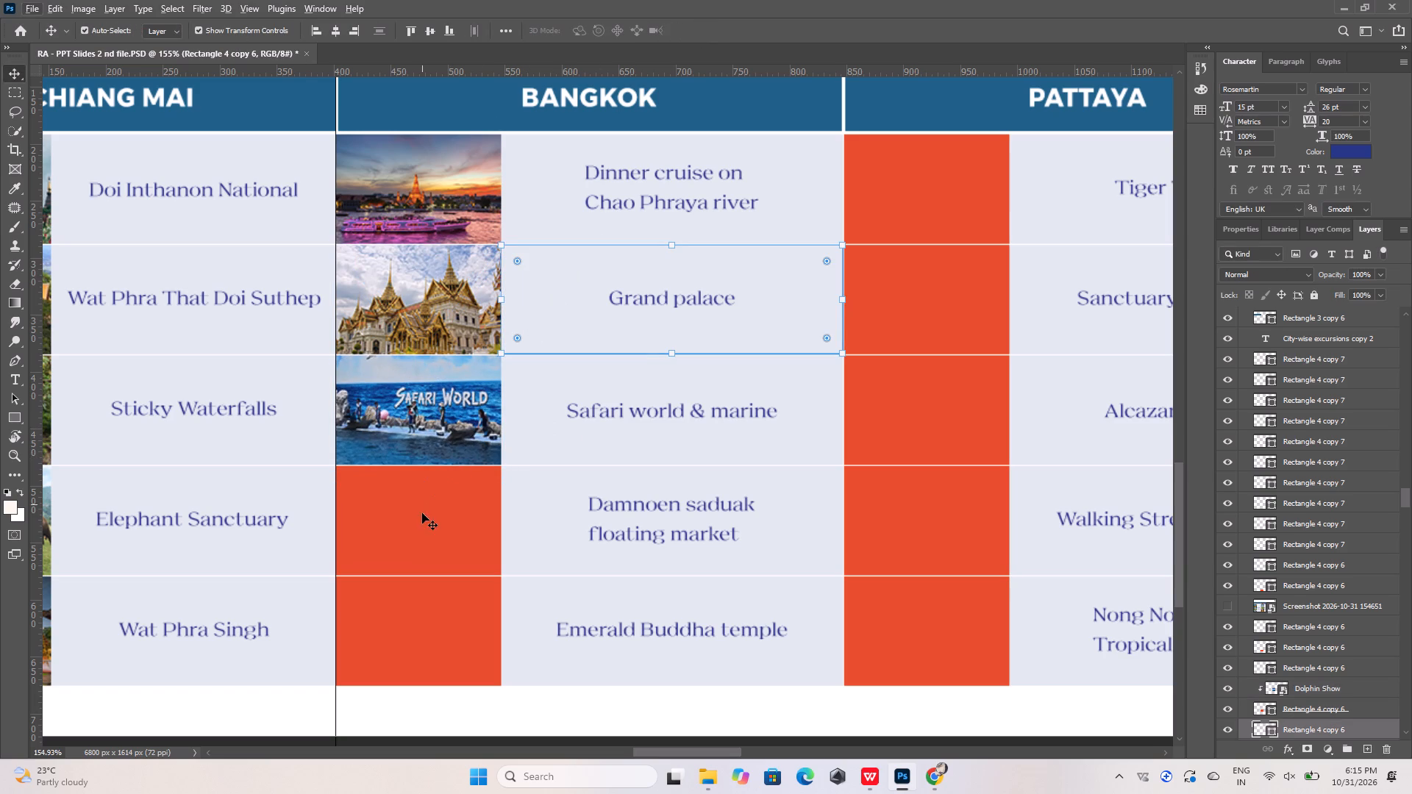
# Copy the "Damnoen saduak floating market" text, then set its leading to 18 pt with centred lines.
pyautogui.keyDown('alt'); pyautogui.scroll(-2, 492, 492); pyautogui.keyUp('alt')
pyautogui.keyDown('alt'); pyautogui.scroll(5, 634, 540); pyautogui.keyUp('alt')
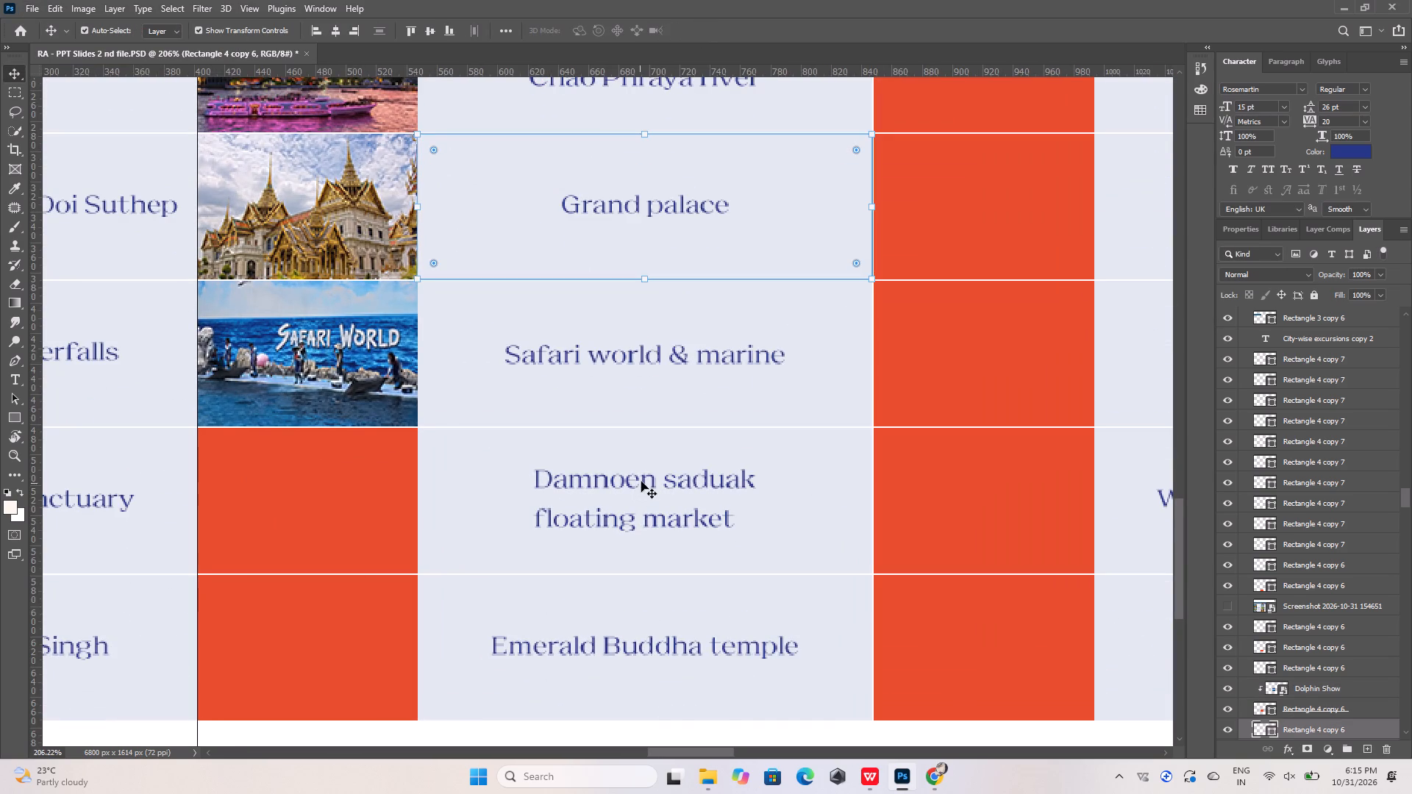
pyautogui.doubleClick(642, 476)
pyautogui.doubleClick(632, 483)
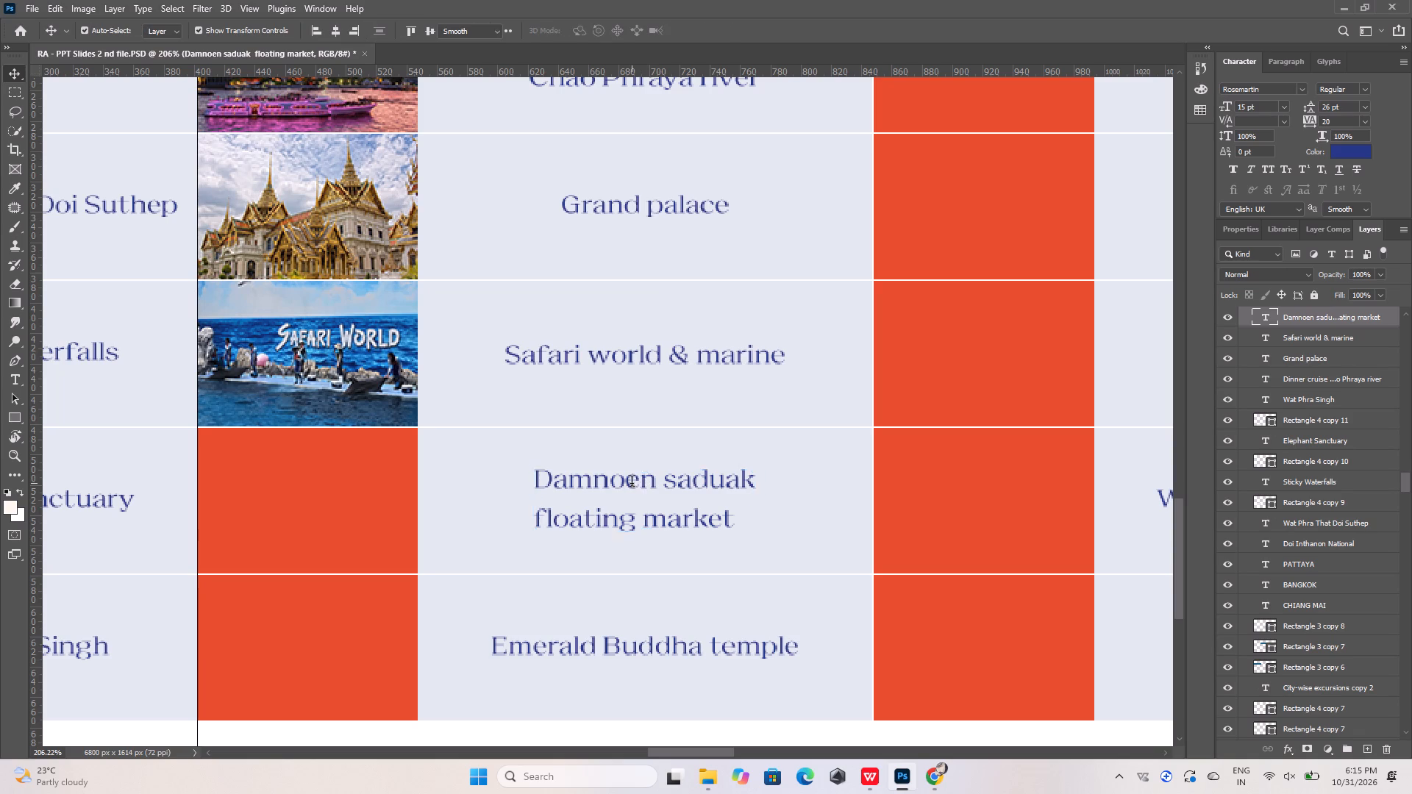
pyautogui.hotkey('ctrl', 'c')
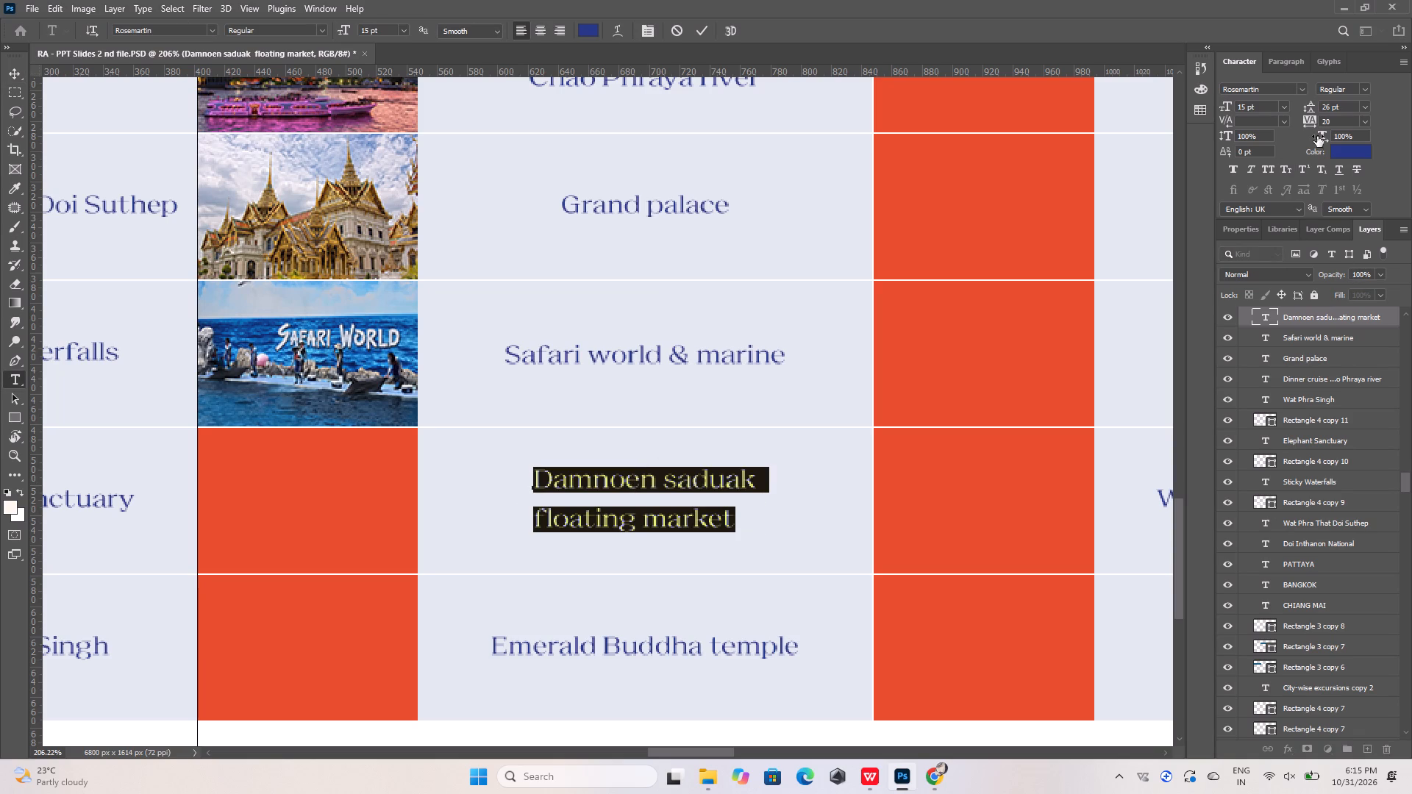
pyautogui.moveTo(1307, 110); pyautogui.dragTo(1300, 112)
pyautogui.click(543, 33)
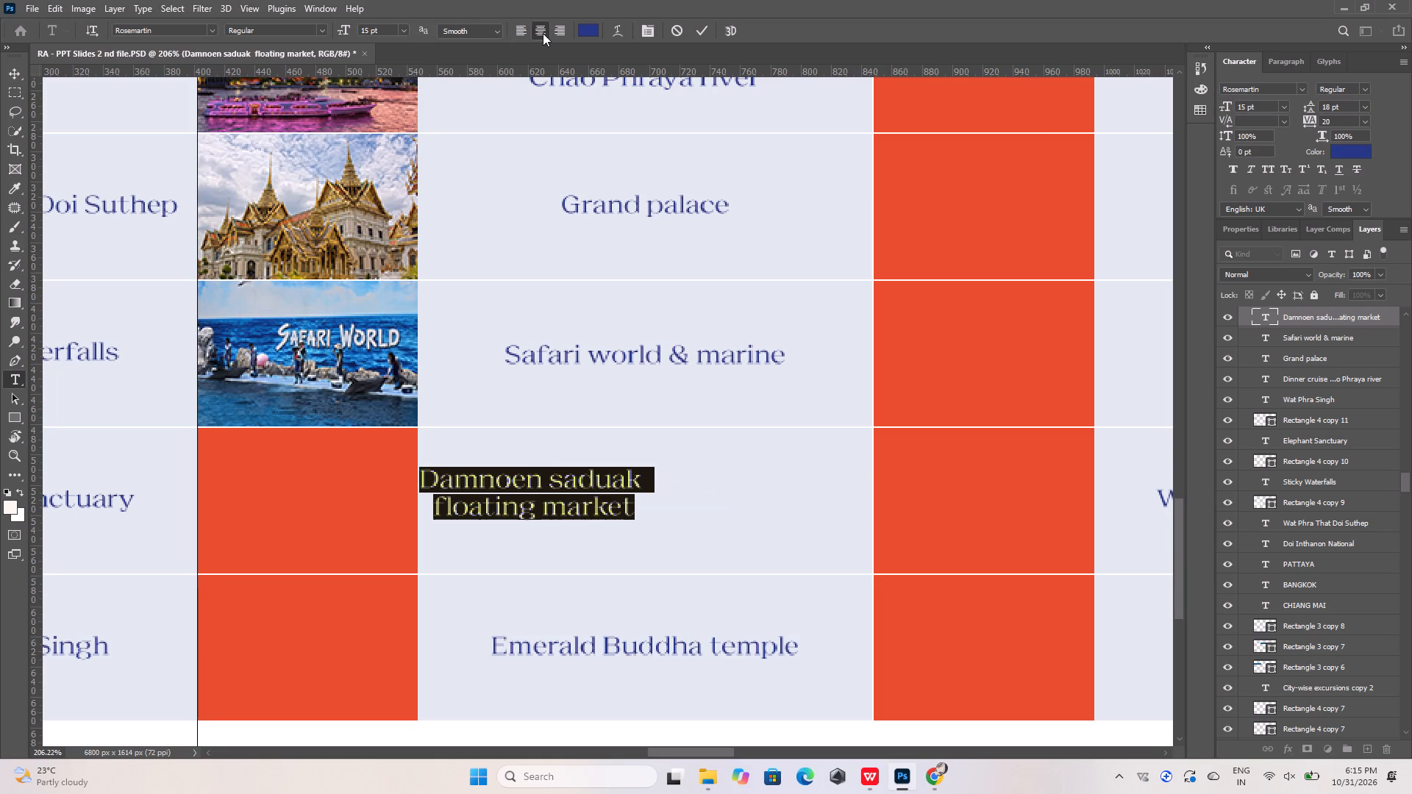
pyautogui.click(700, 34)
# Centre the "Damnoen saduak floating market" text horizontally within its table cell.
pyautogui.keyDown('shift'); pyautogui.click(766, 502); pyautogui.keyUp('shift')
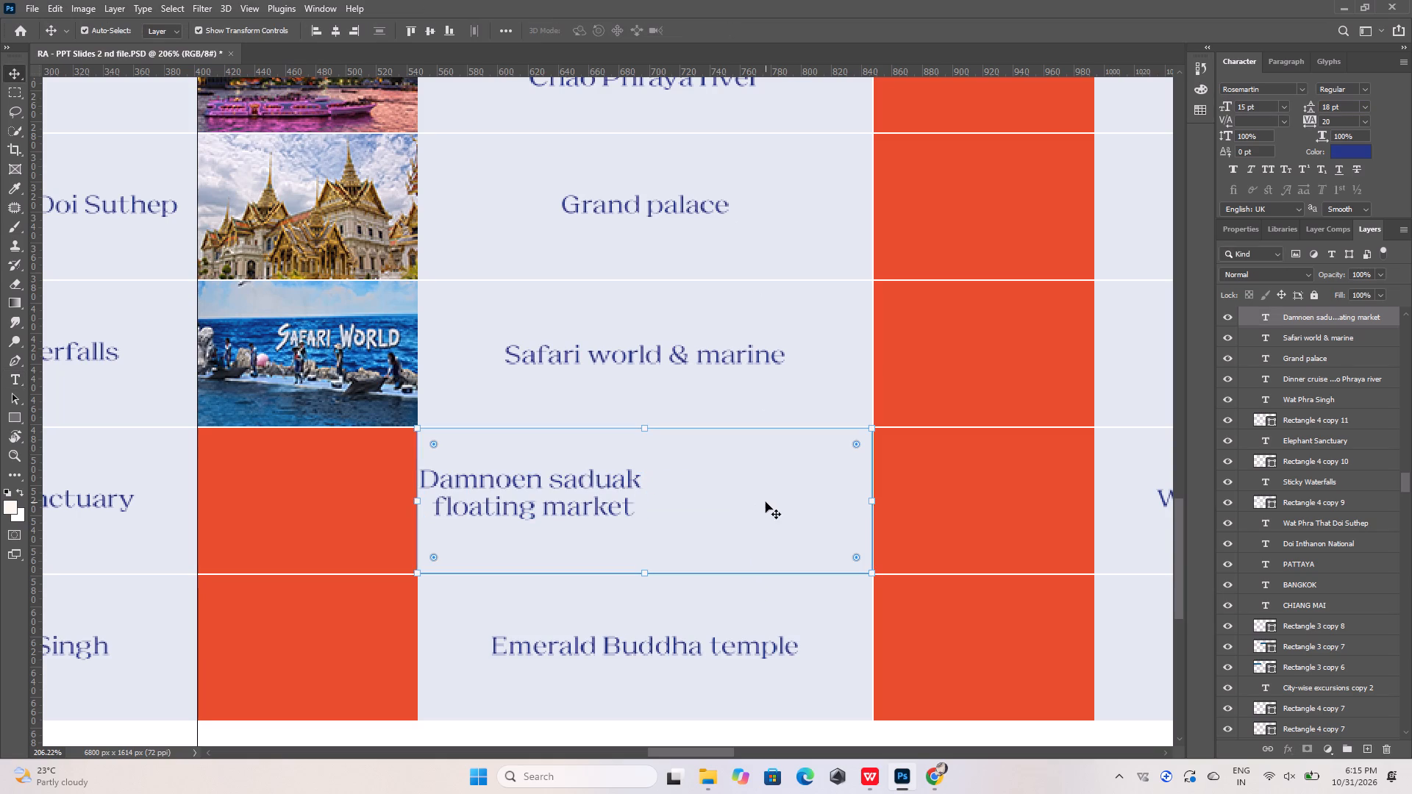
pyautogui.click(338, 32)
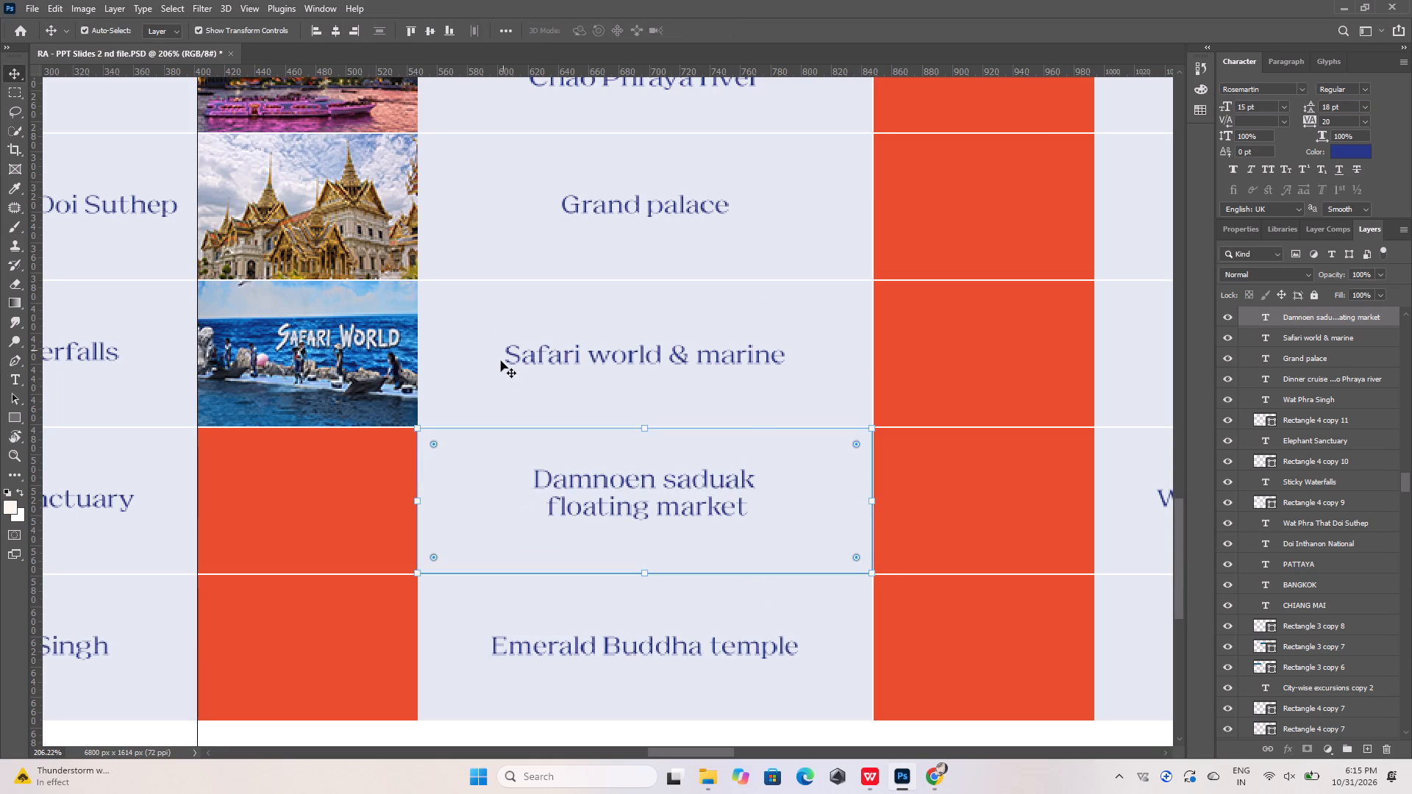
# Select the empty Damnoen saduak picture cell and search Pinterest in Chrome for the copied "Damnoen saduak floating market" text.
pyautogui.click(363, 458)
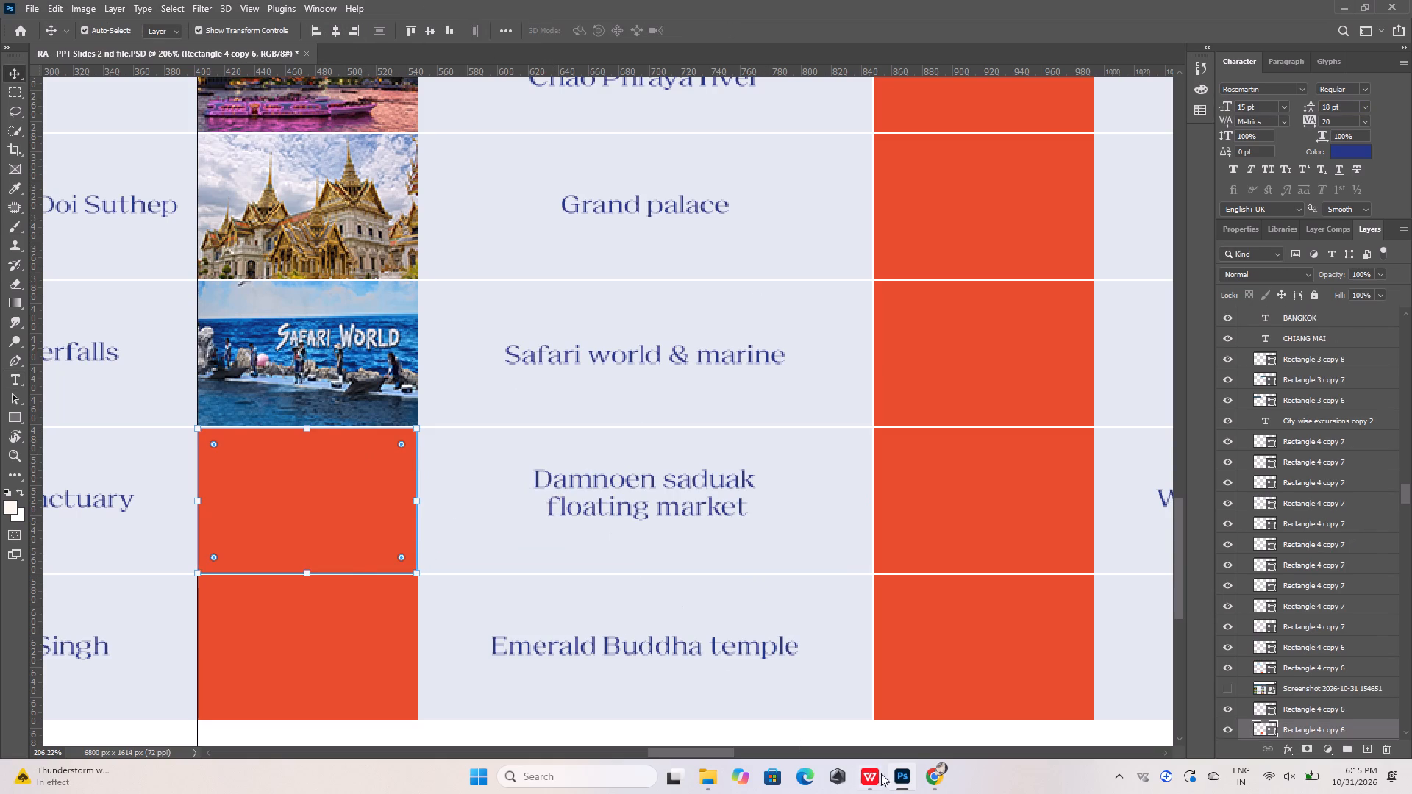
pyautogui.click(871, 778)
pyautogui.click(908, 777)
pyautogui.click(929, 773)
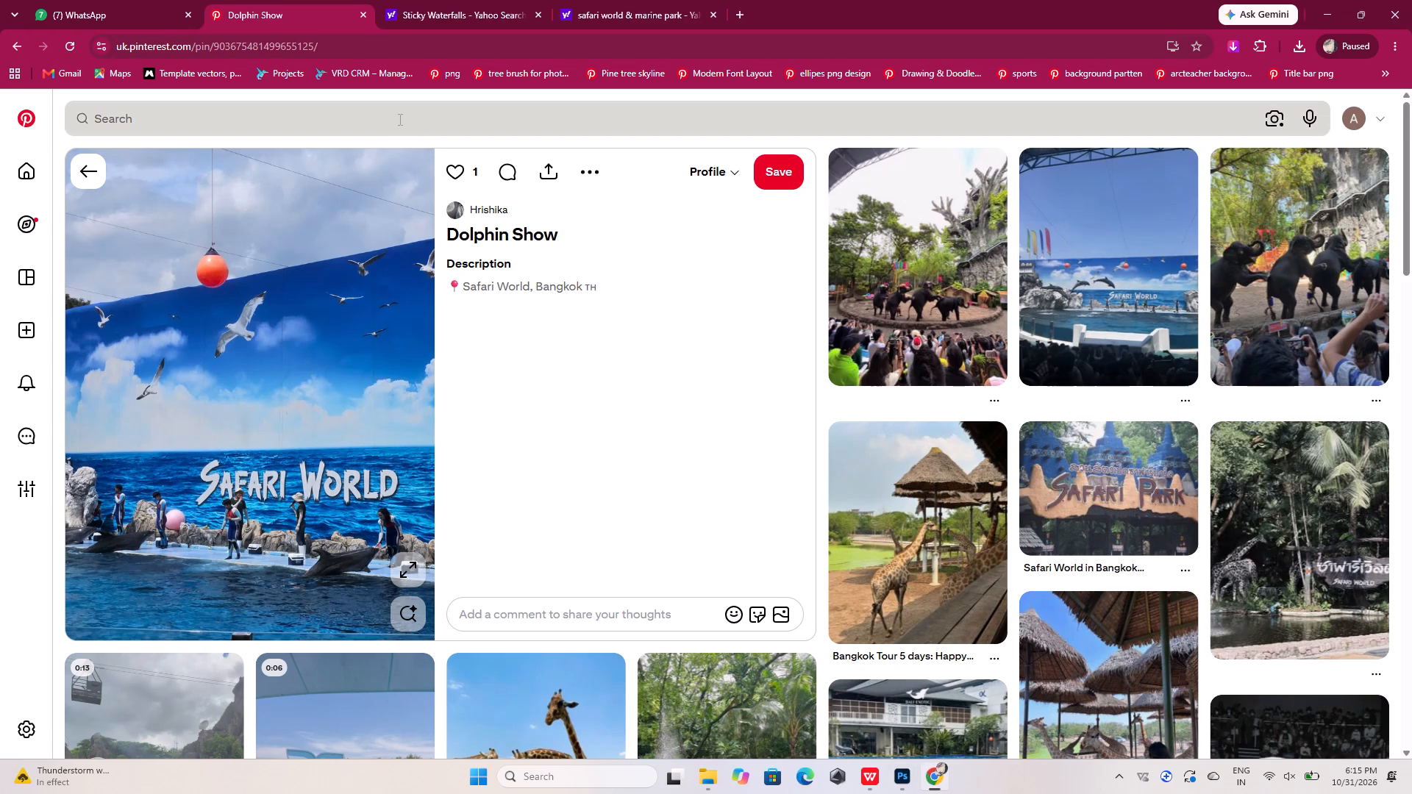
pyautogui.click(399, 119)
pyautogui.hotkey('ctrl', 'v')
pyautogui.press('Return')
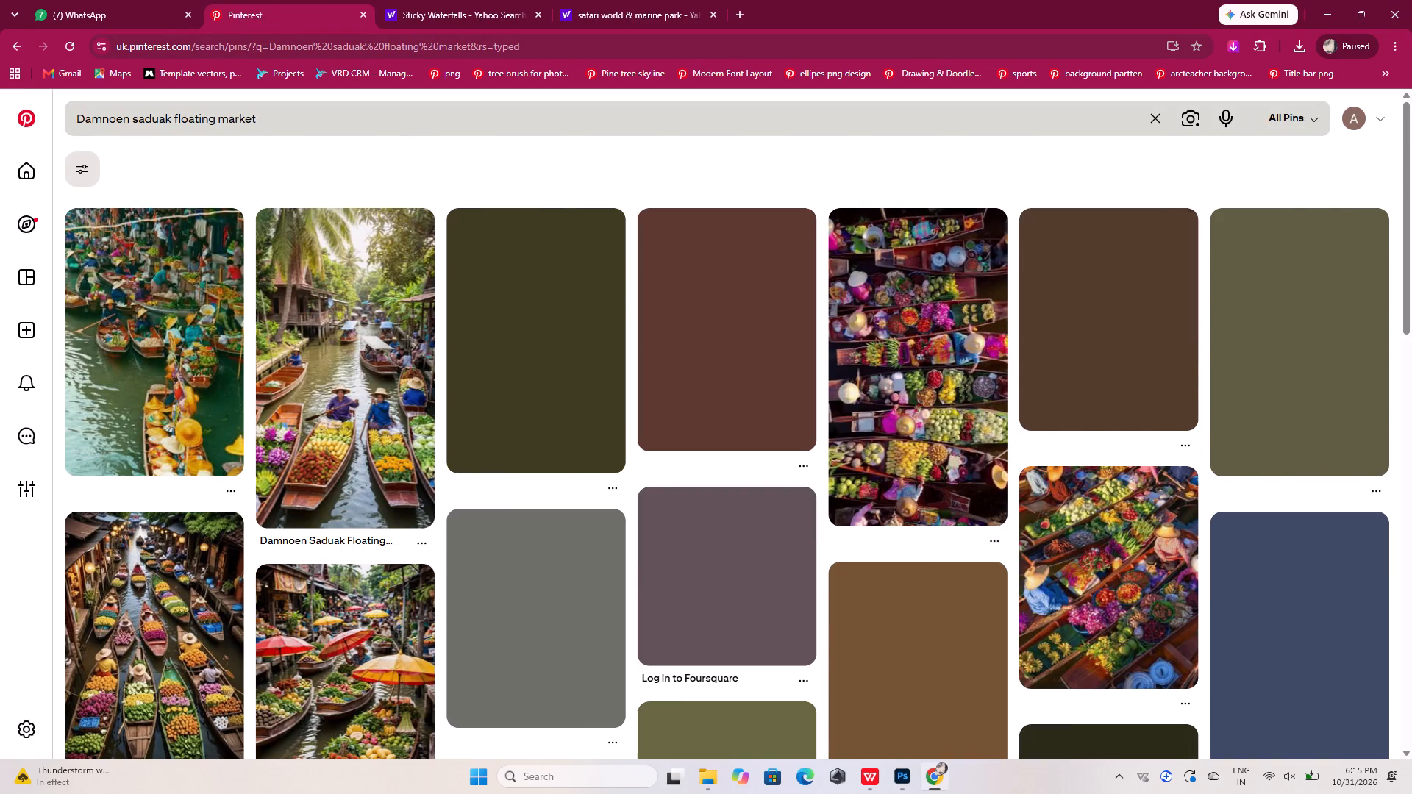
# Check the Damnoen saduak picture on the City-wise excursions reference slide in WPS, then return to the Pinterest results in Chrome.
pyautogui.click(901, 776)
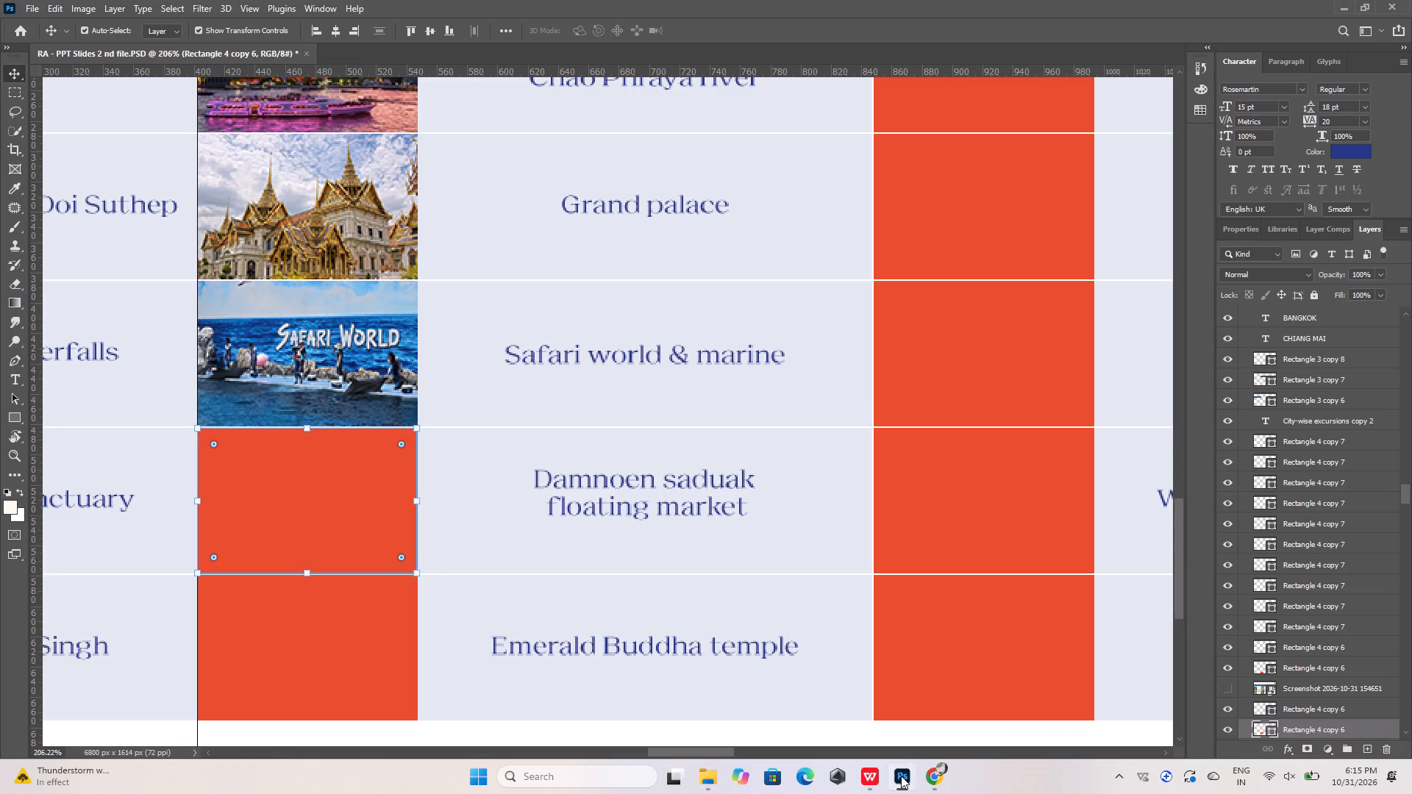
pyautogui.click(870, 778)
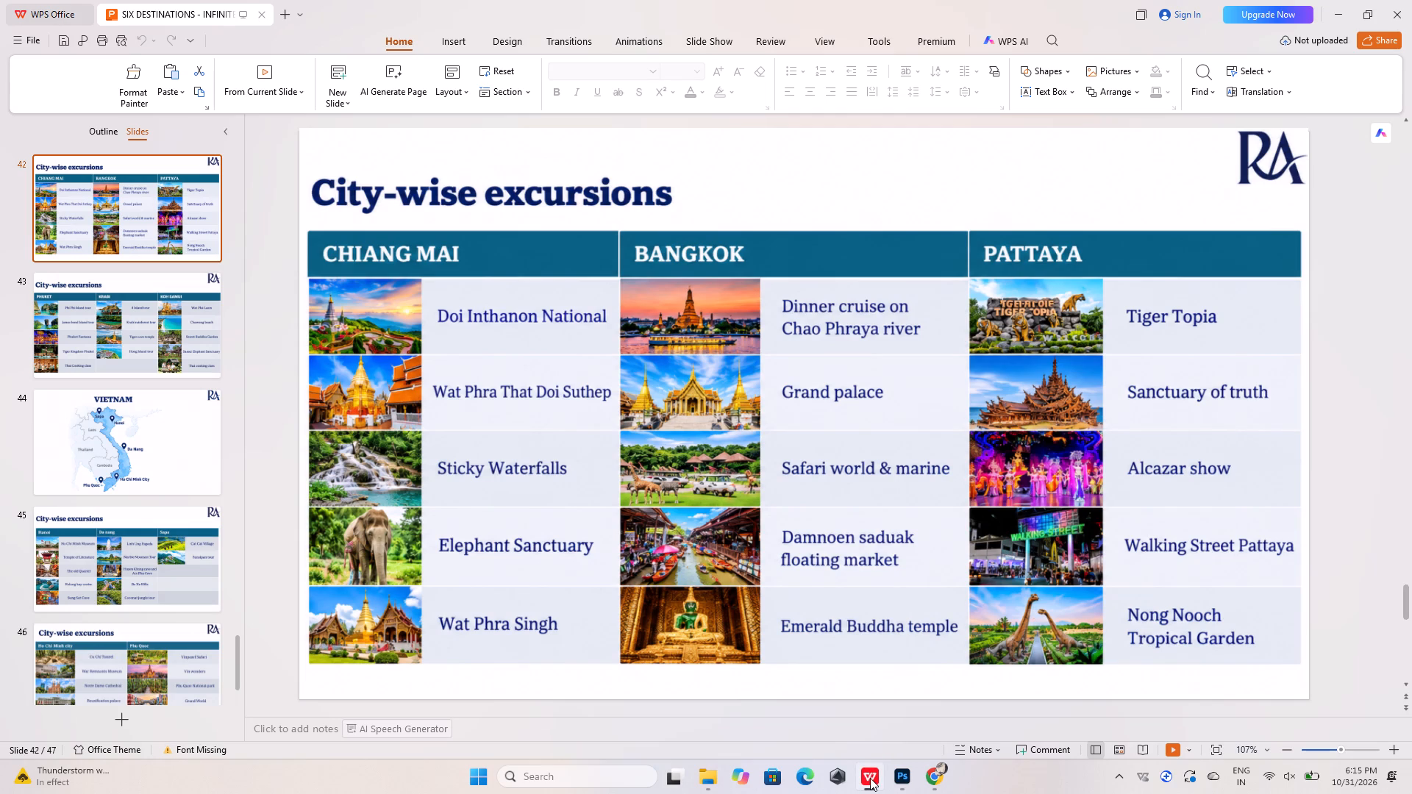
pyautogui.click(870, 778)
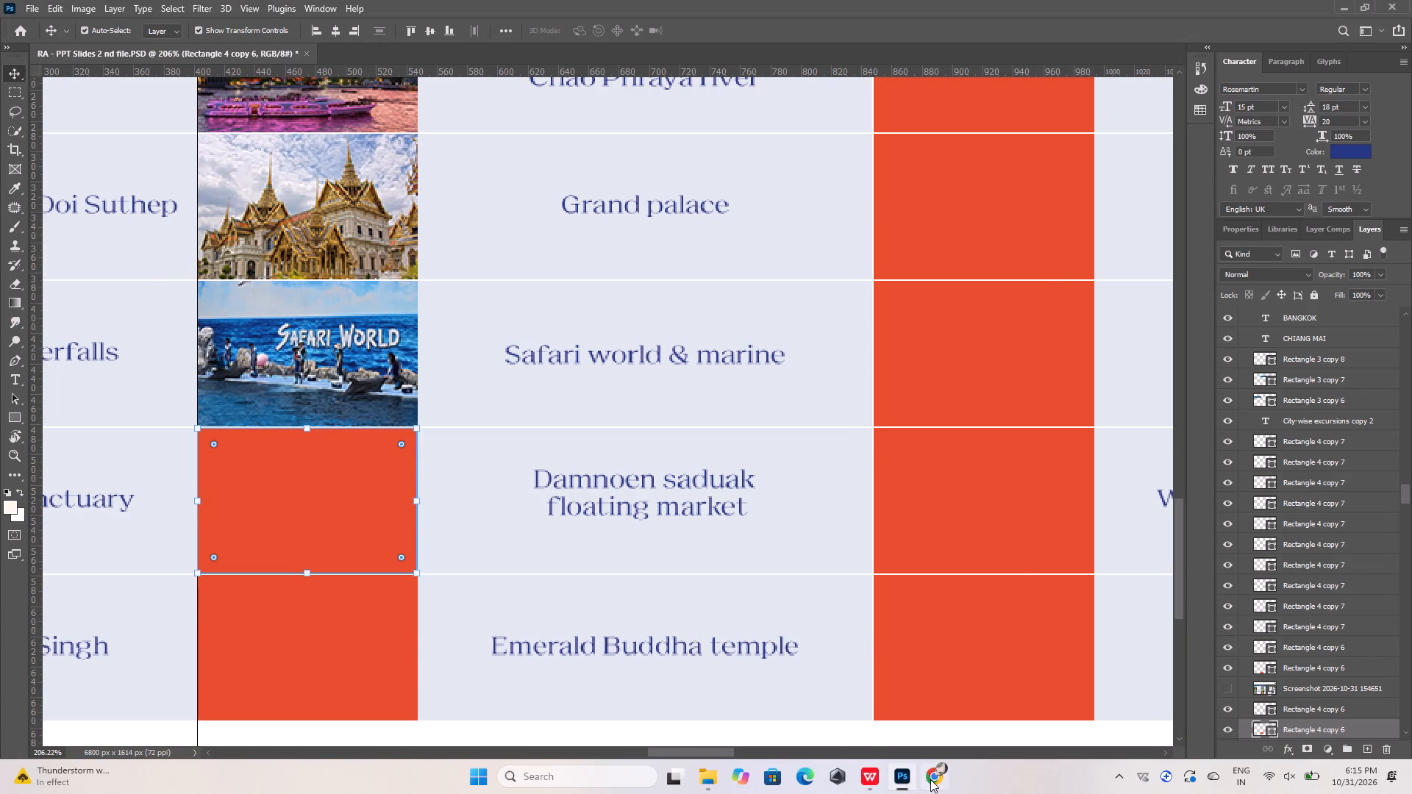
pyautogui.click(931, 779)
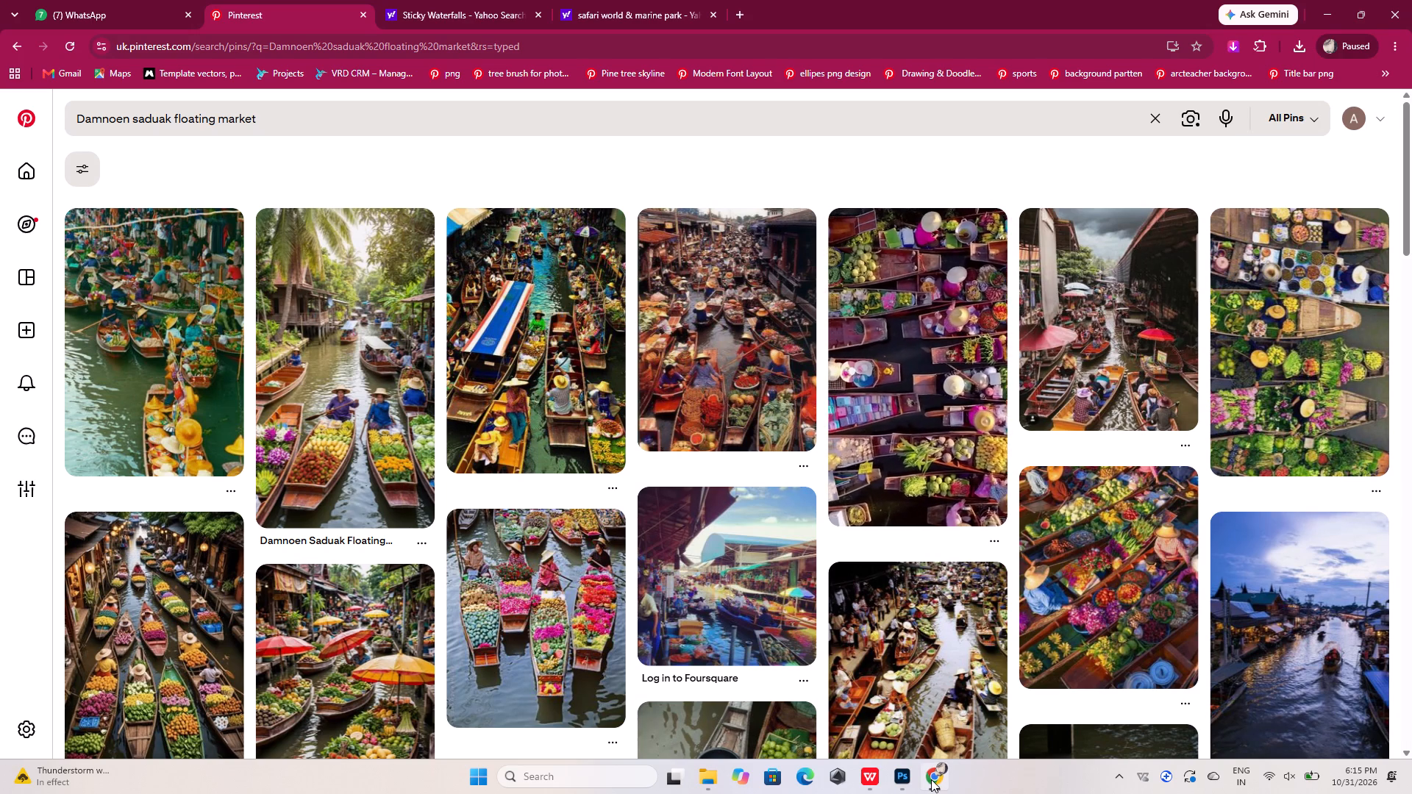
# Browse the floating market pins and download the "This is a floating market that truly reflects the traditional way of life" photo.
pyautogui.scroll(-5, 461, 562)
pyautogui.scroll(2, 464, 561)
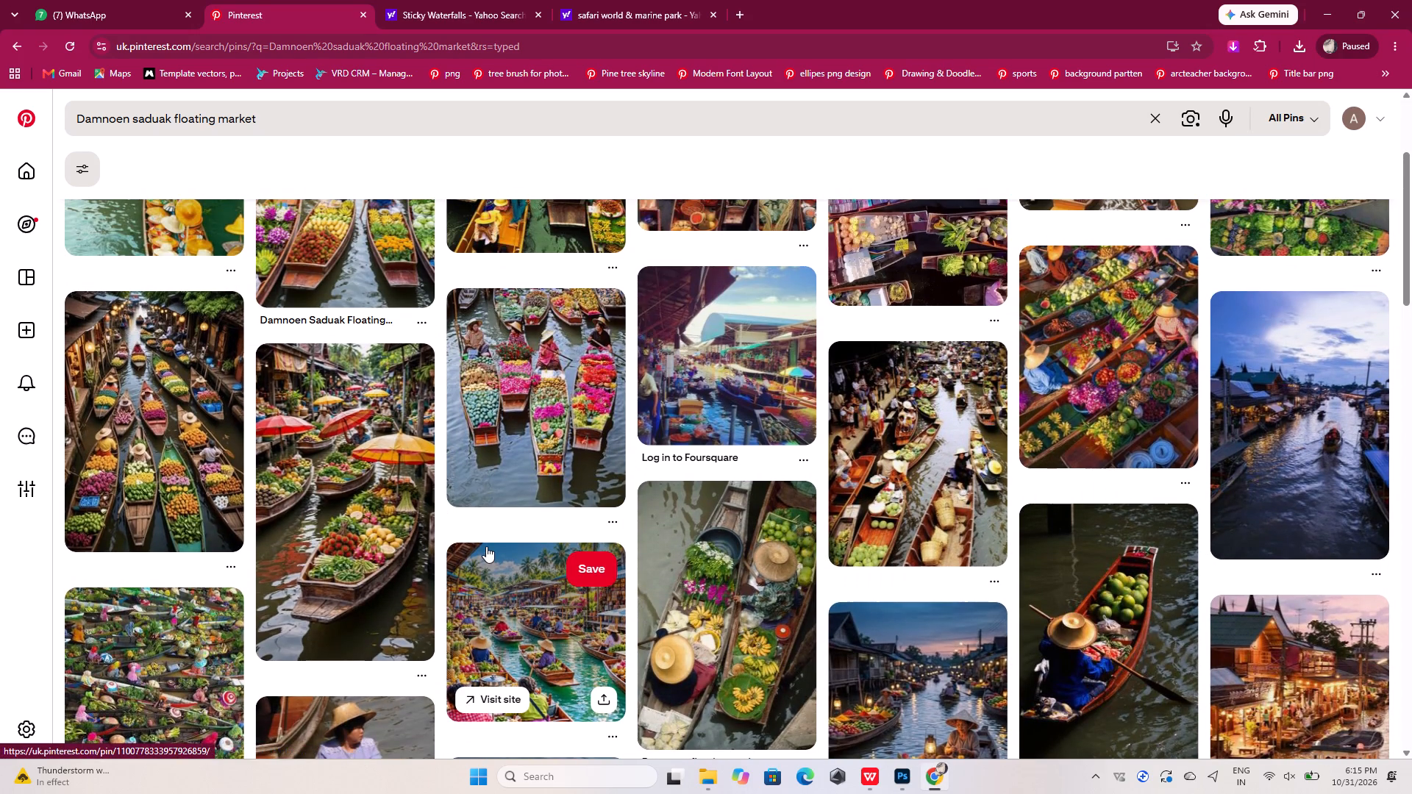
pyautogui.scroll(-5, 486, 546)
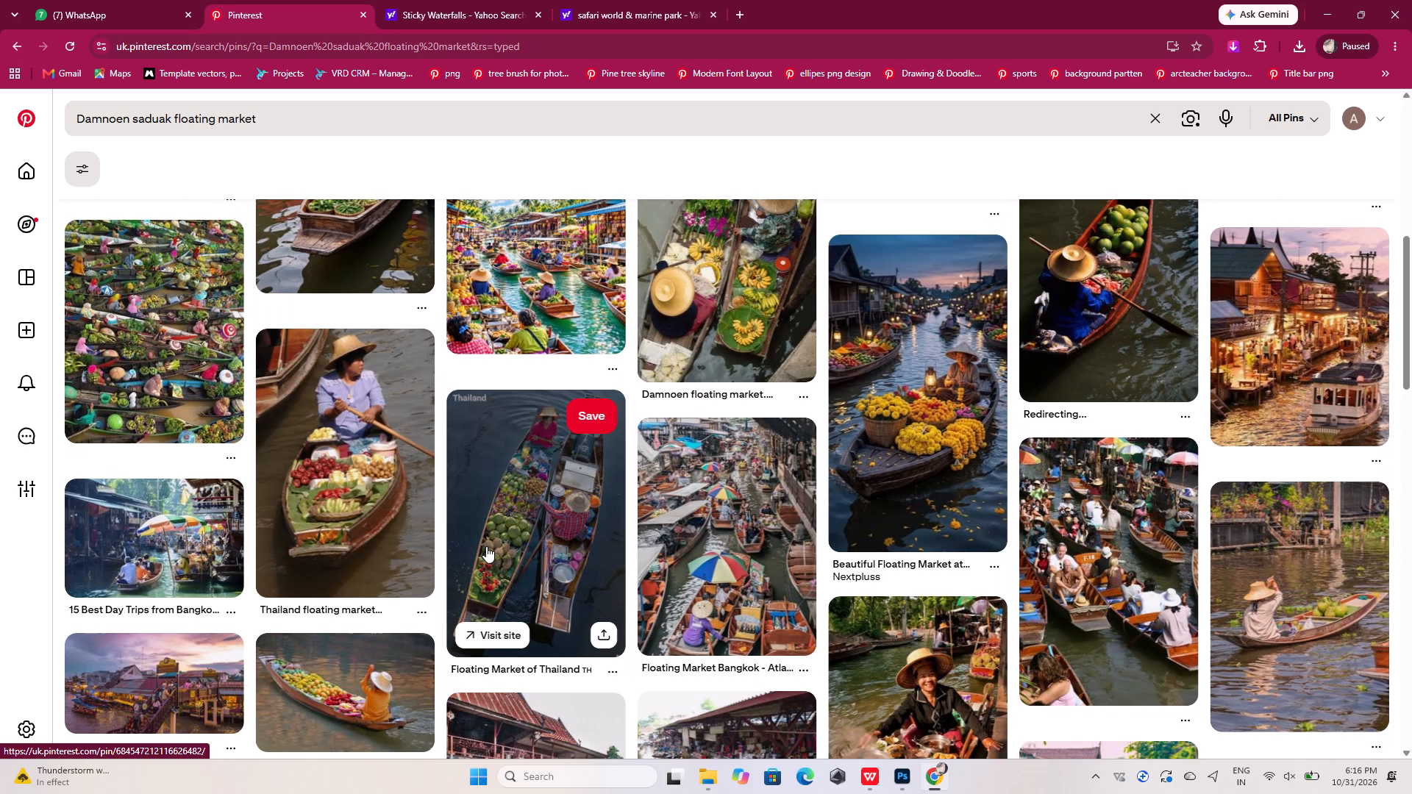
pyautogui.scroll(-3, 486, 546)
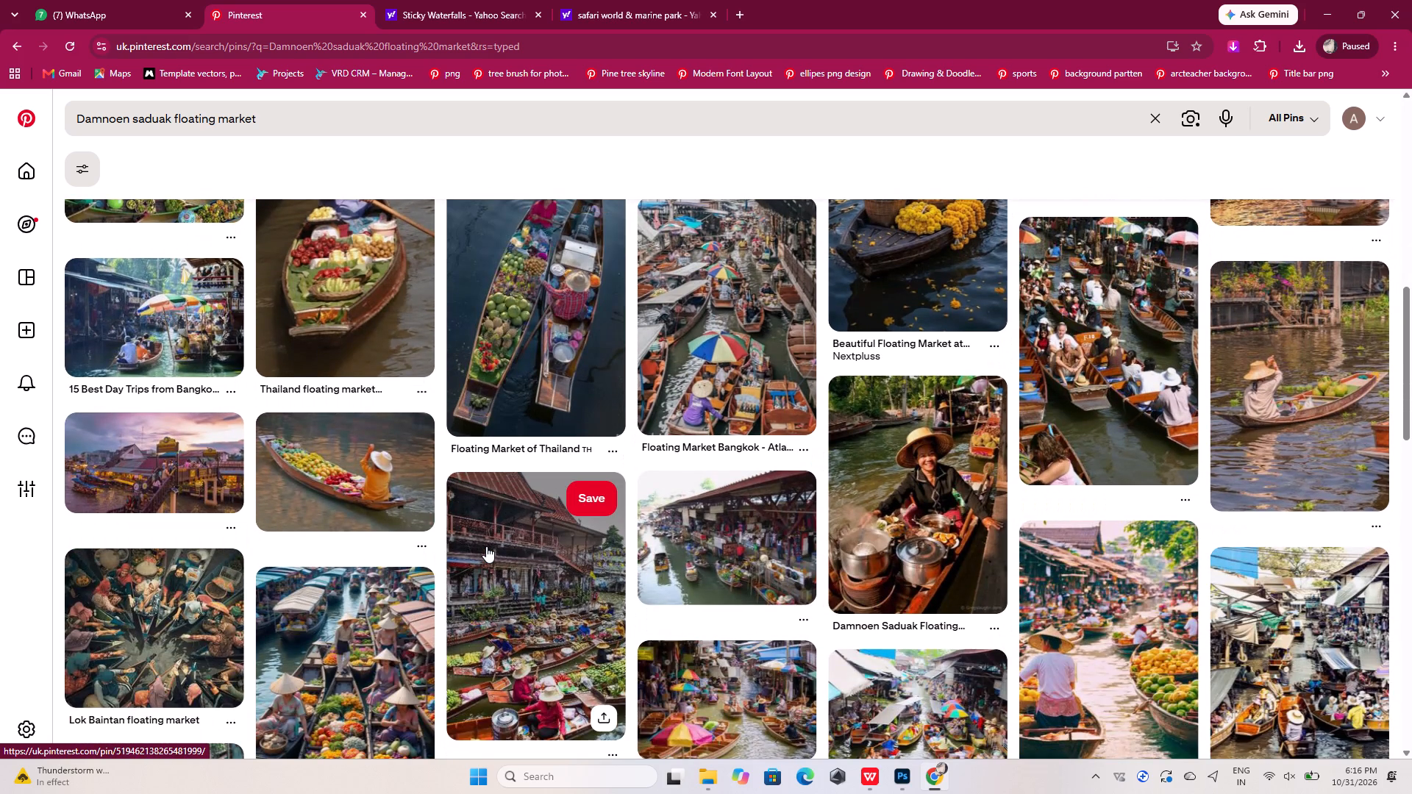
pyautogui.scroll(-4, 486, 546)
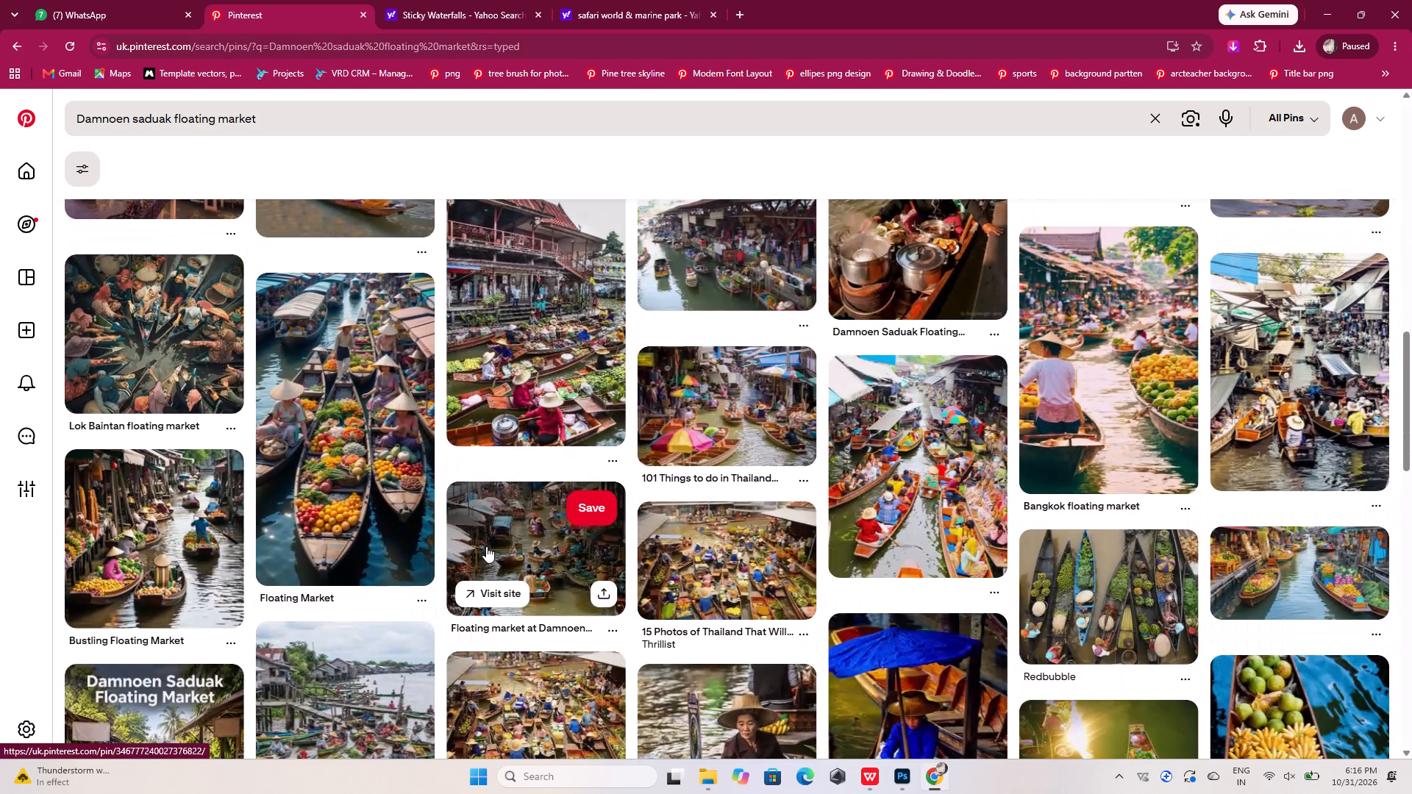
pyautogui.scroll(-4, 486, 546)
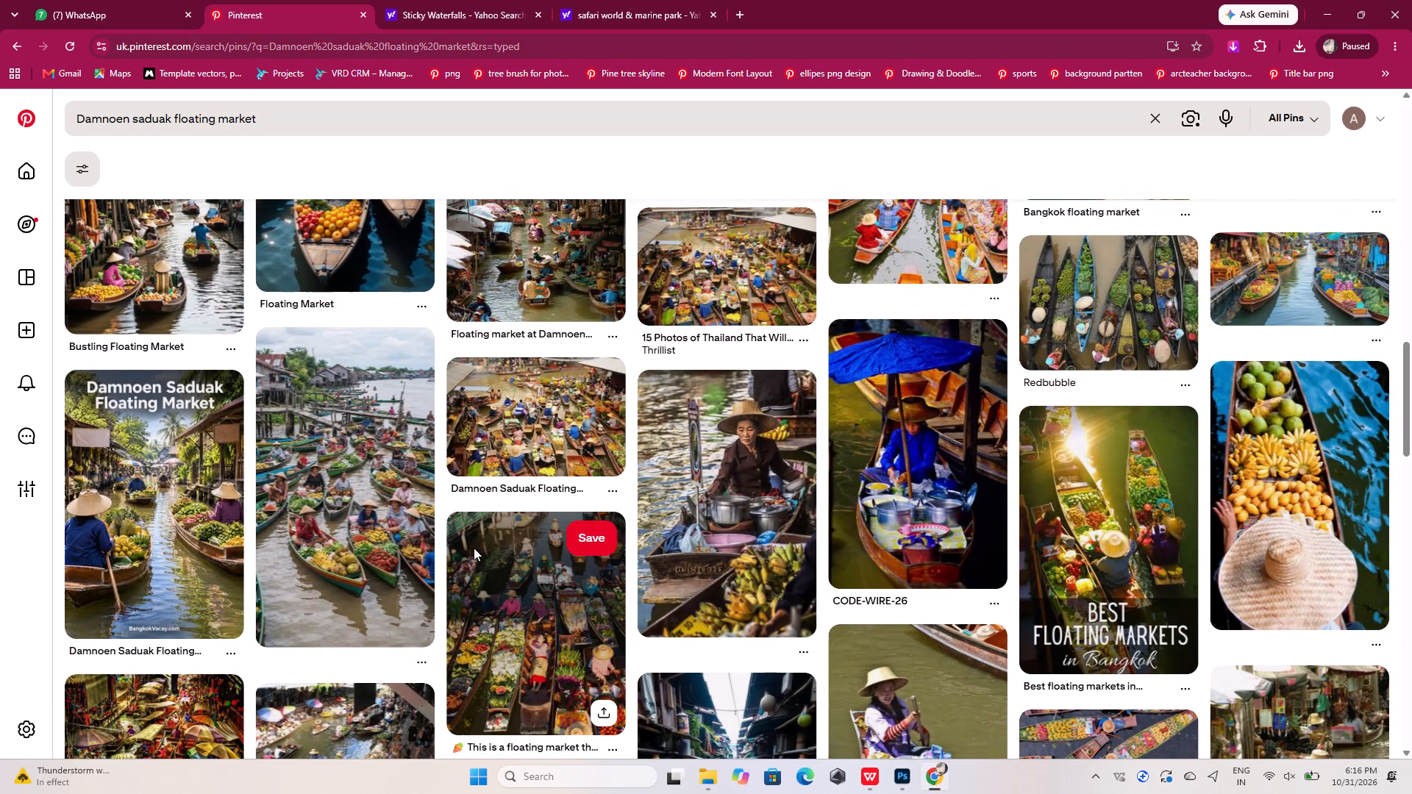
pyautogui.scroll(-10, 481, 517)
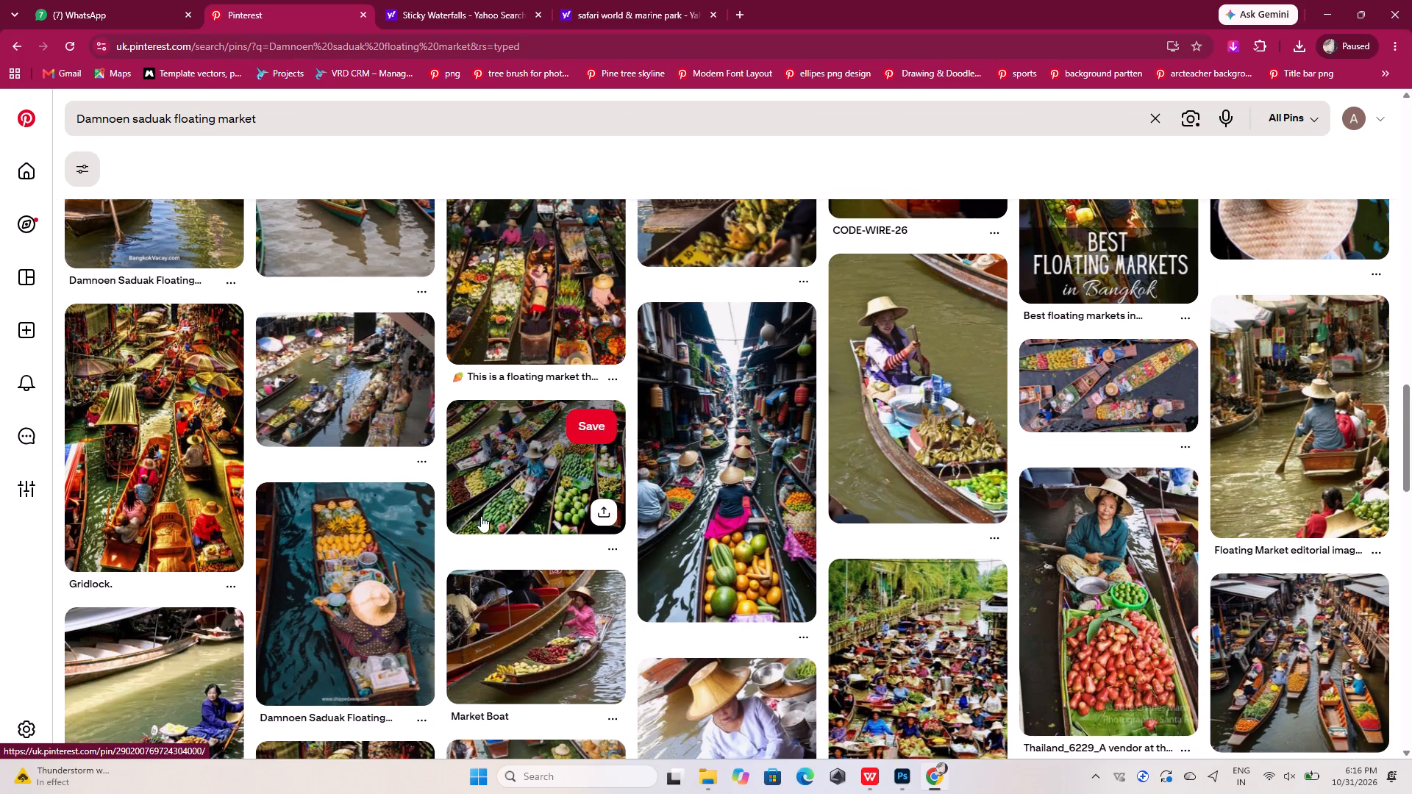
pyautogui.scroll(7, 484, 509)
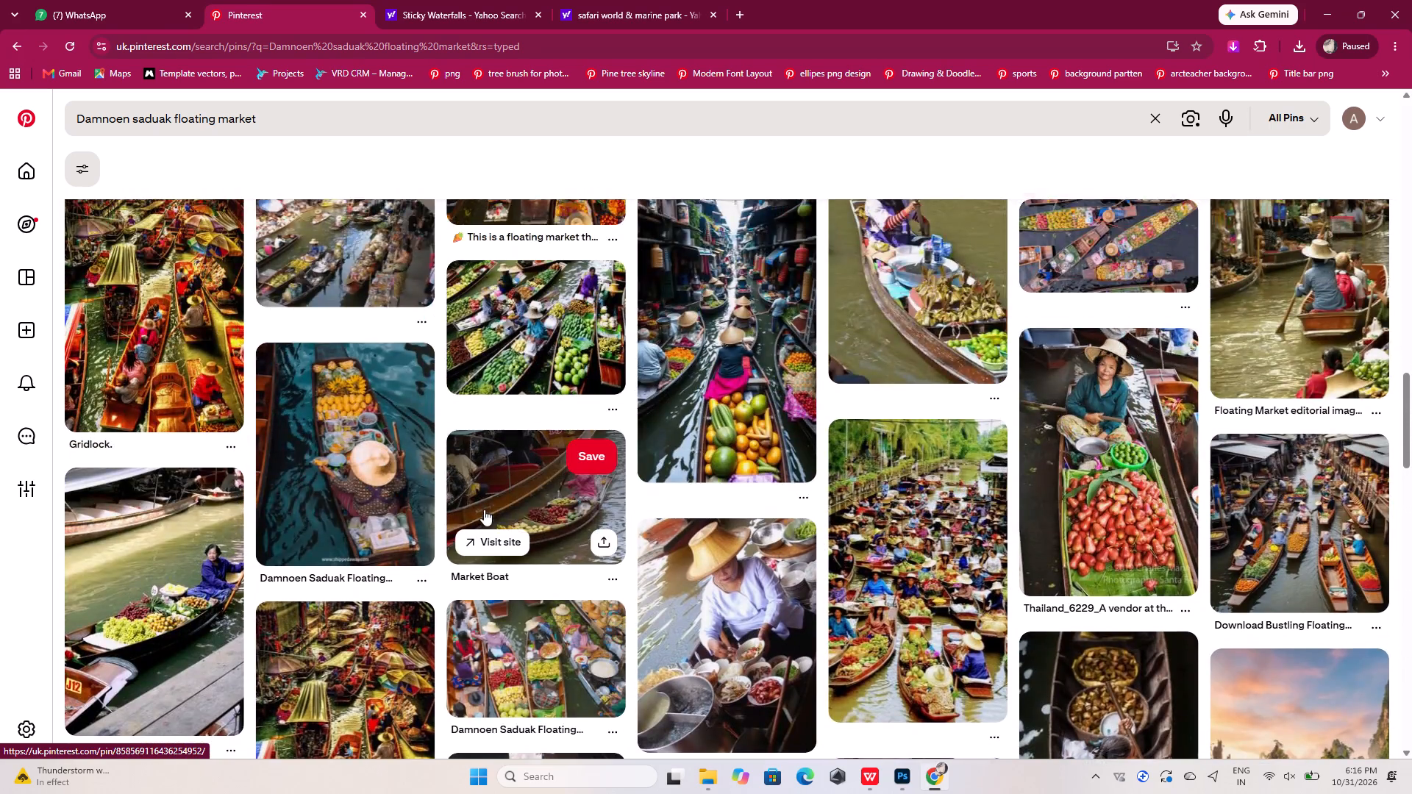
pyautogui.click(494, 423)
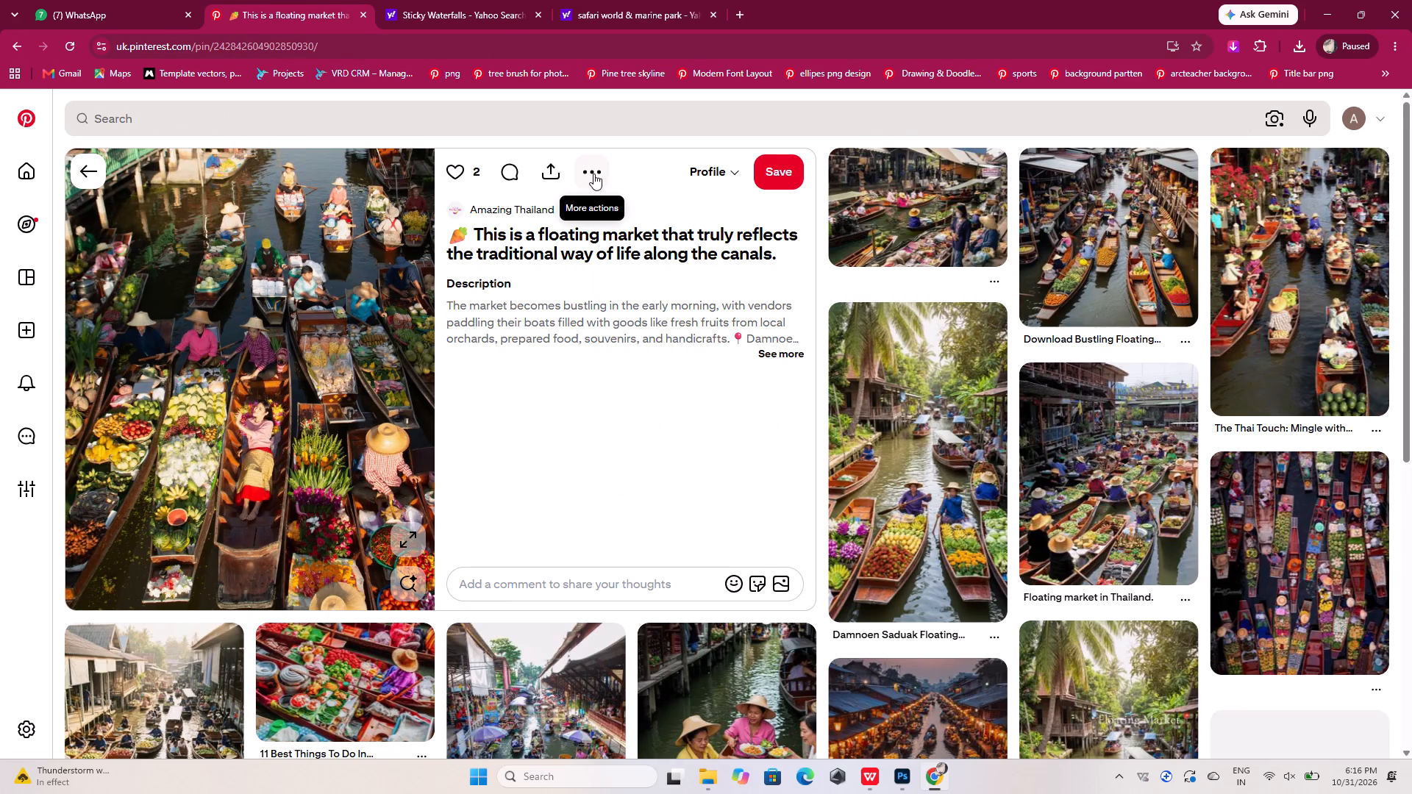
pyautogui.click(593, 174)
pyautogui.click(593, 213)
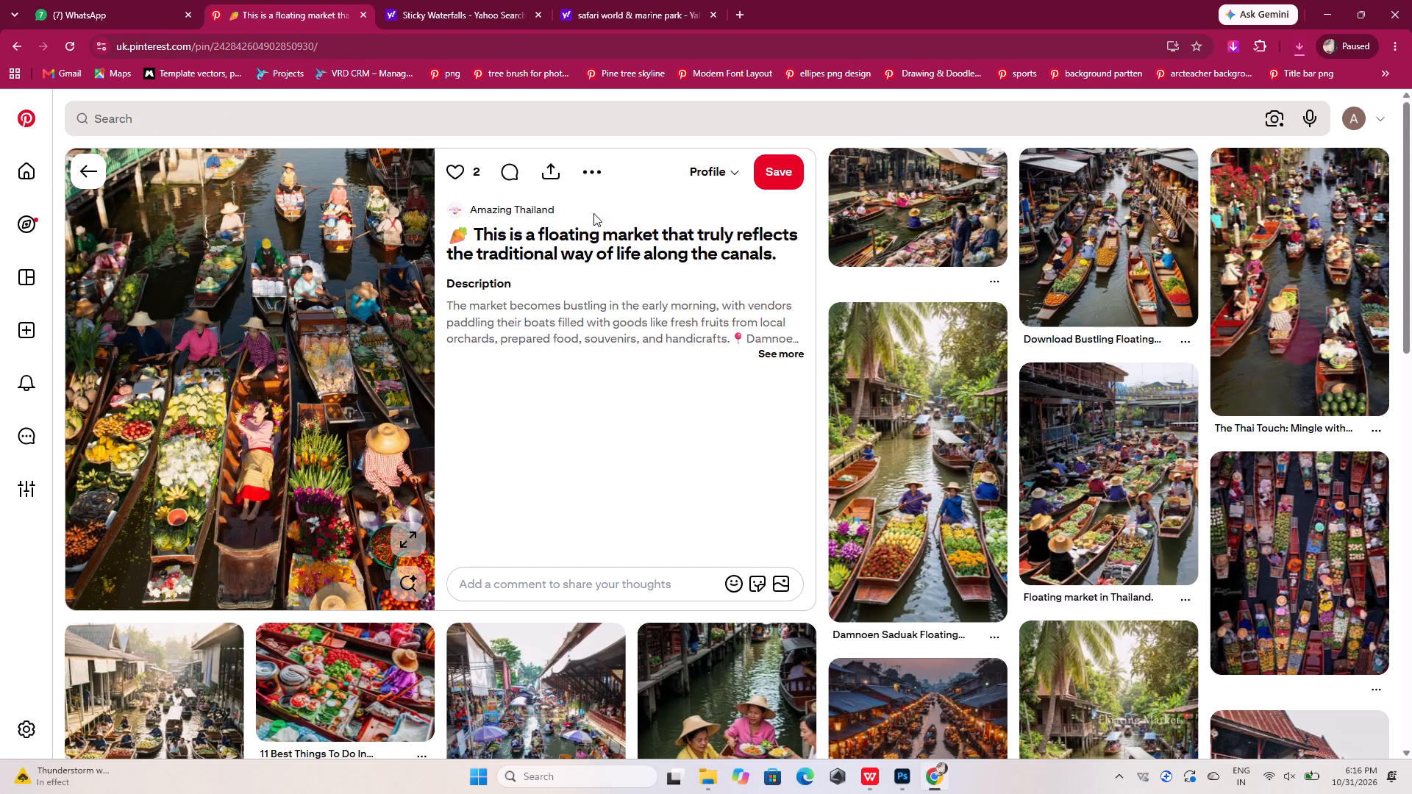
# Place the downloaded floating market photo from the Downloads folder into the Photoshop slide document.
pyautogui.click(1249, 81)
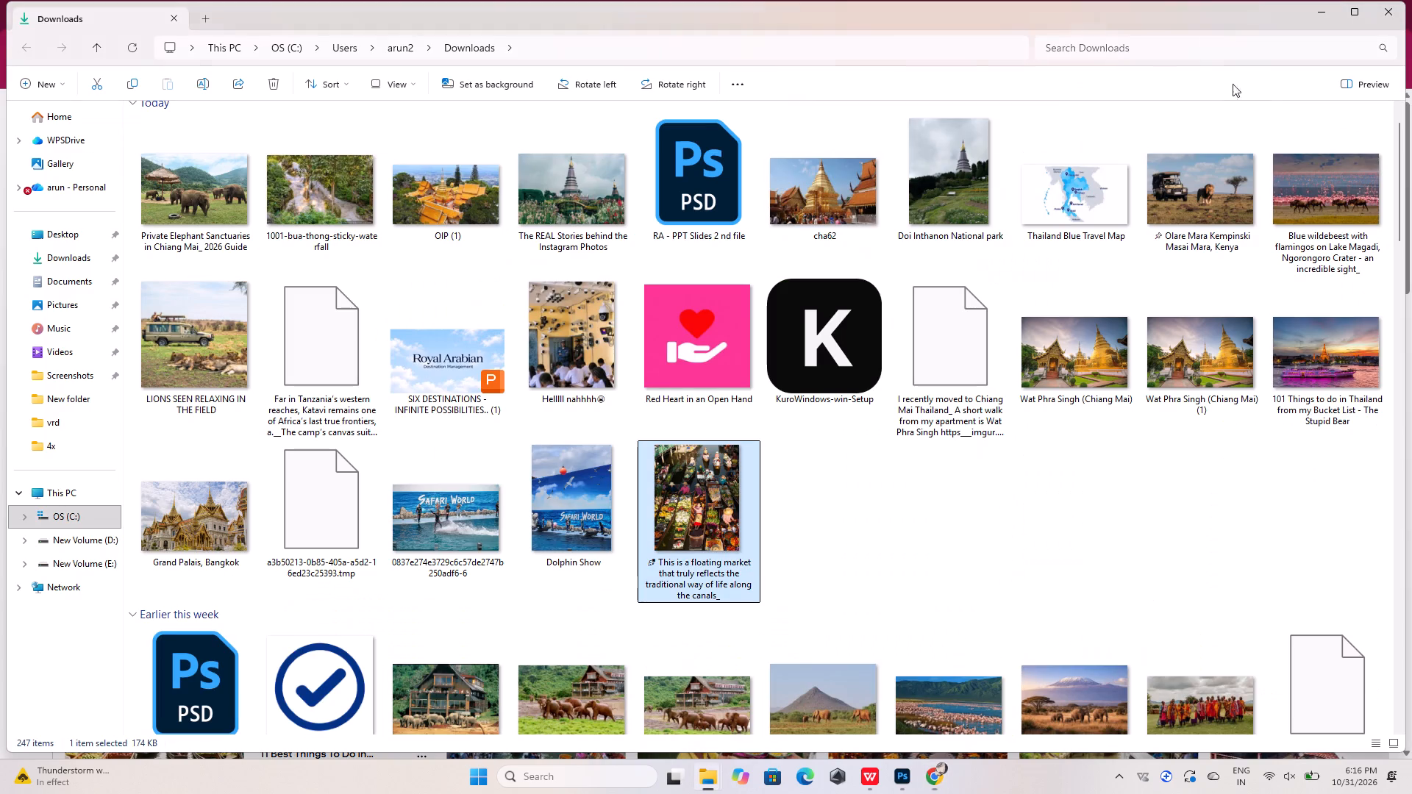
pyautogui.moveTo(730, 483); pyautogui.dragTo(746, 588)
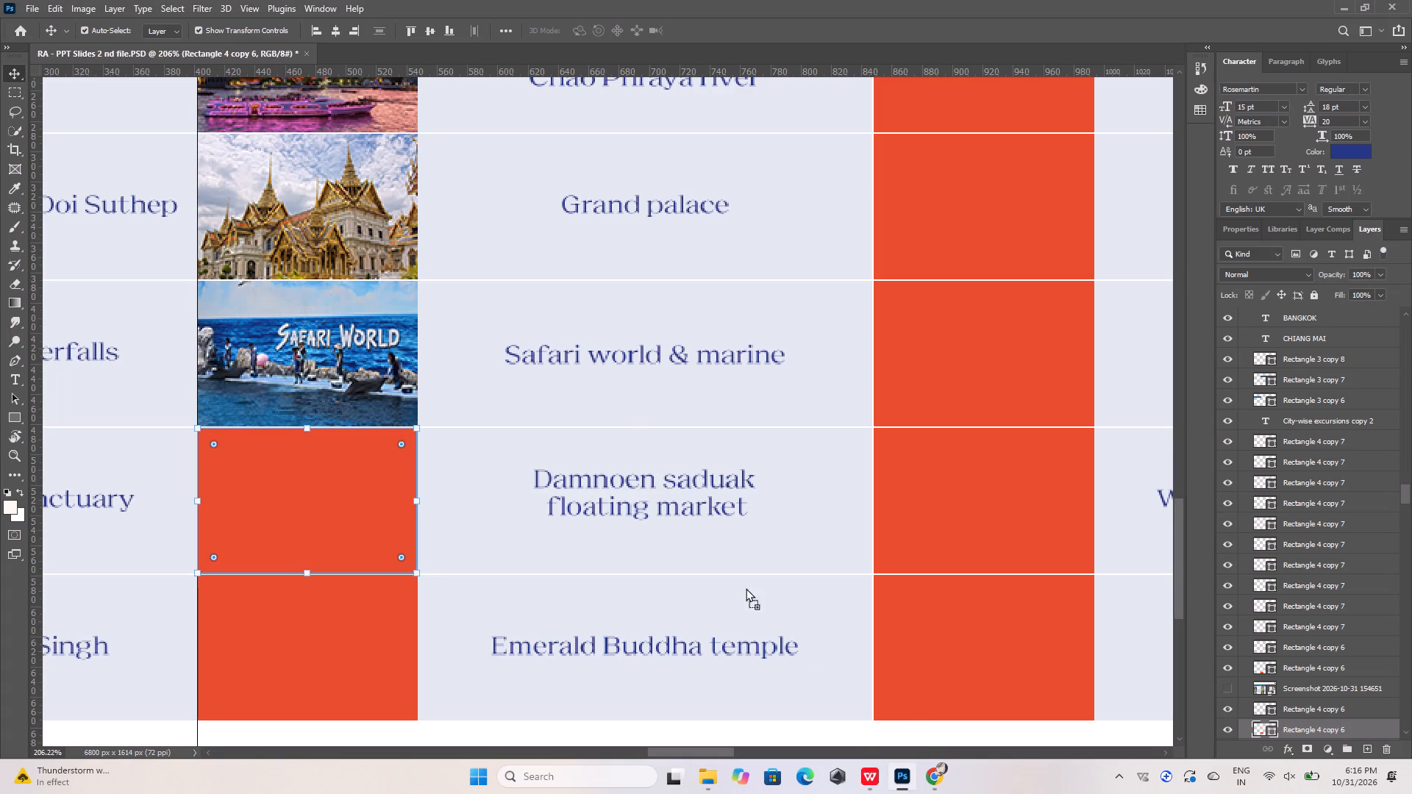
pyautogui.moveTo(746, 588); pyautogui.dragTo(613, 406)
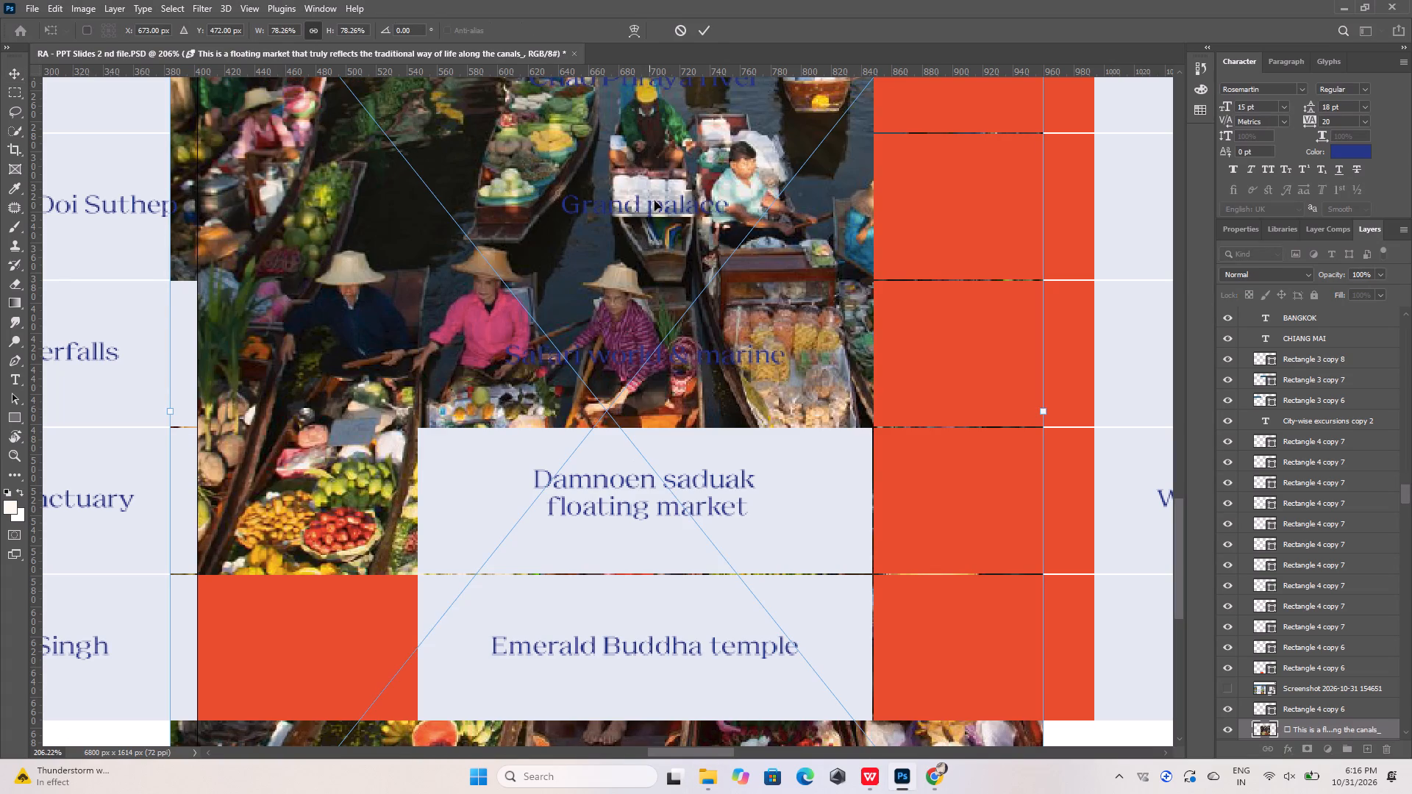
pyautogui.click(708, 29)
# Scale the placed floating market photo down proportionally to about 23.4%.
pyautogui.scroll(-4, 640, 220)
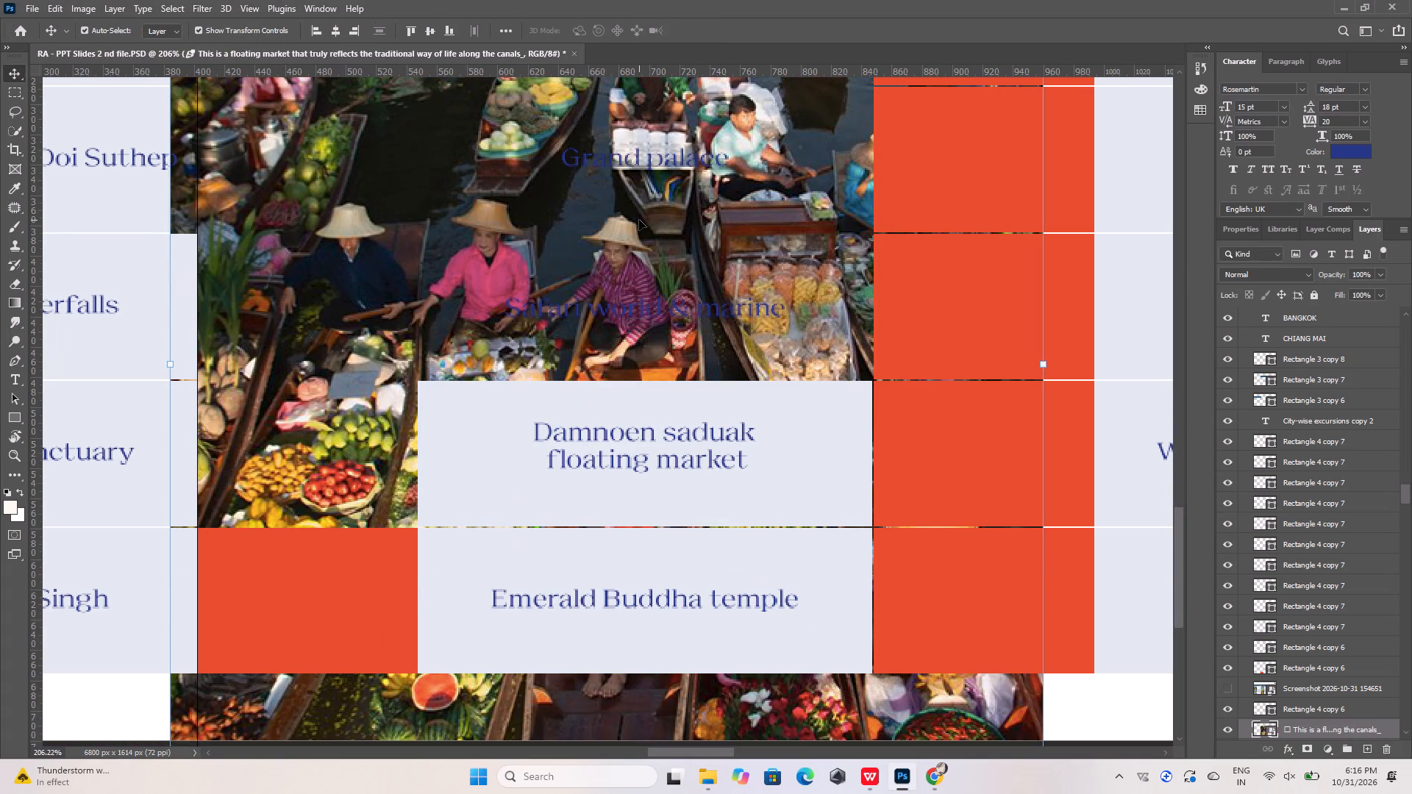
pyautogui.keyDown('alt'); pyautogui.scroll(-4, 677, 298); pyautogui.keyUp('alt')
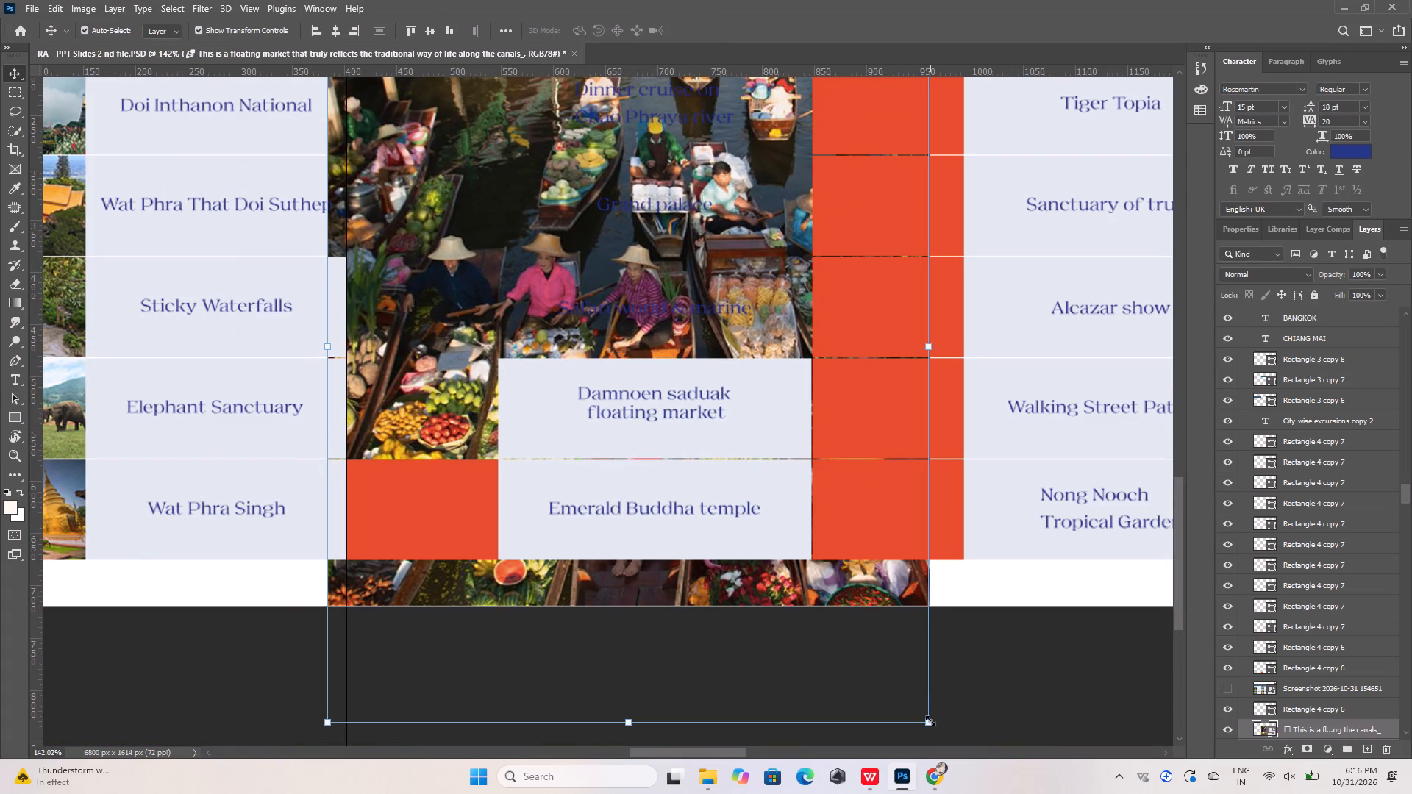
pyautogui.moveTo(930, 720); pyautogui.dragTo(563, 216)
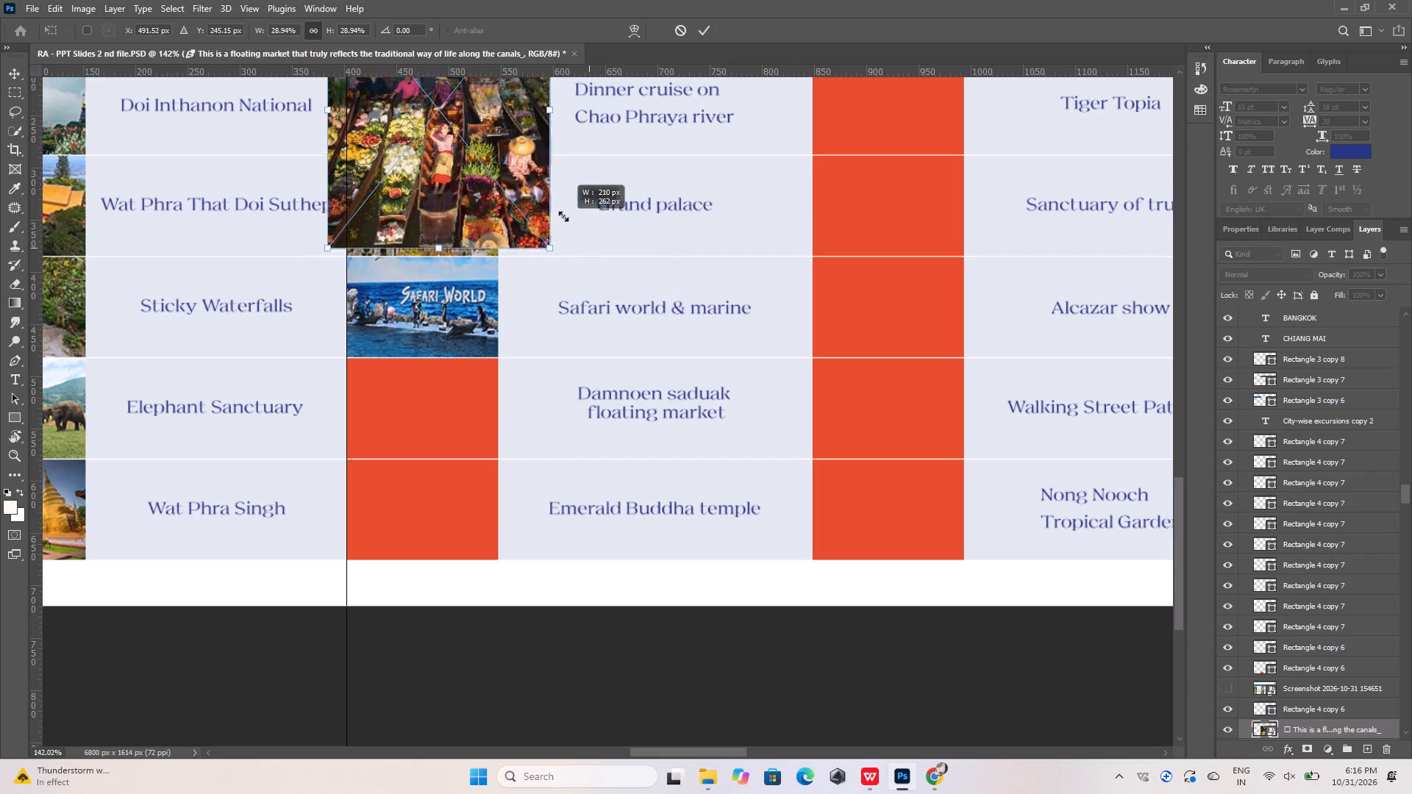
pyautogui.moveTo(563, 216); pyautogui.dragTo(529, 177)
pyautogui.click(694, 19)
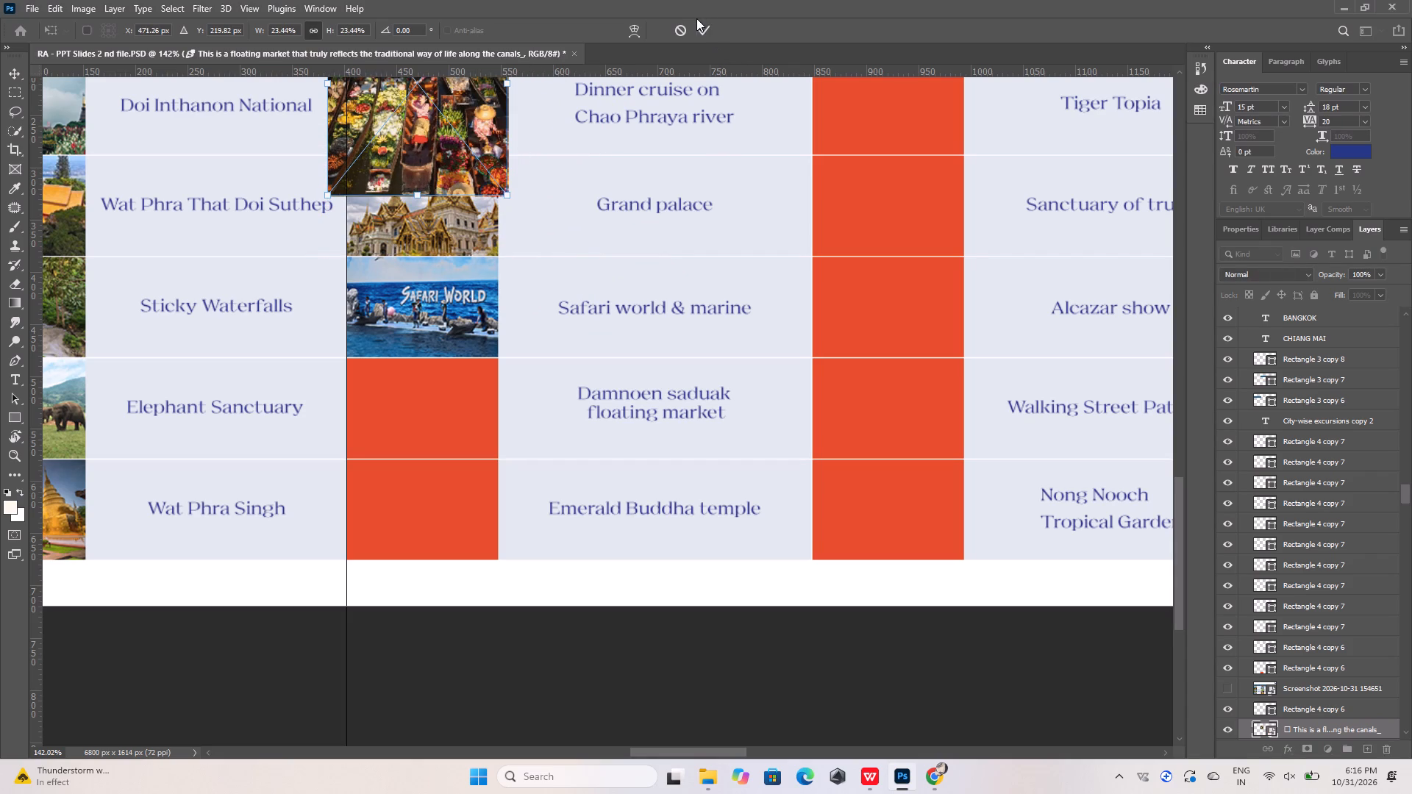
pyautogui.click(699, 25)
# Move the floating market photo down over the empty Damnoen saduak picture cell and clip it to that cell's rectangle.
pyautogui.moveTo(412, 115); pyautogui.dragTo(411, 299)
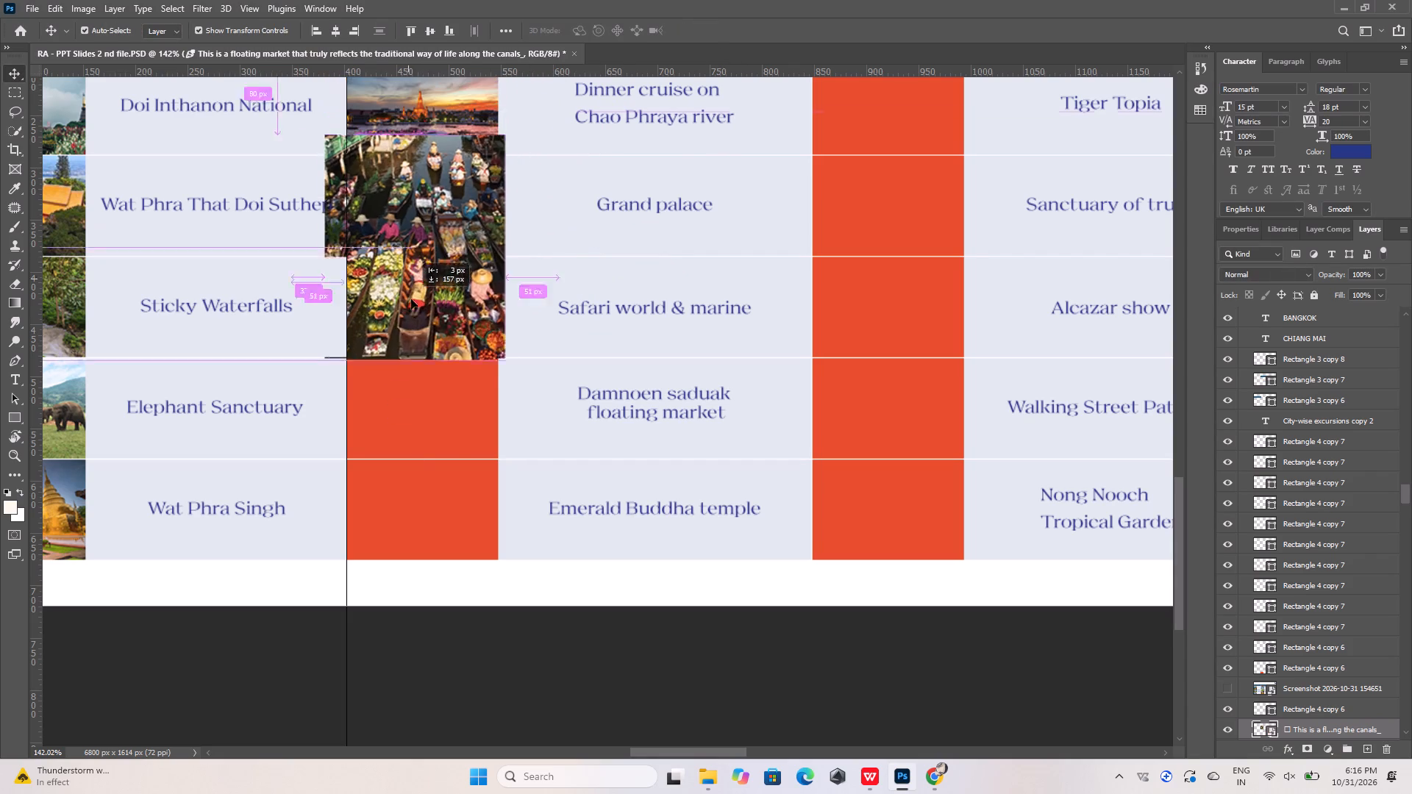
pyautogui.moveTo(411, 299); pyautogui.dragTo(413, 305)
pyautogui.click(443, 434)
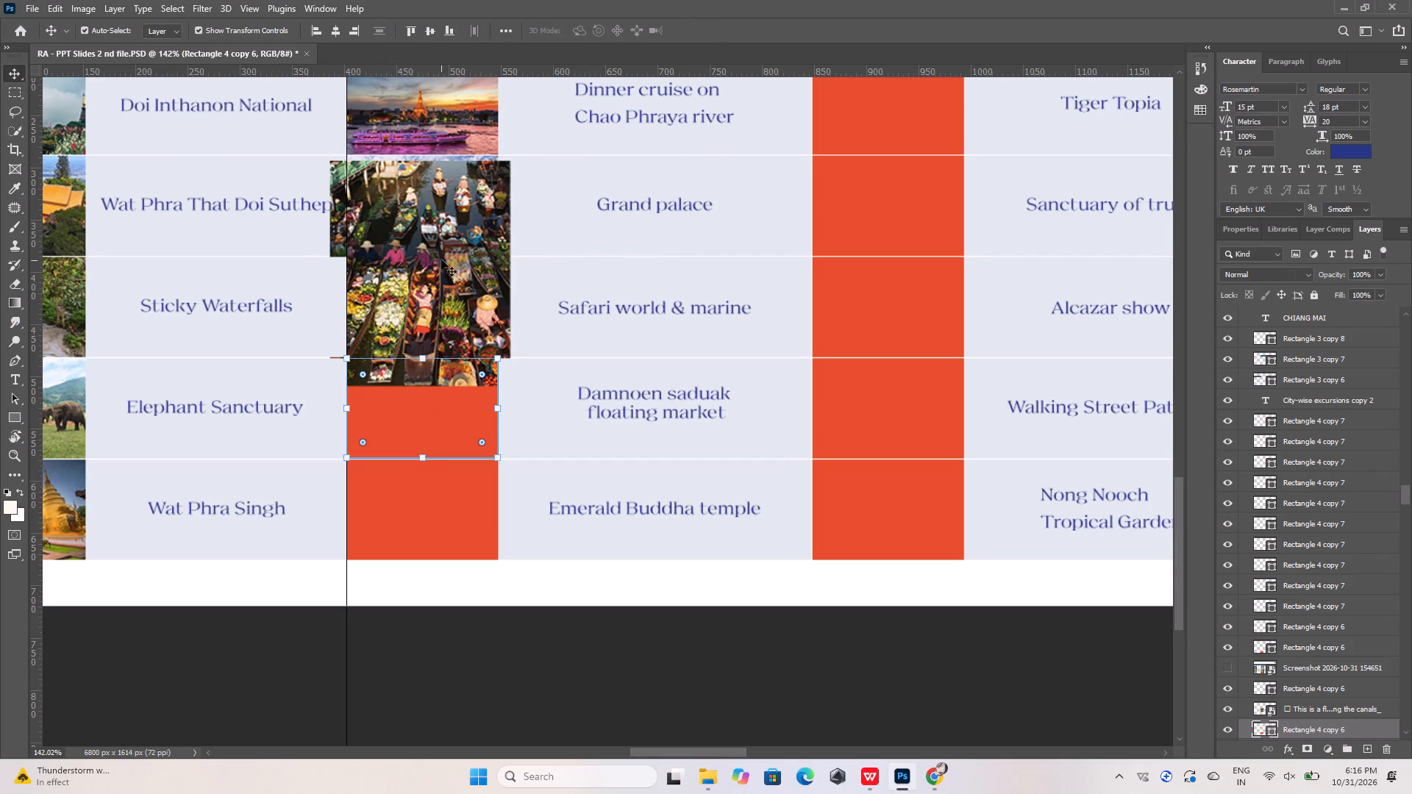
pyautogui.click(443, 237)
pyautogui.moveTo(446, 287); pyautogui.dragTo(448, 355)
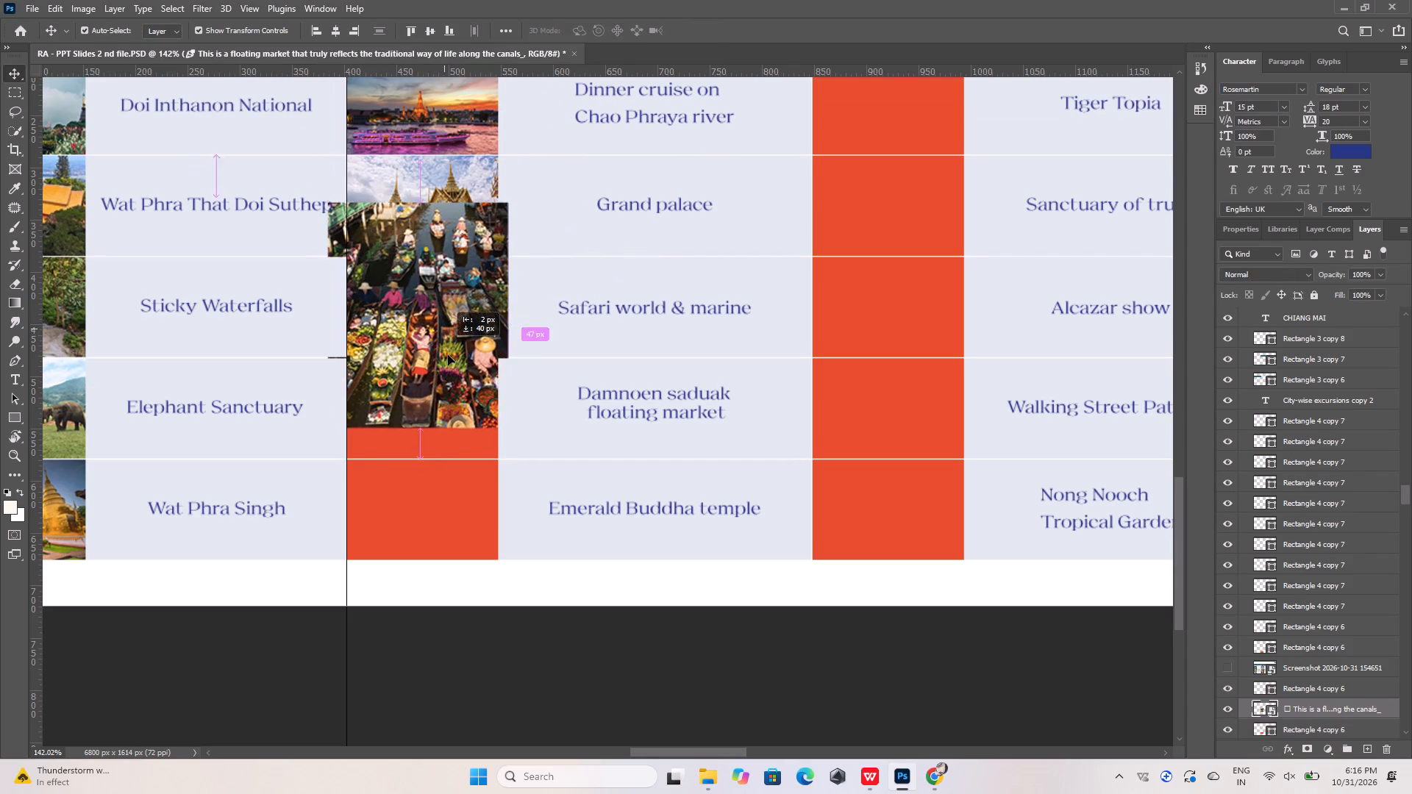
pyautogui.moveTo(448, 355); pyautogui.dragTo(449, 357)
pyautogui.rightClick(1321, 702)
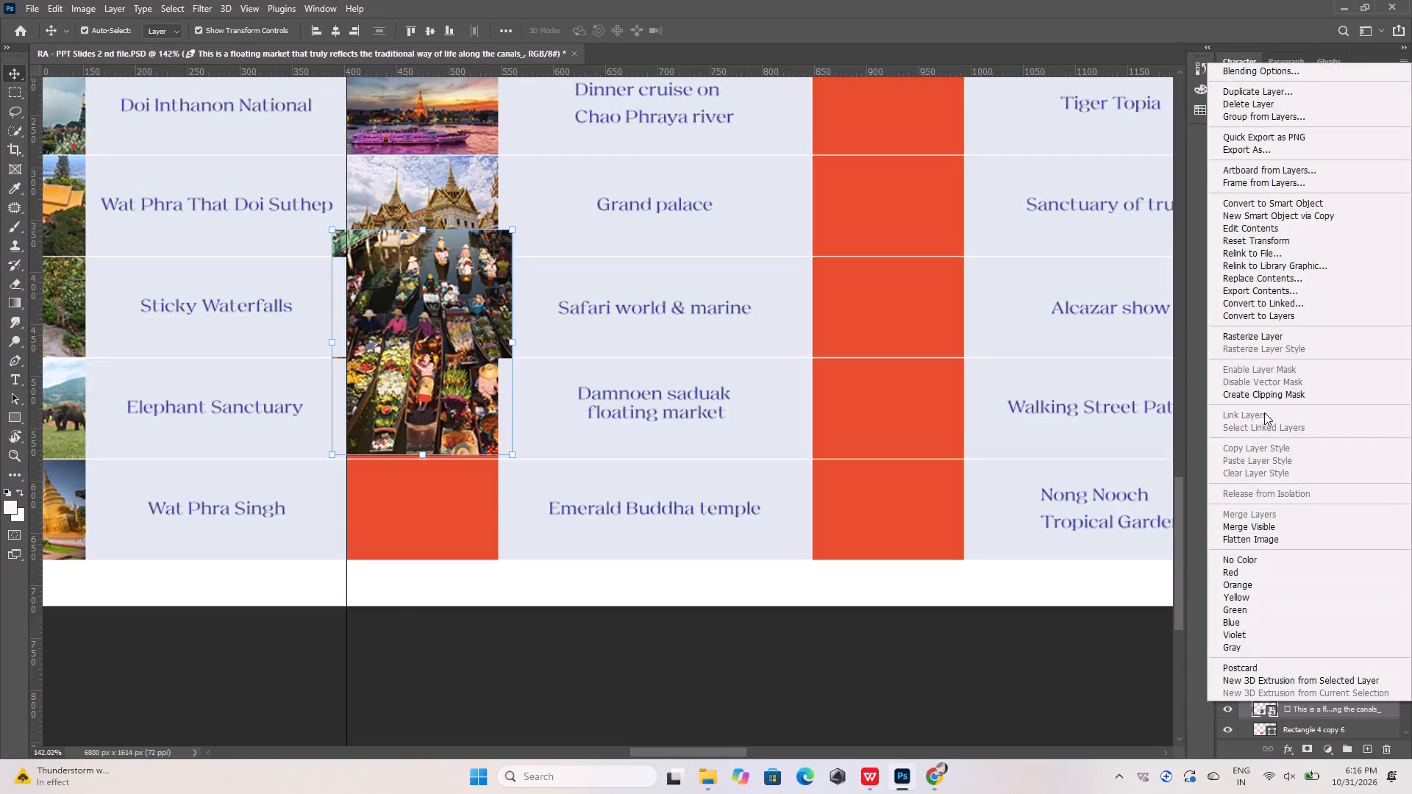
pyautogui.click(1263, 395)
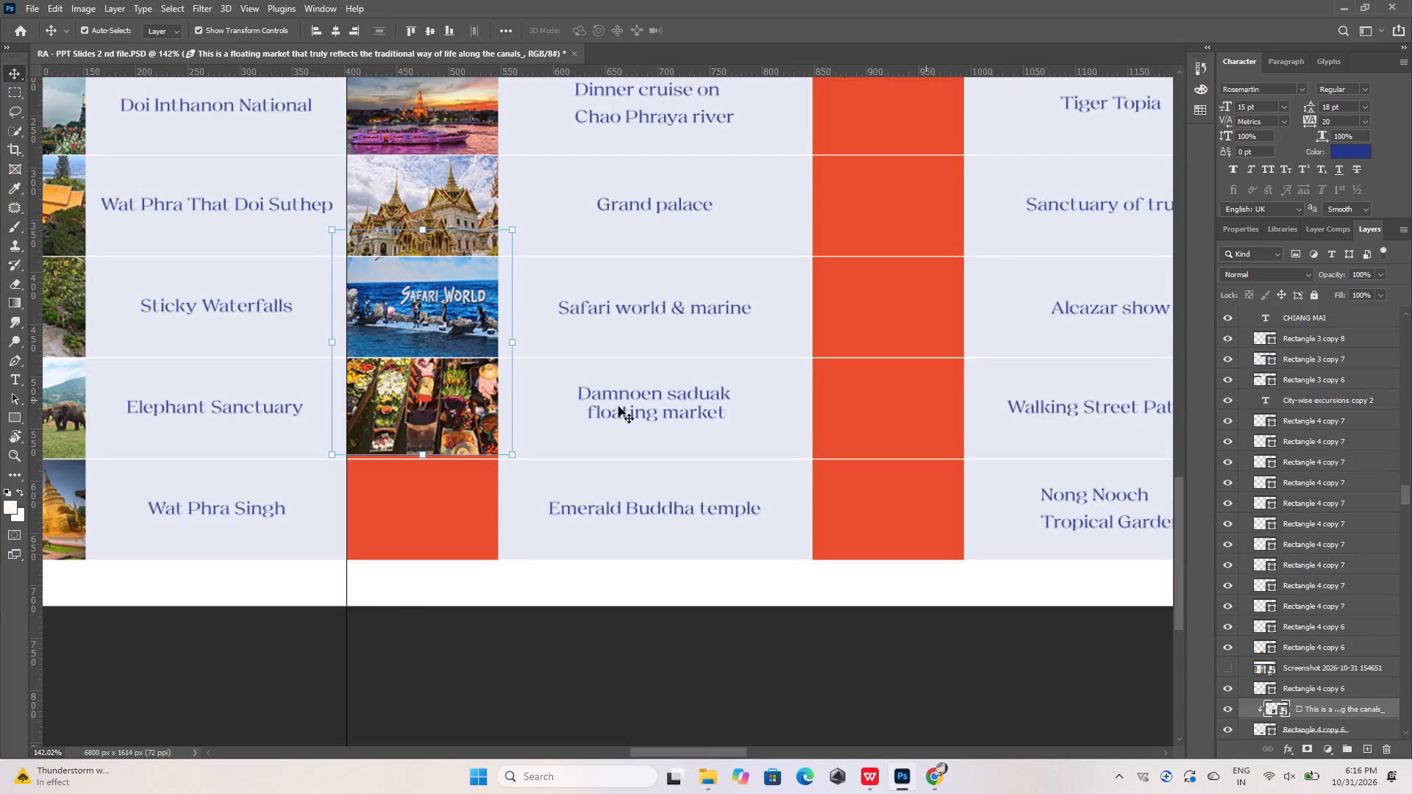
# Nudge the clipped floating market photo down to fill the cell's bottom edge and scale it to about 19.8%, matching the cell's width.
pyautogui.scroll(2, 340, 345)
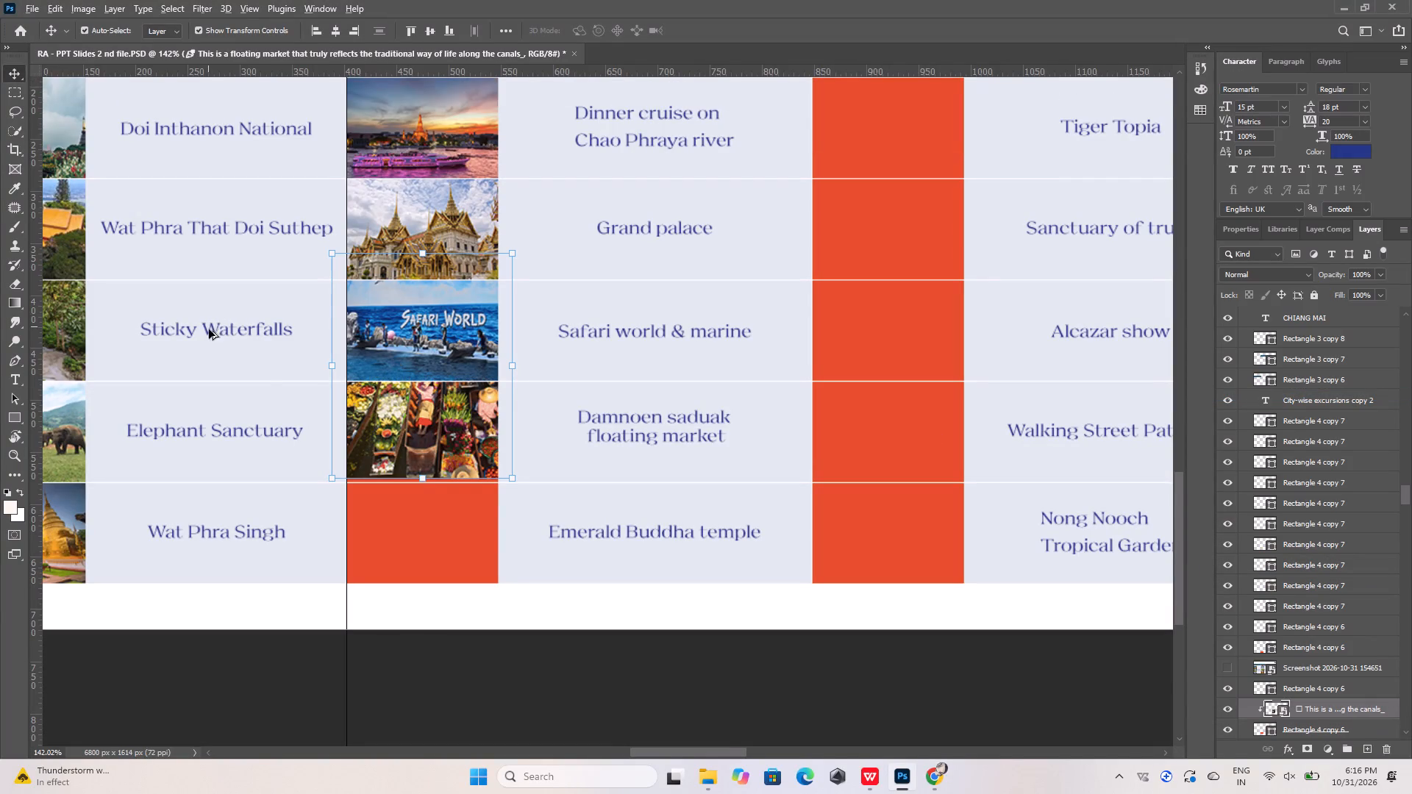
pyautogui.keyDown('alt'); pyautogui.scroll(3, 288, 376); pyautogui.keyUp('alt')
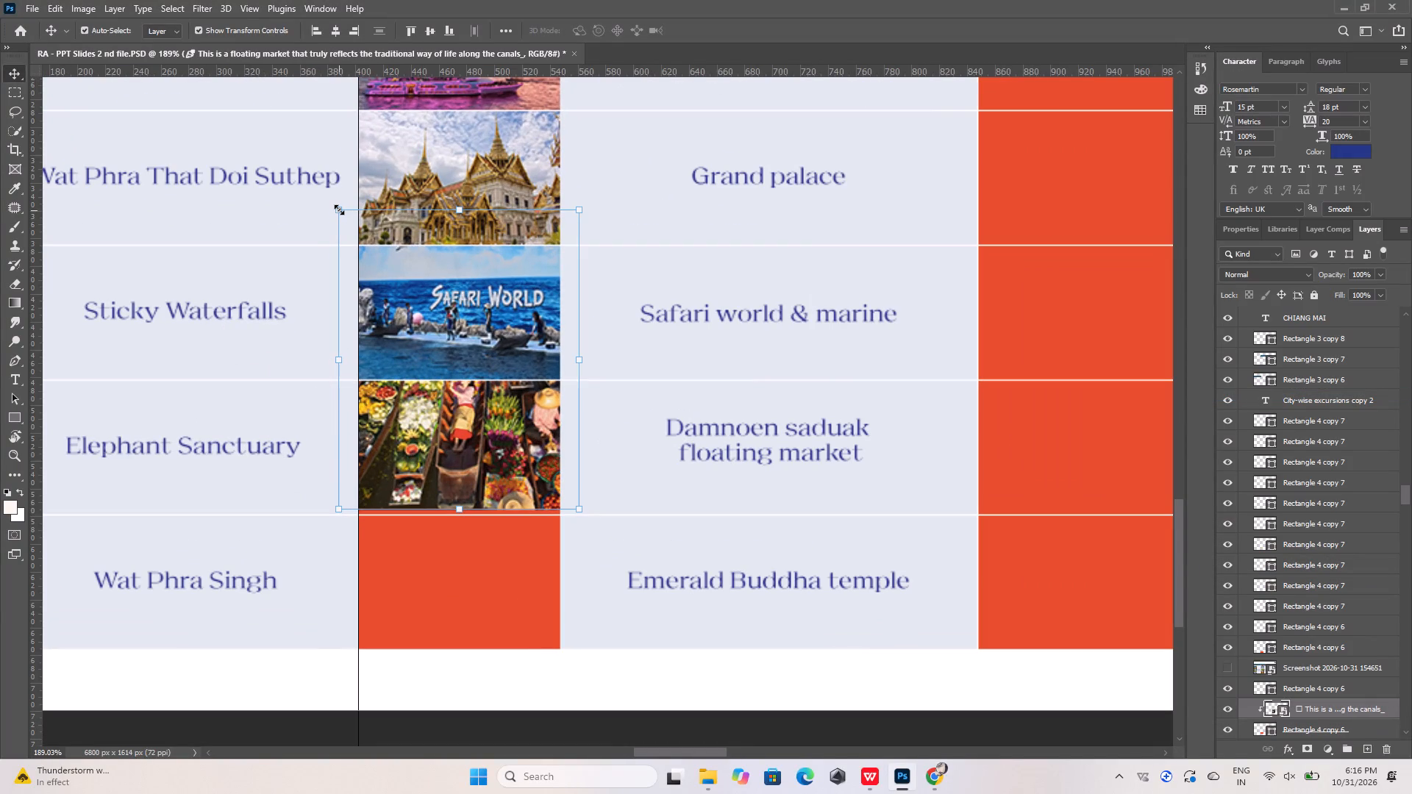
pyautogui.hotkey('shift', 'Down')
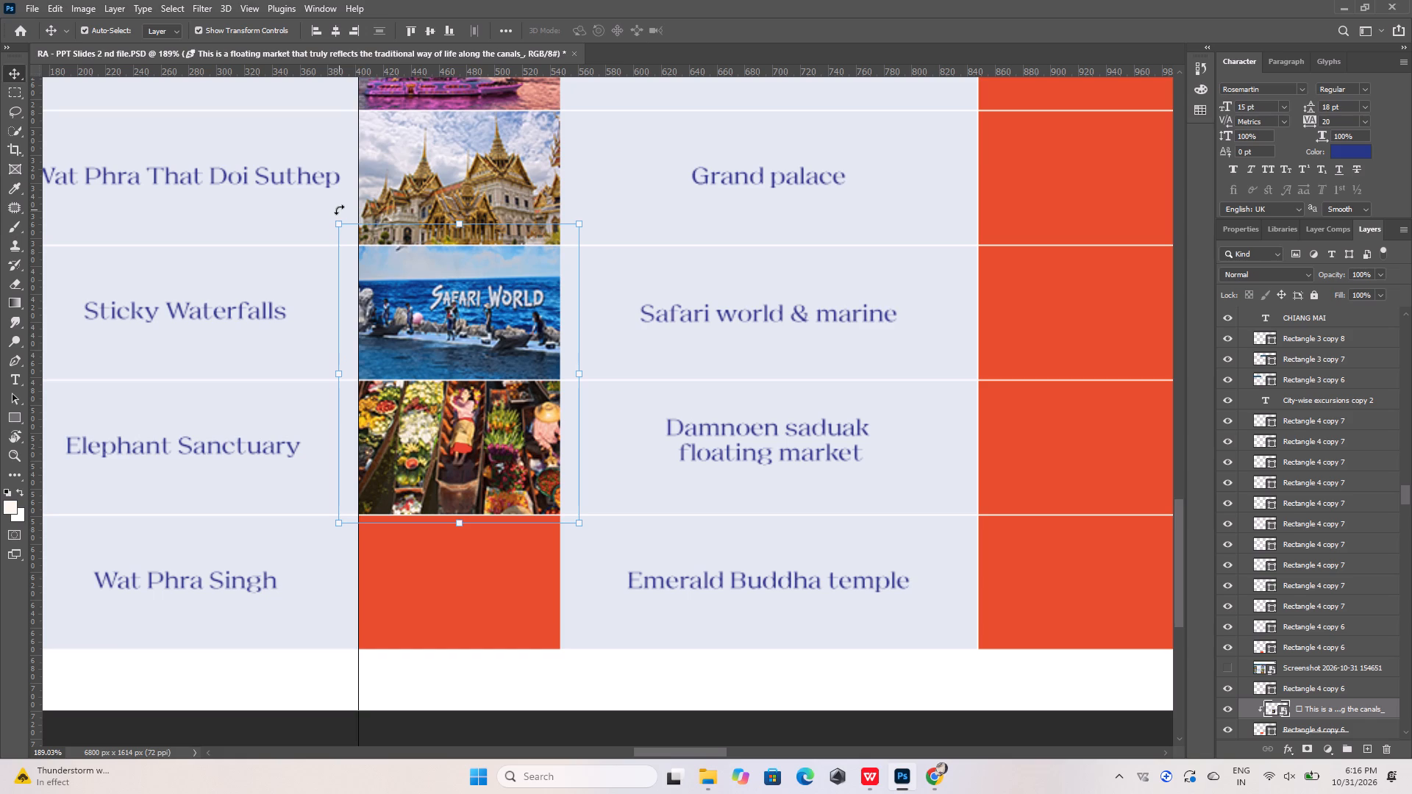
pyautogui.moveTo(332, 223); pyautogui.dragTo(350, 242)
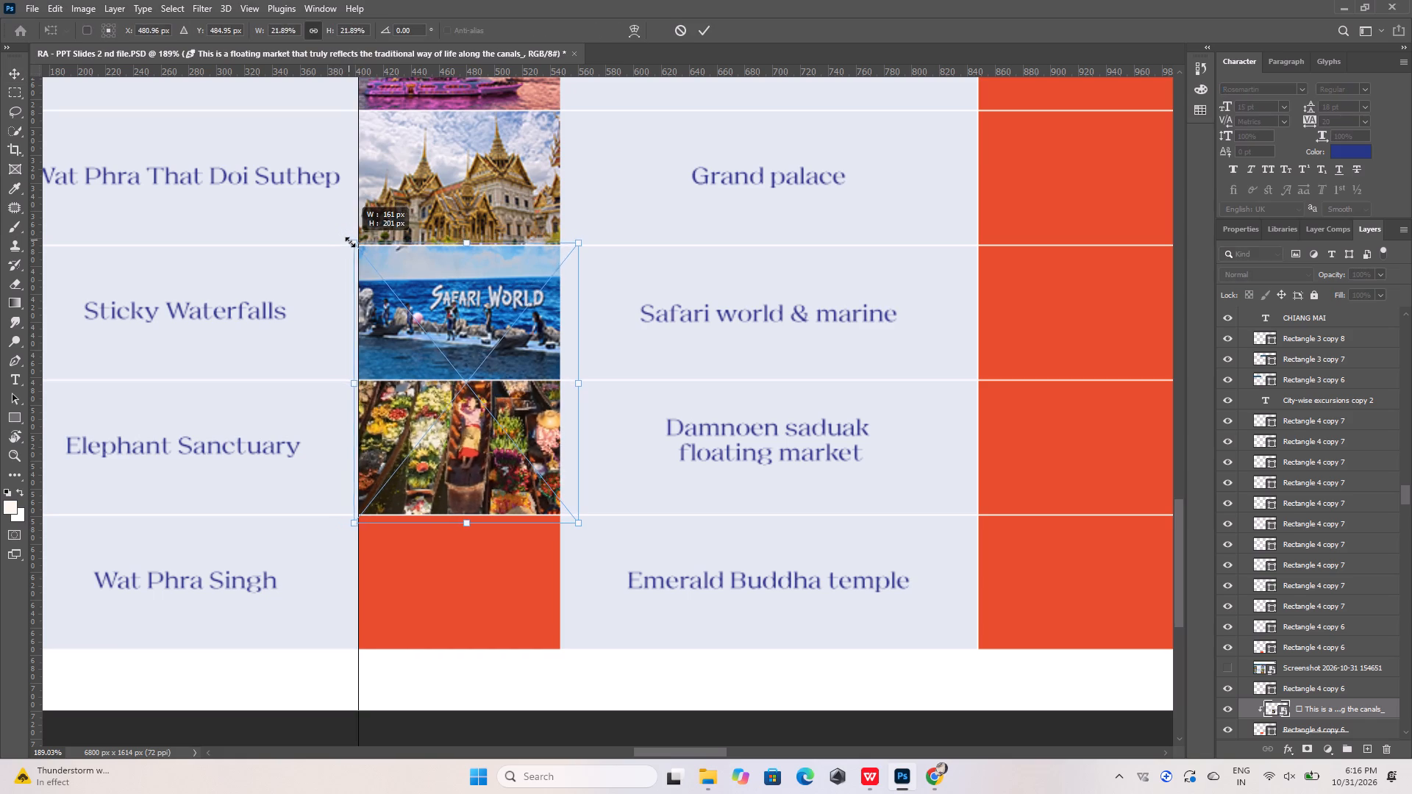
pyautogui.moveTo(350, 242); pyautogui.dragTo(352, 245)
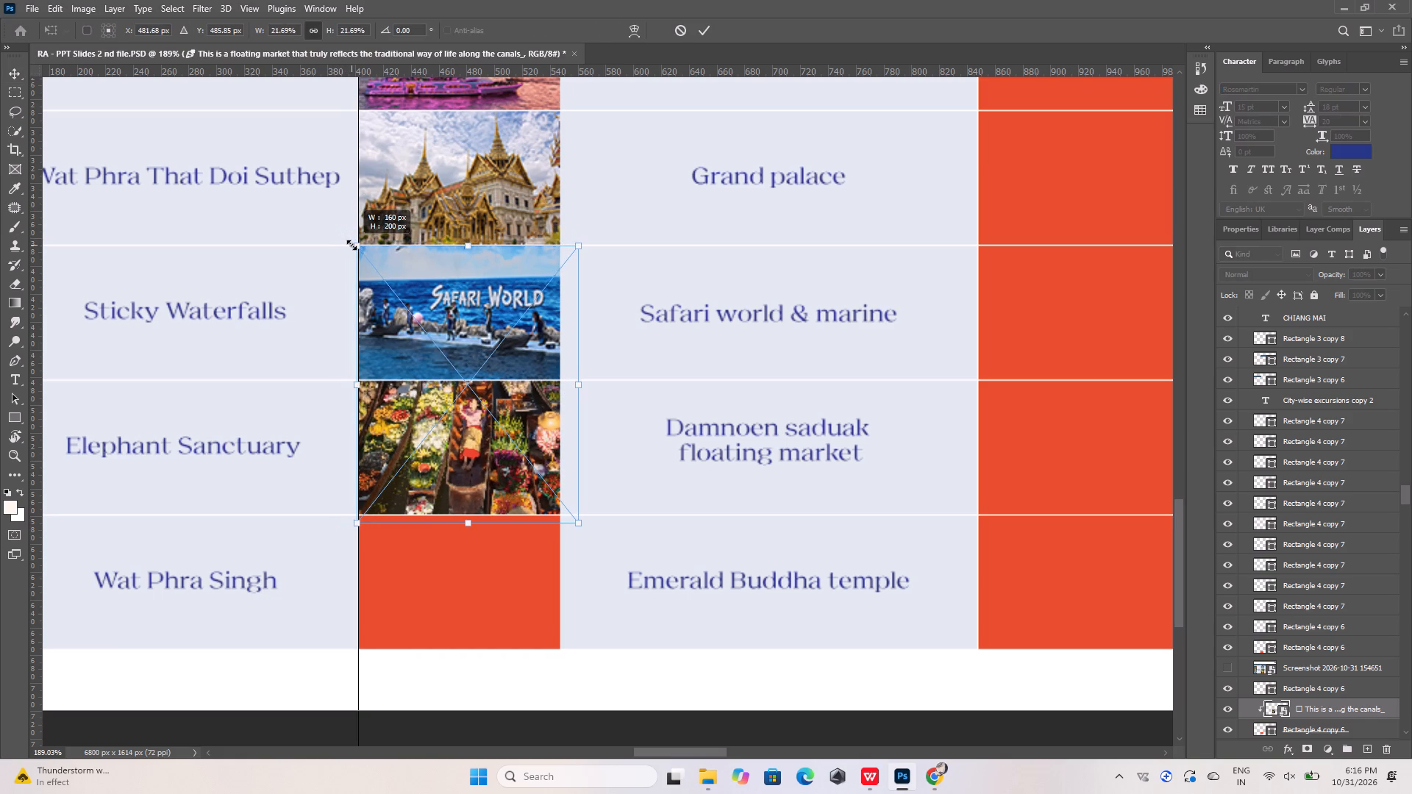
pyautogui.moveTo(352, 245); pyautogui.dragTo(353, 245)
pyautogui.moveTo(580, 249); pyautogui.dragTo(560, 271)
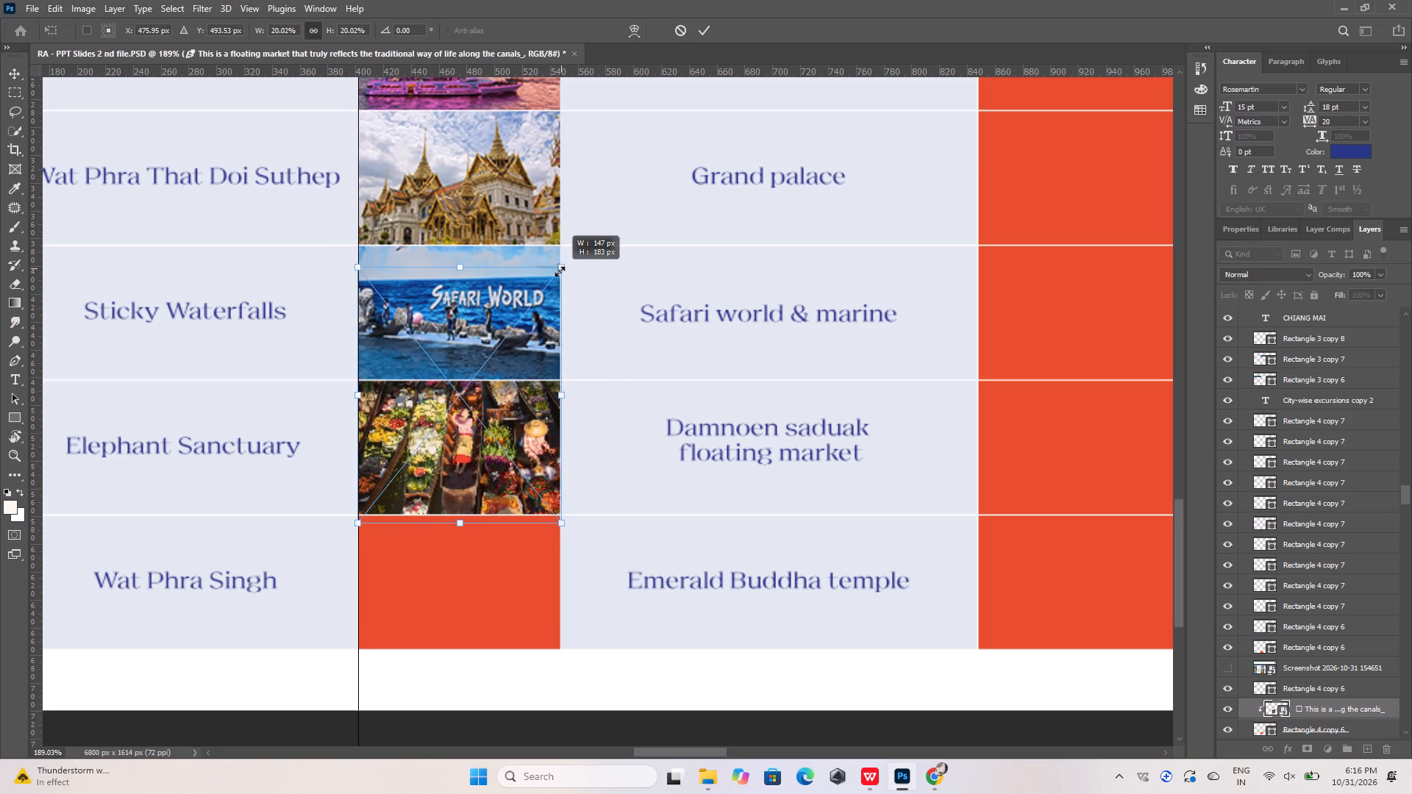
pyautogui.moveTo(560, 271); pyautogui.dragTo(560, 271)
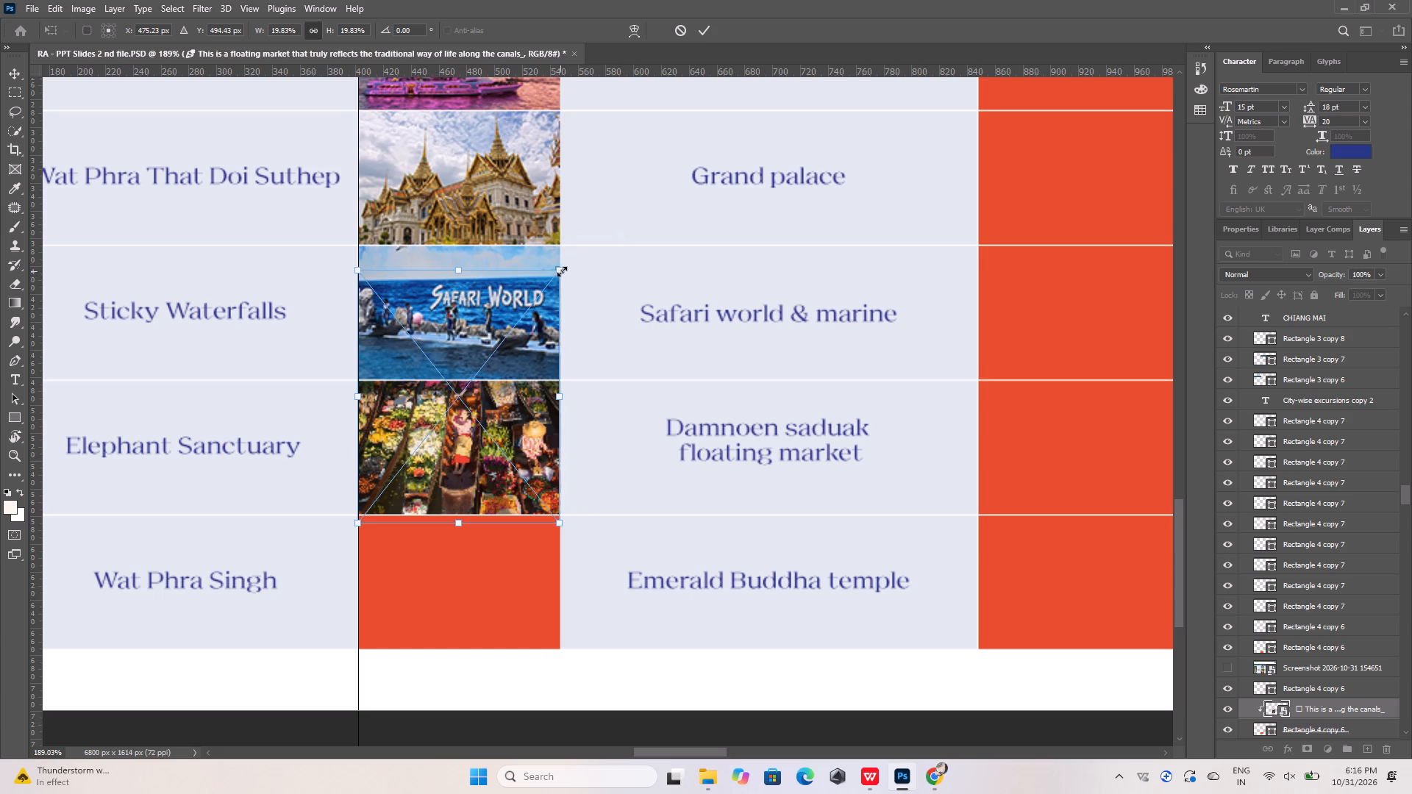
pyautogui.click(699, 26)
# Copy the "Emerald Buddha temple" text from its table cell, leaving the wording as is.
pyautogui.click(707, 276)
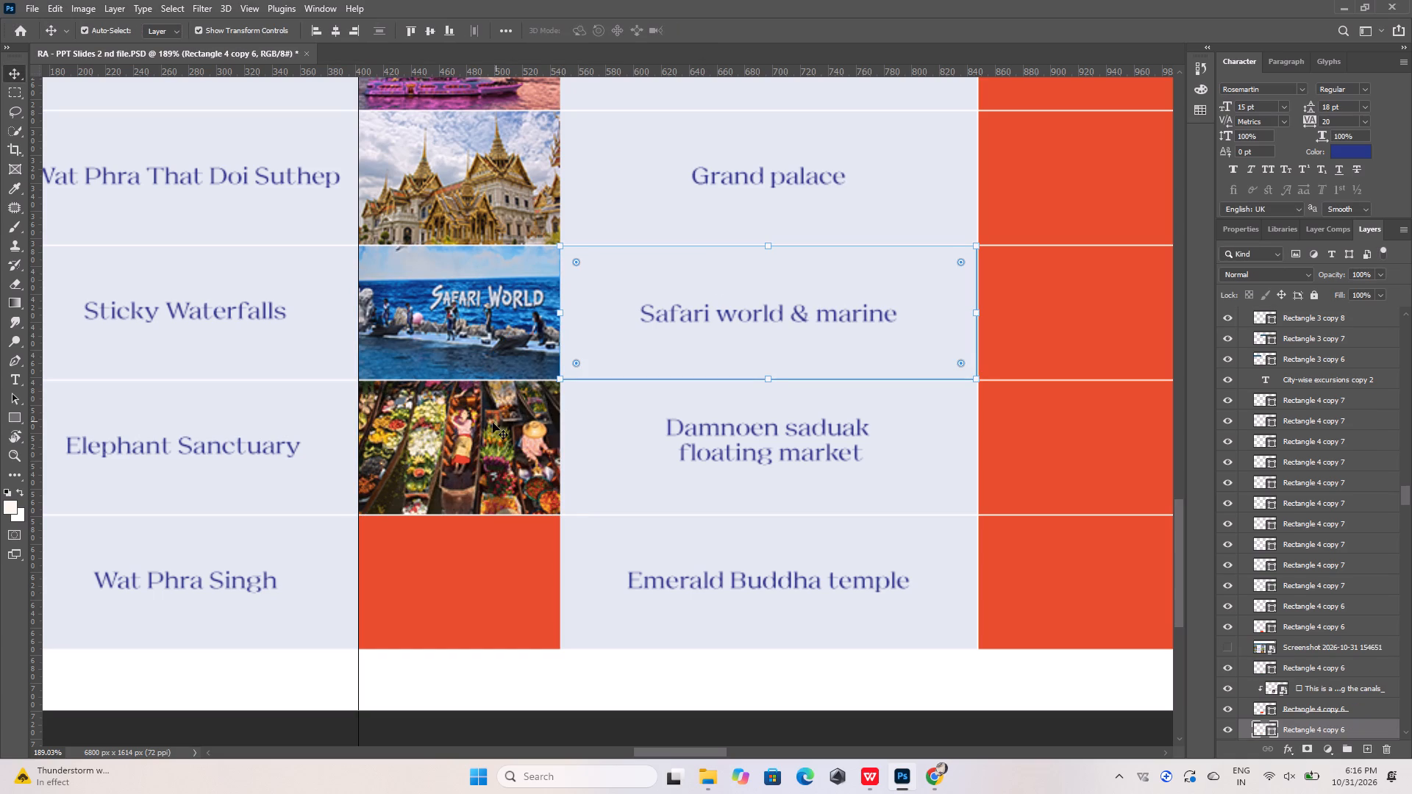
pyautogui.doubleClick(677, 584)
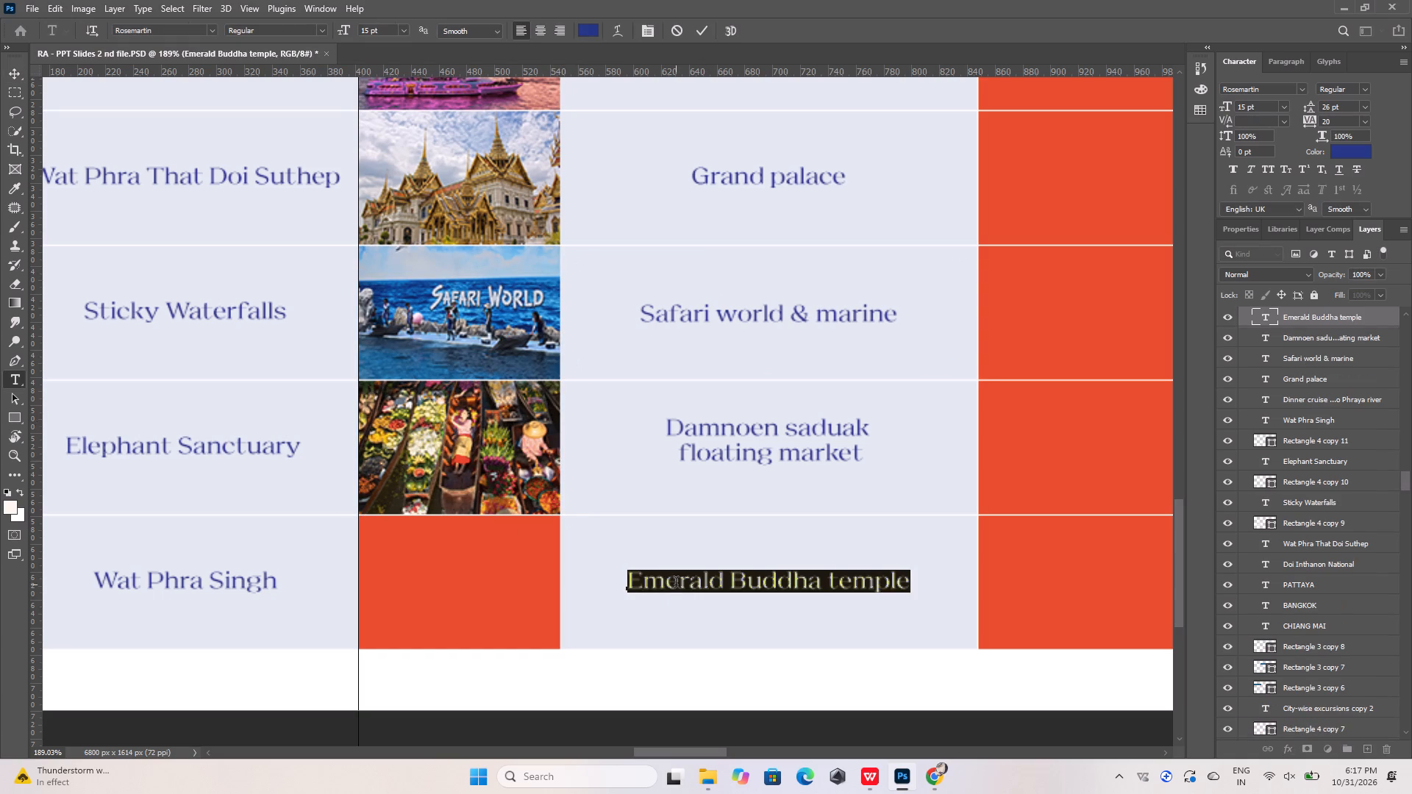
pyautogui.hotkey('ctrl', 'c')
pyautogui.click(698, 29)
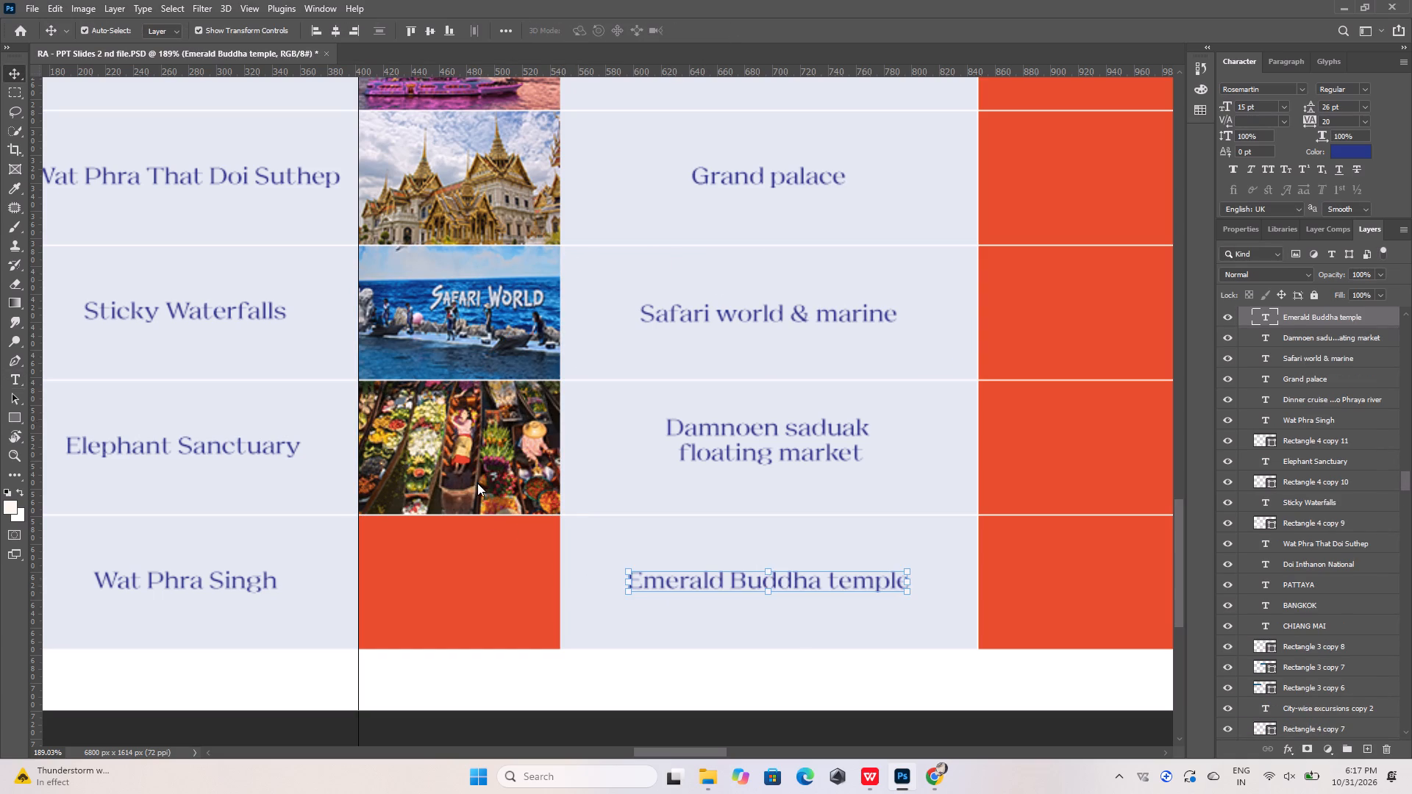
# Switch to Chrome, search Pinterest for "Emerald Buddha temple" and download the HotelTrip photo of the temple courtyard with the guardian statue.
pyautogui.click(935, 778)
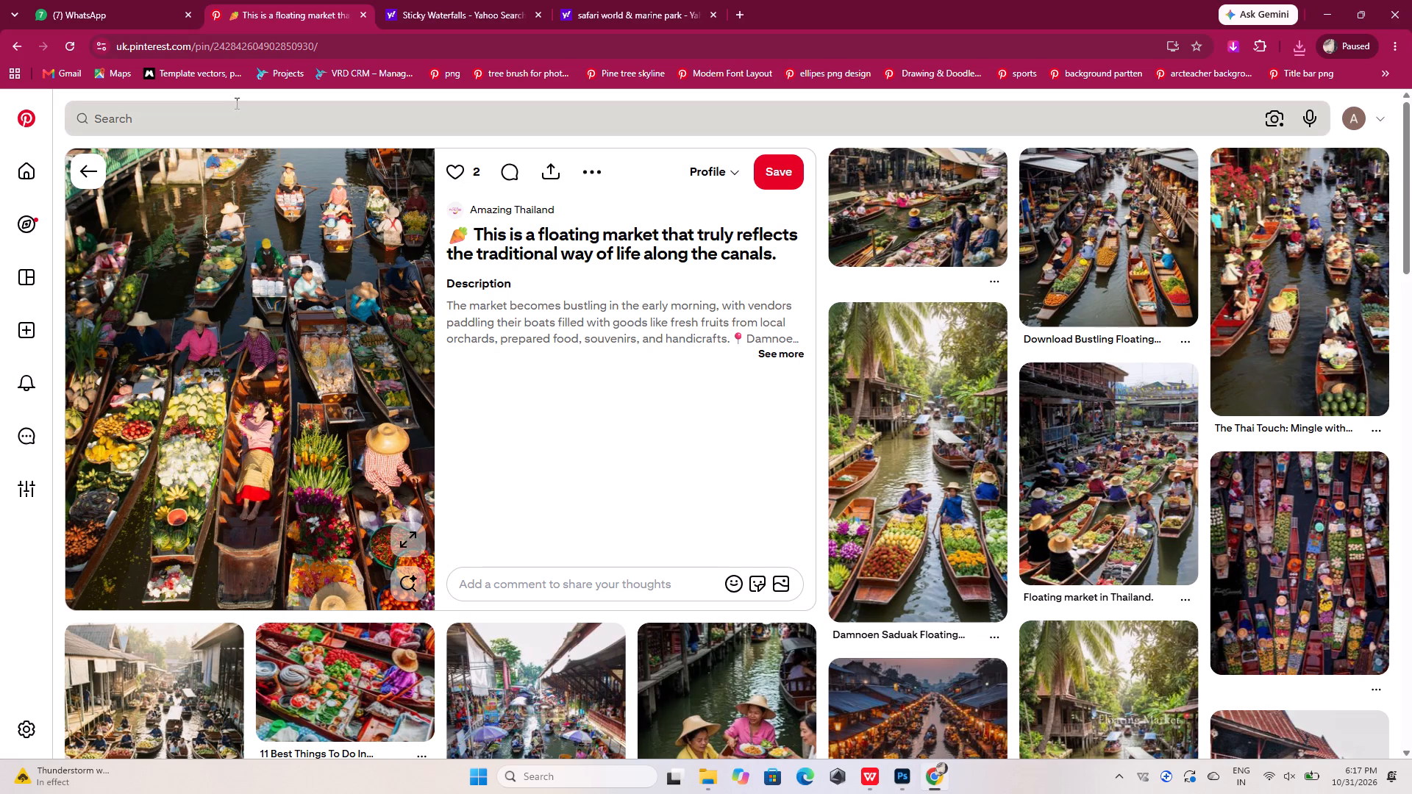
pyautogui.click(240, 117)
pyautogui.hotkey('ctrl', 'v')
pyautogui.press('Return')
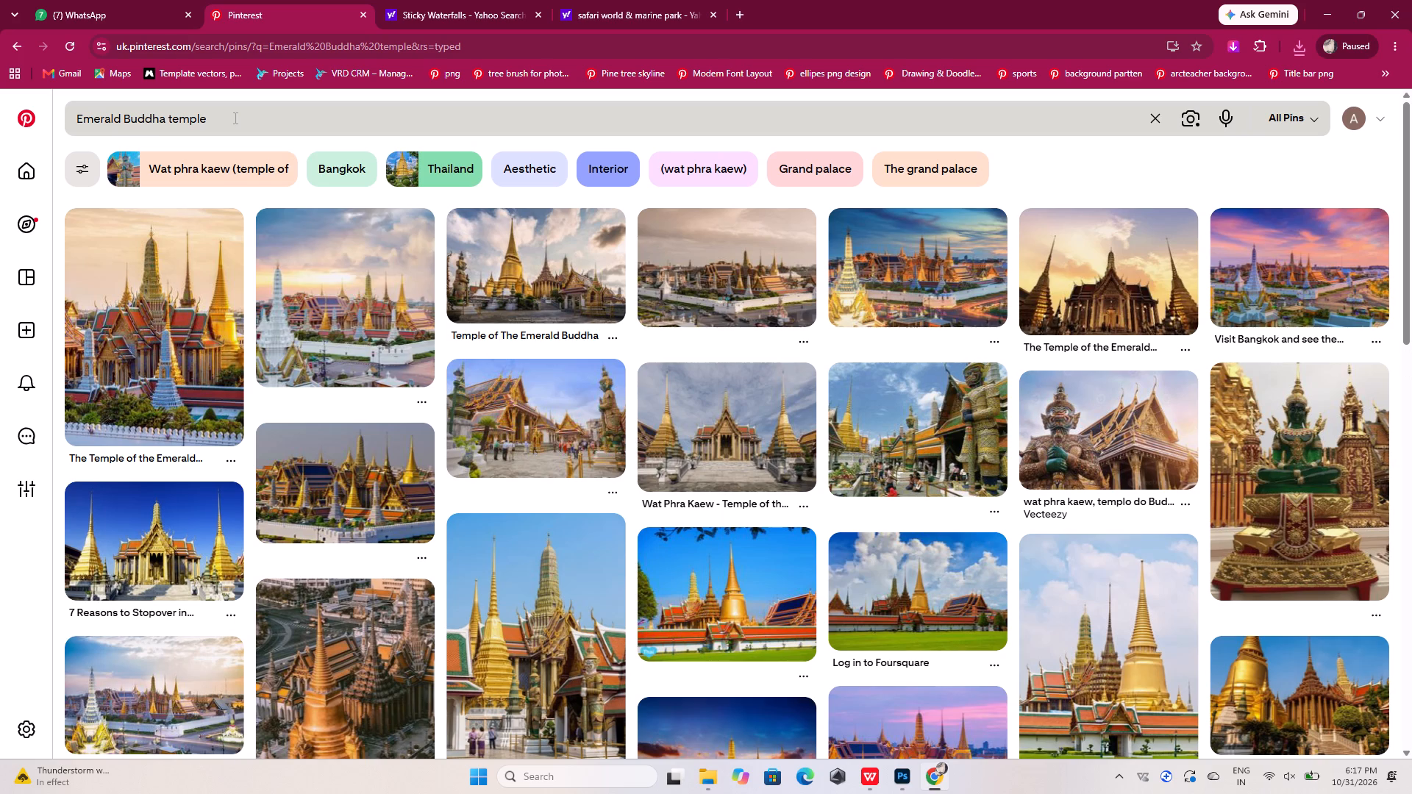
pyautogui.click(523, 409)
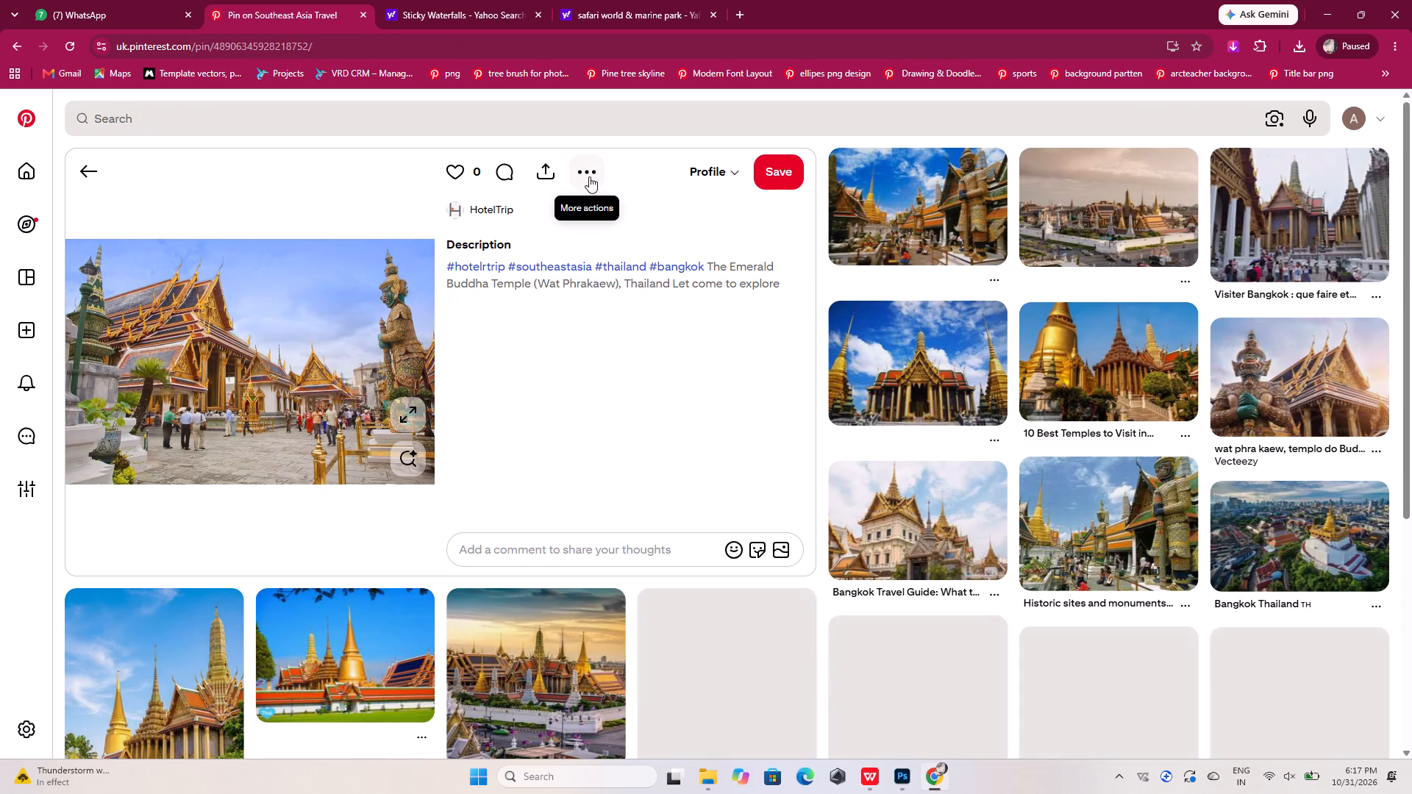
pyautogui.click(589, 176)
pyautogui.click(585, 224)
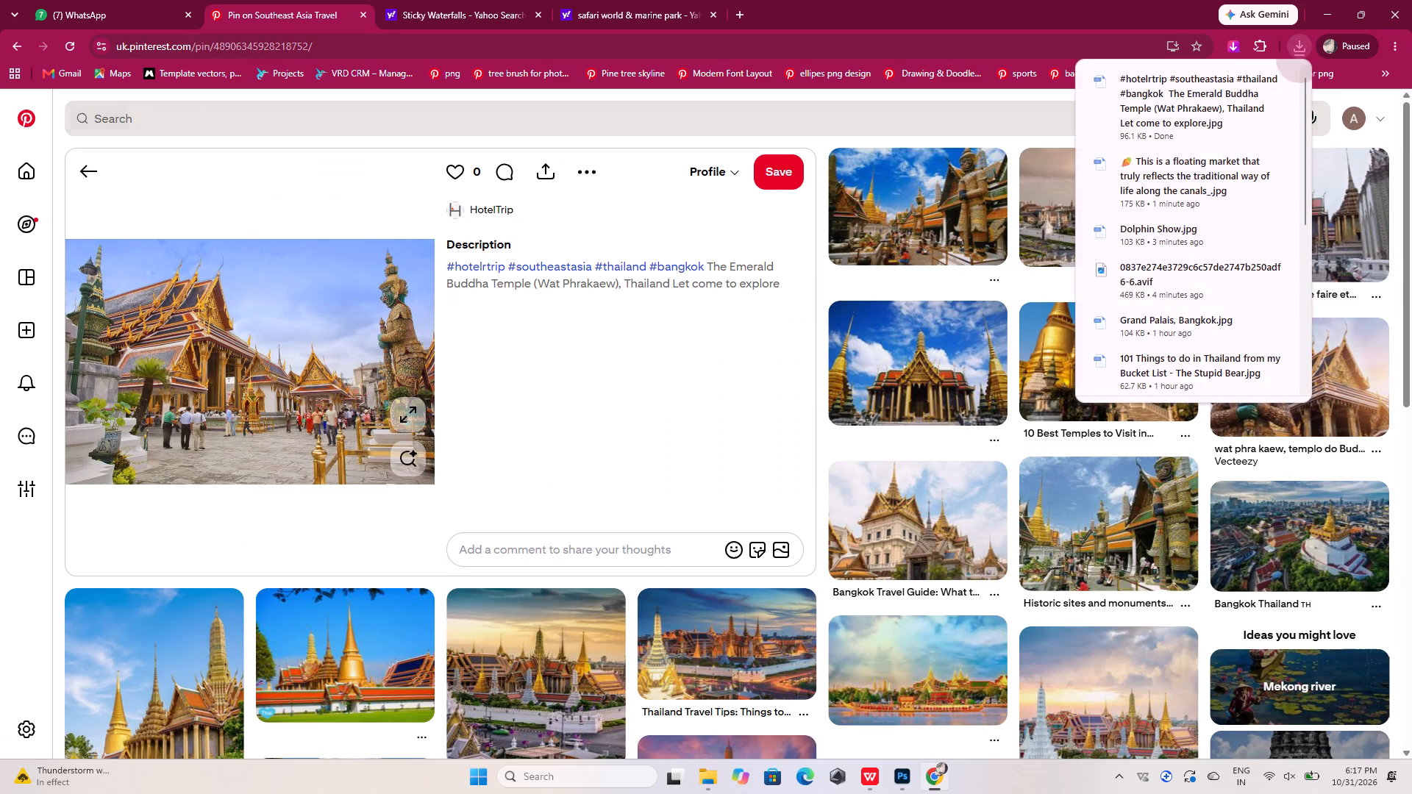
# Place the downloaded temple photo from the Downloads folder into the Photoshop slide document.
pyautogui.click(1250, 85)
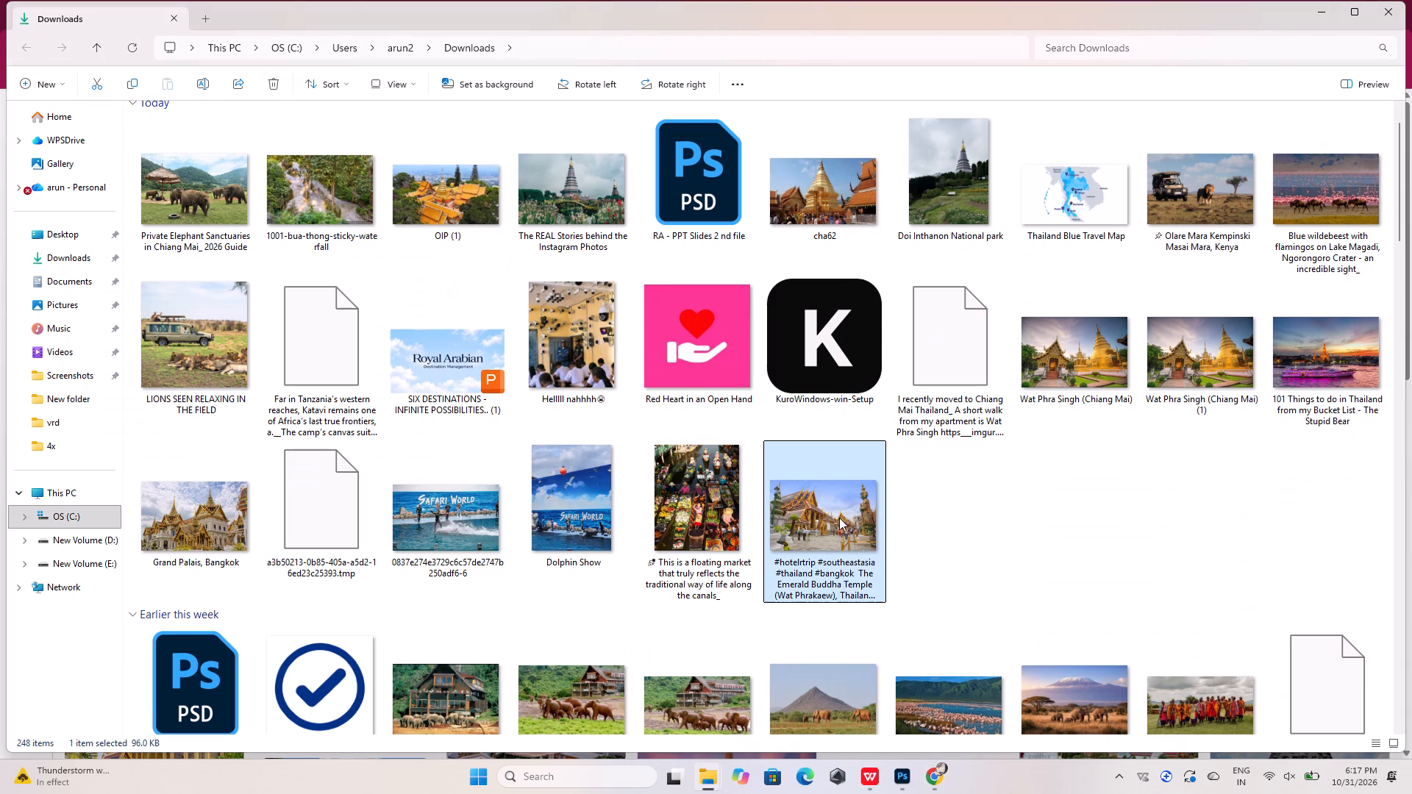
pyautogui.moveTo(832, 520); pyautogui.dragTo(783, 457)
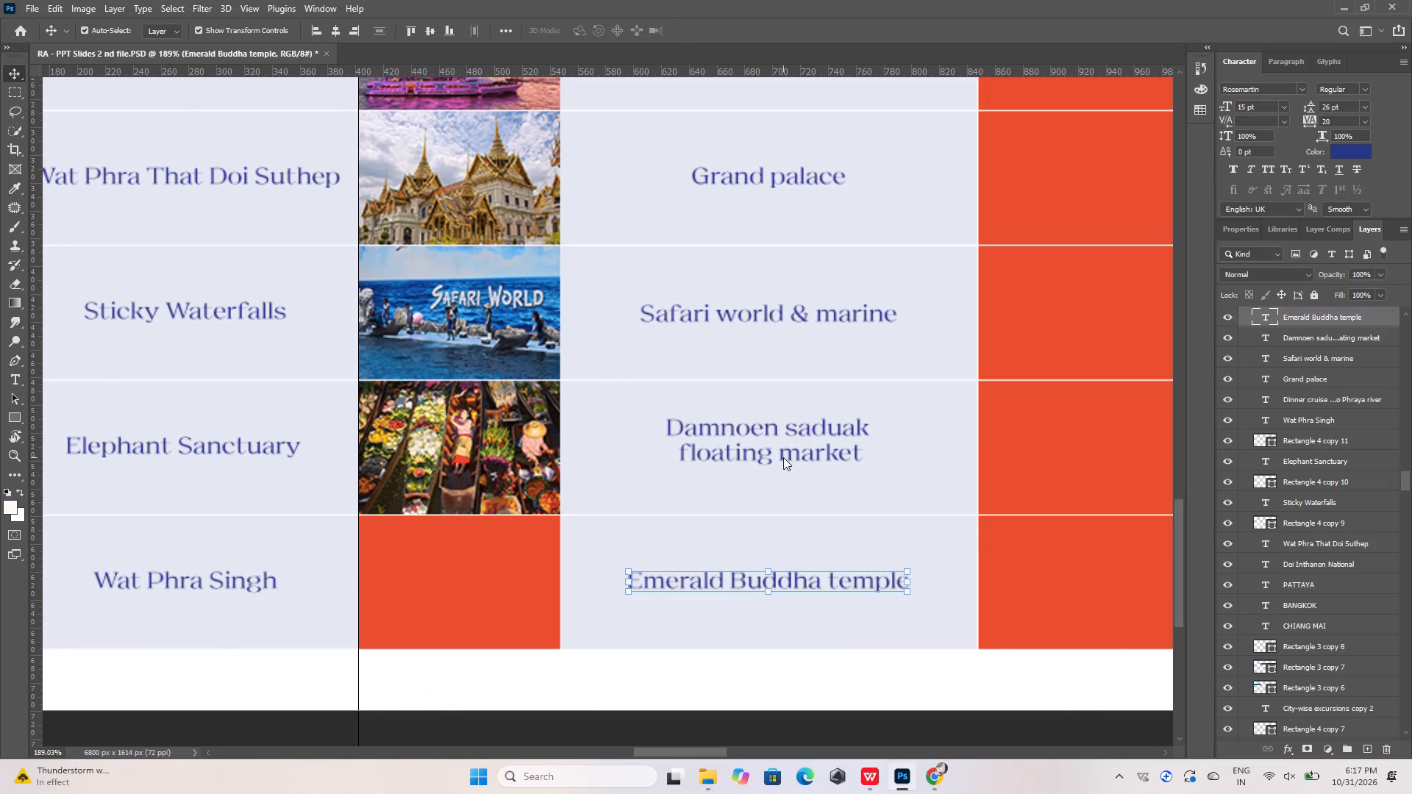
pyautogui.click(705, 30)
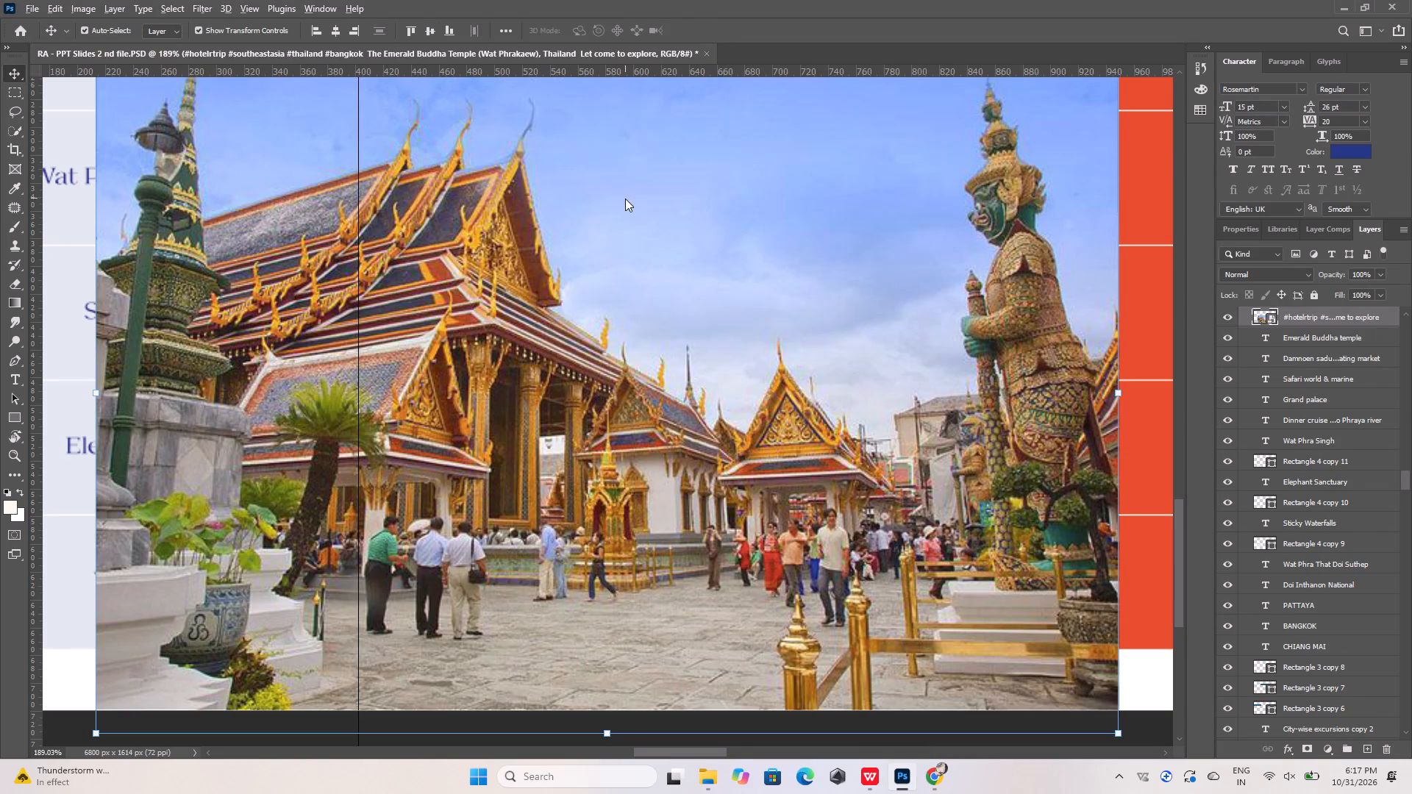
# Scale the temple photo proportionally to about 19.2% and position it over the empty Emerald Buddha temple picture cell, overhanging its bottom edge.
pyautogui.keyDown('alt'); pyautogui.scroll(-2, 625, 198); pyautogui.keyUp('alt')
pyautogui.moveTo(972, 577); pyautogui.dragTo(955, 562)
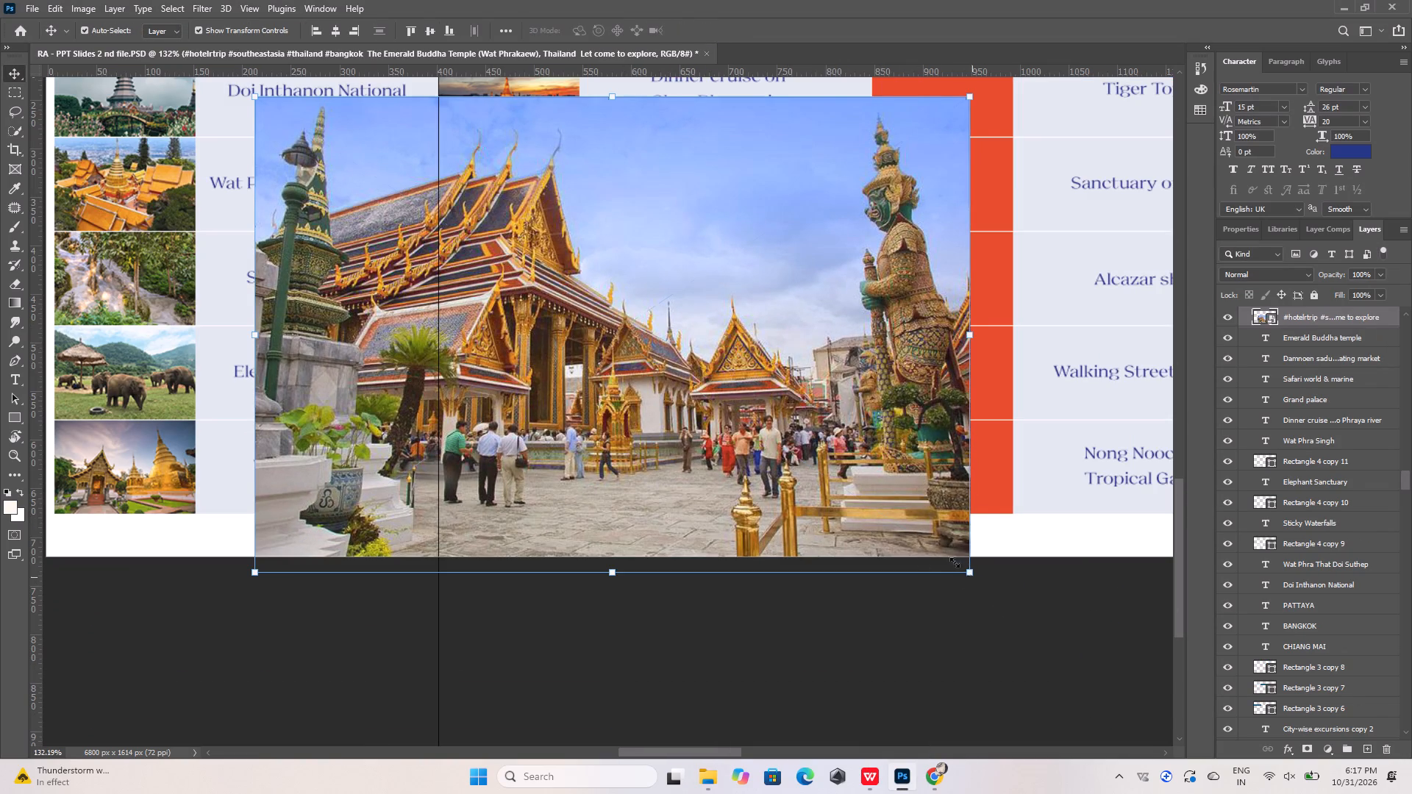
pyautogui.moveTo(955, 562); pyautogui.dragTo(519, 214)
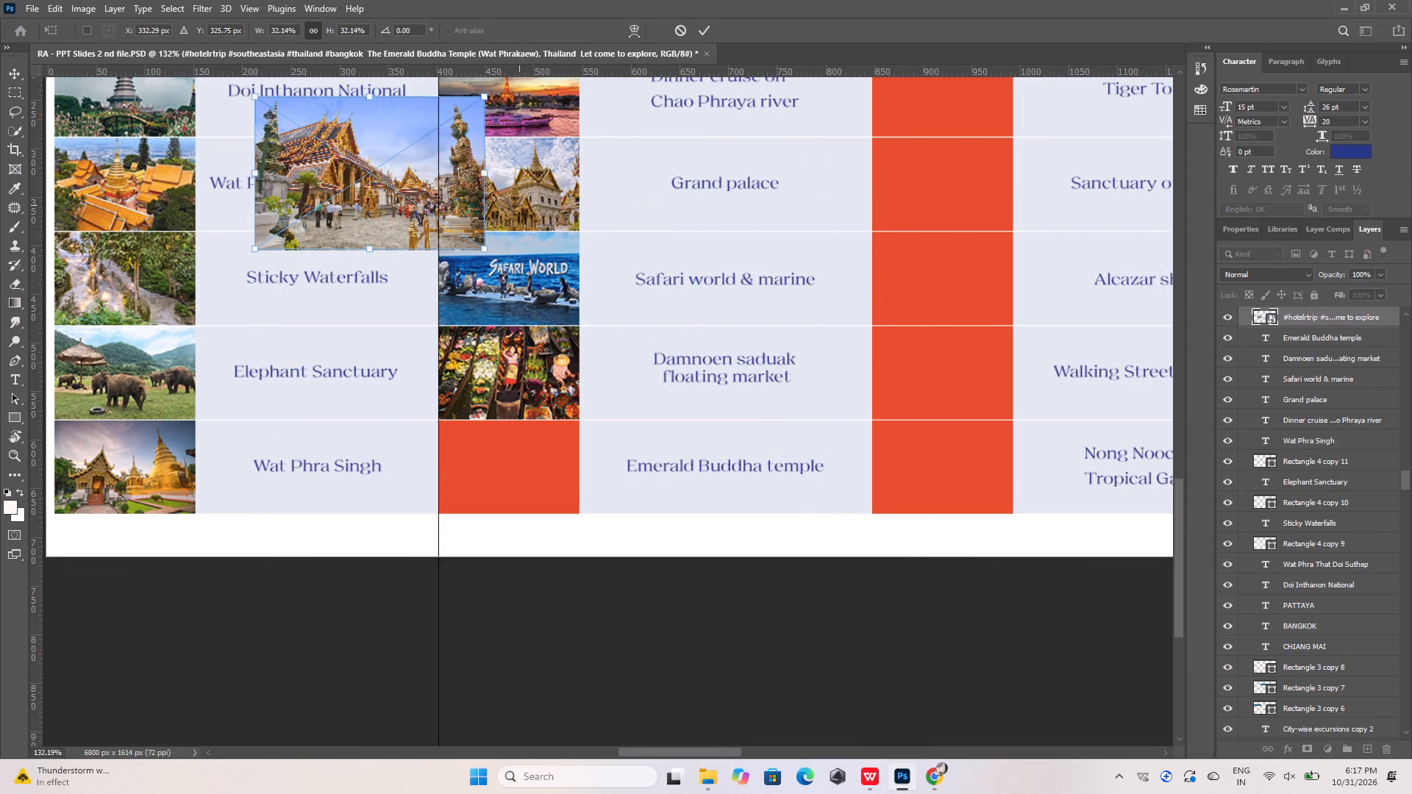
pyautogui.moveTo(390, 166); pyautogui.dragTo(488, 442)
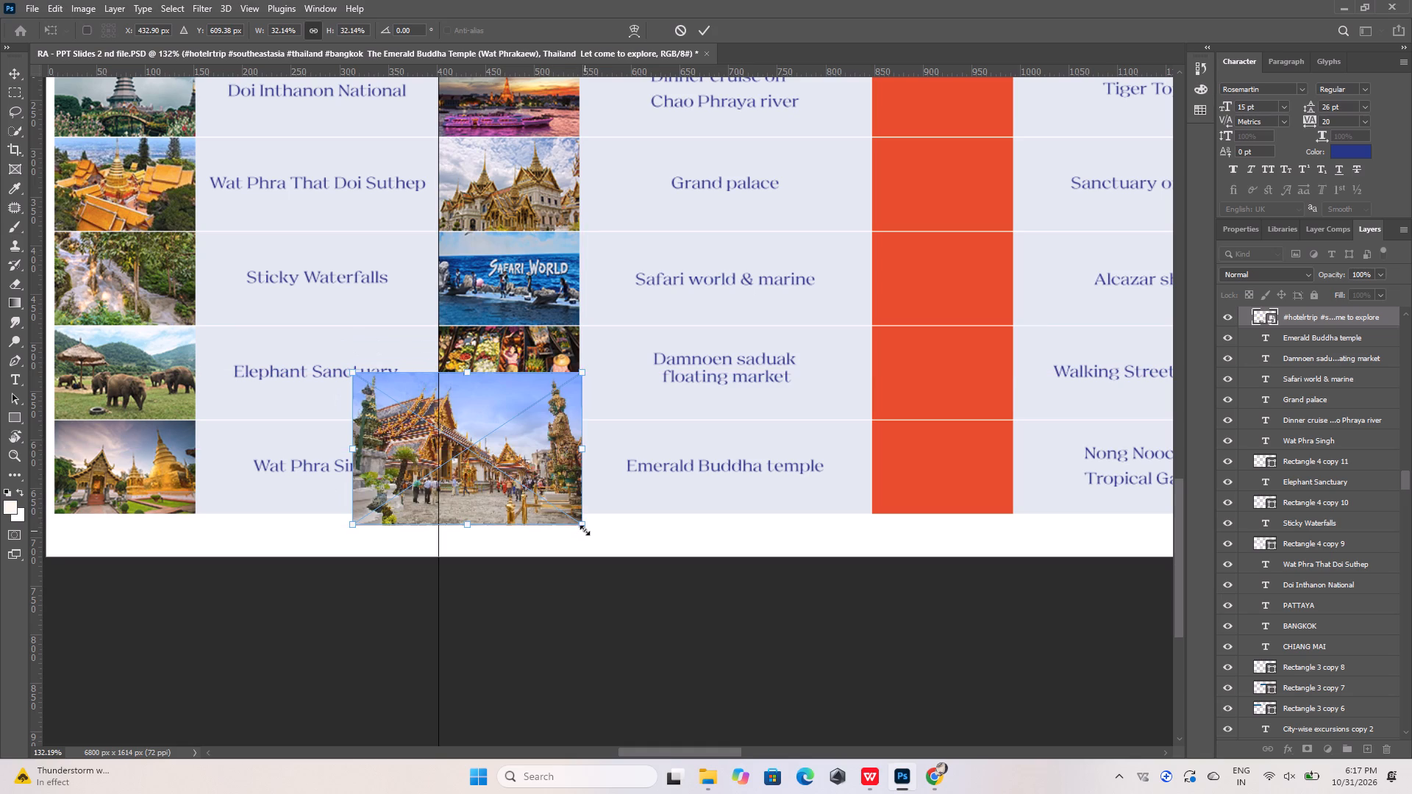
pyautogui.moveTo(585, 529); pyautogui.dragTo(495, 463)
pyautogui.moveTo(460, 429); pyautogui.dragTo(522, 479)
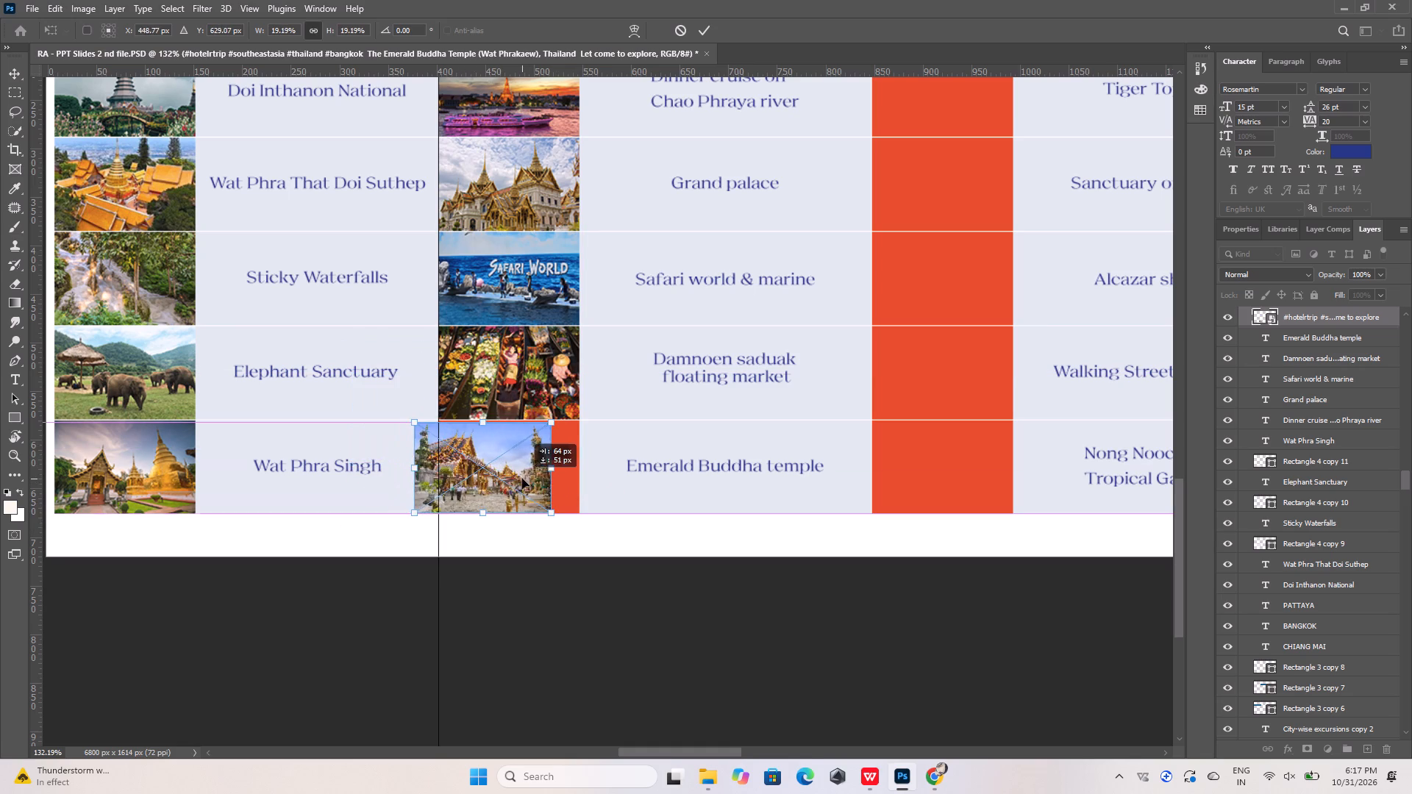
pyautogui.moveTo(522, 479); pyautogui.dragTo(546, 480)
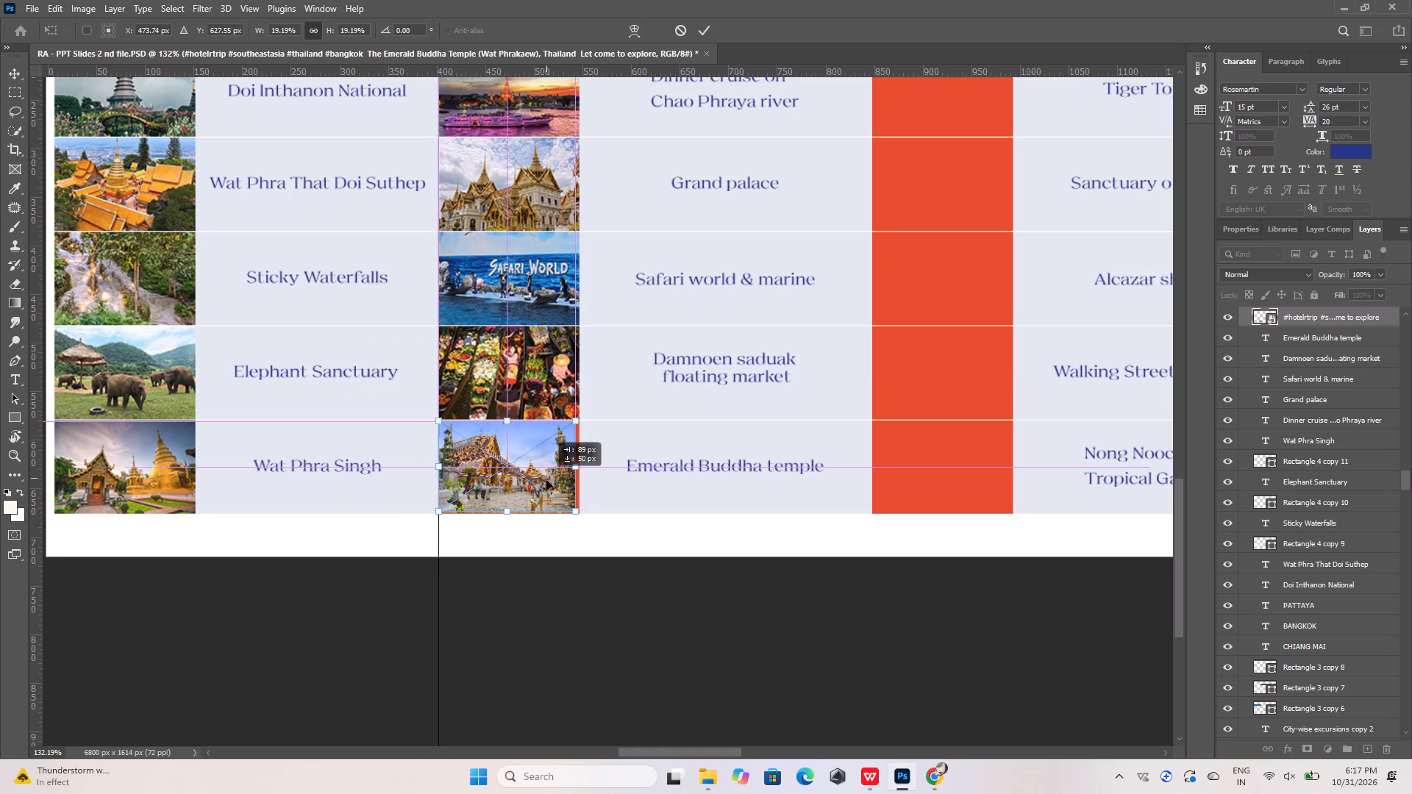
pyautogui.moveTo(546, 480); pyautogui.dragTo(546, 501)
pyautogui.click(702, 21)
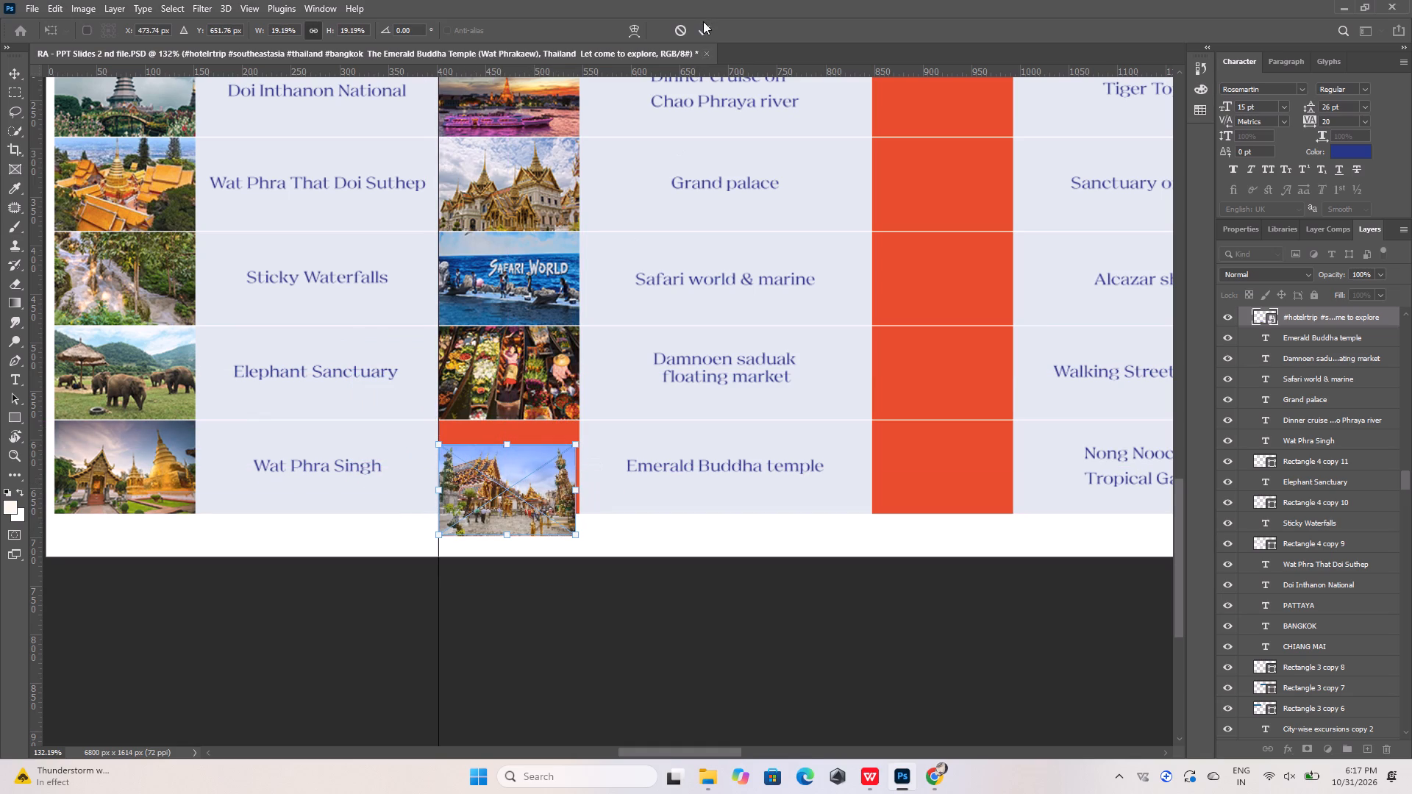
# Identify which layer holds the empty picture cell rectangle beside the "Emerald Buddha temple" text.
pyautogui.click(532, 426)
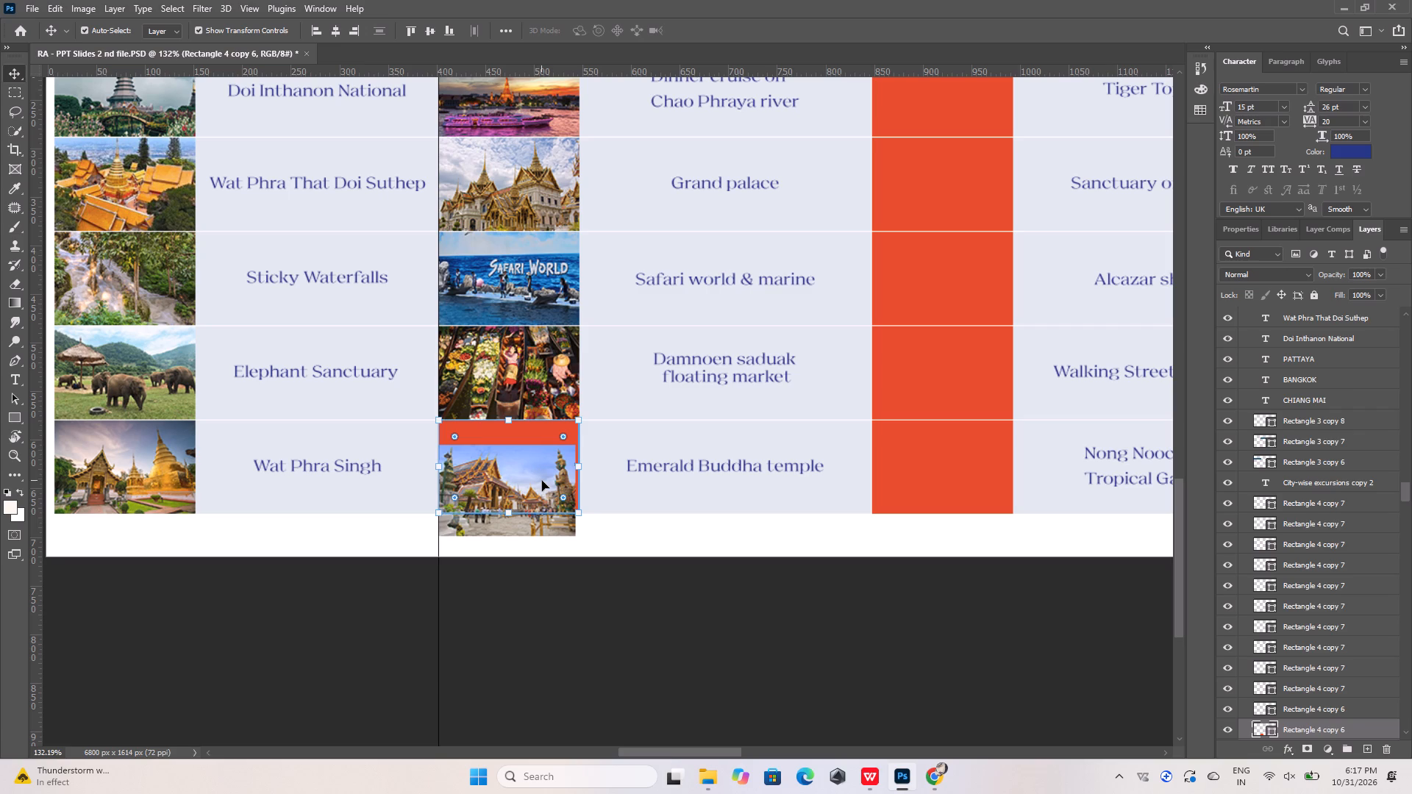
pyautogui.click(542, 481)
pyautogui.click(559, 439)
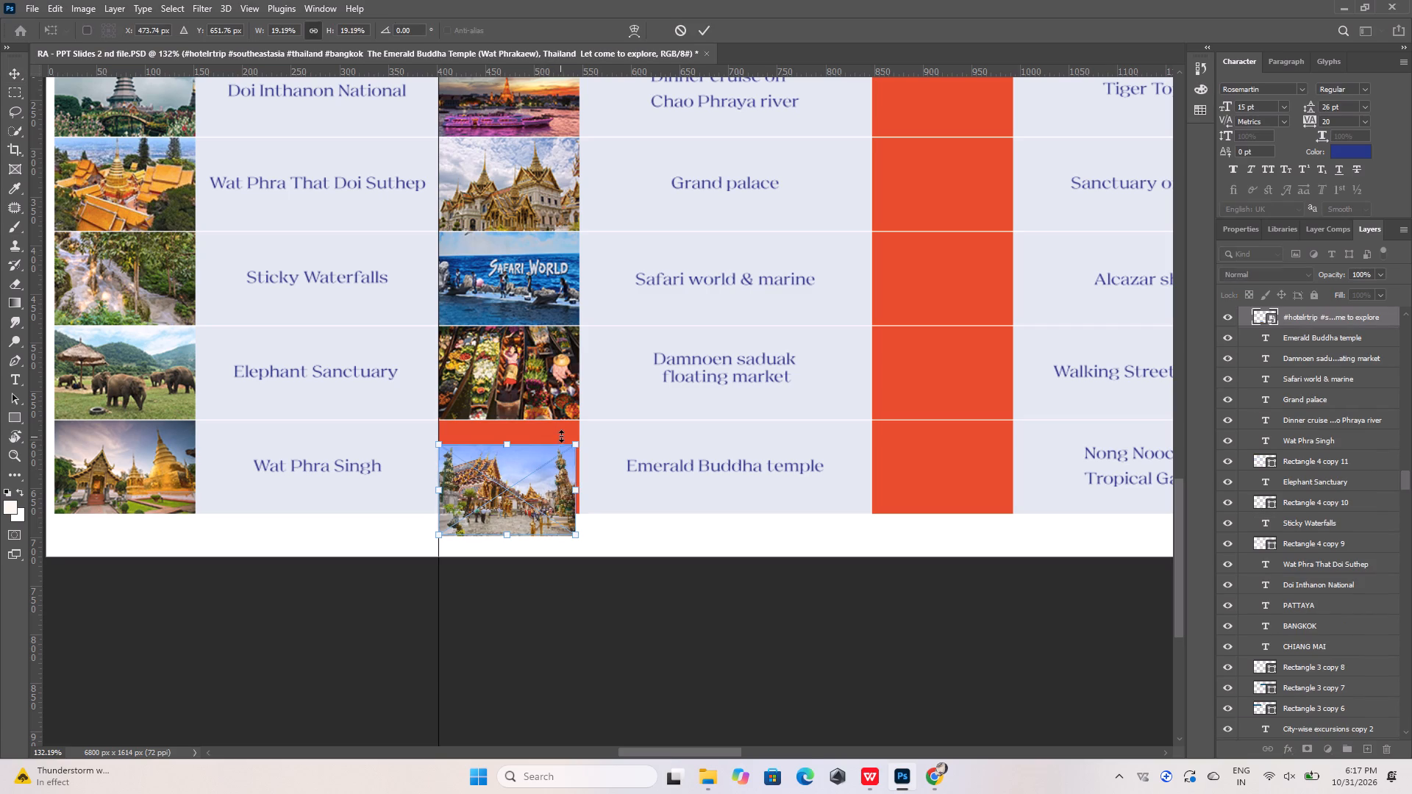
pyautogui.click(706, 34)
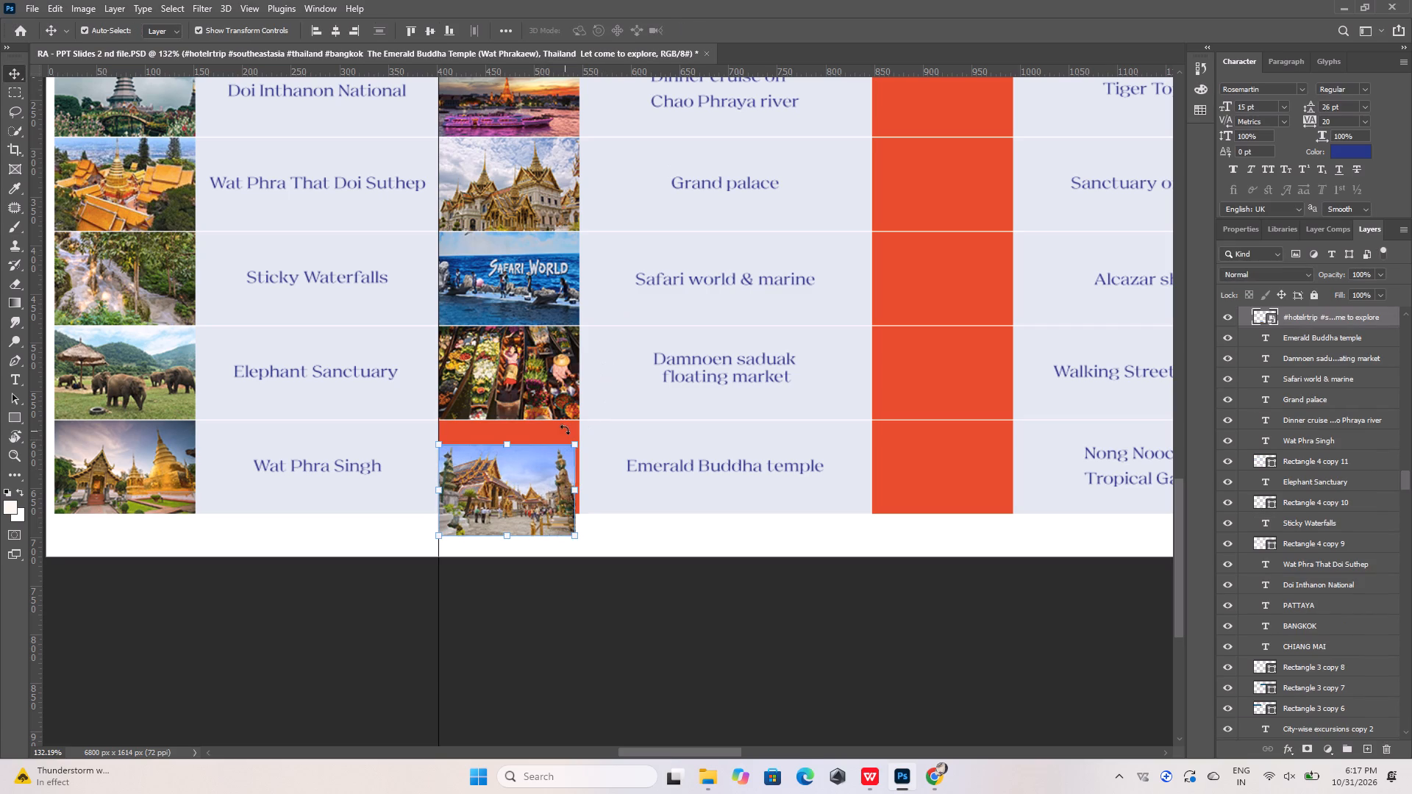
pyautogui.click(565, 426)
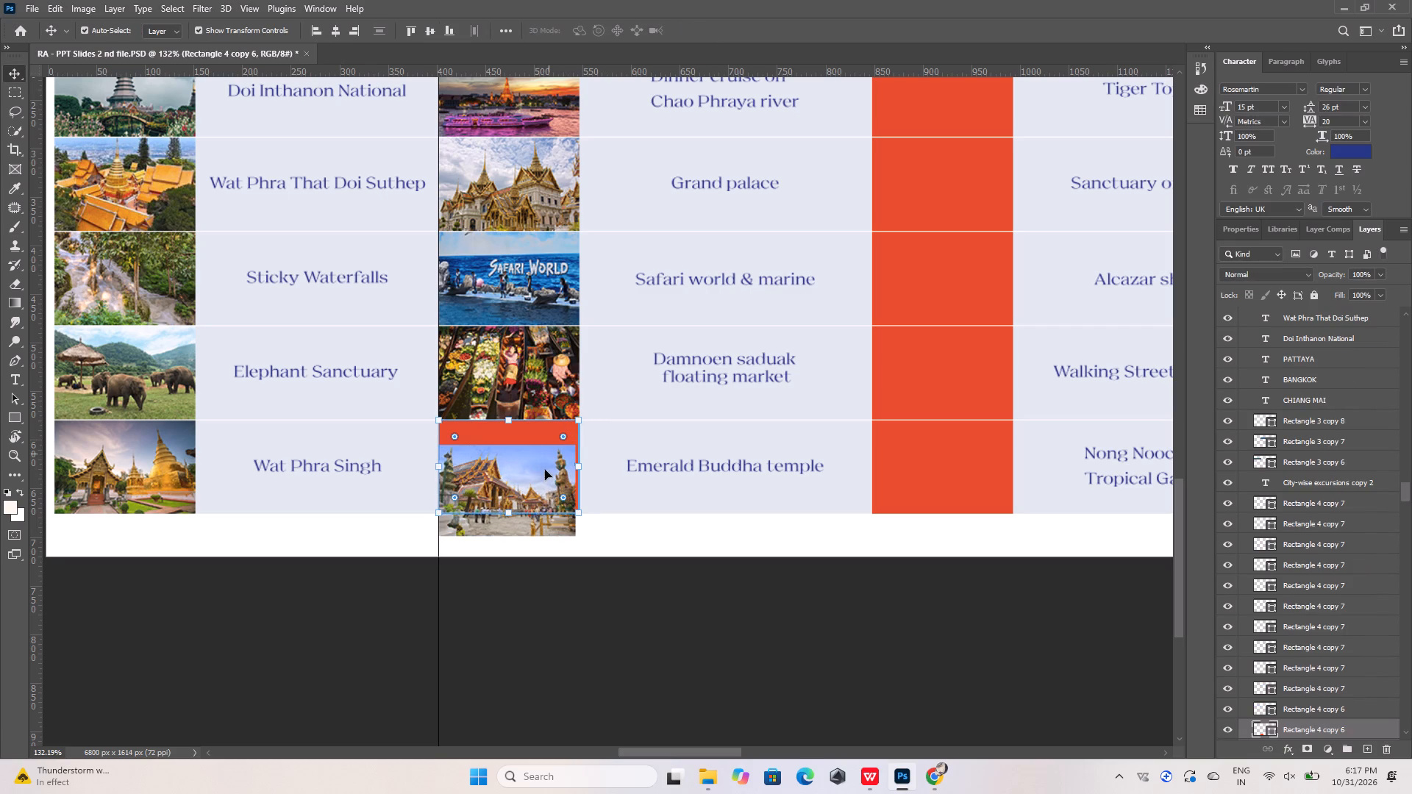
pyautogui.click(527, 529)
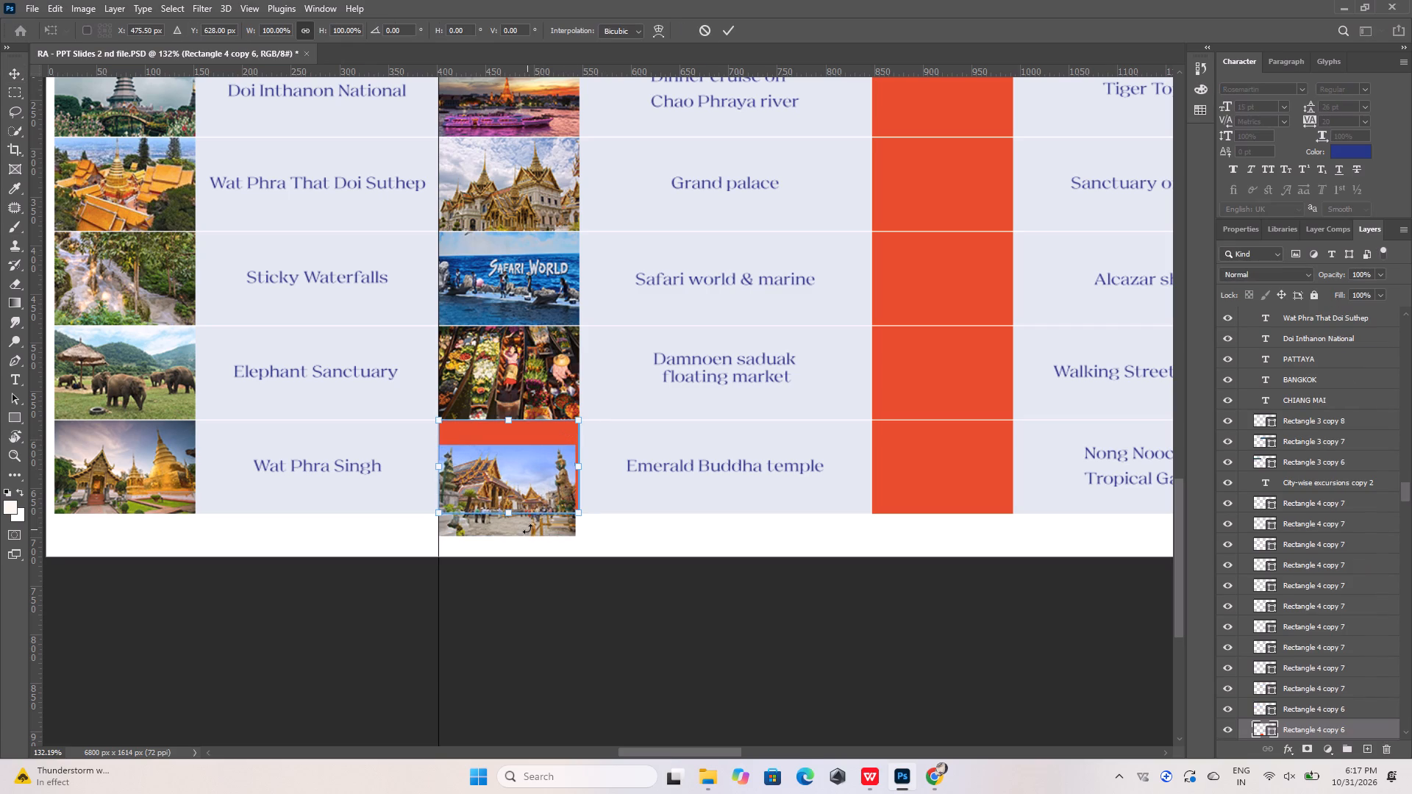
pyautogui.click(730, 32)
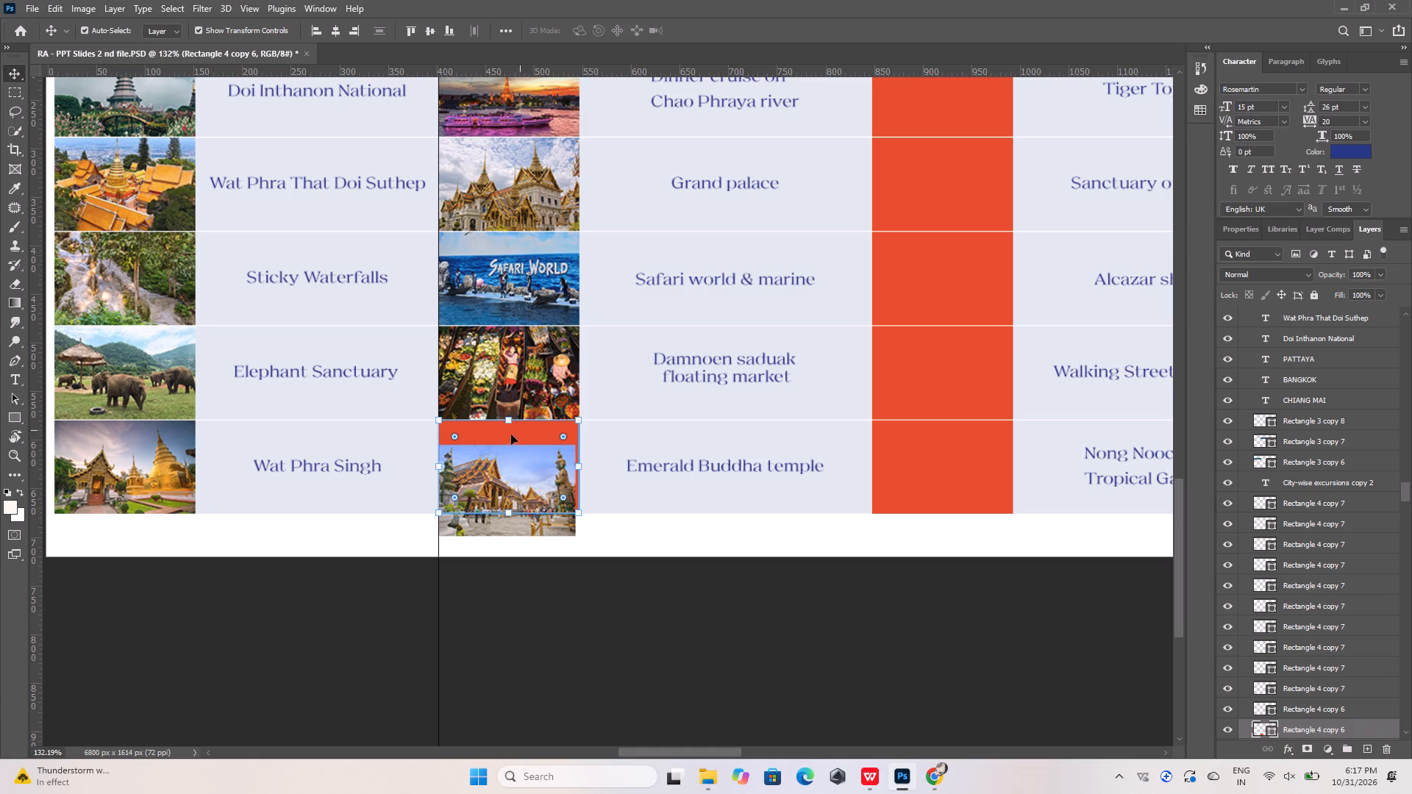
pyautogui.click(558, 604)
# Move the temple photo layer down the layer stack to just above the upper Rectangle 4 copy 6 layers.
pyautogui.click(530, 529)
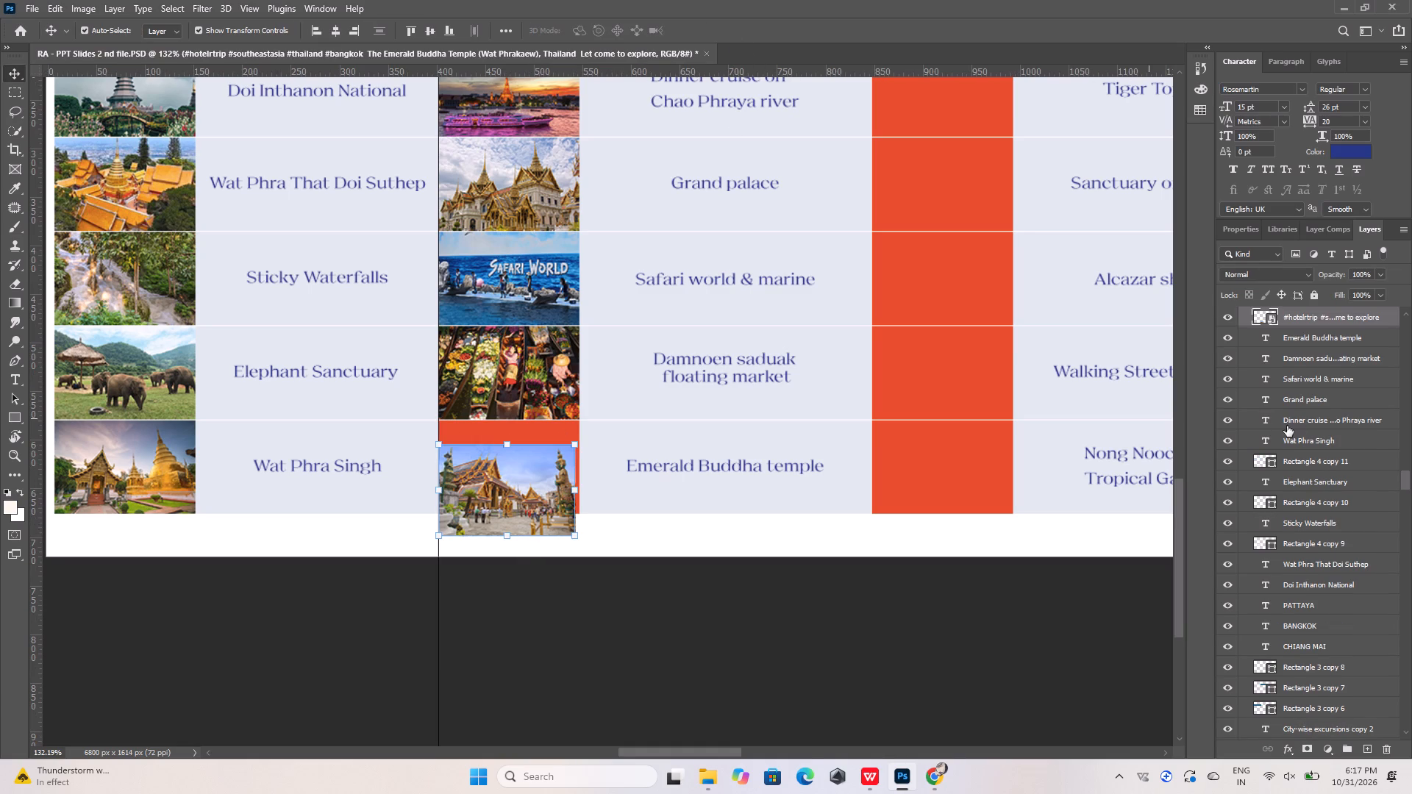
pyautogui.moveTo(1310, 316); pyautogui.dragTo(1313, 651)
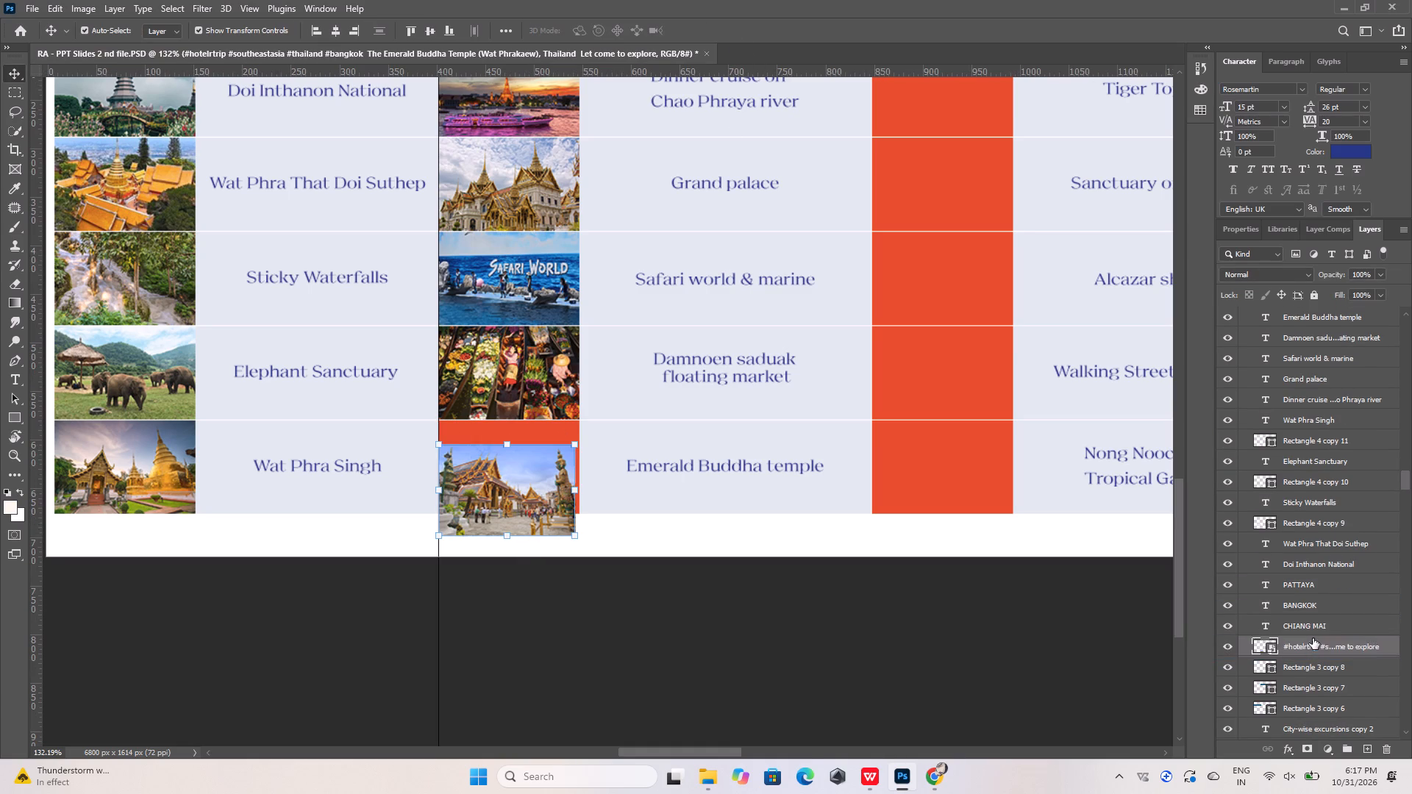
pyautogui.scroll(-20, 1313, 637)
pyautogui.scroll(2, 1318, 592)
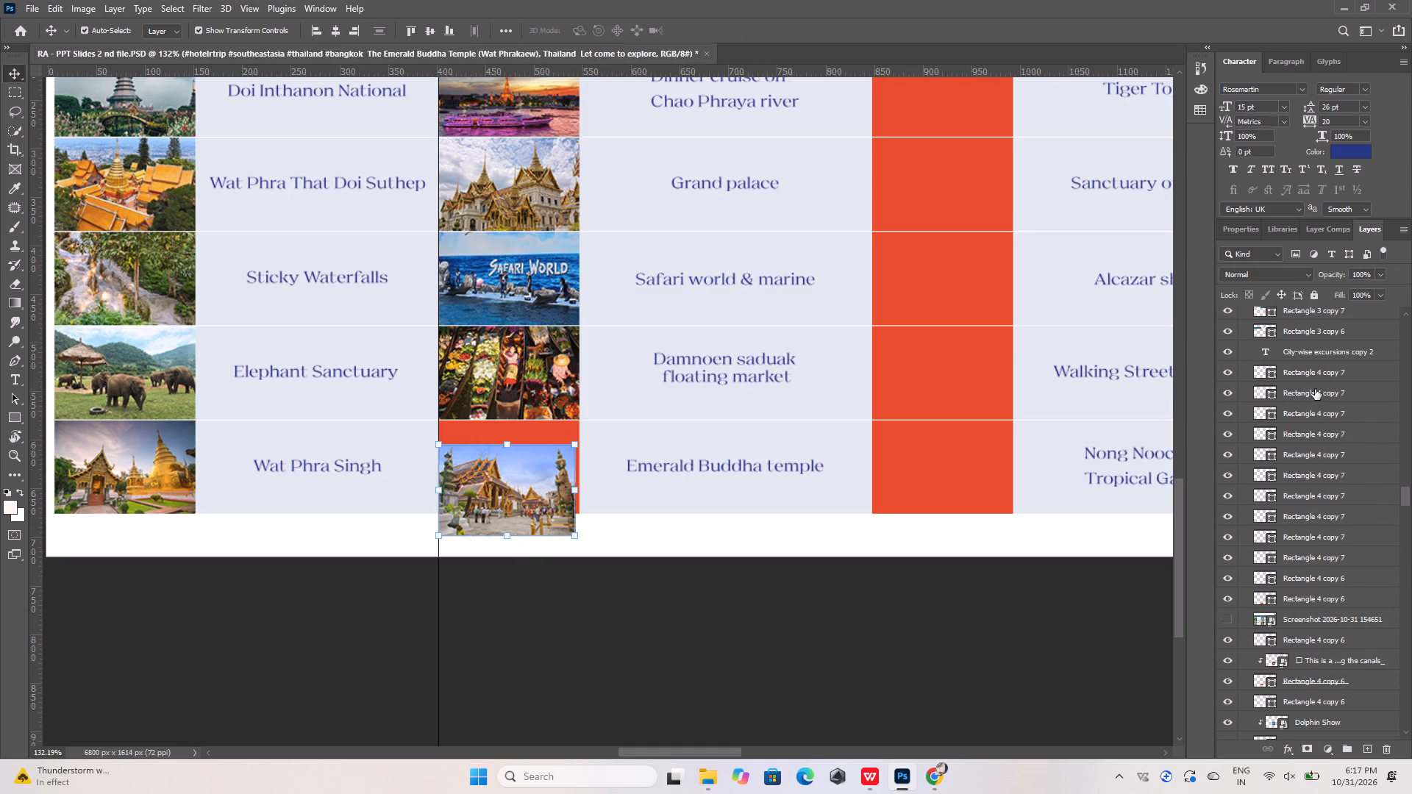
pyautogui.scroll(2, 1301, 376)
pyautogui.moveTo(1307, 328); pyautogui.dragTo(1314, 631)
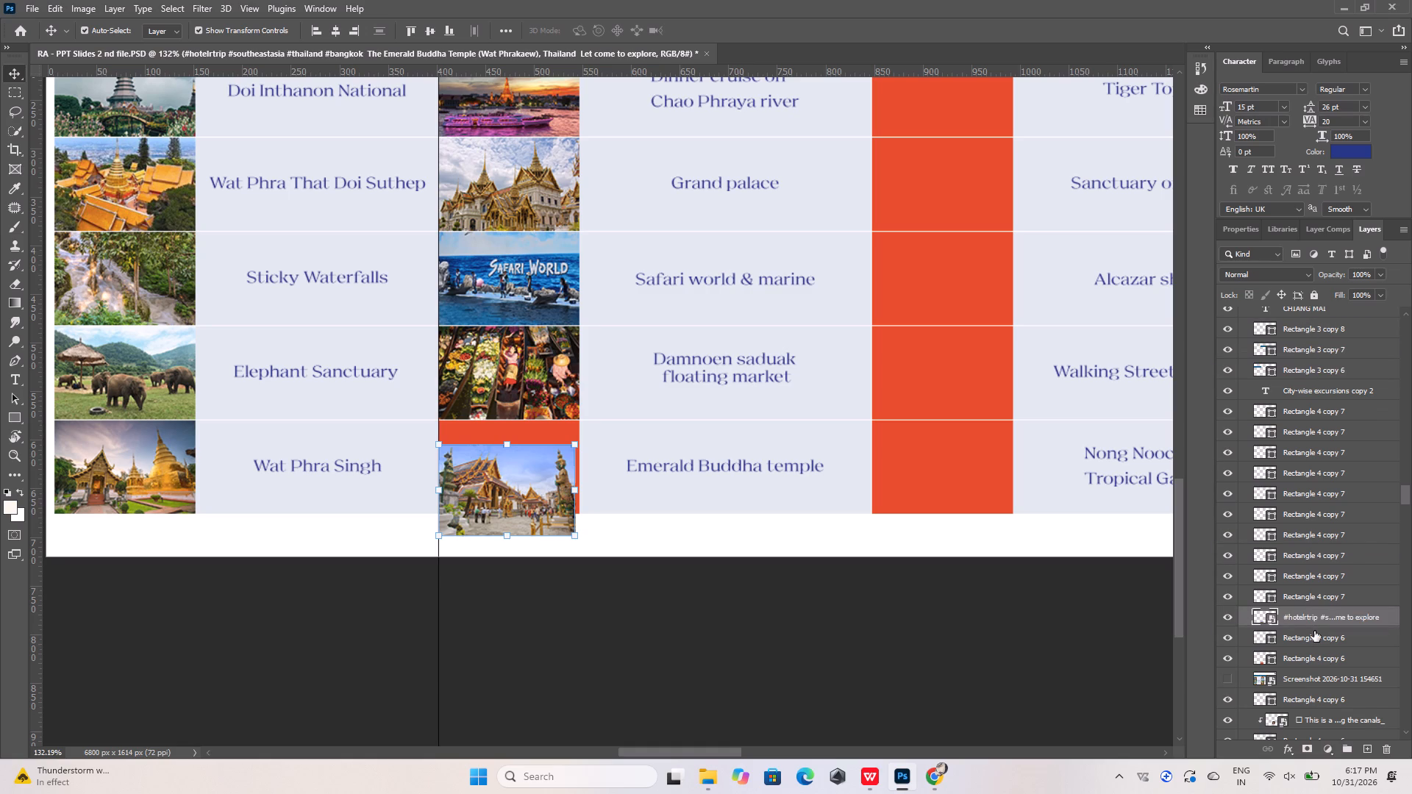
# Check where the temple photo's layer sits relative to the Rectangle 4 copy 6 layer of its picture cell.
pyautogui.click(649, 183)
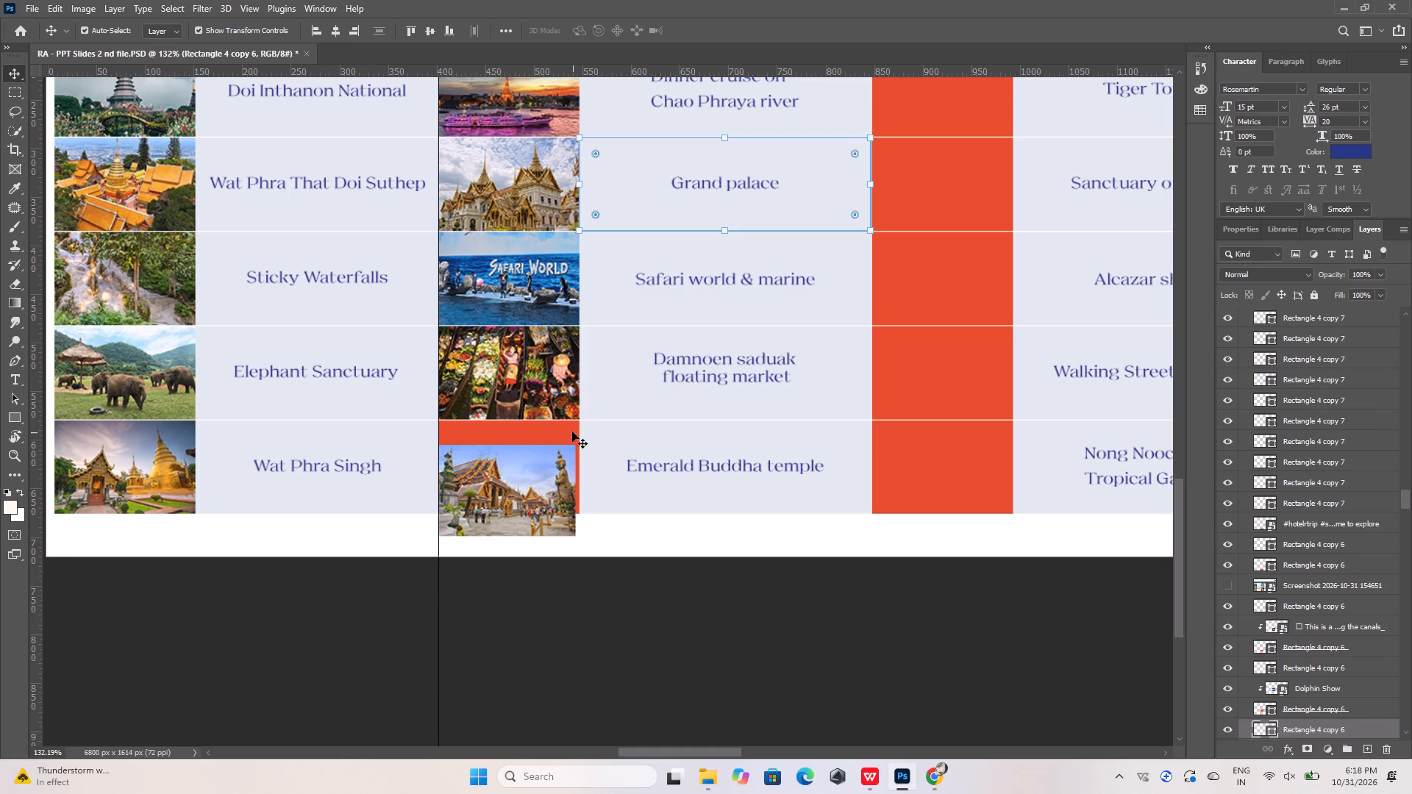
pyautogui.click(571, 429)
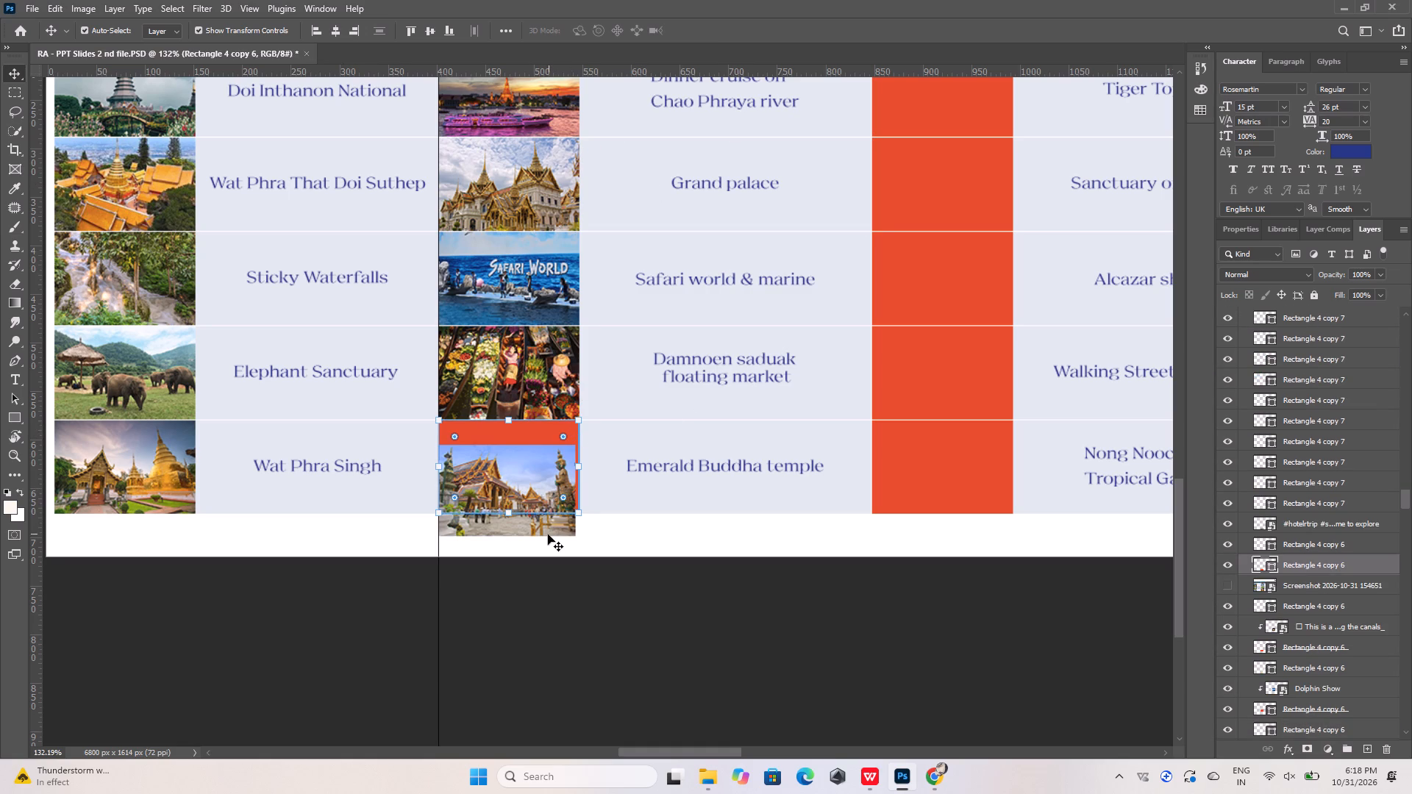
pyautogui.click(549, 530)
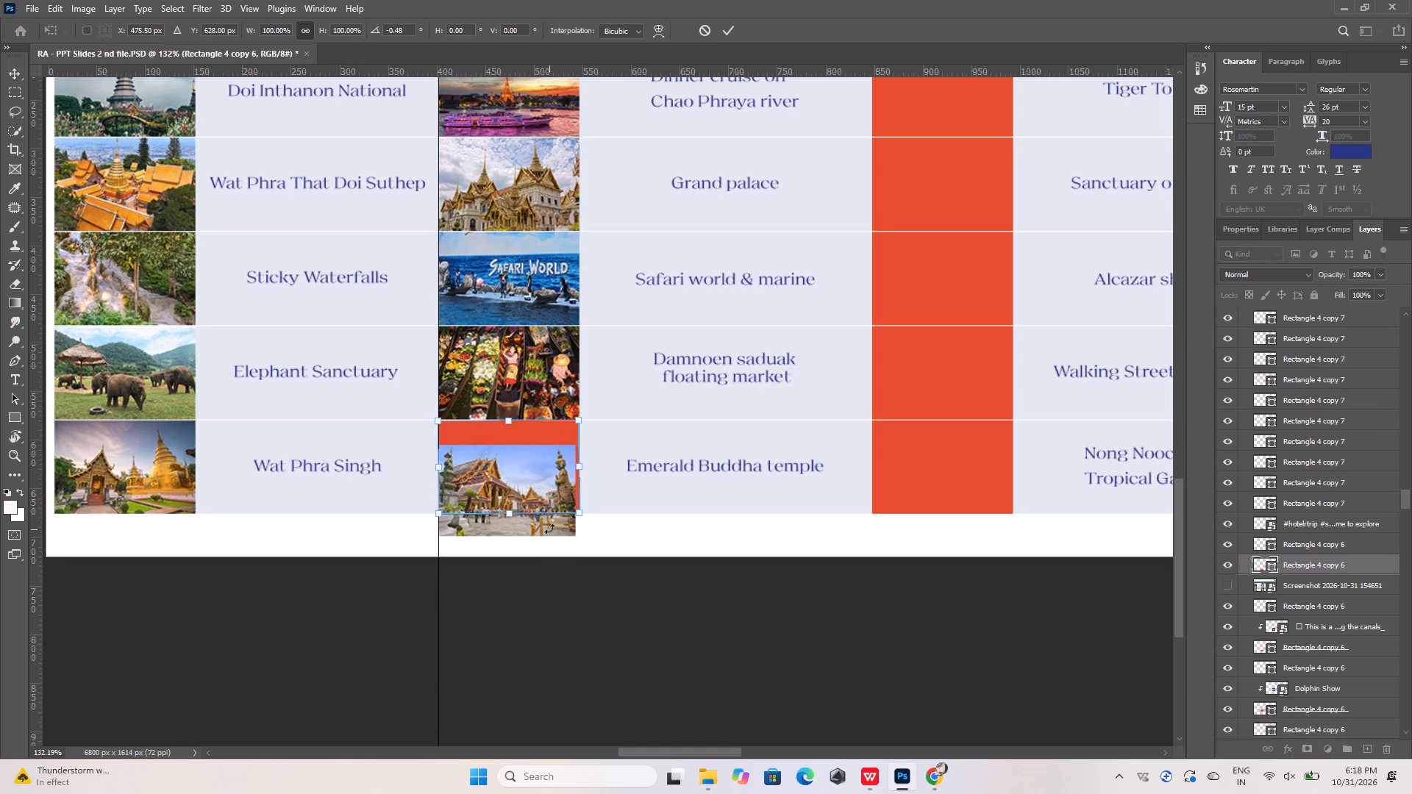
pyautogui.click(732, 21)
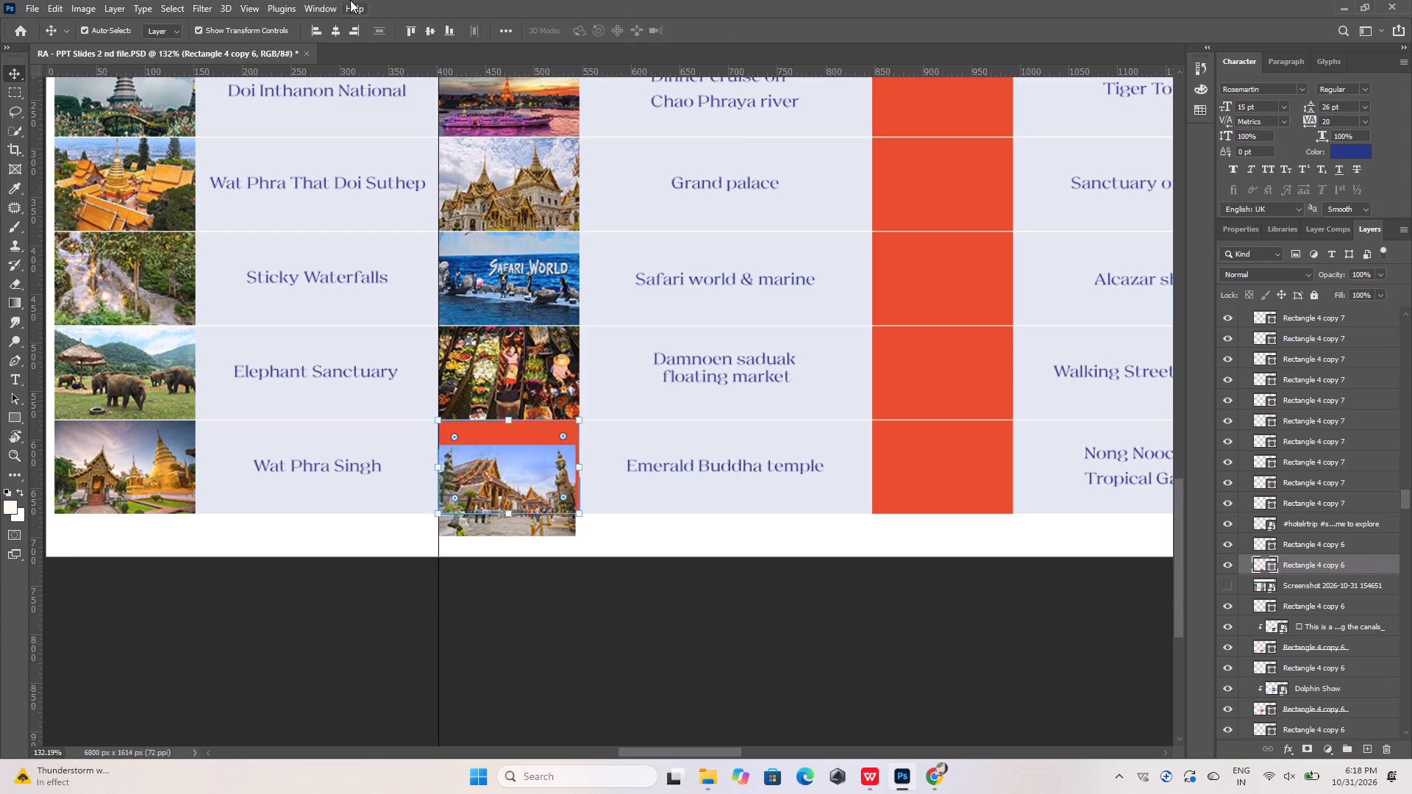
pyautogui.click(522, 529)
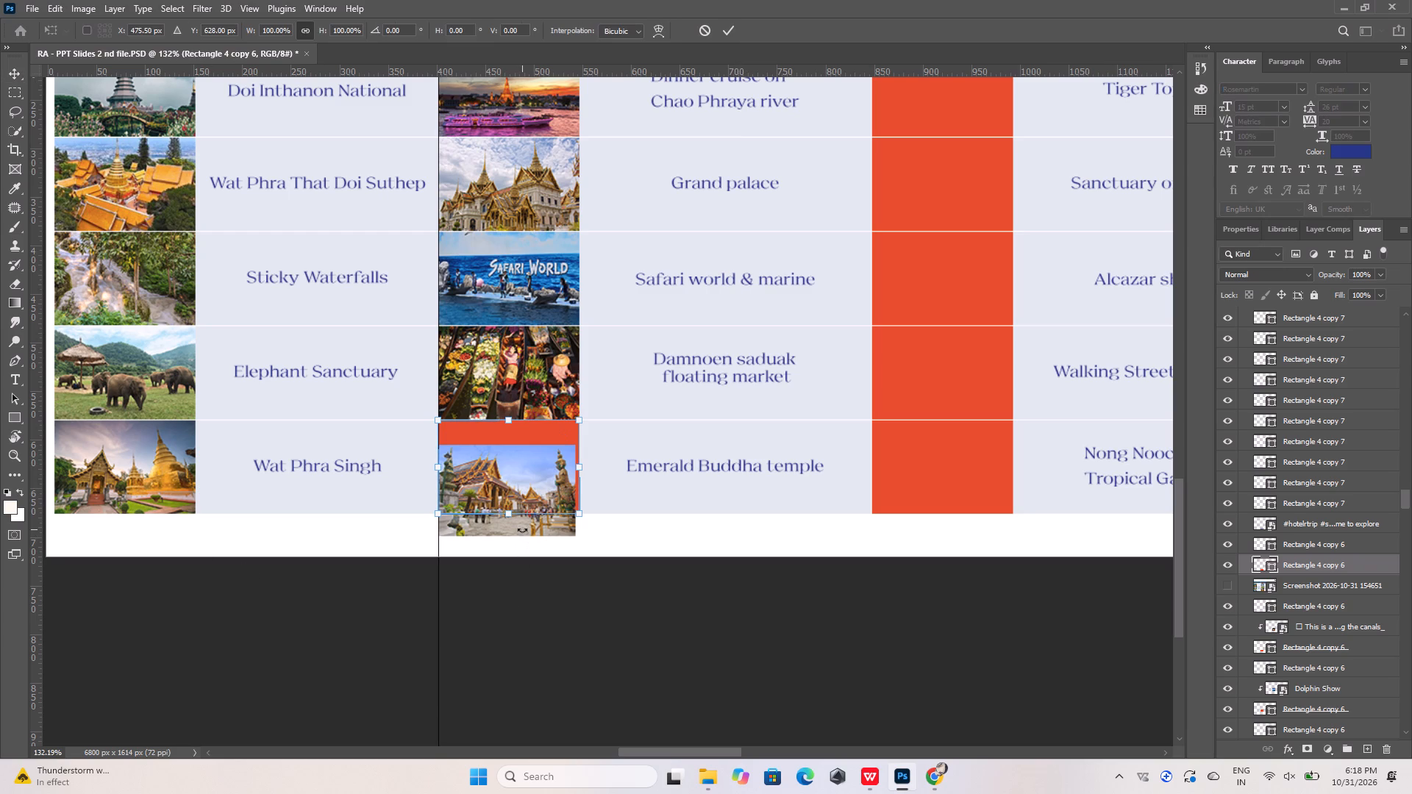
pyautogui.moveTo(713, 123); pyautogui.dragTo(651, 160, button='right')
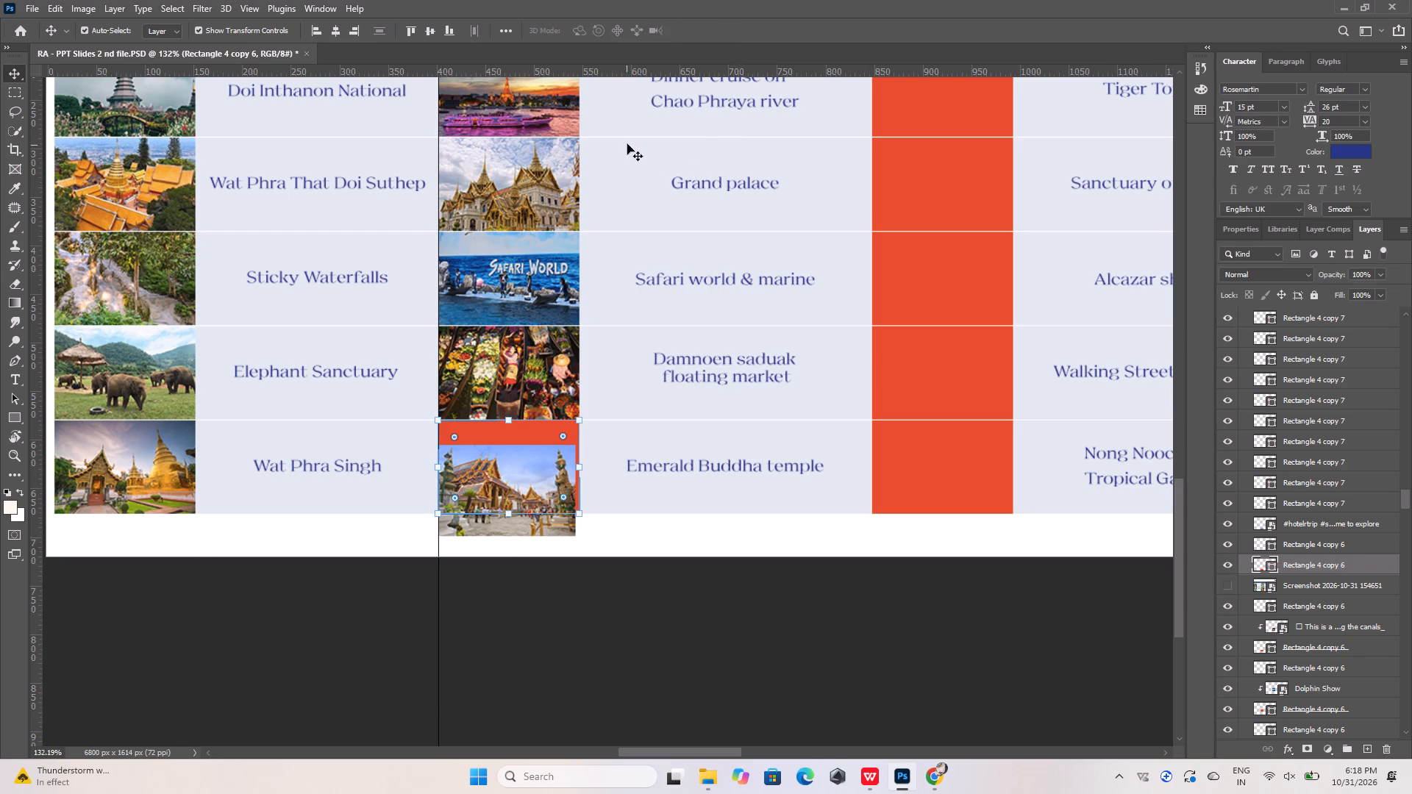
pyautogui.click(532, 473)
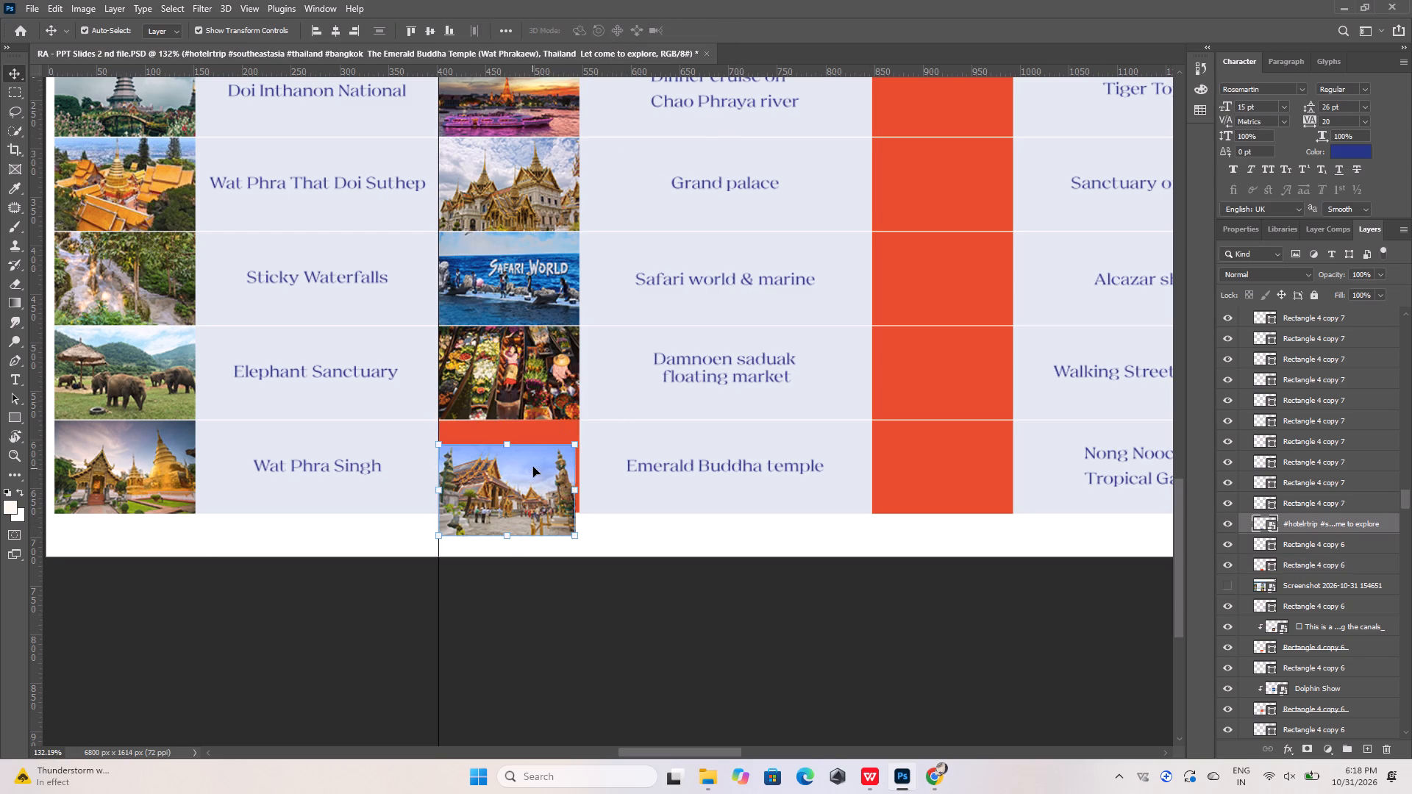
pyautogui.click(731, 668)
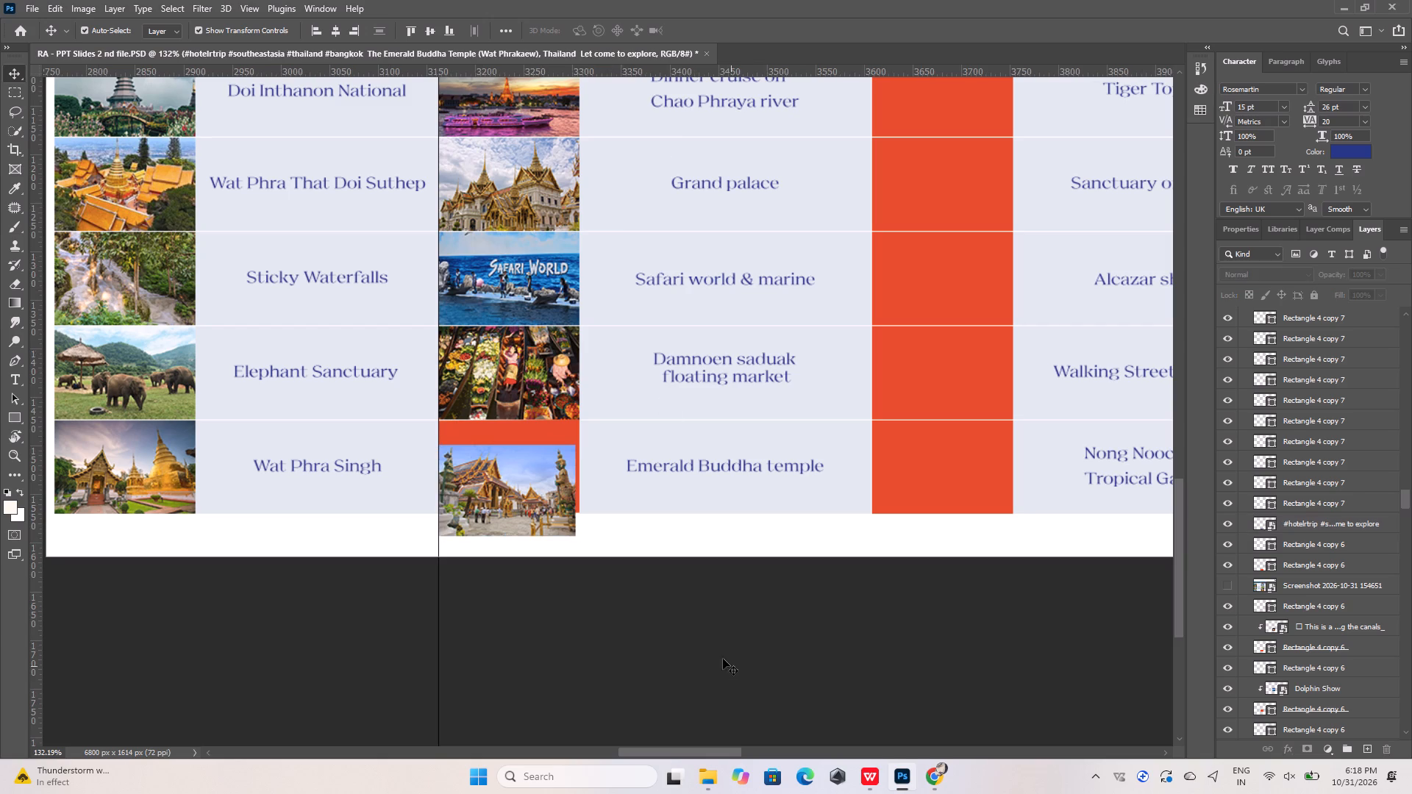
pyautogui.click(535, 432)
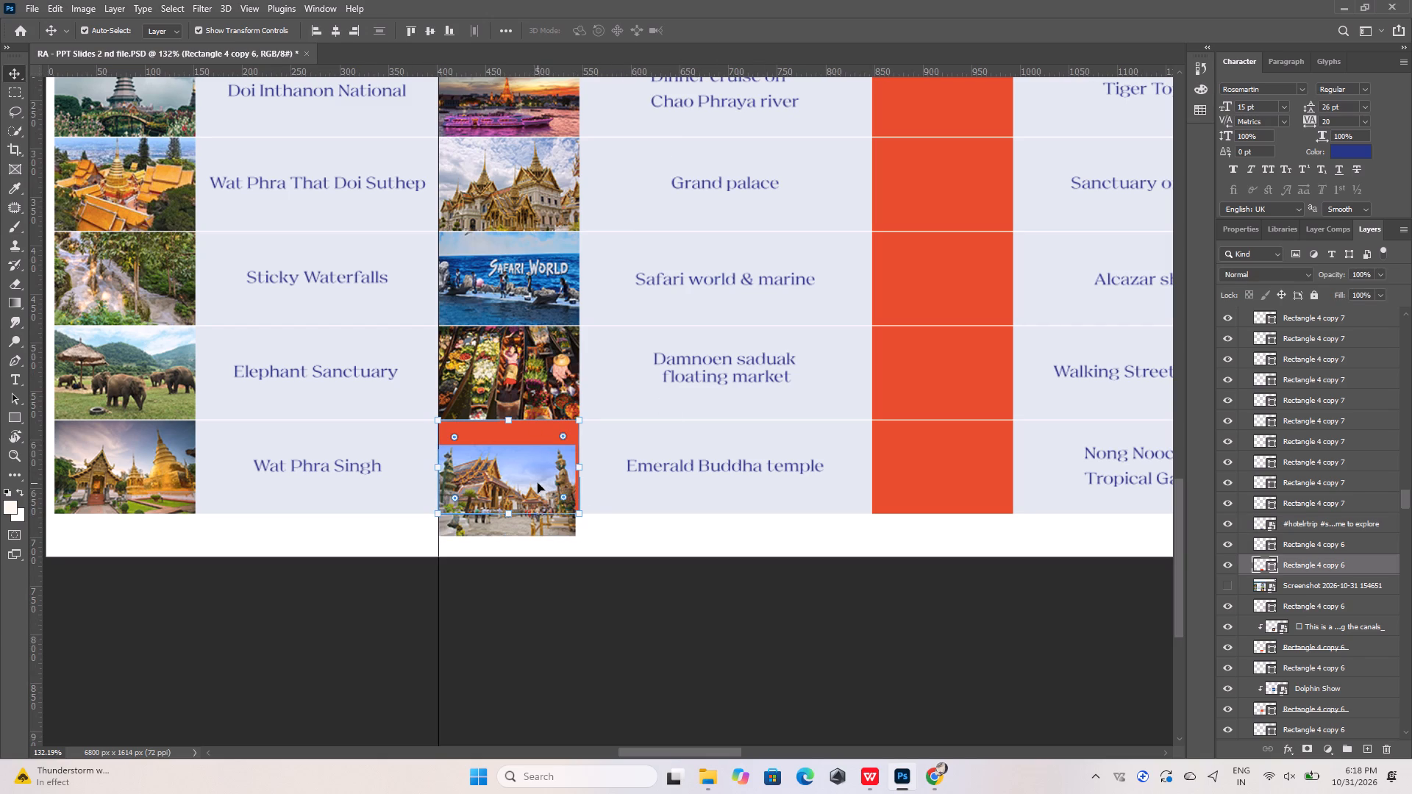
pyautogui.click(538, 483)
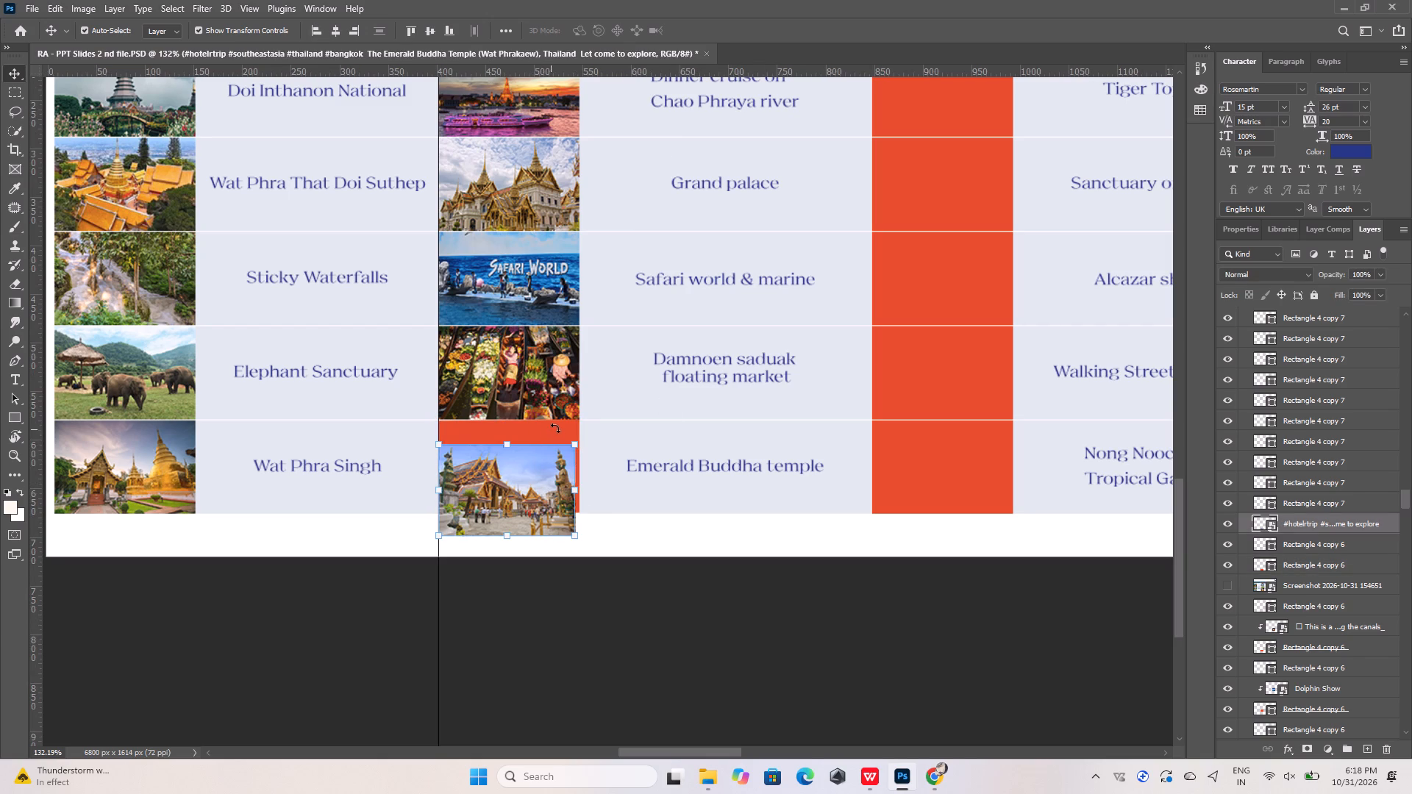
pyautogui.click(644, 407)
pyautogui.click(552, 428)
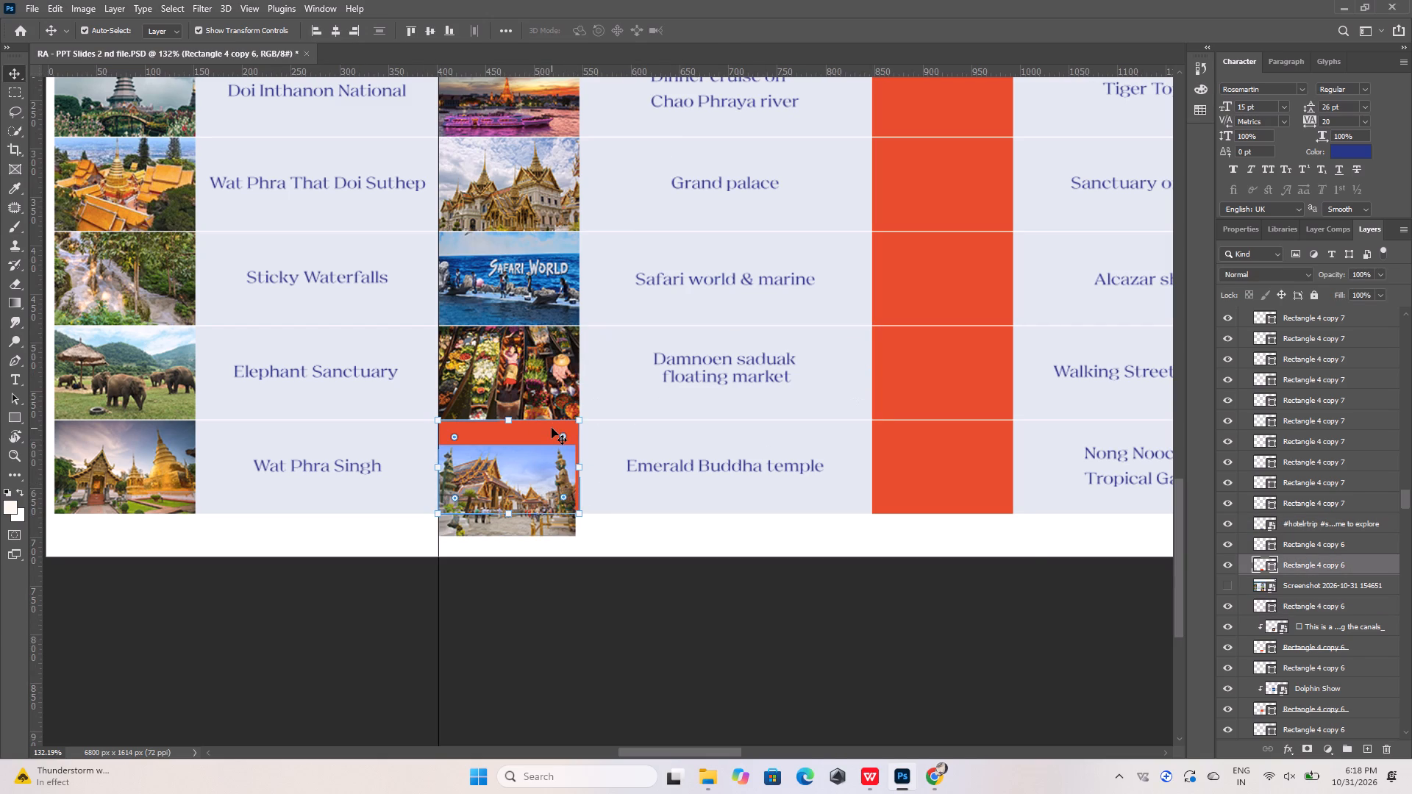
# Clip the temple photo to its Rectangle 4 copy 6 picture cell and move it up to the cell's top-left corner.
pyautogui.moveTo(1322, 523); pyautogui.dragTo(1322, 551)
pyautogui.rightClick(1322, 548)
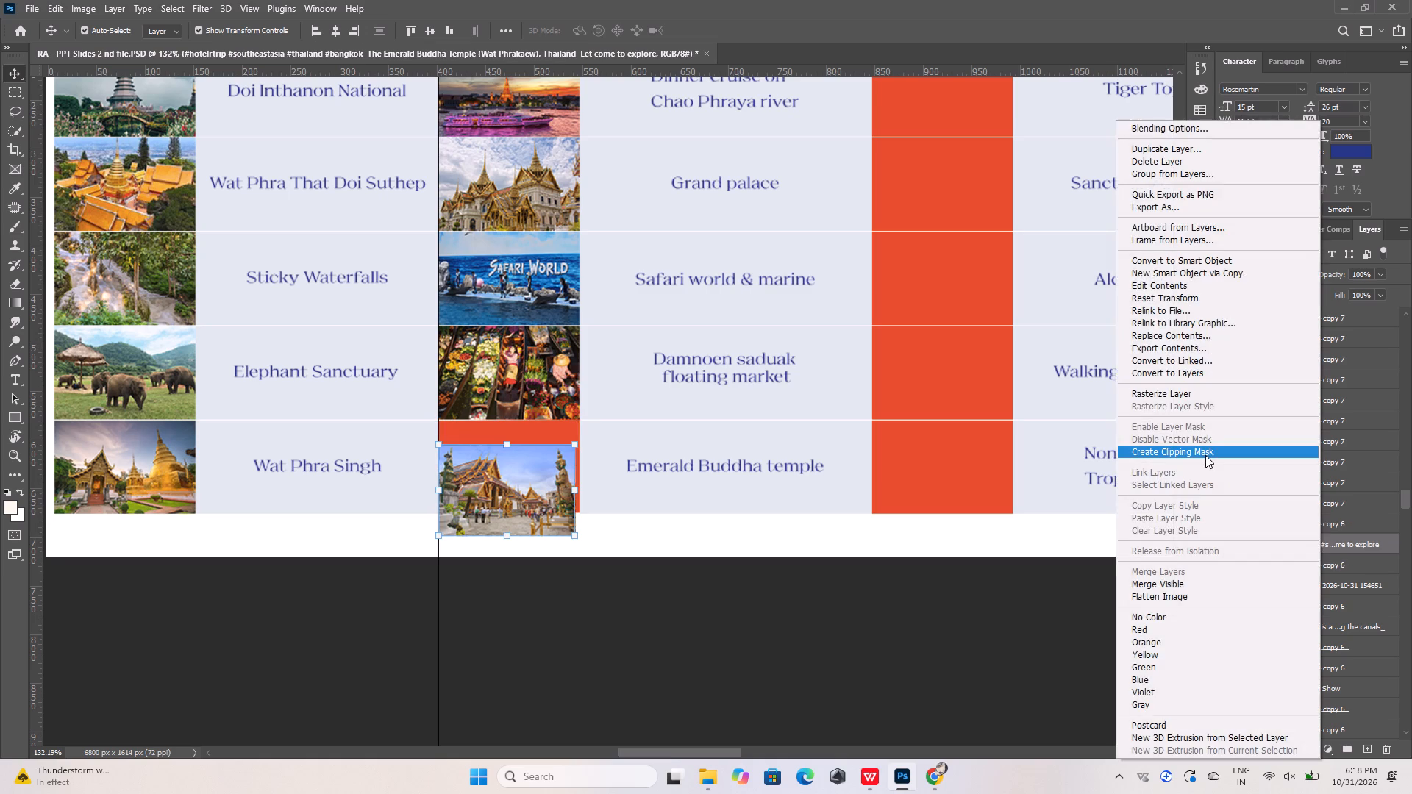
pyautogui.click(1205, 455)
pyautogui.moveTo(526, 468); pyautogui.dragTo(530, 450)
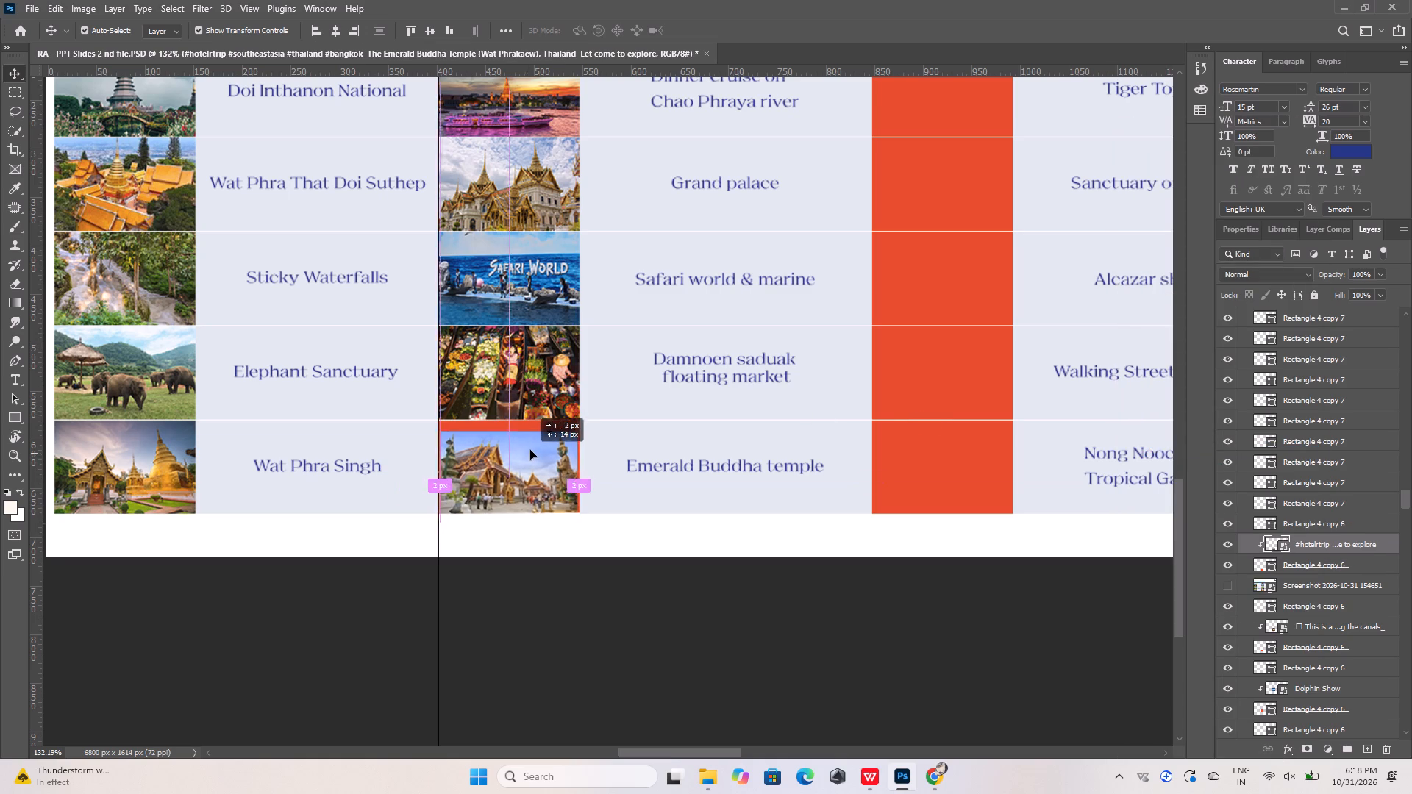
pyautogui.moveTo(530, 450); pyautogui.dragTo(524, 443)
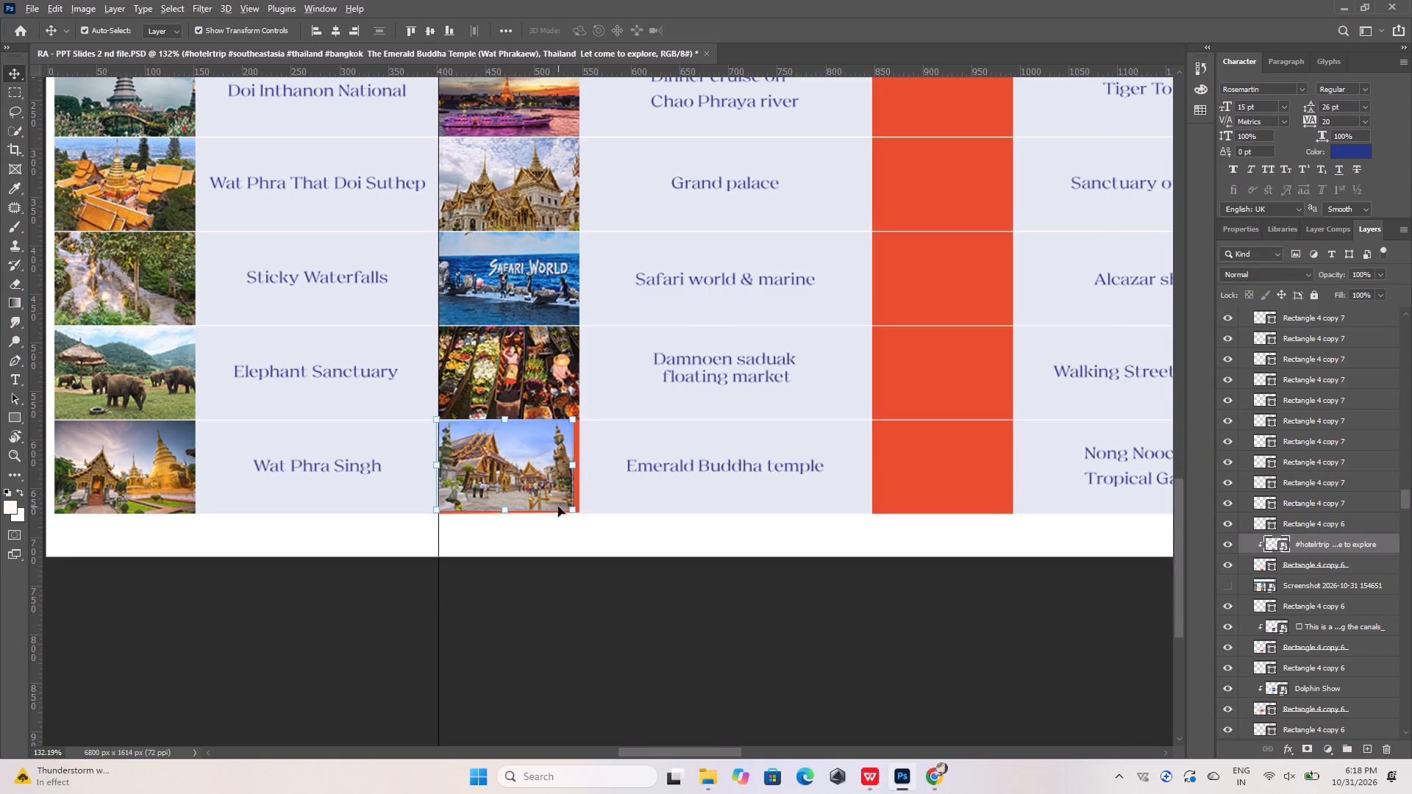
# Scale the clipped temple photo proportionally to about 19.8% and align it to fill the Emerald Buddha temple picture cell.
pyautogui.keyDown('alt'); pyautogui.scroll(6, 558, 504); pyautogui.keyUp('alt')
pyautogui.moveTo(583, 515); pyautogui.dragTo(599, 533)
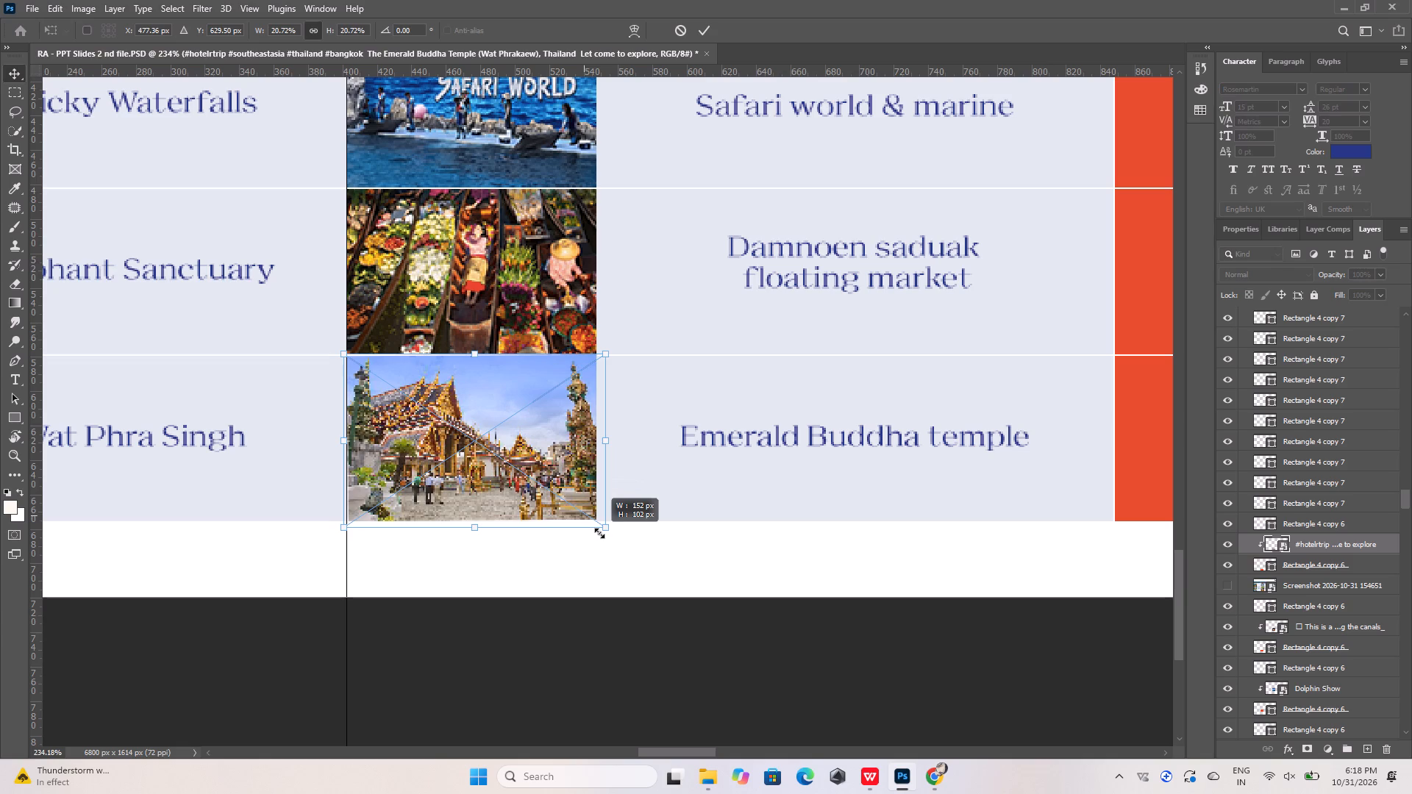
pyautogui.moveTo(599, 533); pyautogui.dragTo(595, 526)
pyautogui.click(710, 26)
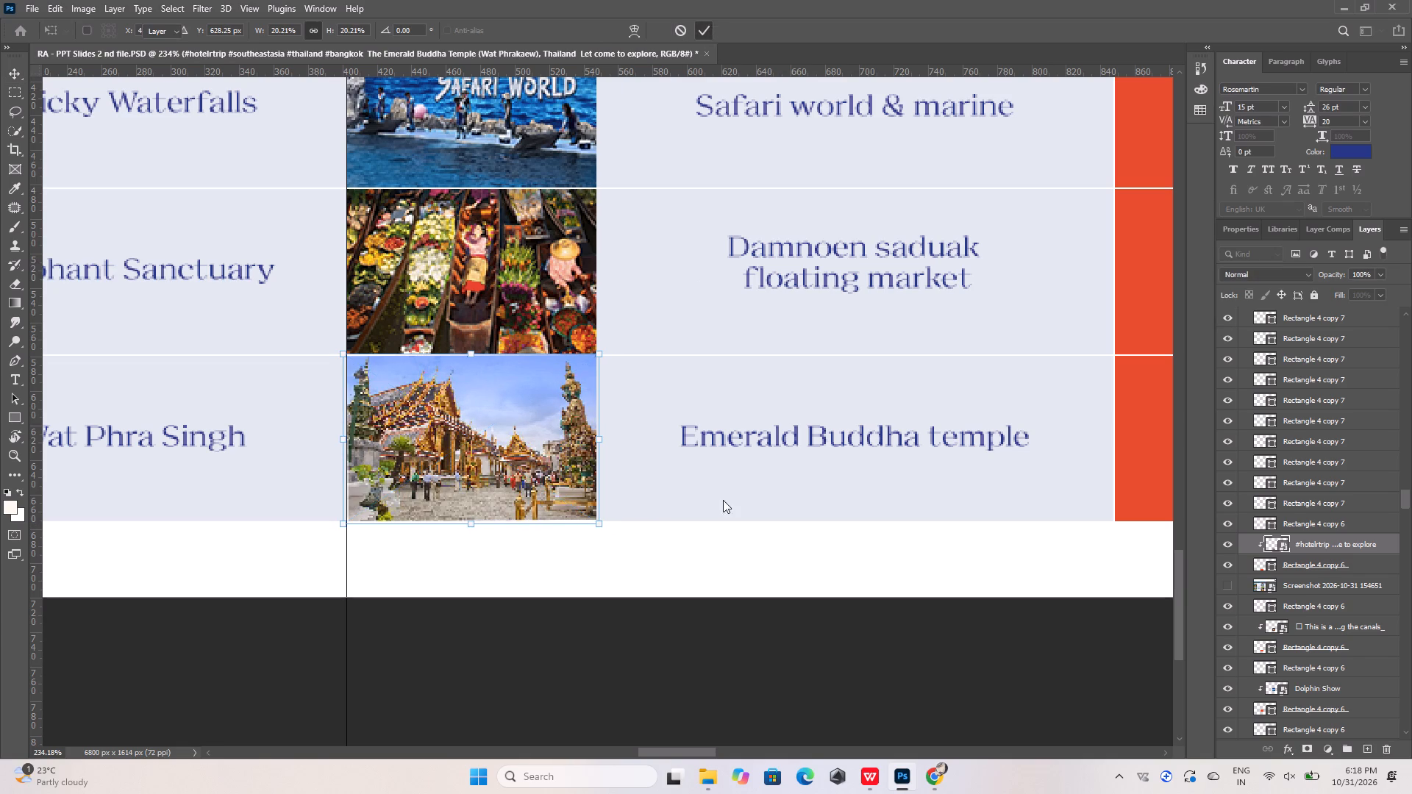
pyautogui.click(732, 634)
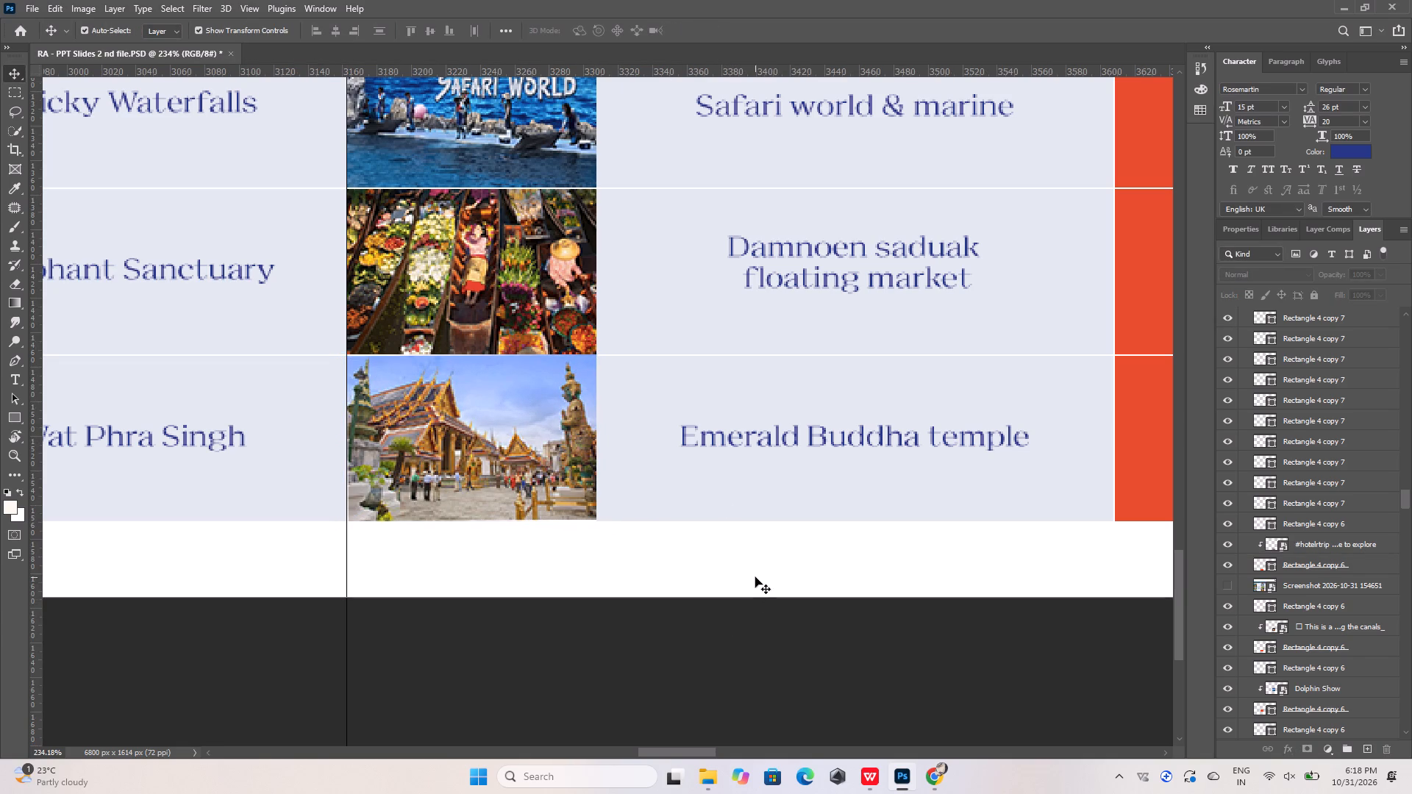
pyautogui.click(691, 587)
pyautogui.keyDown('alt'); pyautogui.scroll(-5, 523, 465); pyautogui.keyUp('alt')
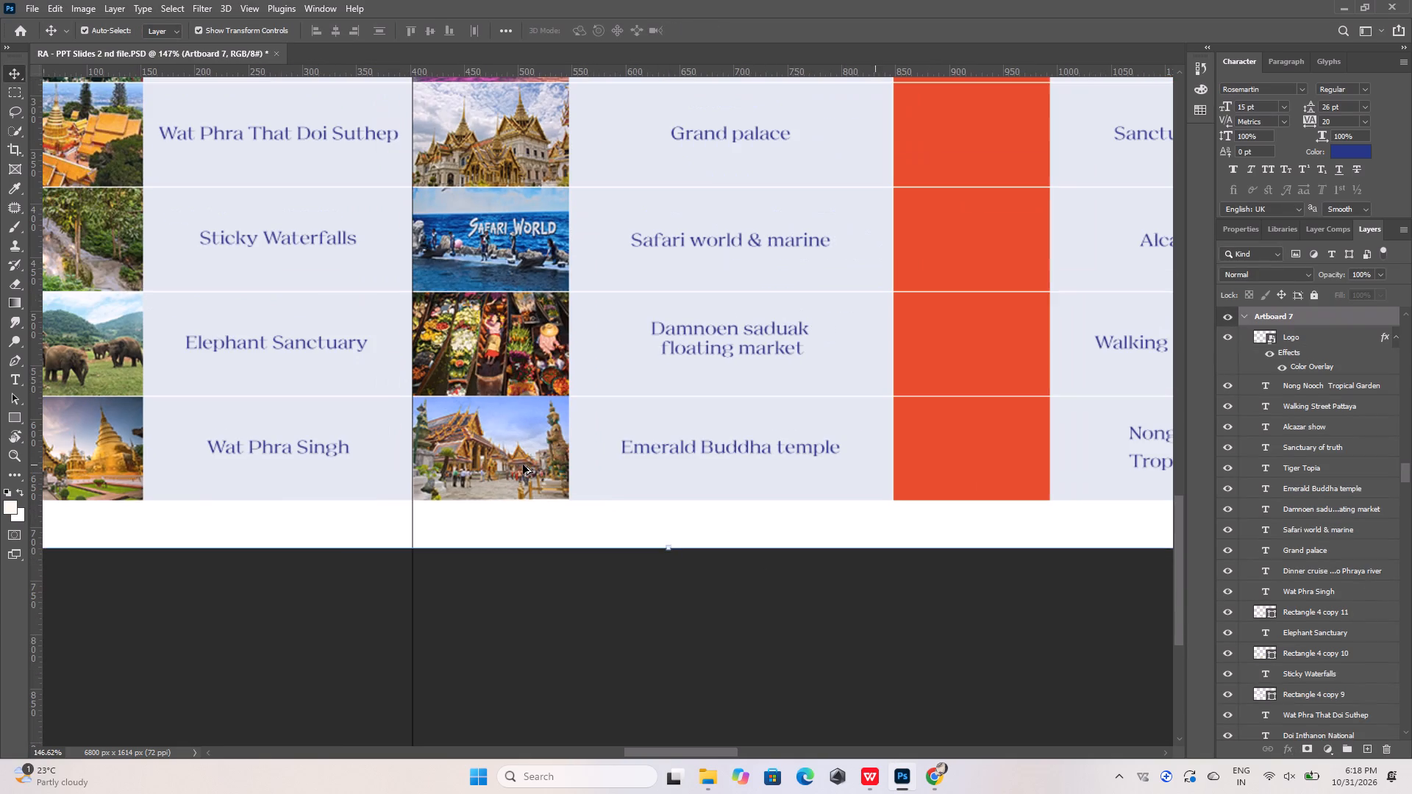
pyautogui.click(513, 462)
pyautogui.keyDown('alt'); pyautogui.scroll(6, 479, 488); pyautogui.keyUp('alt')
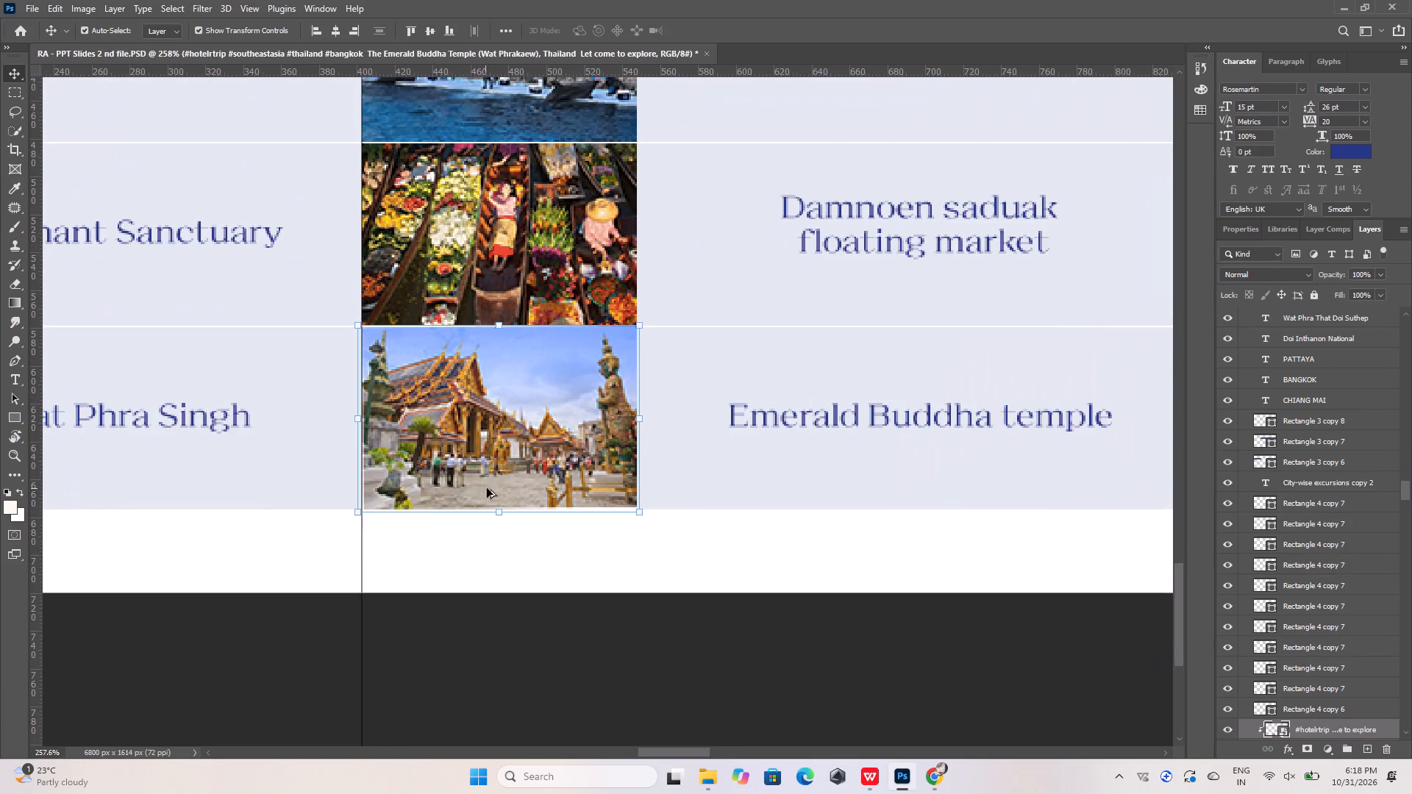
pyautogui.click(637, 513)
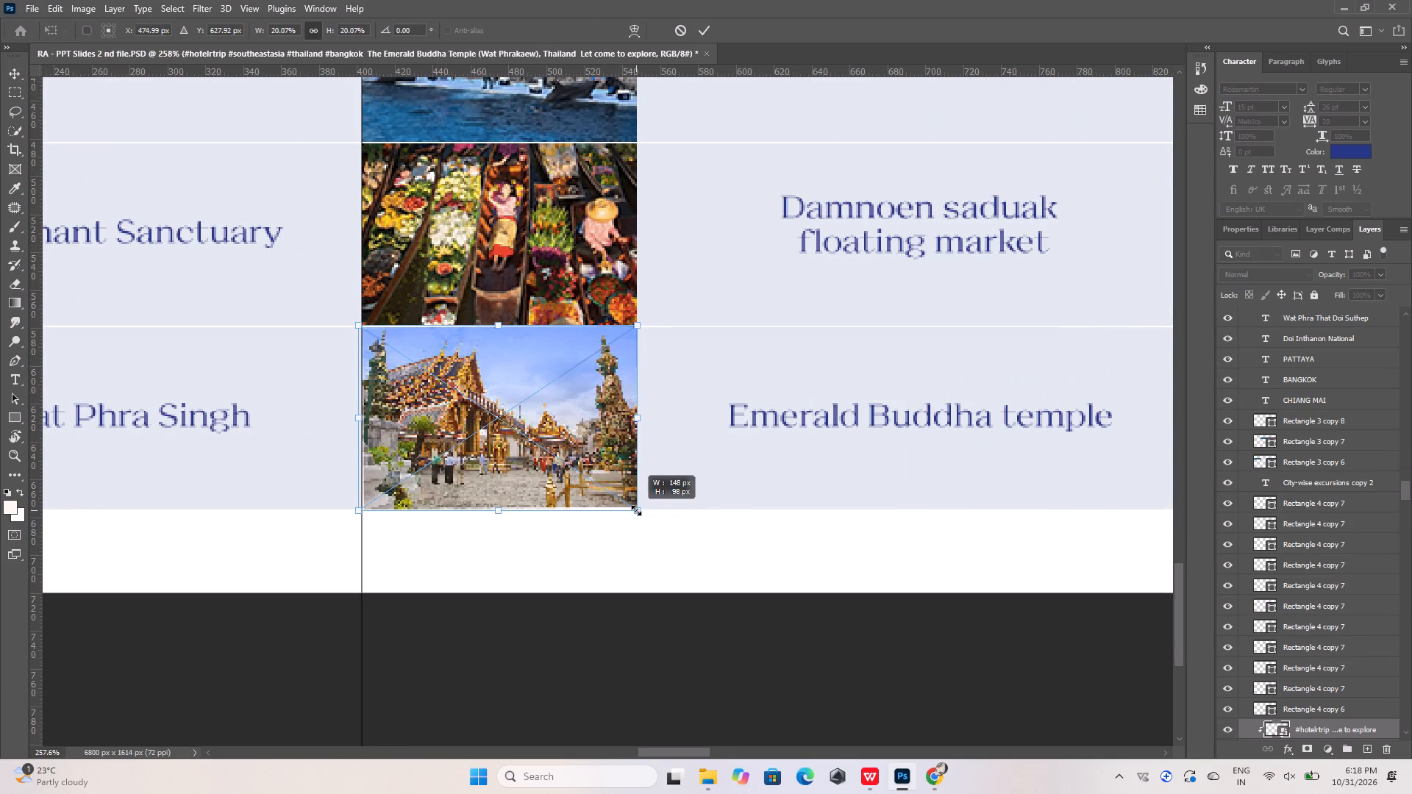
pyautogui.click(357, 507)
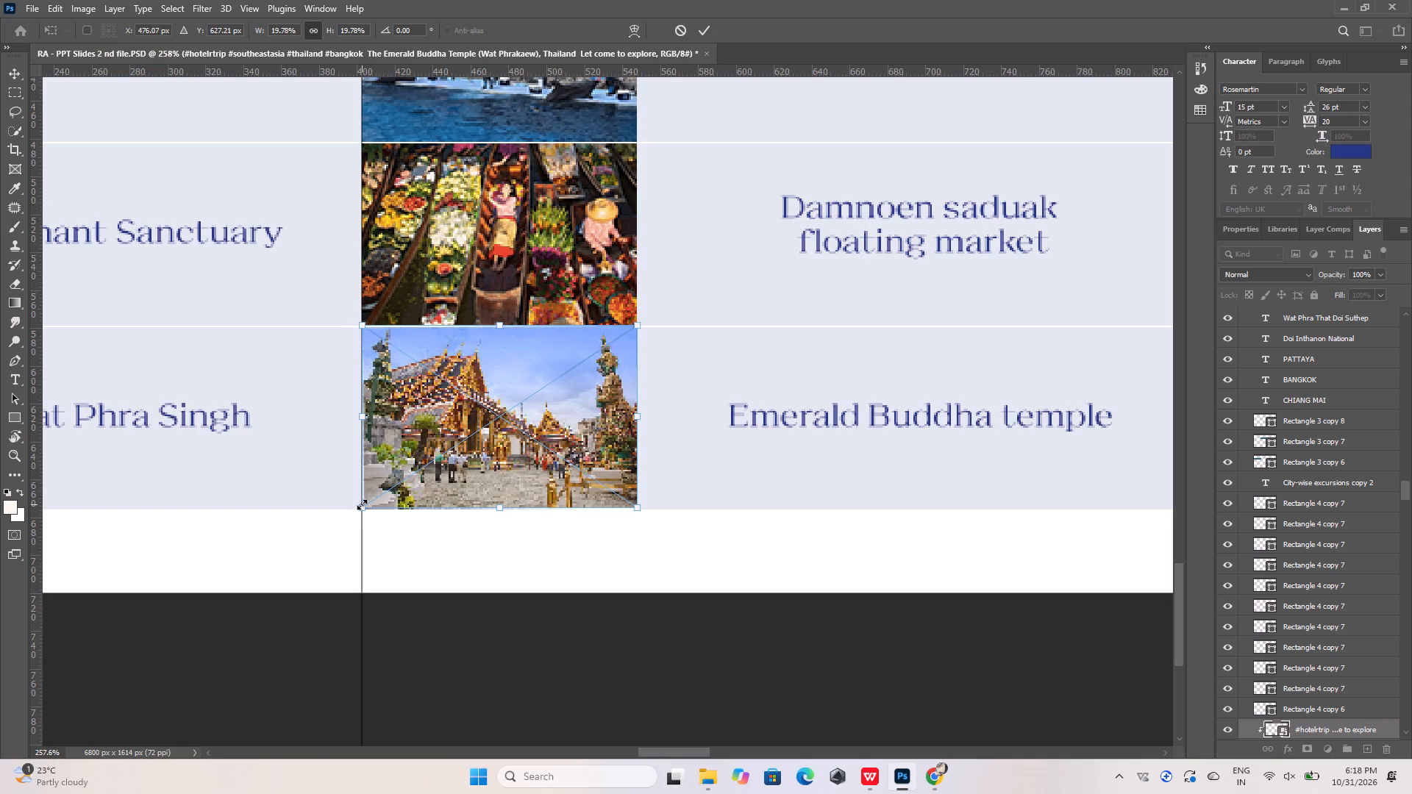
pyautogui.press('Up')
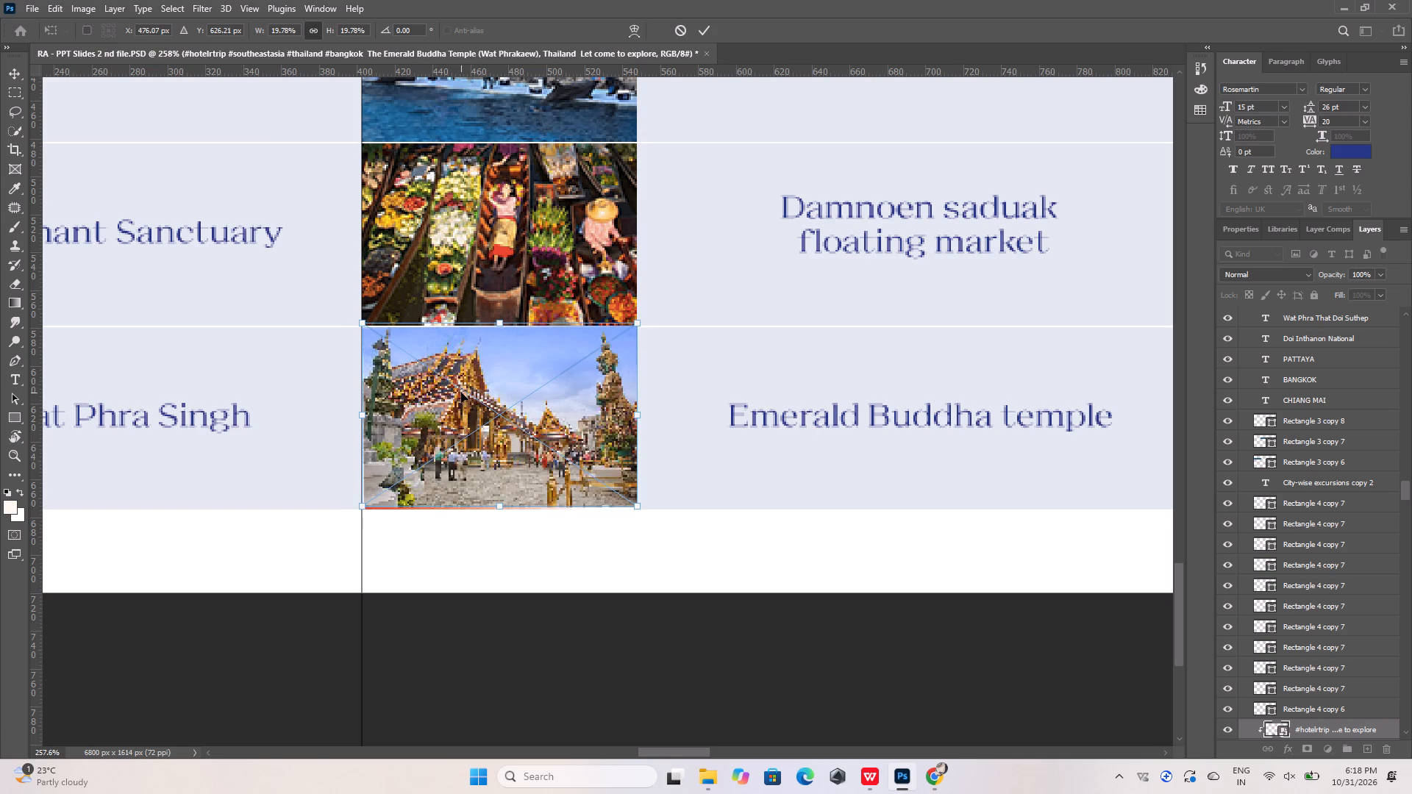
pyautogui.press('Down')
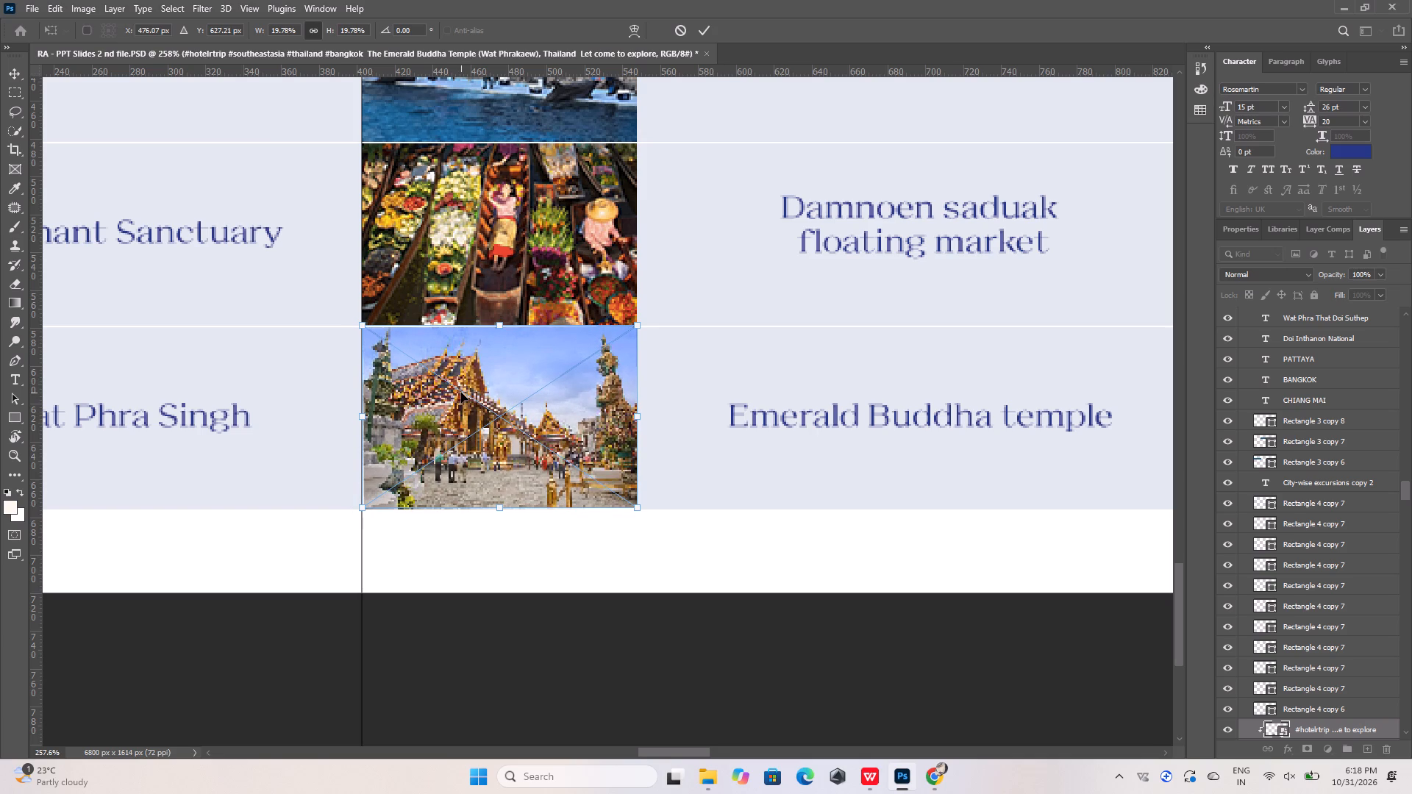
pyautogui.click(708, 32)
pyautogui.click(676, 254)
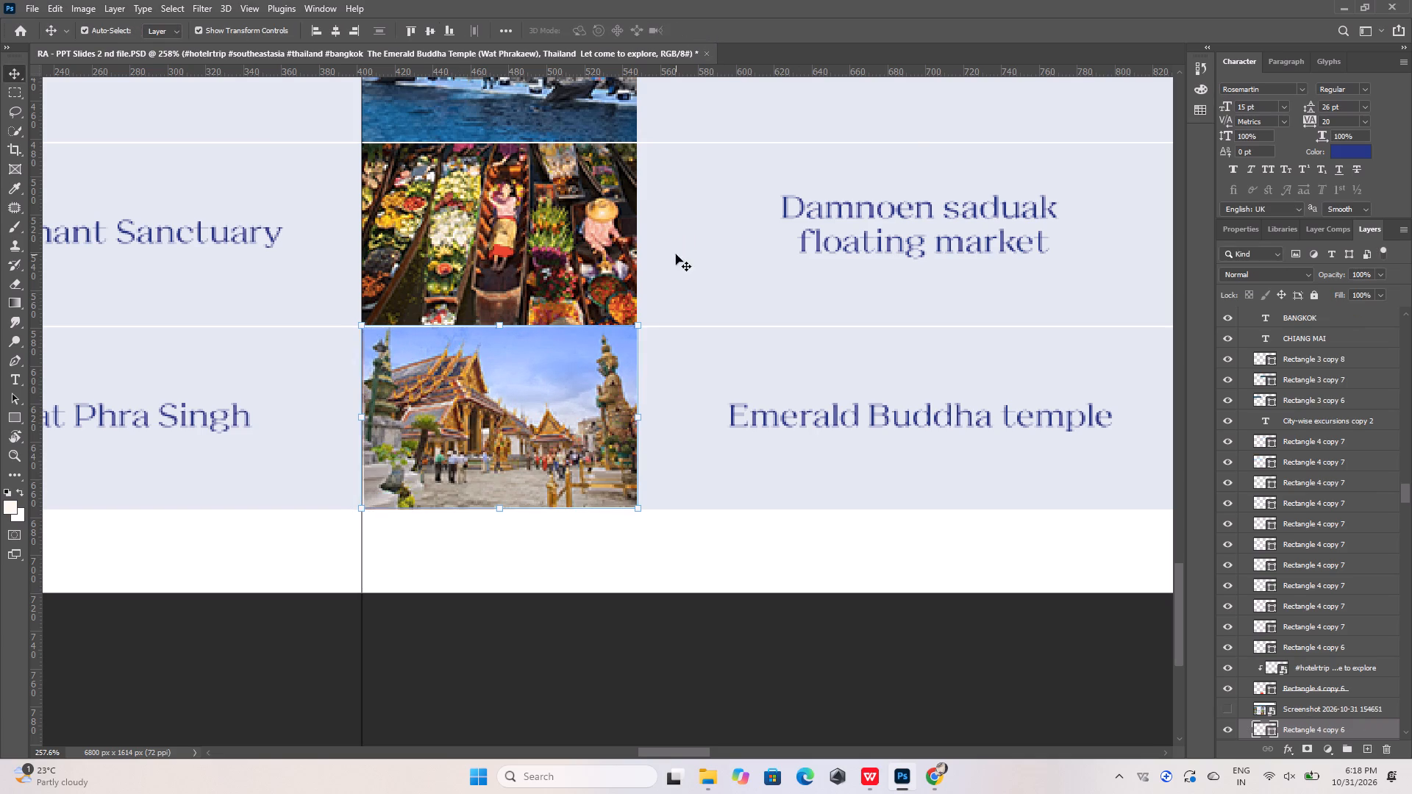
# Copy the "Tiger Topia" text from the Pattaya column and search Pinterest in Chrome for it.
pyautogui.keyDown('alt'); pyautogui.scroll(-20, 632, 340); pyautogui.keyUp('alt')
pyautogui.keyDown('alt'); pyautogui.middleClick(632, 345); pyautogui.keyUp('alt')
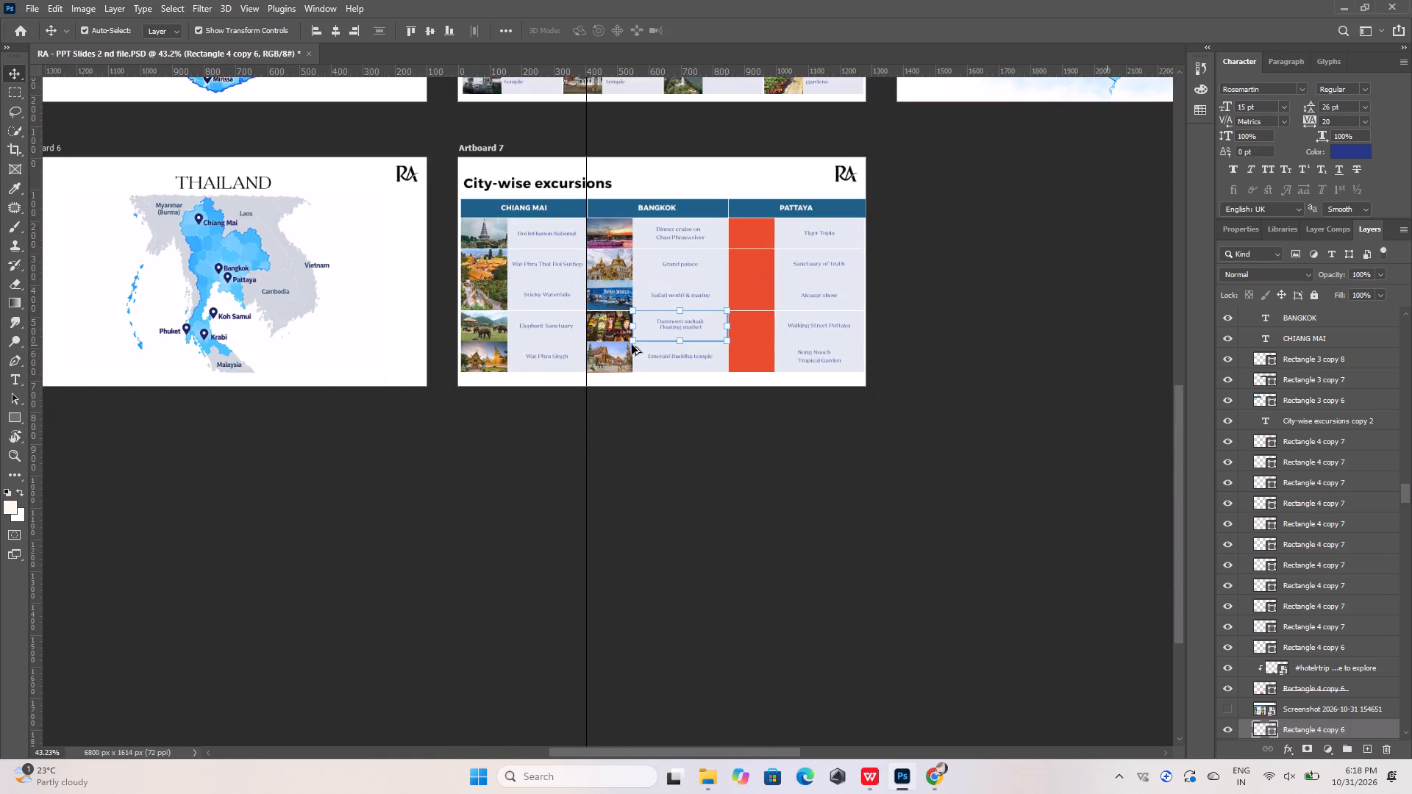
pyautogui.keyDown('alt'); pyautogui.scroll(13, 878, 236); pyautogui.keyUp('alt')
pyautogui.doubleClick(785, 234)
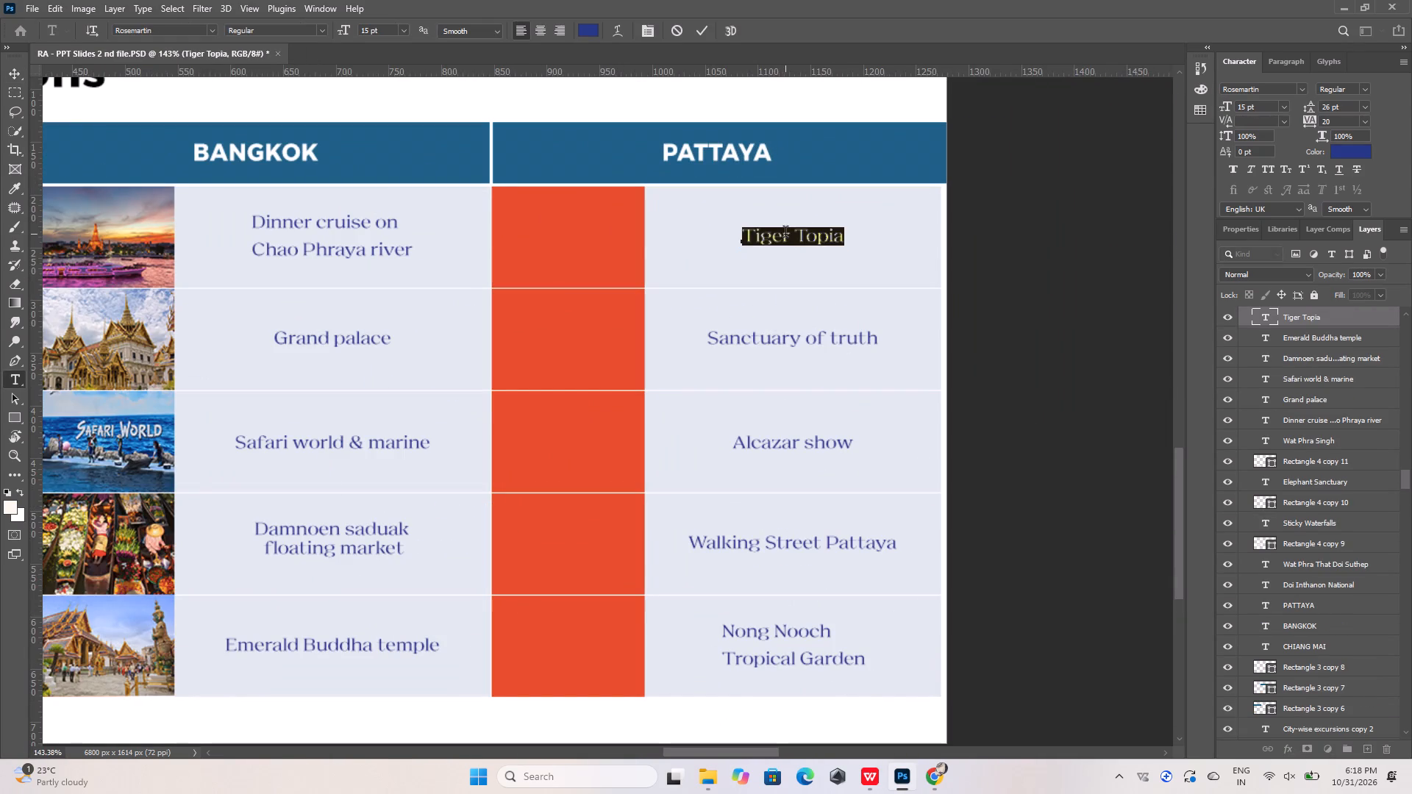
pyautogui.hotkey('ctrl', 'c')
pyautogui.click(708, 32)
pyautogui.click(930, 776)
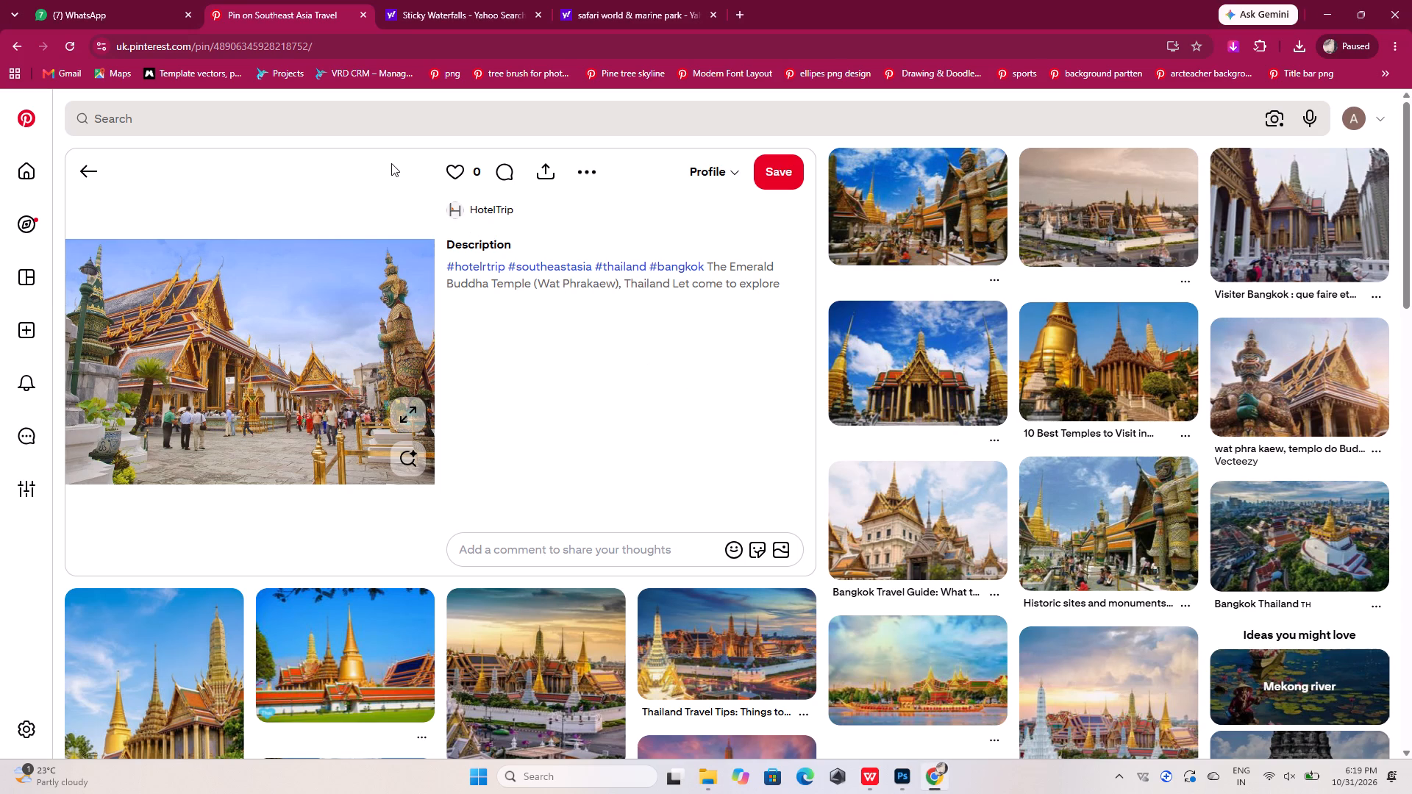
pyautogui.click(382, 121)
pyautogui.hotkey('ctrl', 'v')
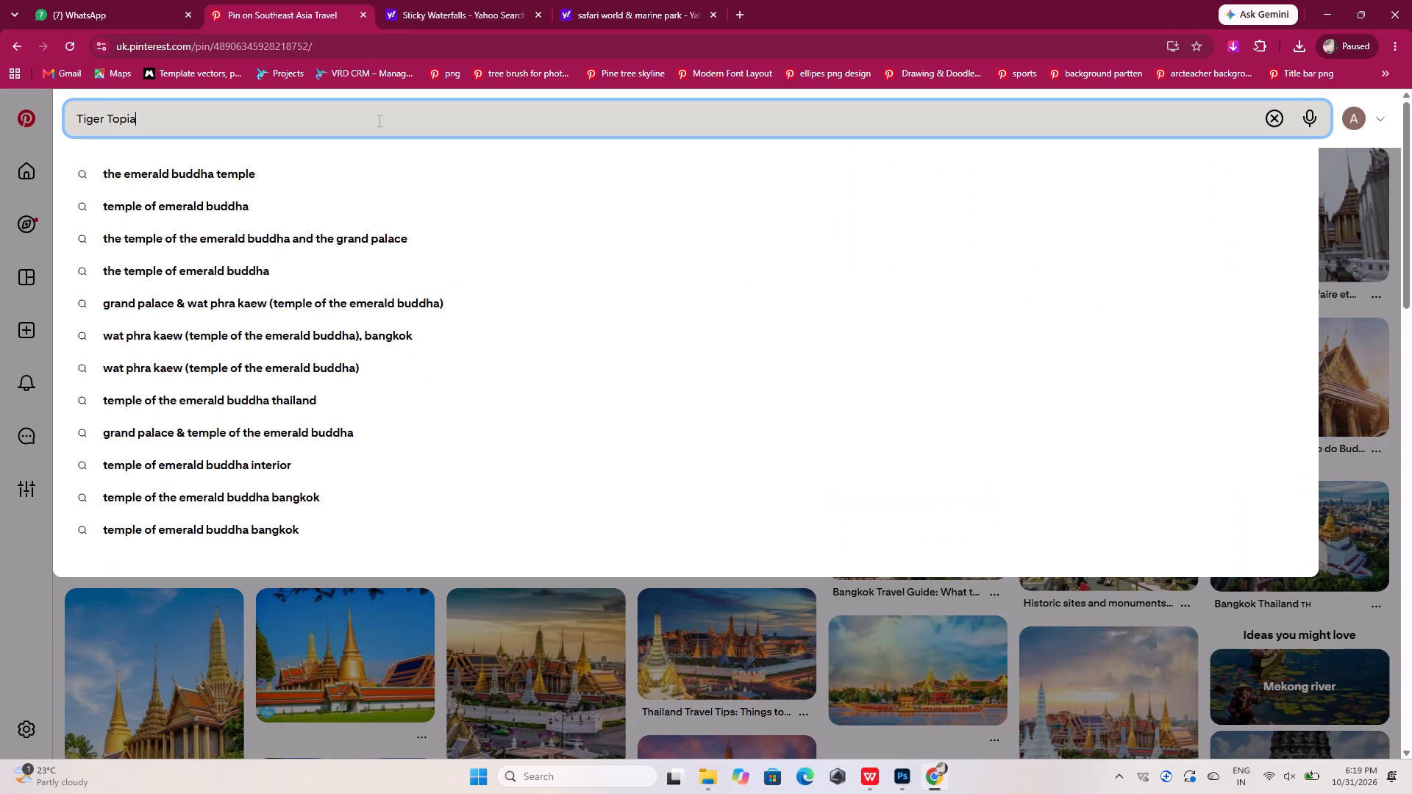
pyautogui.press('Return')
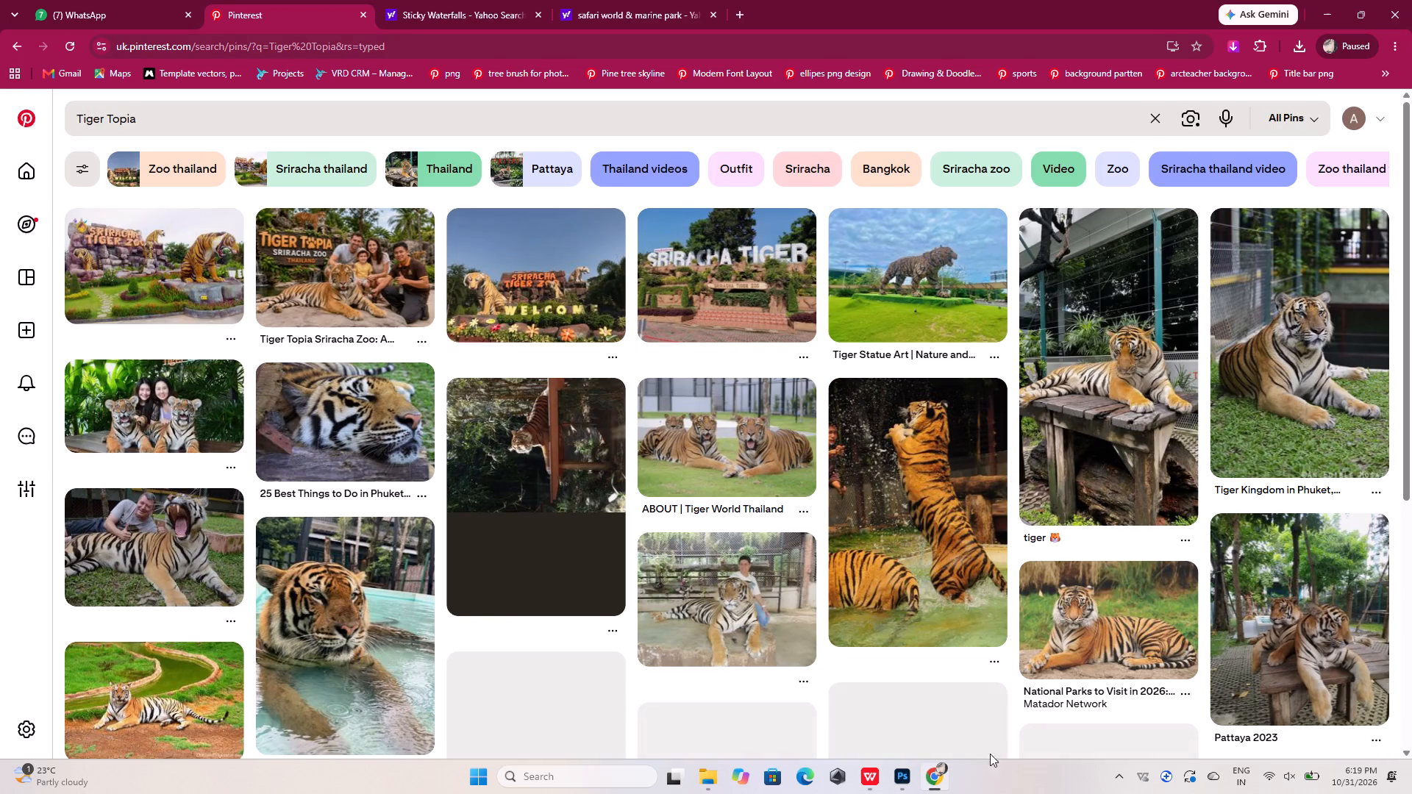
# Check which picture the reference "City-wise excursions" slide in WPS Office uses for Tiger Topia, and return to Pinterest.
pyautogui.click(908, 778)
pyautogui.click(908, 778)
pyautogui.click(866, 779)
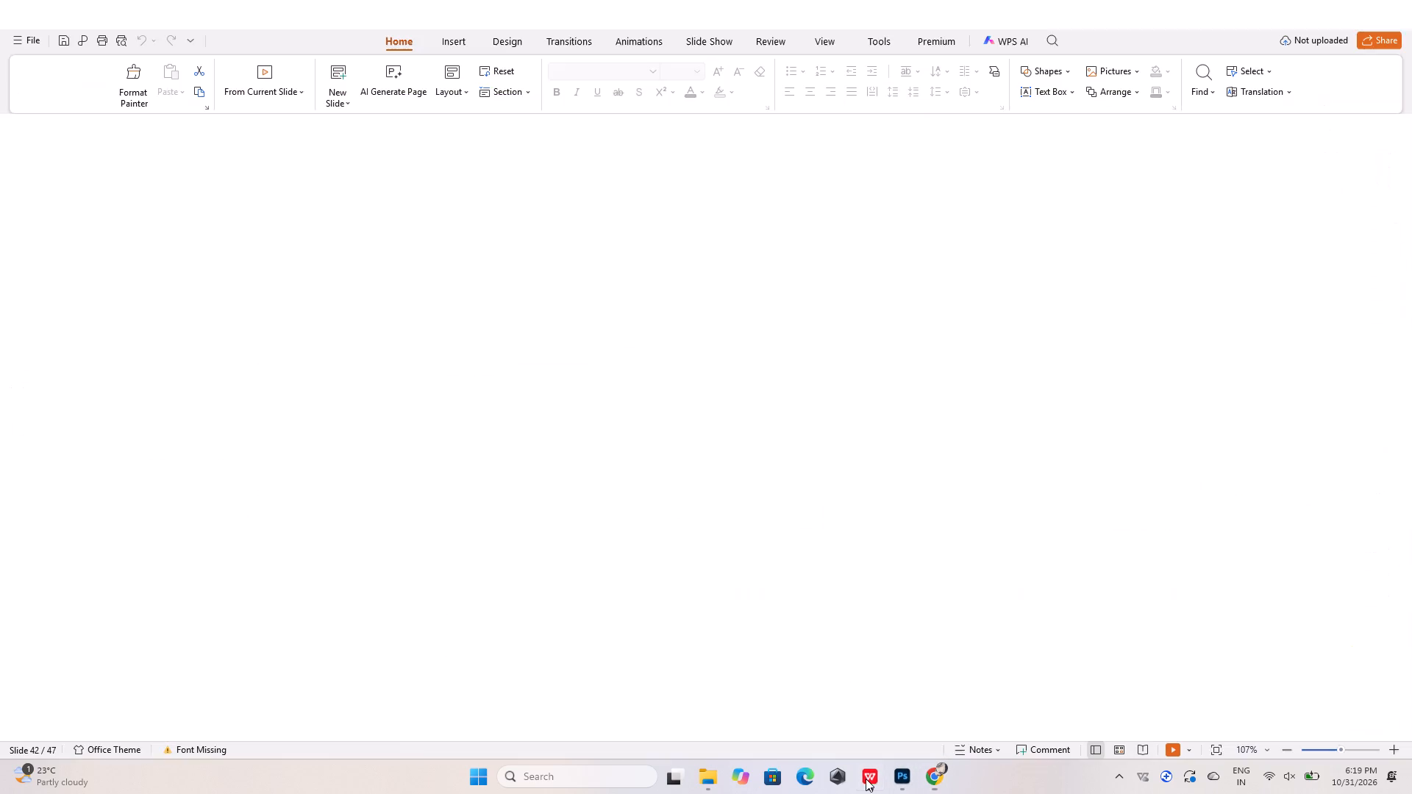
pyautogui.click(866, 779)
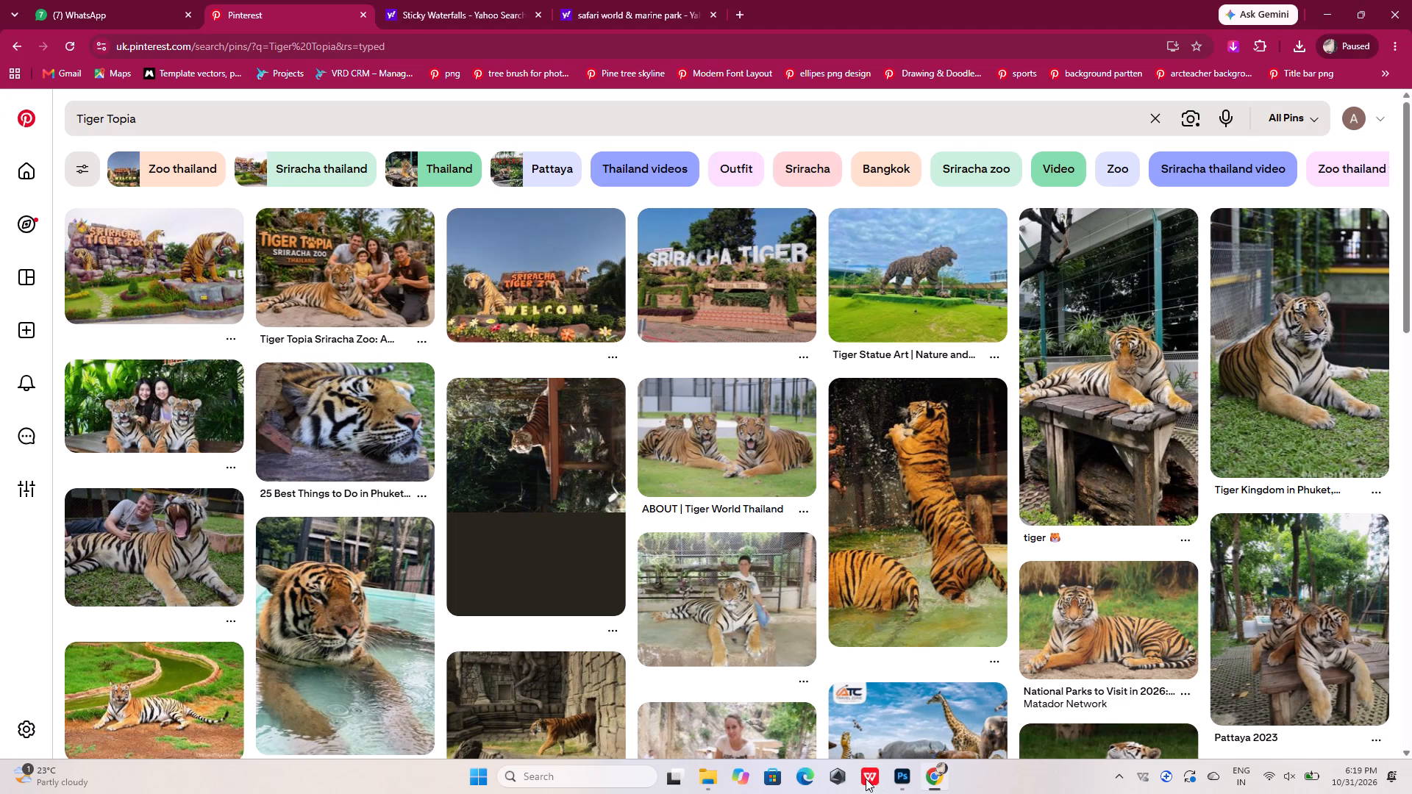
pyautogui.click(866, 779)
pyautogui.click(866, 779)
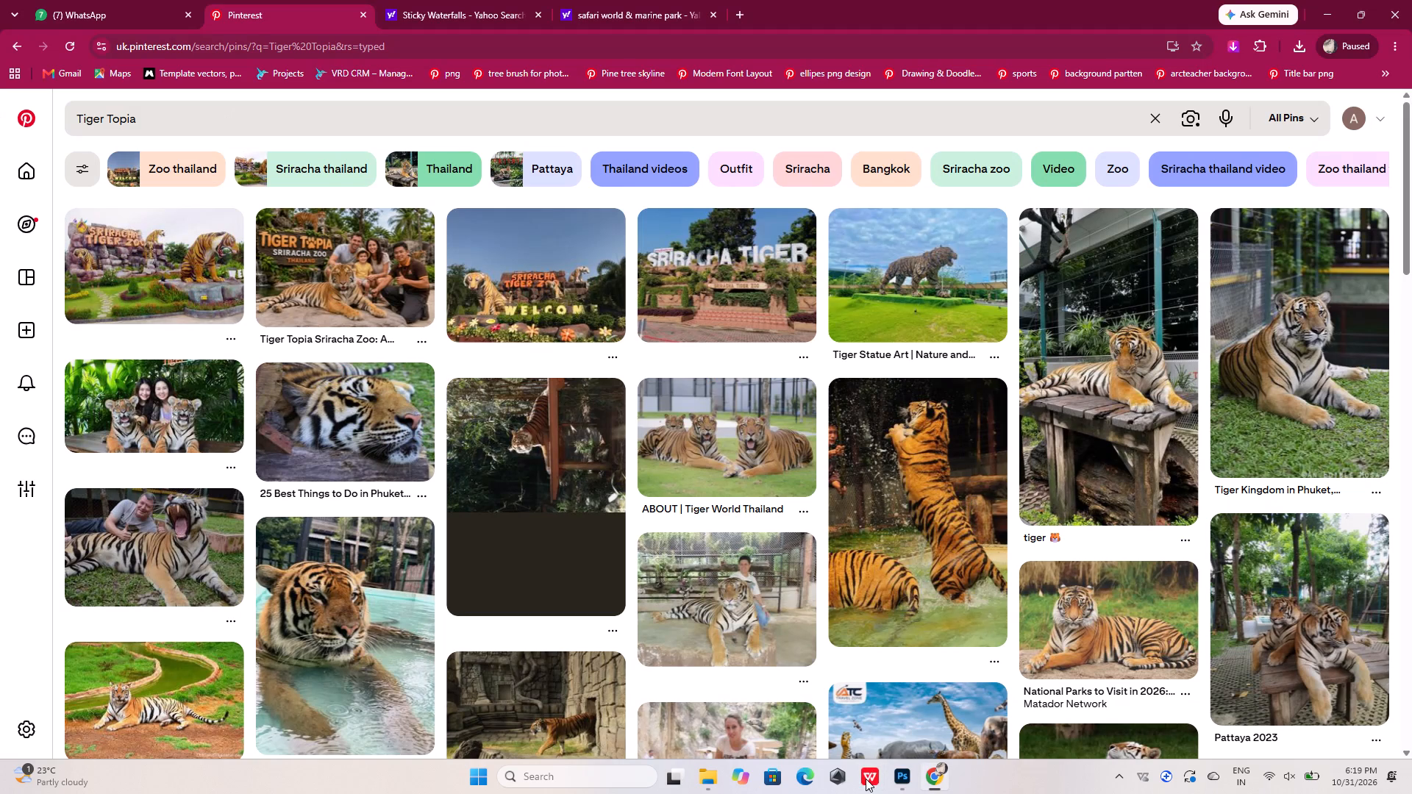
pyautogui.click(866, 779)
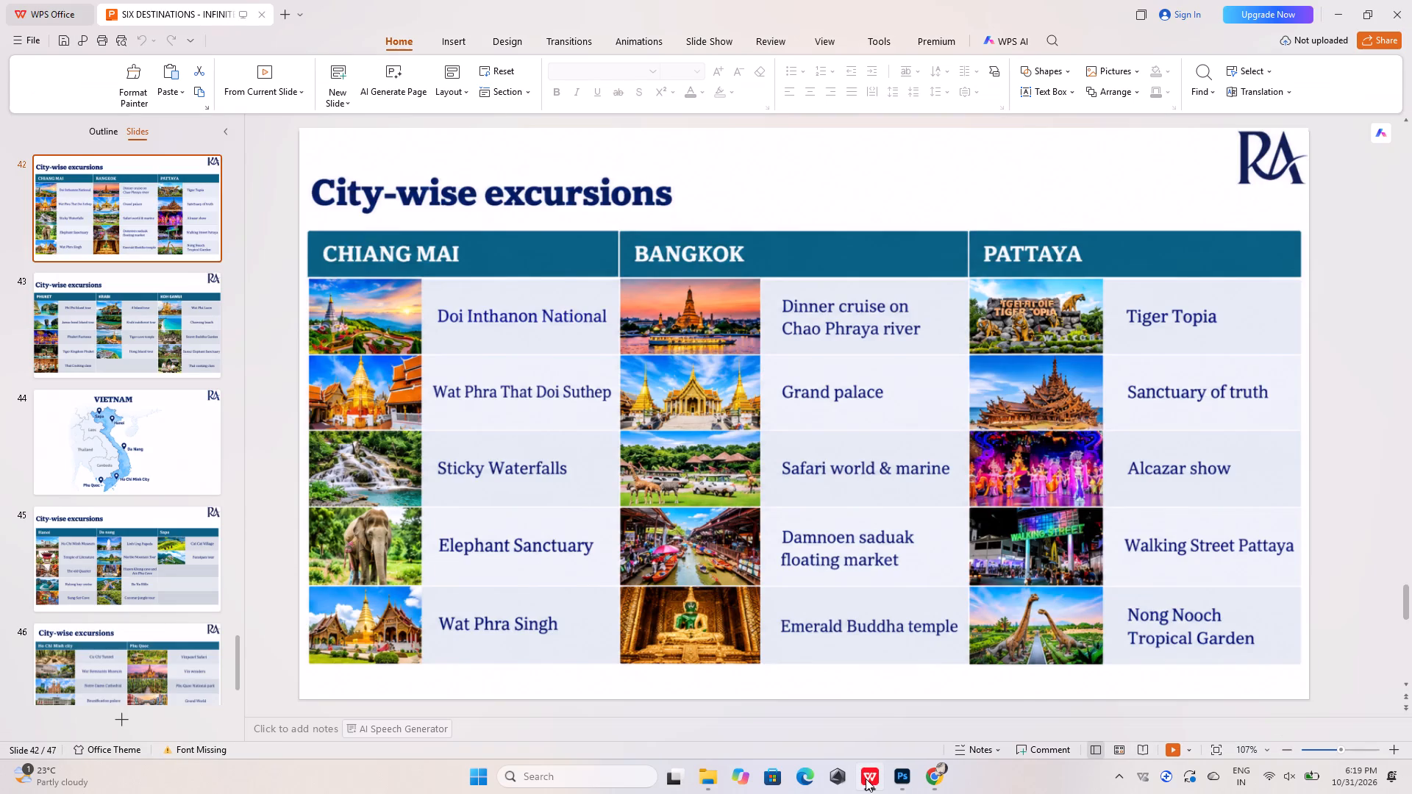
pyautogui.click(866, 779)
# Open the related "Khám phá Trại hổ Sriracha Tiger Zoo" pin showing the zoo's entrance sign and download its image.
pyautogui.click(557, 301)
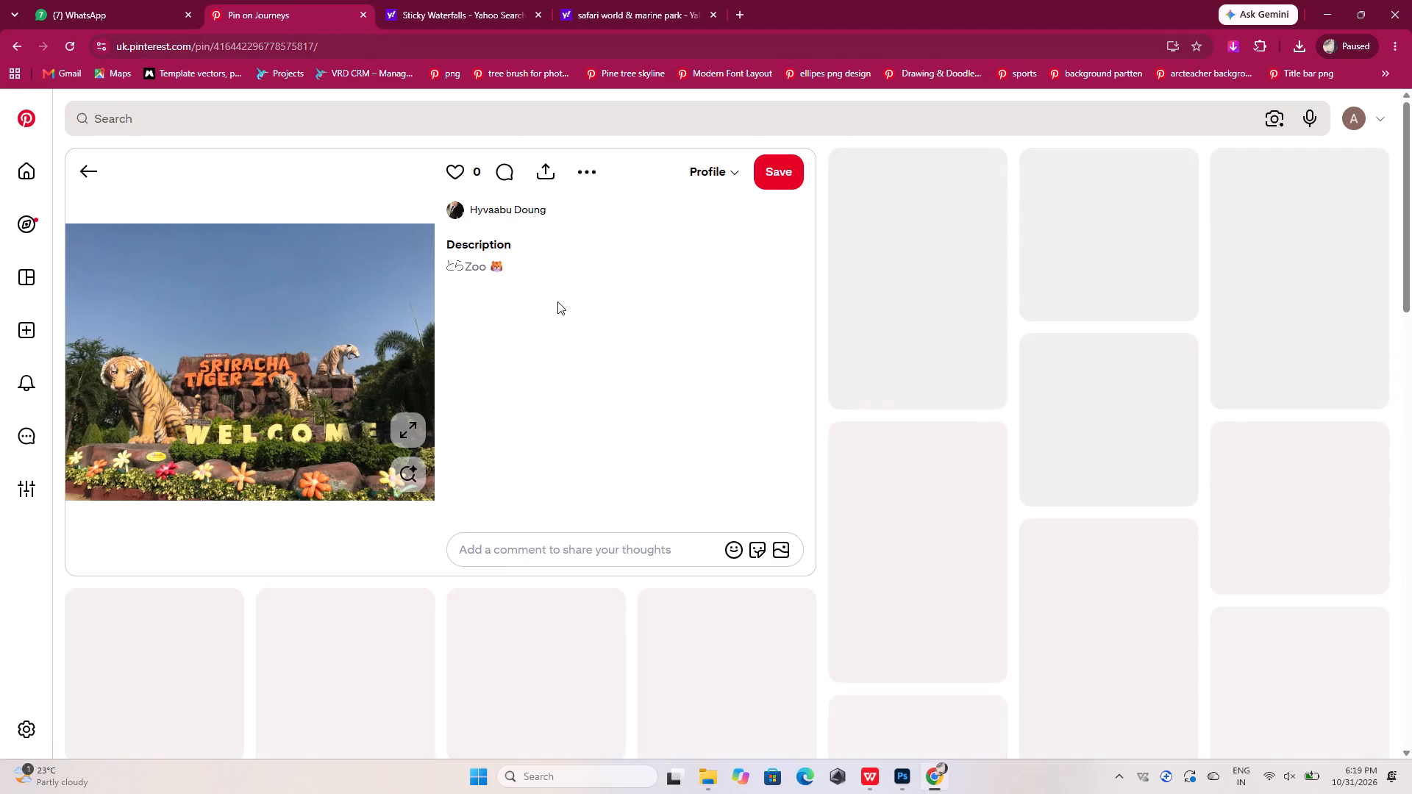
pyautogui.click(584, 174)
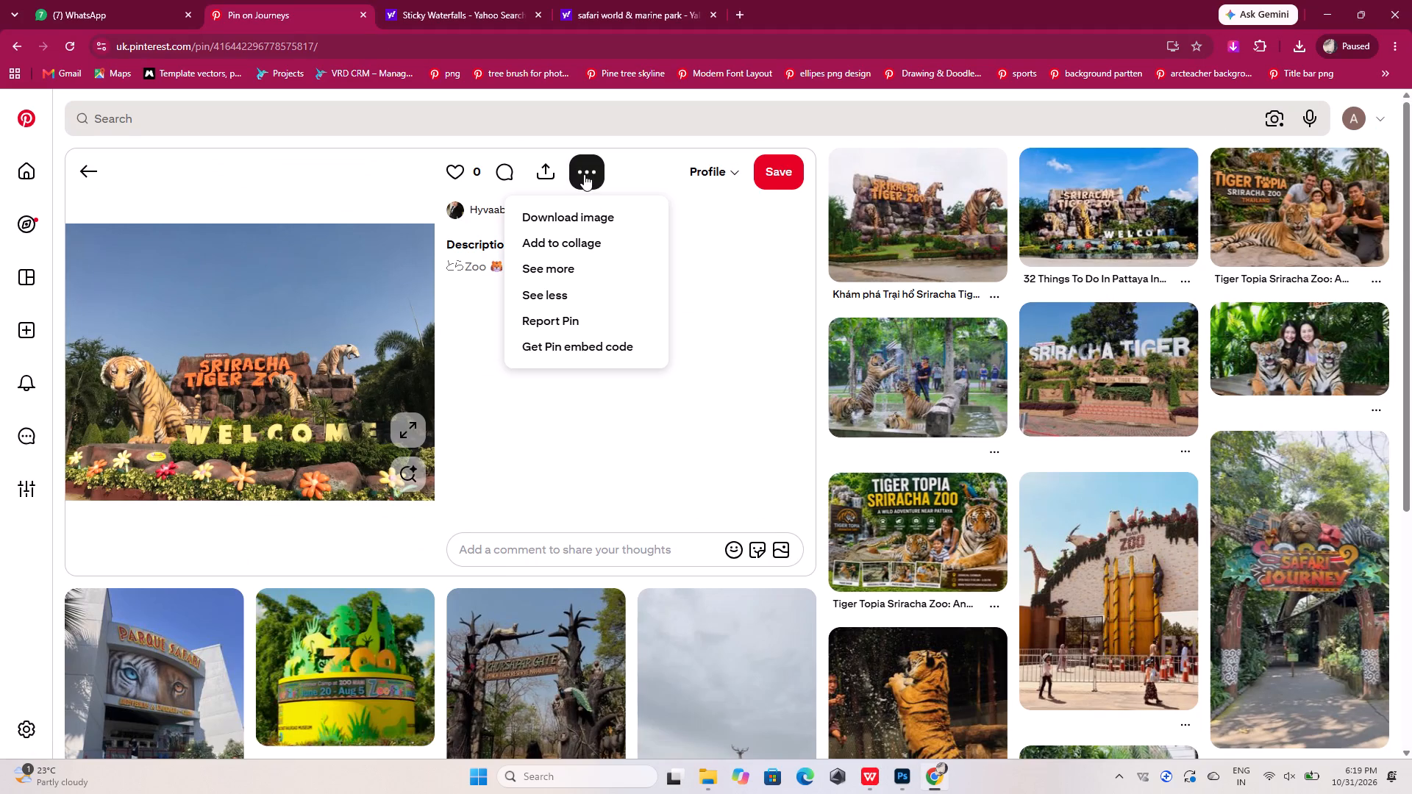
pyautogui.click(898, 202)
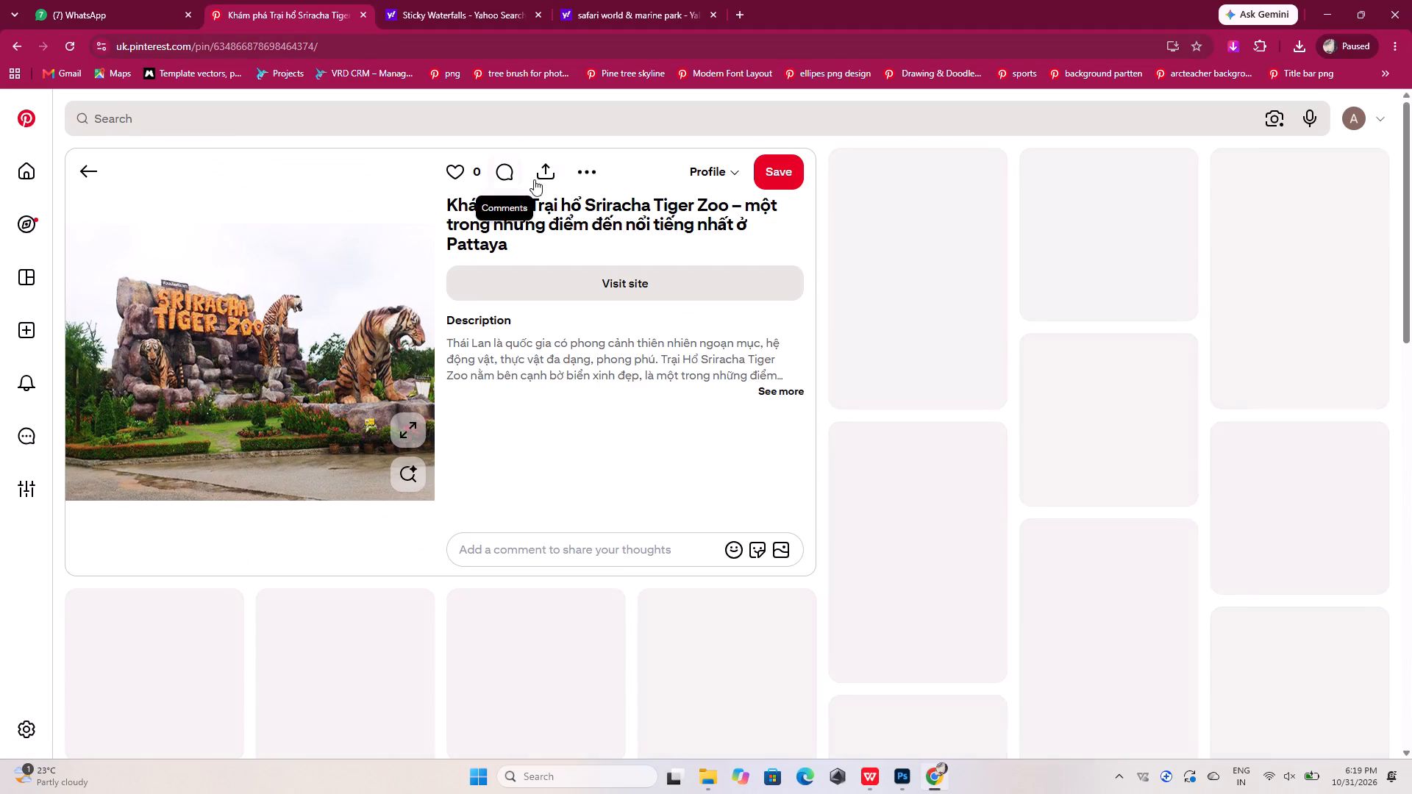
pyautogui.click(901, 779)
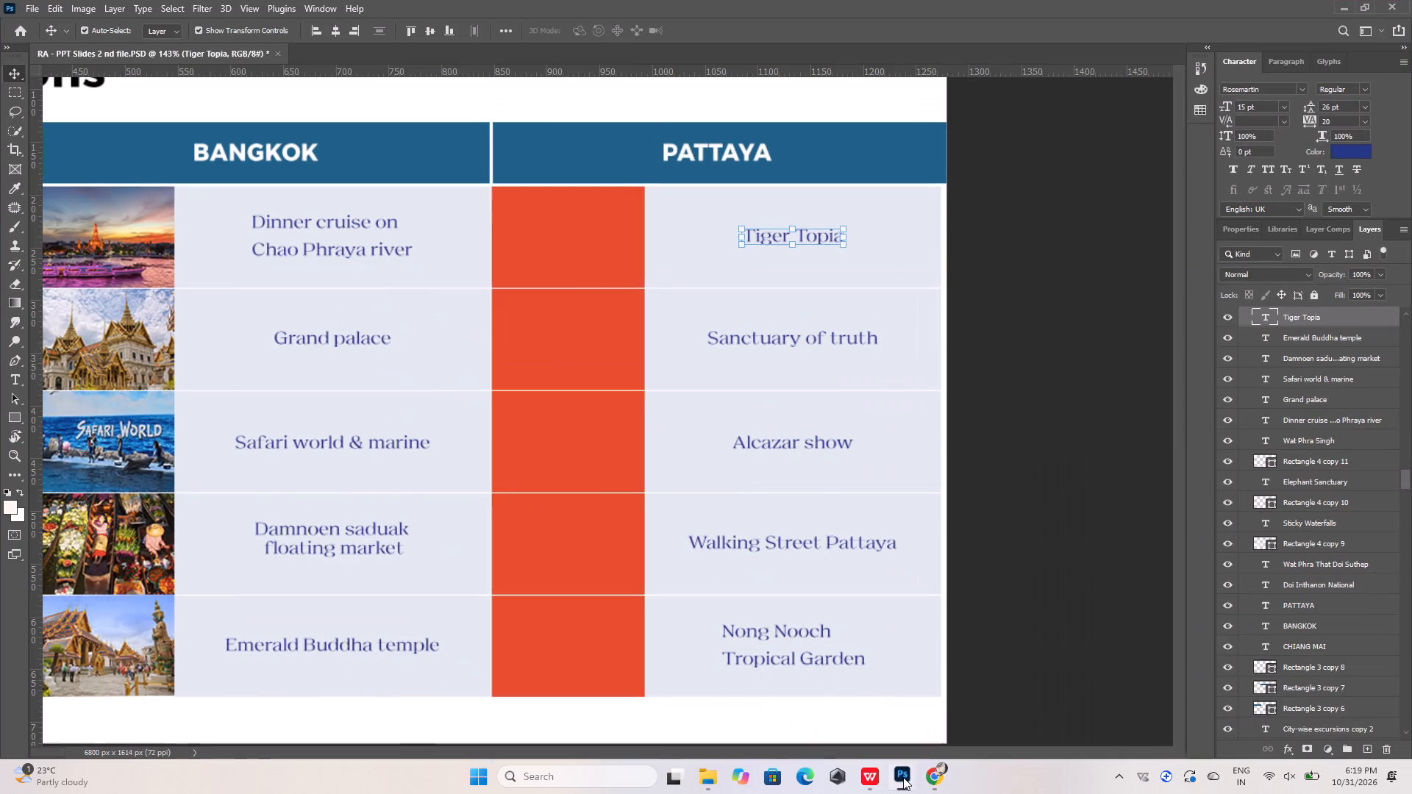
pyautogui.click(903, 777)
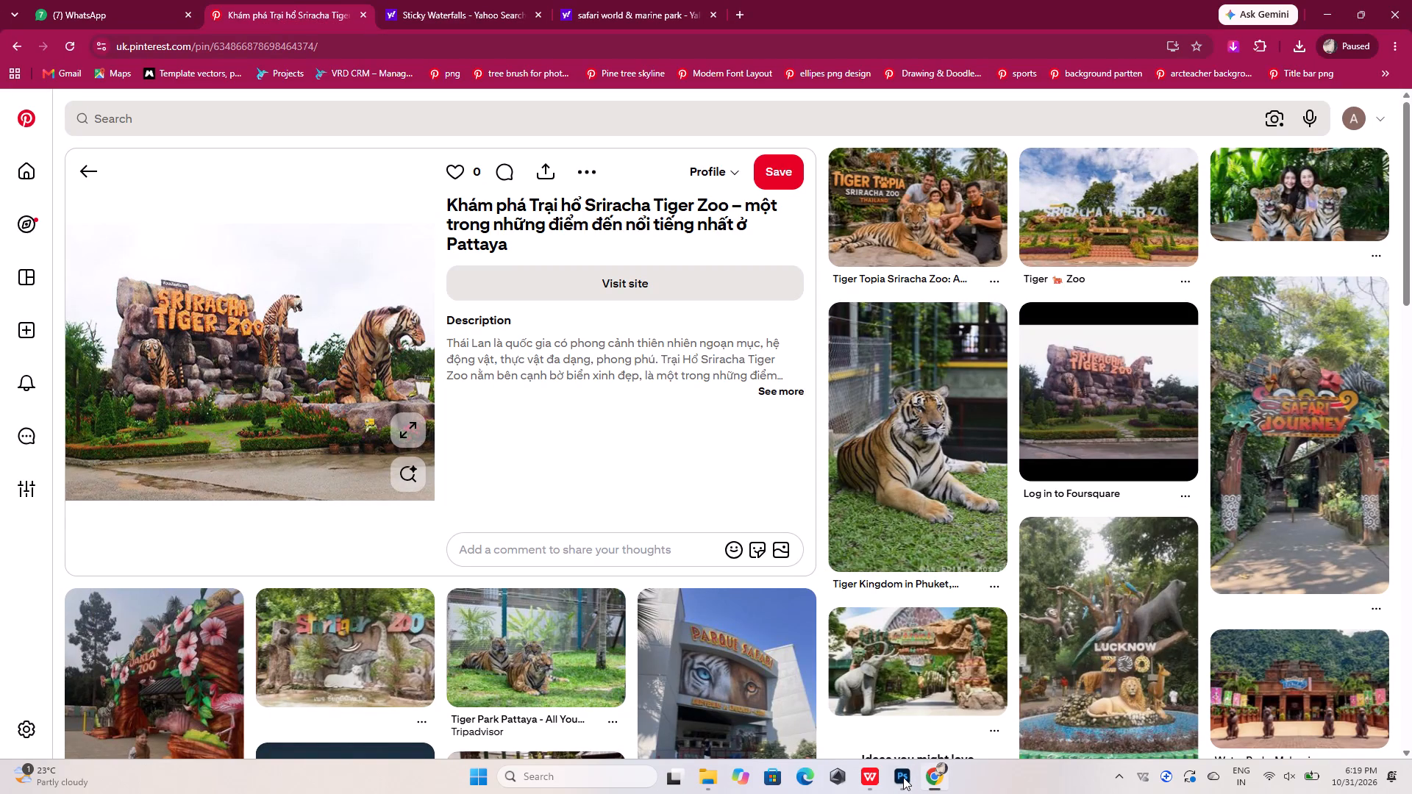
pyautogui.click(589, 175)
pyautogui.click(586, 220)
# Place the downloaded Sriracha Tiger Zoo image from the Downloads folder onto the Photoshop "City-wise excursions" slide.
pyautogui.moveTo(954, 124); pyautogui.dragTo(919, 136, button='right')
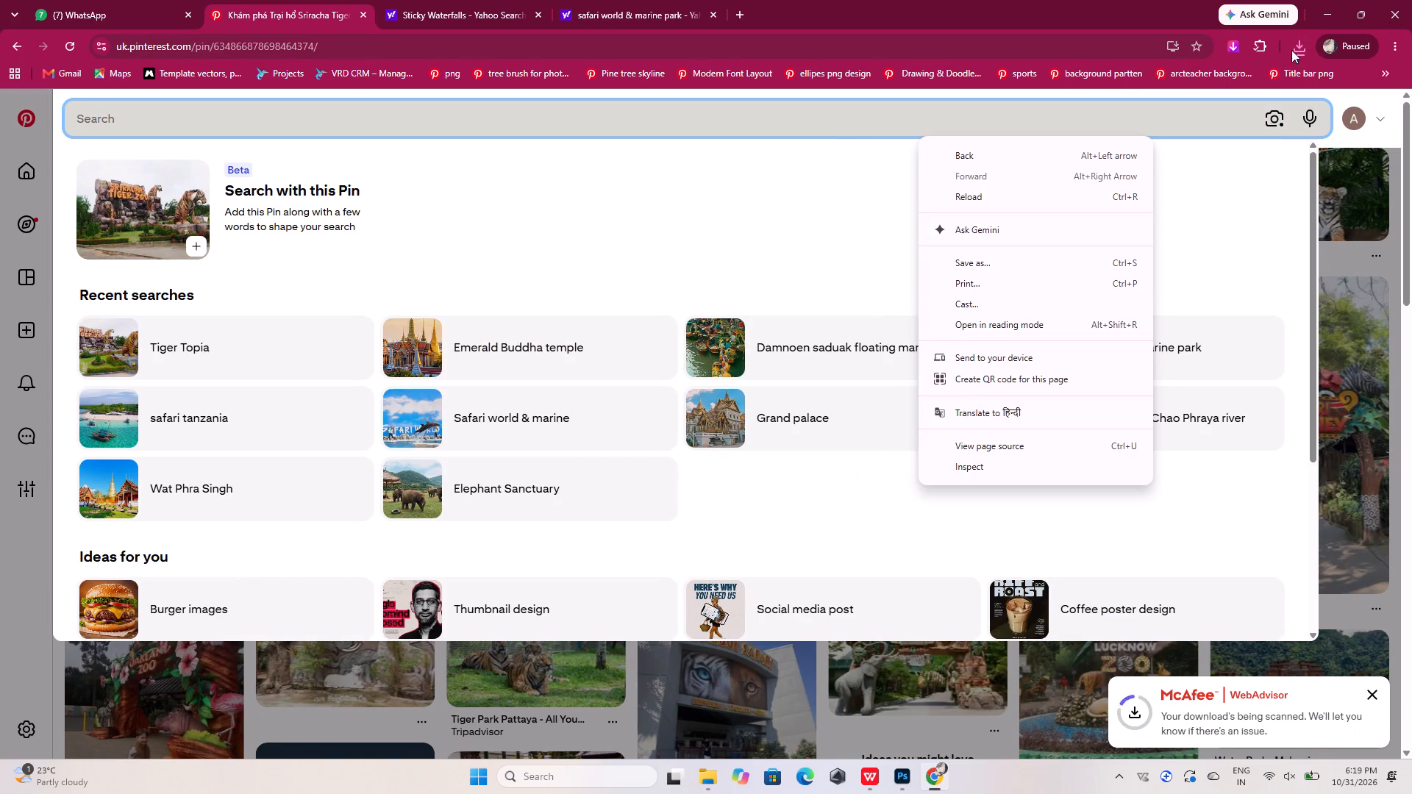
pyautogui.click(1298, 44)
pyautogui.click(1299, 44)
pyautogui.click(1299, 44)
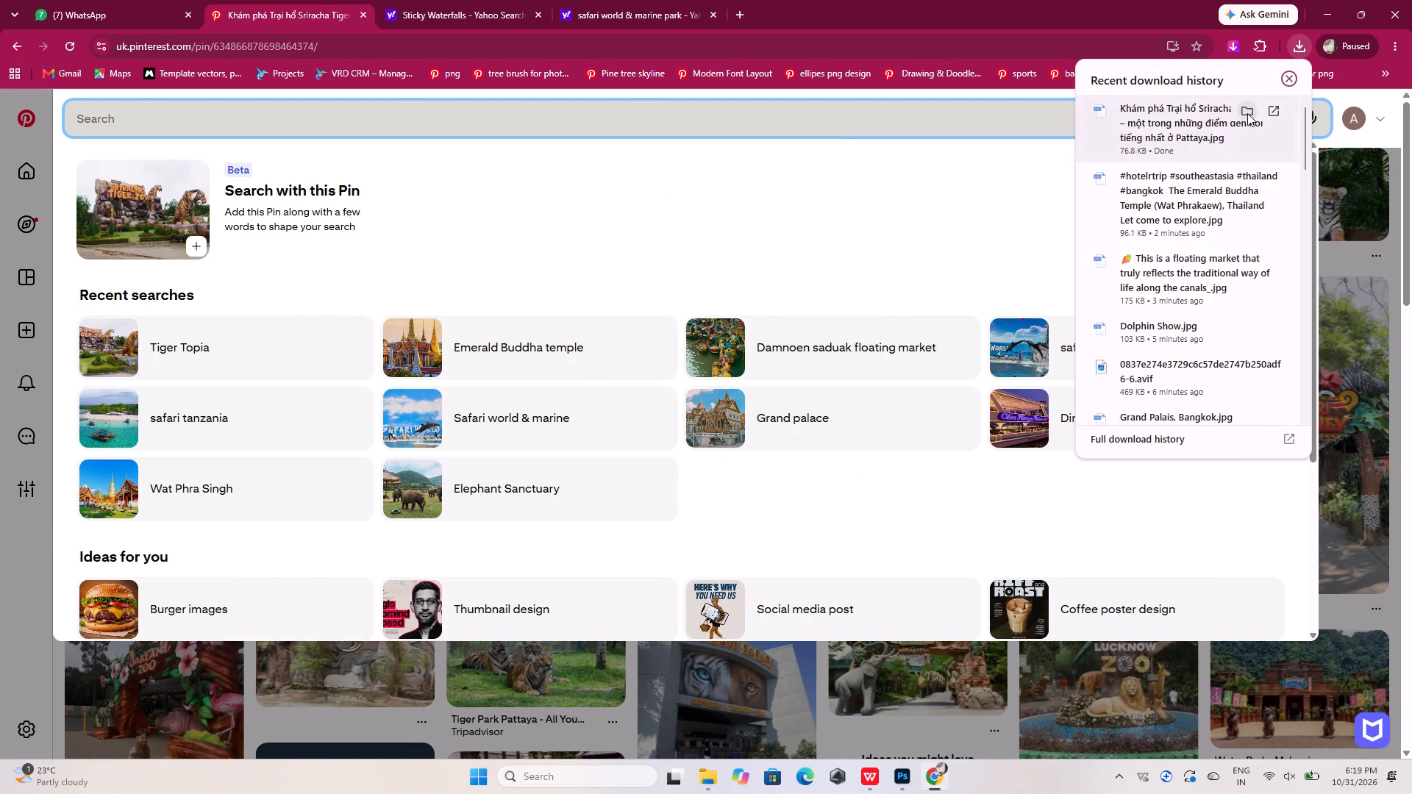
pyautogui.click(1246, 112)
pyautogui.moveTo(947, 504); pyautogui.dragTo(923, 754)
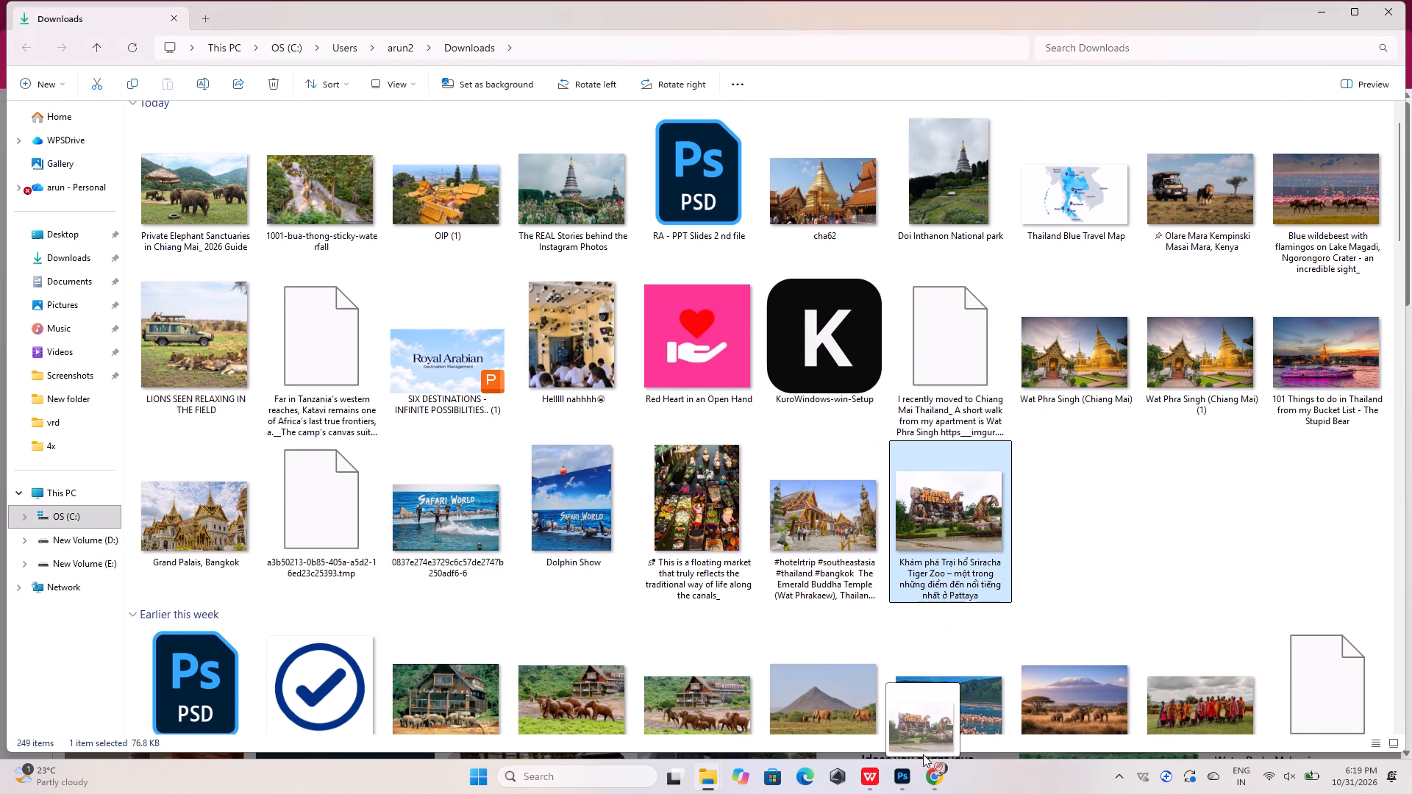
pyautogui.moveTo(923, 754); pyautogui.dragTo(700, 377)
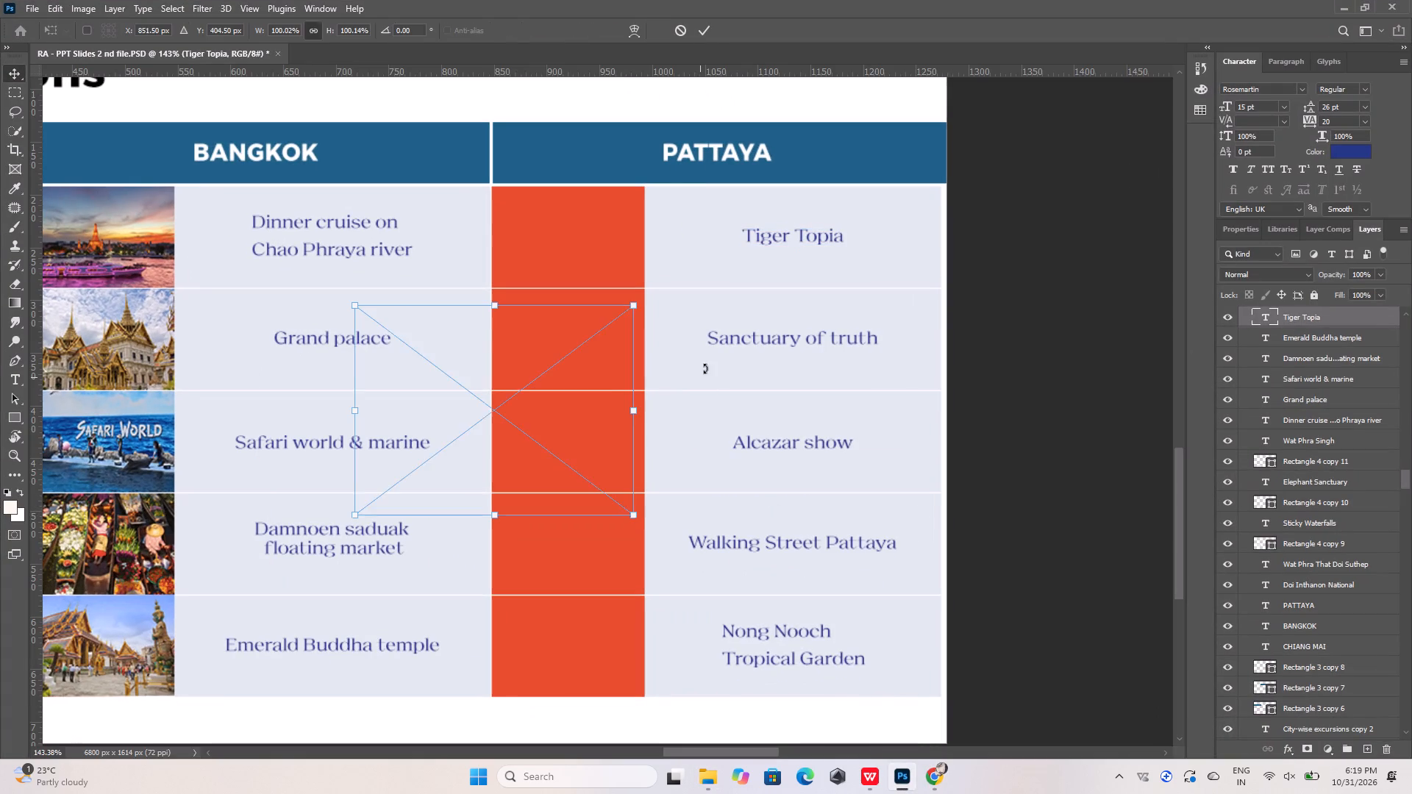
pyautogui.click(702, 25)
# Move the Sriracha Tiger Zoo photo onto the Tiger Topia picture cell and scale it to about 55% to match the cell's width.
pyautogui.moveTo(586, 357); pyautogui.dragTo(643, 255)
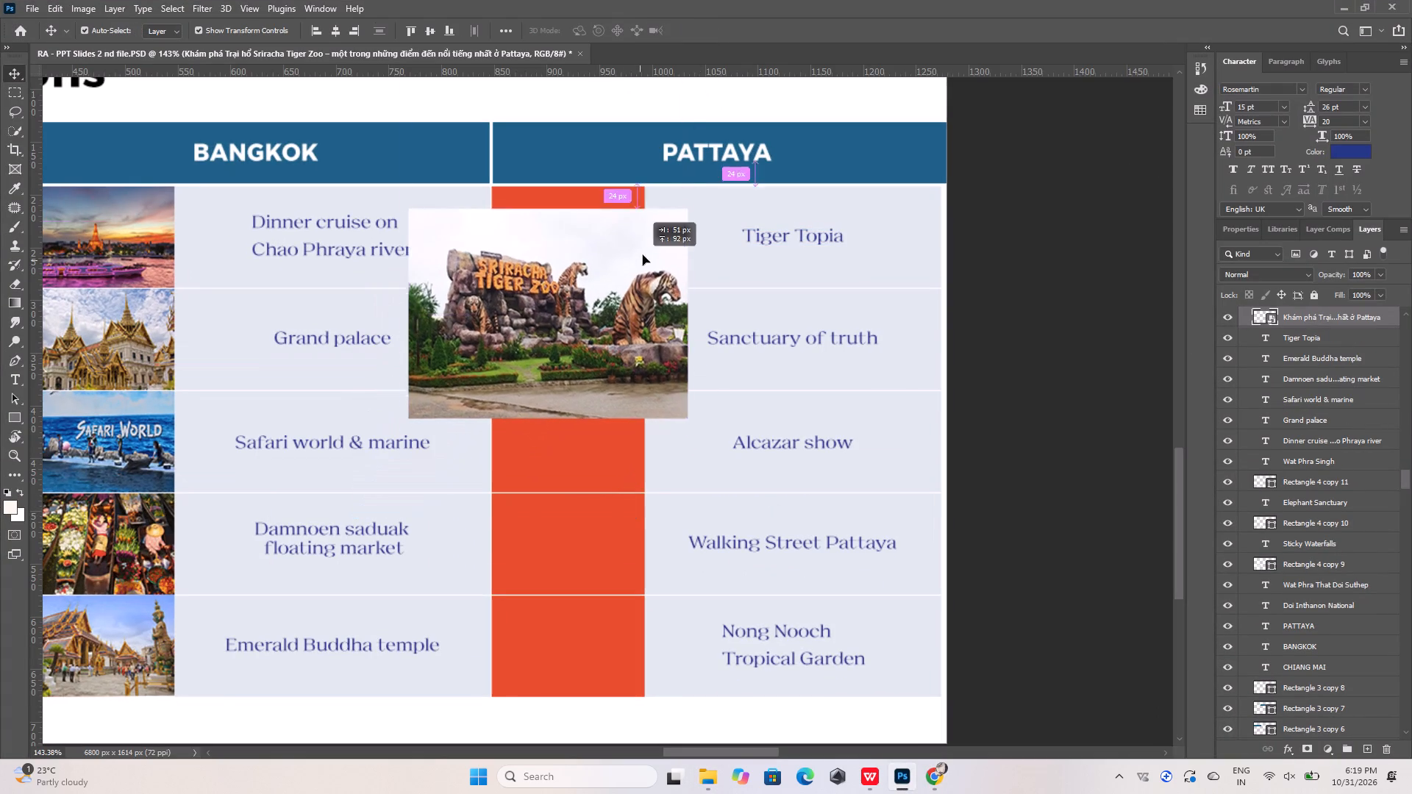
pyautogui.moveTo(643, 255); pyautogui.dragTo(723, 237)
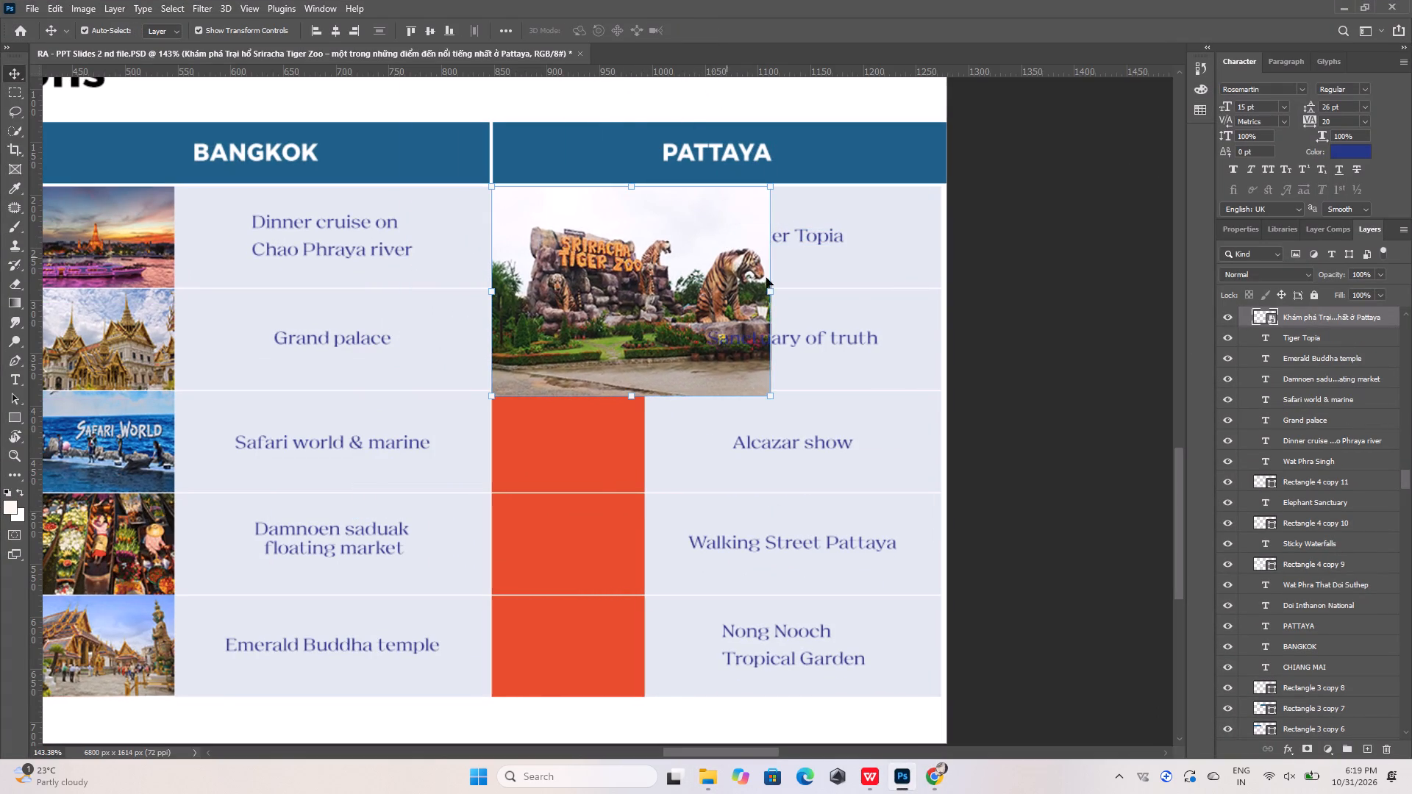
pyautogui.moveTo(771, 396); pyautogui.dragTo(649, 290)
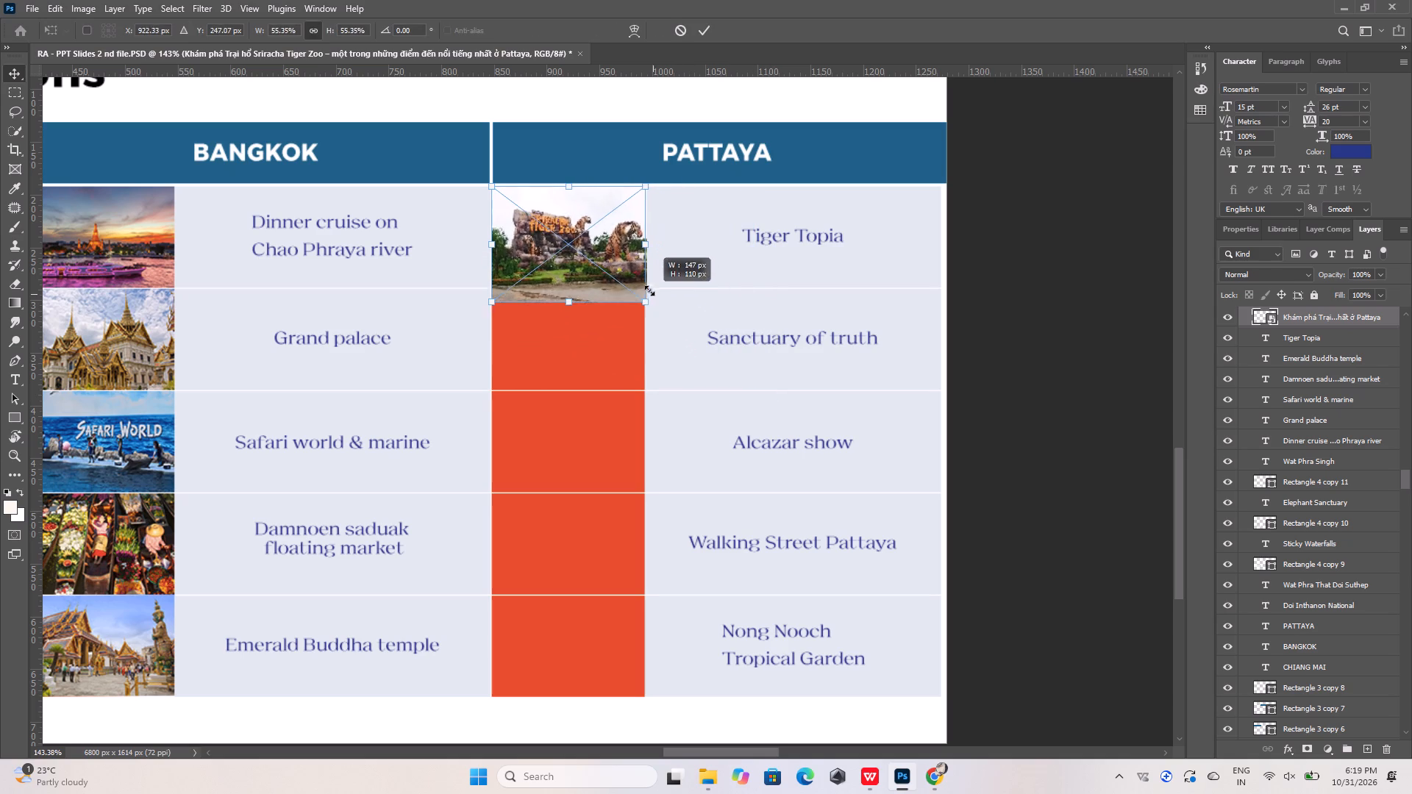
pyautogui.moveTo(649, 290); pyautogui.dragTo(652, 293)
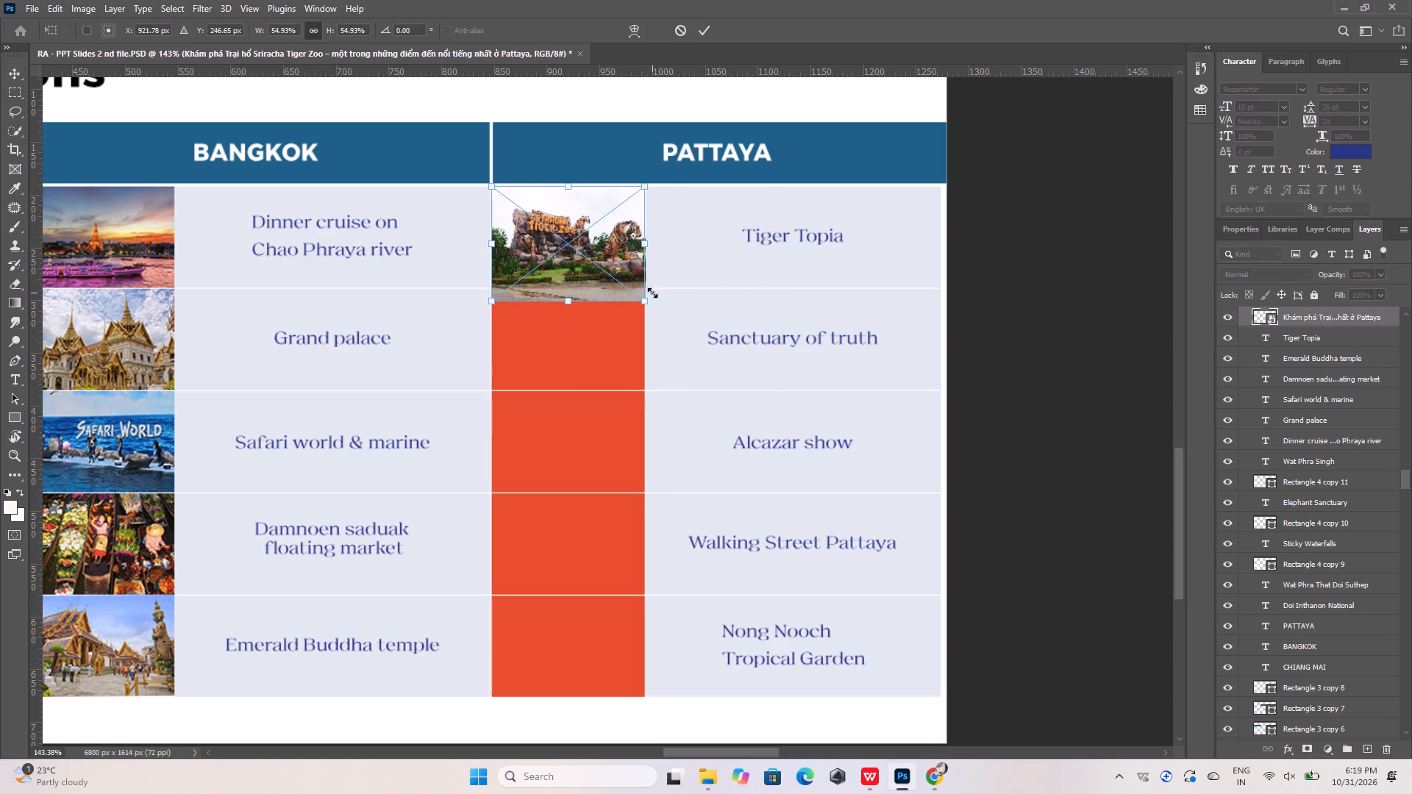
pyautogui.click(699, 25)
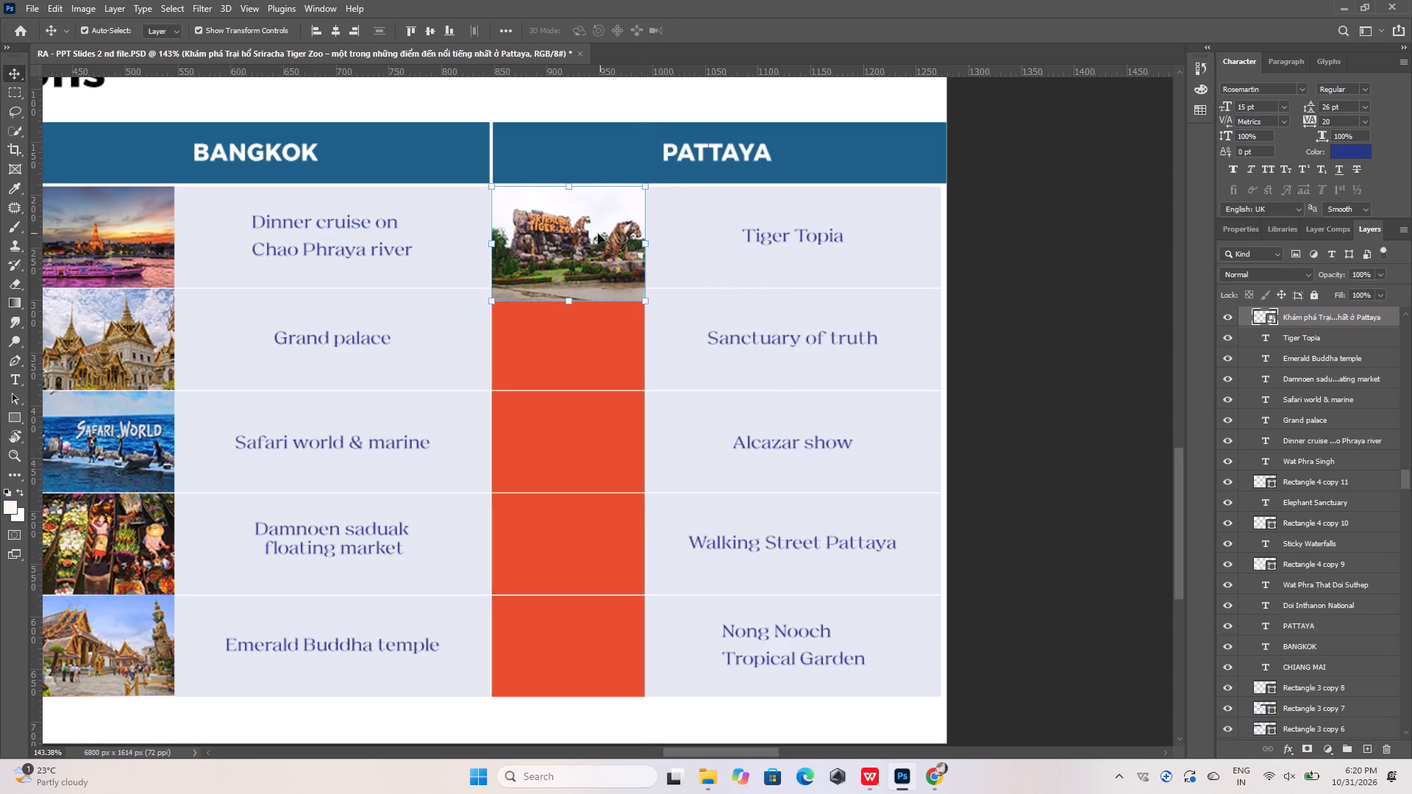
# Shift the tiger zoo photo down to expose its orange cell, and move its layer down among the "Rectangle 4 copy 7" layers.
pyautogui.moveTo(598, 234); pyautogui.dragTo(601, 262)
pyautogui.click(607, 196)
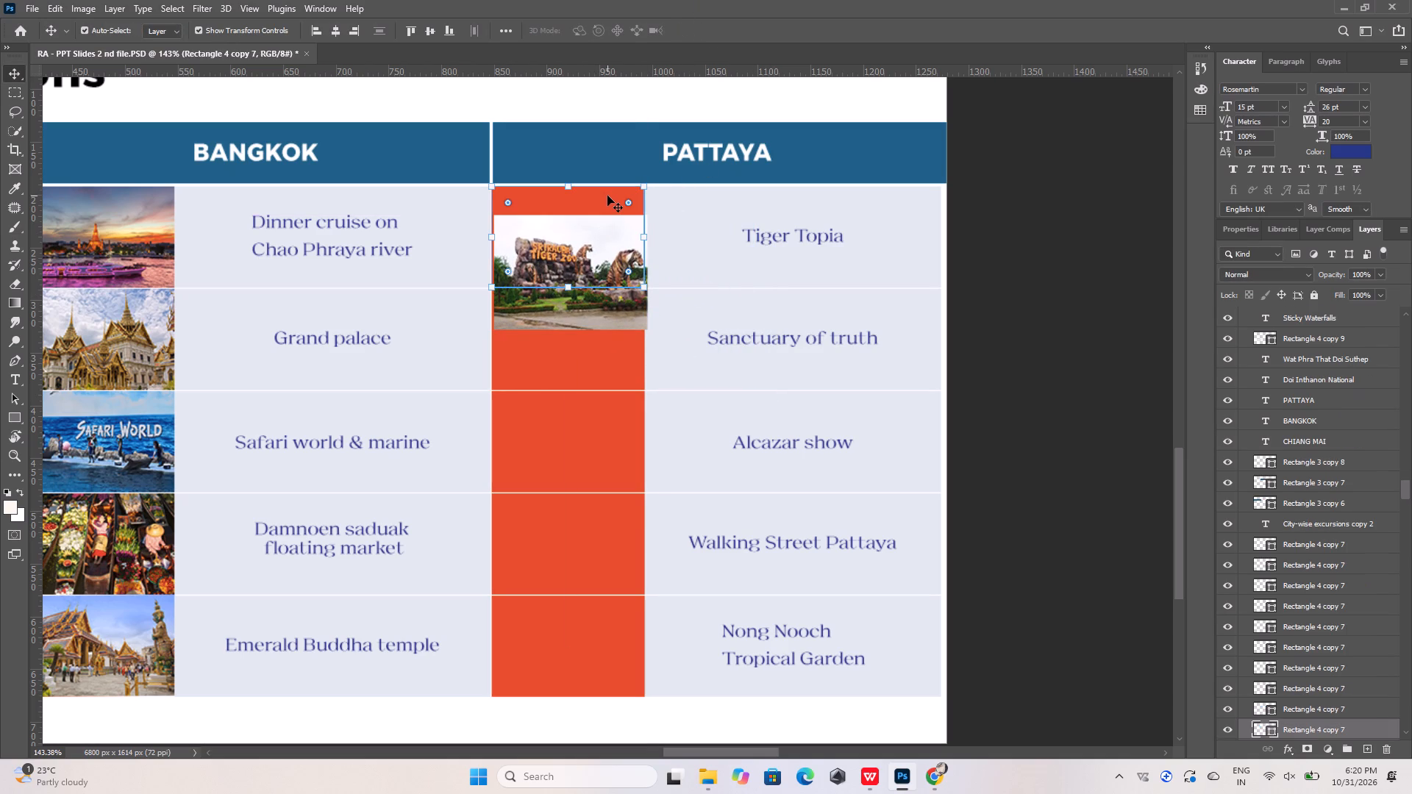
pyautogui.click(616, 321)
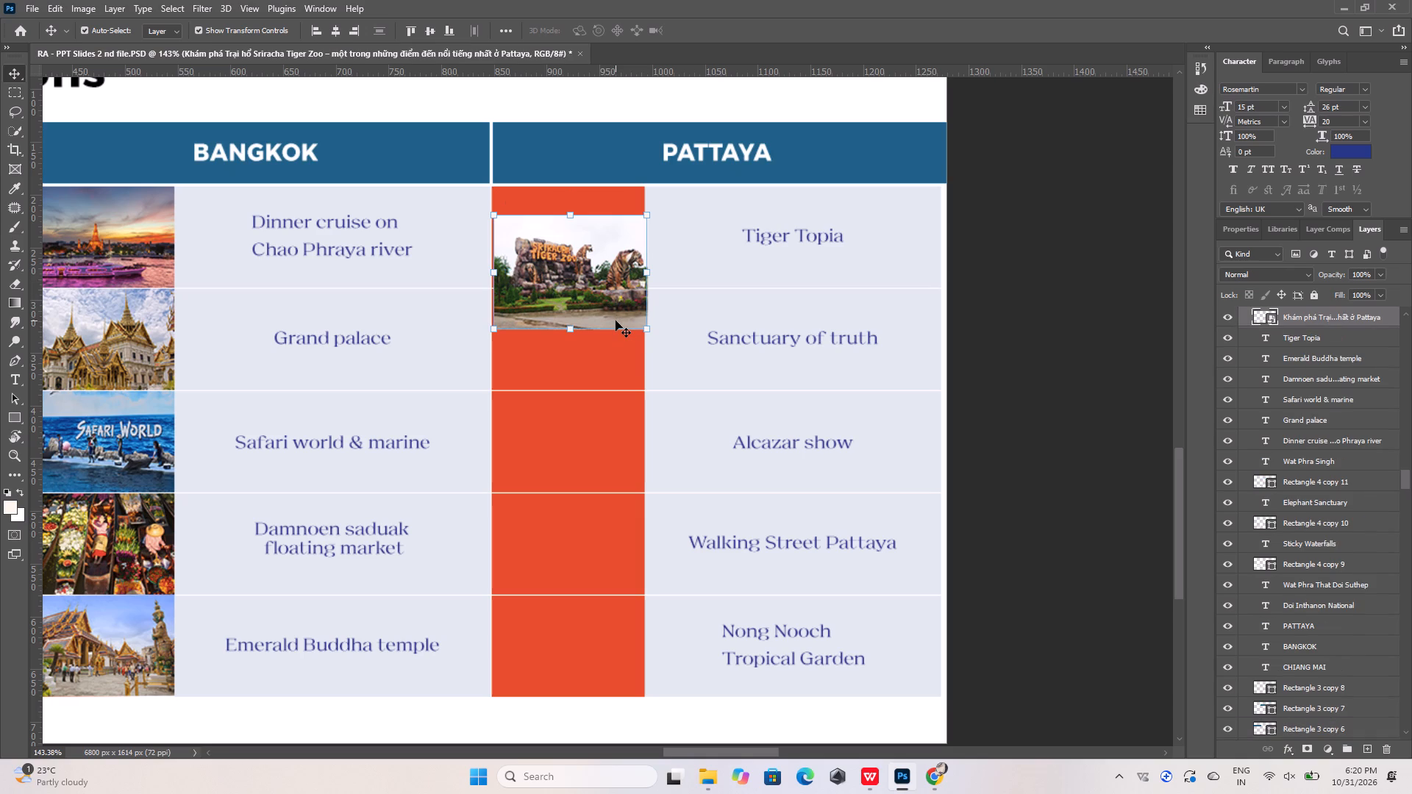
pyautogui.click(613, 194)
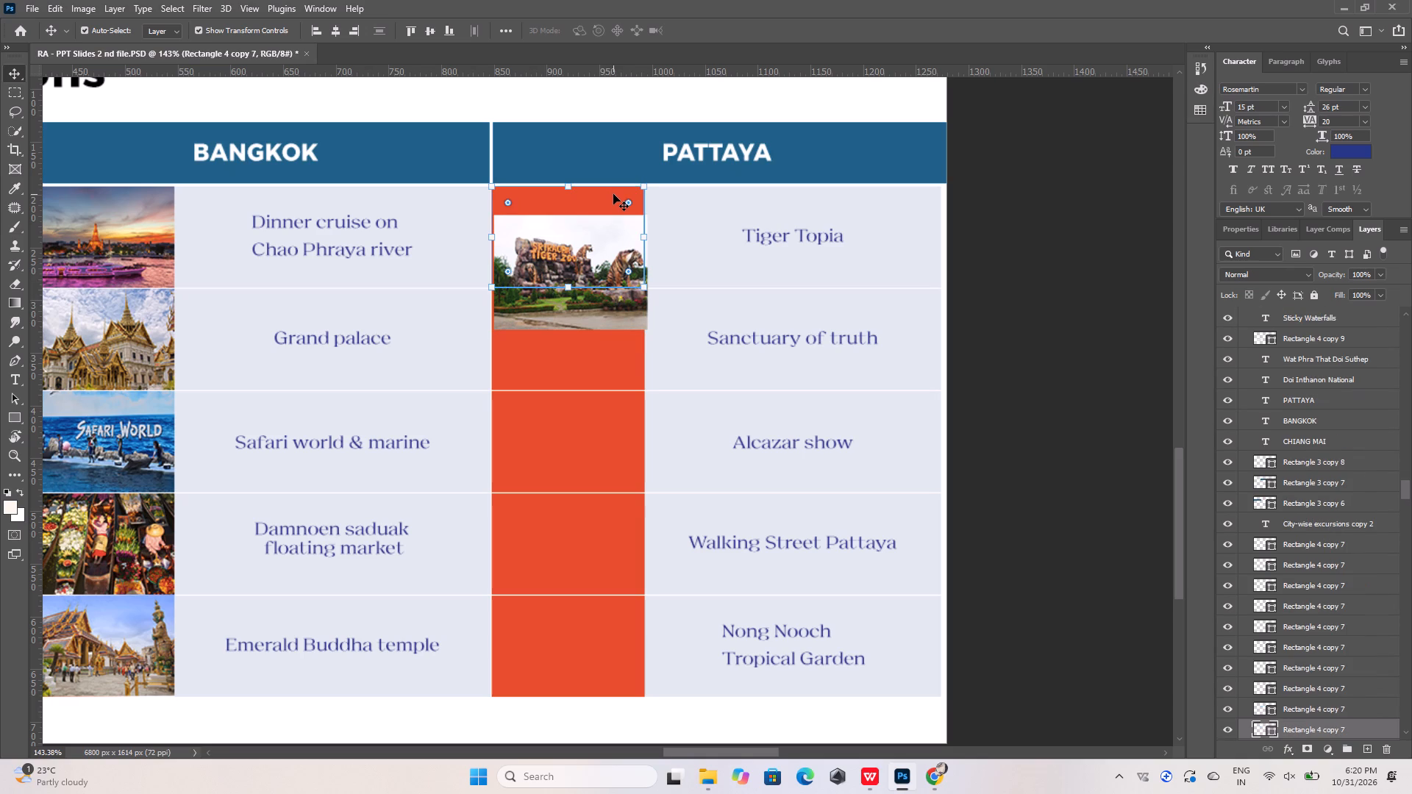
pyautogui.click(616, 326)
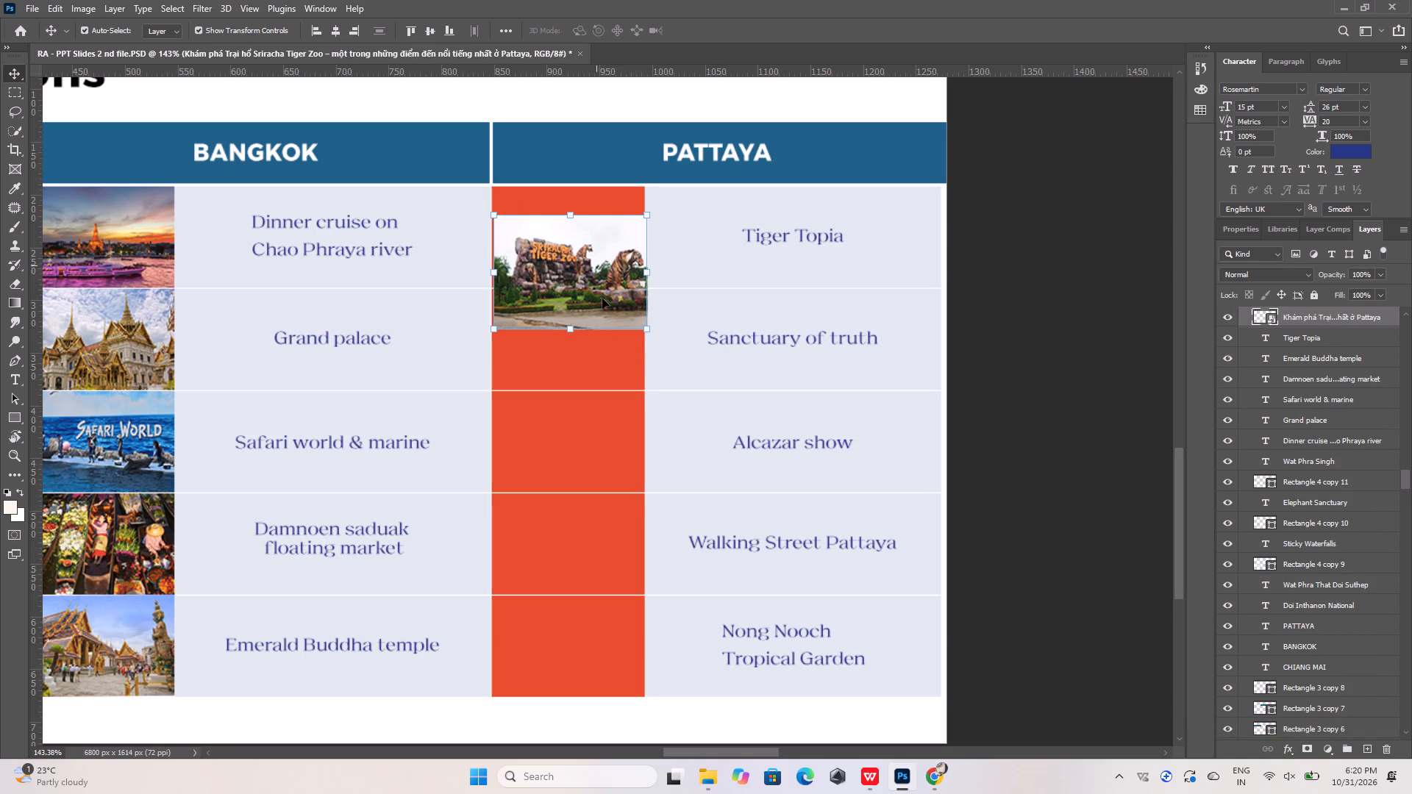
pyautogui.moveTo(1349, 316); pyautogui.dragTo(1336, 700)
pyautogui.scroll(-10, 1336, 698)
pyautogui.moveTo(1330, 485); pyautogui.dragTo(1327, 626)
# Narrow the PATTAYA header bar from its outer edge to about 436 px wide, closer to the slide's edge.
pyautogui.click(641, 182)
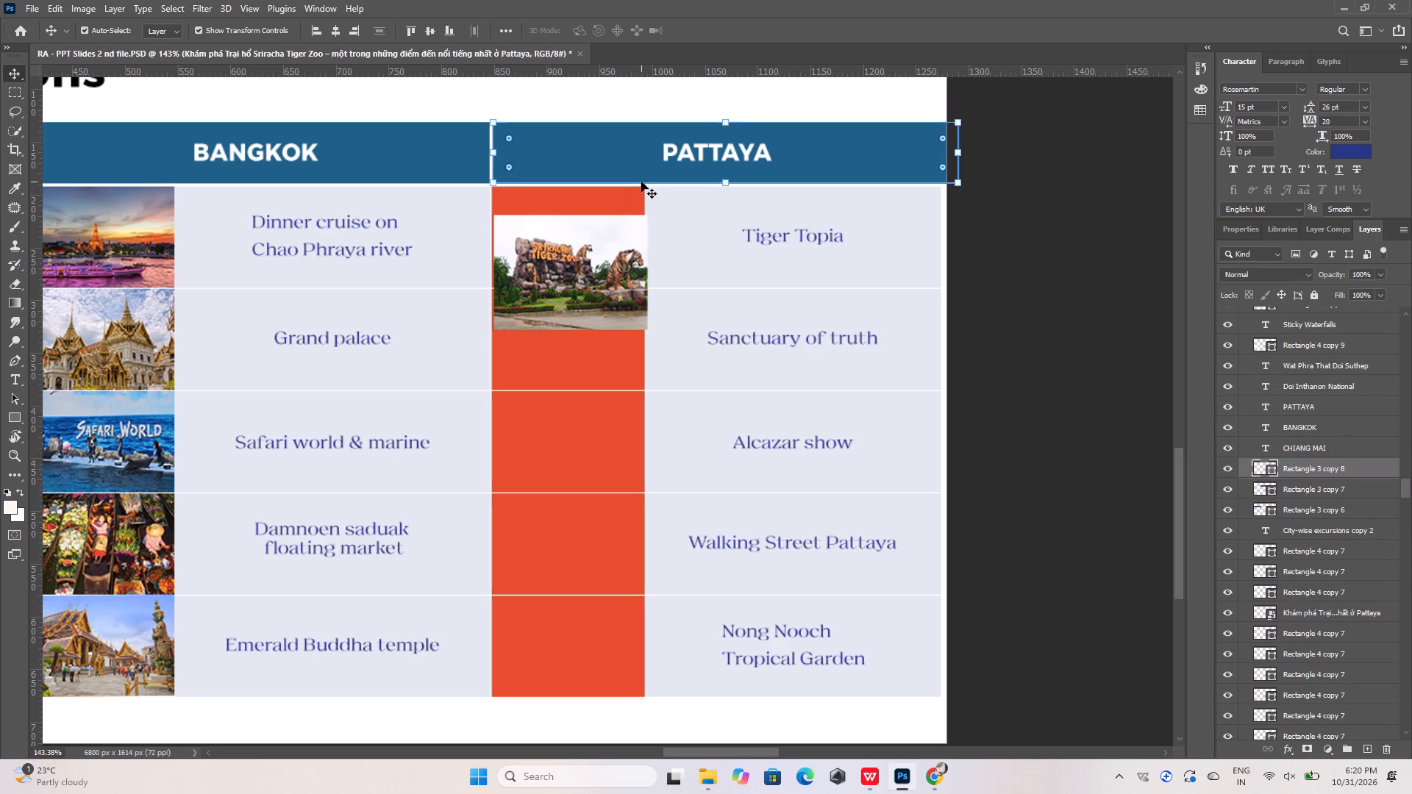
pyautogui.click(630, 196)
pyautogui.click(730, 31)
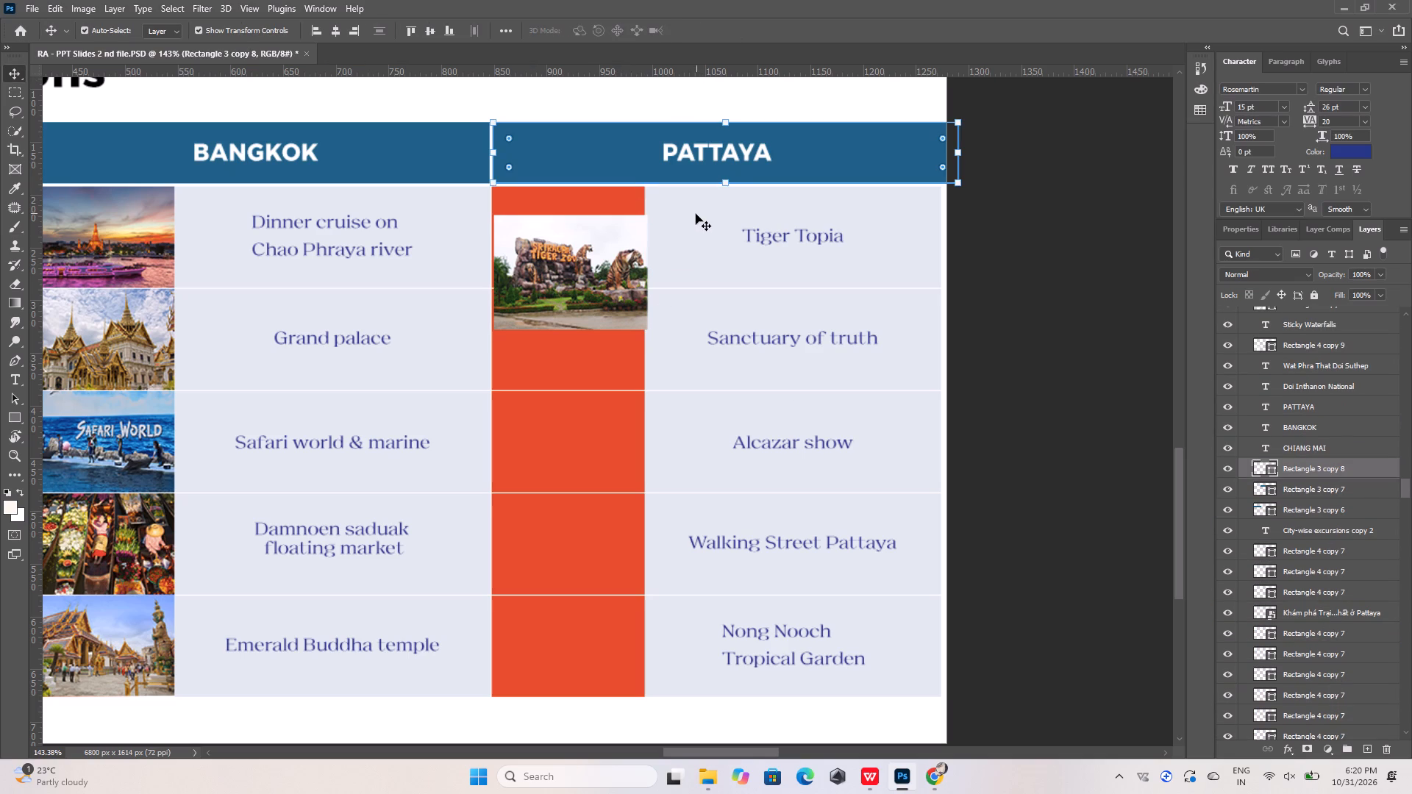
pyautogui.keyDown('shift'); pyautogui.moveTo(963, 155); pyautogui.dragTo(953, 155); pyautogui.keyUp('shift')
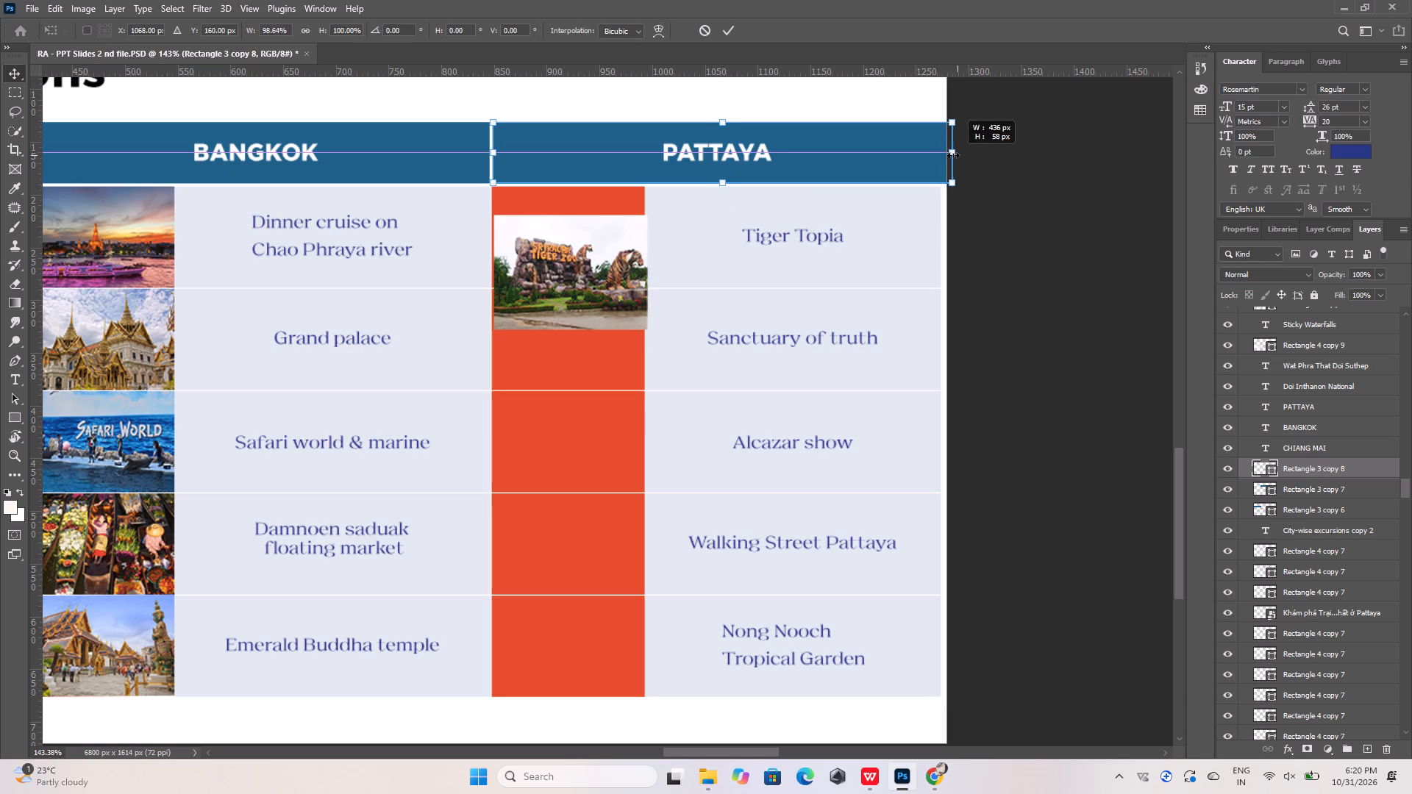
pyautogui.keyDown('shift'); pyautogui.moveTo(953, 155); pyautogui.dragTo(952, 155); pyautogui.keyUp('shift')
pyautogui.click(728, 37)
pyautogui.click(1054, 223)
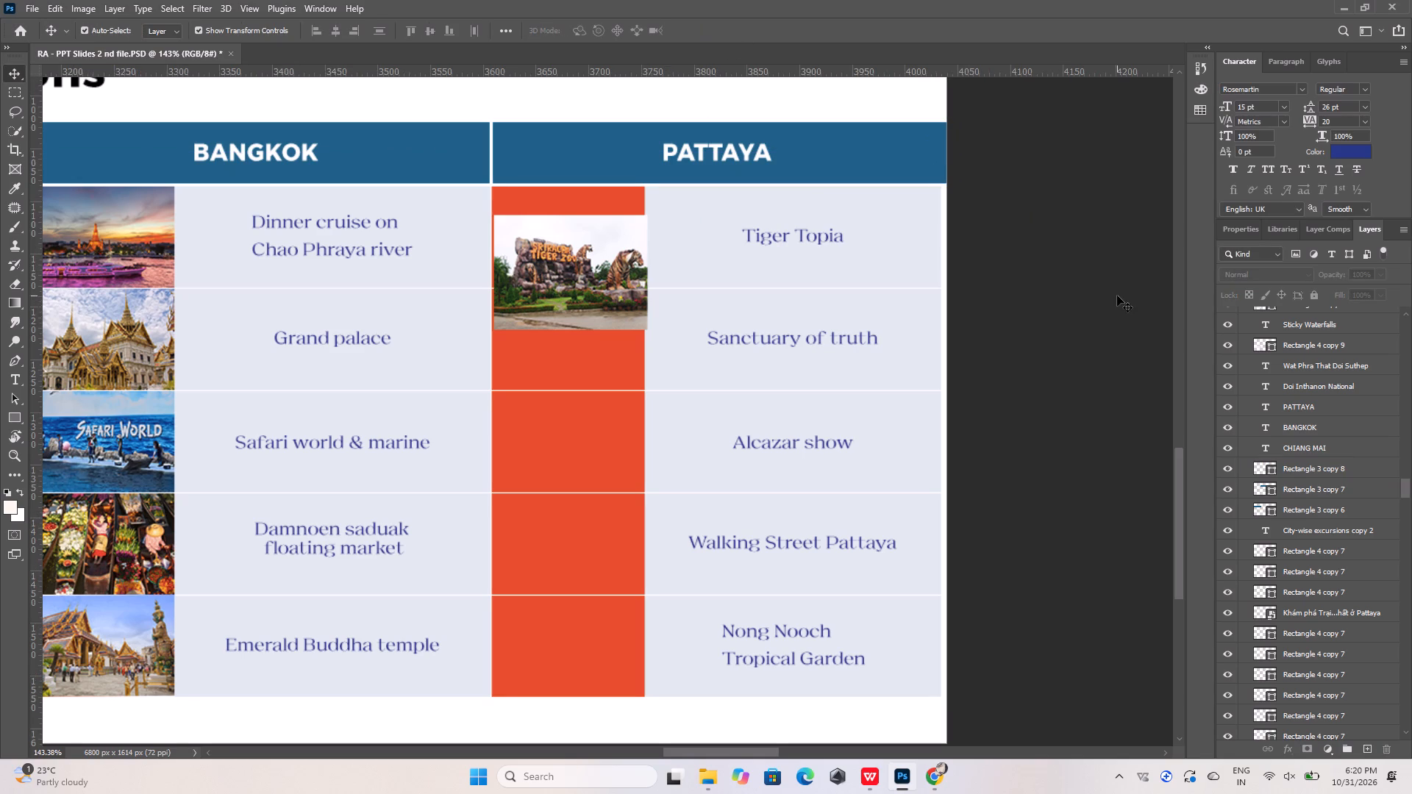
# Widen the BANGKOK header bar to about 100.23% so its PATTAYA-side edge lines up with the cells below.
pyautogui.keyDown('alt'); pyautogui.scroll(-5, 580, 268); pyautogui.keyUp('alt')
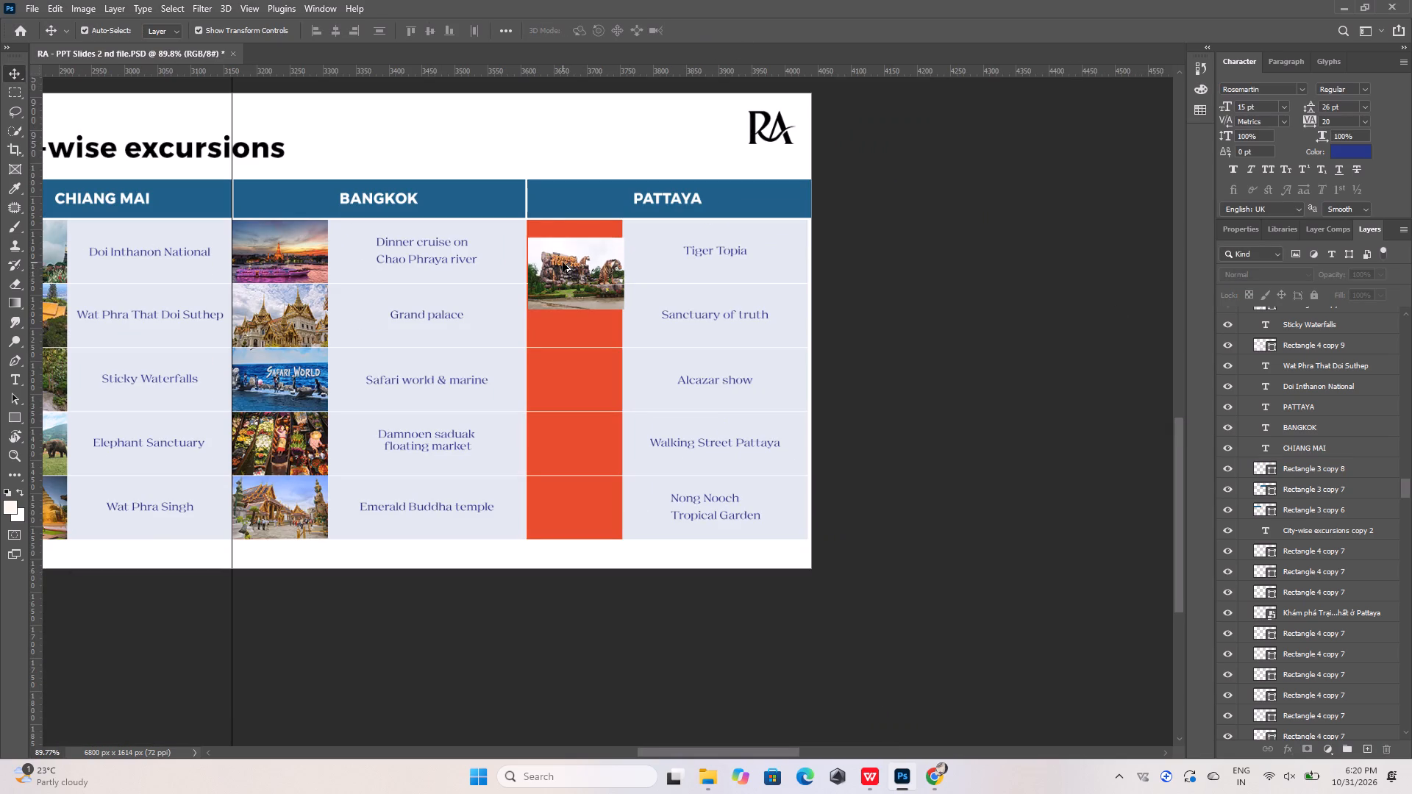
pyautogui.keyDown('alt'); pyautogui.scroll(20, 536, 208); pyautogui.keyUp('alt')
pyautogui.keyDown('alt'); pyautogui.scroll(2, 536, 208); pyautogui.keyUp('alt')
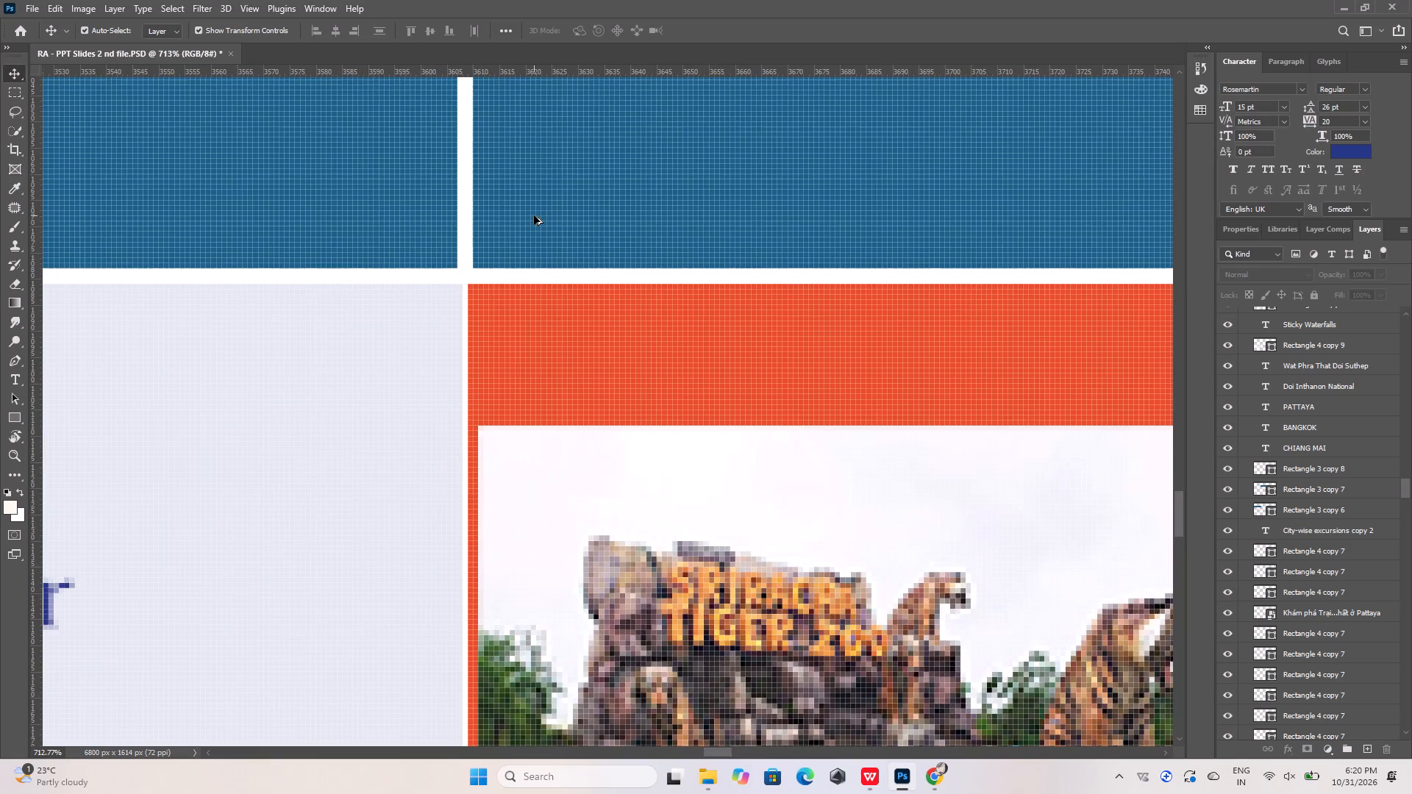
pyautogui.keyDown('alt'); pyautogui.scroll(3, 483, 266); pyautogui.keyUp('alt')
pyautogui.click(413, 215)
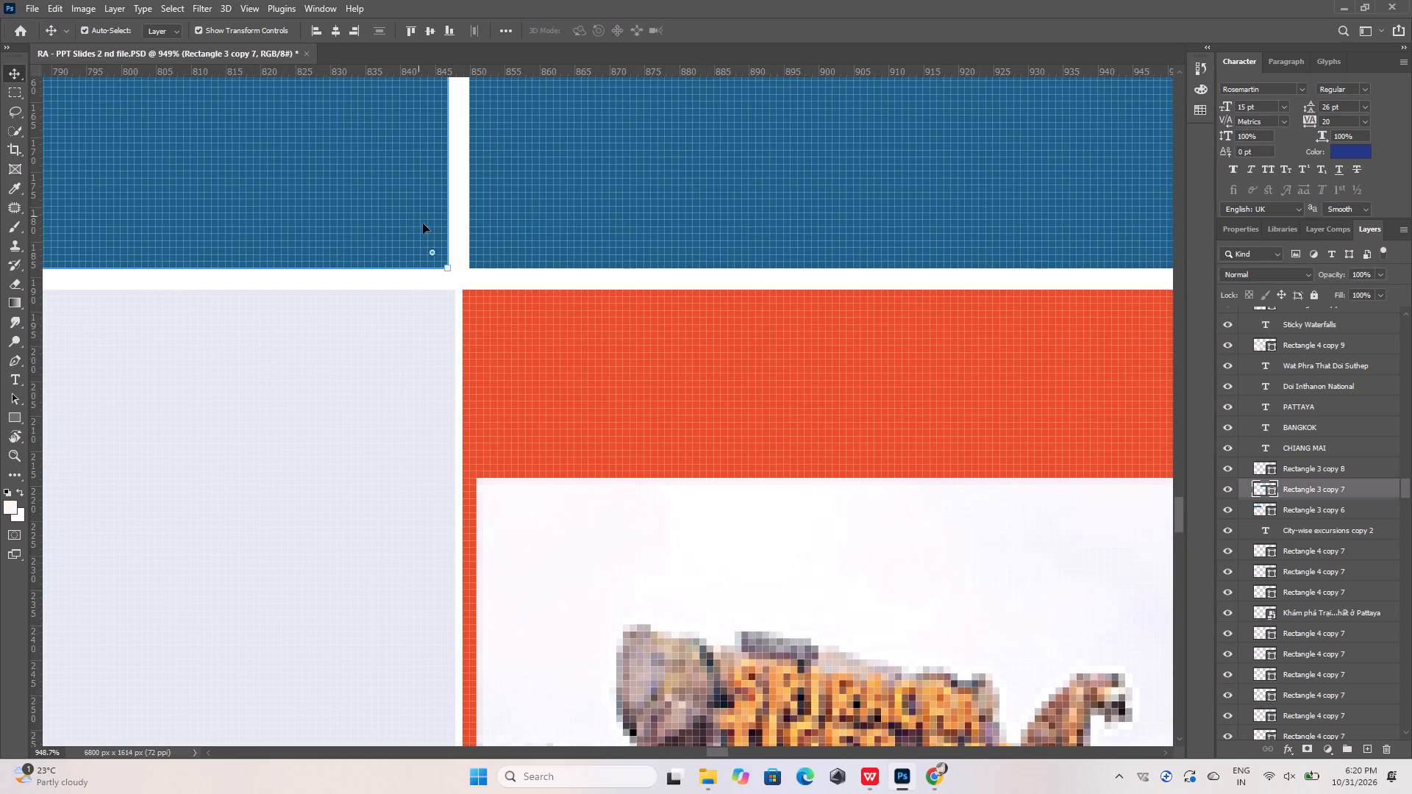
pyautogui.scroll(13, 429, 252)
pyautogui.keyDown('shift'); pyautogui.moveTo(447, 223); pyautogui.dragTo(459, 223); pyautogui.keyUp('shift')
pyautogui.click(493, 229)
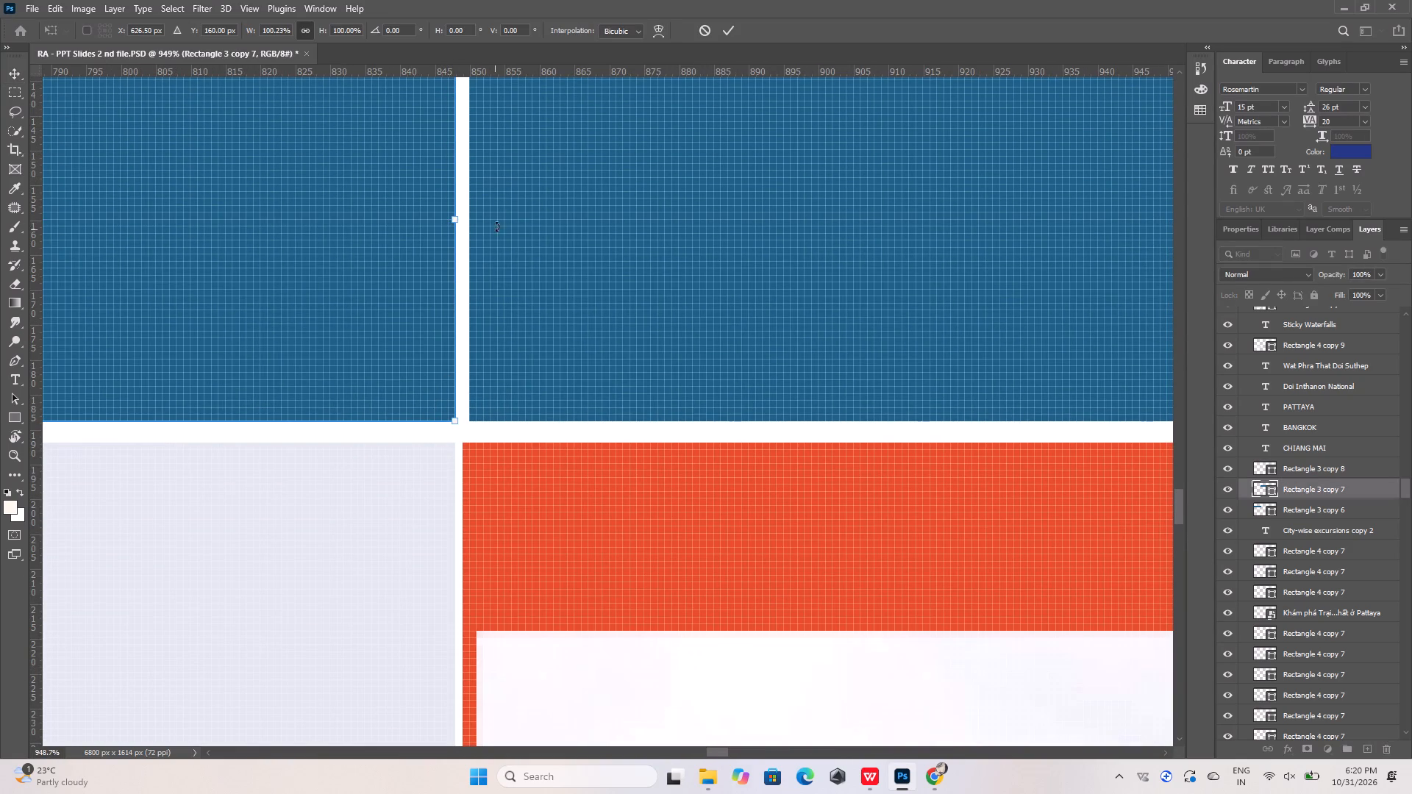
pyautogui.click(730, 37)
# Extend the PATTAYA header bar toward BANGKOK so its edge lines up with the orange picture cells below.
pyautogui.click(564, 238)
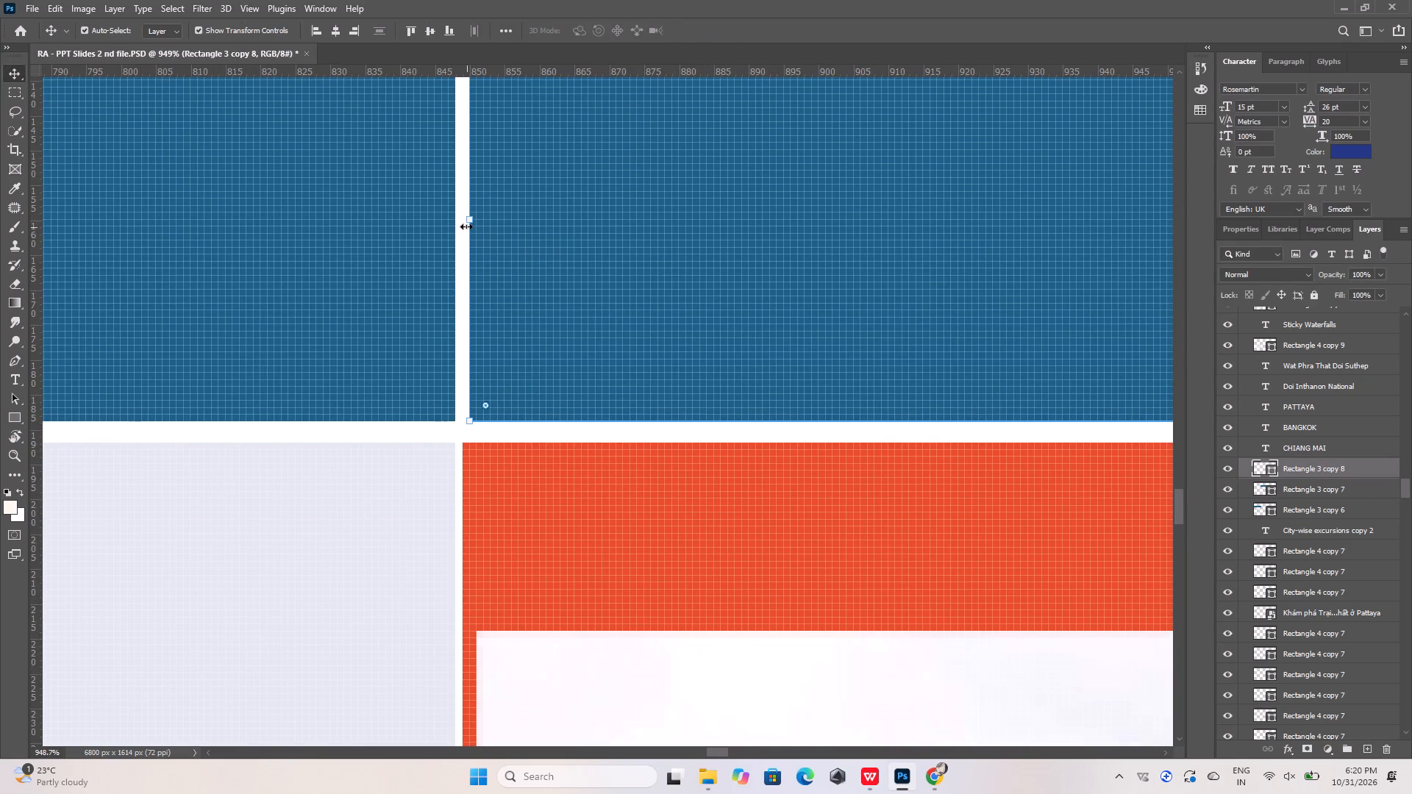
pyautogui.keyDown('shift'); pyautogui.moveTo(474, 218); pyautogui.dragTo(467, 218); pyautogui.keyUp('shift')
pyautogui.click(729, 32)
pyautogui.keyDown('alt'); pyautogui.scroll(-4, 445, 376); pyautogui.keyUp('alt')
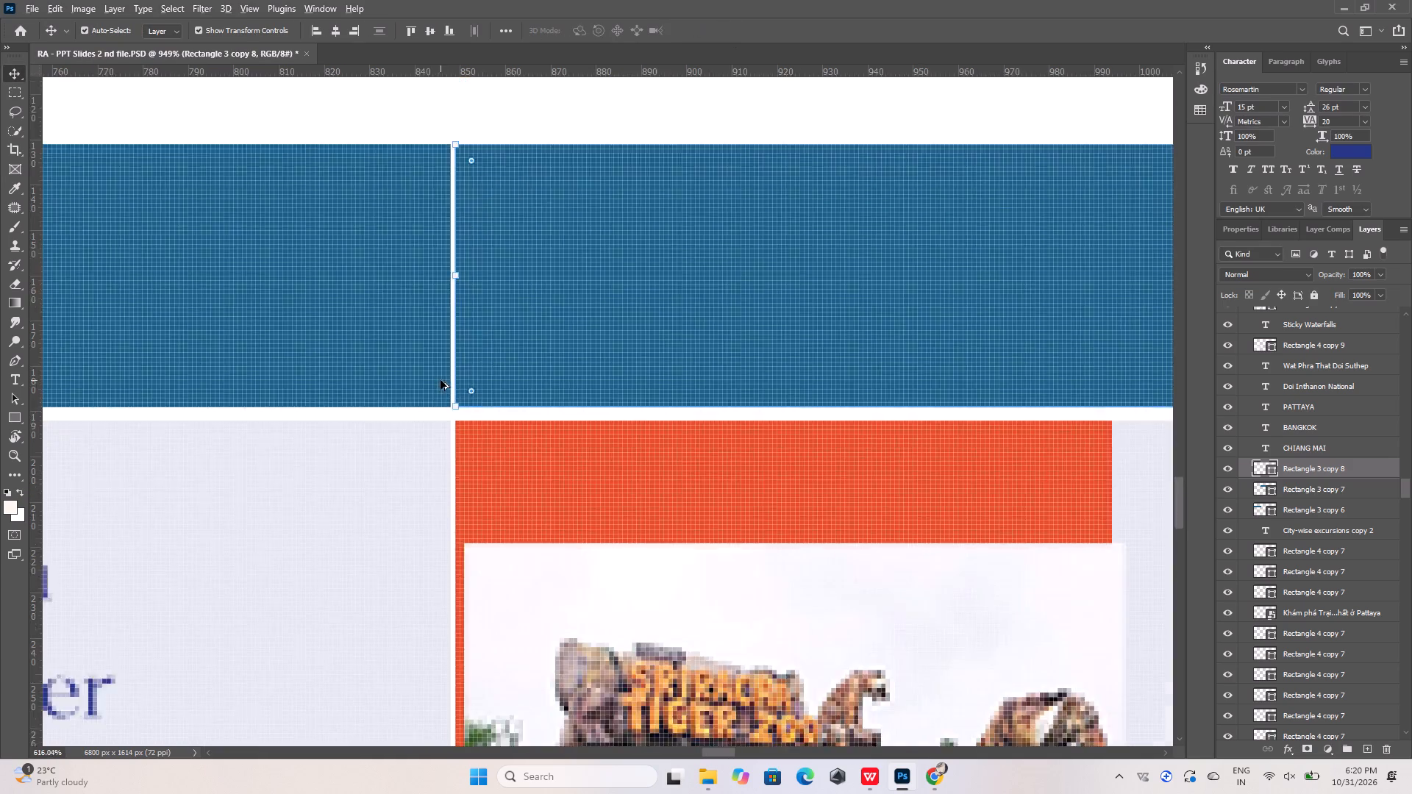
pyautogui.keyDown('alt'); pyautogui.scroll(-12, 441, 380); pyautogui.keyUp('alt')
pyautogui.click(591, 187)
# Move the tiger zoo photo layer directly above the Tiger Topia cell's rectangle and clip it to that rectangle.
pyautogui.keyDown('alt'); pyautogui.scroll(-9, 522, 284); pyautogui.keyUp('alt')
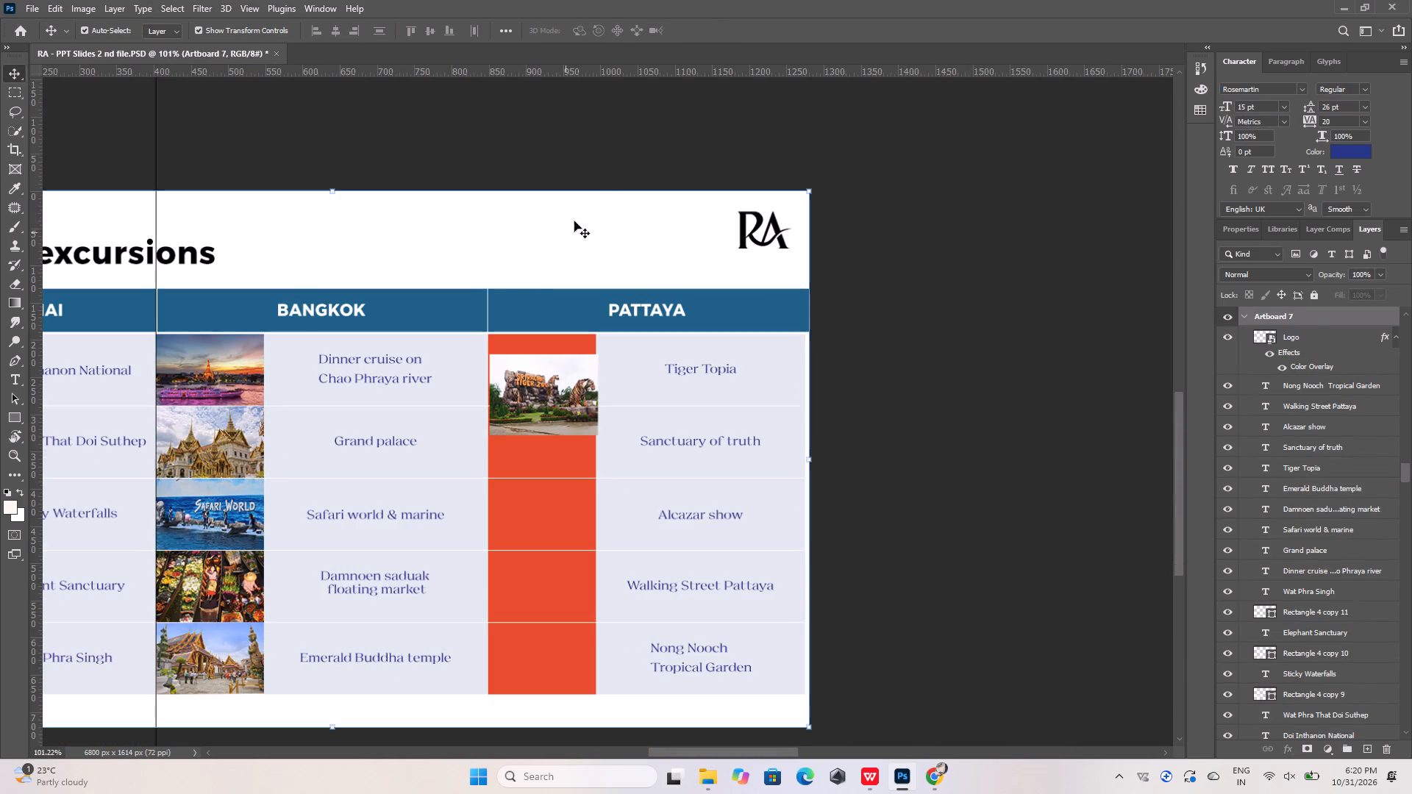
pyautogui.keyDown('alt'); pyautogui.scroll(5, 543, 387); pyautogui.keyUp('alt')
pyautogui.click(568, 321)
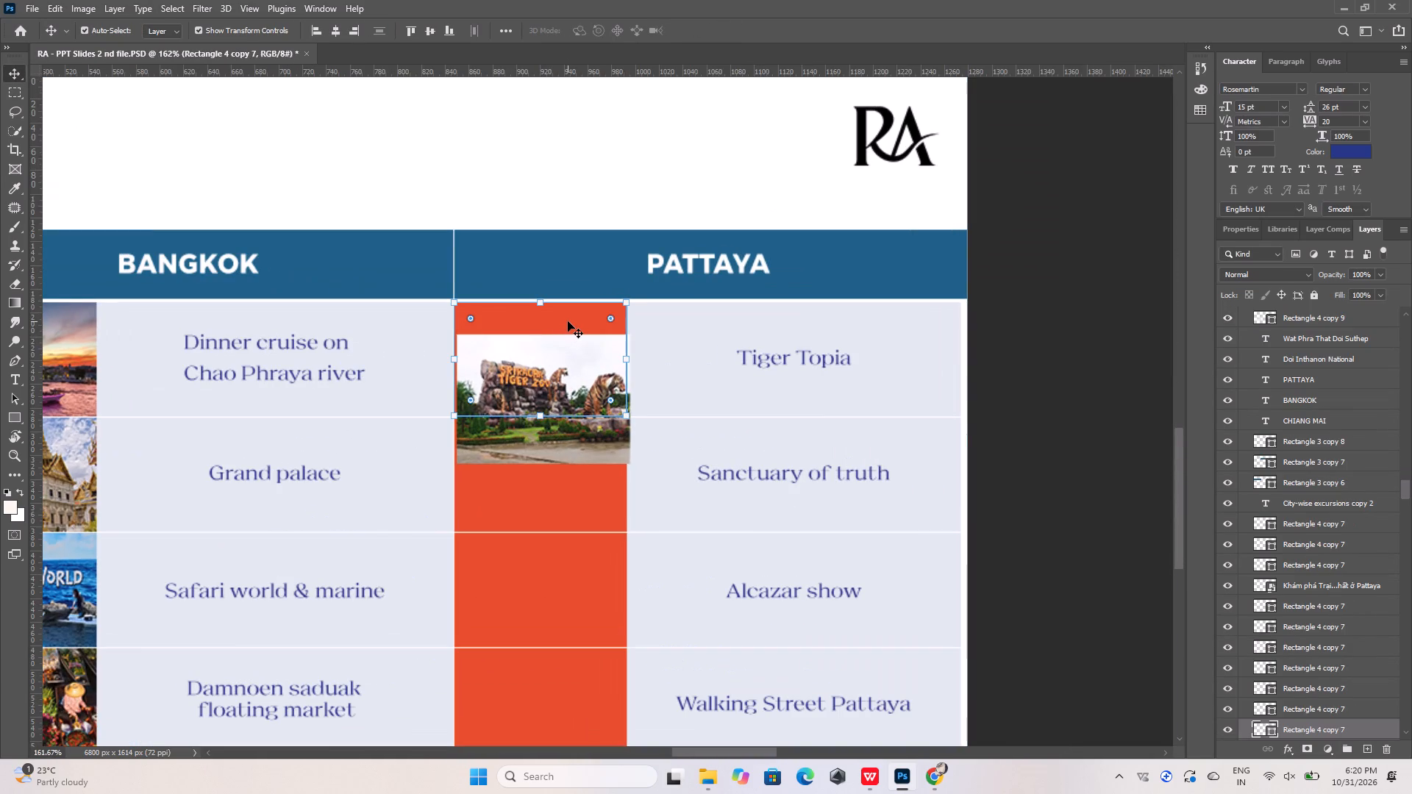
pyautogui.click(567, 397)
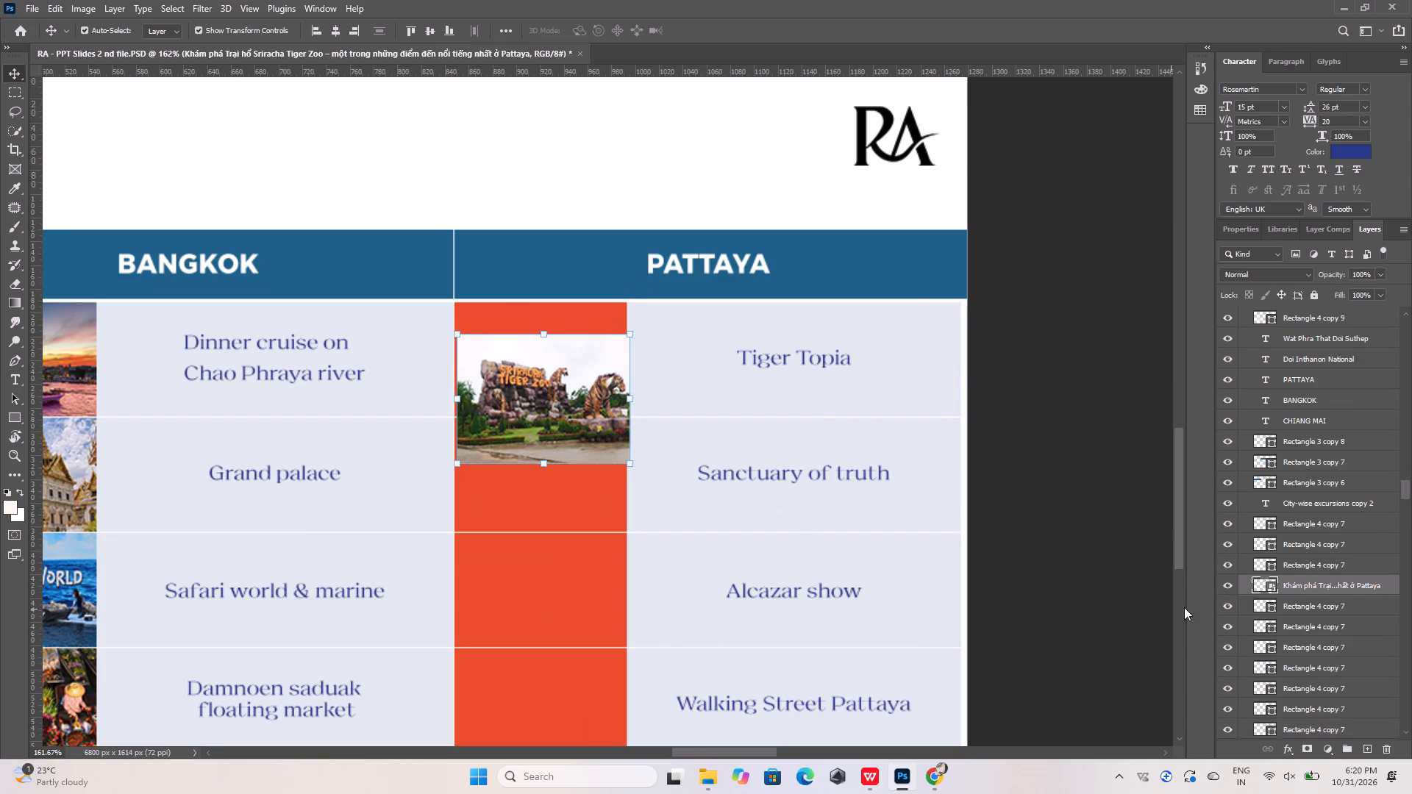
pyautogui.moveTo(1347, 587); pyautogui.dragTo(1335, 714)
pyautogui.click(580, 315)
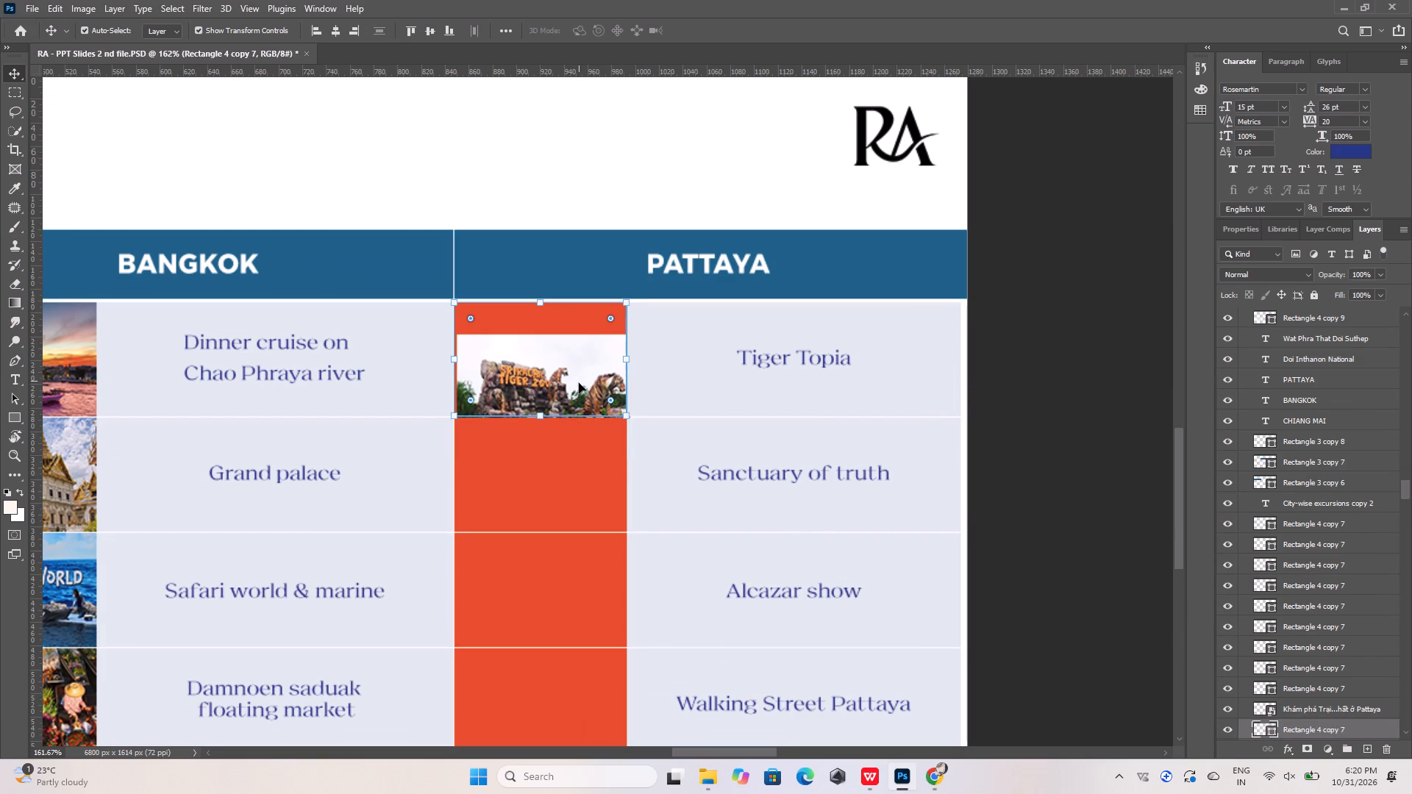
pyautogui.click(578, 390)
pyautogui.rightClick(1357, 709)
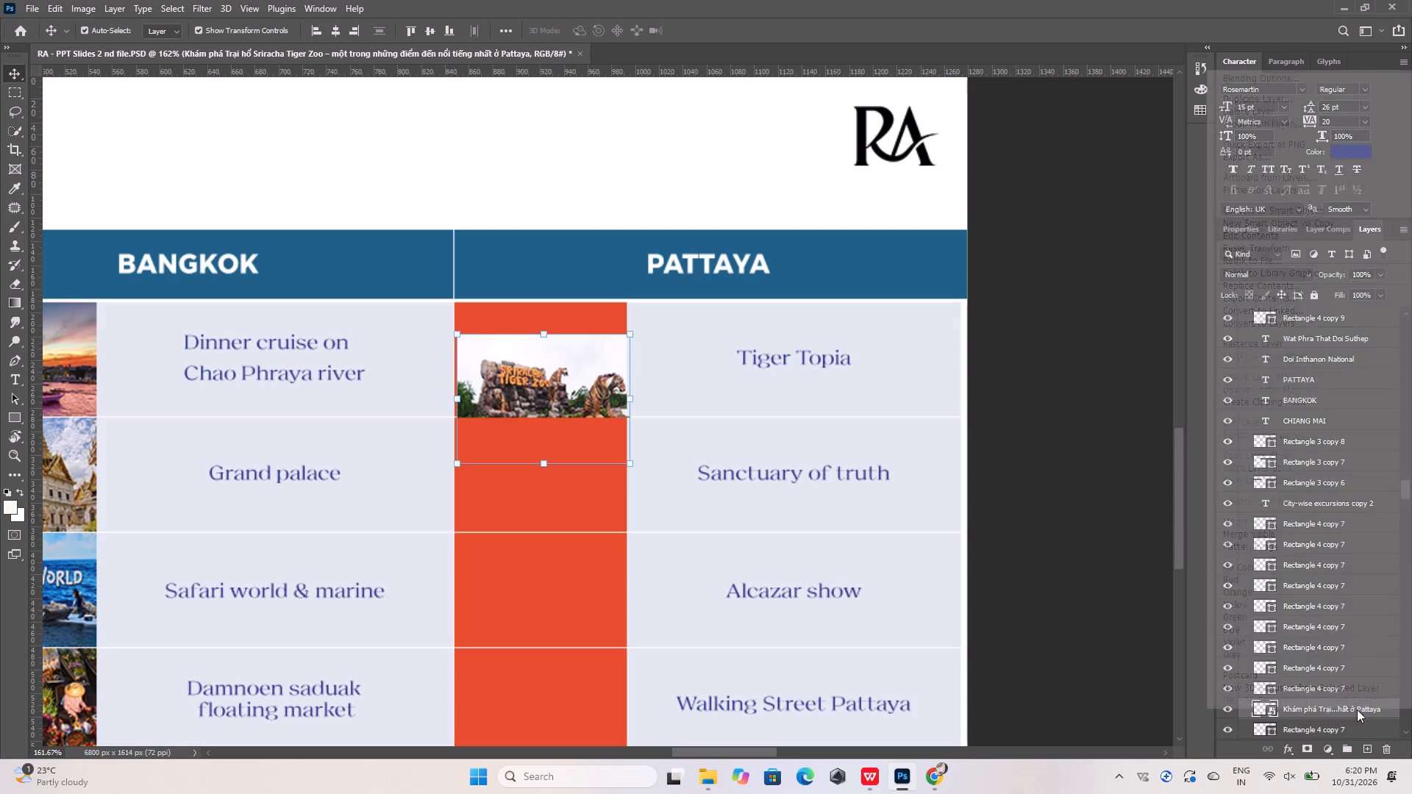
pyautogui.click(1273, 398)
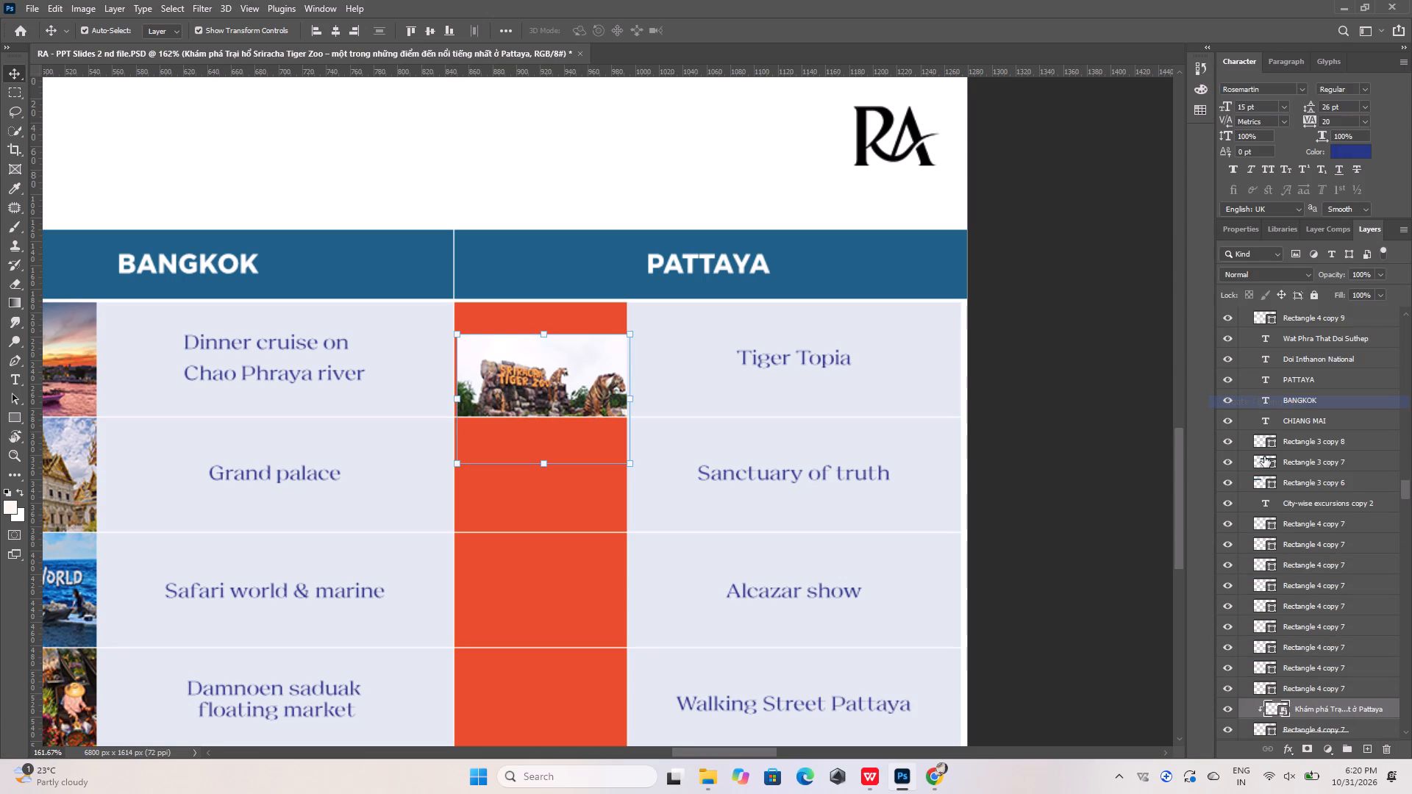
# Reposition the clipped tiger zoo photo to fill the Tiger Topia picture cell, aligned with the cell's top and side edges.
pyautogui.moveTo(566, 376); pyautogui.dragTo(559, 368)
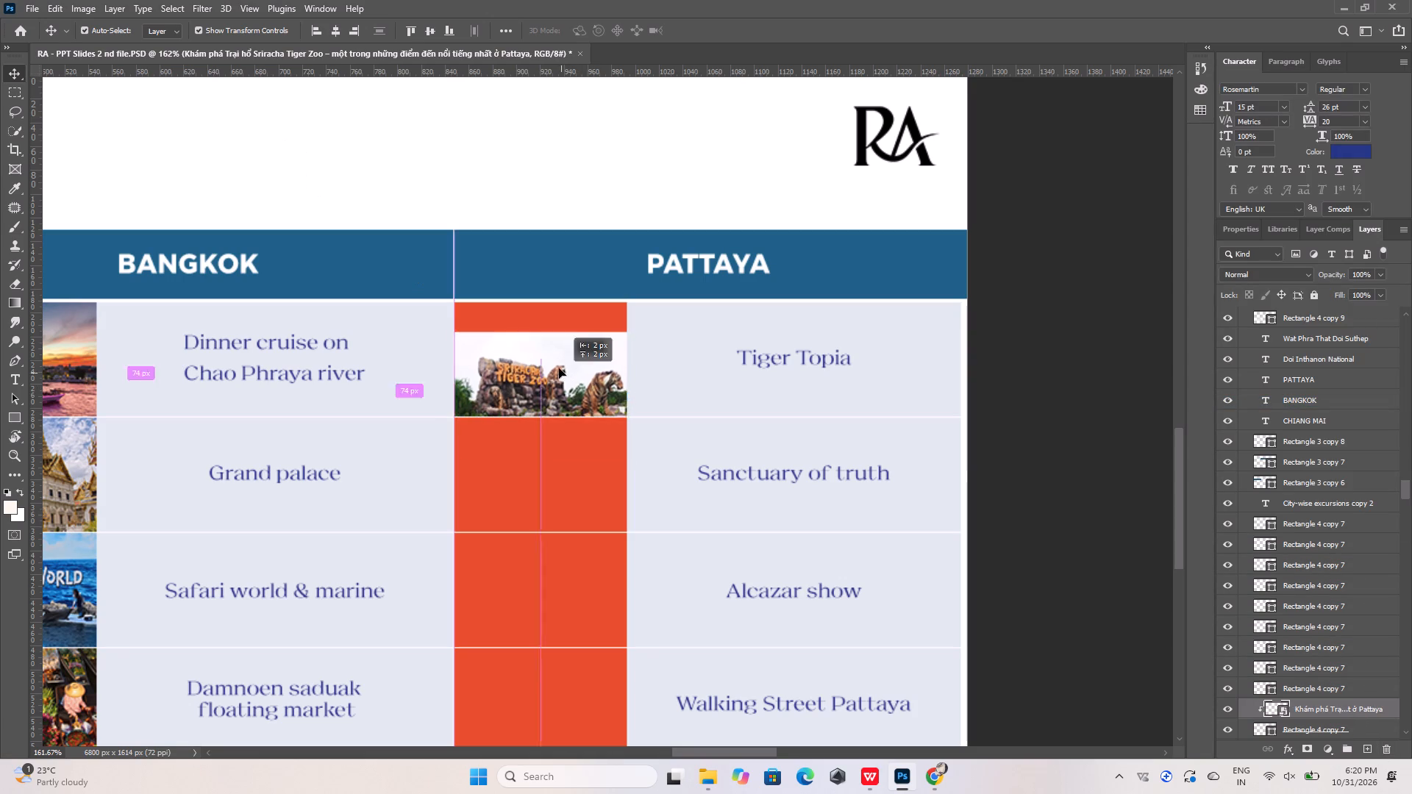
pyautogui.moveTo(559, 368); pyautogui.dragTo(563, 343)
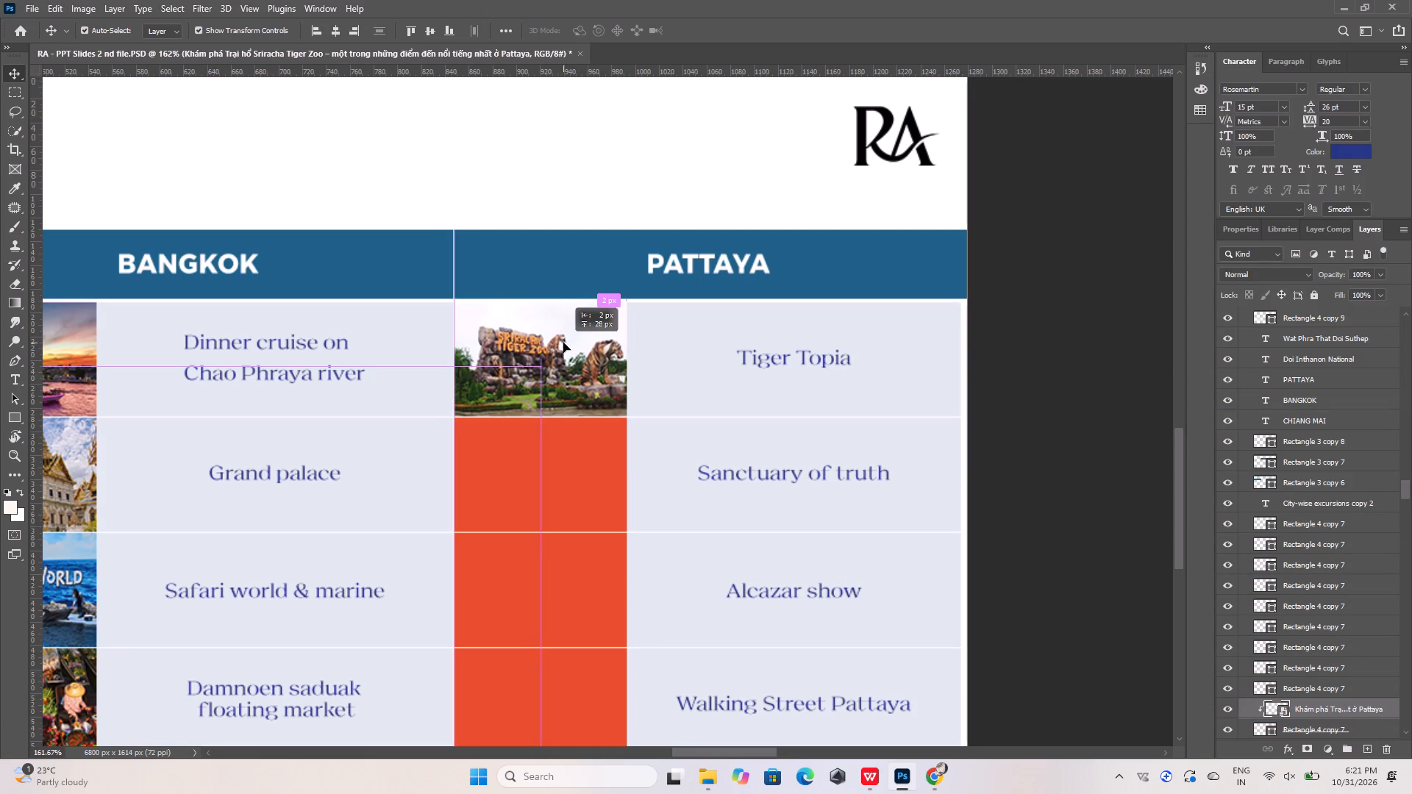
pyautogui.moveTo(563, 343); pyautogui.dragTo(565, 344)
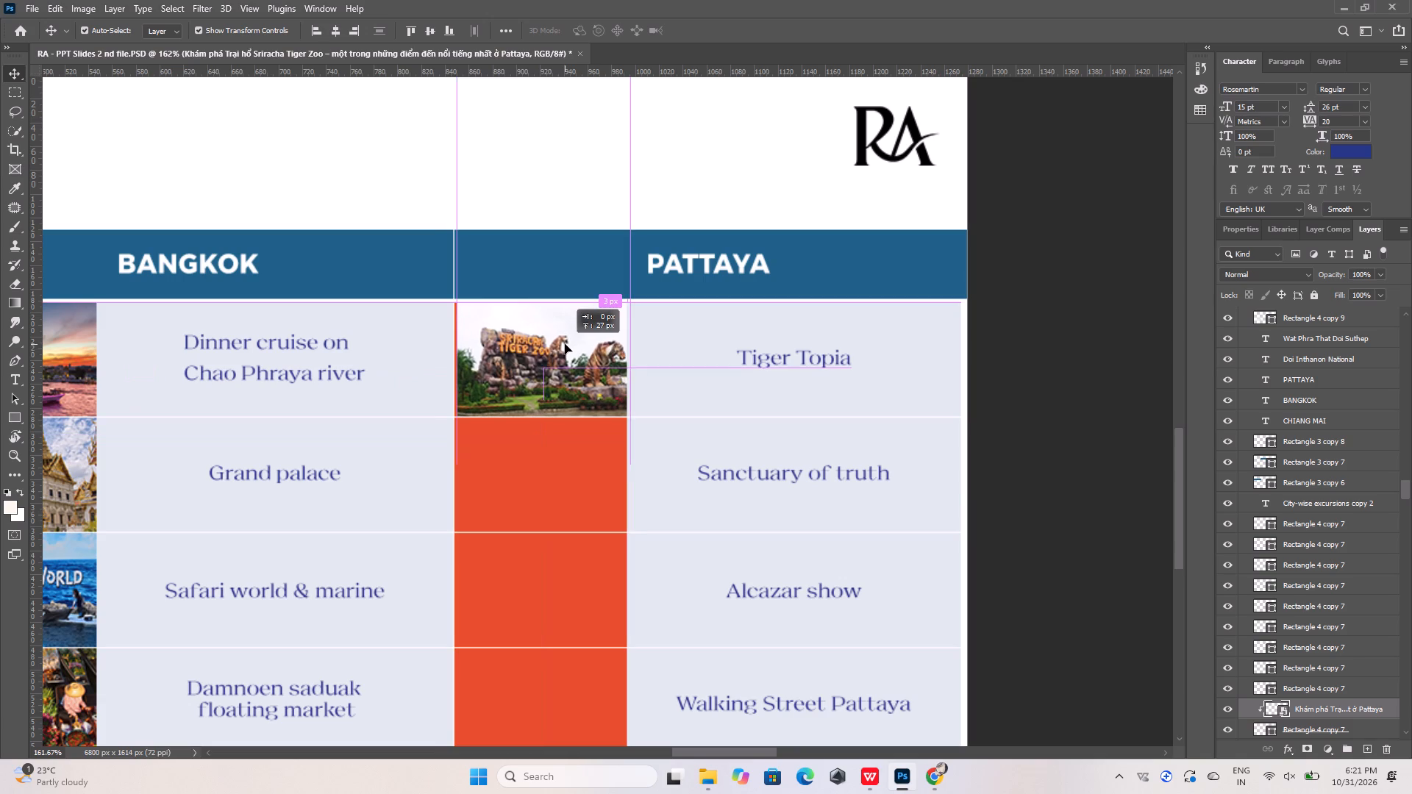
pyautogui.moveTo(565, 344); pyautogui.dragTo(682, 366)
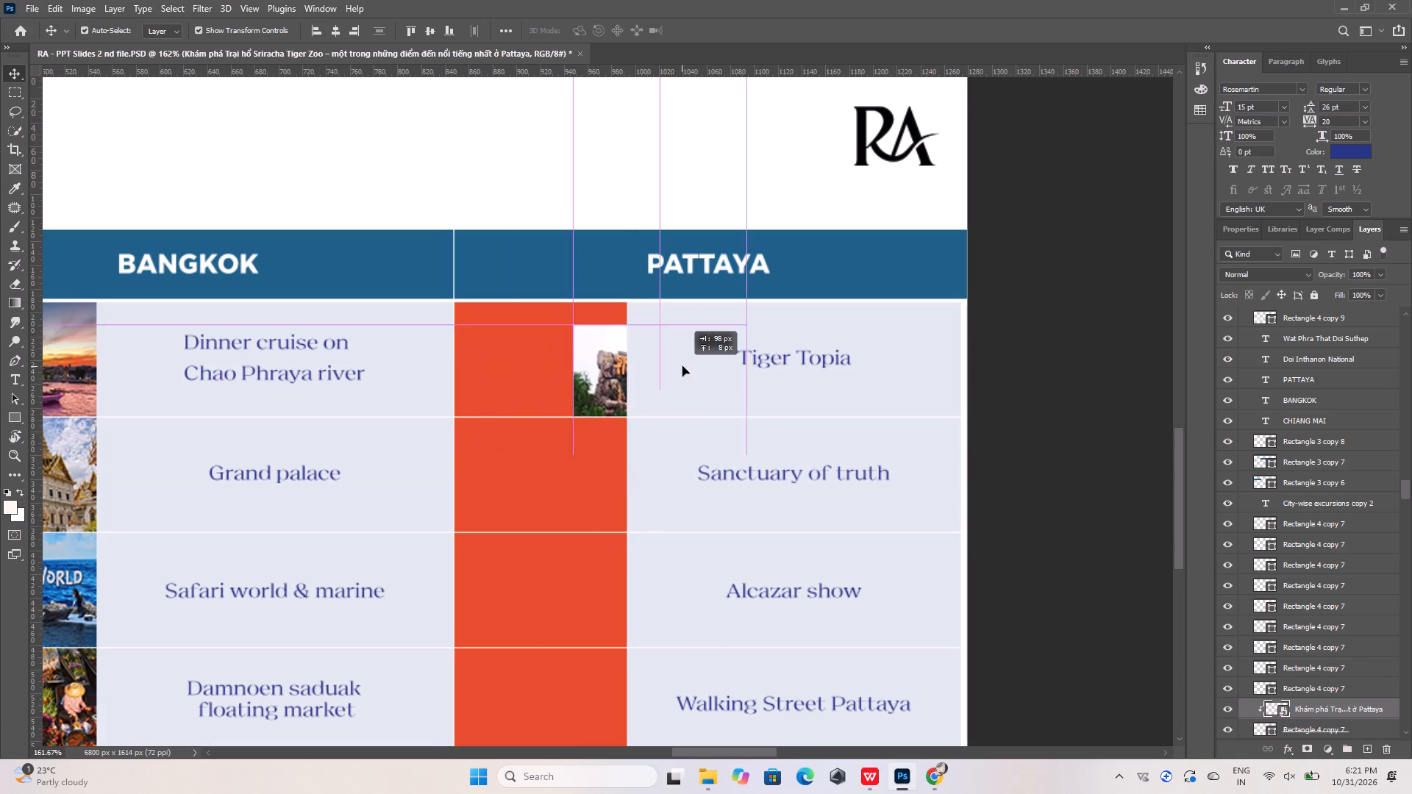
pyautogui.moveTo(682, 366); pyautogui.dragTo(565, 345)
pyautogui.keyDown('alt'); pyautogui.scroll(17, 438, 309); pyautogui.keyUp('alt')
pyautogui.moveTo(510, 314); pyautogui.dragTo(499, 309)
pyautogui.keyDown('alt'); pyautogui.scroll(-12, 479, 307); pyautogui.keyUp('alt')
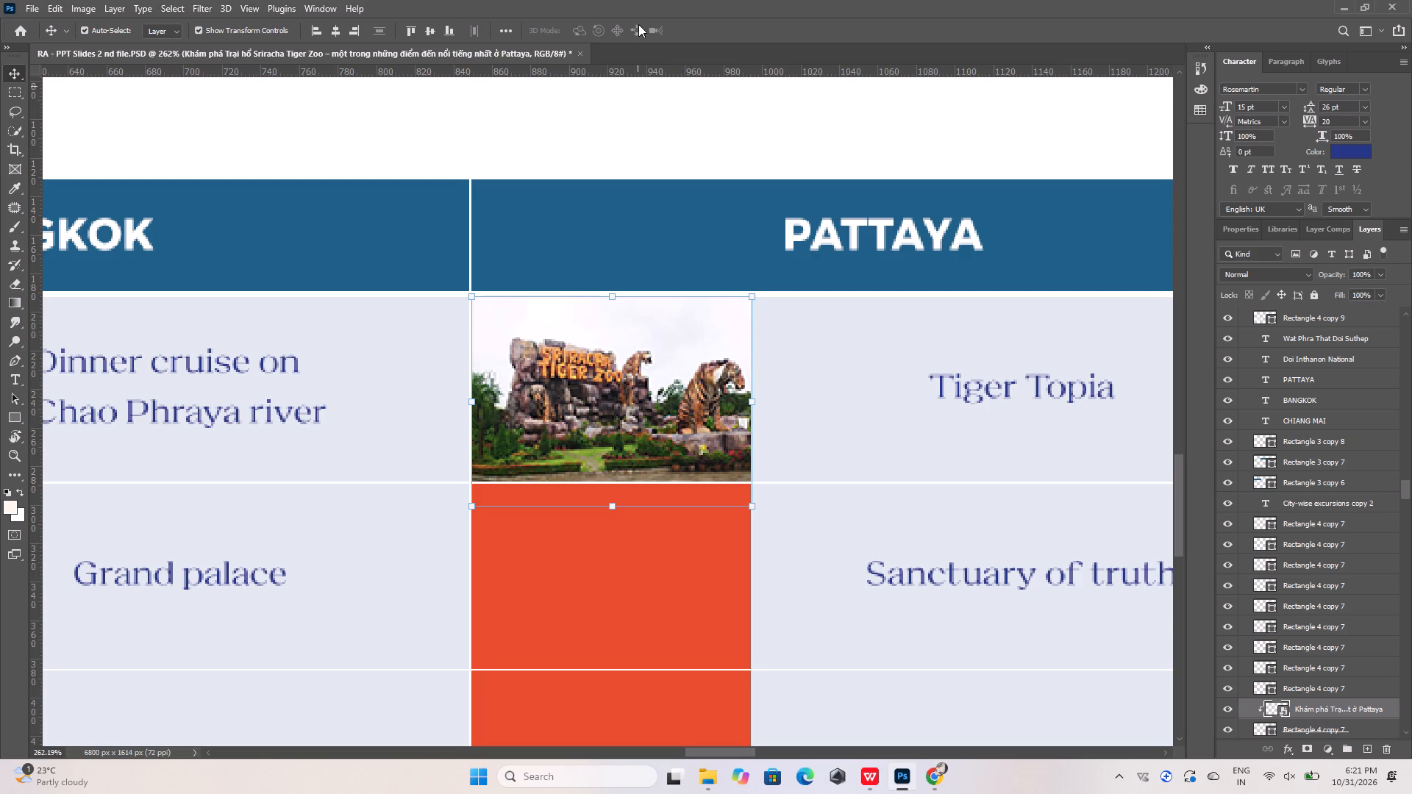
pyautogui.click(641, 108)
pyautogui.keyDown('alt'); pyautogui.scroll(-10, 524, 211); pyautogui.keyUp('alt')
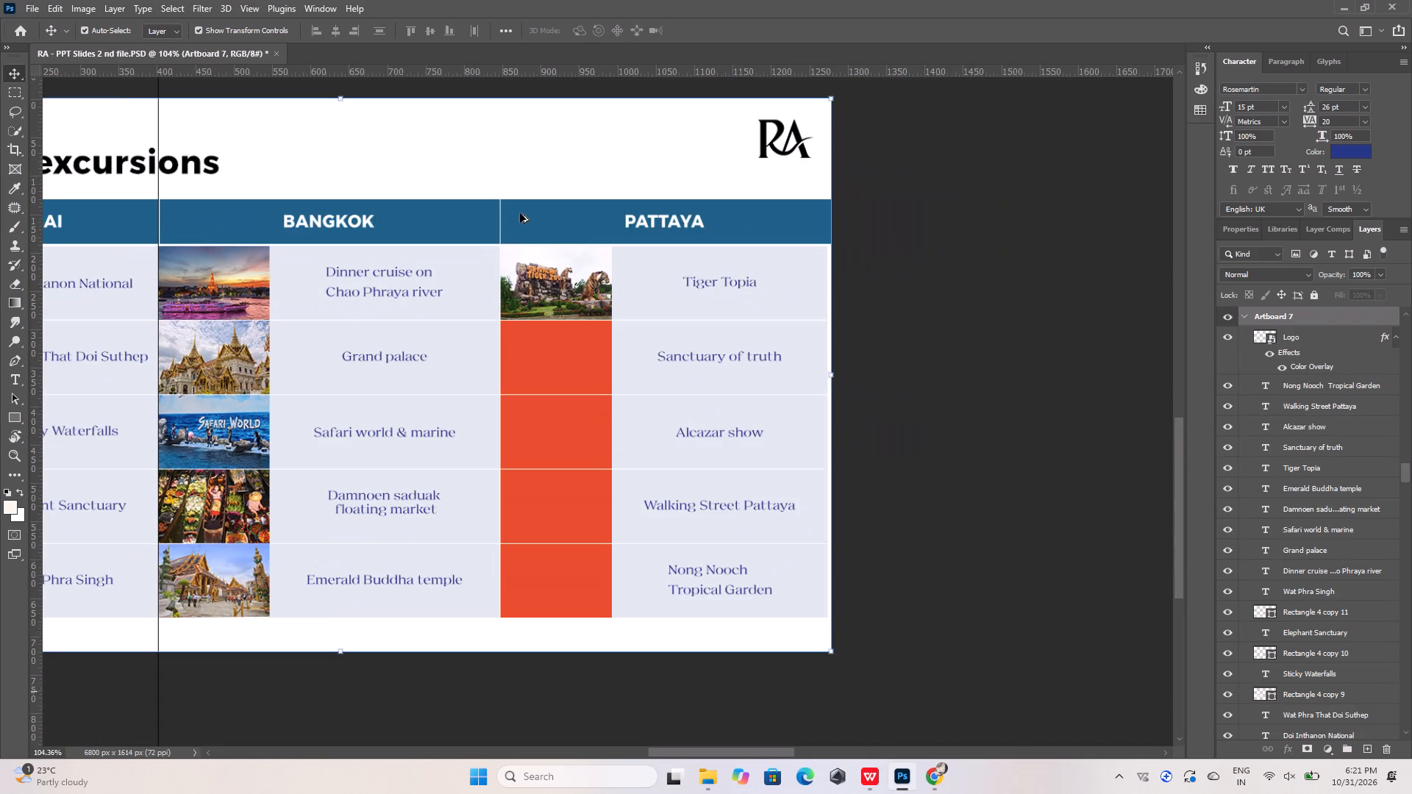
# Copy the "Sanctuary of truth" text from the Pattaya column.
pyautogui.click(668, 351)
pyautogui.doubleClick(671, 357)
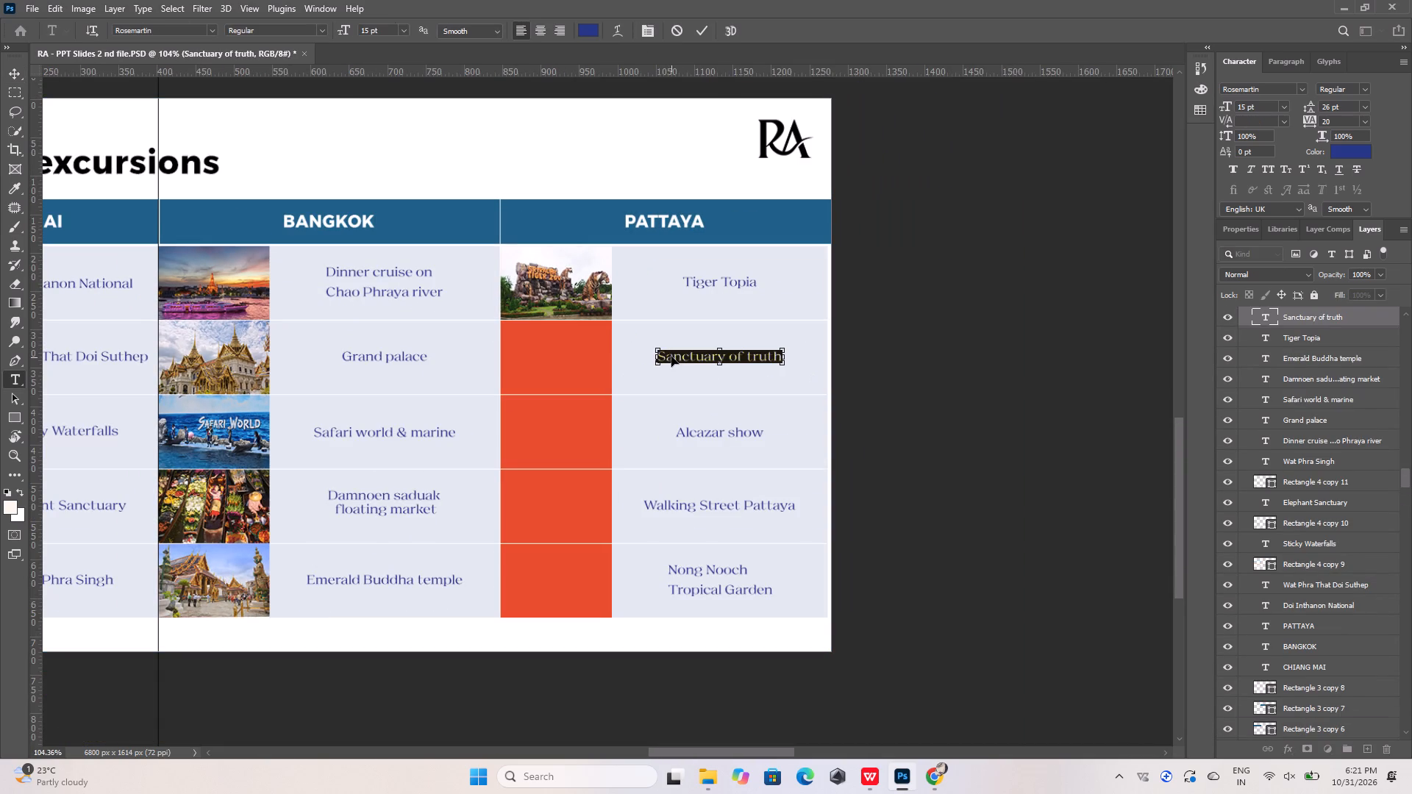
pyautogui.hotkey('ctrl', 'c')
pyautogui.click(703, 26)
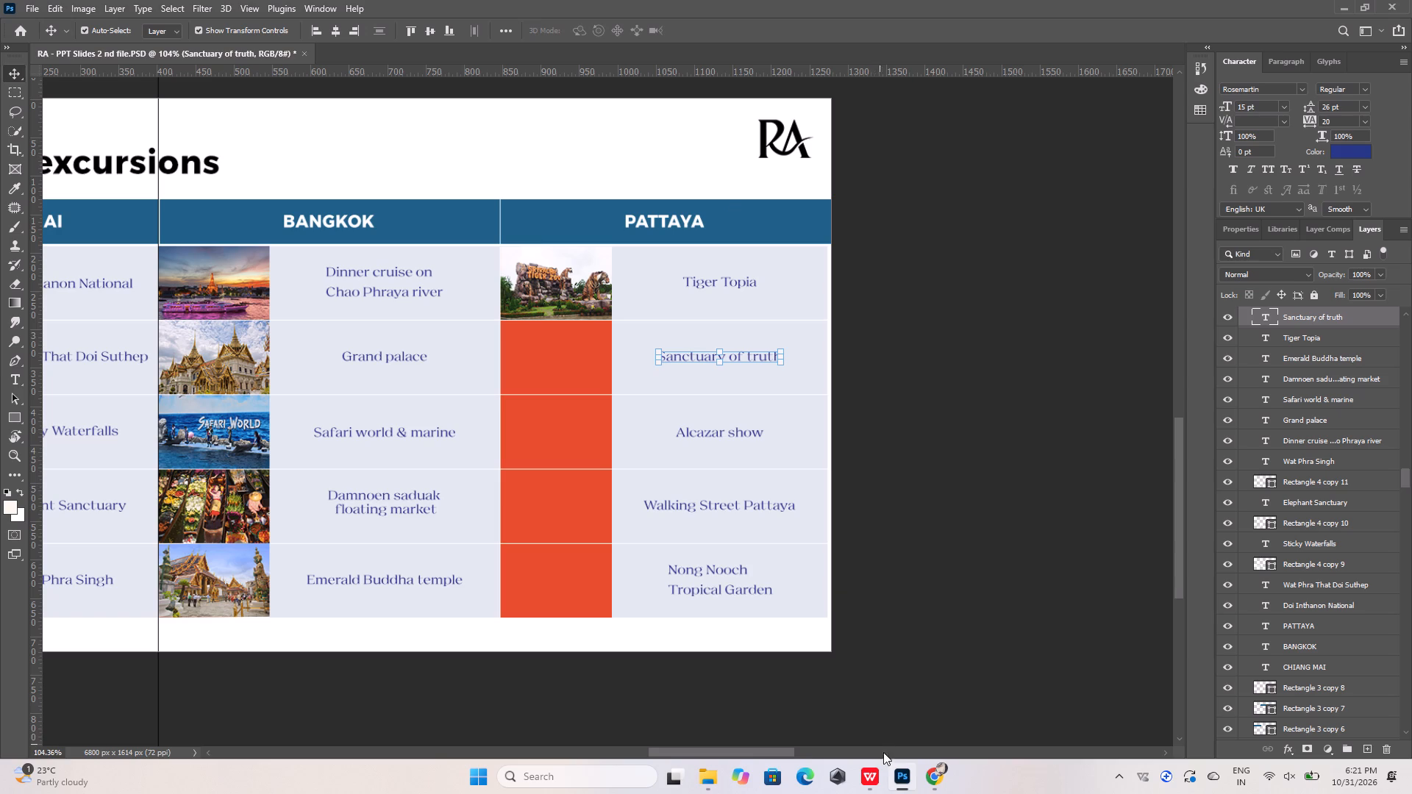
pyautogui.click(900, 782)
pyautogui.click(900, 782)
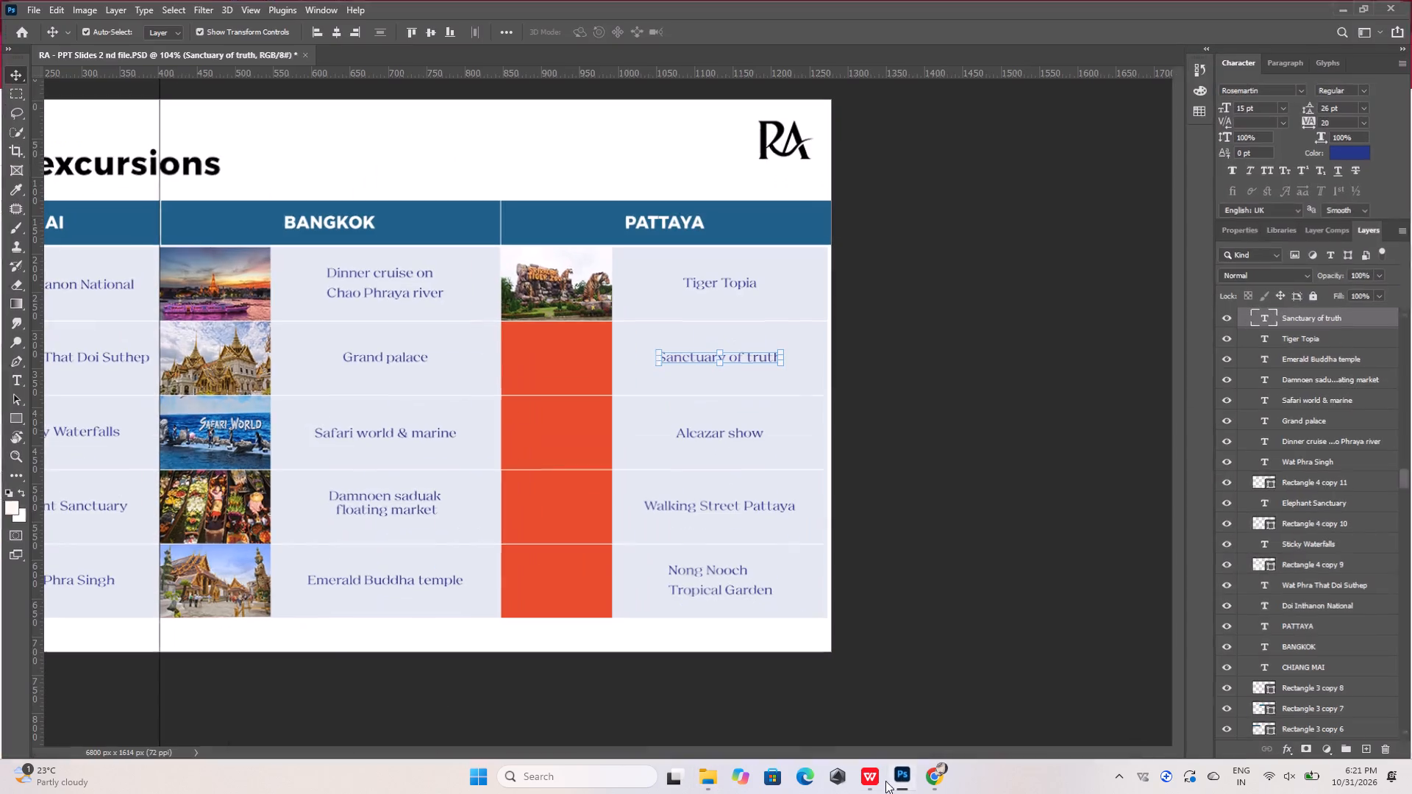
# Switch to Chrome and search Pinterest for "Sanctuary of truth" using the copied text.
pyautogui.click(932, 775)
pyautogui.click(527, 116)
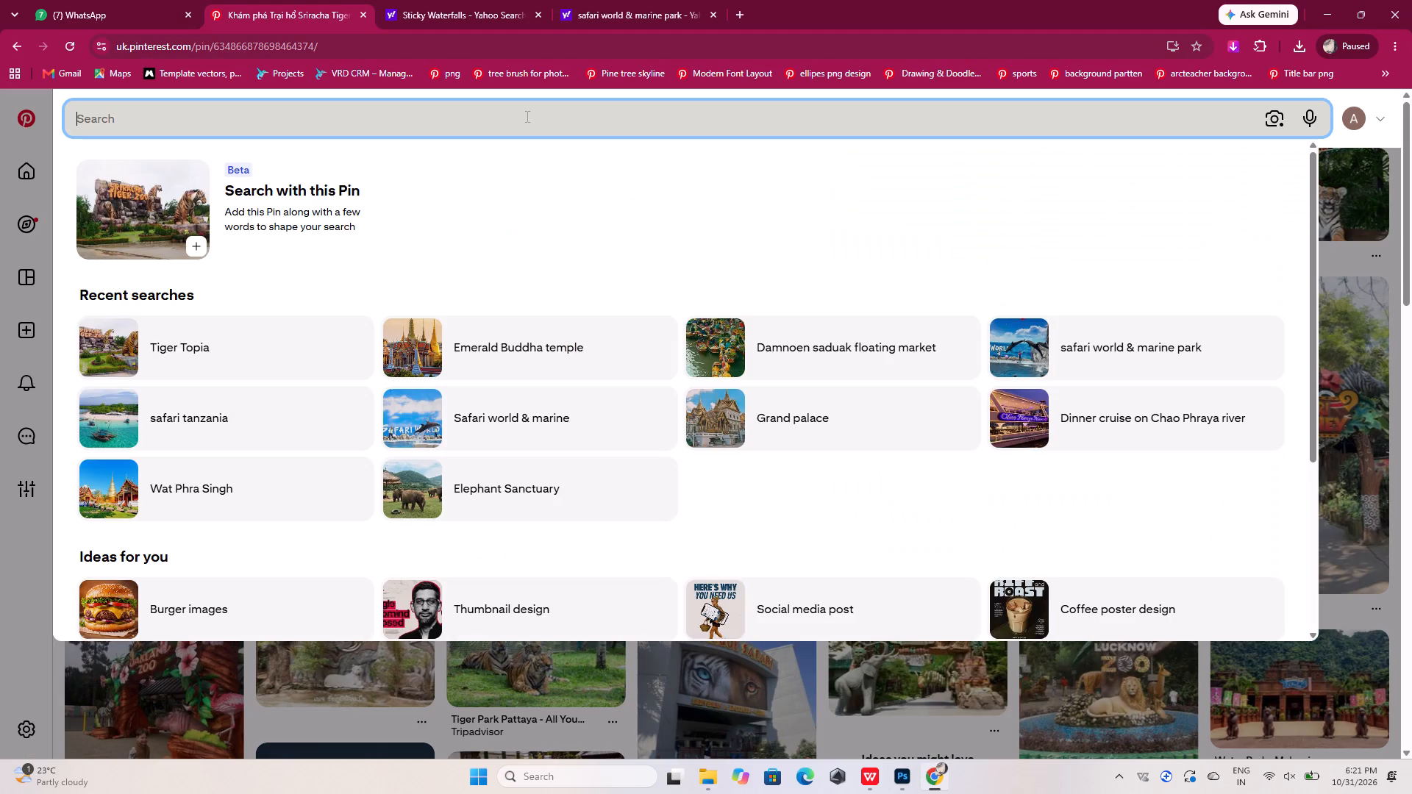
pyautogui.hotkey('ctrl', 'v')
pyautogui.press('Return')
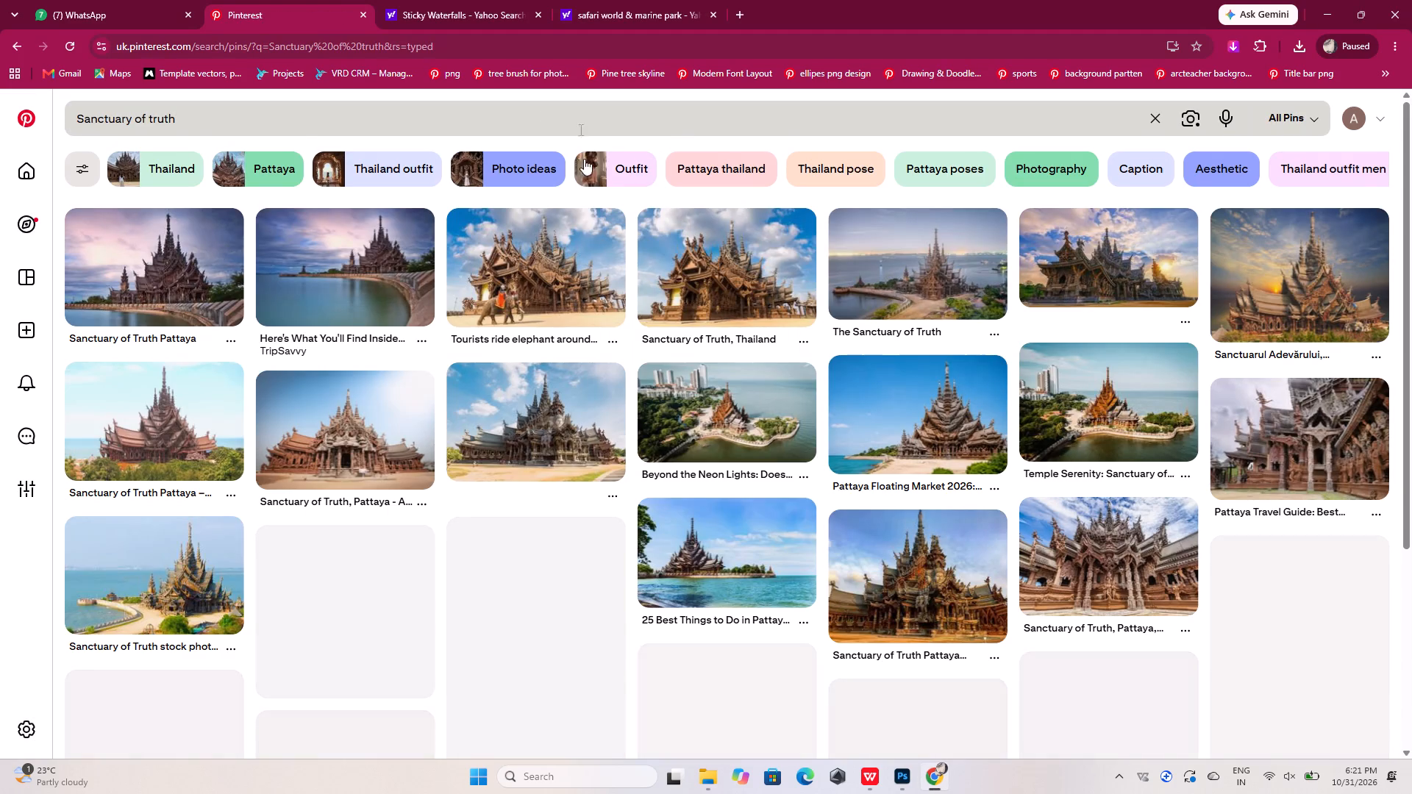
# Compare the Pinterest results with the Photoshop slide and the Sanctuary of truth picture on the WPS reference slide.
pyautogui.click(908, 776)
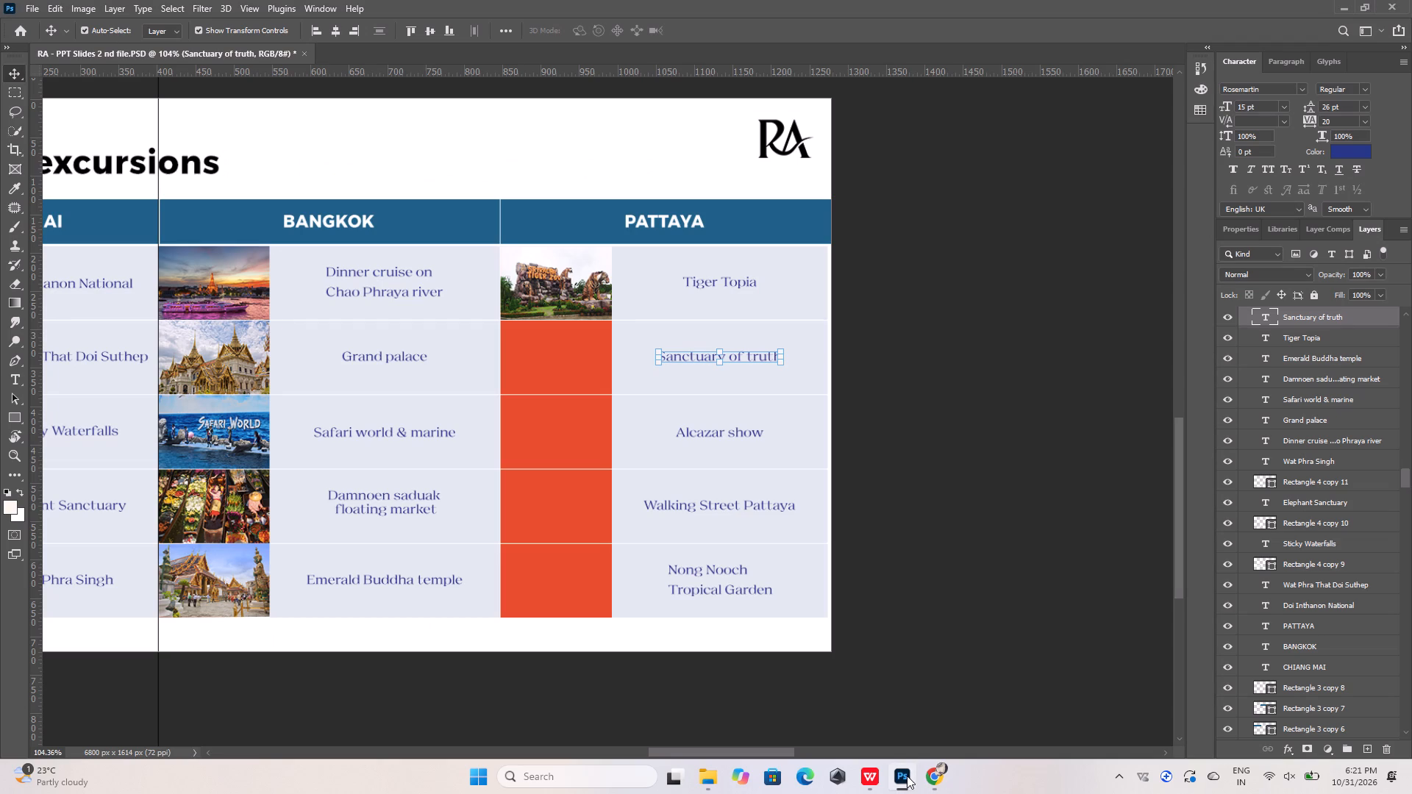
pyautogui.click(954, 641)
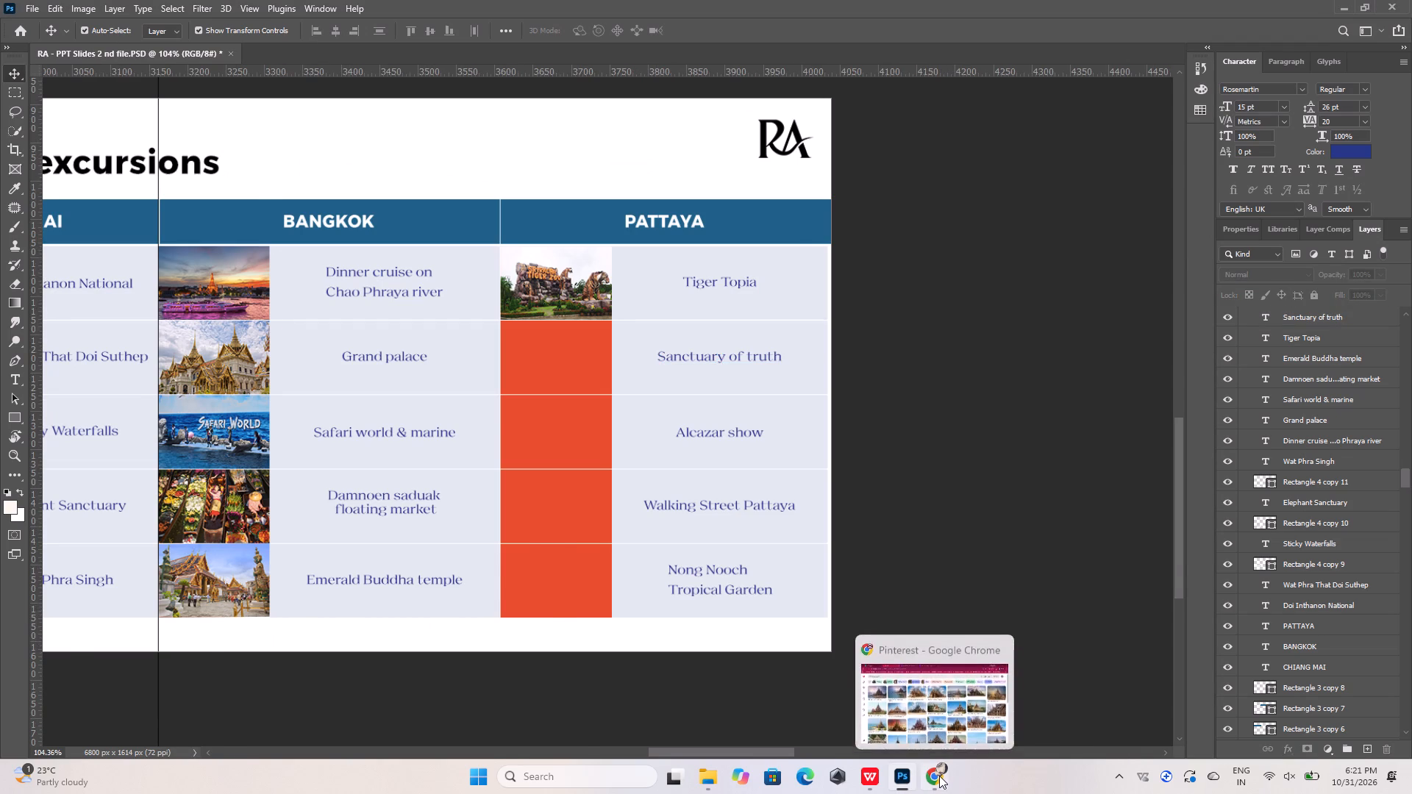
pyautogui.click(939, 776)
pyautogui.click(905, 780)
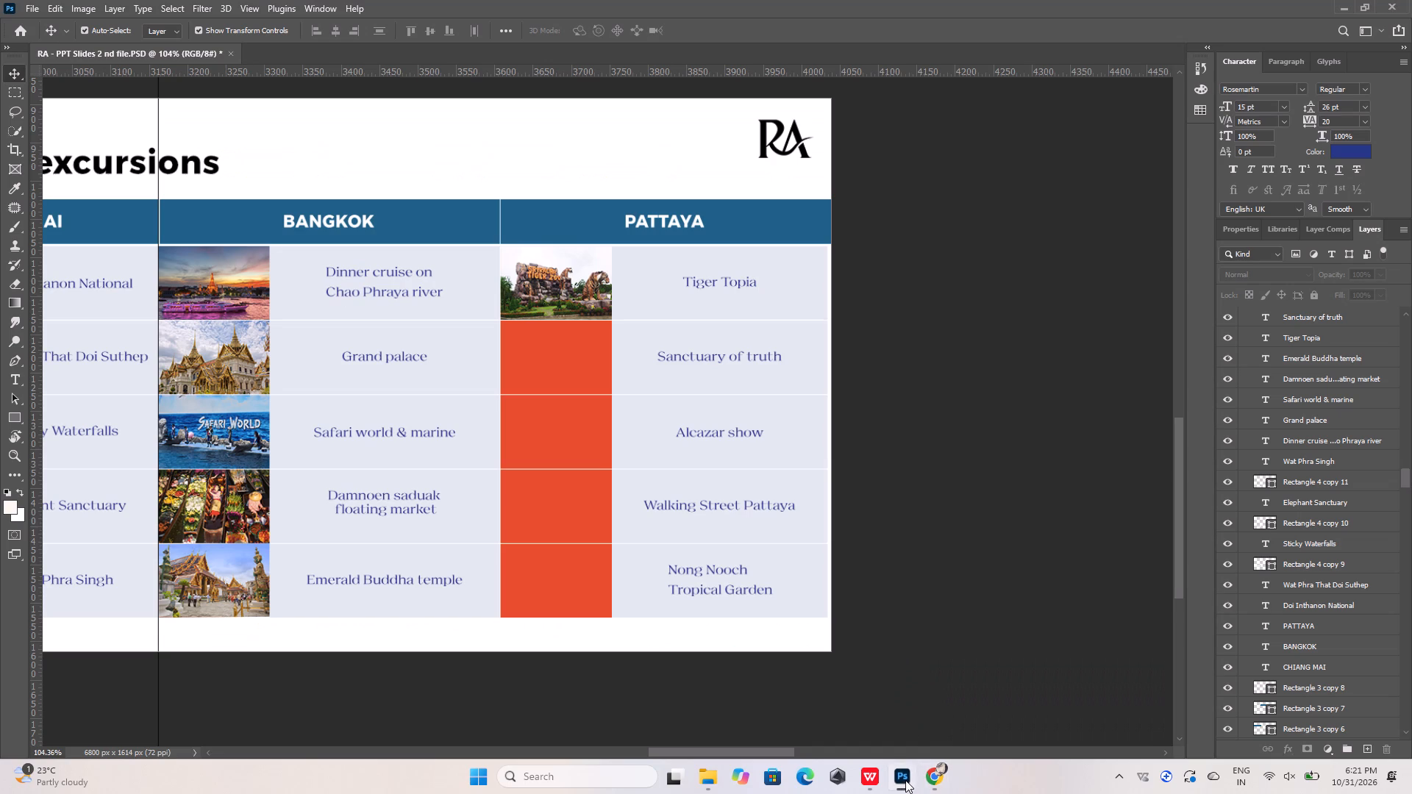
pyautogui.click(862, 775)
pyautogui.click(862, 775)
pyautogui.click(934, 779)
pyautogui.click(935, 779)
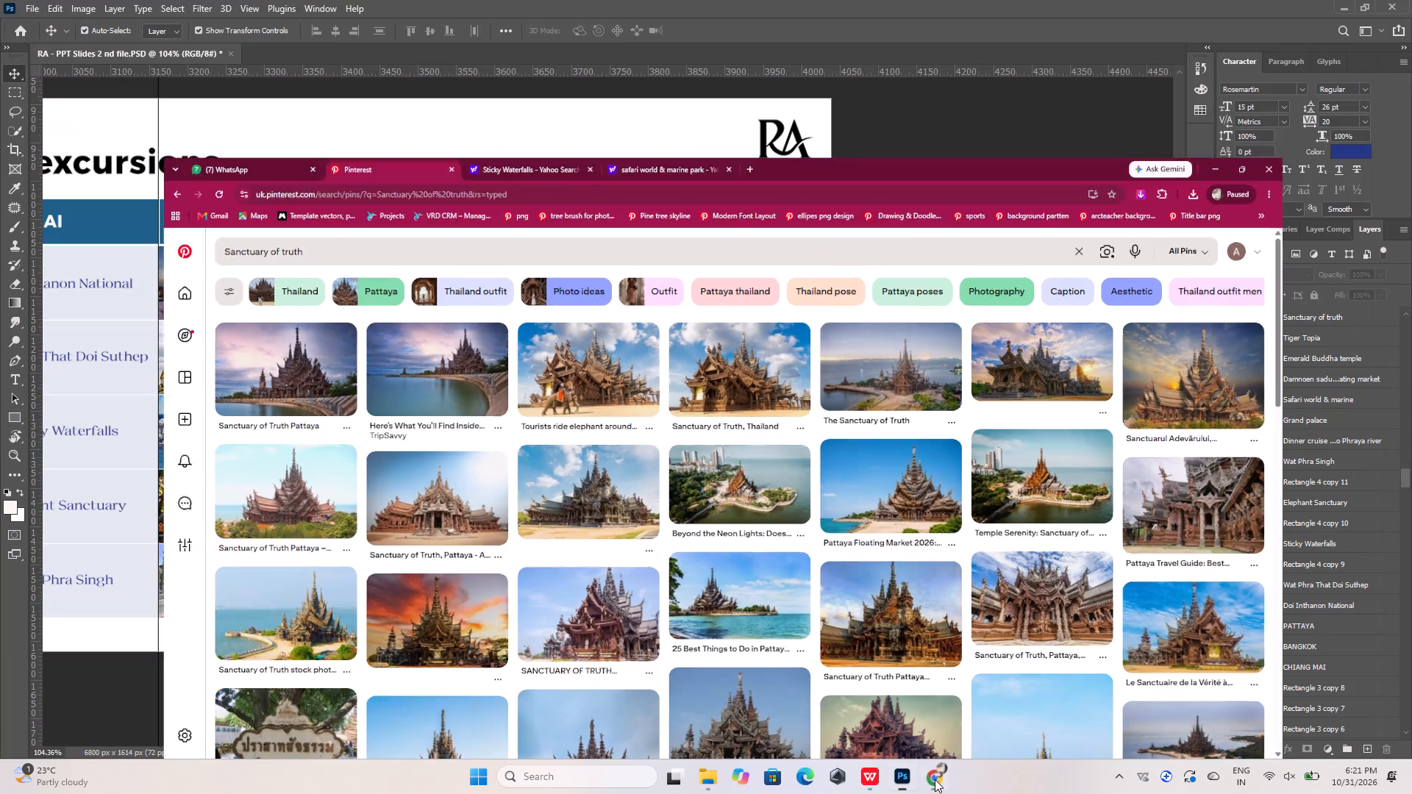
pyautogui.click(877, 779)
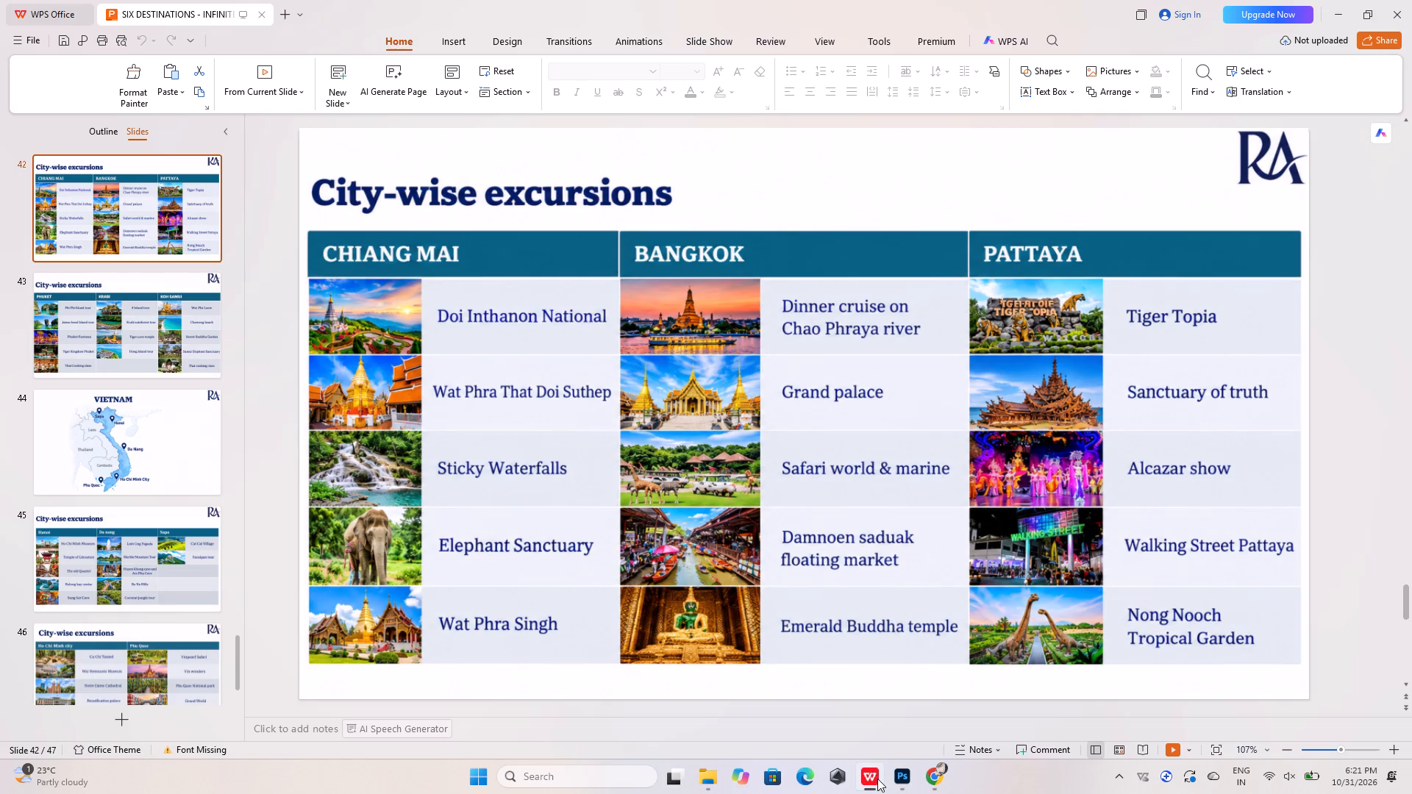
pyautogui.click(877, 779)
pyautogui.click(922, 776)
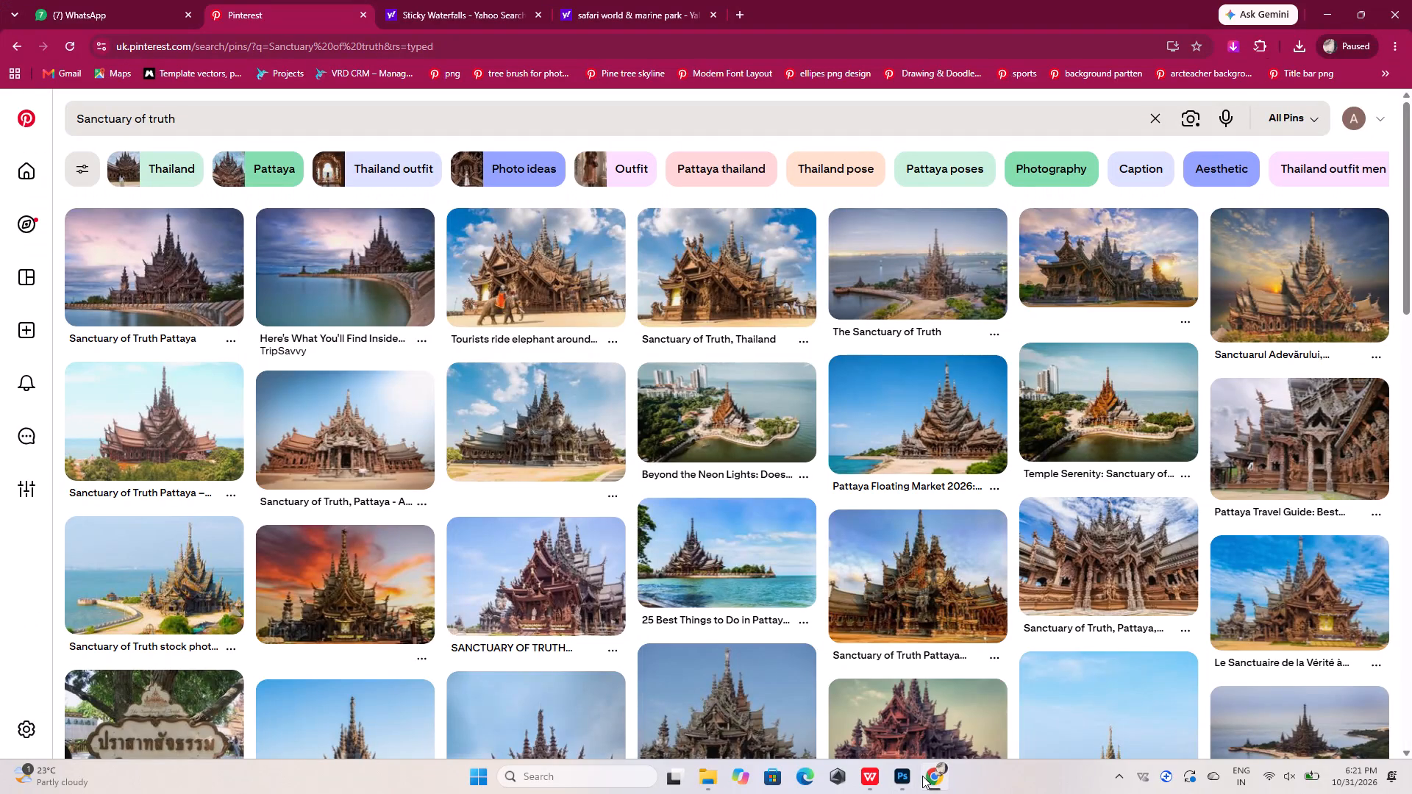
# Download the Pinterest photo of tourists riding an elephant around the Sanctuary of Truth.
pyautogui.click(546, 280)
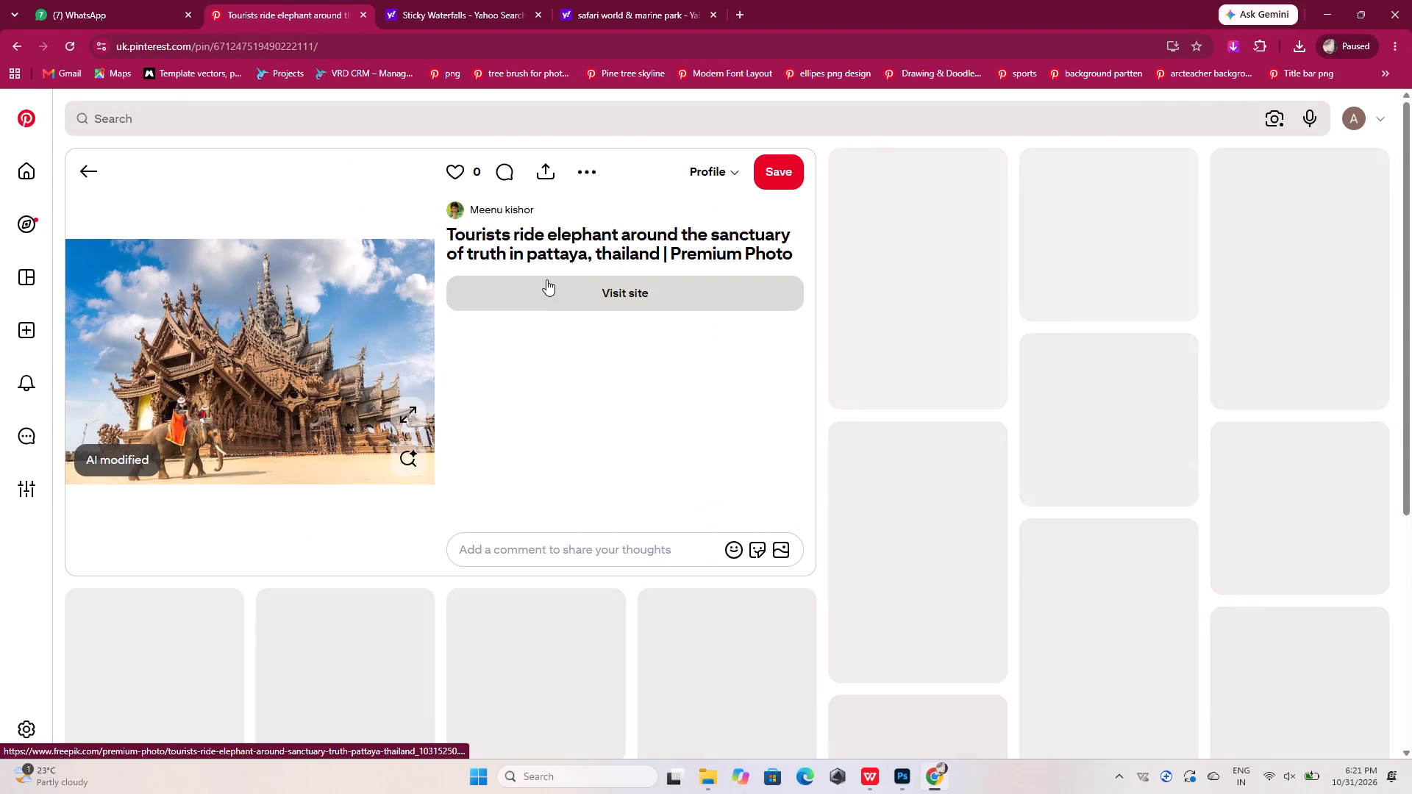
pyautogui.click(580, 171)
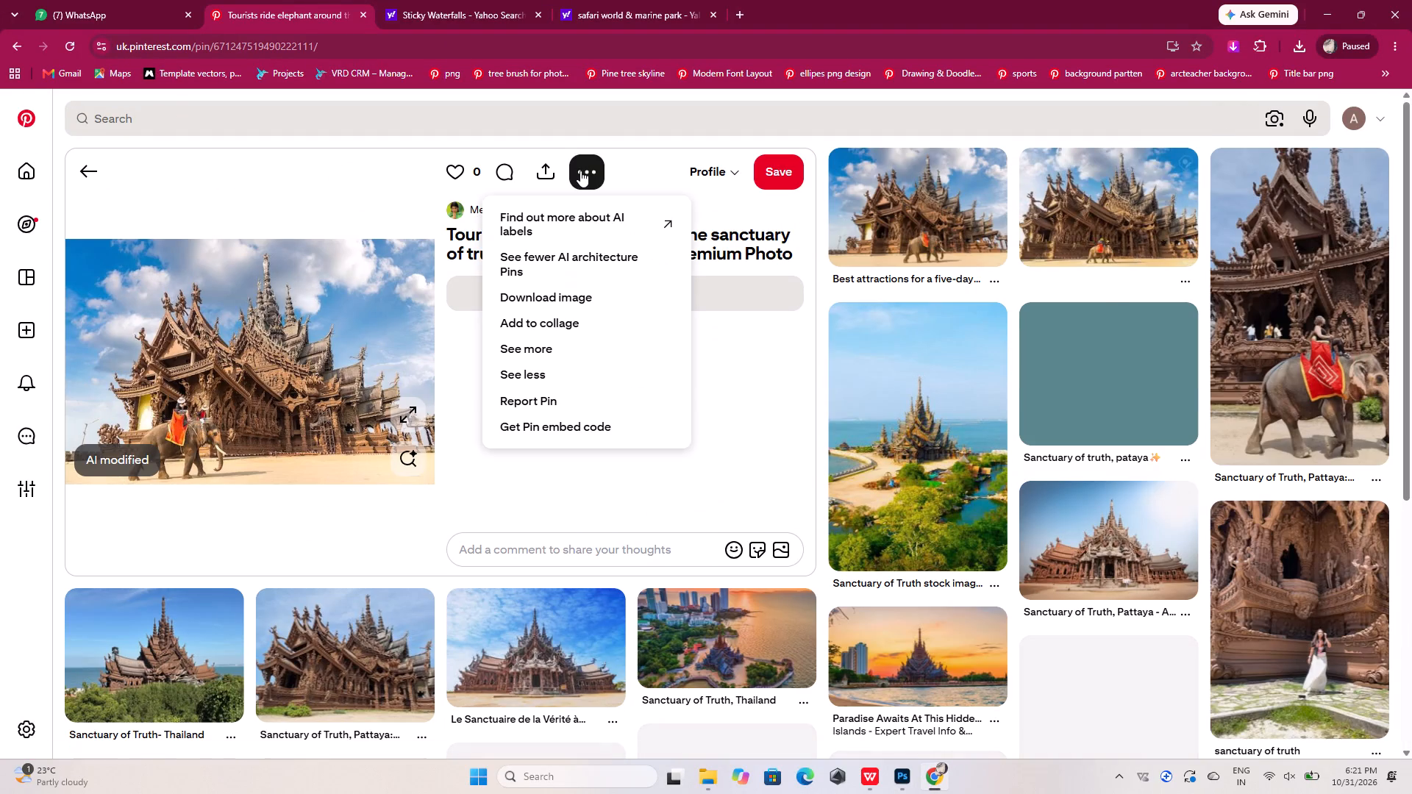
pyautogui.click(561, 300)
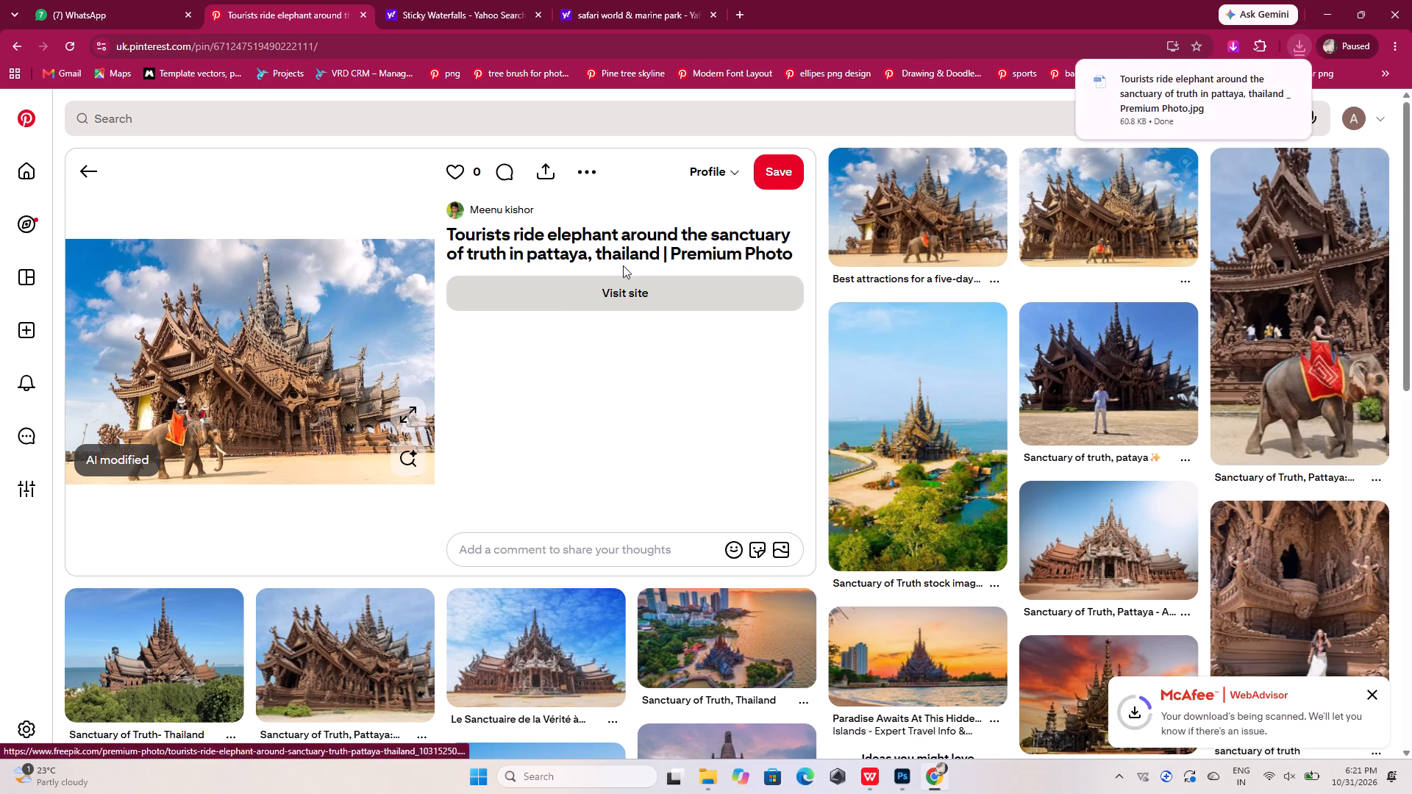
# Place the downloaded Sanctuary of Truth photo in the Photoshop slide over the orange Pattaya cells, scaled to about 23.3% to match their width.
pyautogui.click(1262, 81)
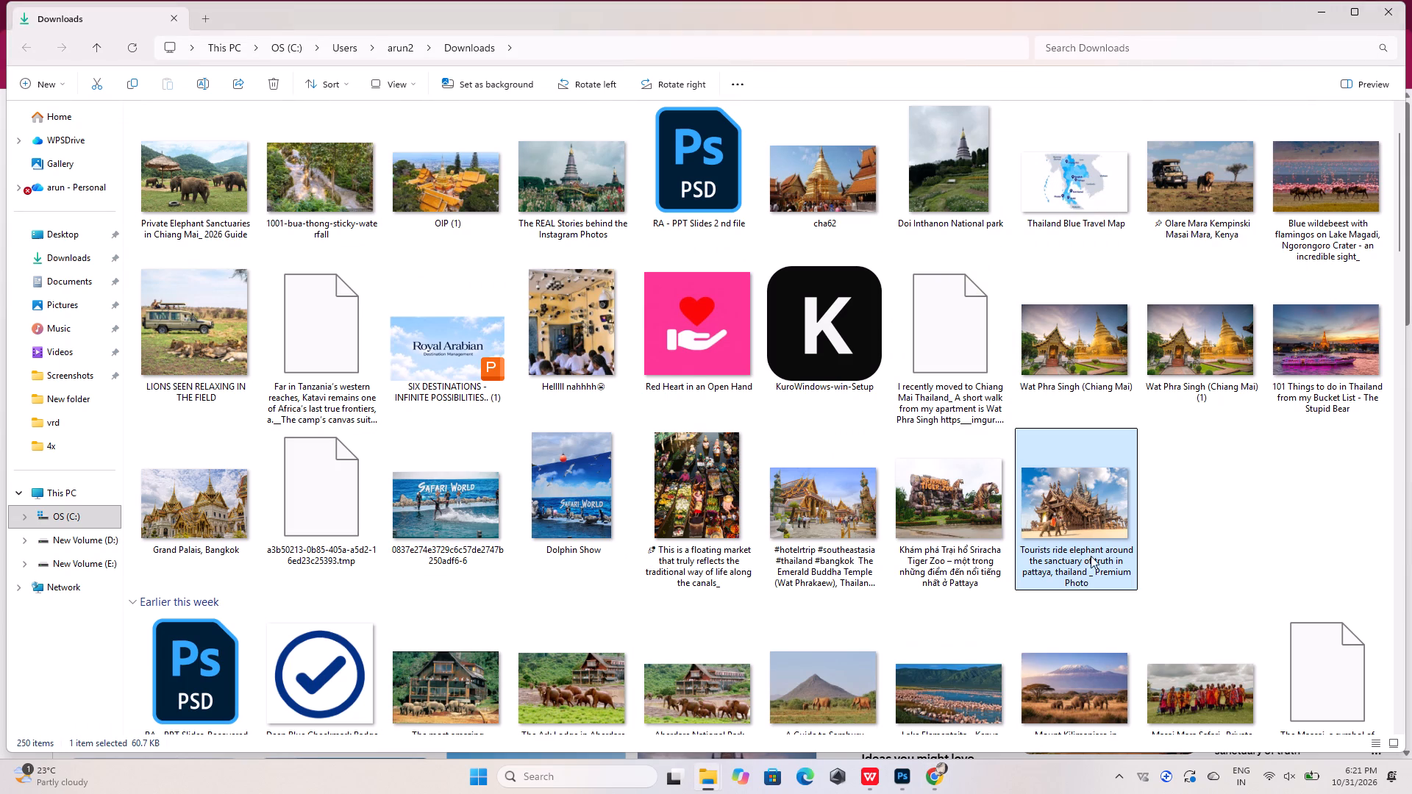
pyautogui.moveTo(1091, 513); pyautogui.dragTo(900, 777)
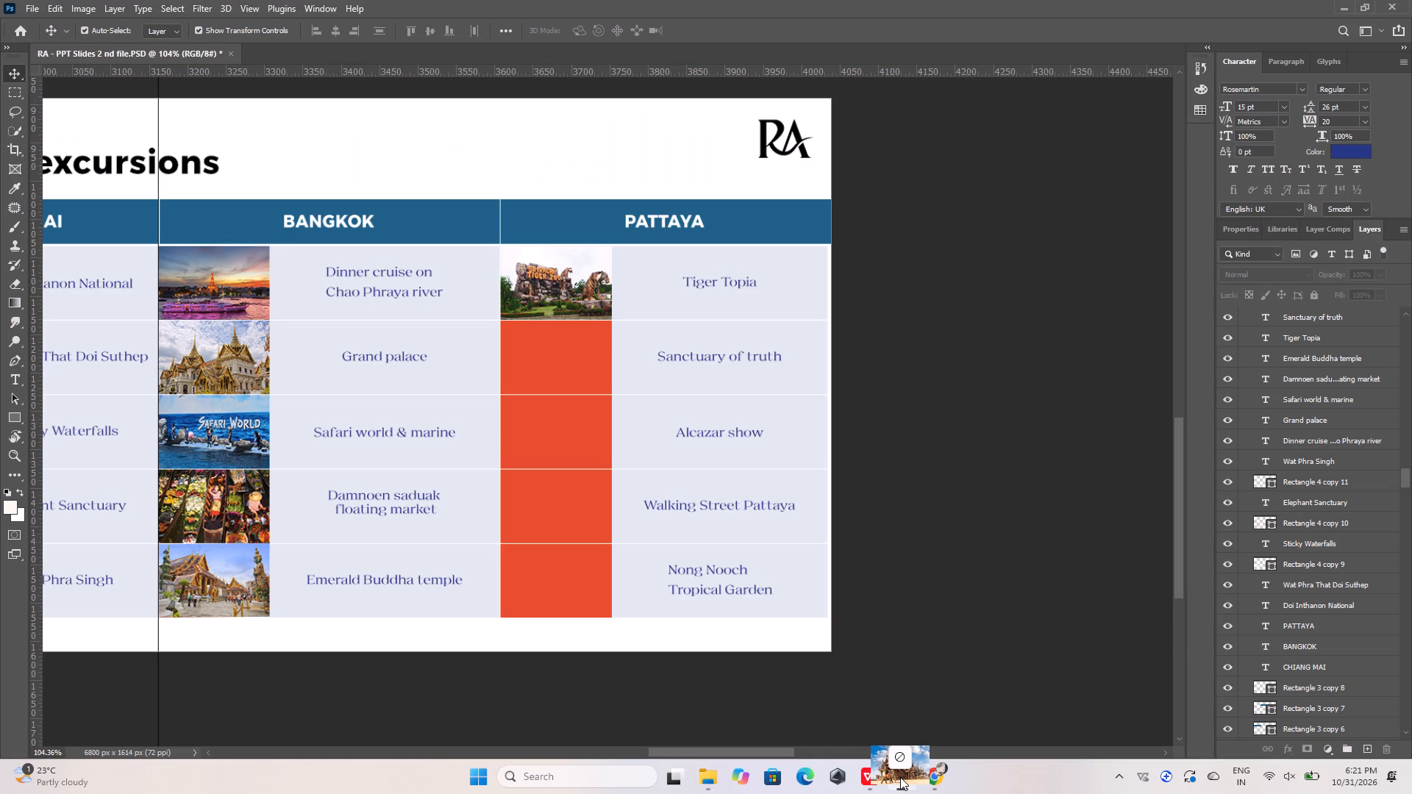
pyautogui.moveTo(900, 777); pyautogui.dragTo(666, 376)
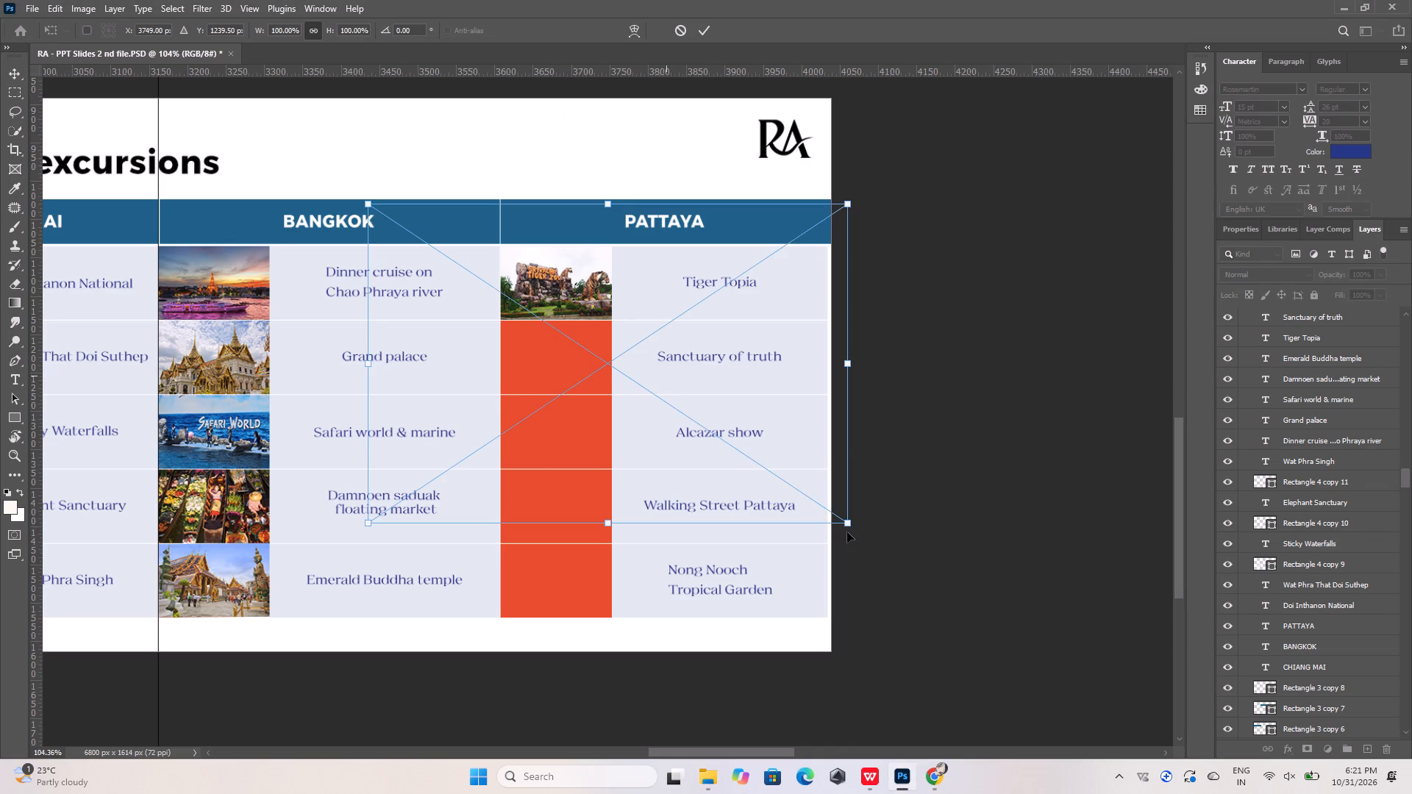
pyautogui.moveTo(849, 528); pyautogui.dragTo(508, 296)
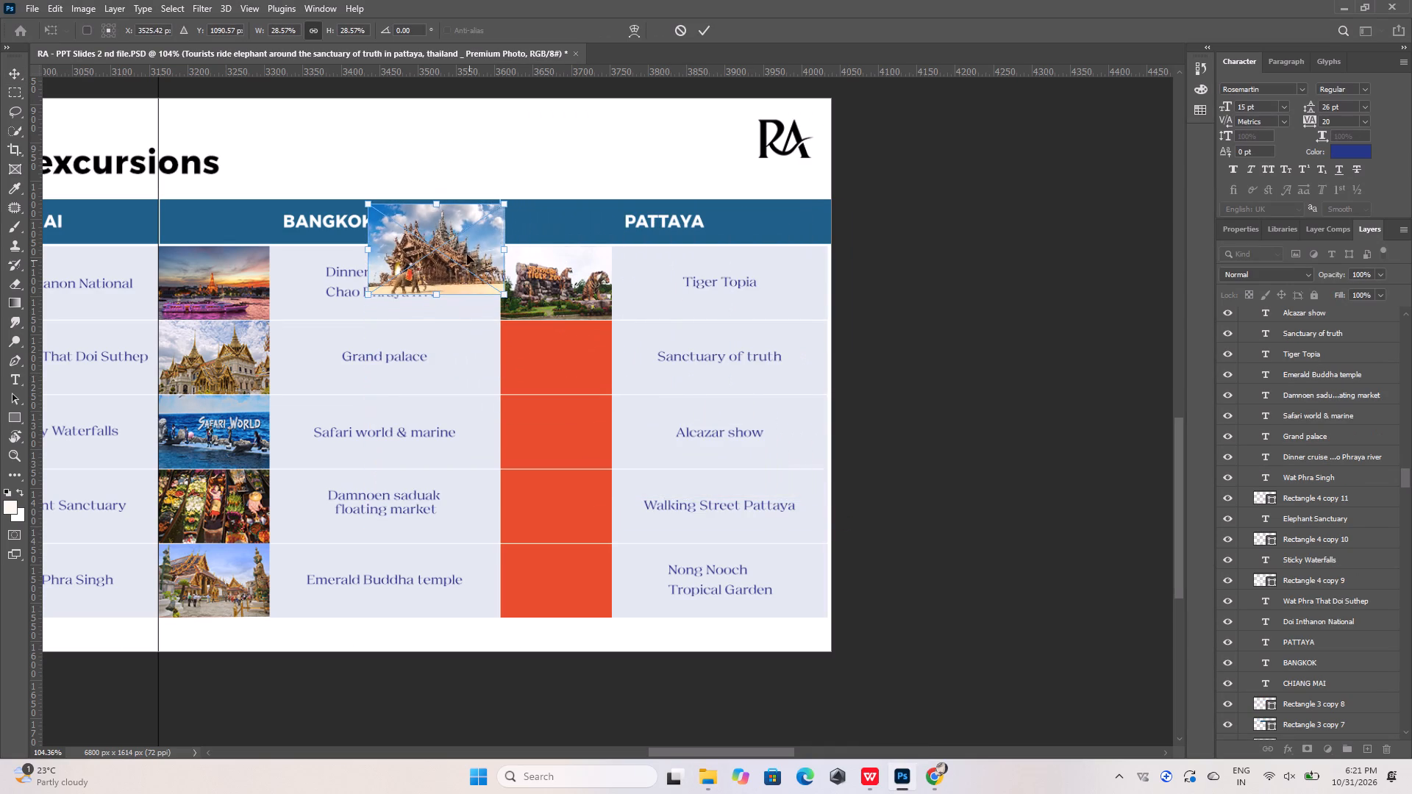
pyautogui.moveTo(461, 243); pyautogui.dragTo(585, 412)
pyautogui.keyDown('alt'); pyautogui.scroll(5, 559, 388); pyautogui.keyUp('alt')
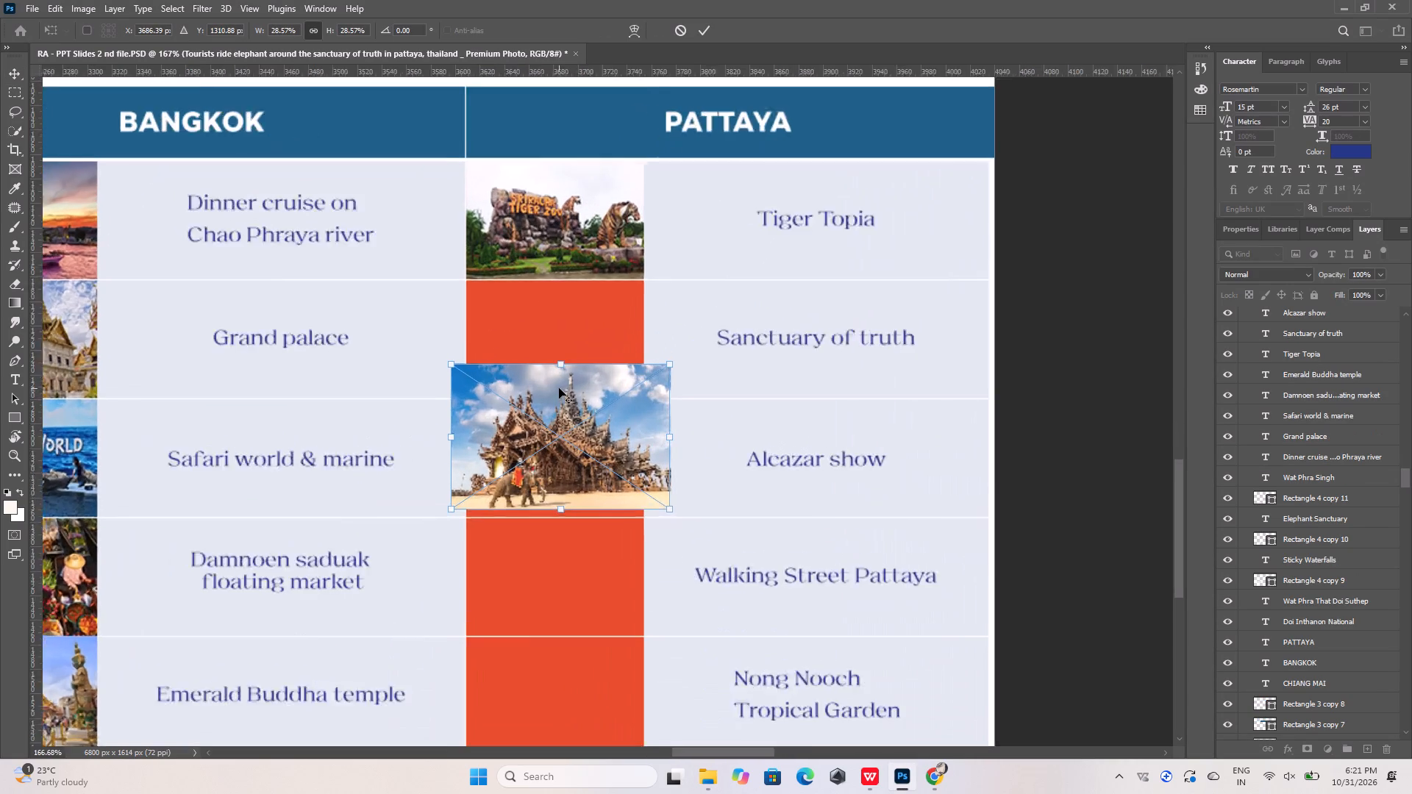
pyautogui.keyDown('alt'); pyautogui.scroll(5, 559, 388); pyautogui.keyUp('alt')
pyautogui.moveTo(542, 392); pyautogui.dragTo(566, 393)
pyautogui.moveTo(773, 584); pyautogui.dragTo(718, 523)
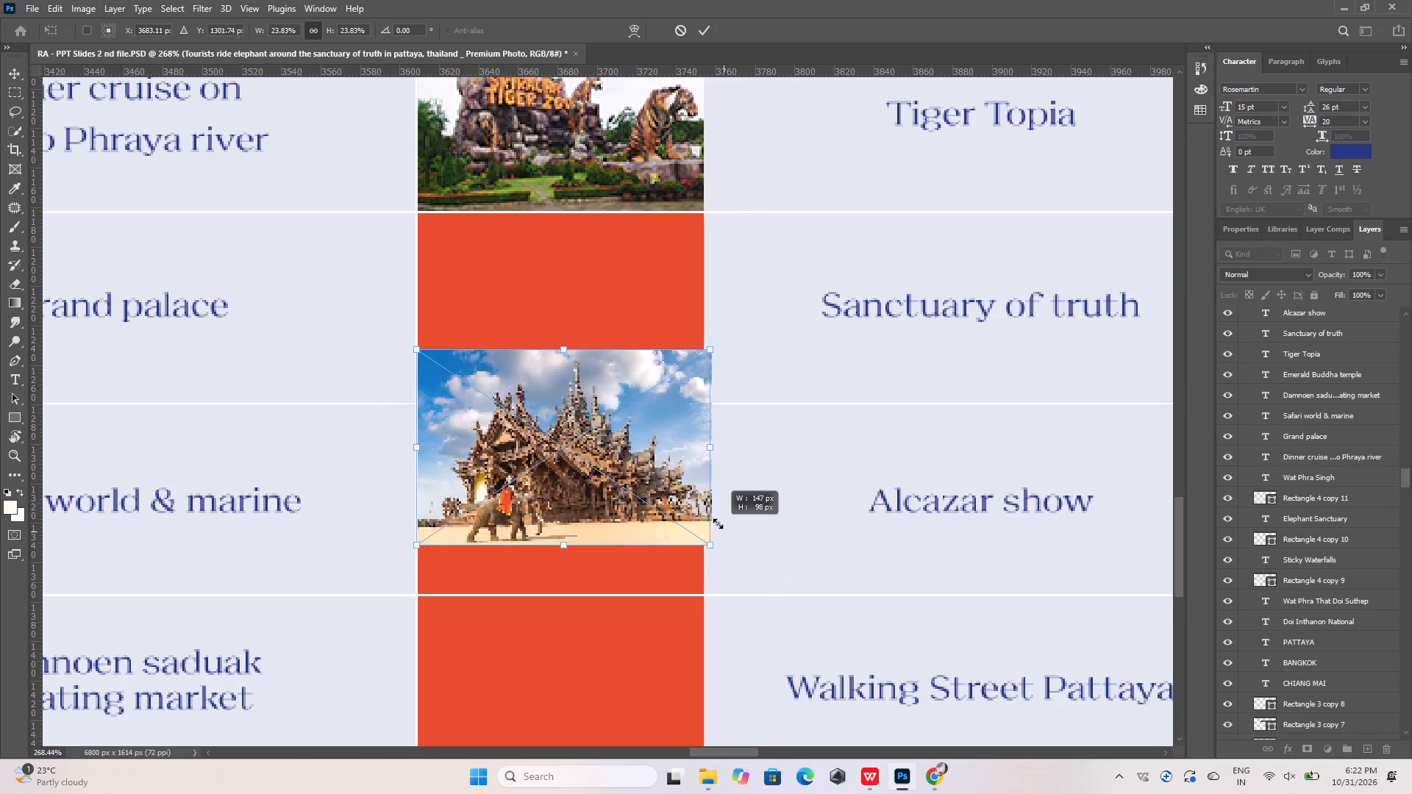
pyautogui.moveTo(718, 523); pyautogui.dragTo(718, 526)
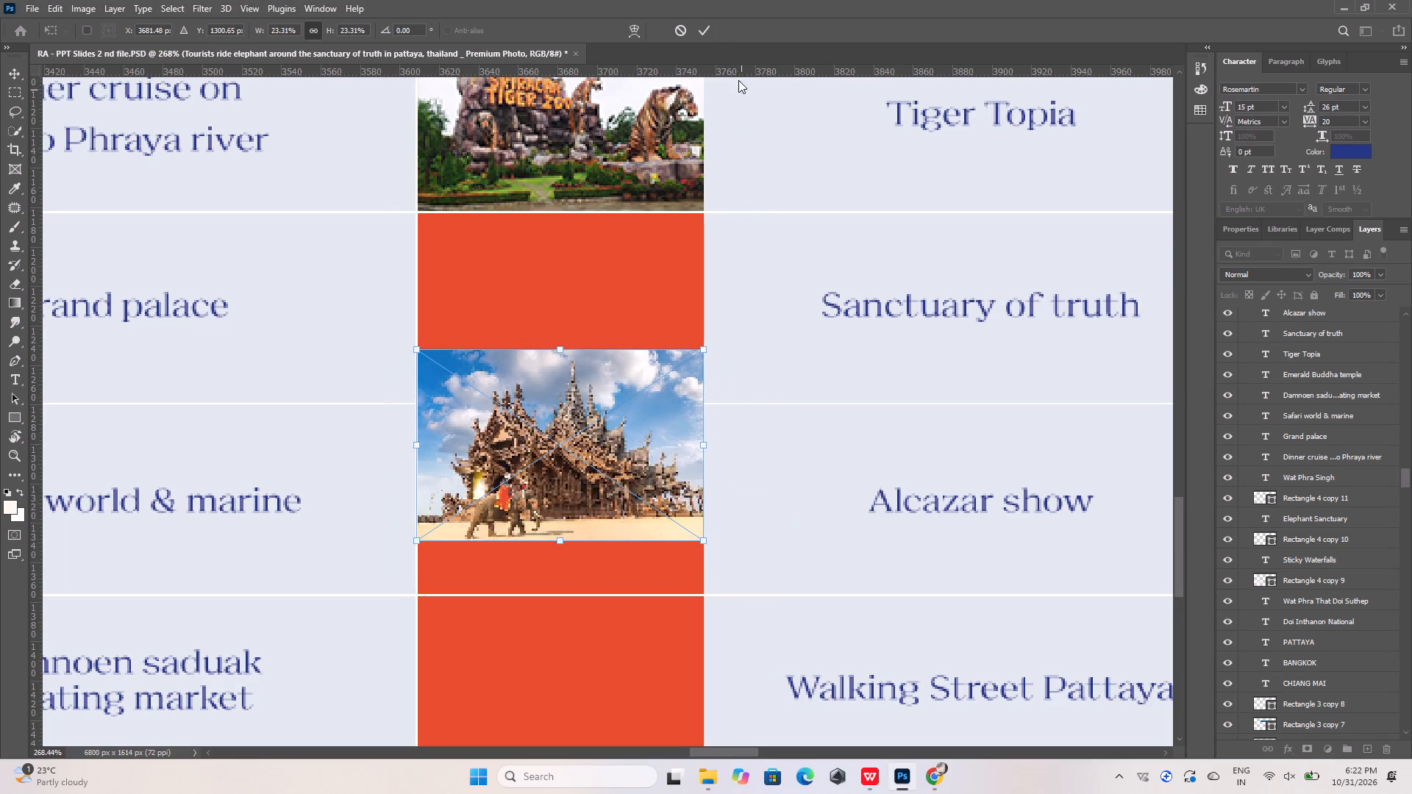
pyautogui.click(705, 26)
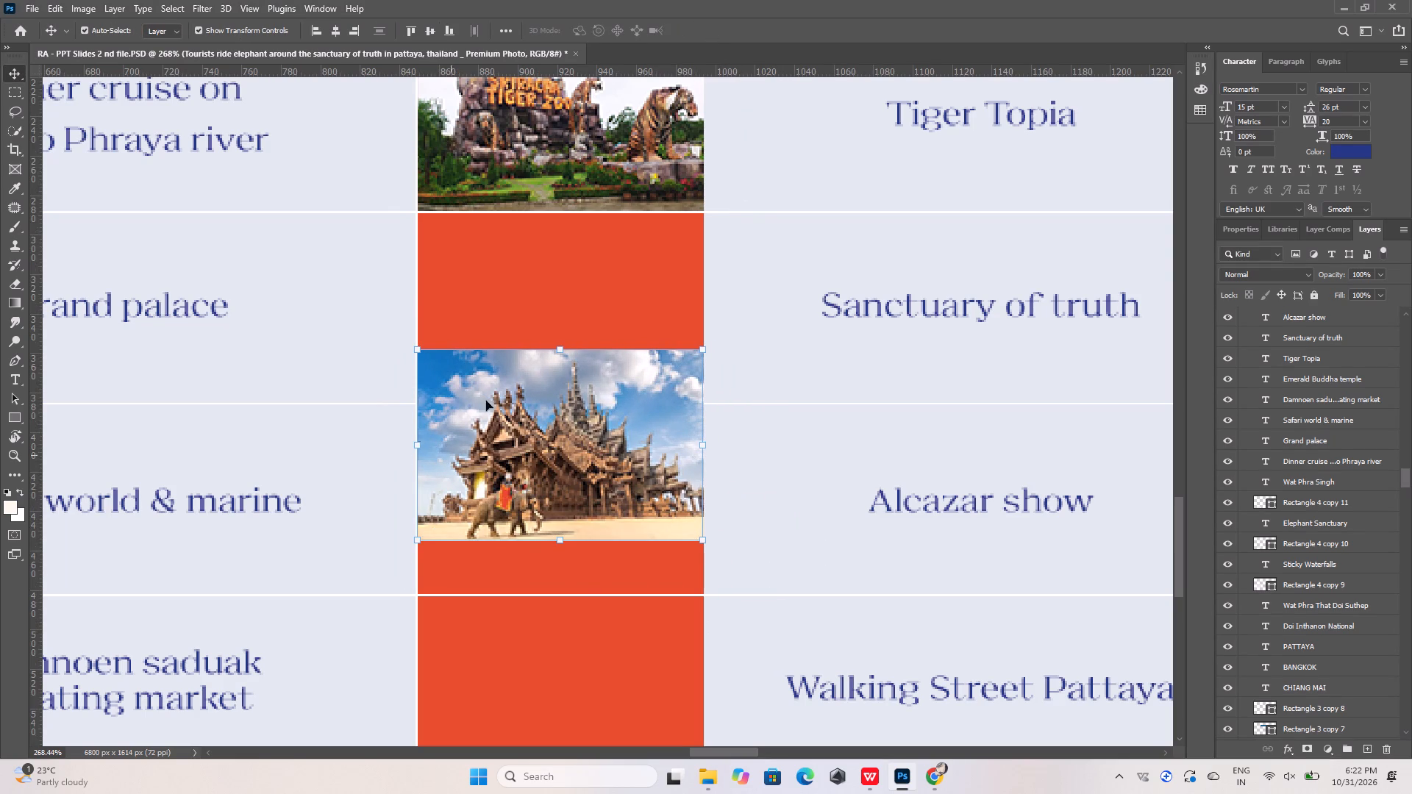
# Move the Sanctuary of Truth photo layer directly above its cell's orange rectangle and clip it to that rectangle.
pyautogui.click(537, 282)
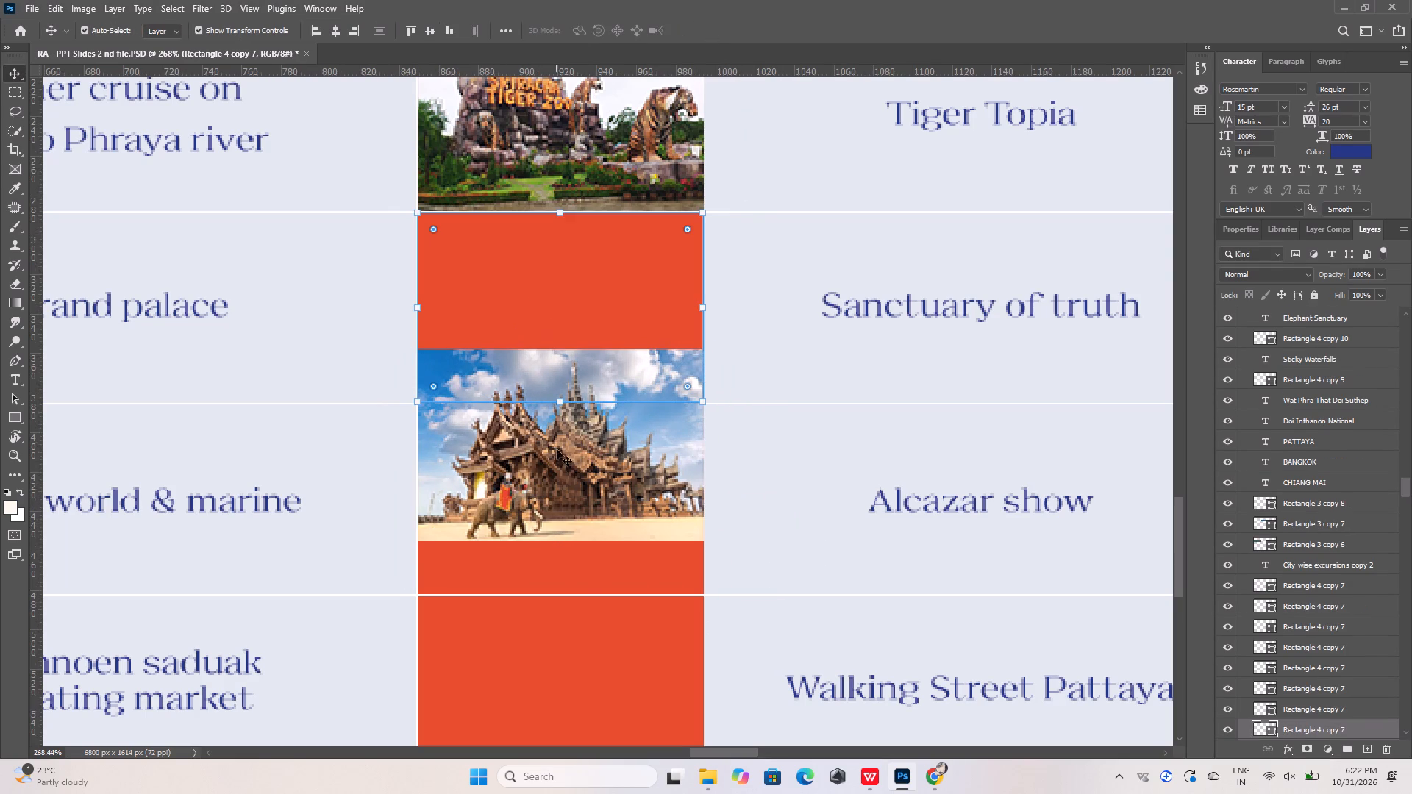
pyautogui.click(557, 455)
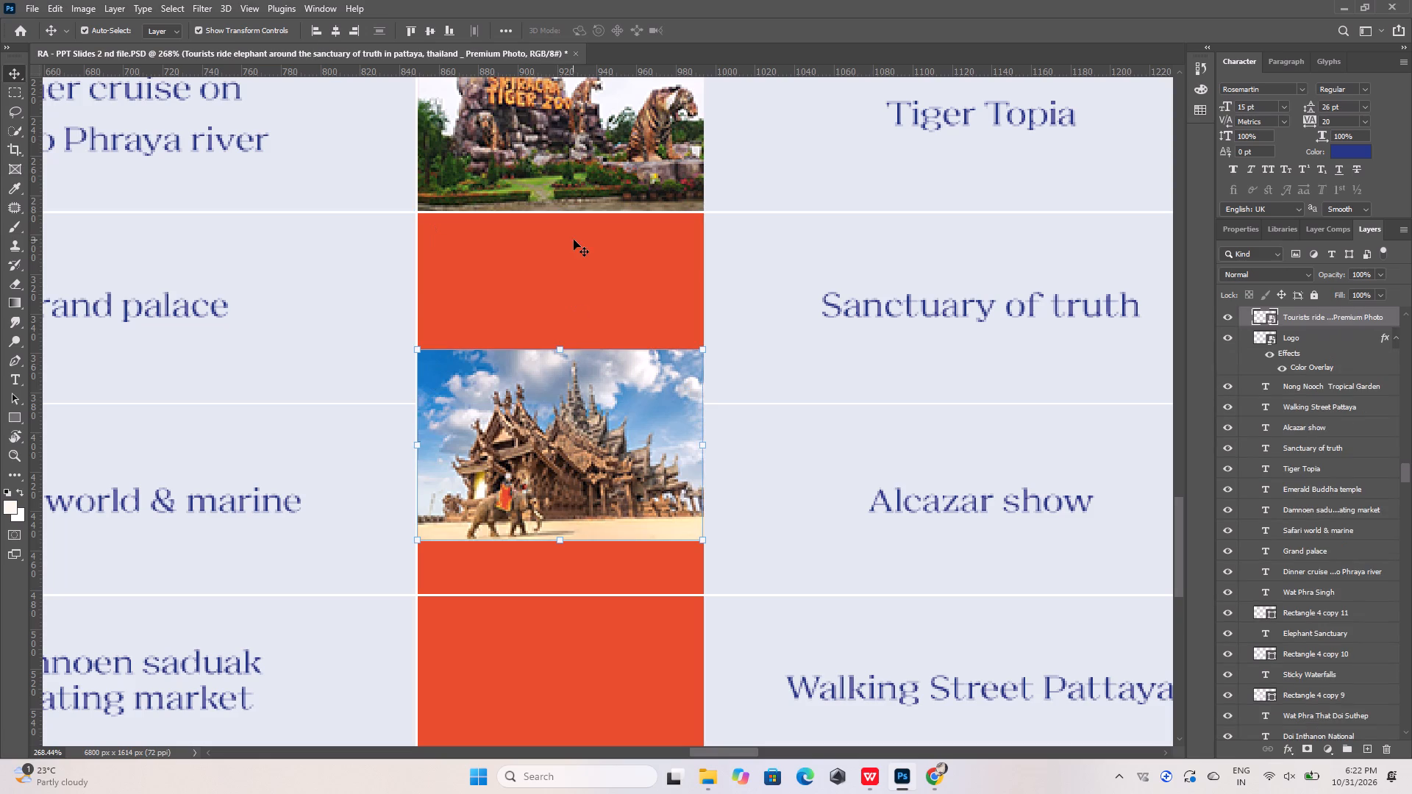
pyautogui.click(571, 264)
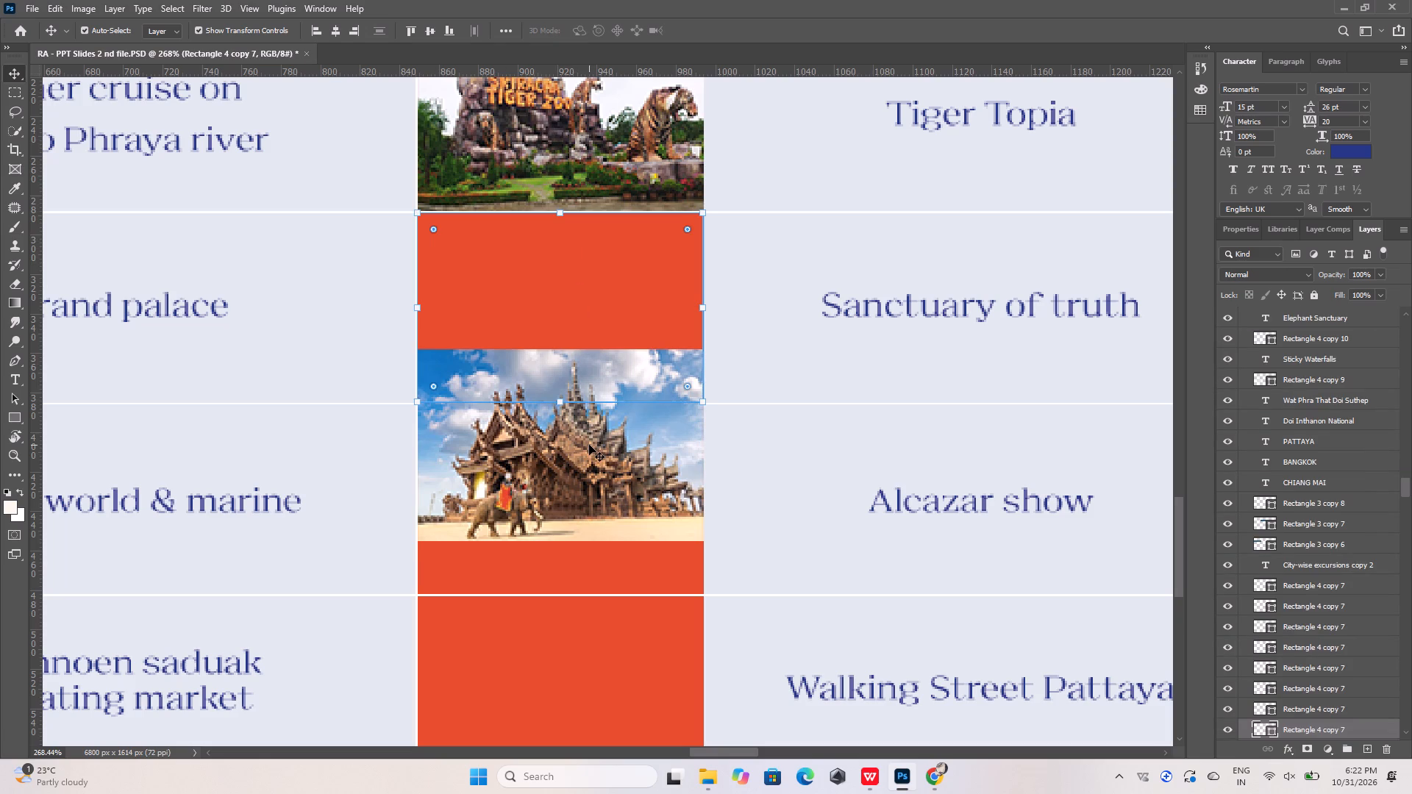
pyautogui.click(589, 445)
pyautogui.moveTo(1333, 318); pyautogui.dragTo(1331, 720)
pyautogui.scroll(-18, 1331, 720)
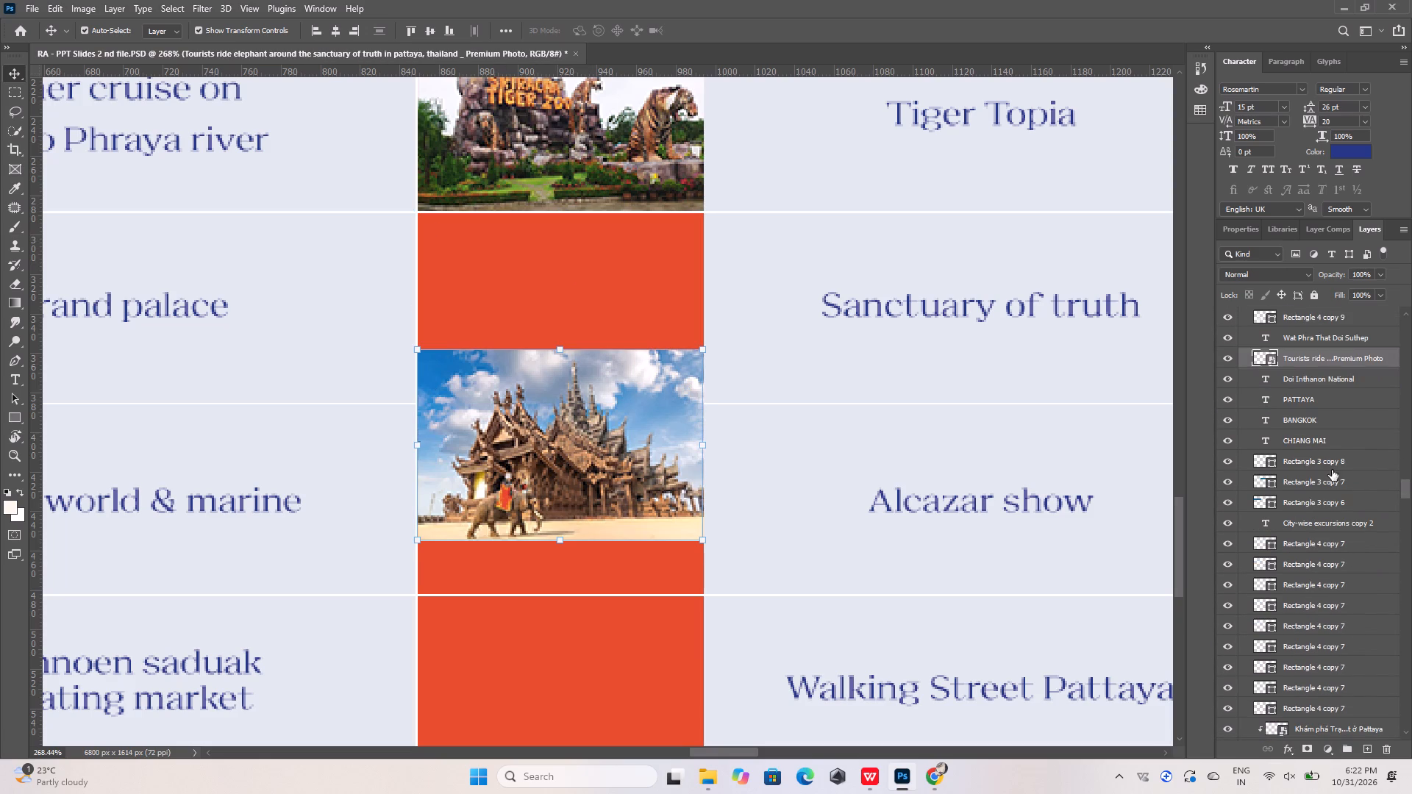
pyautogui.moveTo(1337, 359); pyautogui.dragTo(1328, 615)
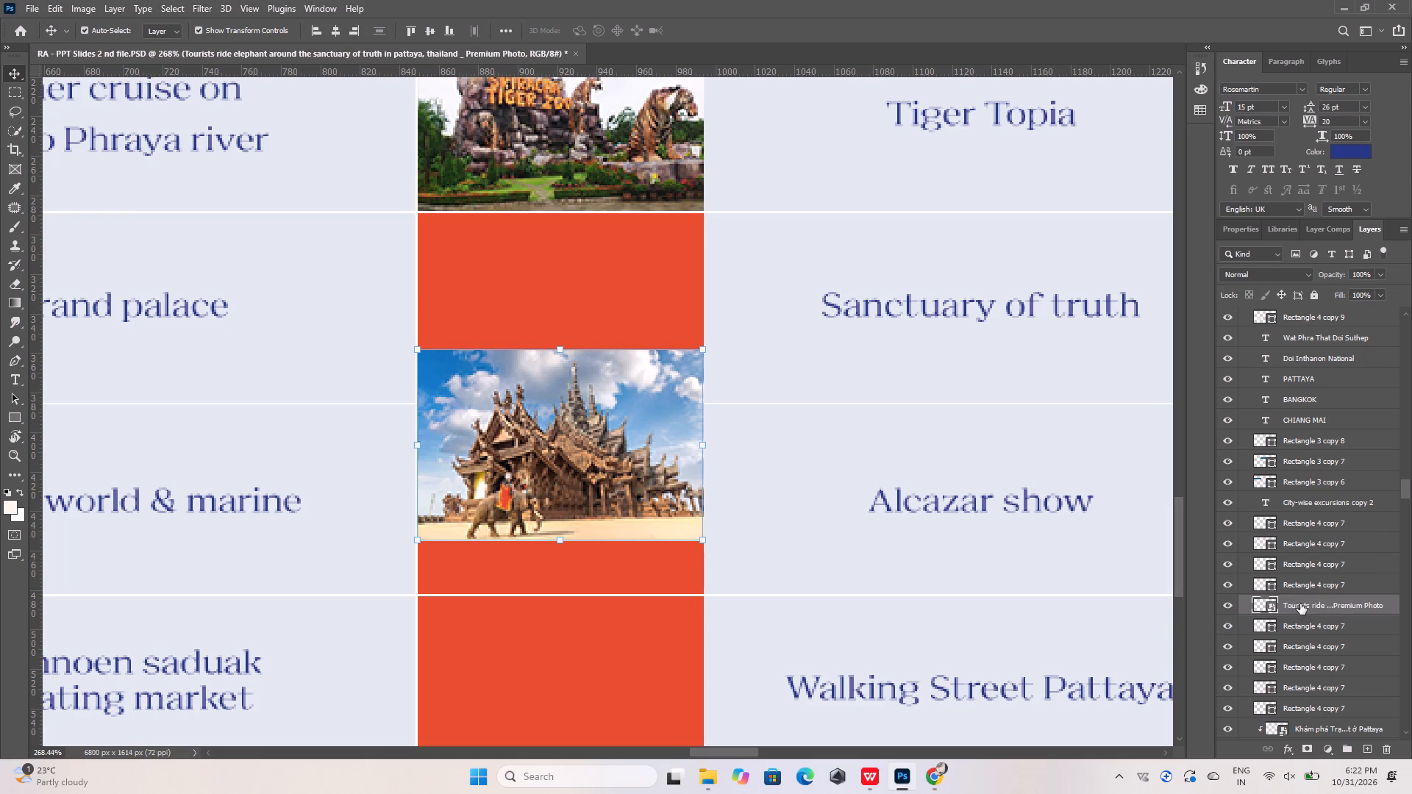
pyautogui.click(573, 286)
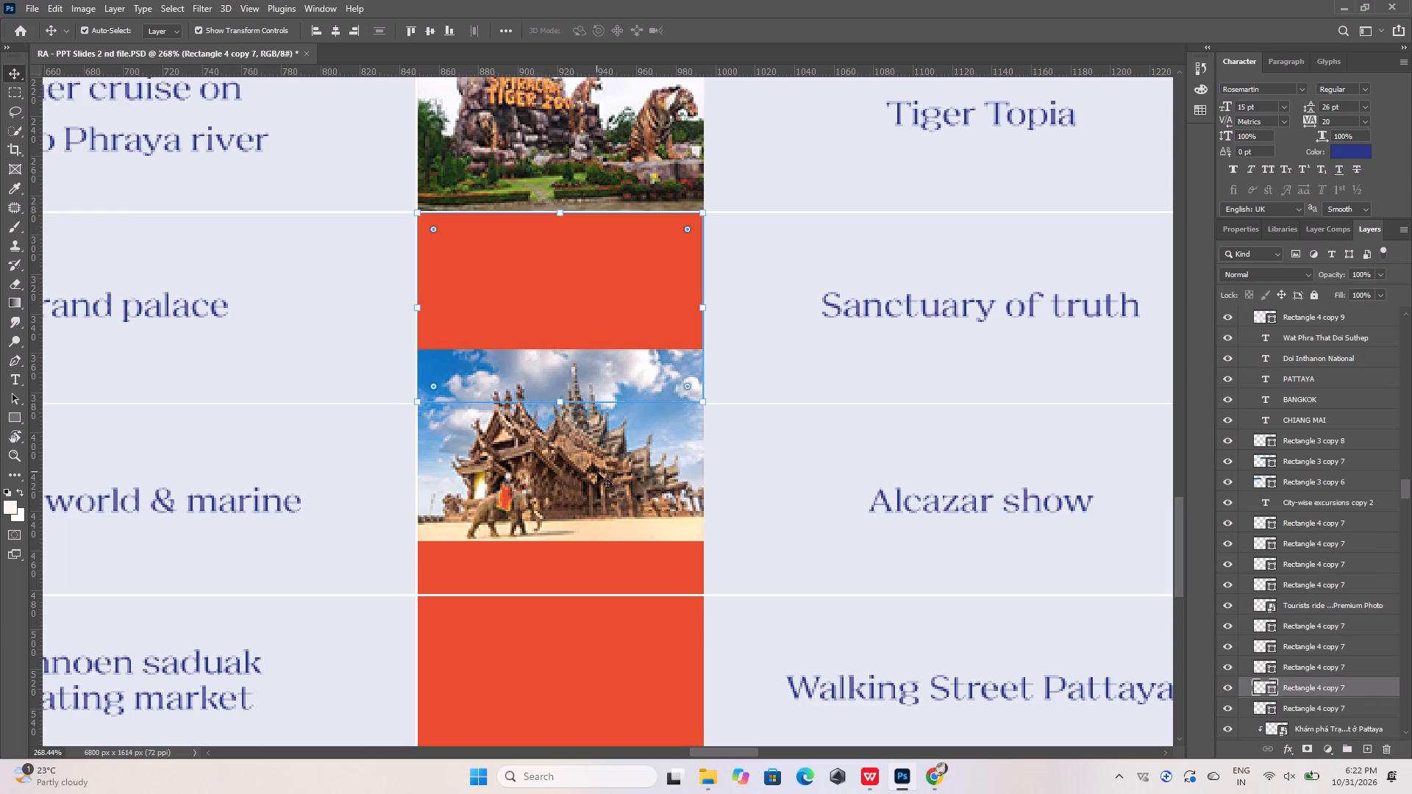
pyautogui.click(597, 474)
pyautogui.click(623, 315)
pyautogui.moveTo(1293, 604); pyautogui.dragTo(1298, 672)
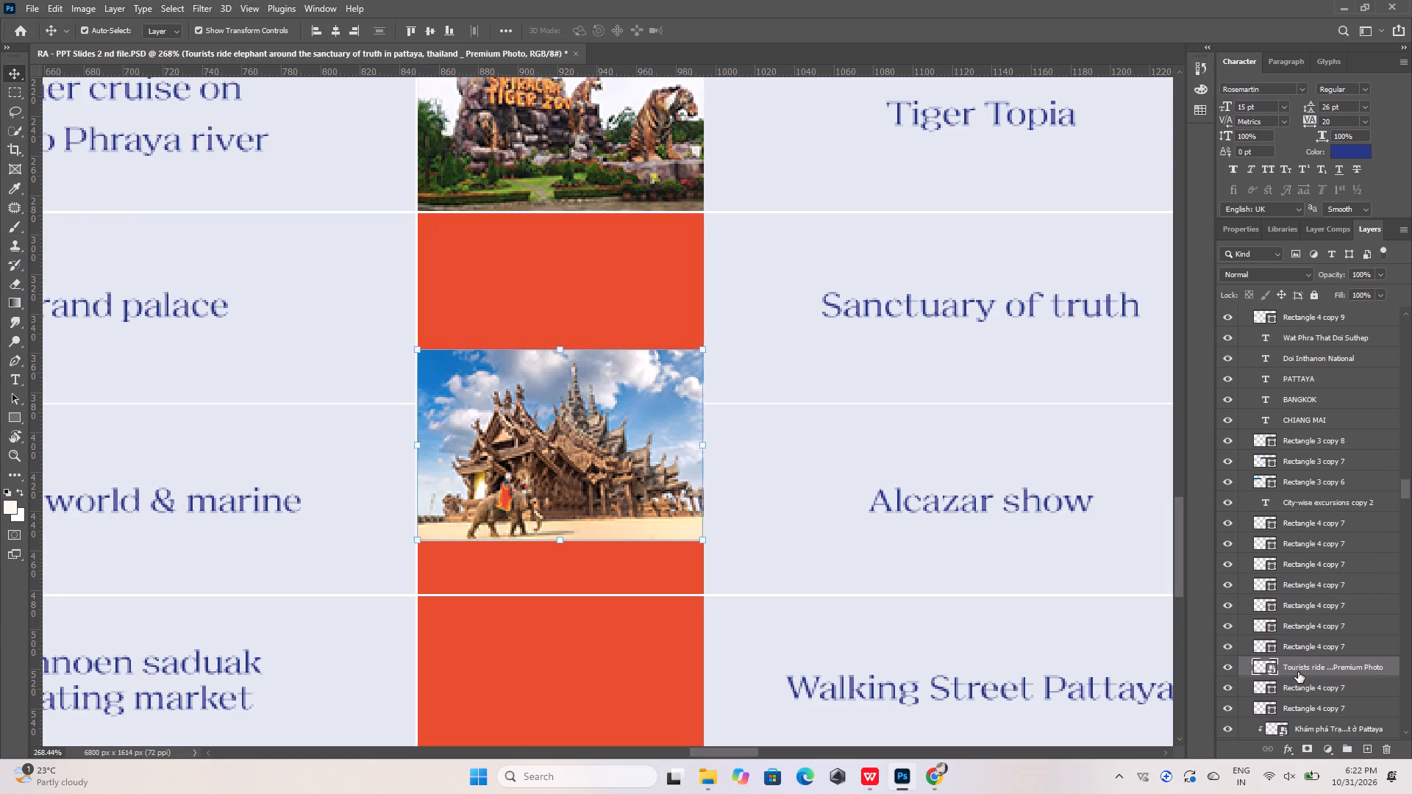
pyautogui.rightClick(1298, 672)
pyautogui.click(1259, 366)
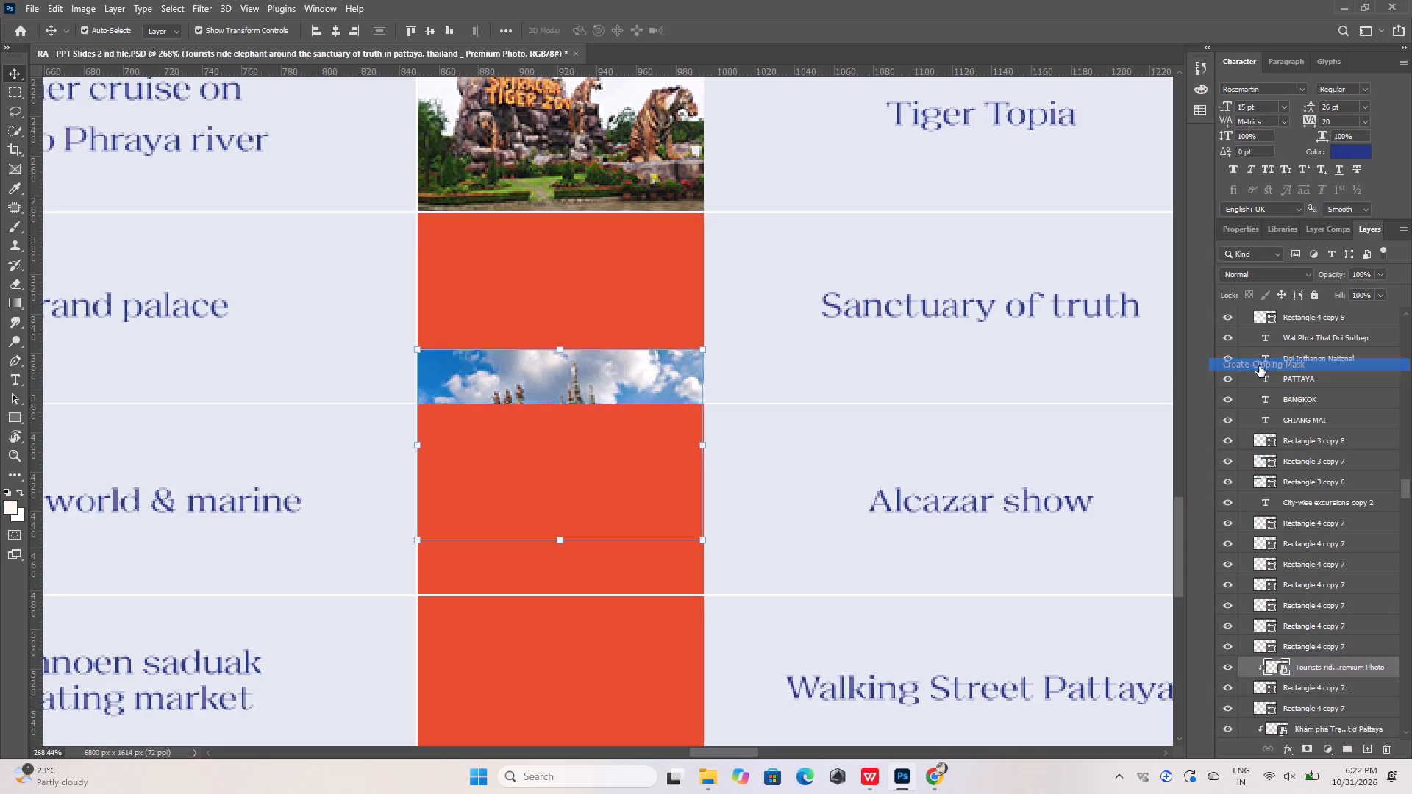
# Reposition the clipped temple photo to fill the Sanctuary of truth picture cell, aligned with the cell's edges.
pyautogui.moveTo(617, 380); pyautogui.dragTo(617, 244)
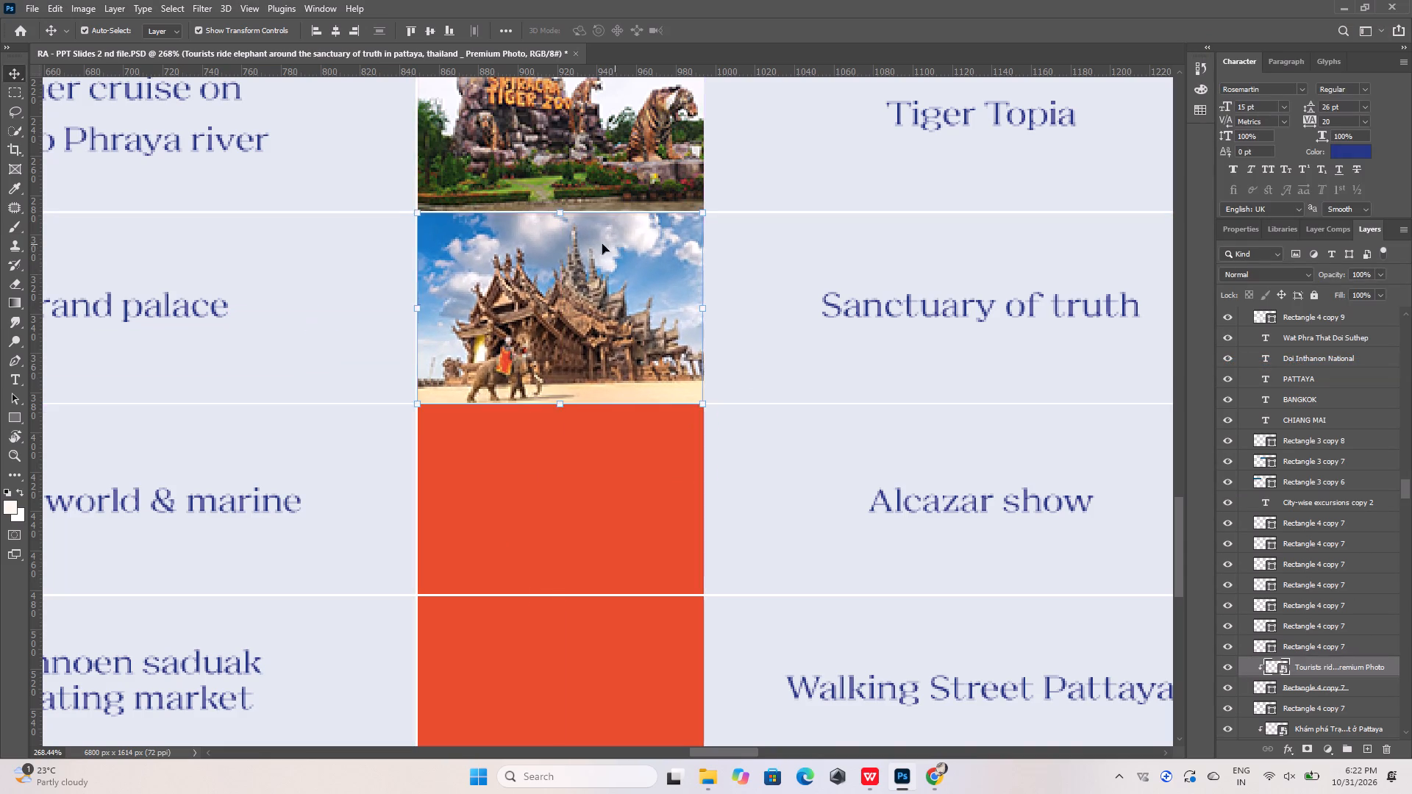
pyautogui.keyDown('alt'); pyautogui.scroll(9, 432, 251); pyautogui.keyUp('alt')
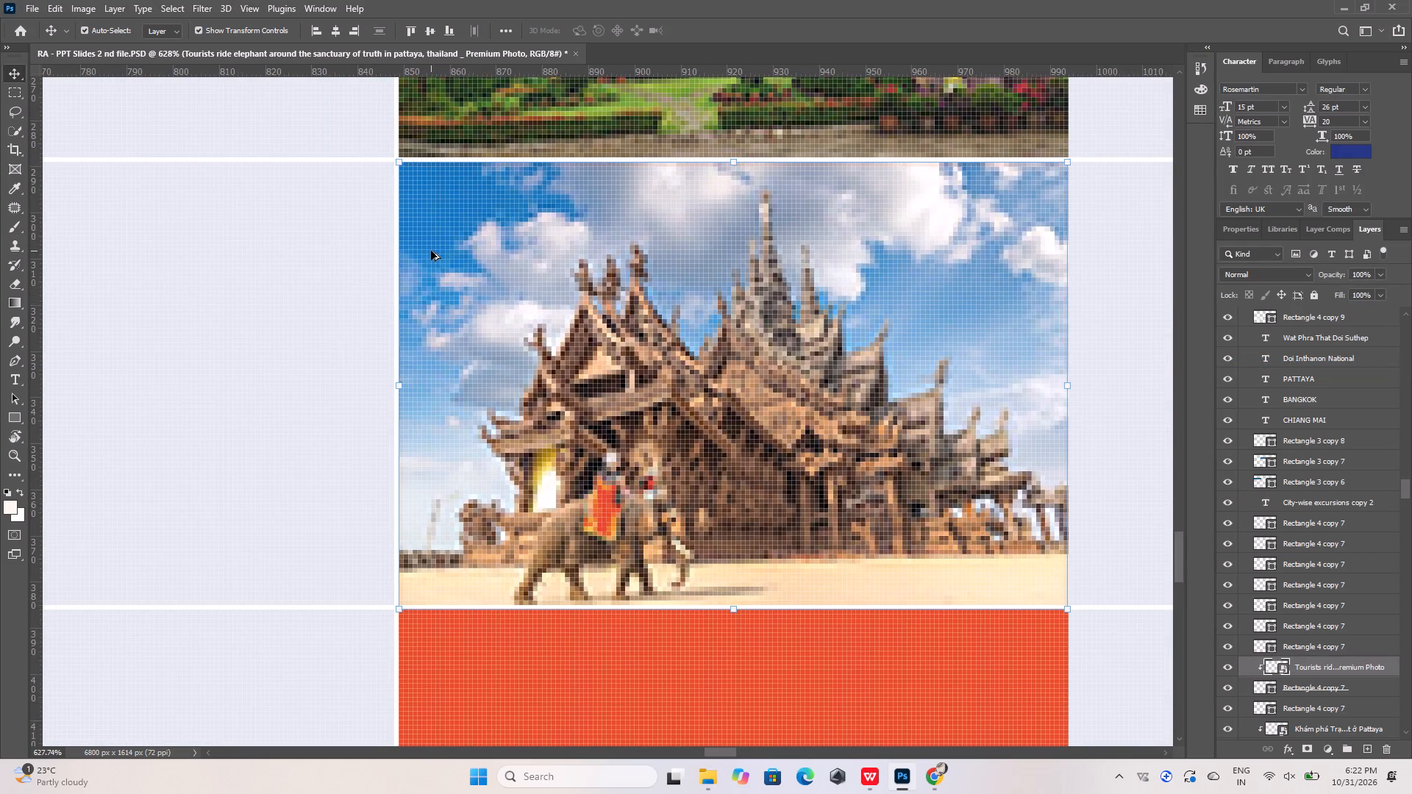
pyautogui.keyDown('alt'); pyautogui.scroll(-8, 431, 251); pyautogui.keyUp('alt')
pyautogui.click(769, 292)
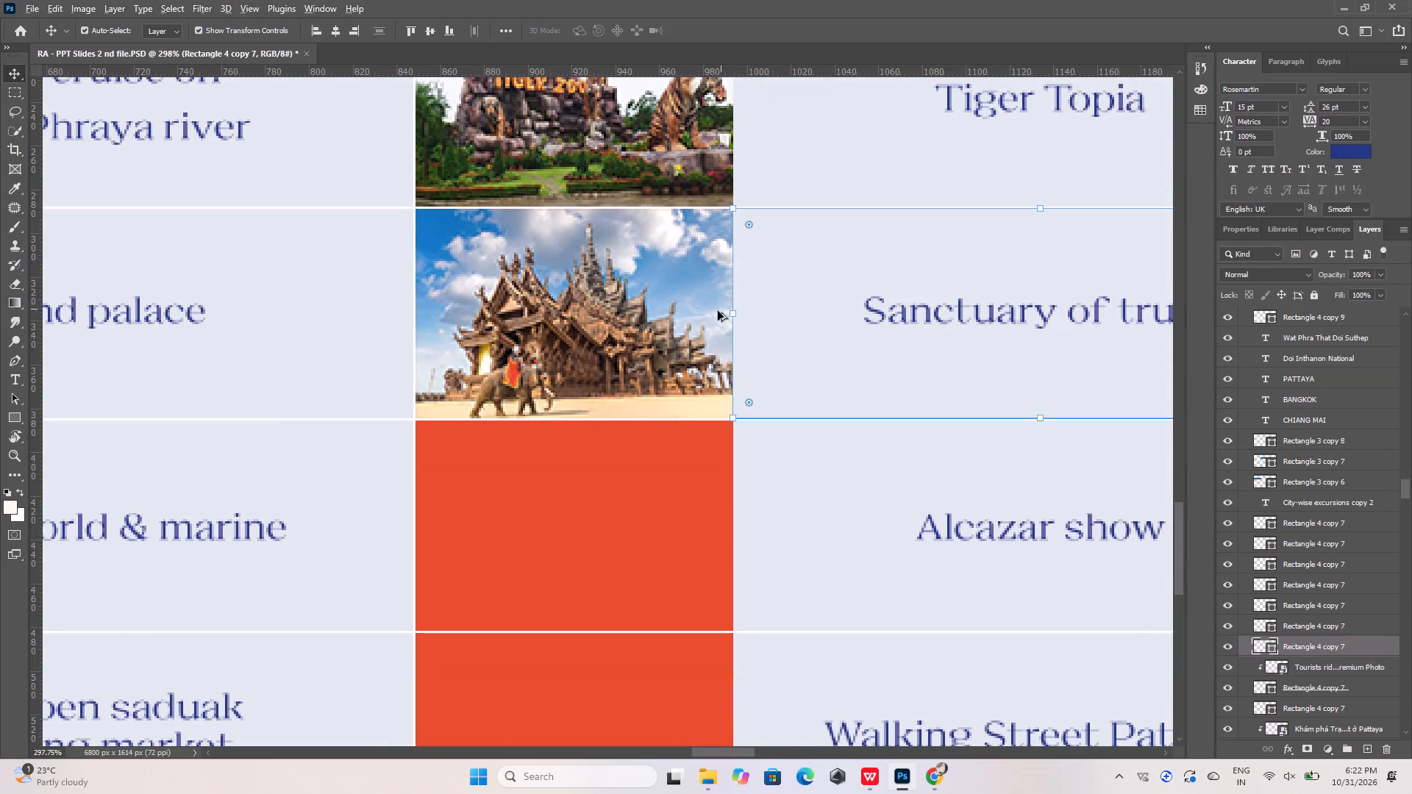
# Copy the "Alcazar show" text from the Pattaya column.
pyautogui.keyDown('alt'); pyautogui.scroll(-8, 709, 330); pyautogui.keyUp('alt')
pyautogui.click(684, 423)
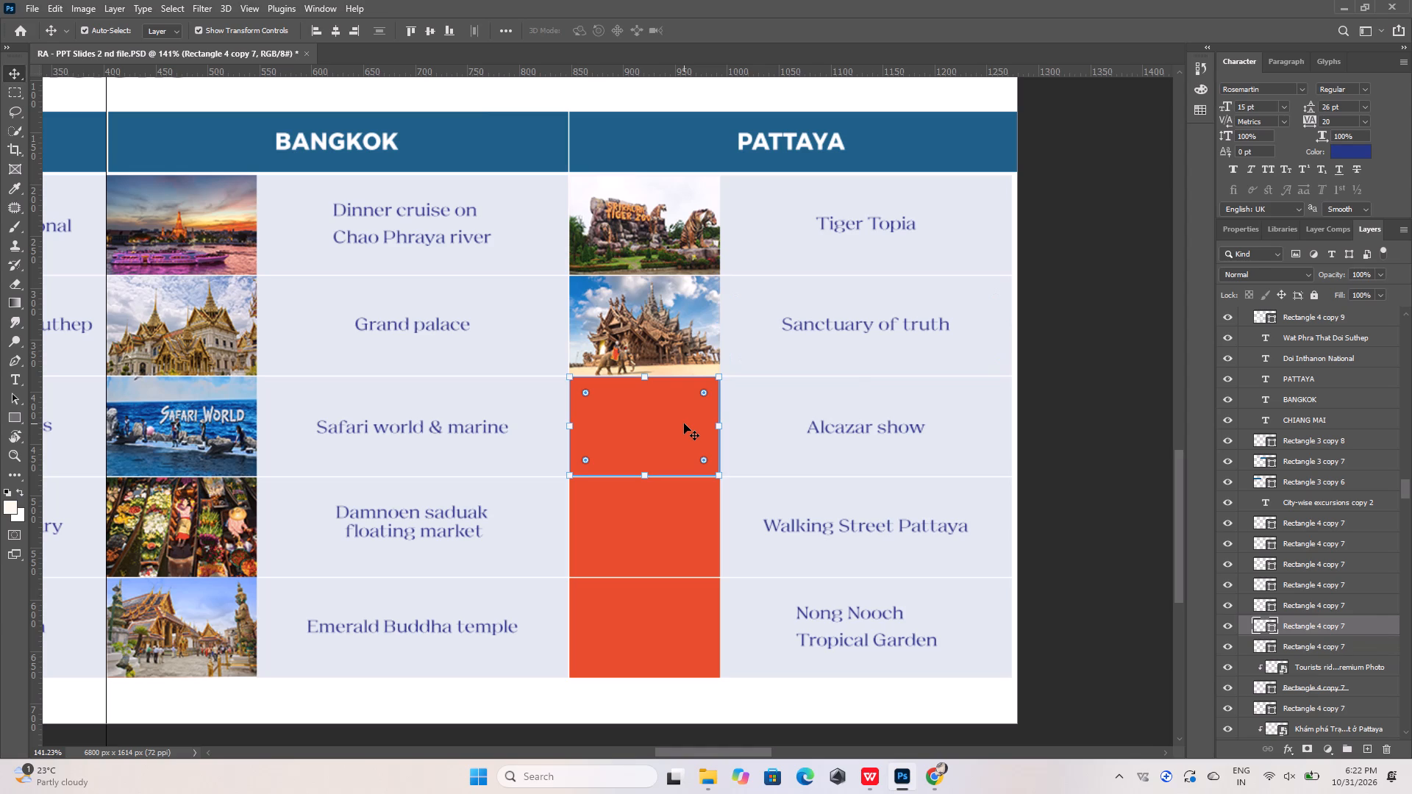
pyautogui.doubleClick(842, 423)
pyautogui.hotkey('ctrl', 'c')
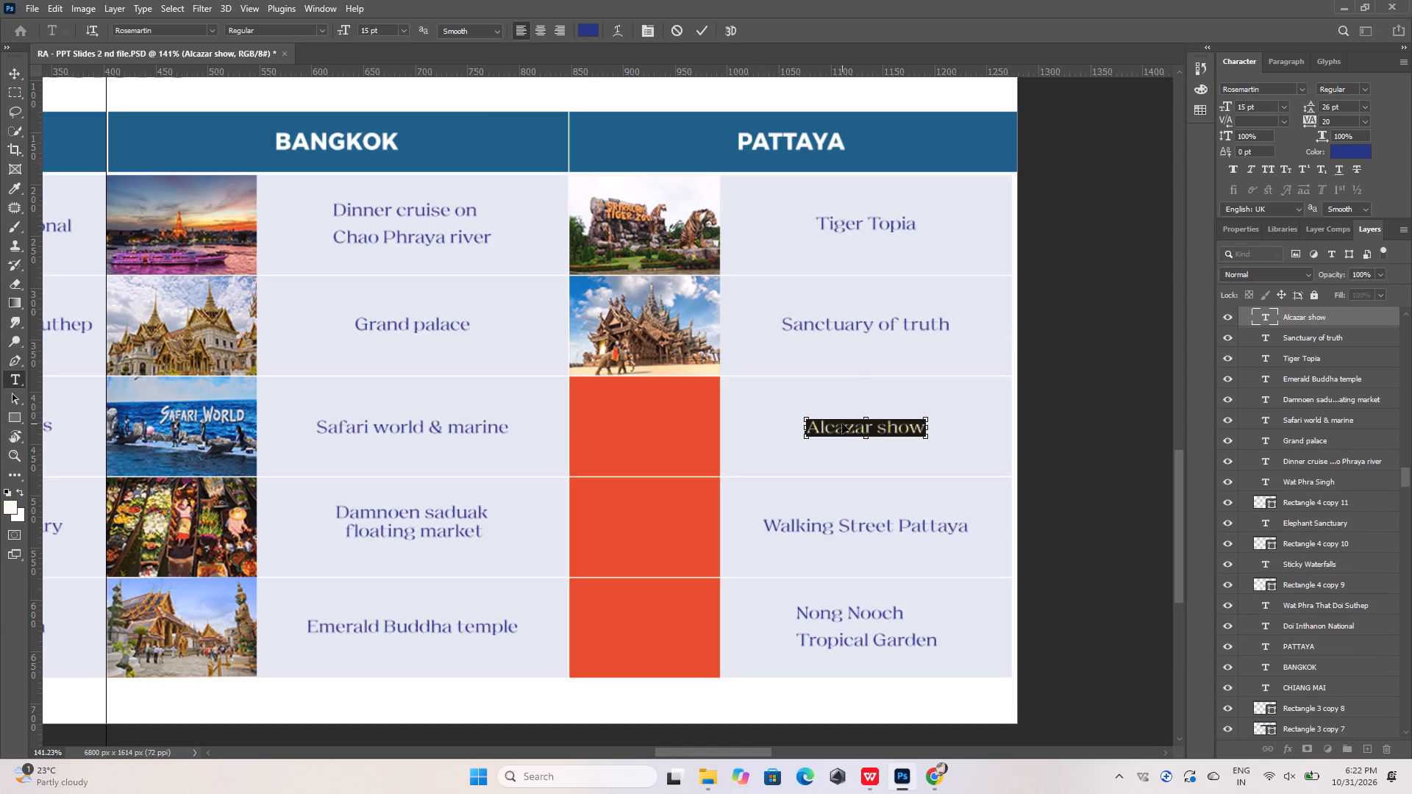
pyautogui.click(707, 30)
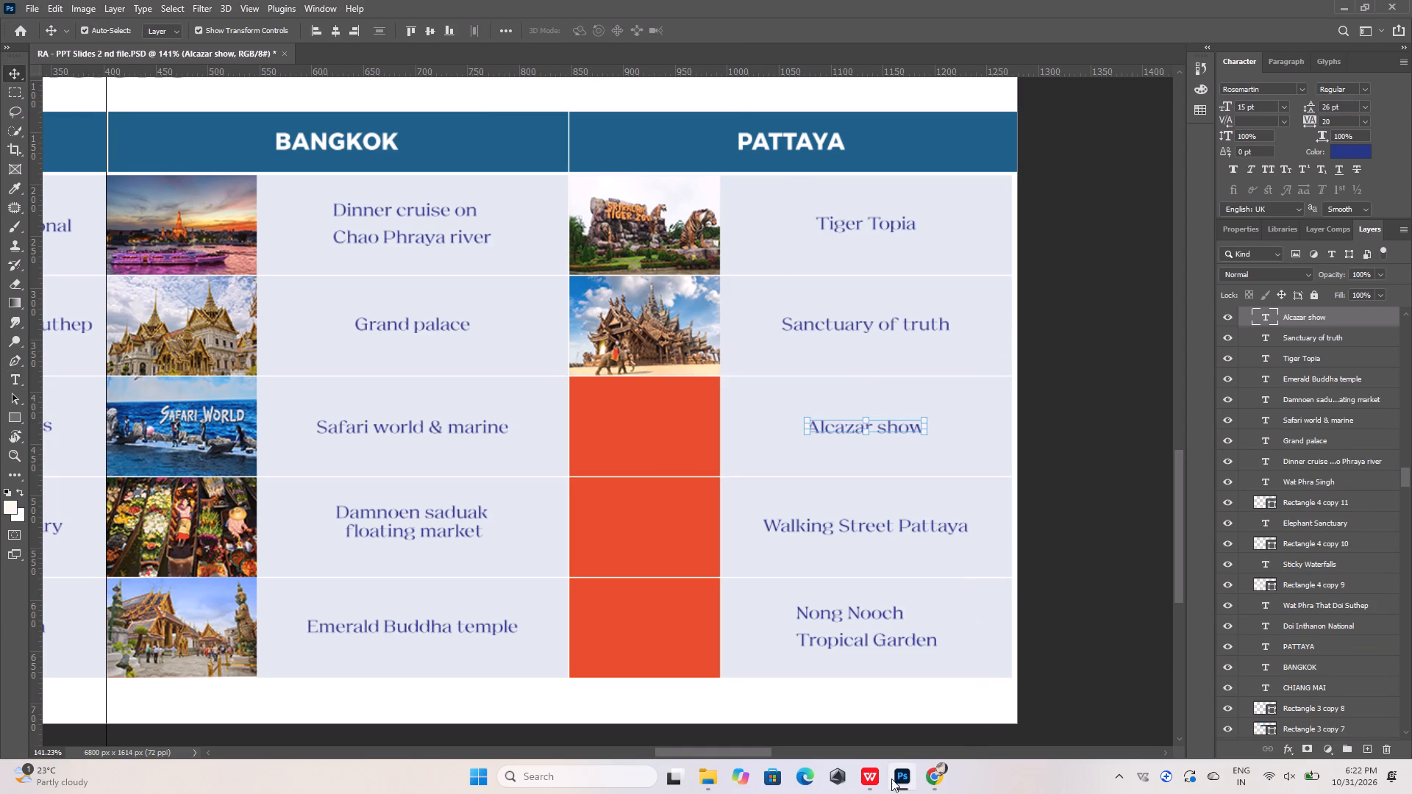
# Switch to Pinterest in Chrome and search for "Alcazar show".
pyautogui.click(891, 779)
pyautogui.click(938, 782)
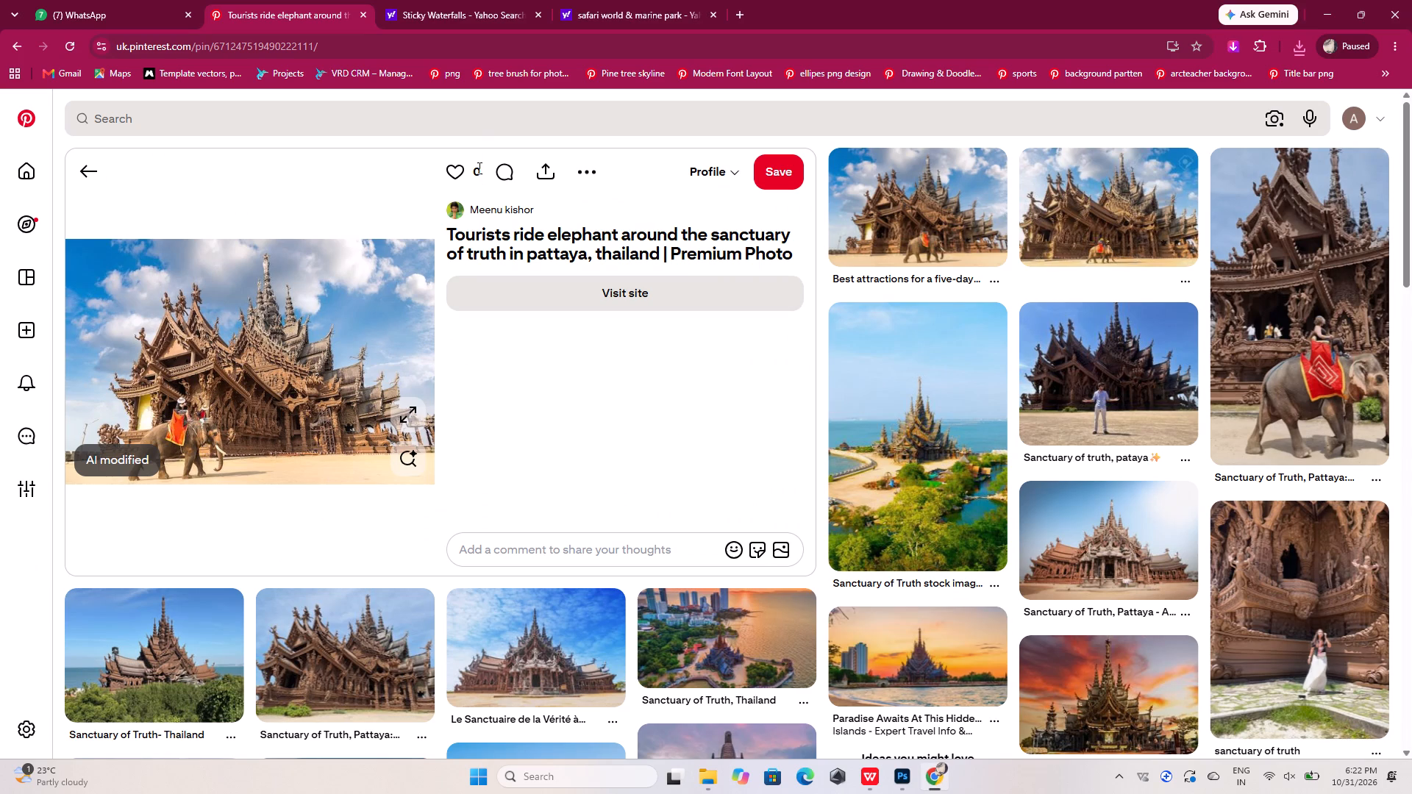
pyautogui.click(479, 121)
pyautogui.hotkey('ctrl', 'v')
pyautogui.press('Return')
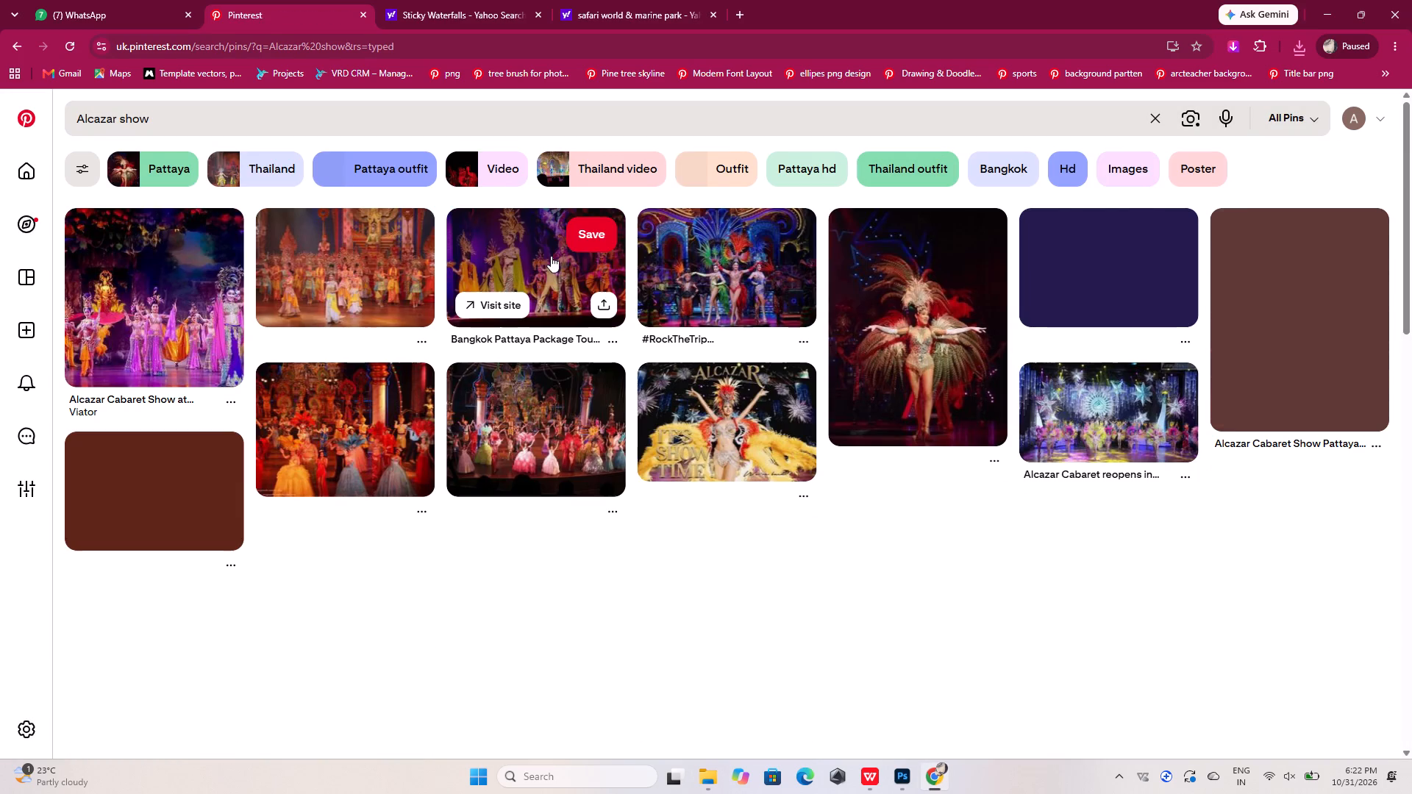
# Check the reference slide in WPS Office, and download the Pinterest photo of costumed Alcazar dancers before a golden temple stage.
pyautogui.click(901, 779)
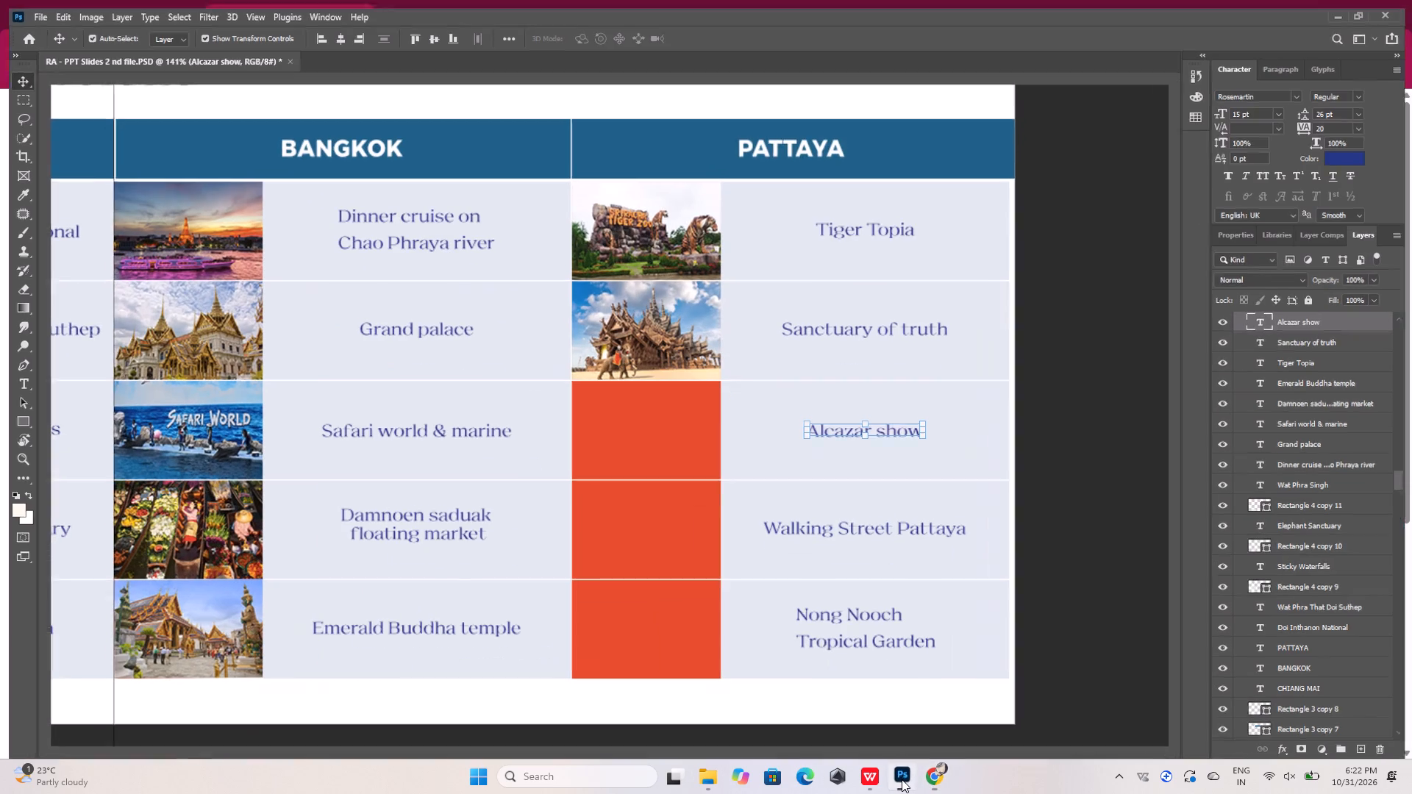
pyautogui.click(902, 779)
pyautogui.click(871, 782)
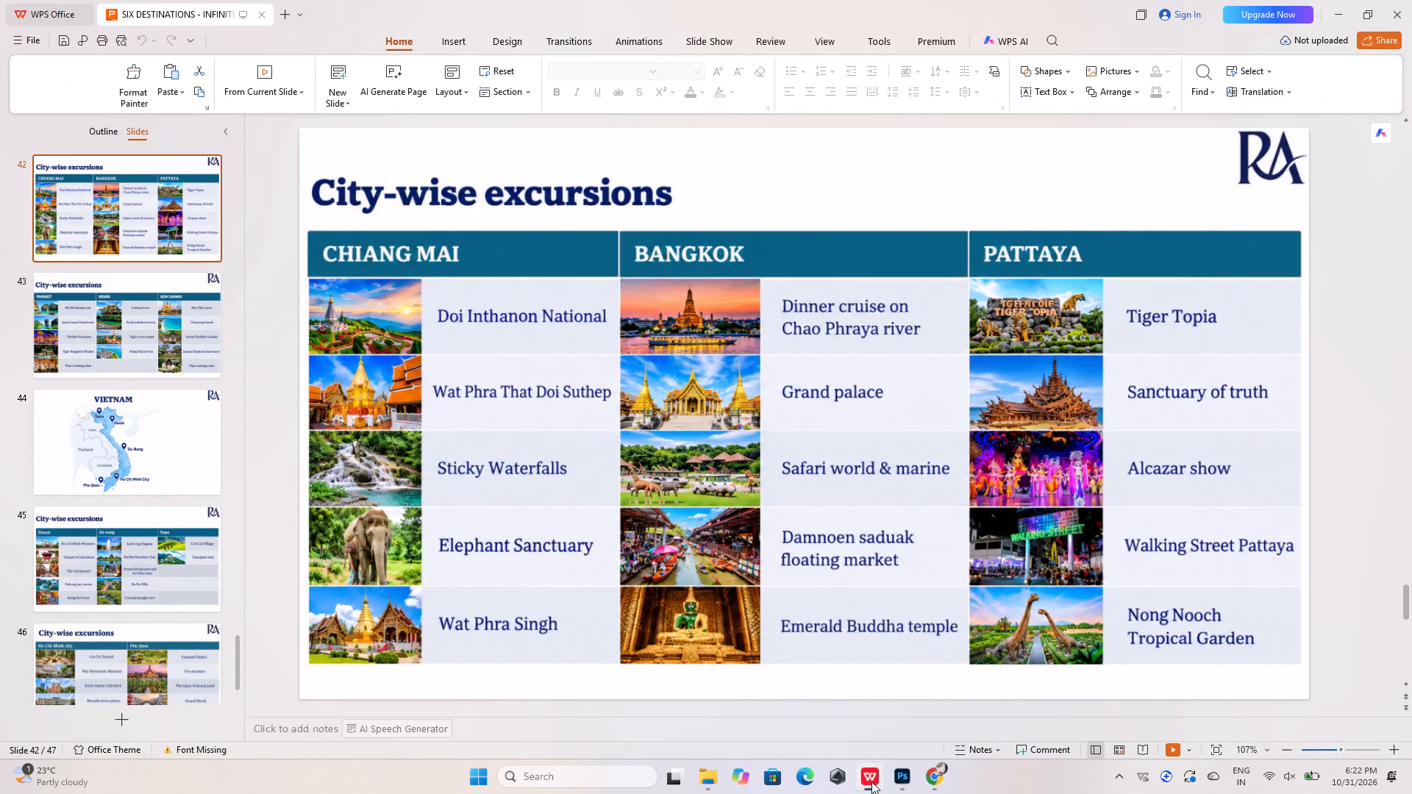
pyautogui.click(871, 782)
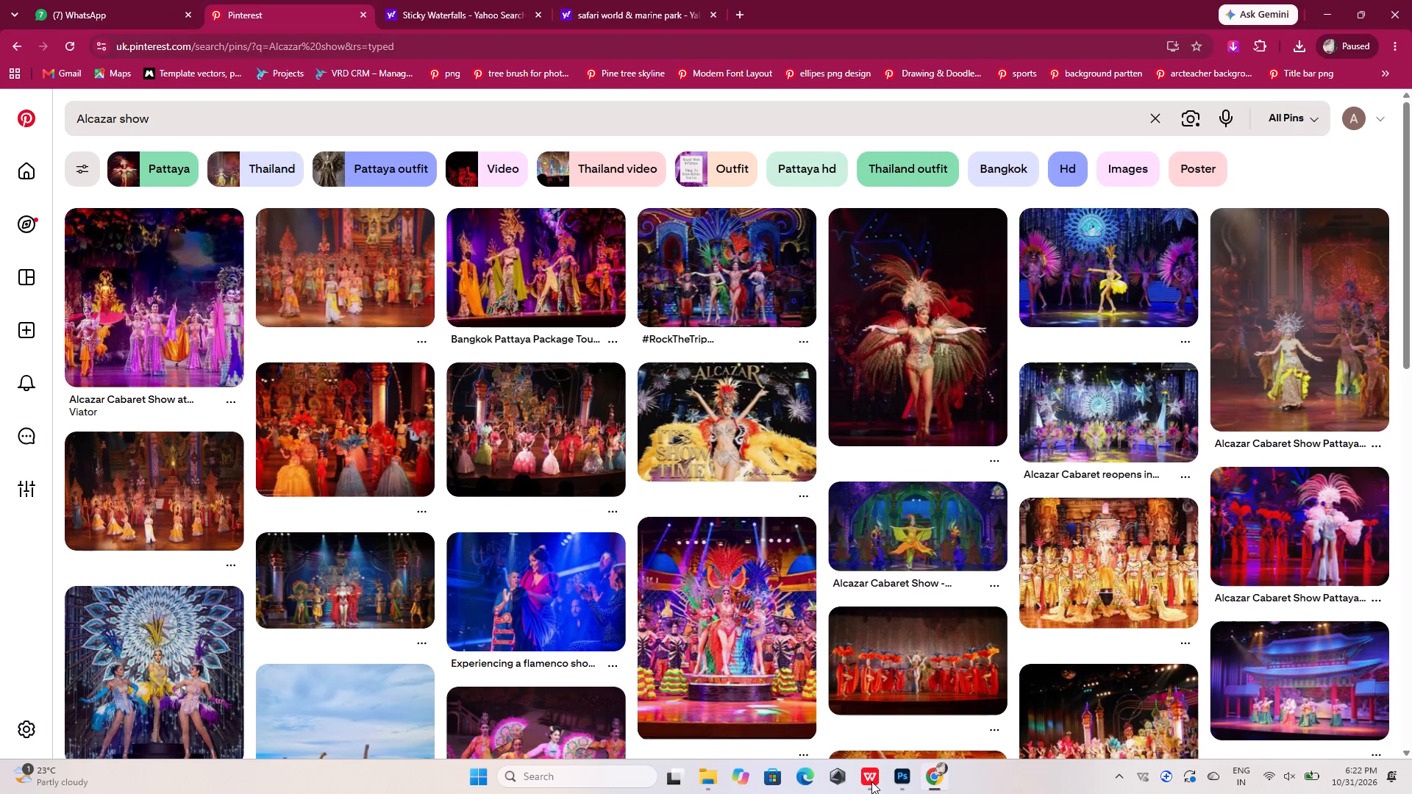
pyautogui.click(380, 282)
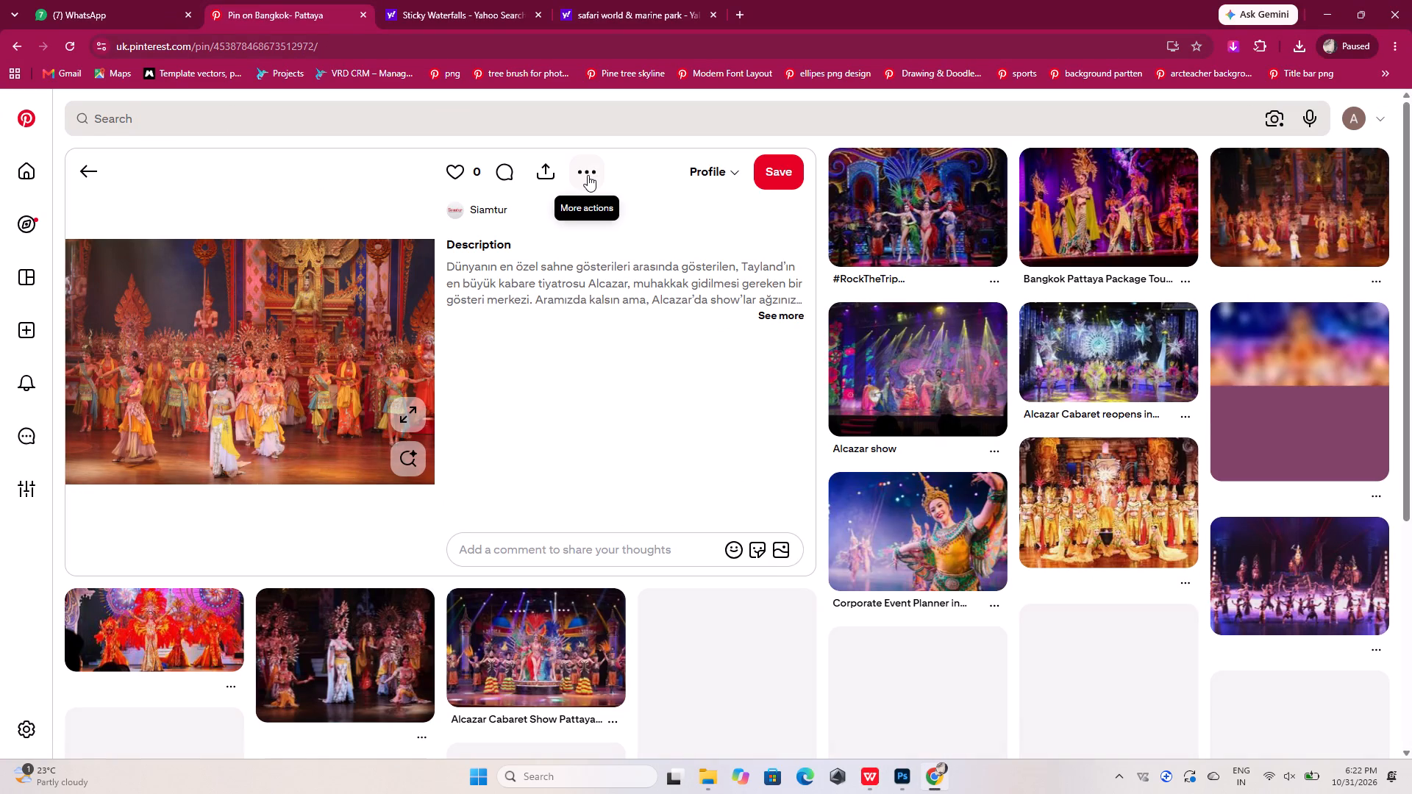
pyautogui.click(588, 174)
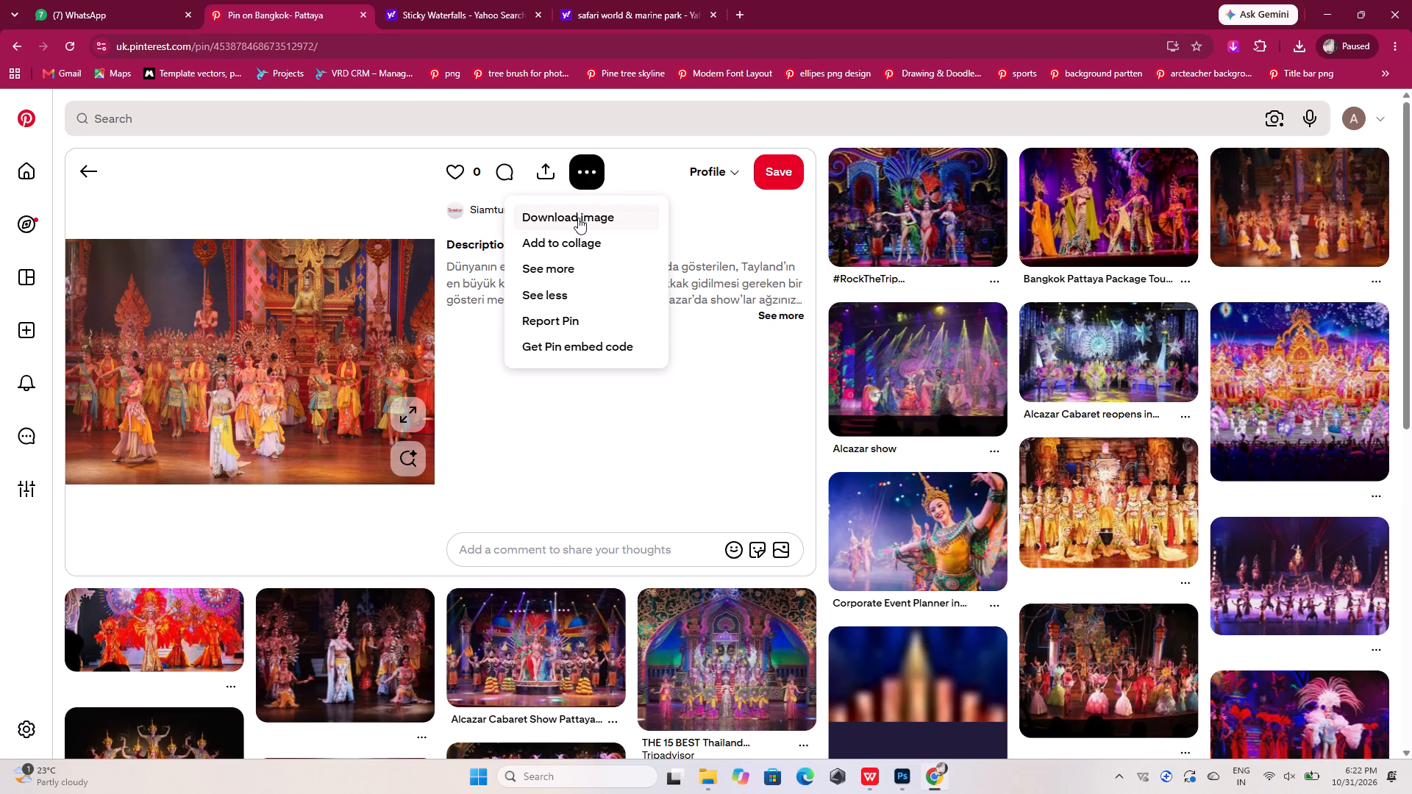
pyautogui.click(578, 218)
pyautogui.click(578, 218)
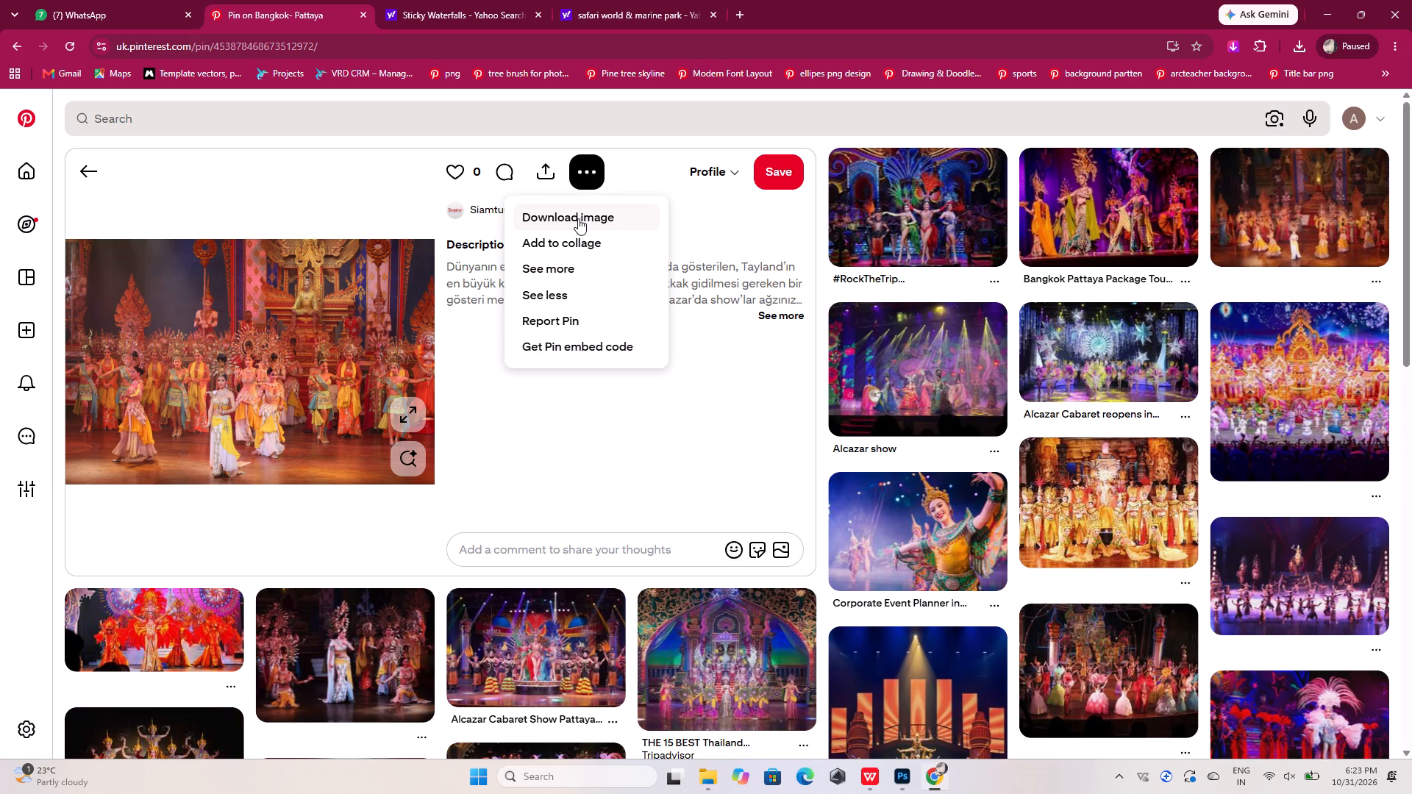
pyautogui.click(538, 212)
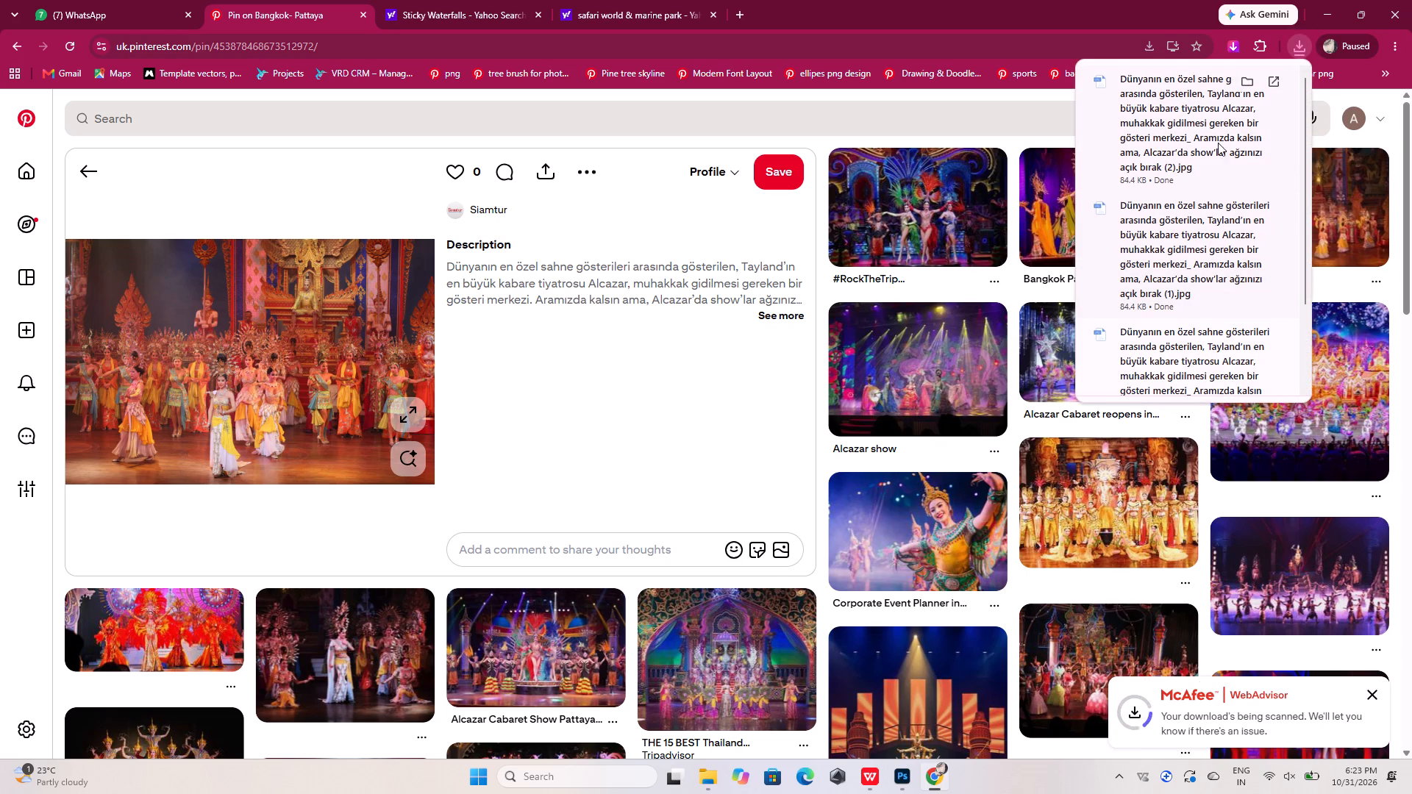
# Open the Downloads folder and delete two duplicate copies of the Alcazar show photo, keeping one.
pyautogui.click(1249, 83)
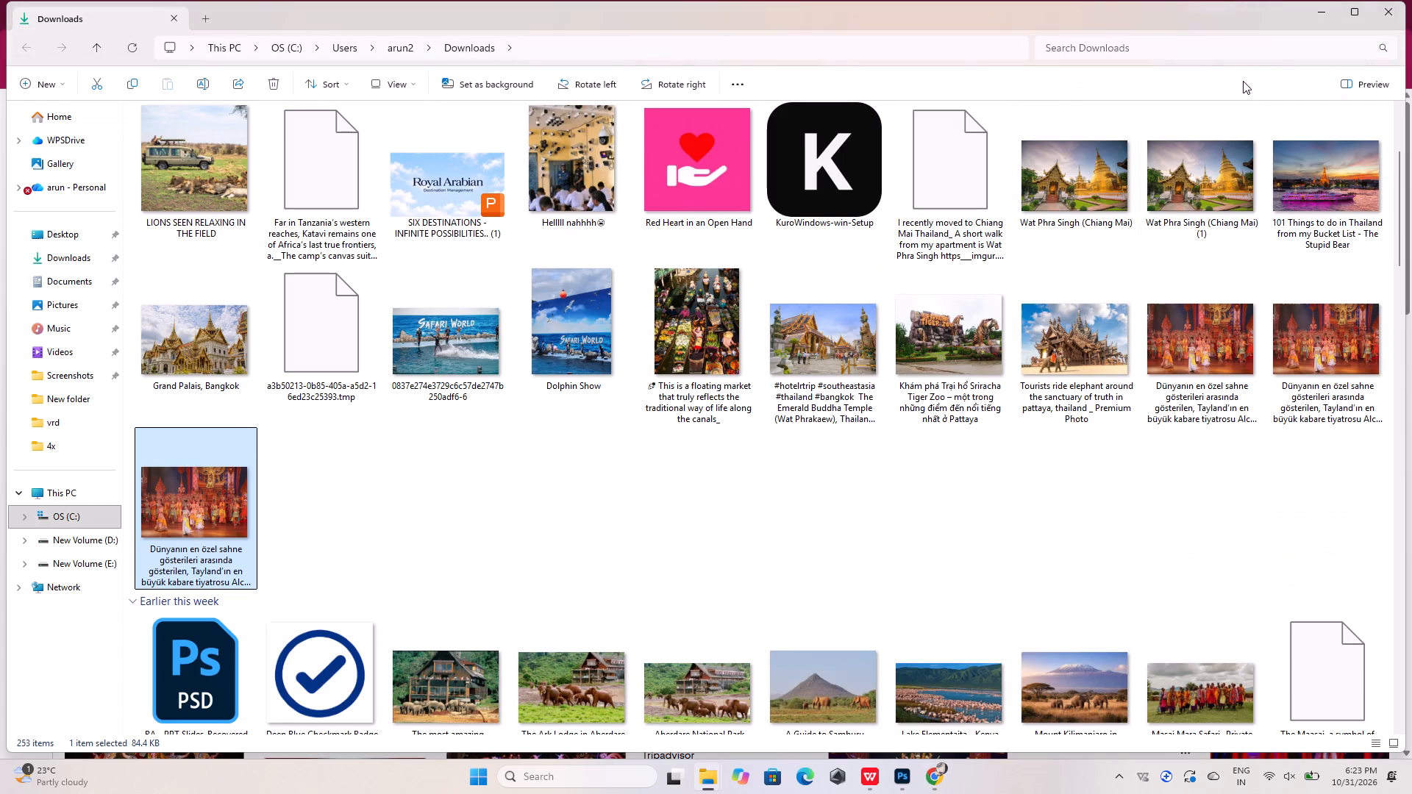
pyautogui.click(1224, 349)
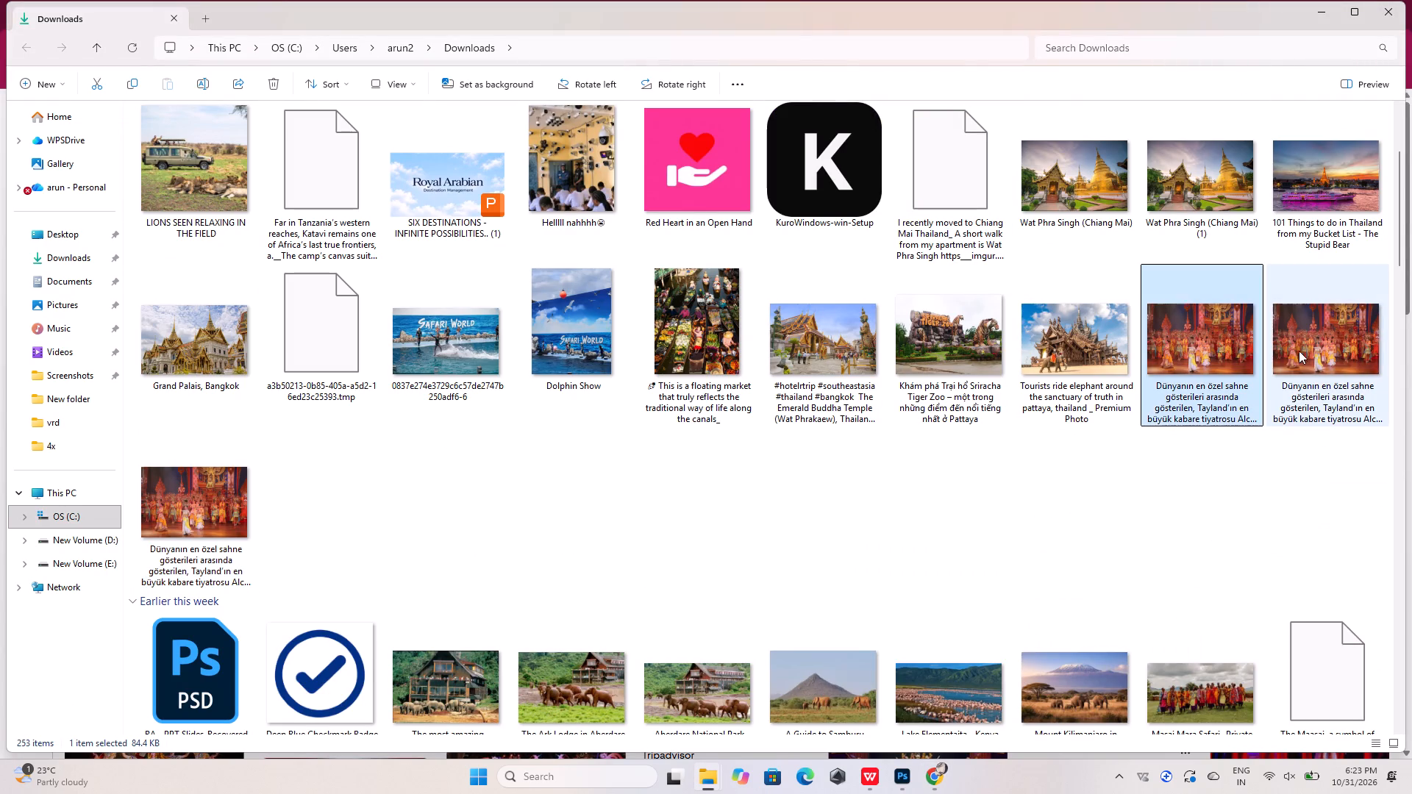
pyautogui.keyDown('shift'); pyautogui.click(1303, 352); pyautogui.keyUp('shift')
pyautogui.press('Delete')
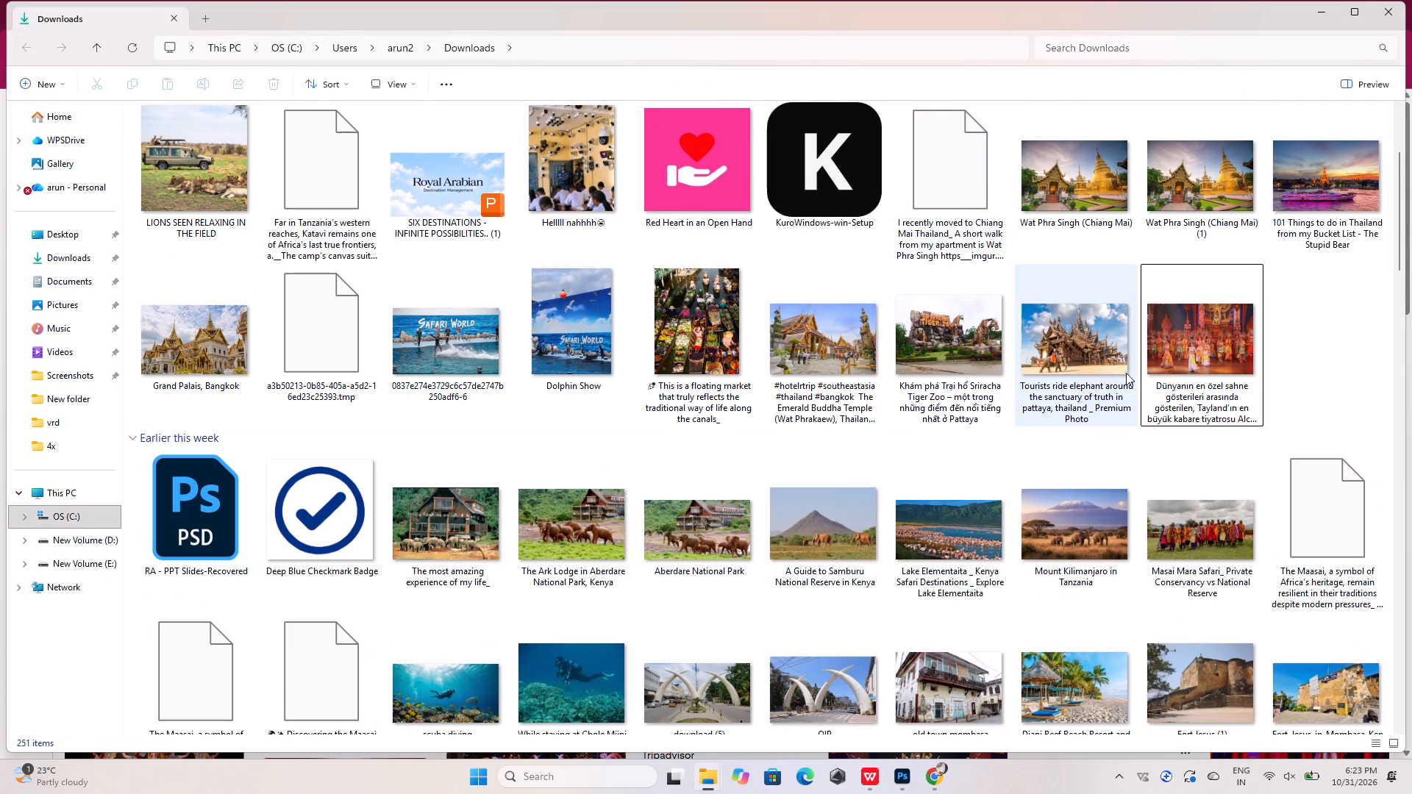
# Place the remaining Alcazar show photo in the Photoshop slide over the orange Pattaya cells, scaled to about 27.5%.
pyautogui.moveTo(1216, 335); pyautogui.dragTo(908, 782)
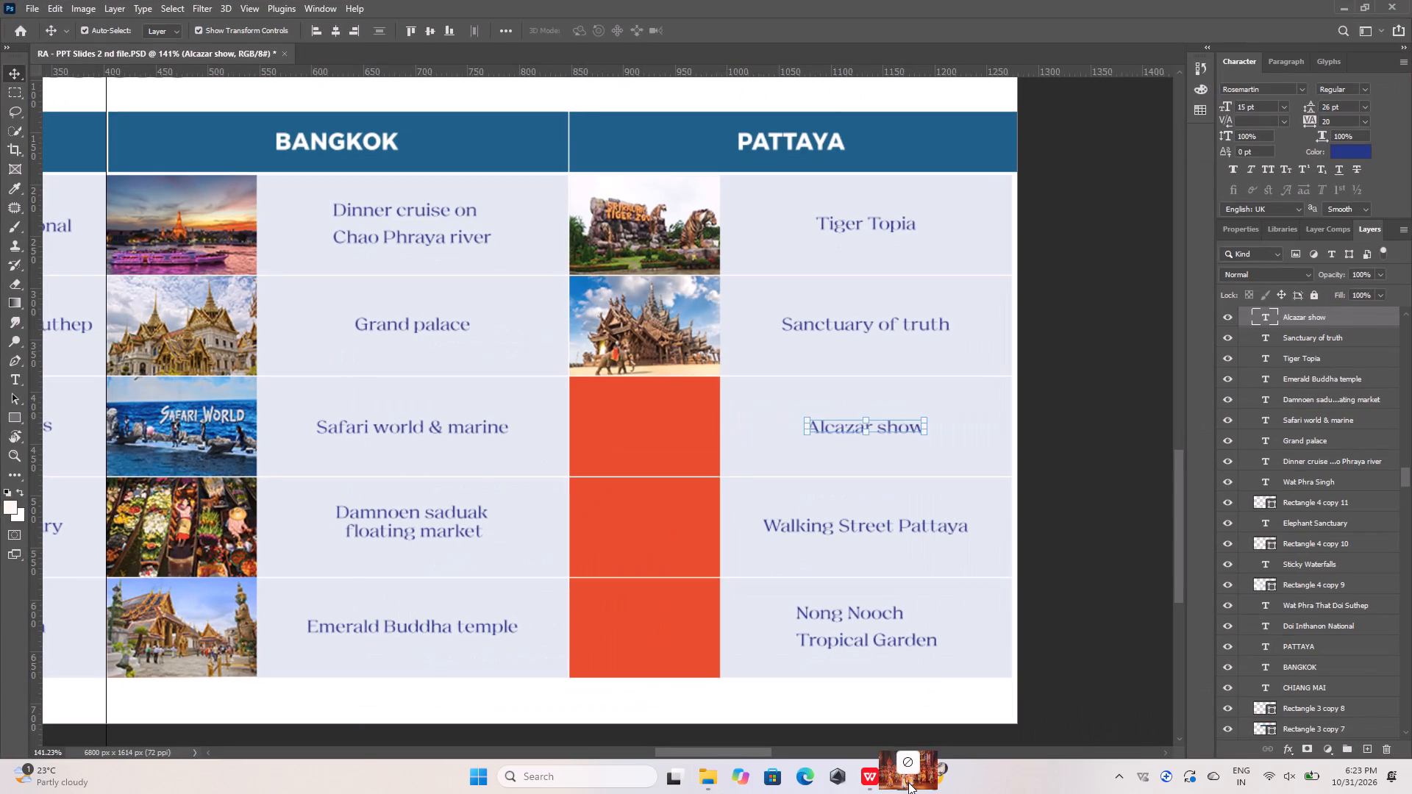
pyautogui.moveTo(908, 782); pyautogui.dragTo(712, 458)
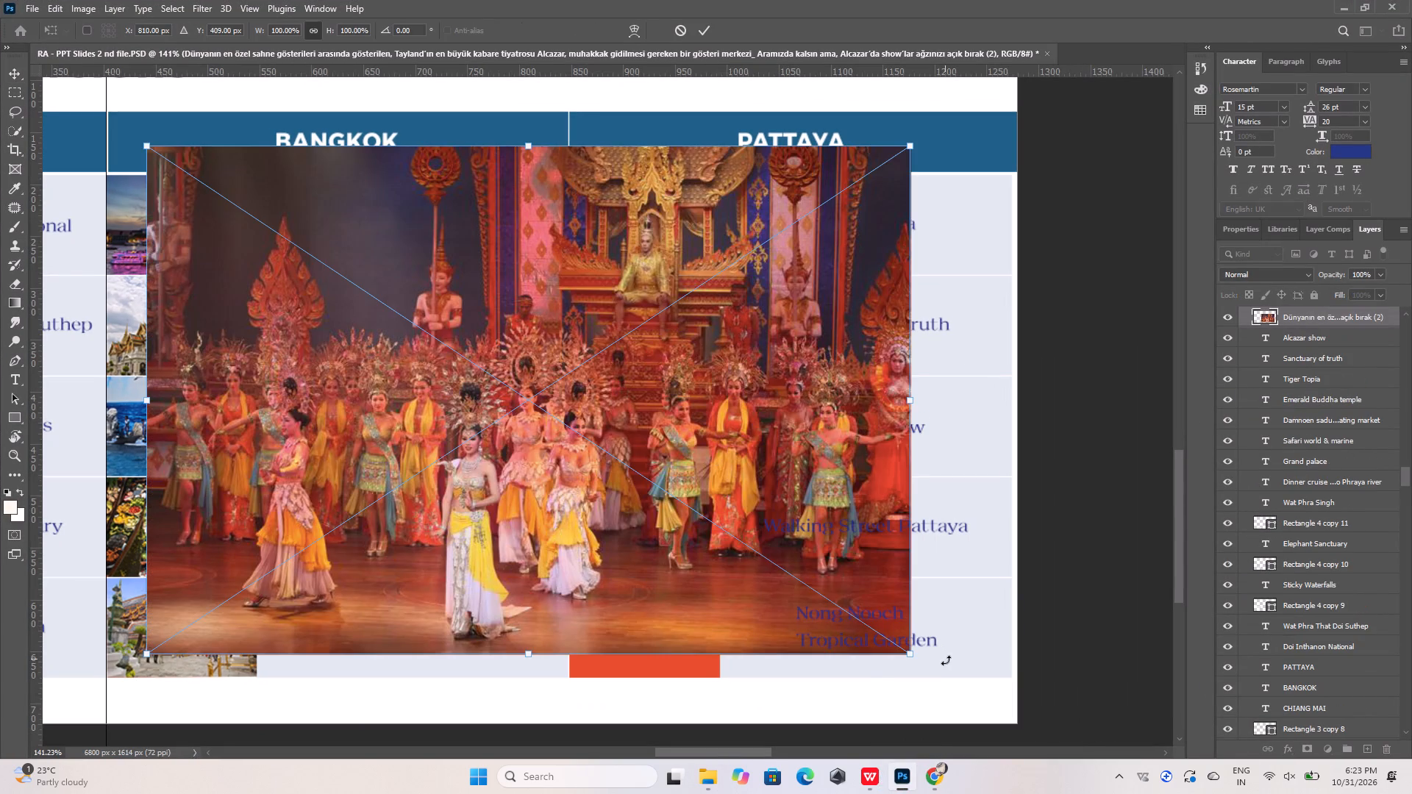
pyautogui.moveTo(908, 657); pyautogui.dragTo(359, 279)
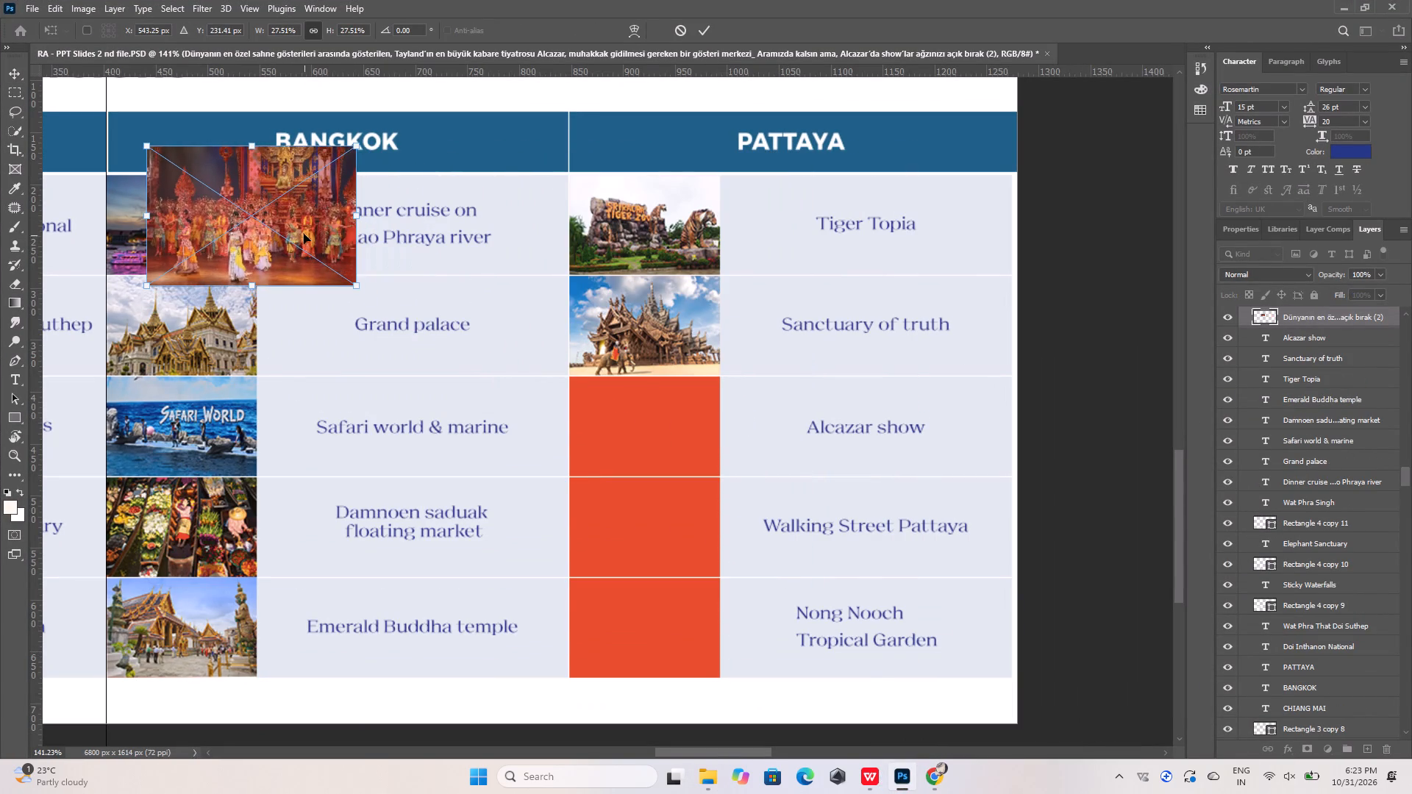
pyautogui.moveTo(303, 232); pyautogui.dragTo(692, 534)
pyautogui.keyDown('alt'); pyautogui.scroll(6, 631, 510); pyautogui.keyUp('alt')
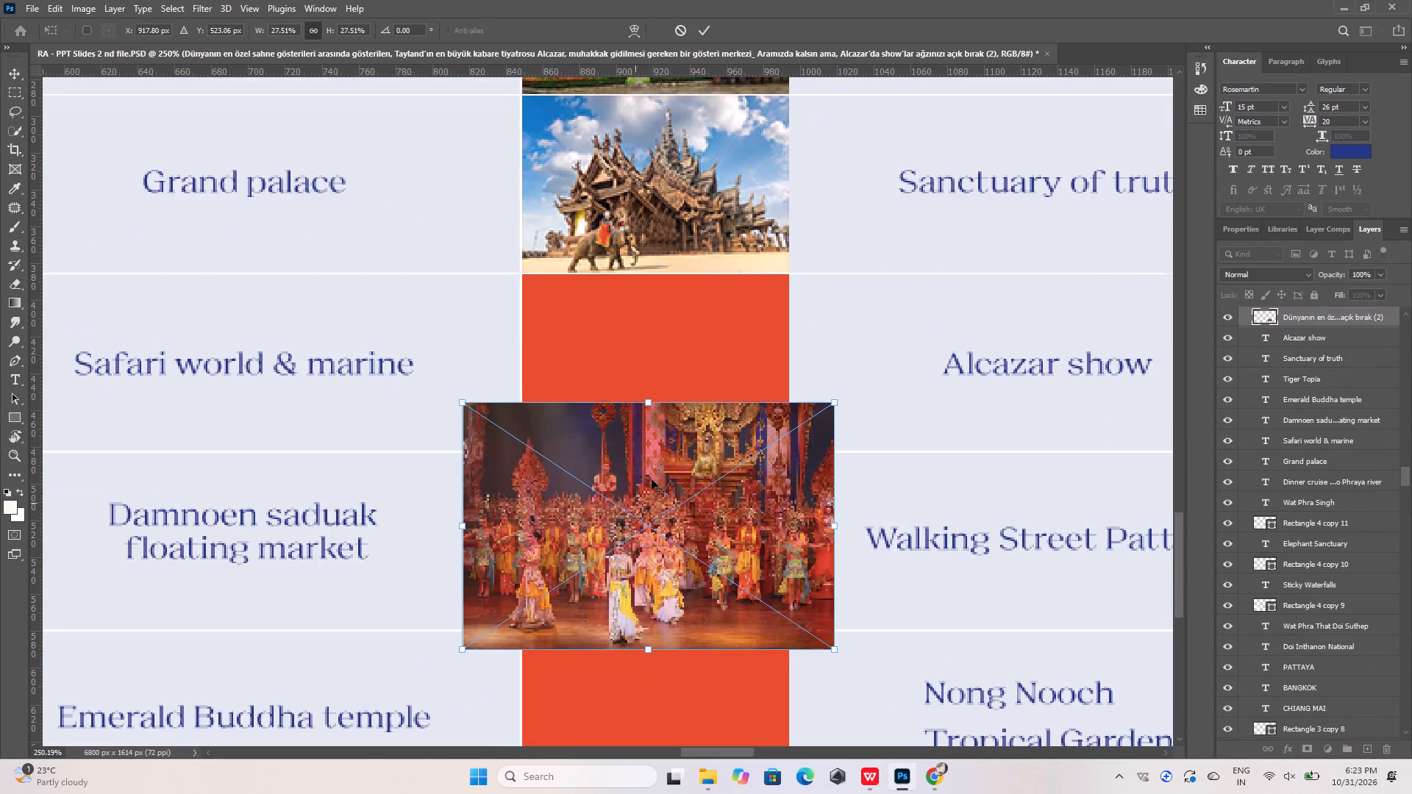
pyautogui.click(702, 32)
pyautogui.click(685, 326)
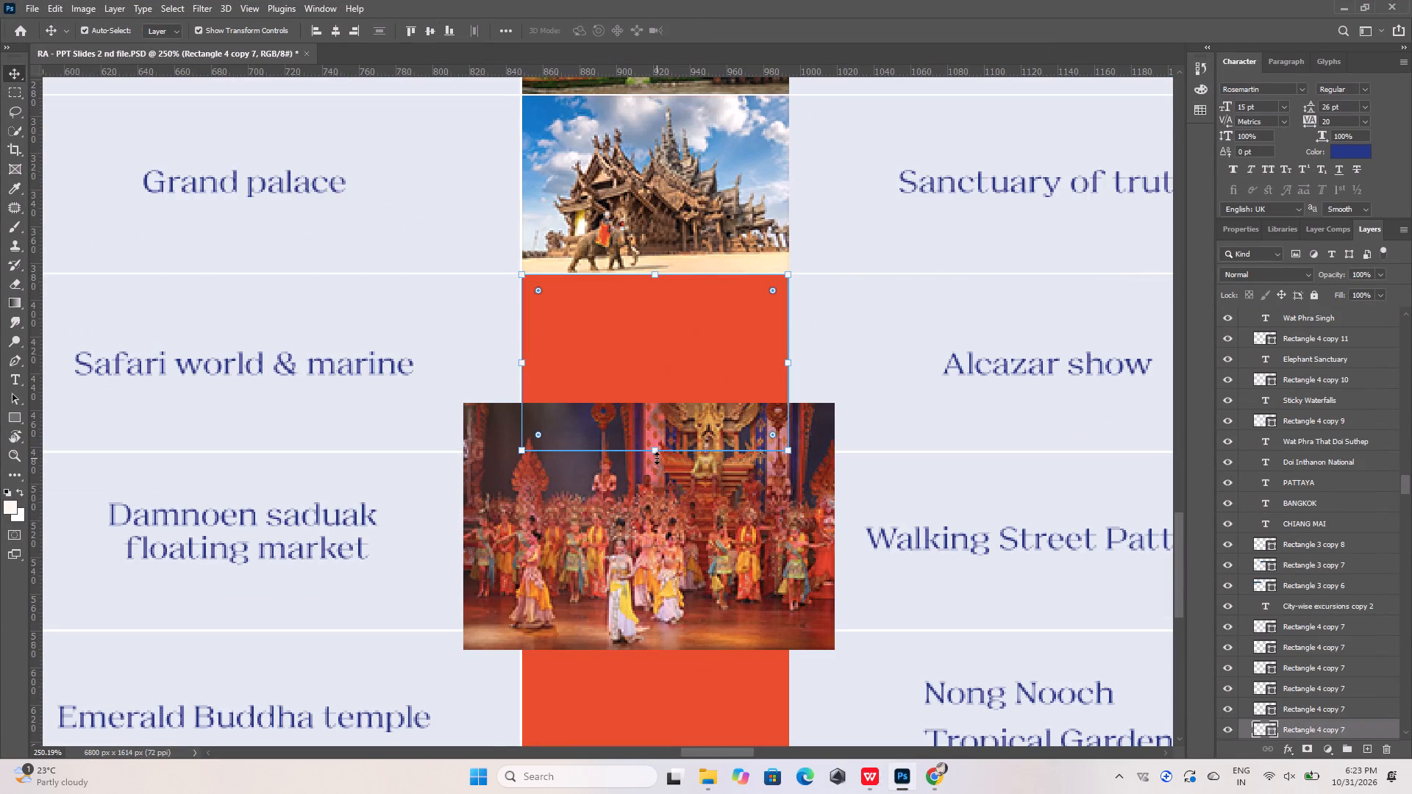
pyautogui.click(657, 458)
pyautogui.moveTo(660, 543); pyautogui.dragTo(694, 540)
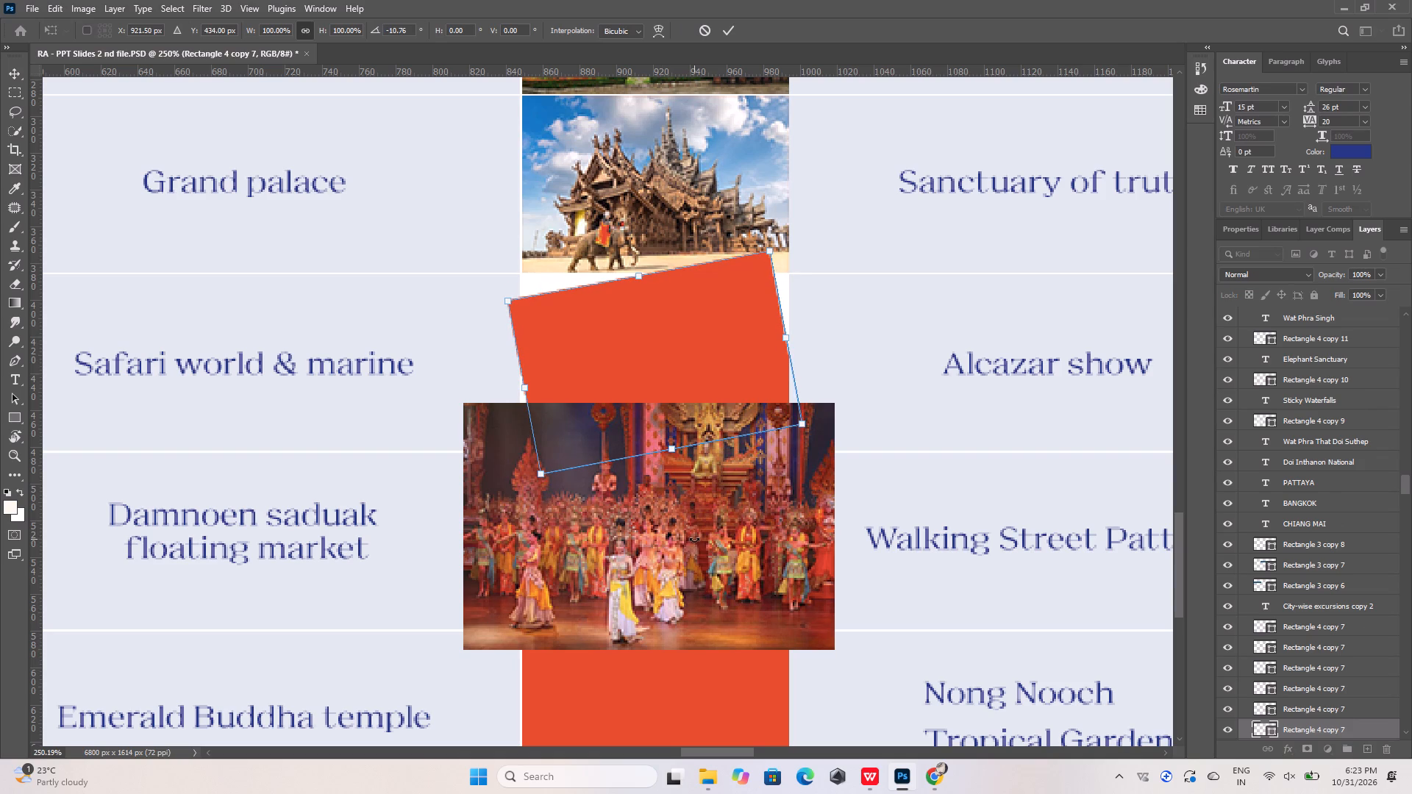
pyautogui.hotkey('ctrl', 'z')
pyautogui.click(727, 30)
# Align the Alcazar photo with the orange cells' edge and scale it to about 19.8% to match their width.
pyautogui.click(741, 540)
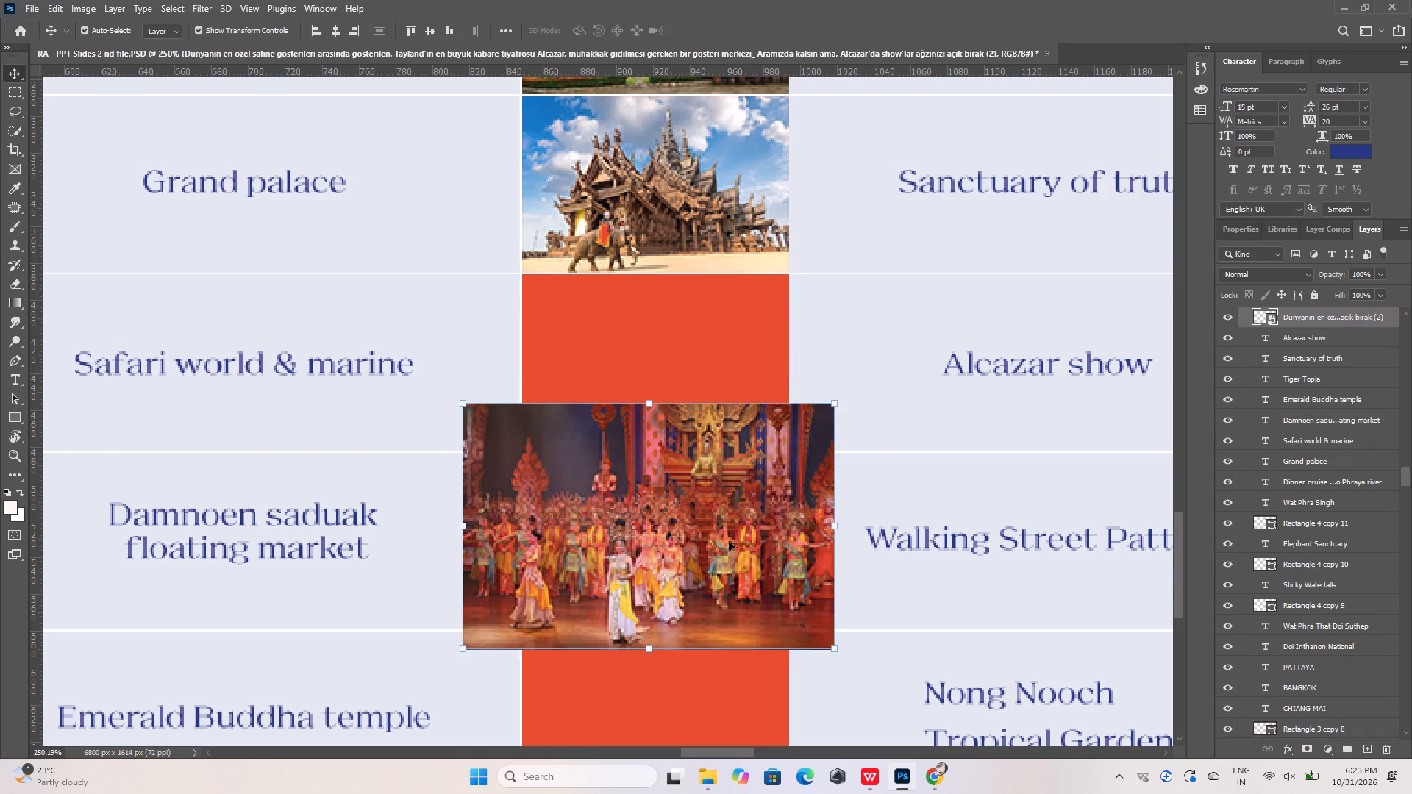
pyautogui.moveTo(716, 540); pyautogui.dragTo(777, 540)
pyautogui.moveTo(897, 650); pyautogui.dragTo(830, 573)
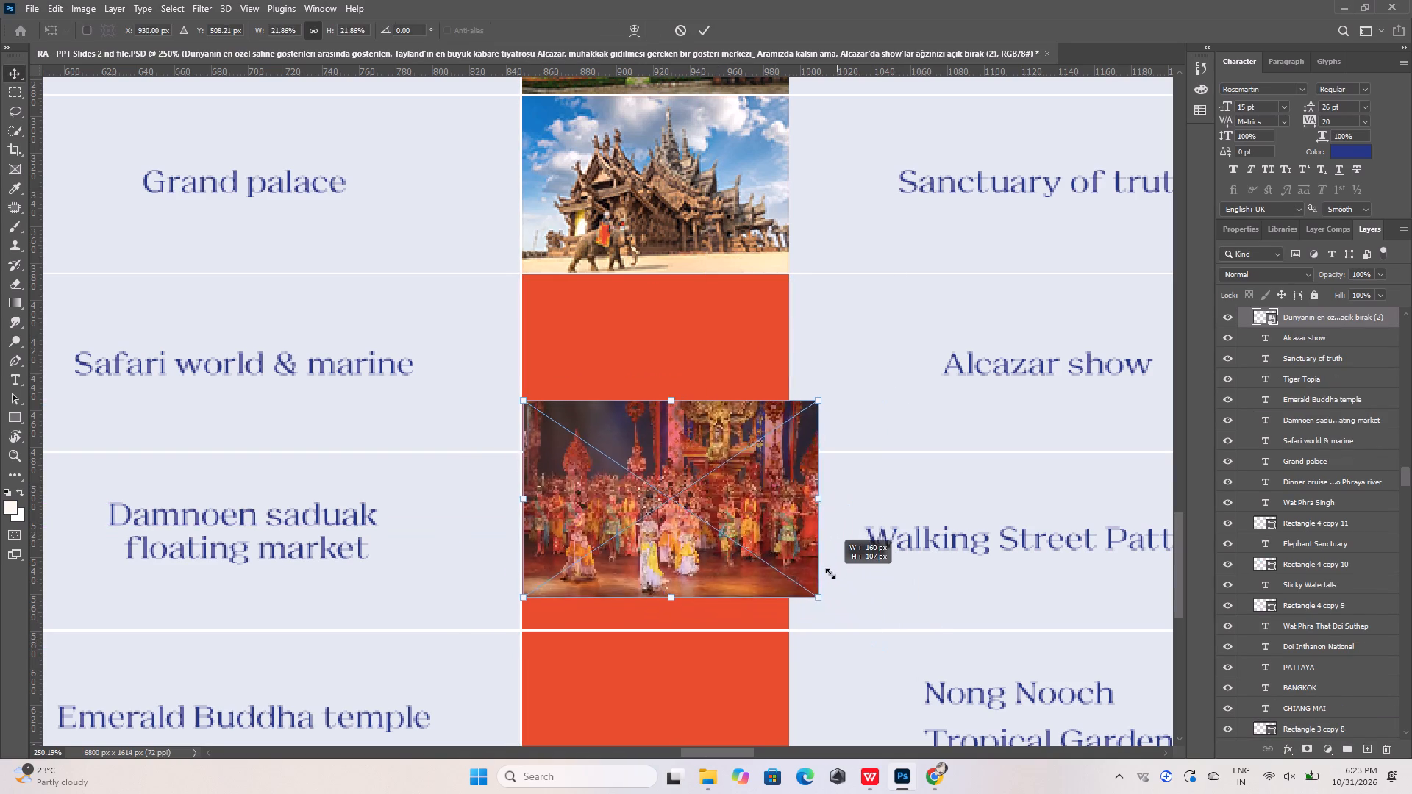
pyautogui.moveTo(830, 573); pyautogui.dragTo(810, 554)
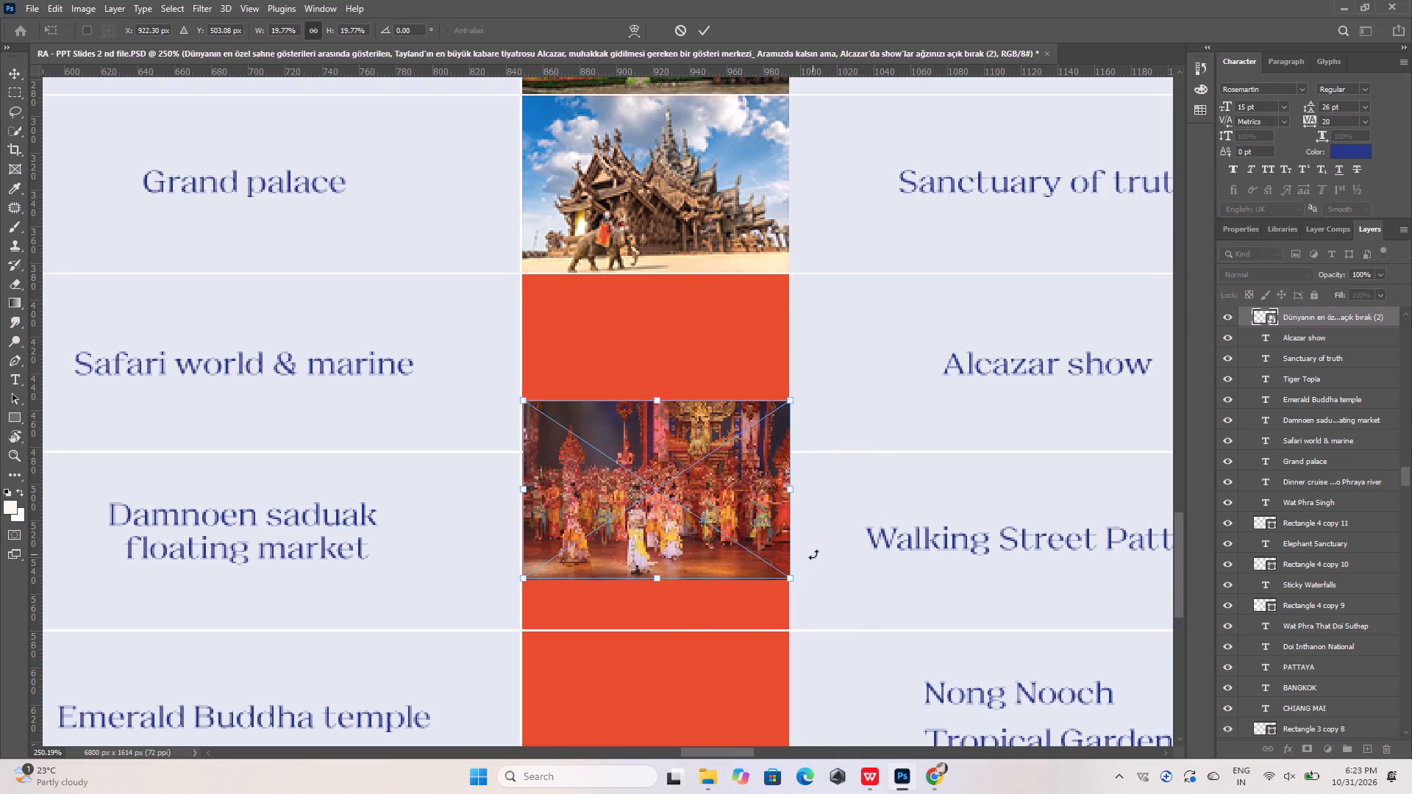
pyautogui.click(700, 33)
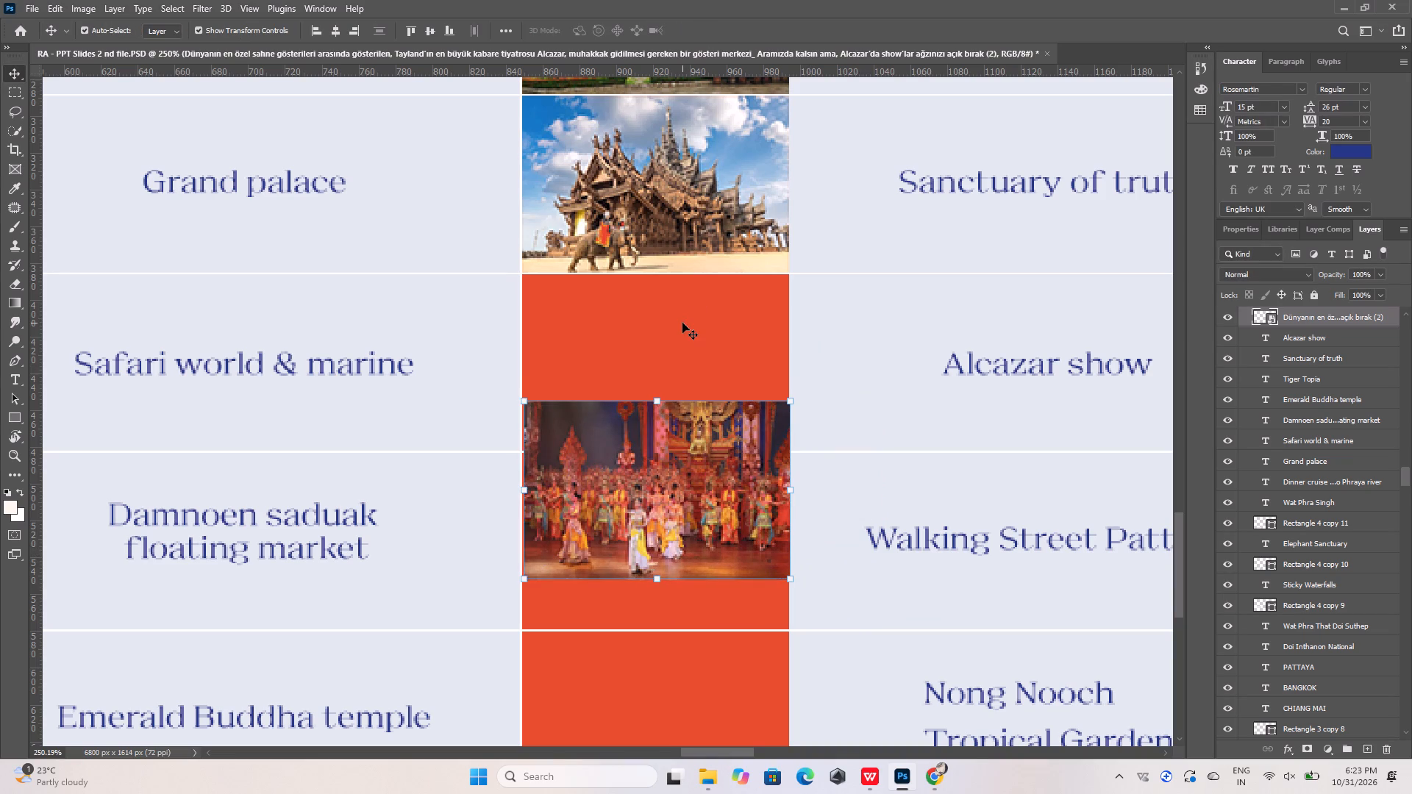
# Move the Alcazar photo layer directly above its cell's orange rectangle and clip it to that rectangle.
pyautogui.click(682, 323)
pyautogui.click(697, 520)
pyautogui.moveTo(1327, 317); pyautogui.dragTo(1302, 686)
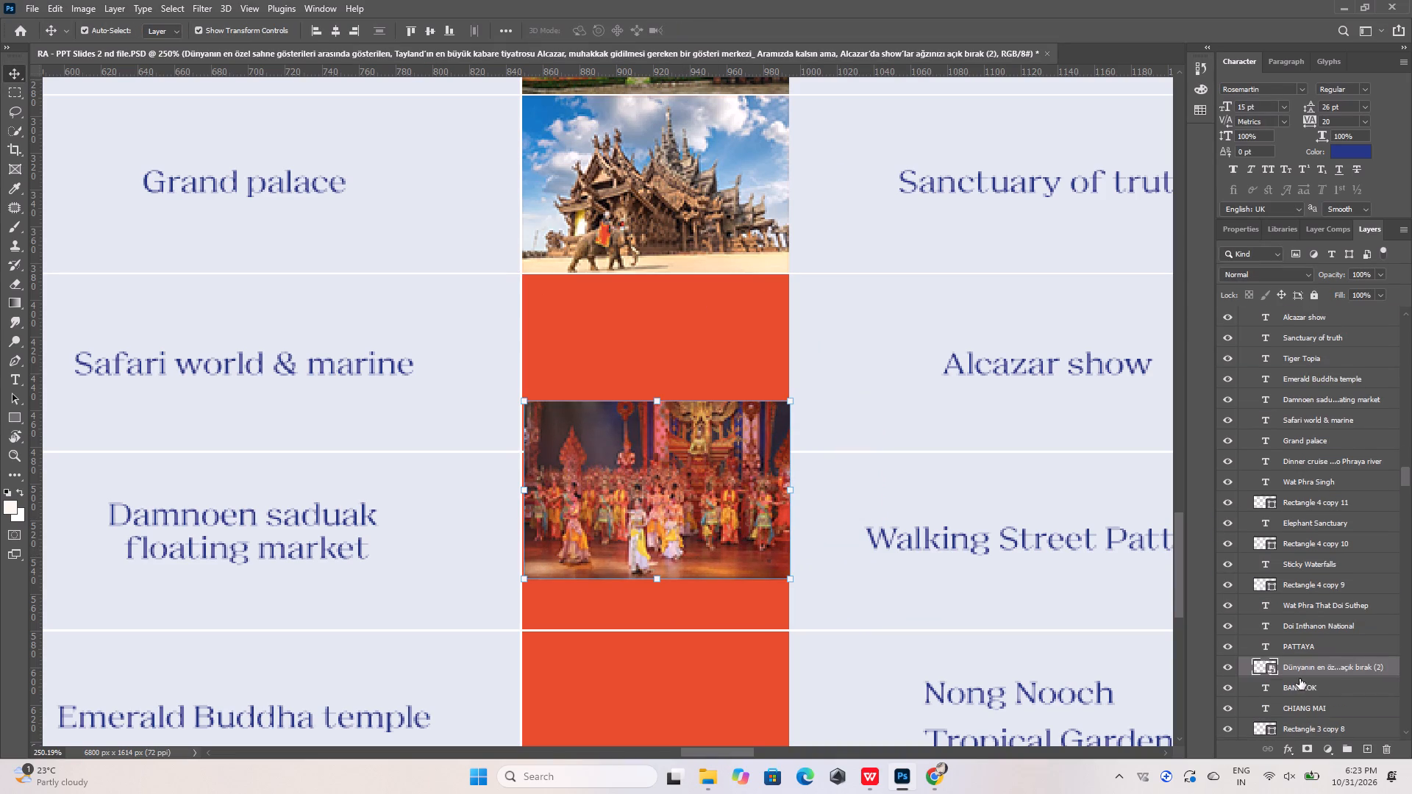
pyautogui.scroll(-13, 1299, 679)
pyautogui.click(710, 342)
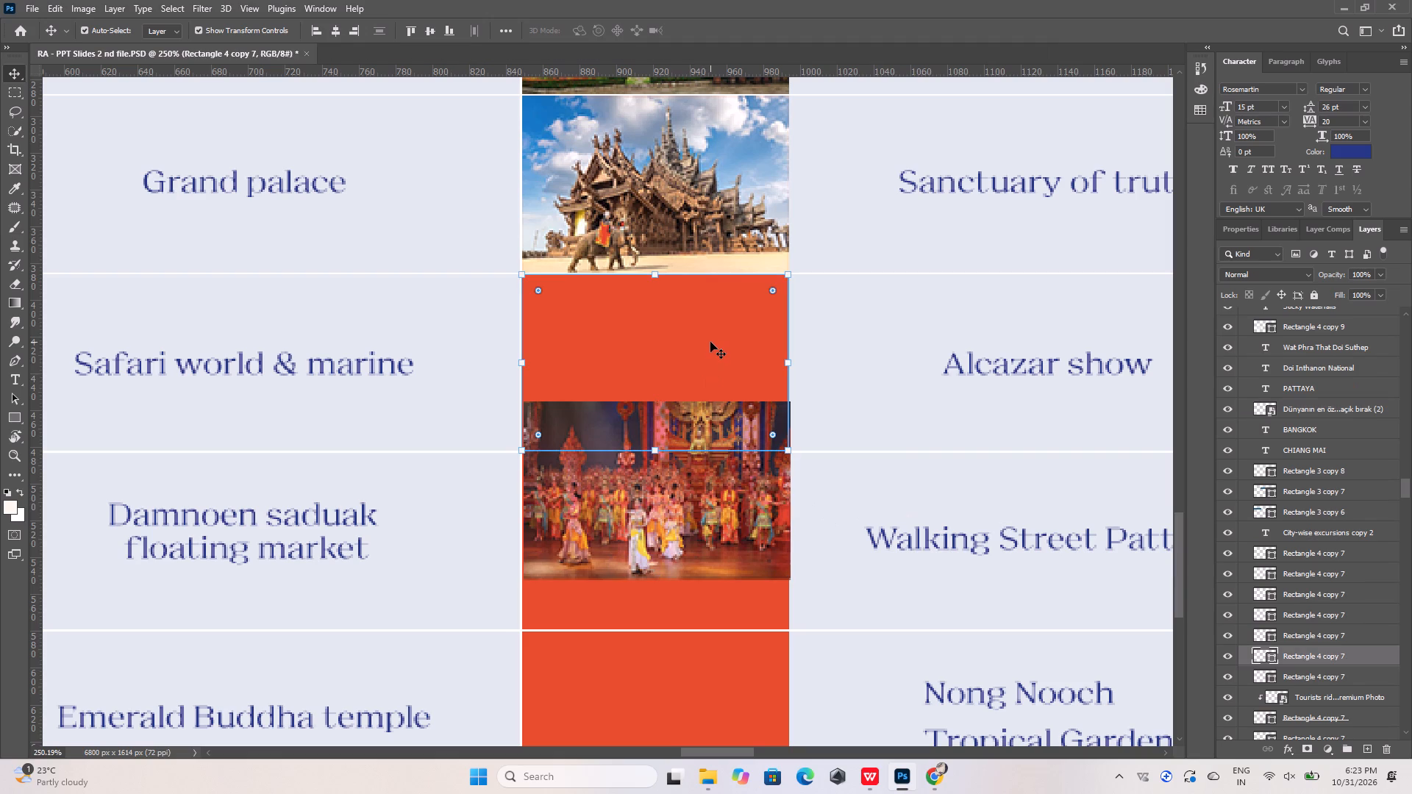
pyautogui.click(746, 526)
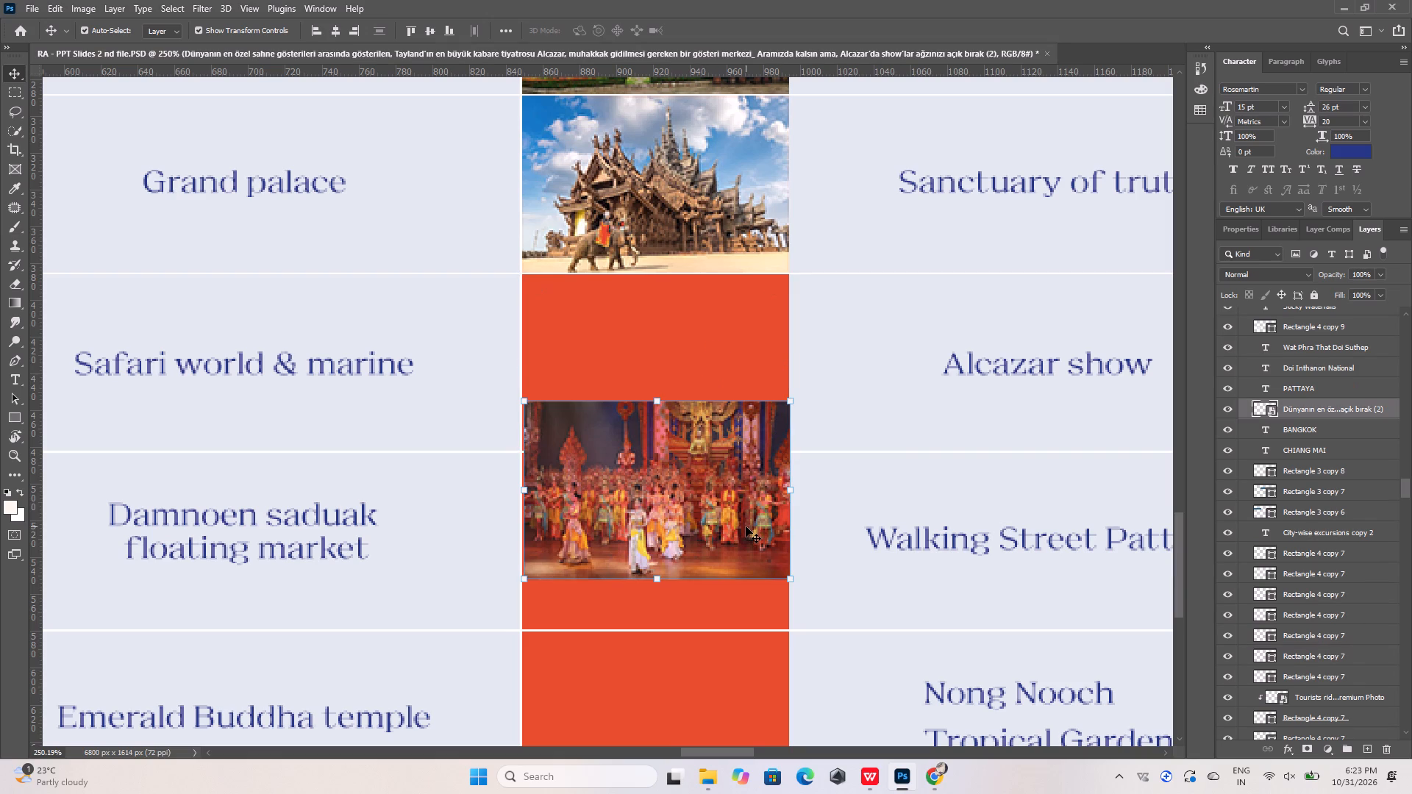
pyautogui.click(719, 349)
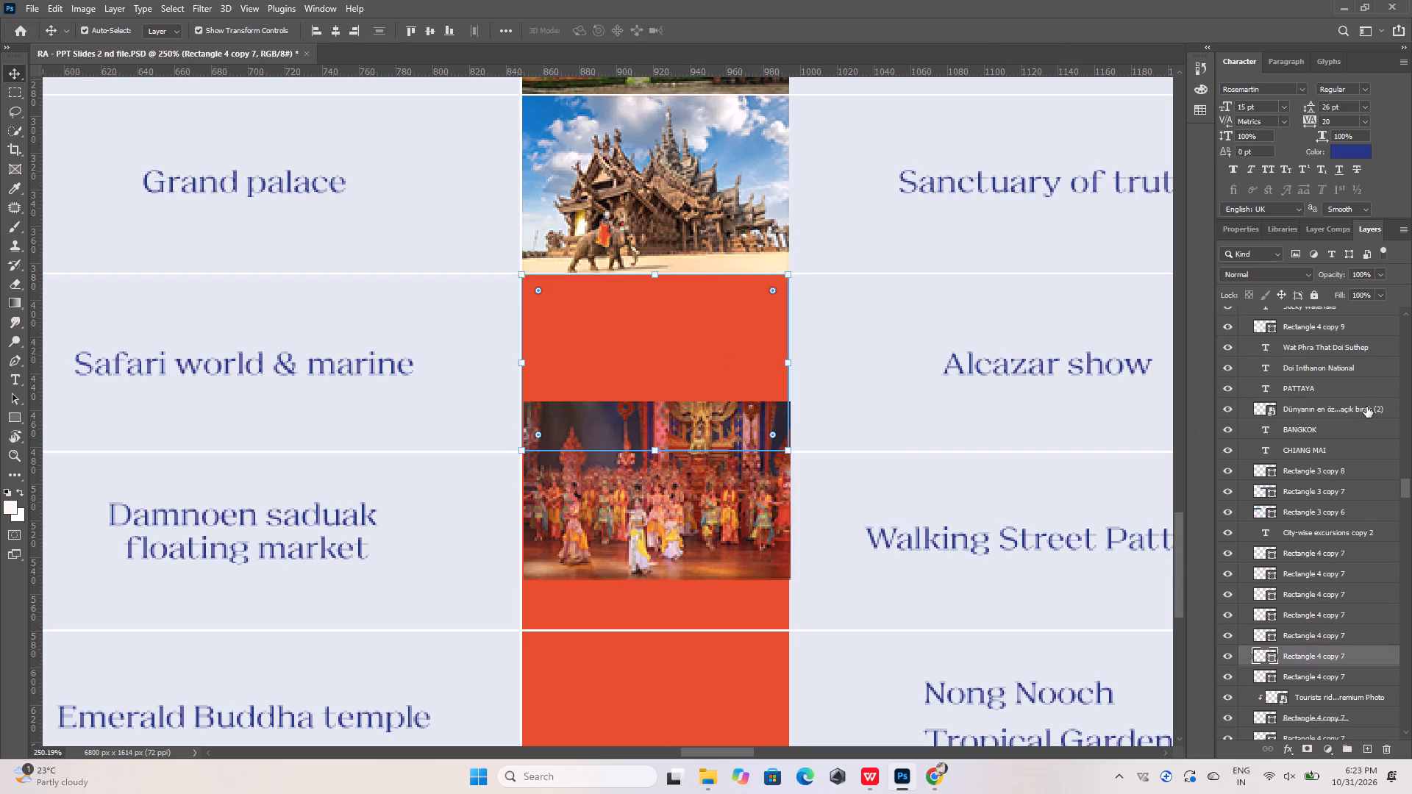
pyautogui.moveTo(1363, 406); pyautogui.dragTo(1346, 640)
pyautogui.rightClick(1346, 639)
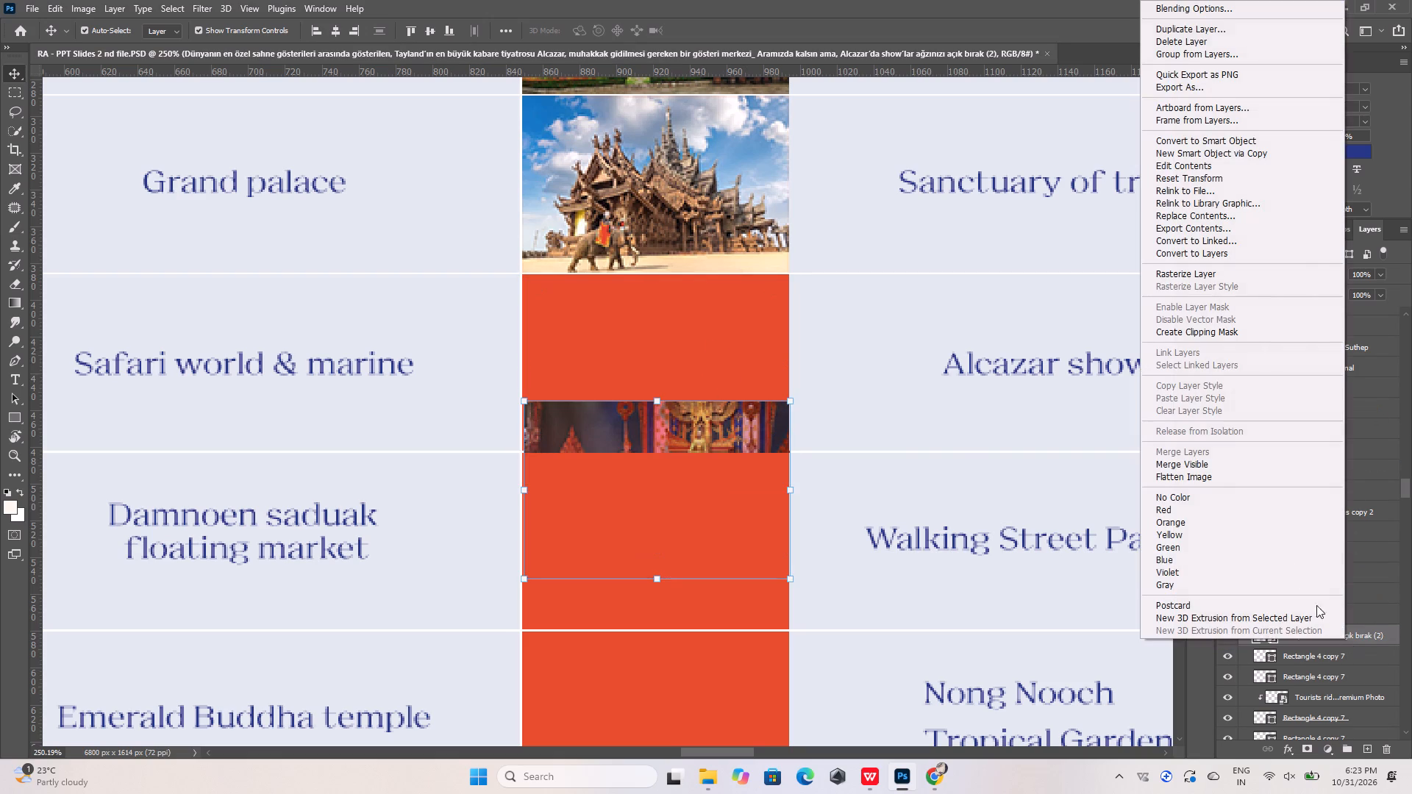
pyautogui.click(1191, 330)
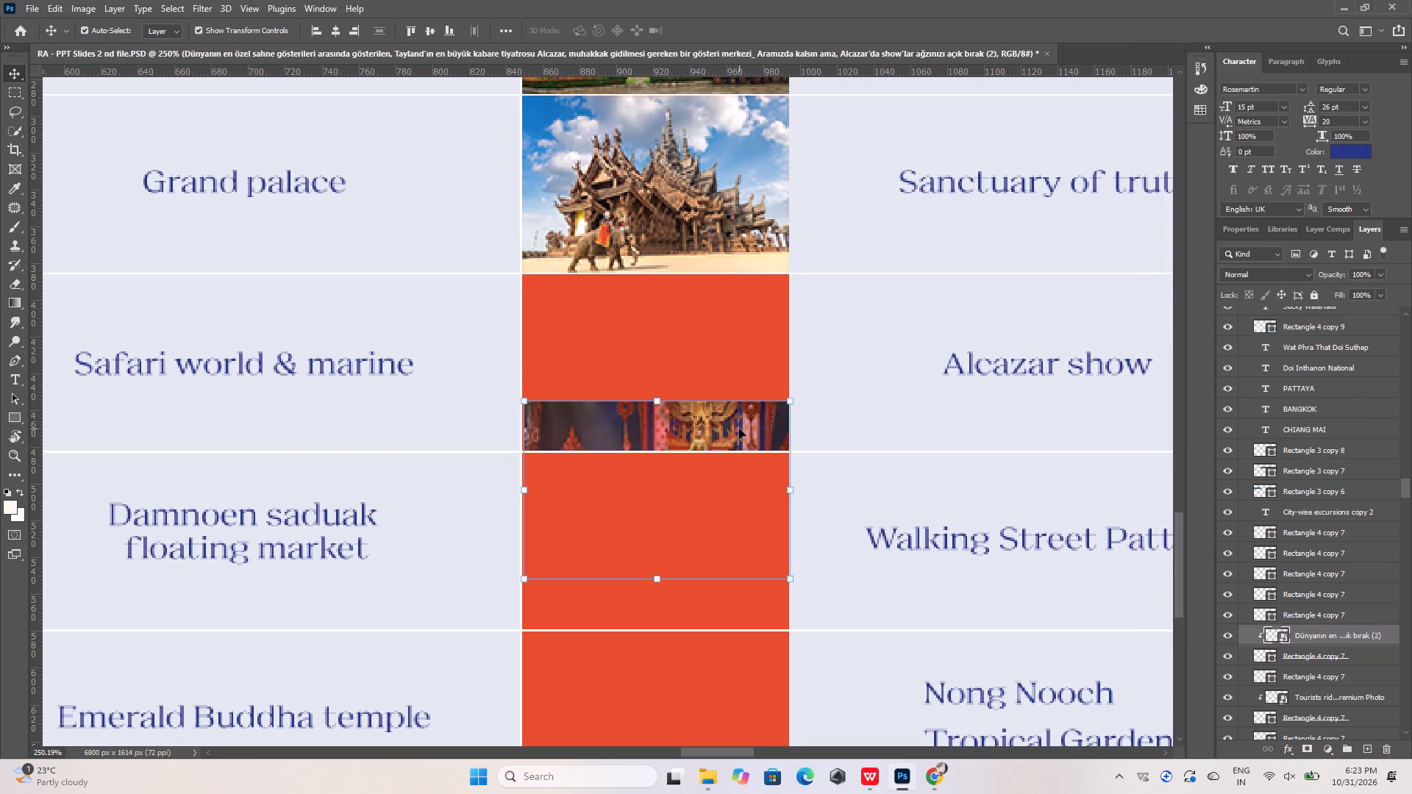
# Reposition the clipped Alcazar photo over its picture cell and scale it to about 19.9% to fill the cell.
pyautogui.moveTo(739, 429); pyautogui.dragTo(746, 422)
pyautogui.moveTo(733, 416); pyautogui.dragTo(720, 299)
pyautogui.keyDown('alt'); pyautogui.scroll(12, 520, 300); pyautogui.keyUp('alt')
pyautogui.moveTo(546, 279); pyautogui.dragTo(553, 268)
pyautogui.keyDown('alt'); pyautogui.scroll(-10, 502, 285); pyautogui.keyUp('alt')
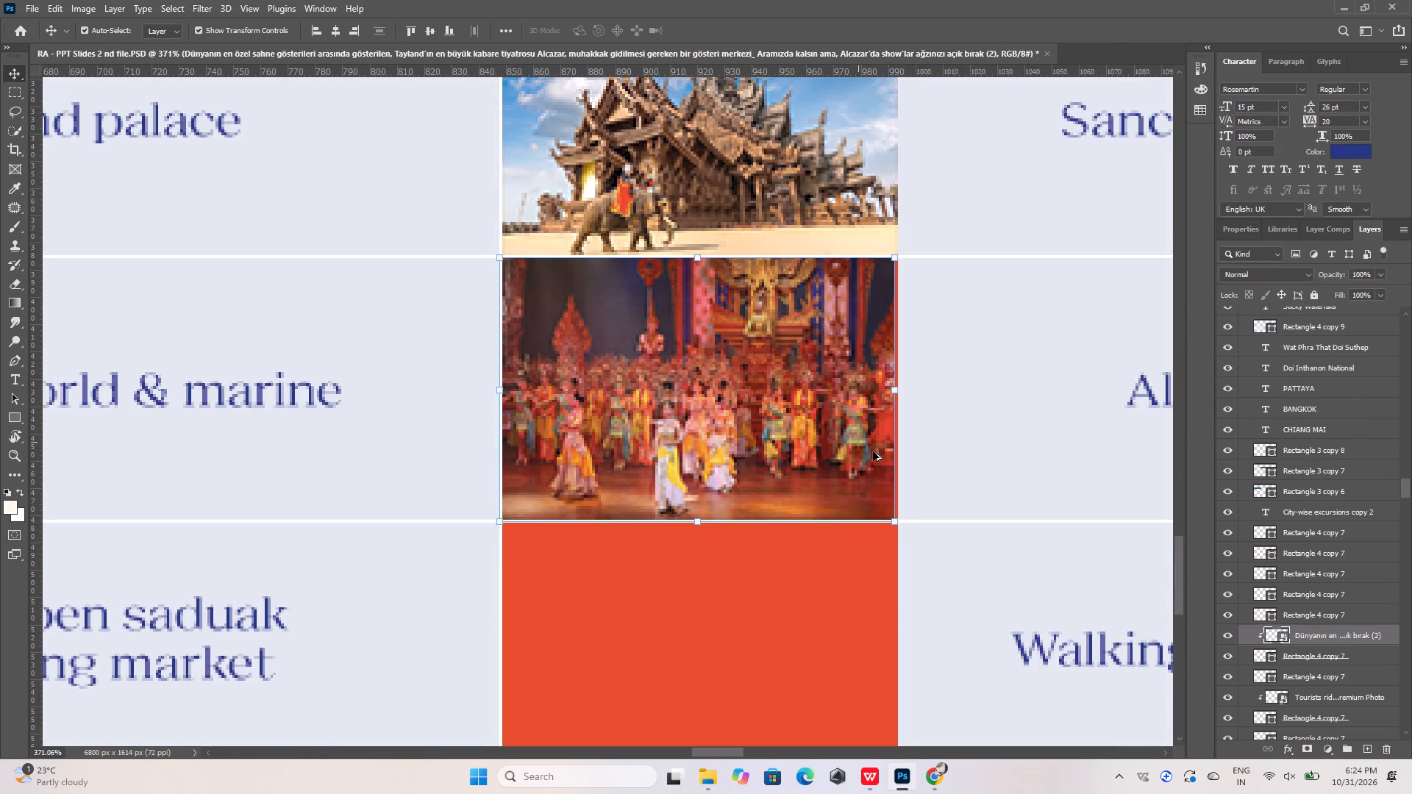
pyautogui.click(896, 526)
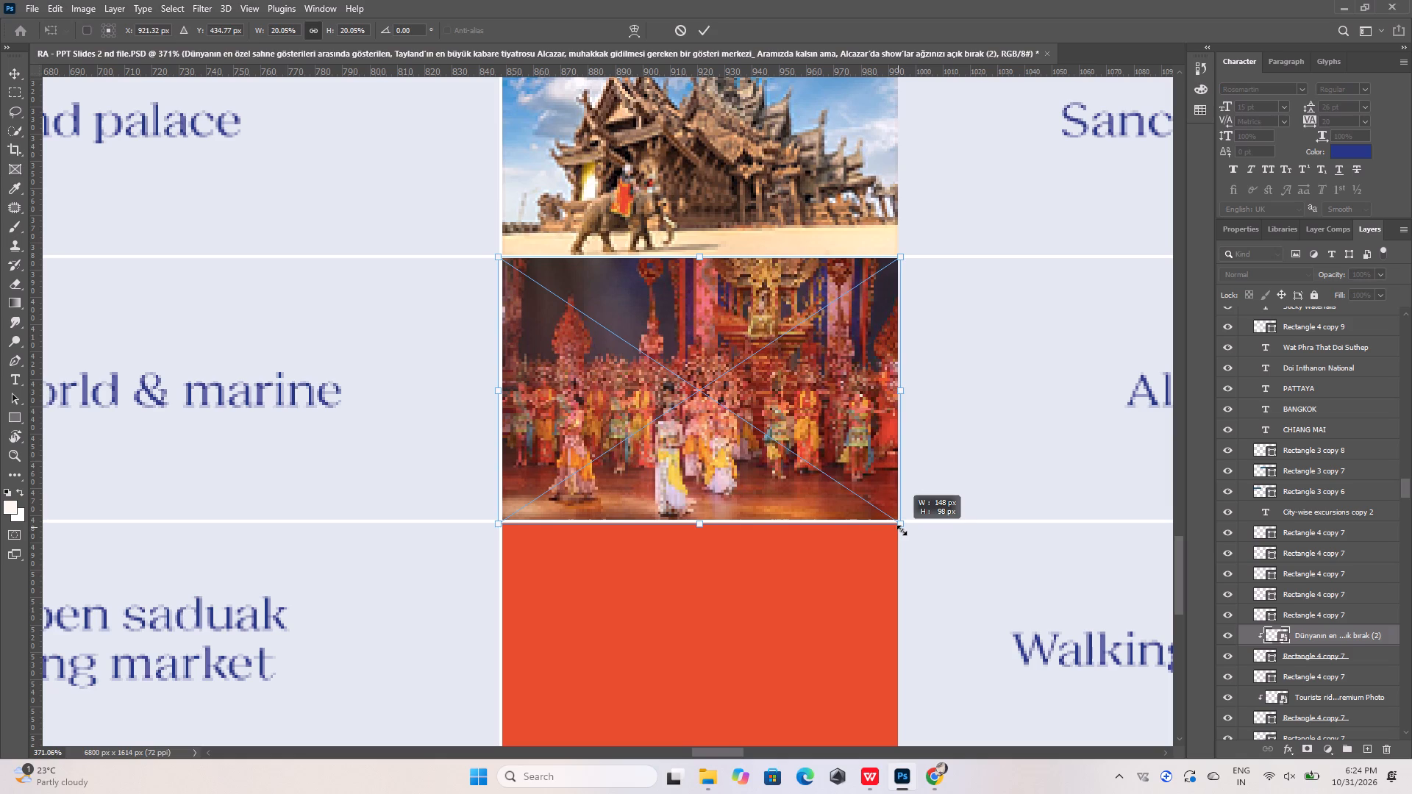
pyautogui.click(699, 27)
pyautogui.click(946, 210)
# Copy the "Walking Street Pattaya" text from the Pattaya column.
pyautogui.keyDown('alt'); pyautogui.scroll(-11, 607, 268); pyautogui.keyUp('alt')
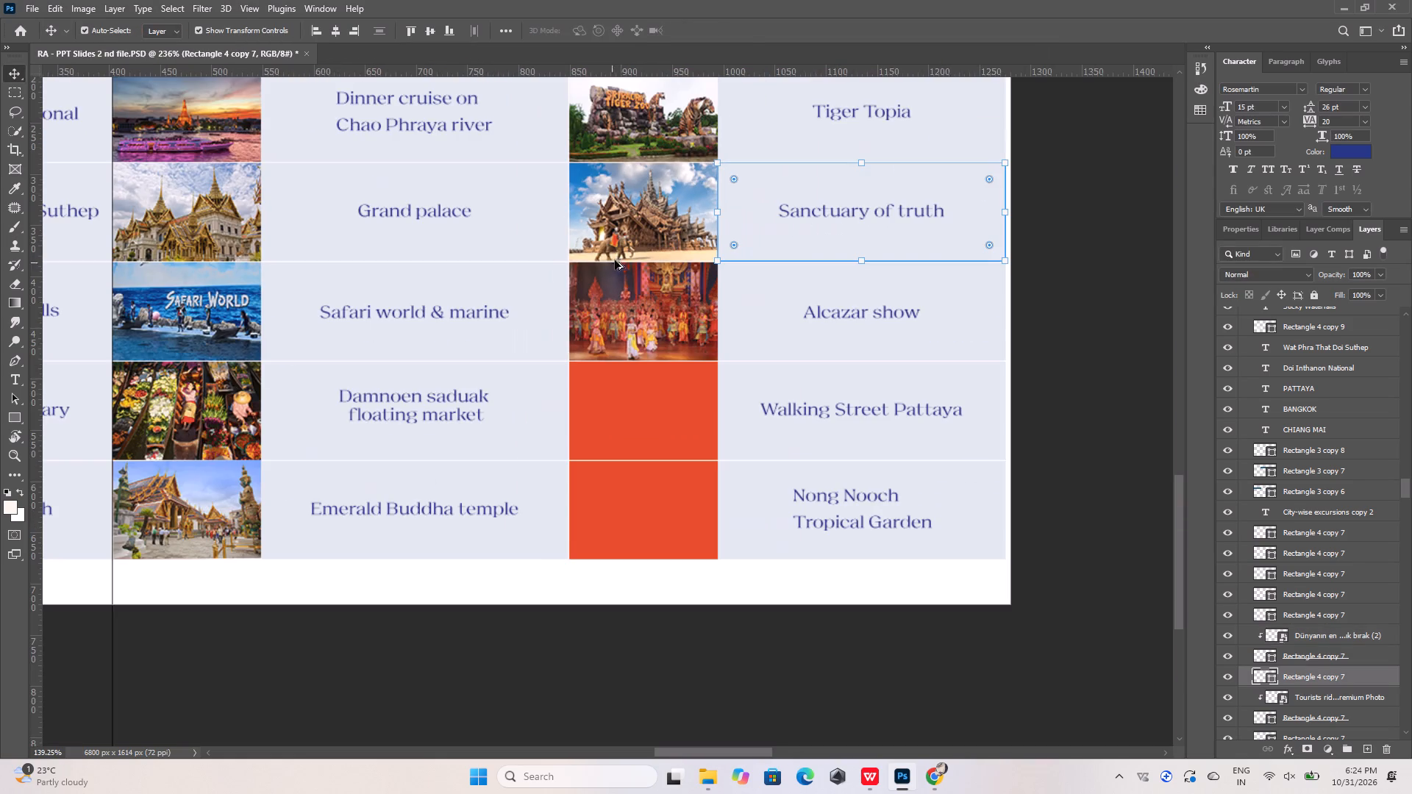
pyautogui.keyDown('alt'); pyautogui.scroll(3, 823, 422); pyautogui.keyUp('alt')
pyautogui.click(838, 407)
pyautogui.doubleClick(838, 407)
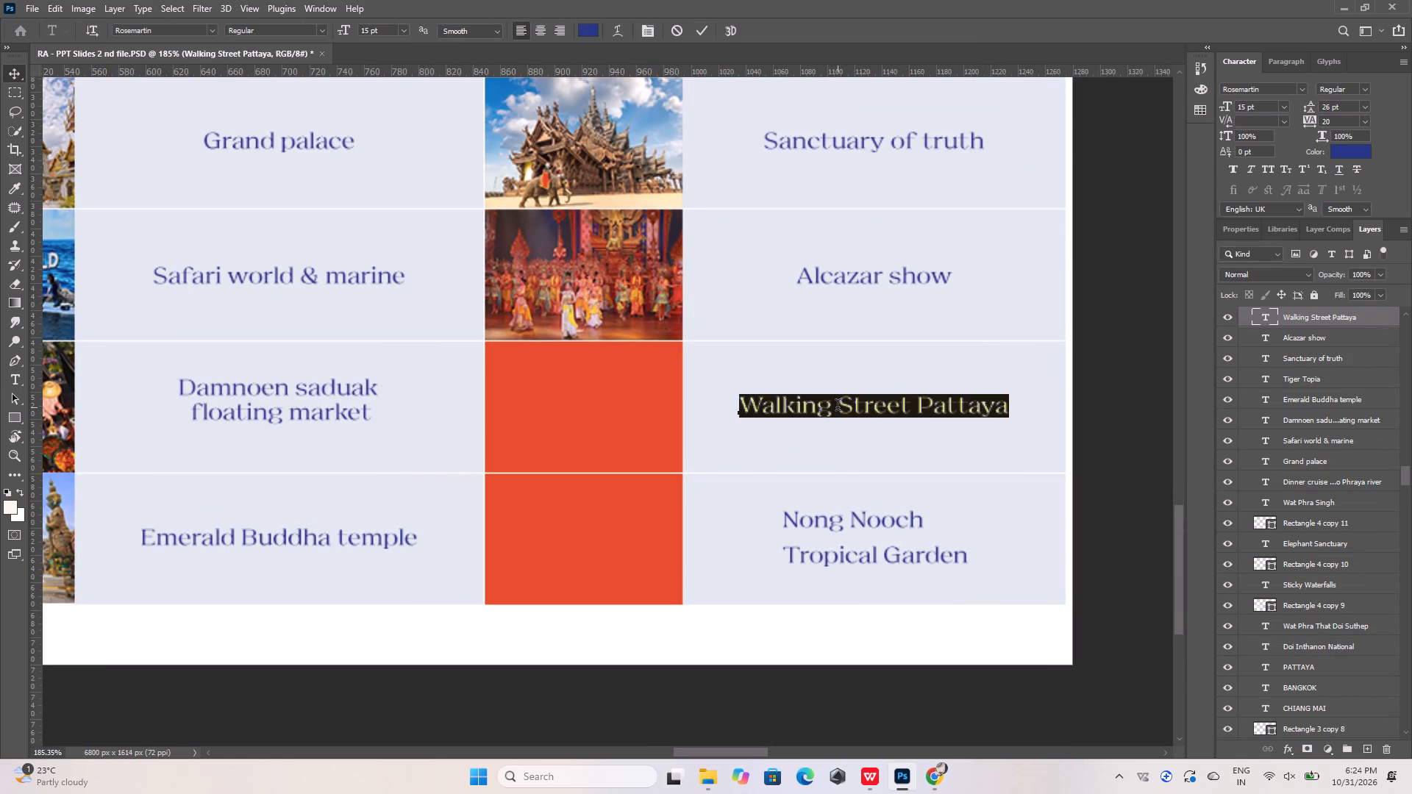
pyautogui.hotkey('ctrl', 'c')
pyautogui.click(702, 33)
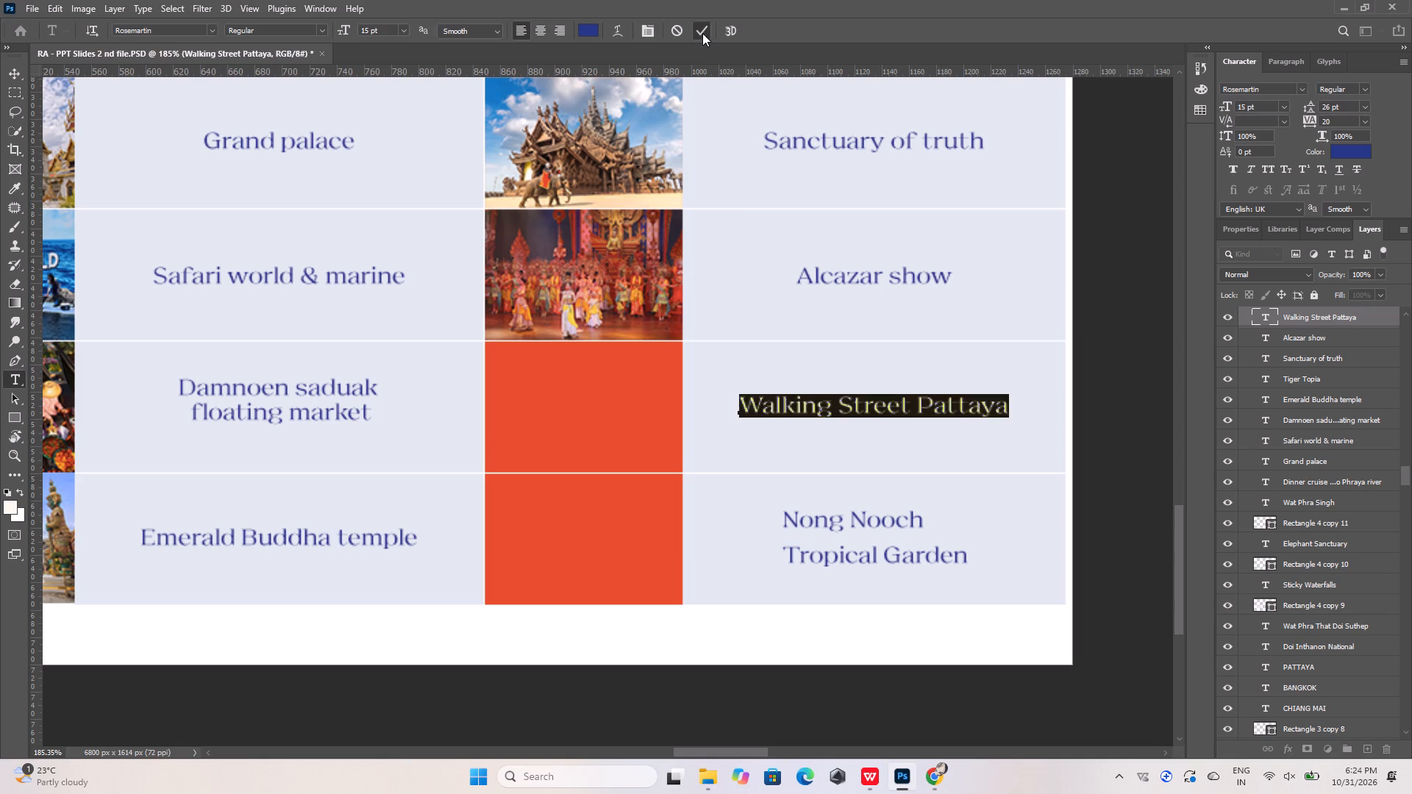
pyautogui.click(749, 204)
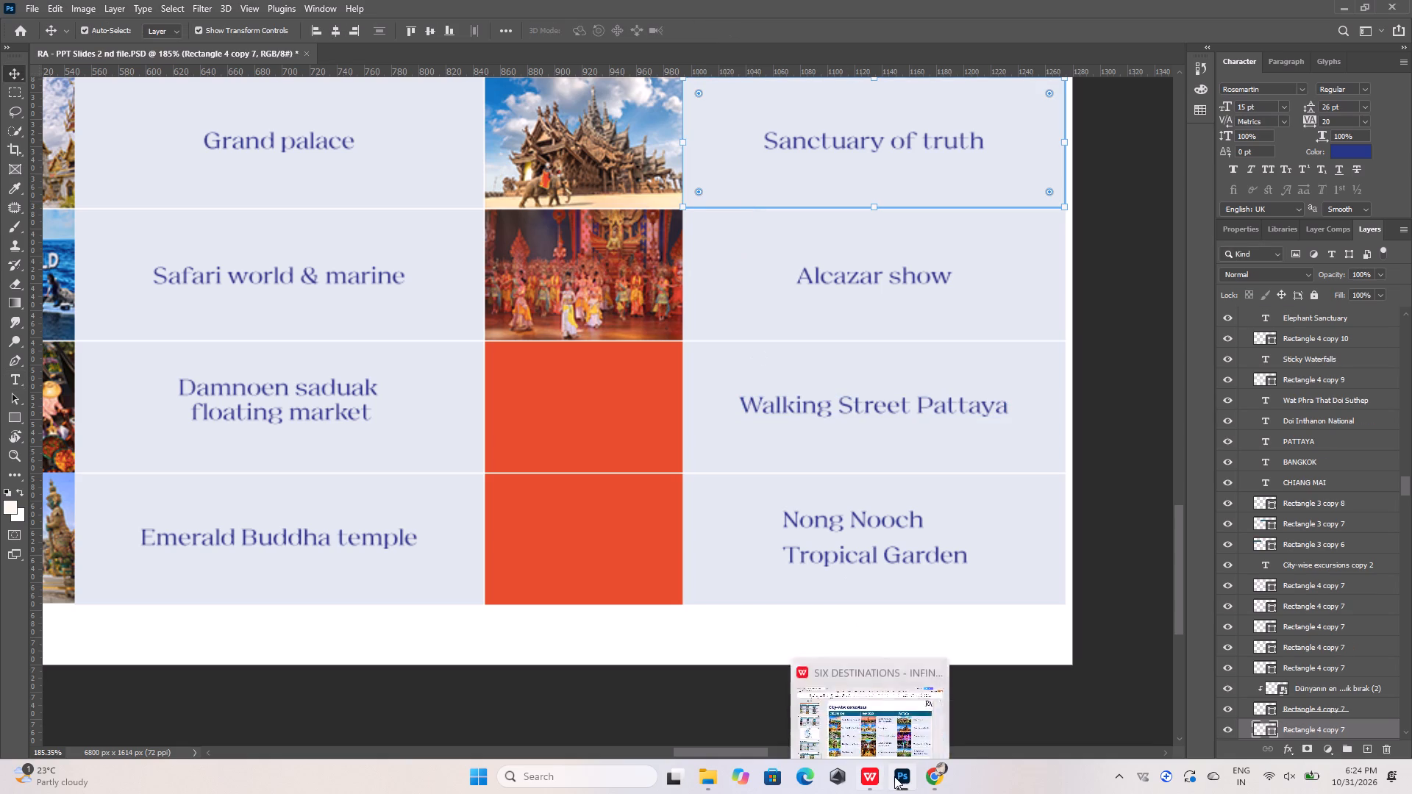
# Switch to Pinterest in the browser and search for "Walking Street Pattaya".
pyautogui.click(902, 776)
pyautogui.click(902, 776)
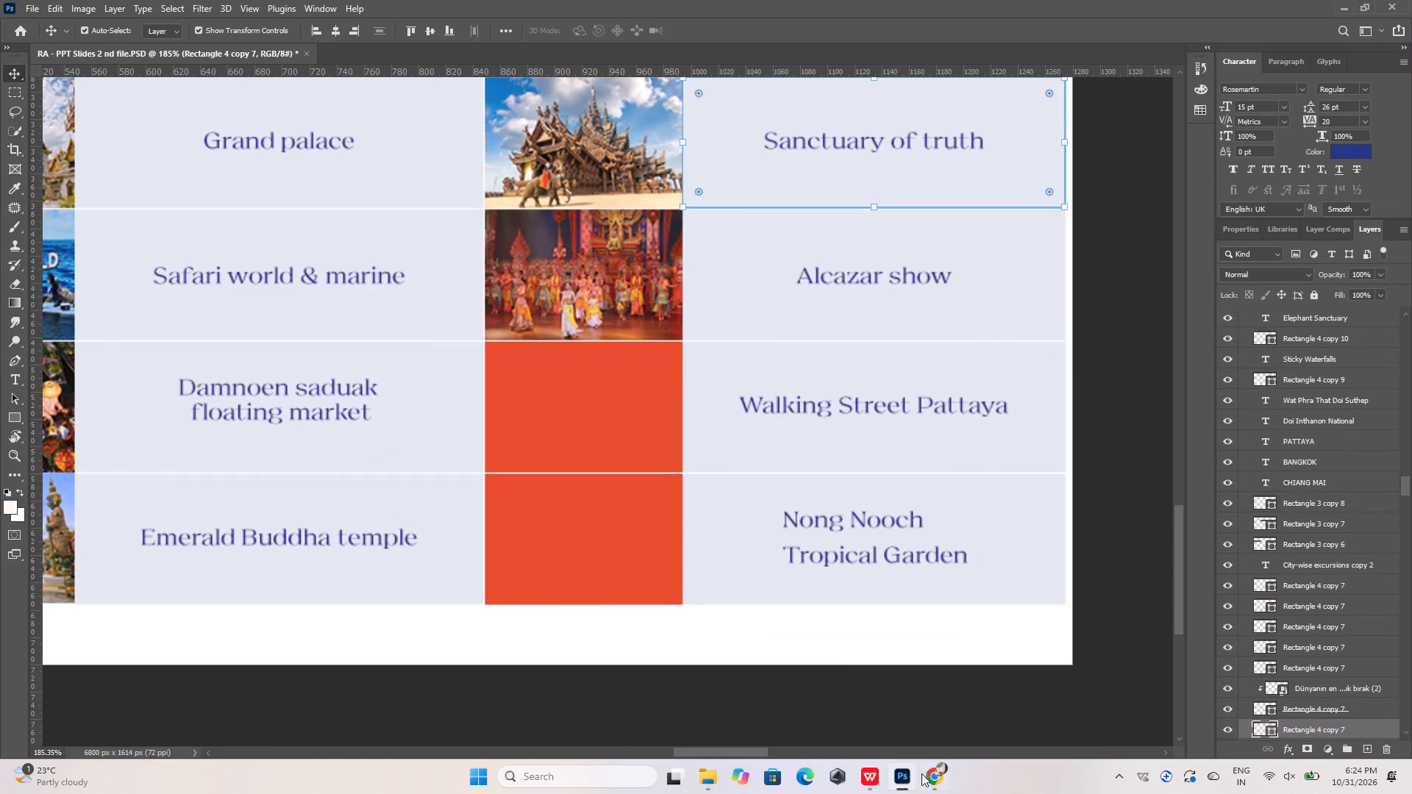
pyautogui.click(926, 774)
pyautogui.click(457, 118)
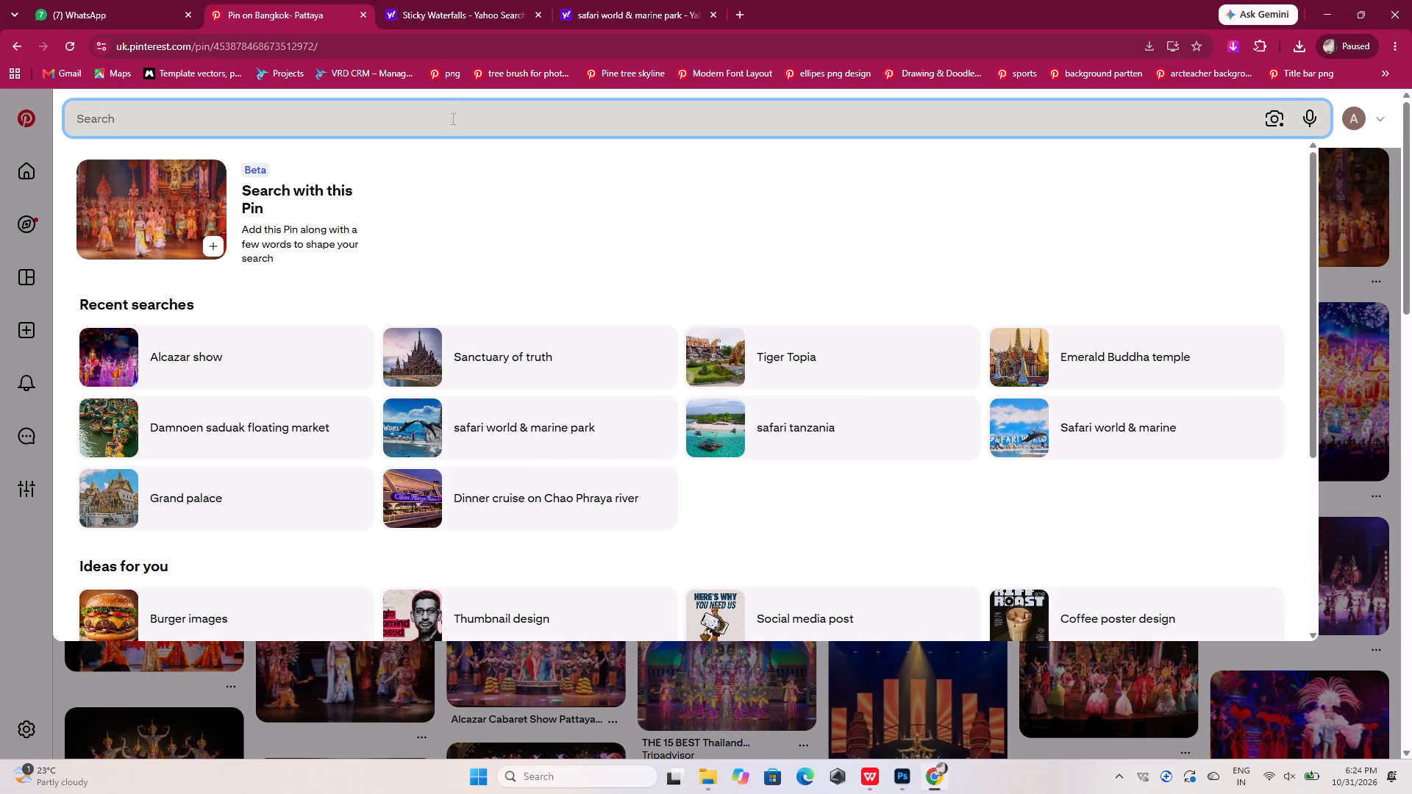
pyautogui.hotkey('ctrl', 'v')
pyautogui.press('Return')
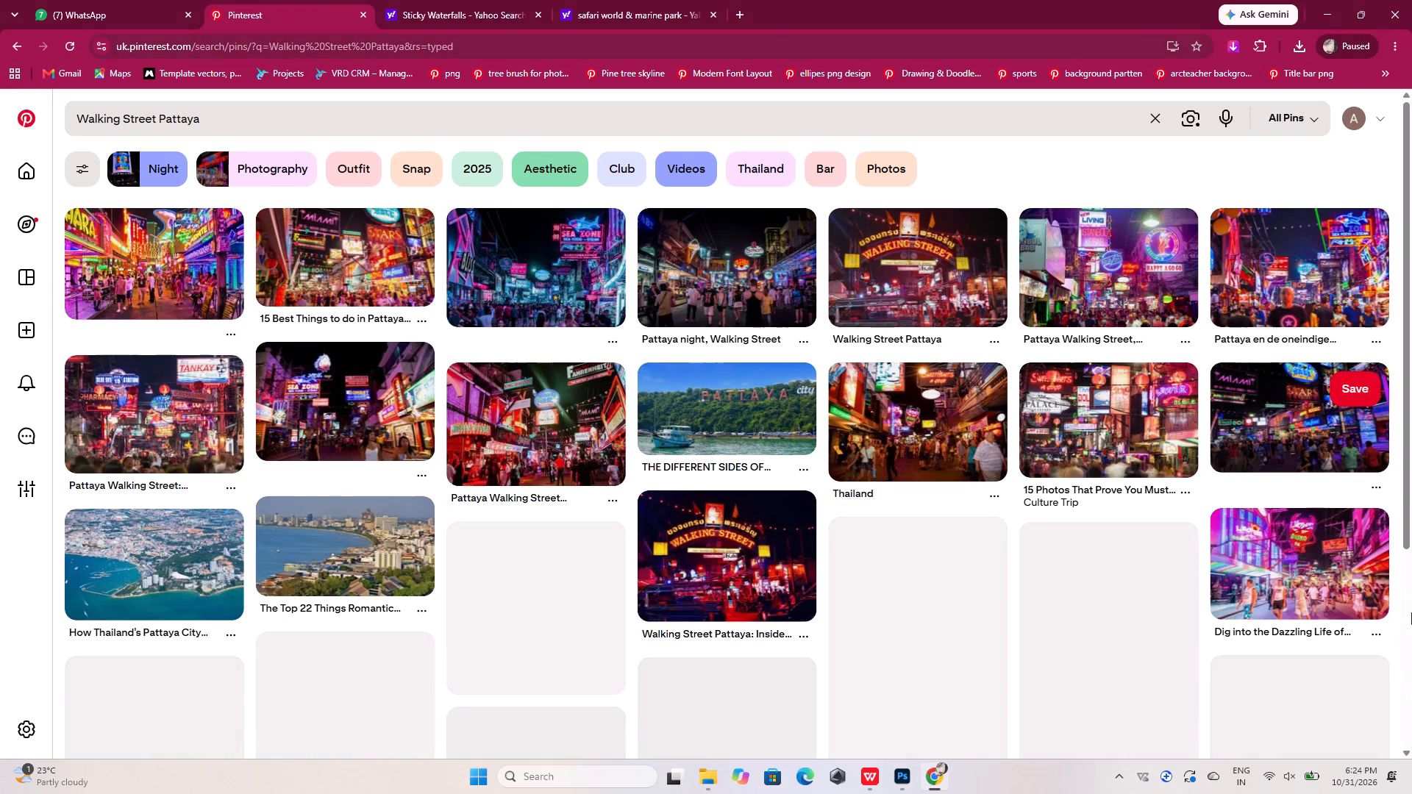
# Compare the Pinterest results, including the first neon street photo, with the Walking Street picture on the WPS reference slide.
pyautogui.click(874, 773)
pyautogui.click(874, 773)
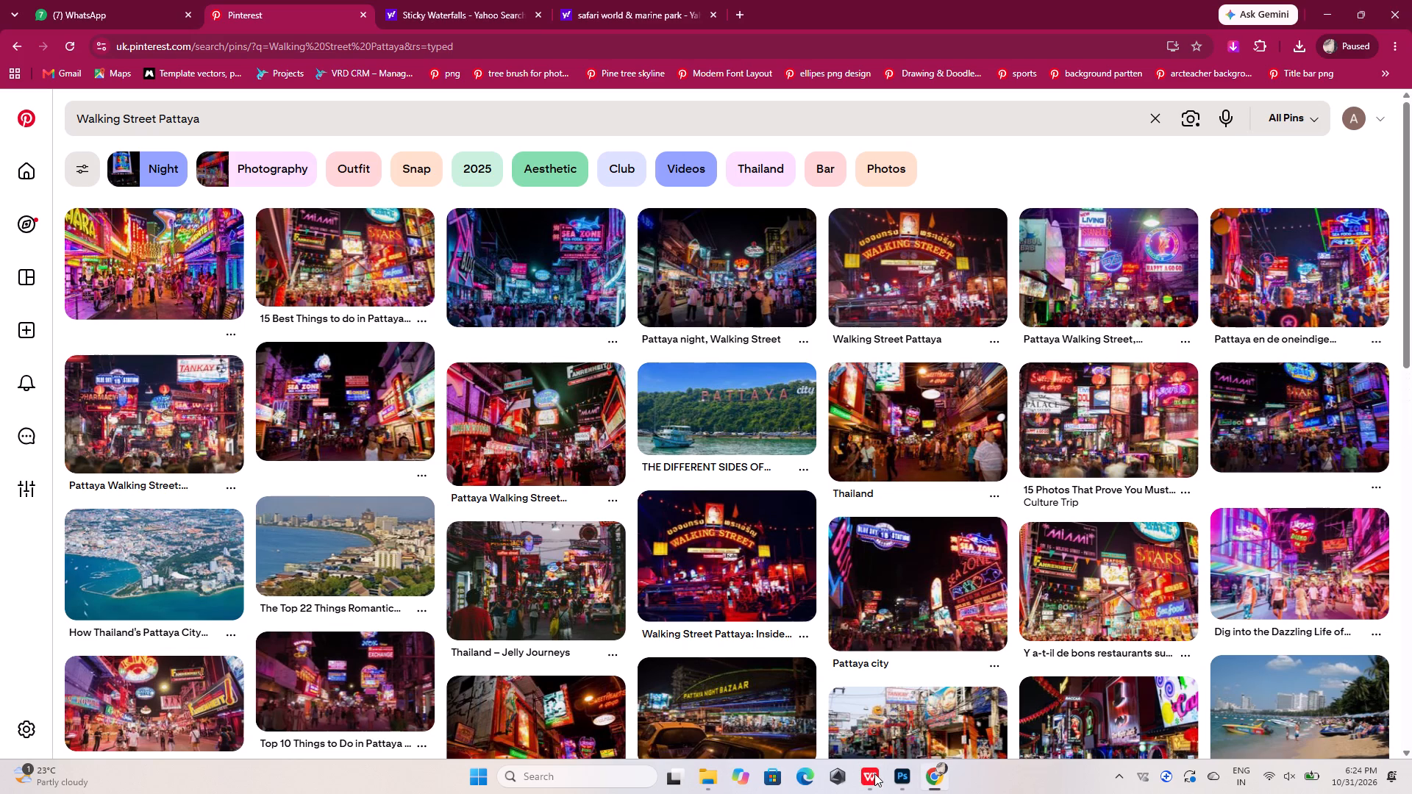
pyautogui.click(875, 773)
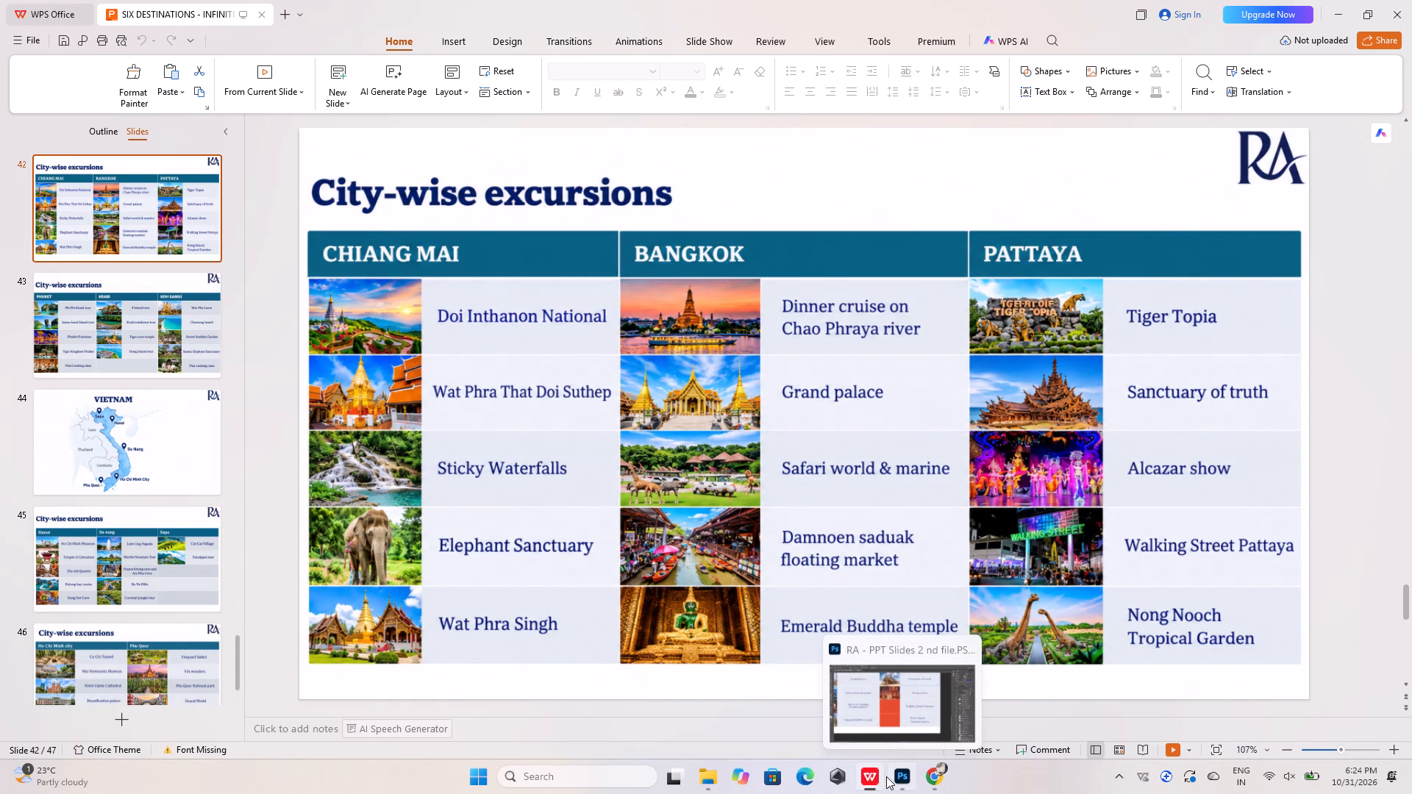
pyautogui.click(896, 776)
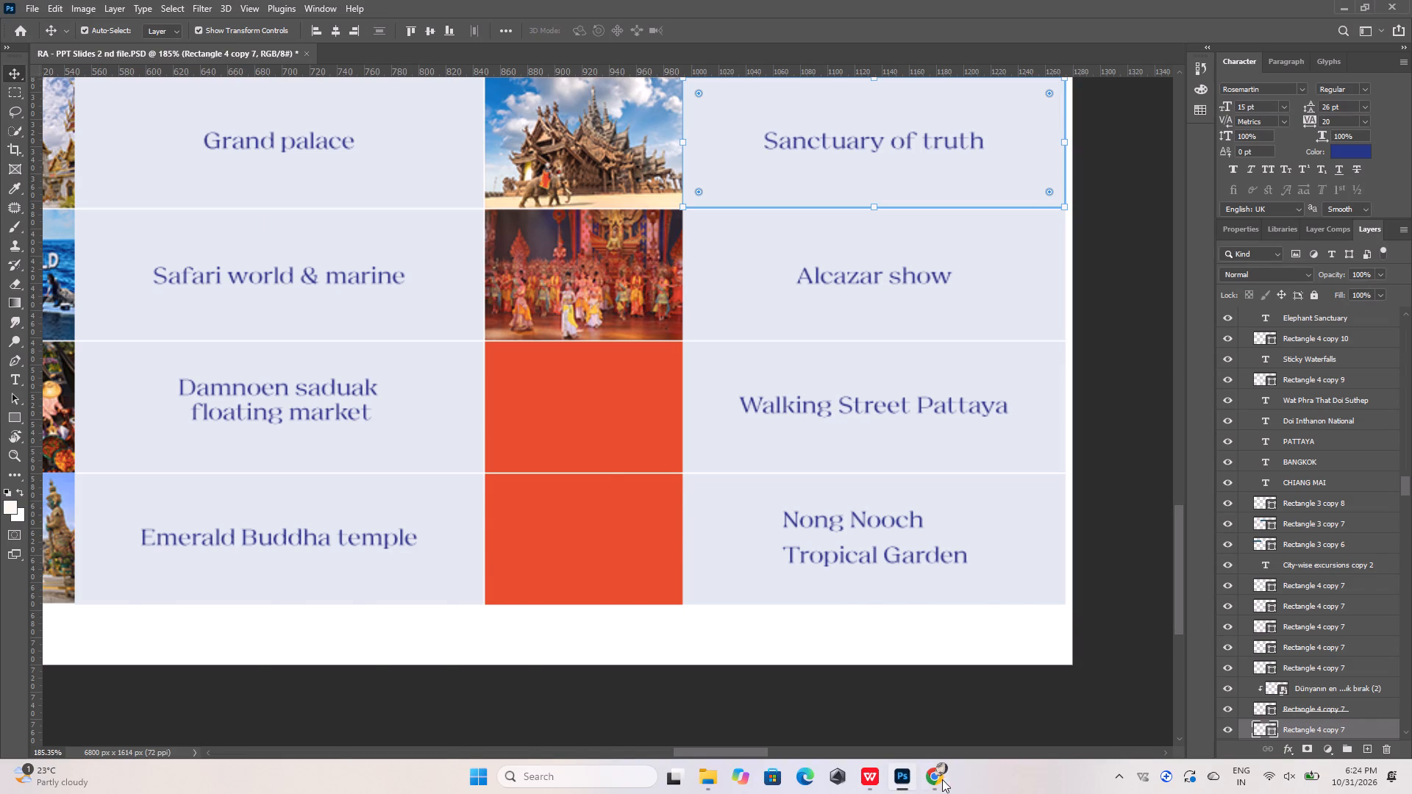
pyautogui.click(938, 777)
pyautogui.click(213, 259)
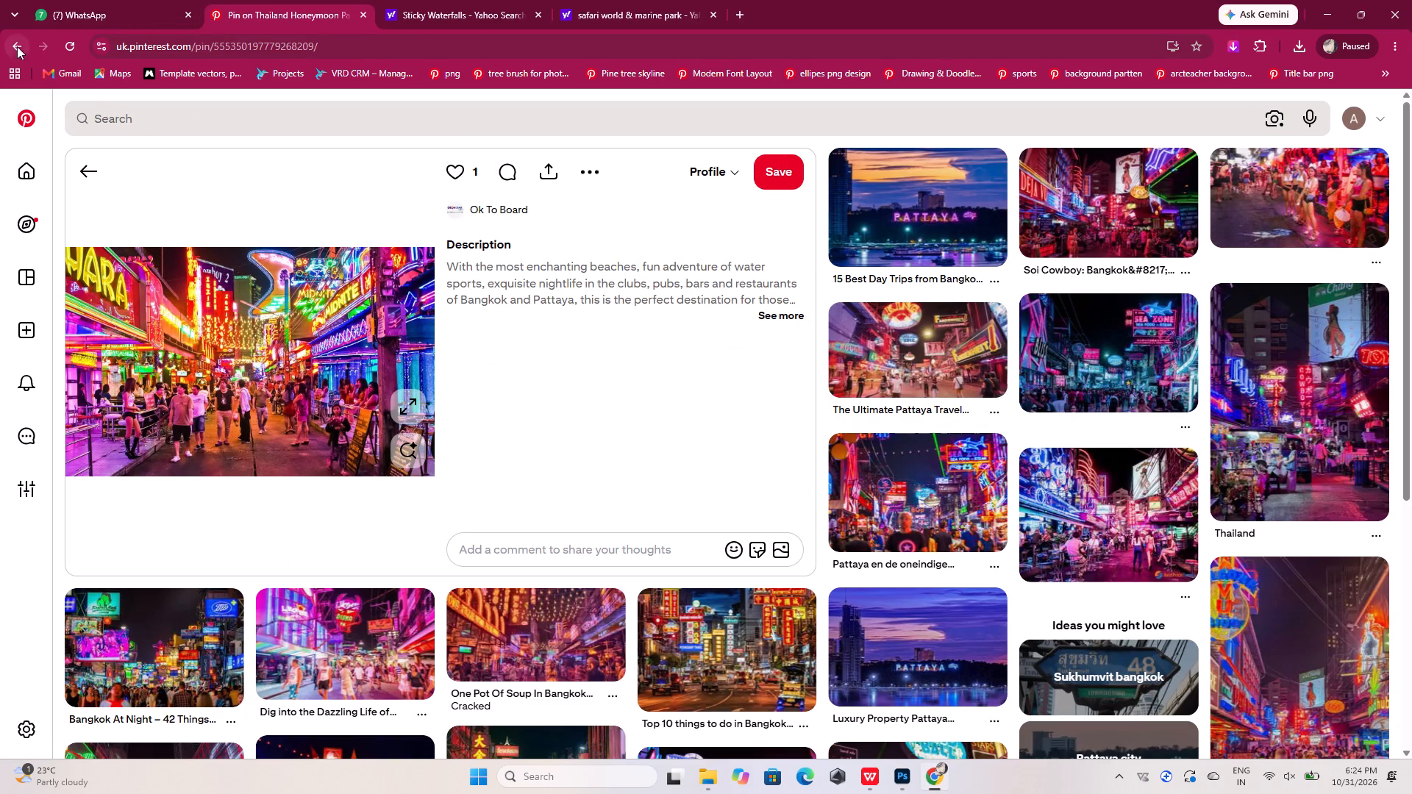
pyautogui.click(16, 45)
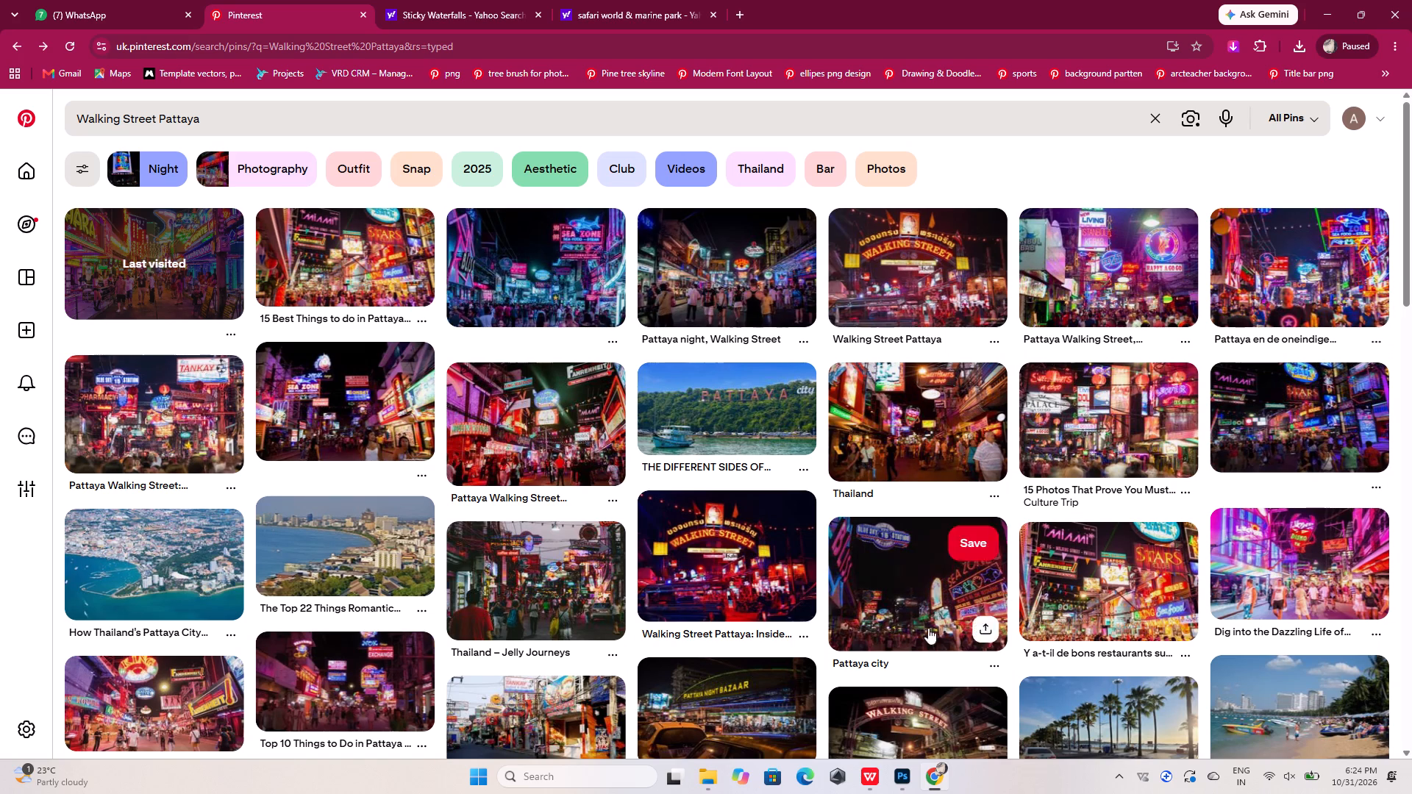
pyautogui.click(938, 779)
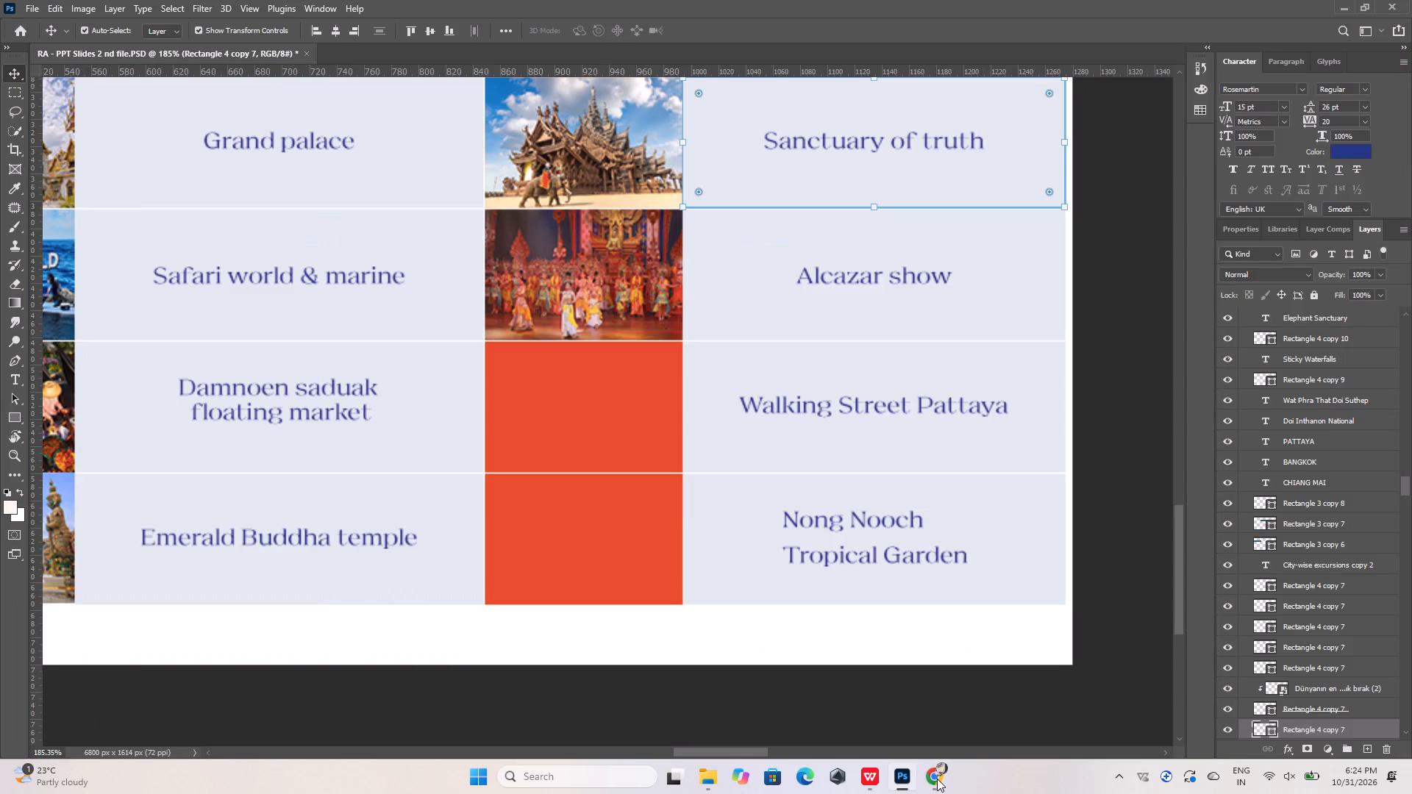
pyautogui.click(897, 779)
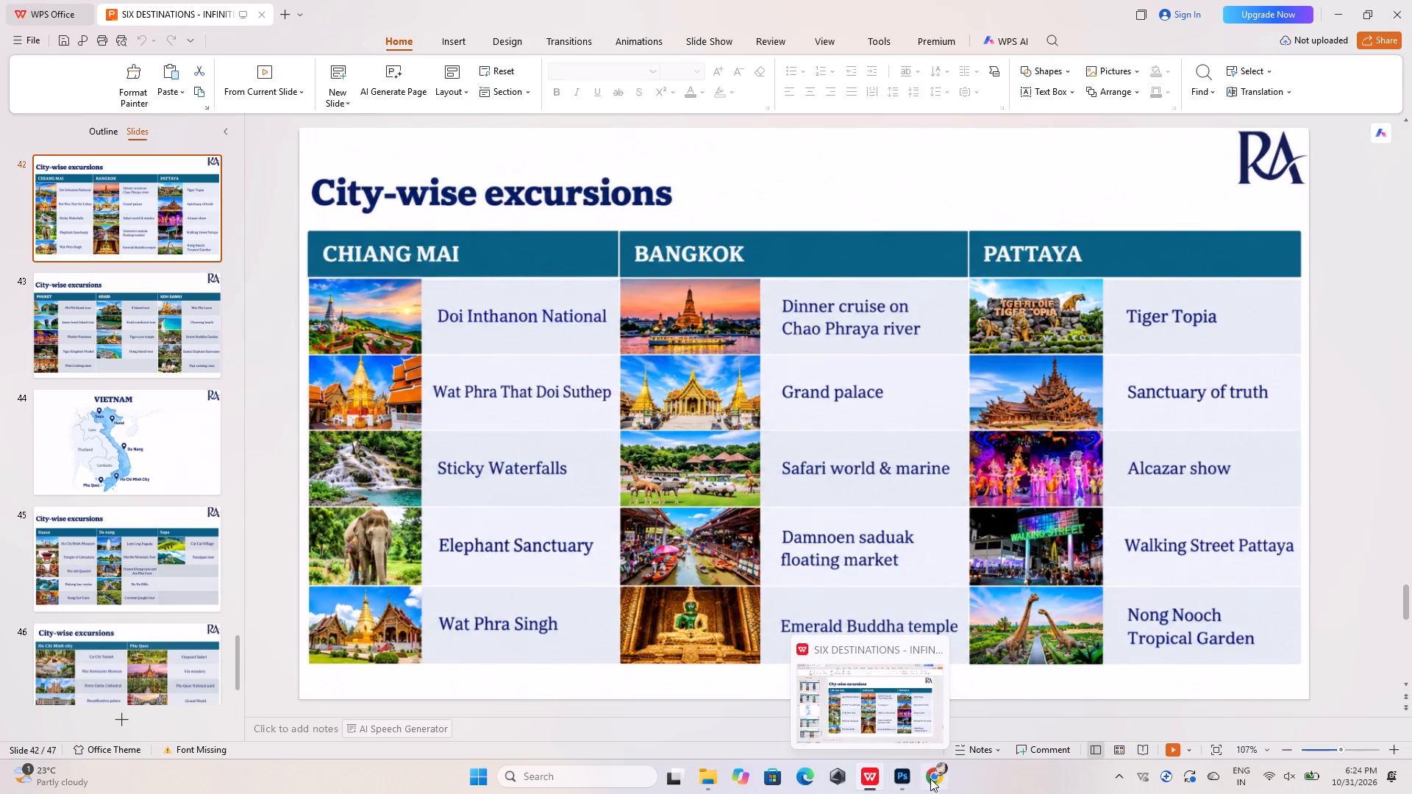
pyautogui.click(934, 779)
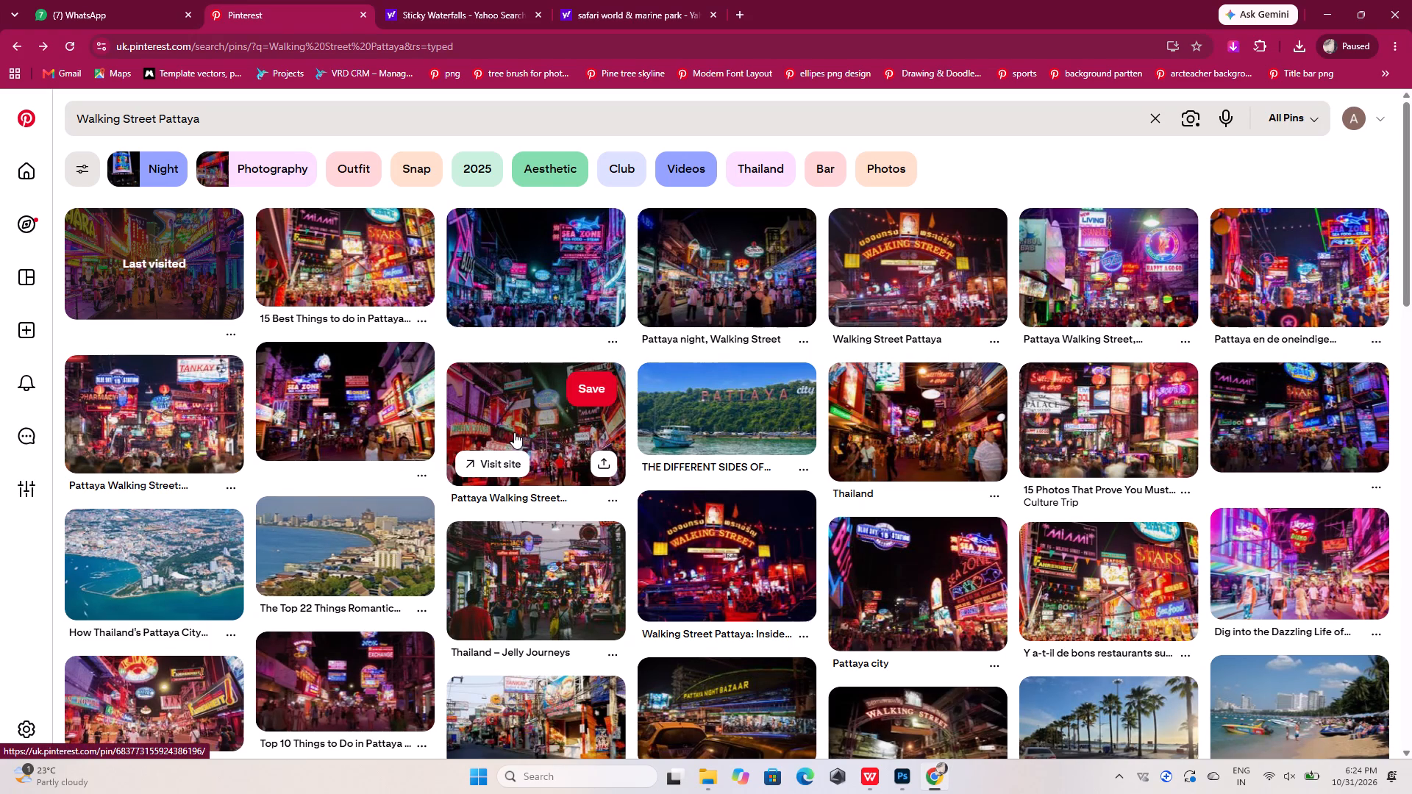
# From the related pins of the Pattaya Walking Street result, open "The Ultimate Pattaya Travel Guide | Gecko Routes" and download its image.
pyautogui.click(164, 418)
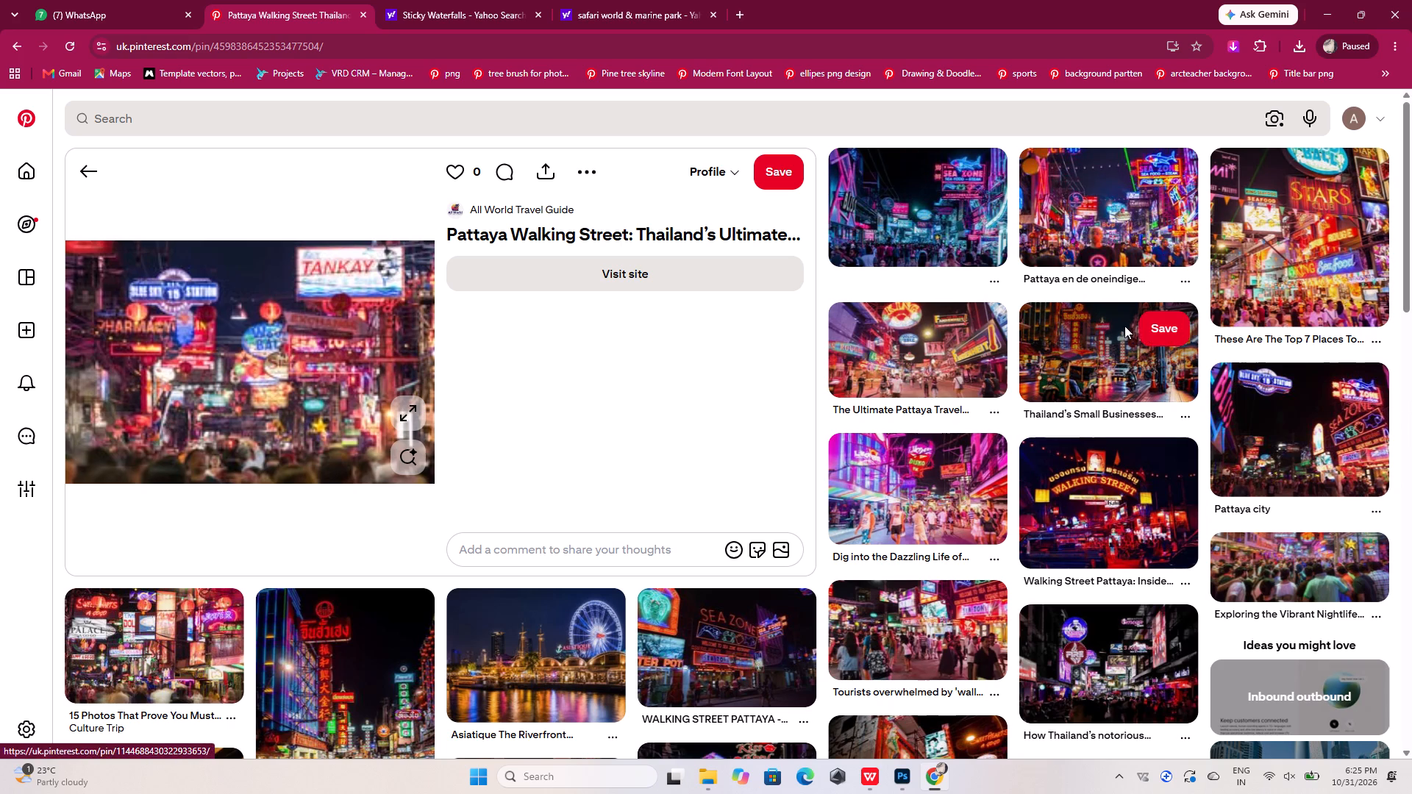
pyautogui.click(941, 365)
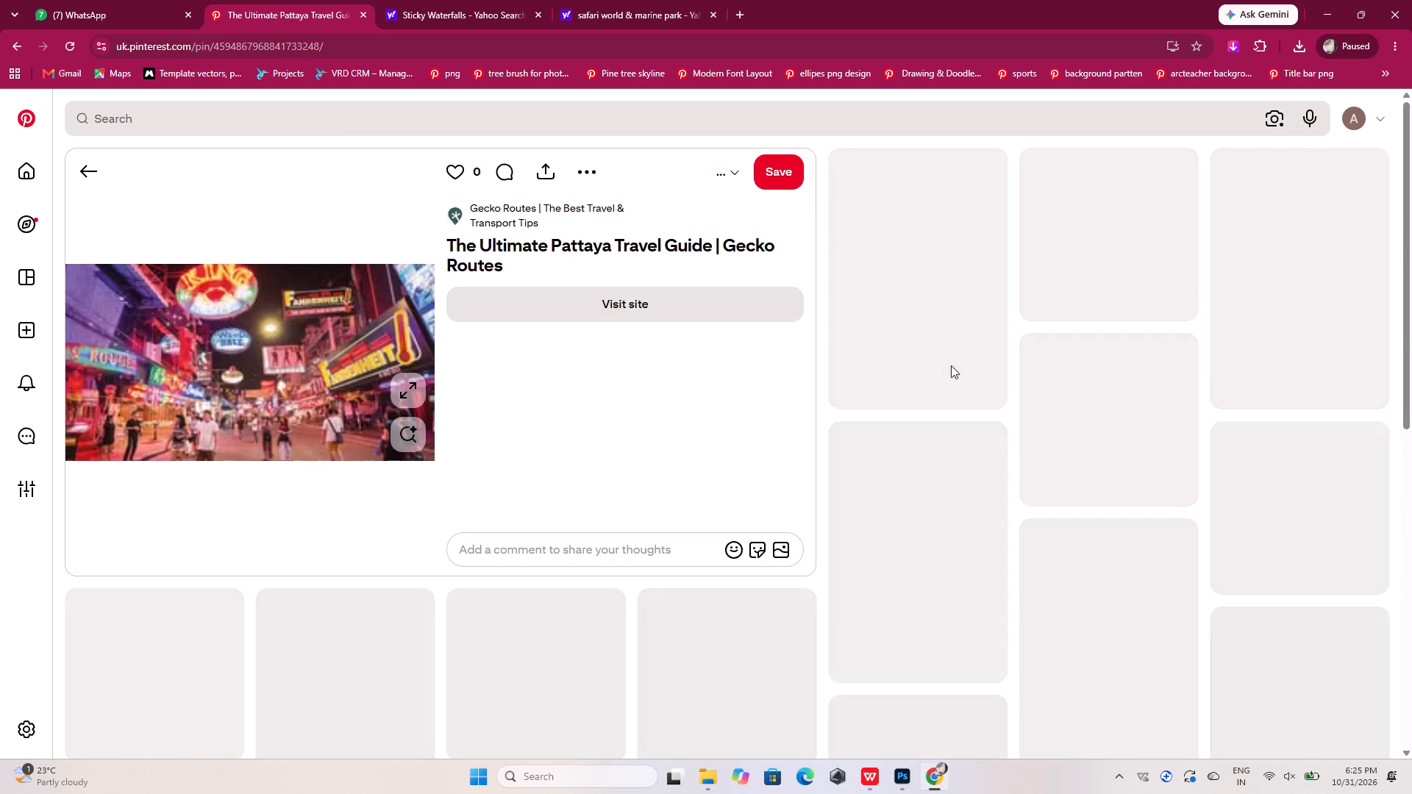
pyautogui.click(593, 176)
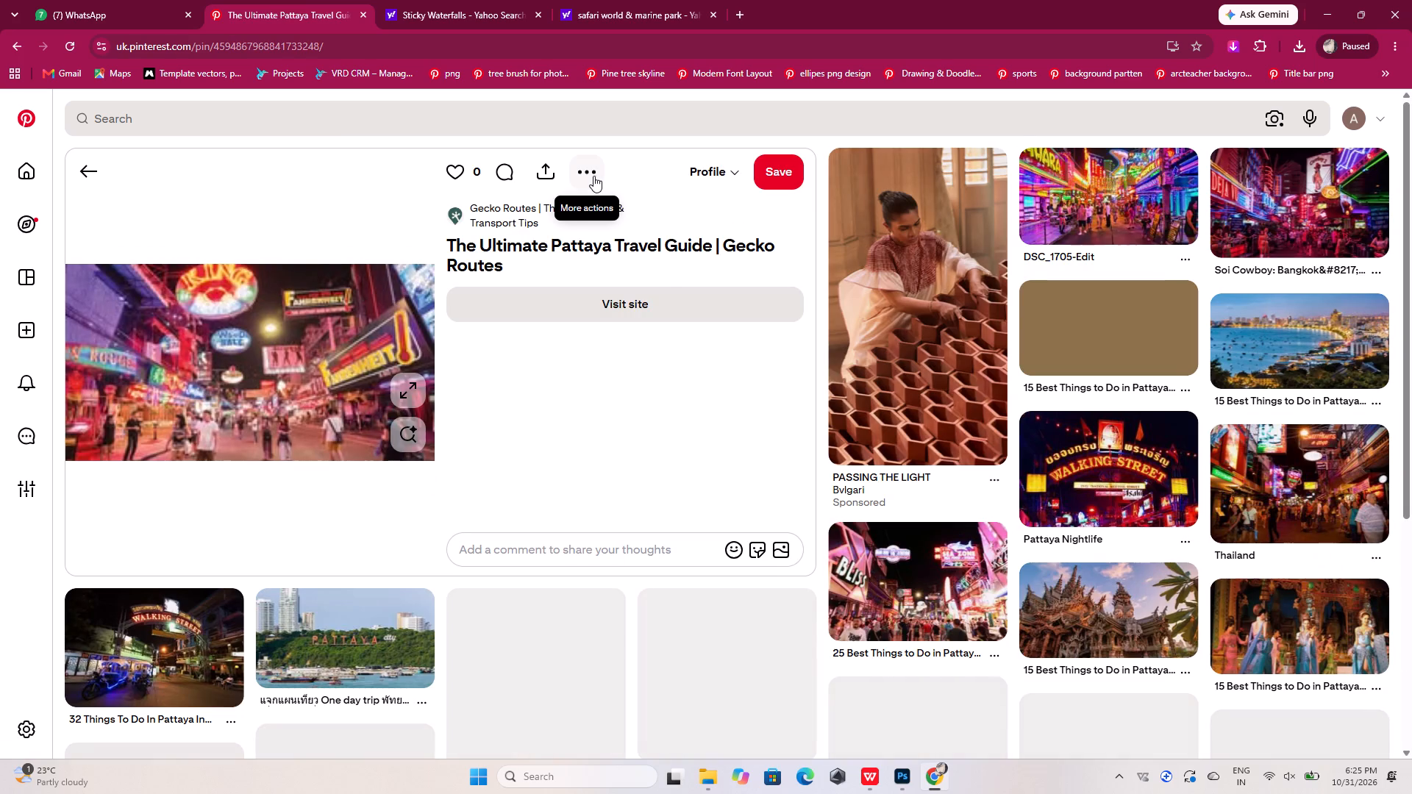
pyautogui.click(599, 221)
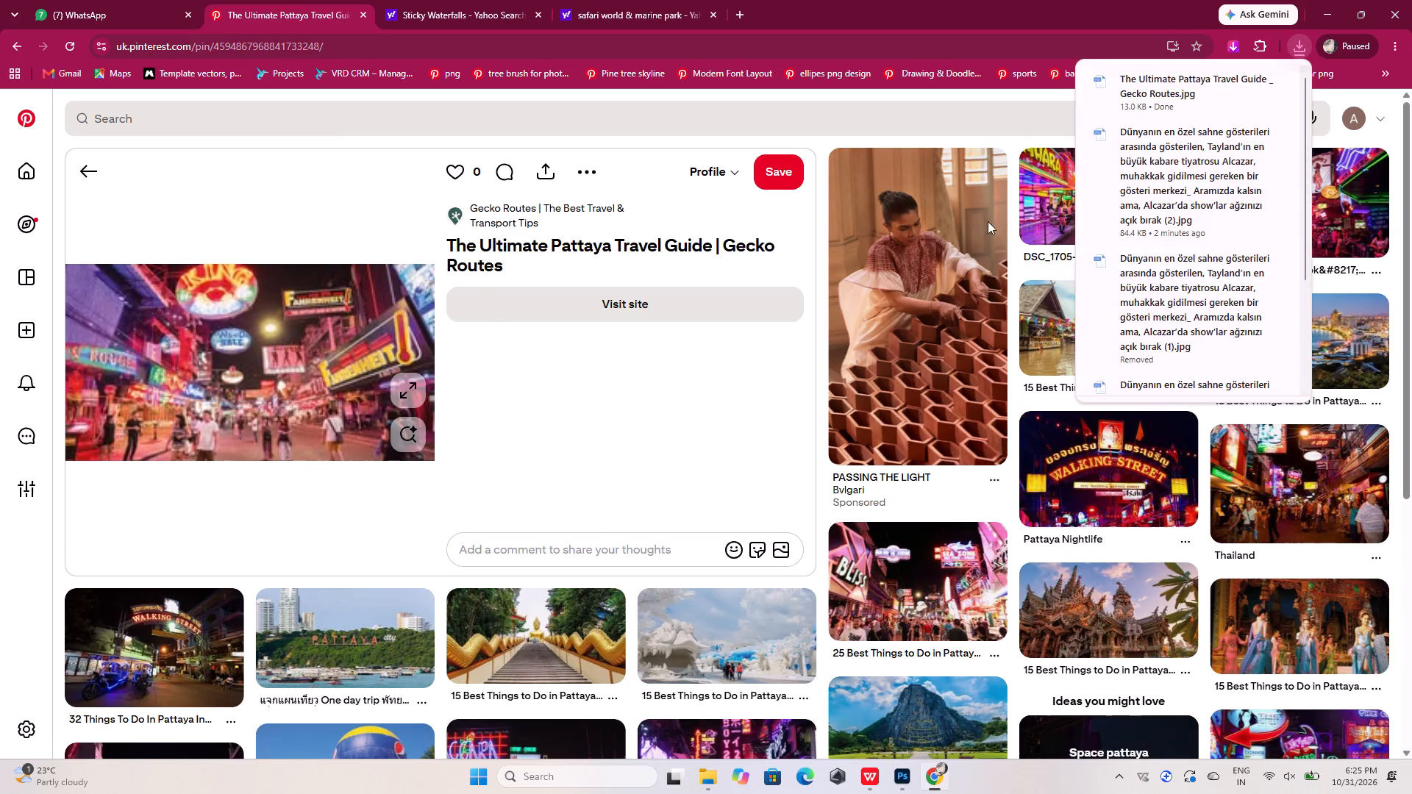
# Place the downloaded Gecko Routes photo from the Downloads folder into the Photoshop slide, overlapping the Walking Street cell and the Damnoen saduak text.
pyautogui.click(1239, 85)
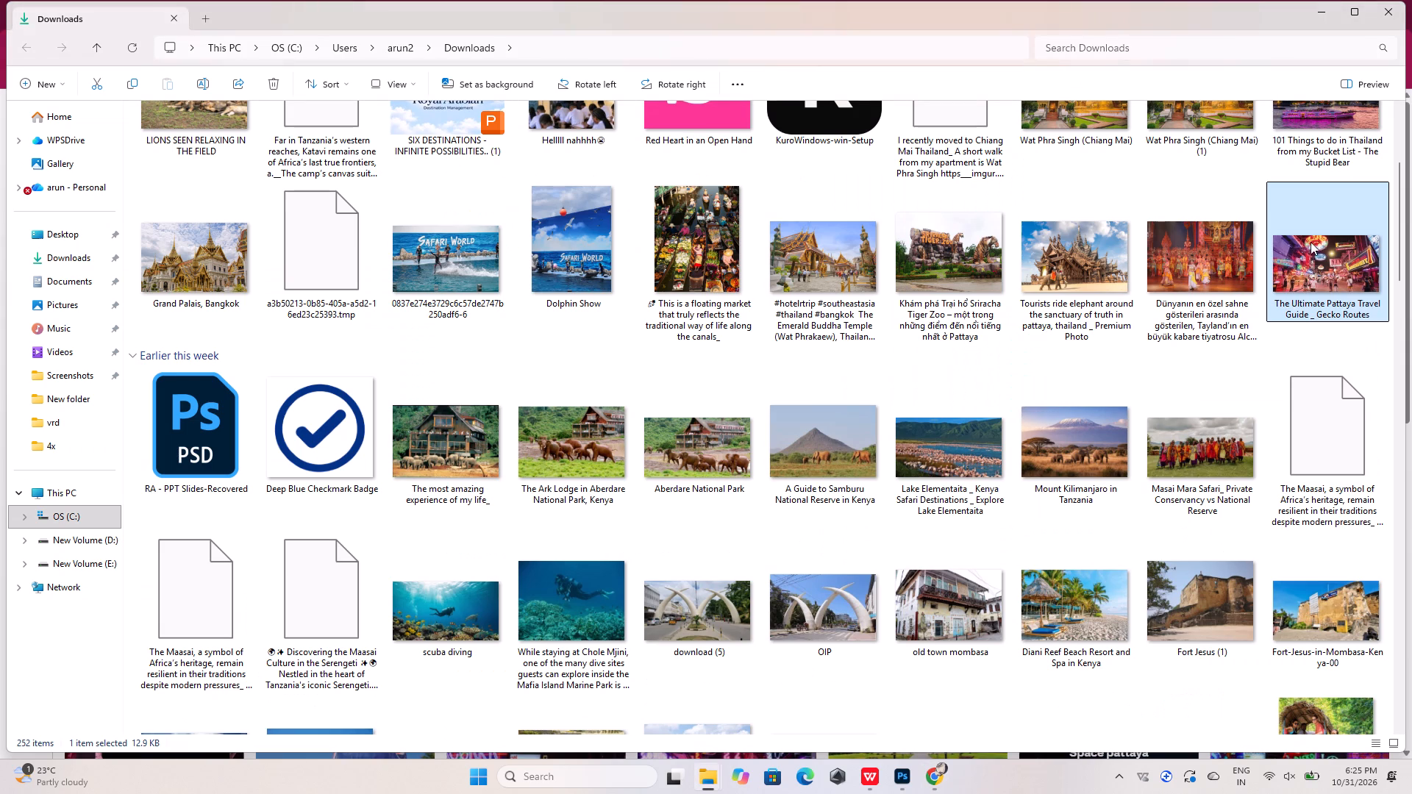
pyautogui.moveTo(1317, 256); pyautogui.dragTo(727, 573)
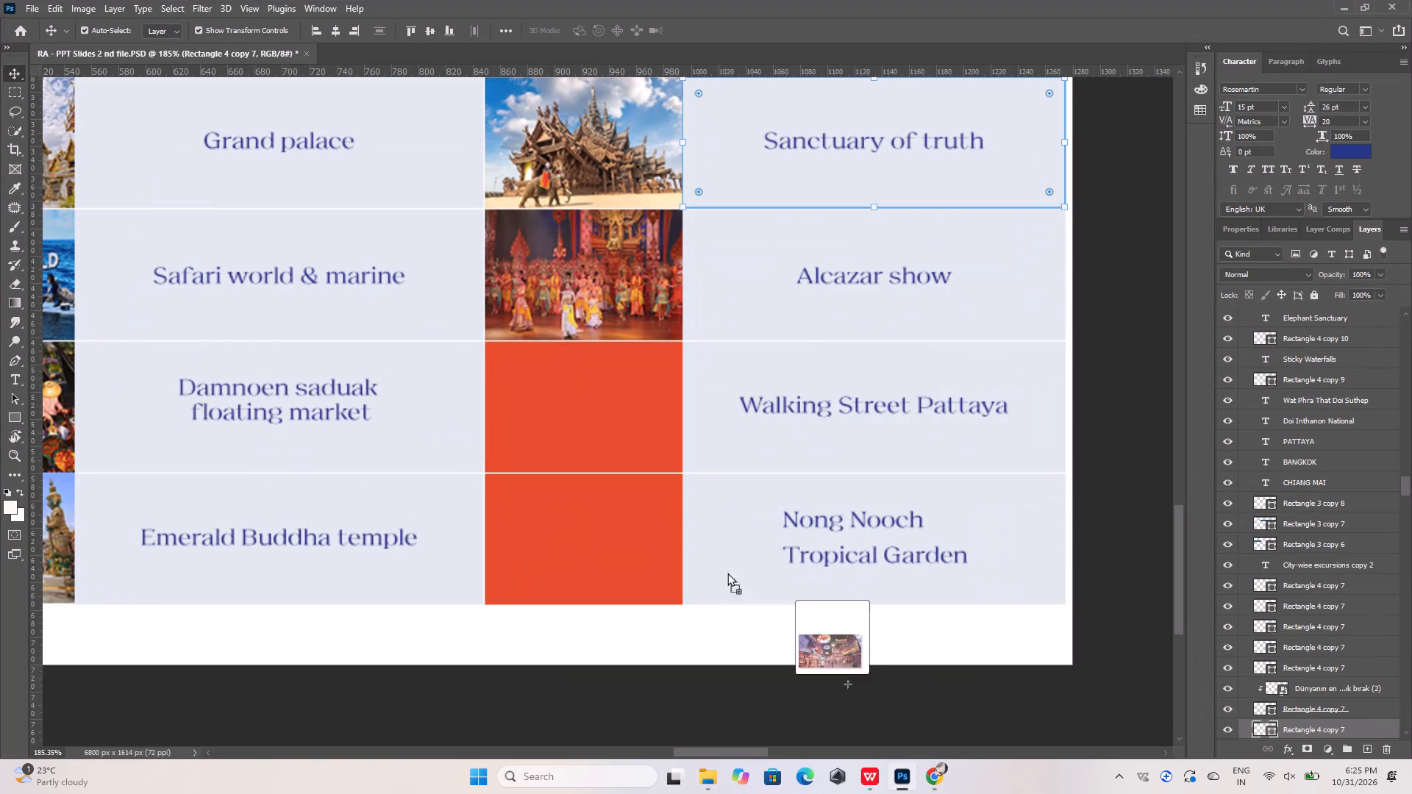
pyautogui.moveTo(727, 573); pyautogui.dragTo(641, 400)
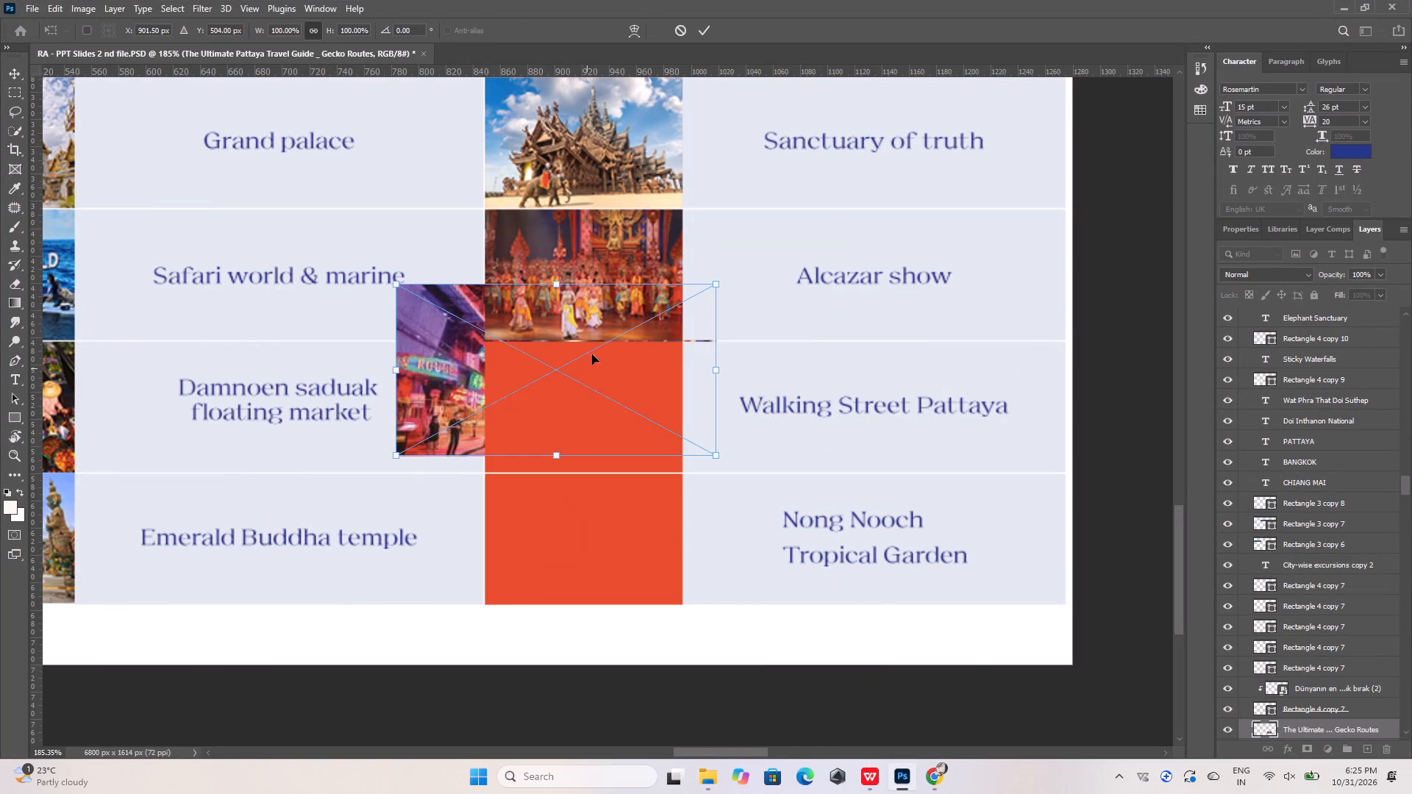
pyautogui.click(710, 25)
pyautogui.moveTo(462, 329); pyautogui.dragTo(369, 385)
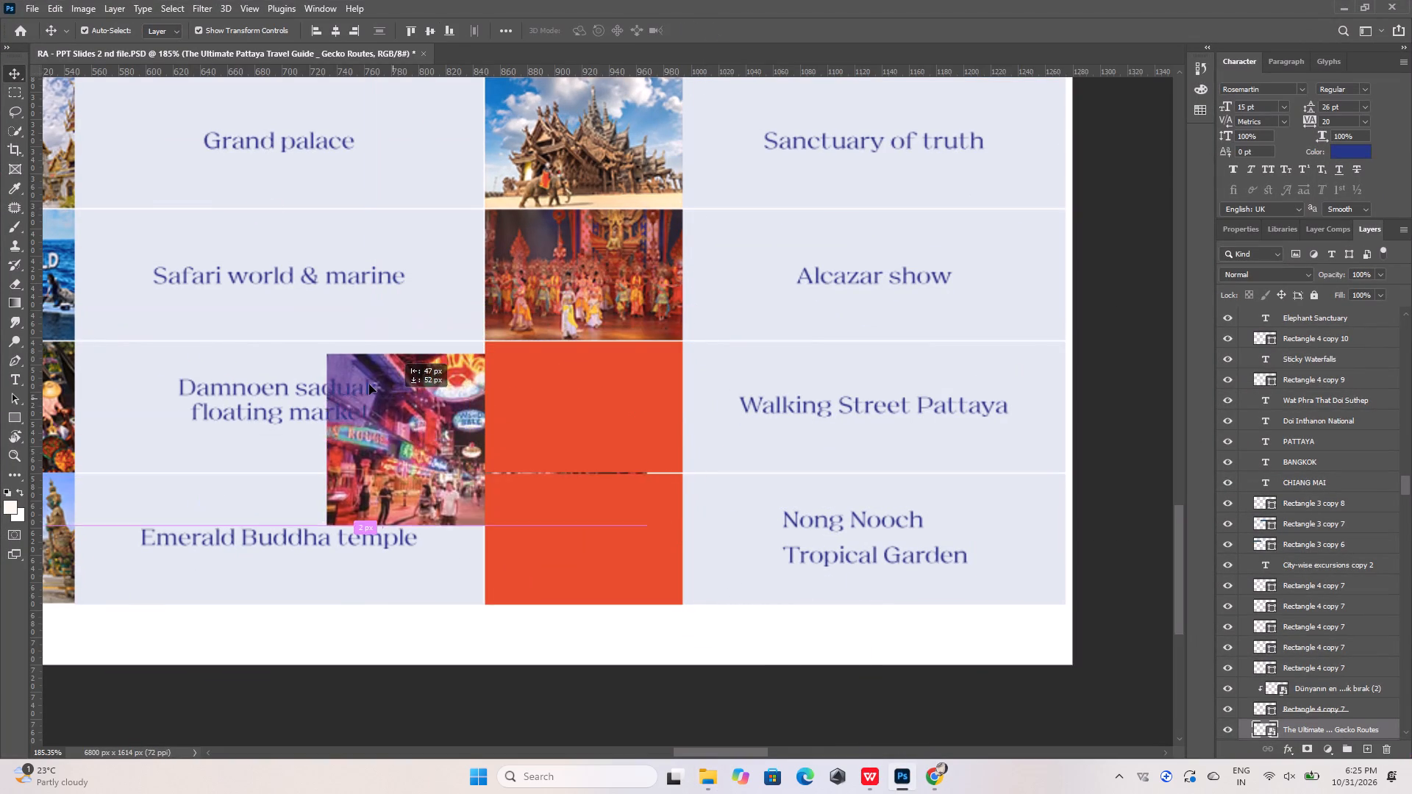
pyautogui.moveTo(369, 385); pyautogui.dragTo(308, 366)
# Move the Walking Street photo layer directly above its cell's orange rectangle and clip it to that rectangle.
pyautogui.click(624, 397)
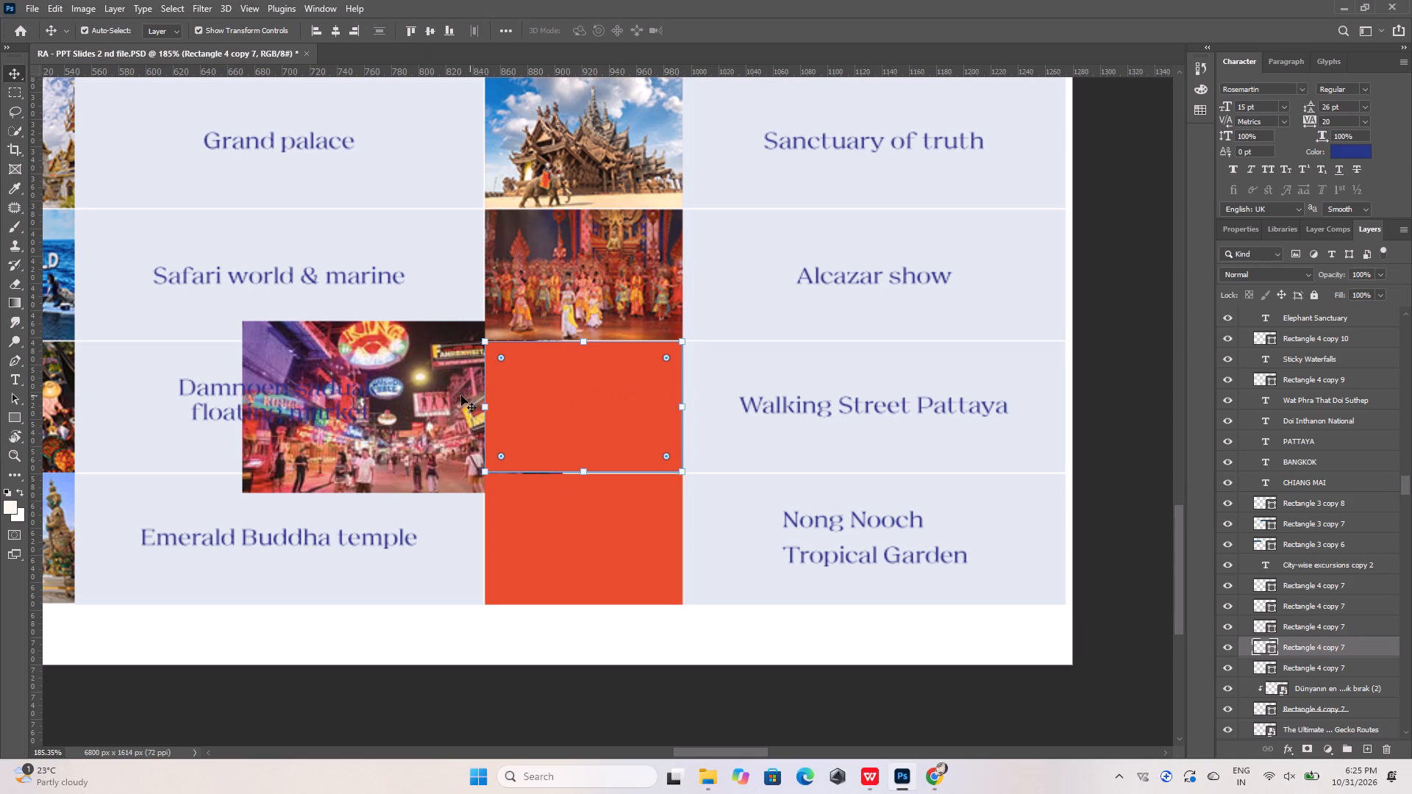
pyautogui.click(427, 385)
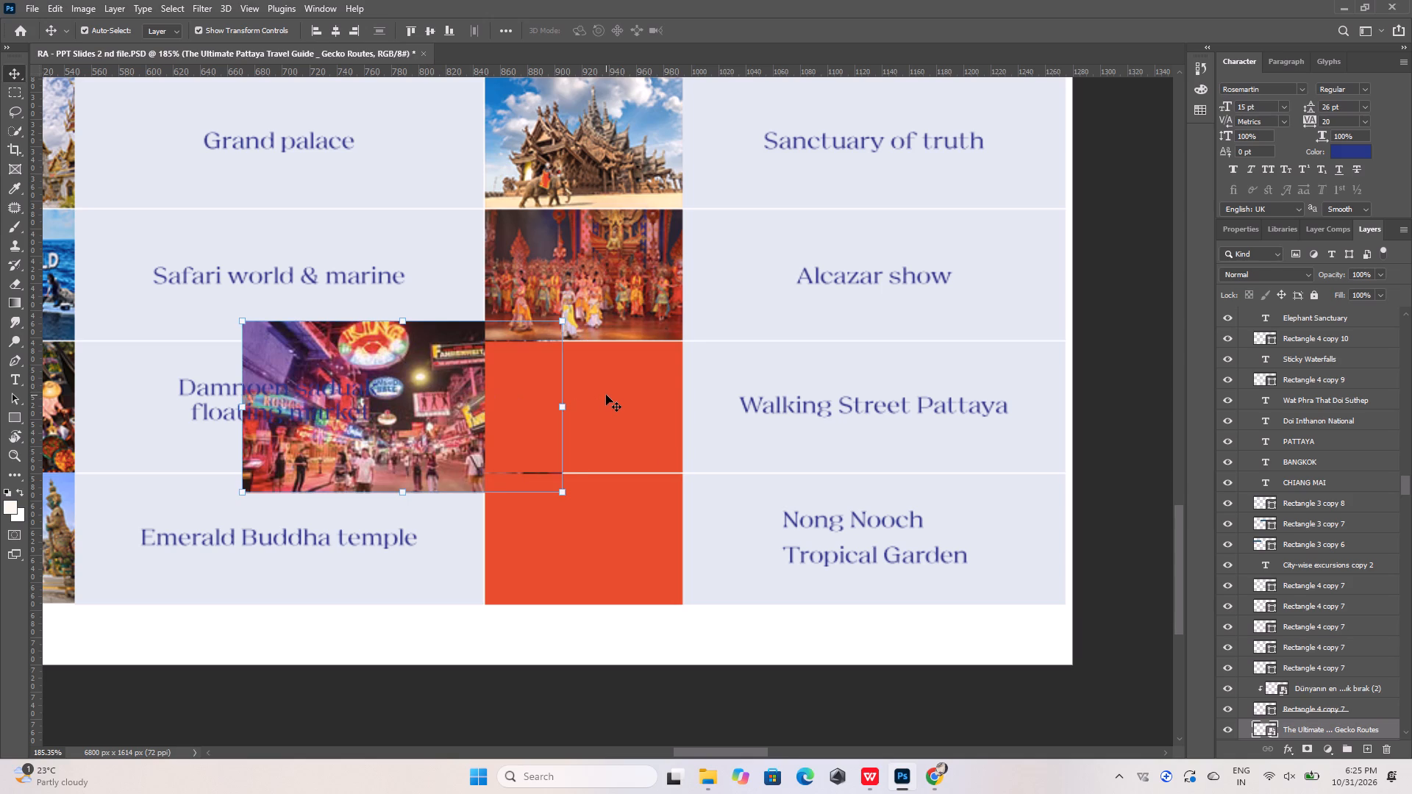
pyautogui.click(606, 395)
pyautogui.moveTo(1351, 733); pyautogui.dragTo(1356, 637)
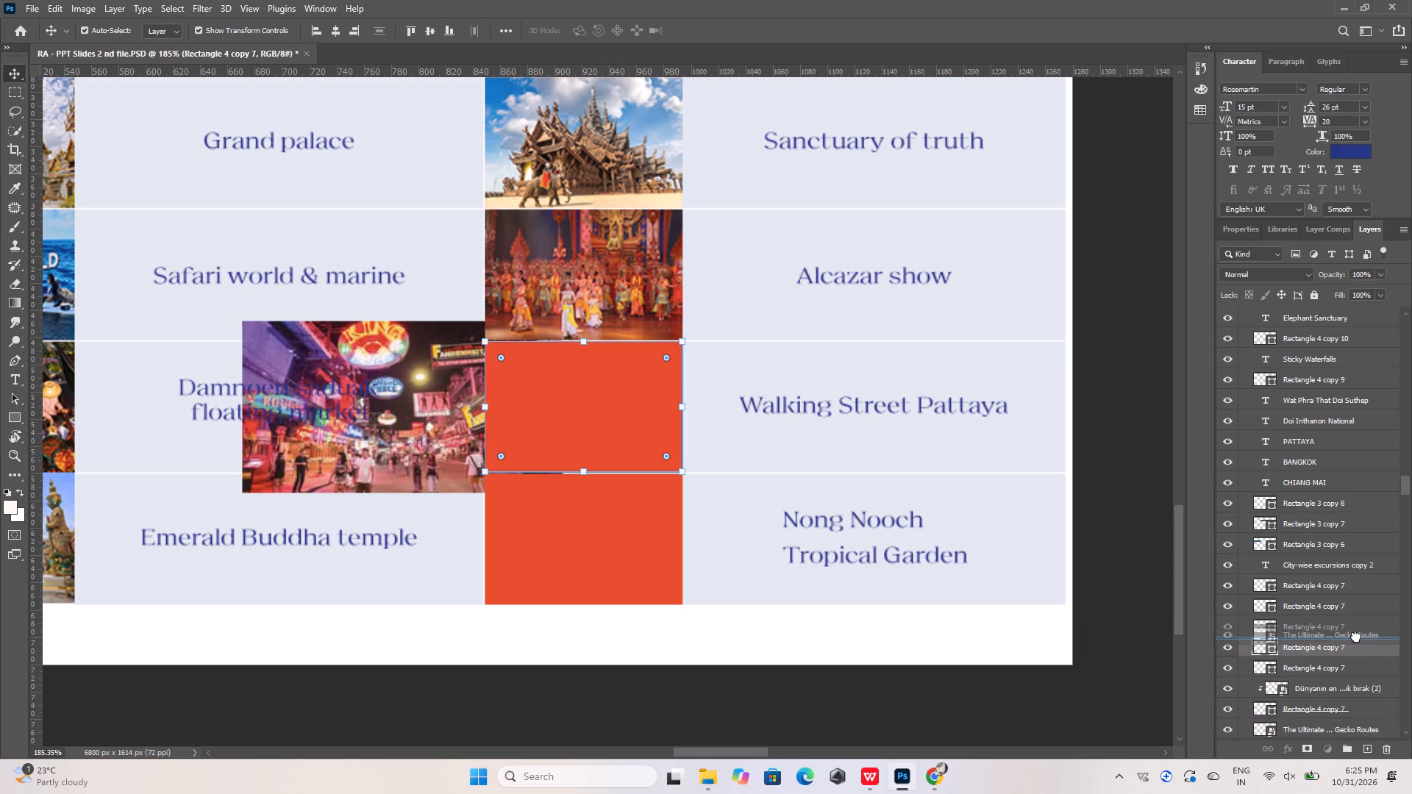
pyautogui.moveTo(1356, 637); pyautogui.dragTo(1357, 629)
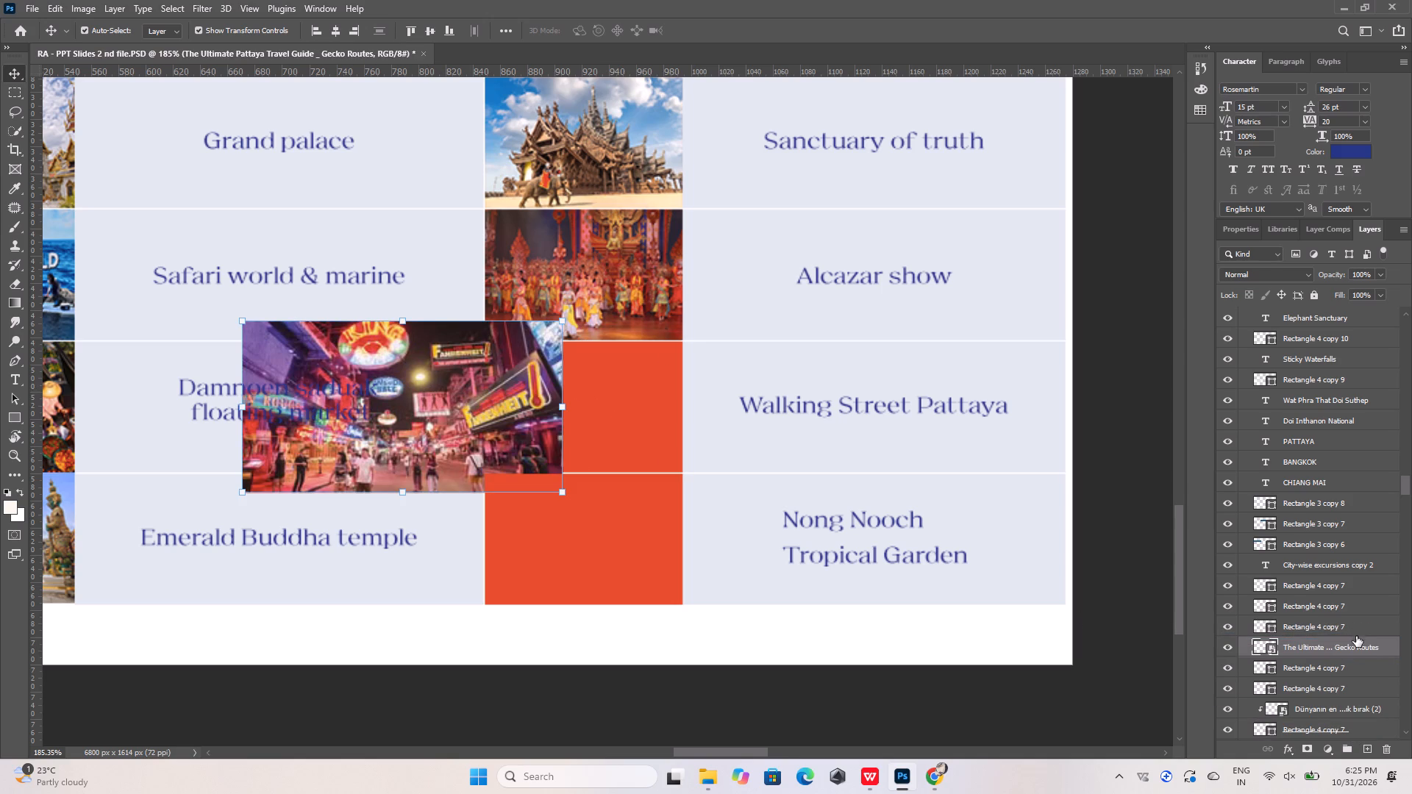
pyautogui.click(1335, 667)
pyautogui.click(1338, 649)
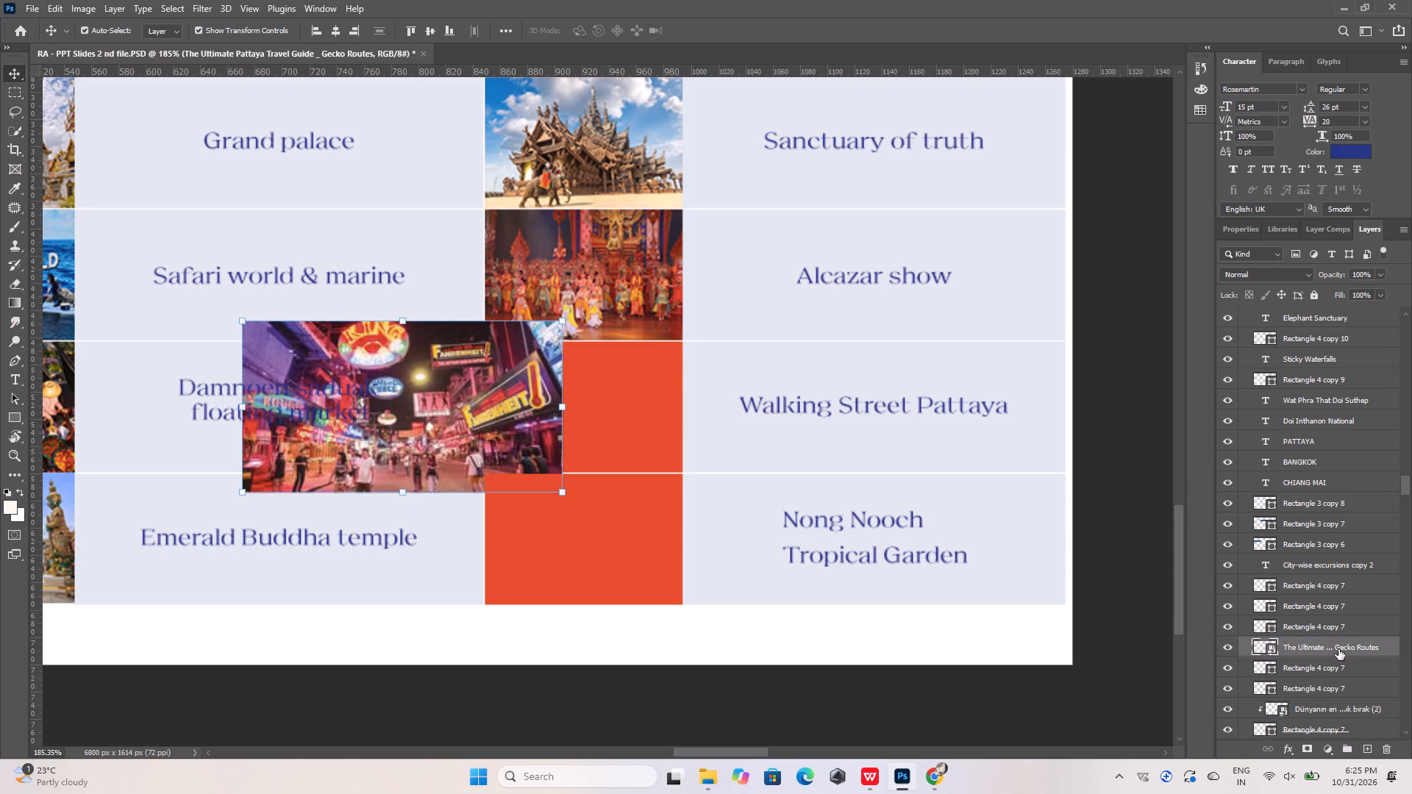
pyautogui.rightClick(1338, 649)
pyautogui.click(1261, 343)
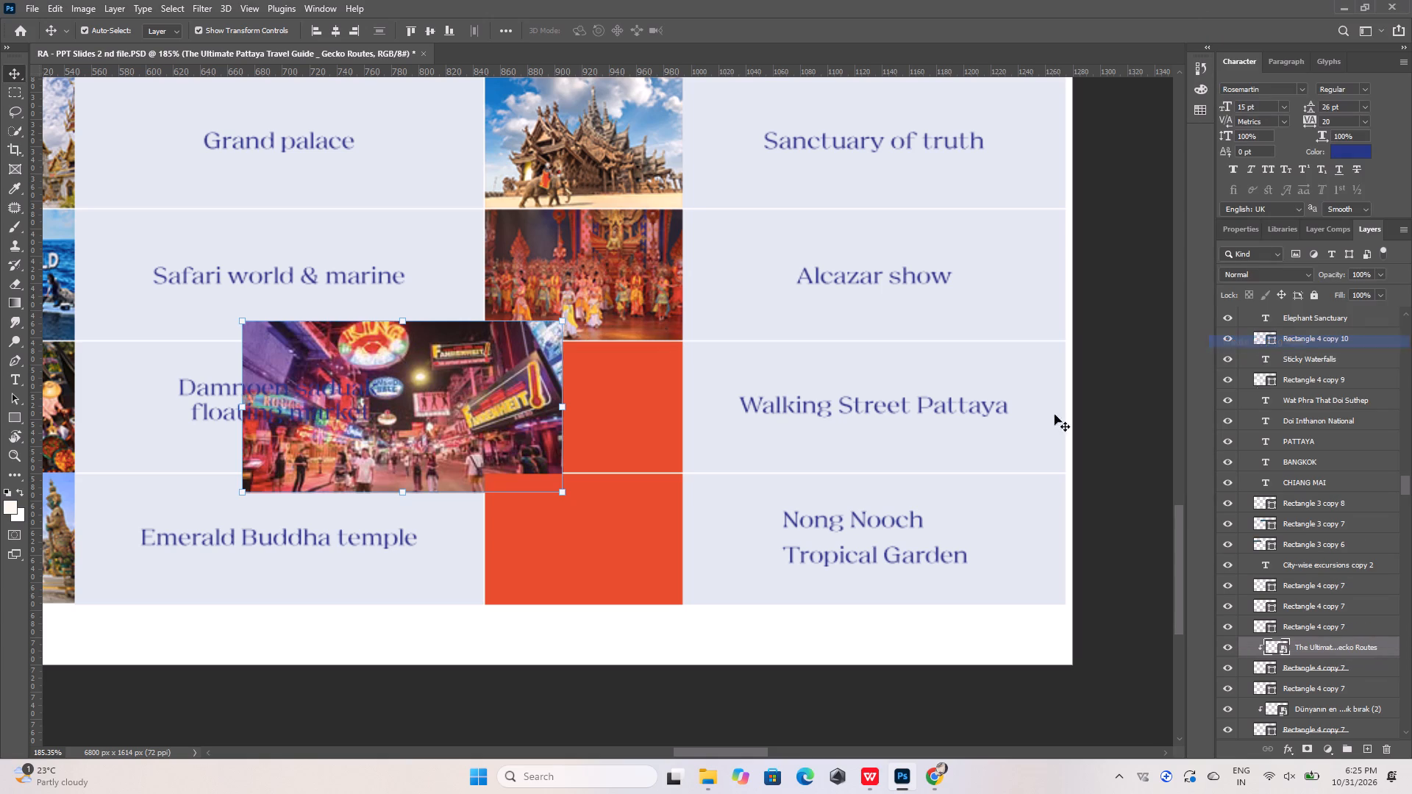
# Position the clipped Walking Street photo over its picture cell and scale it to about 79.1% to fill the cell.
pyautogui.moveTo(499, 396); pyautogui.dragTo(658, 400)
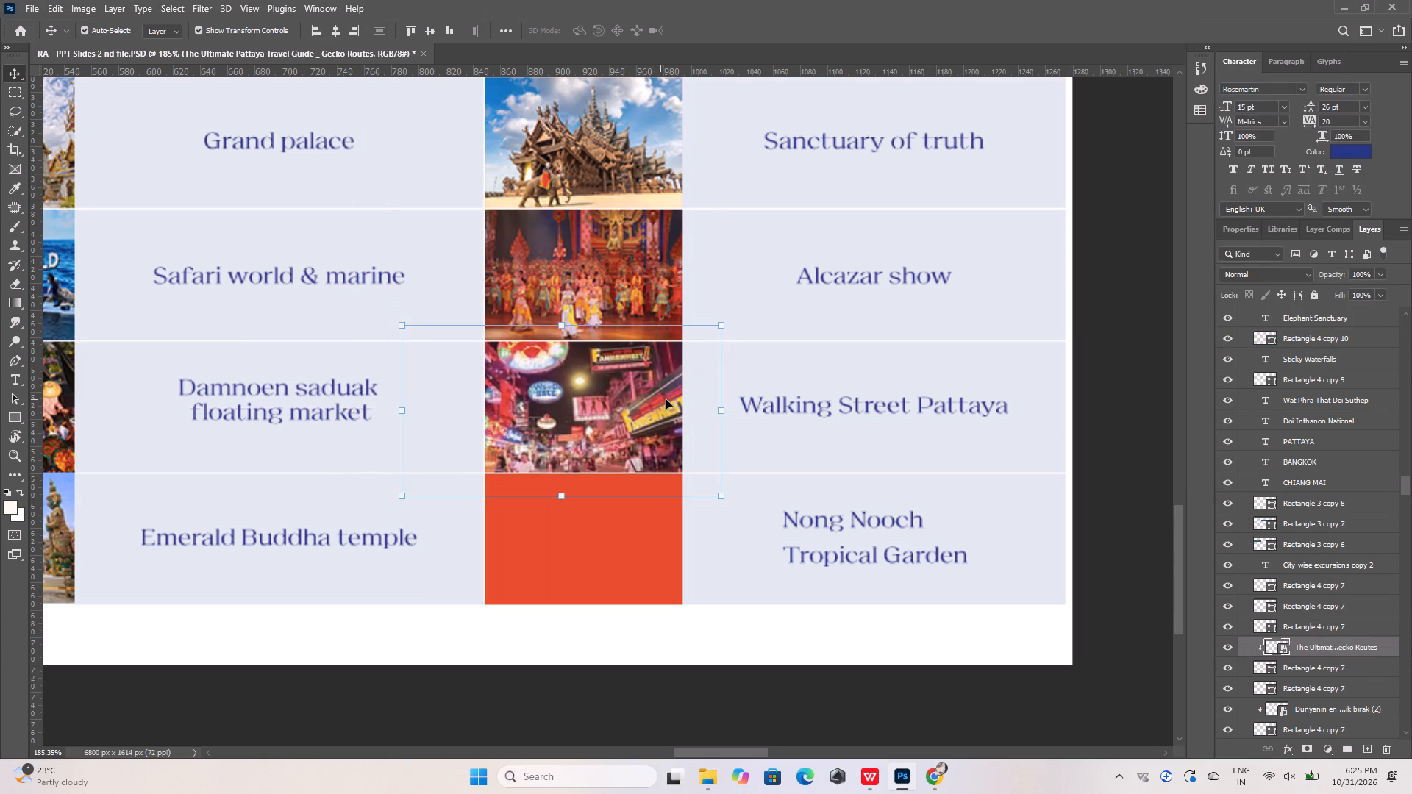
pyautogui.moveTo(724, 500); pyautogui.dragTo(693, 475)
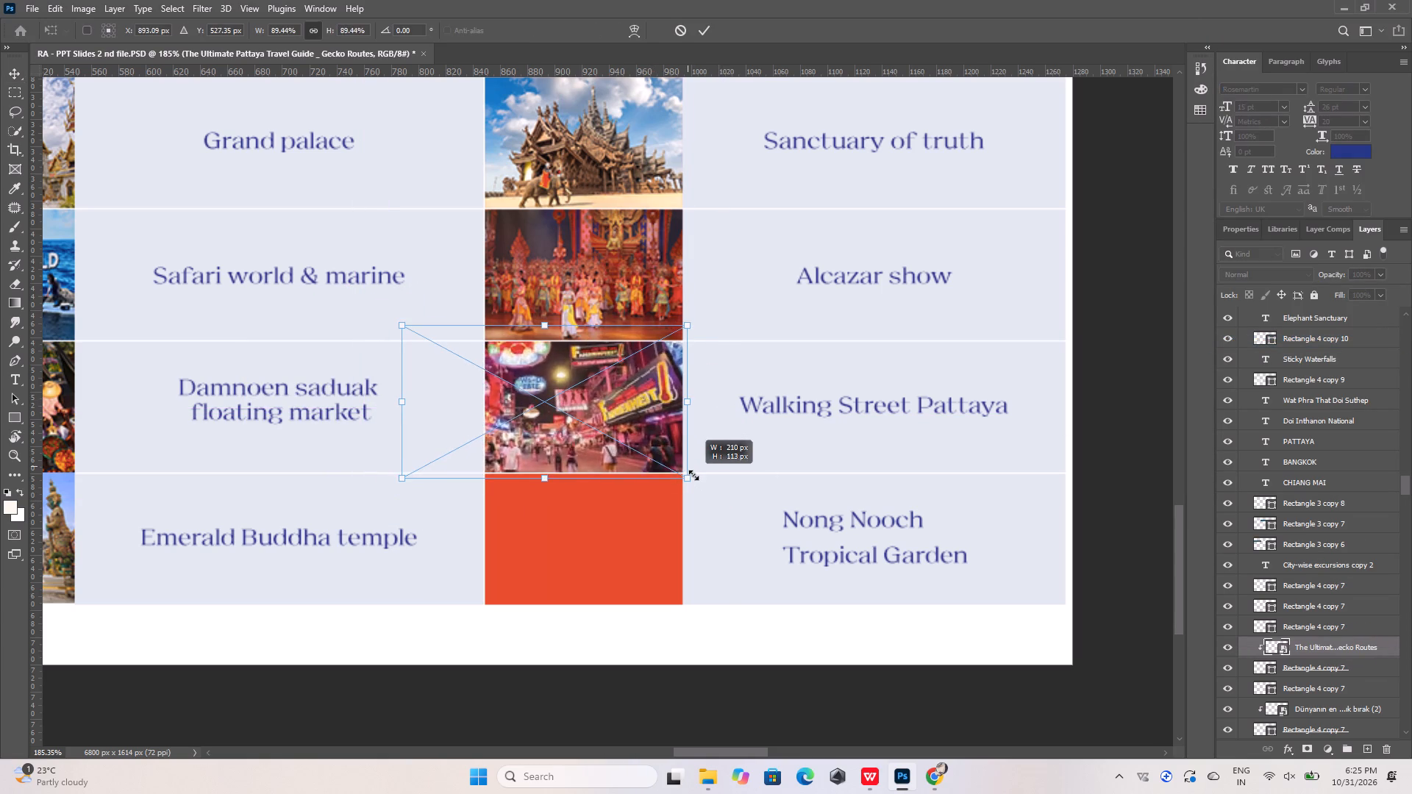
pyautogui.moveTo(693, 475); pyautogui.dragTo(690, 471)
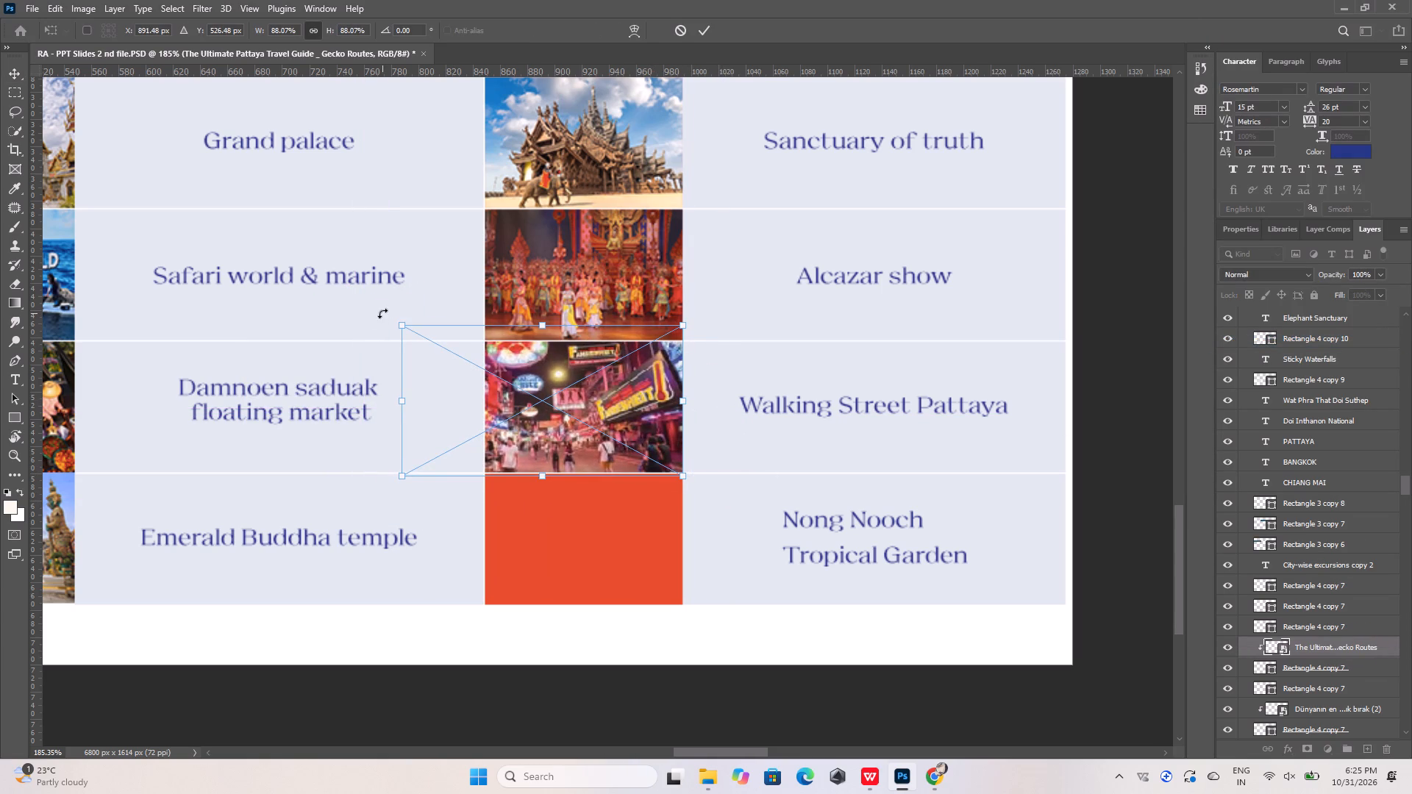
pyautogui.moveTo(399, 325); pyautogui.dragTo(432, 338)
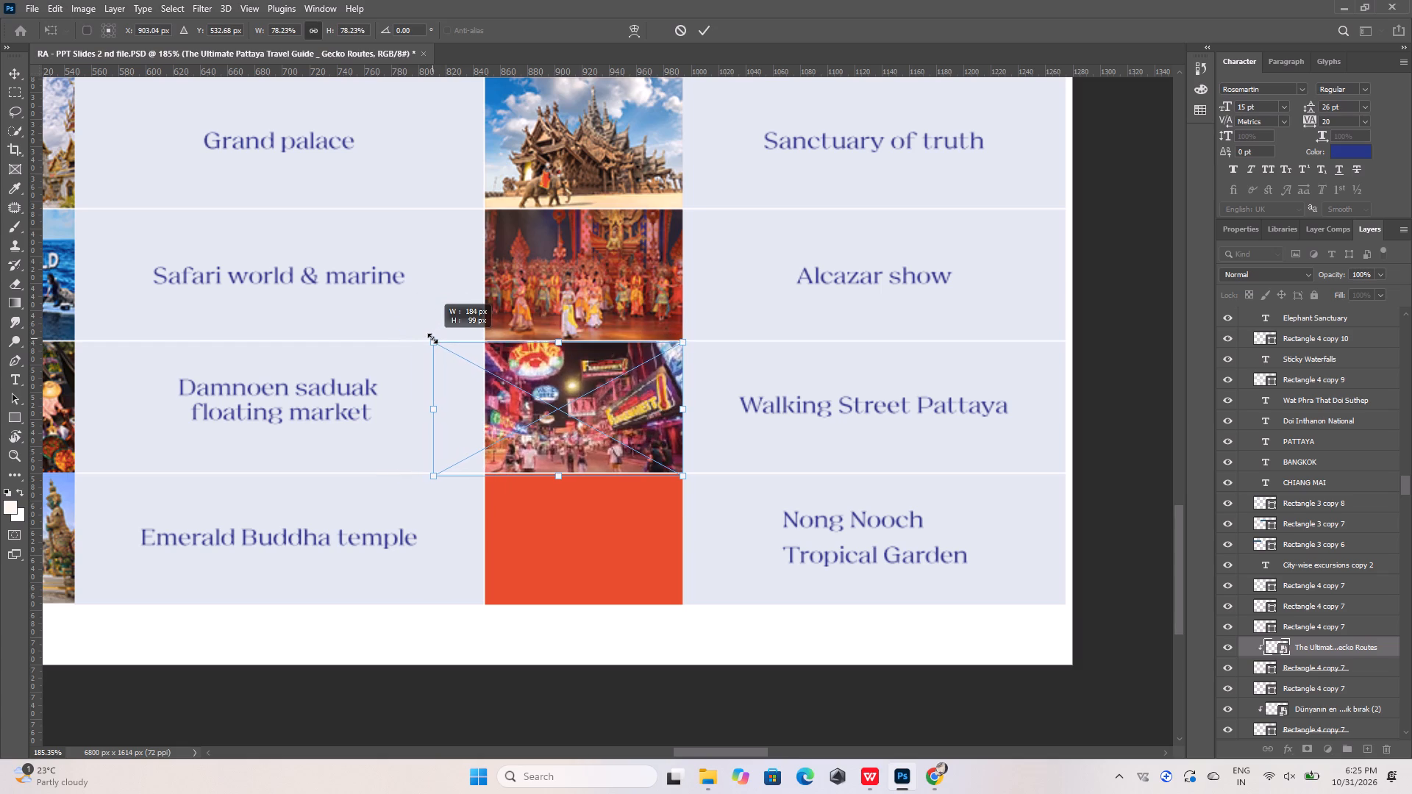
pyautogui.moveTo(432, 338); pyautogui.dragTo(430, 335)
pyautogui.keyDown('alt'); pyautogui.scroll(4, 553, 418); pyautogui.keyUp('alt')
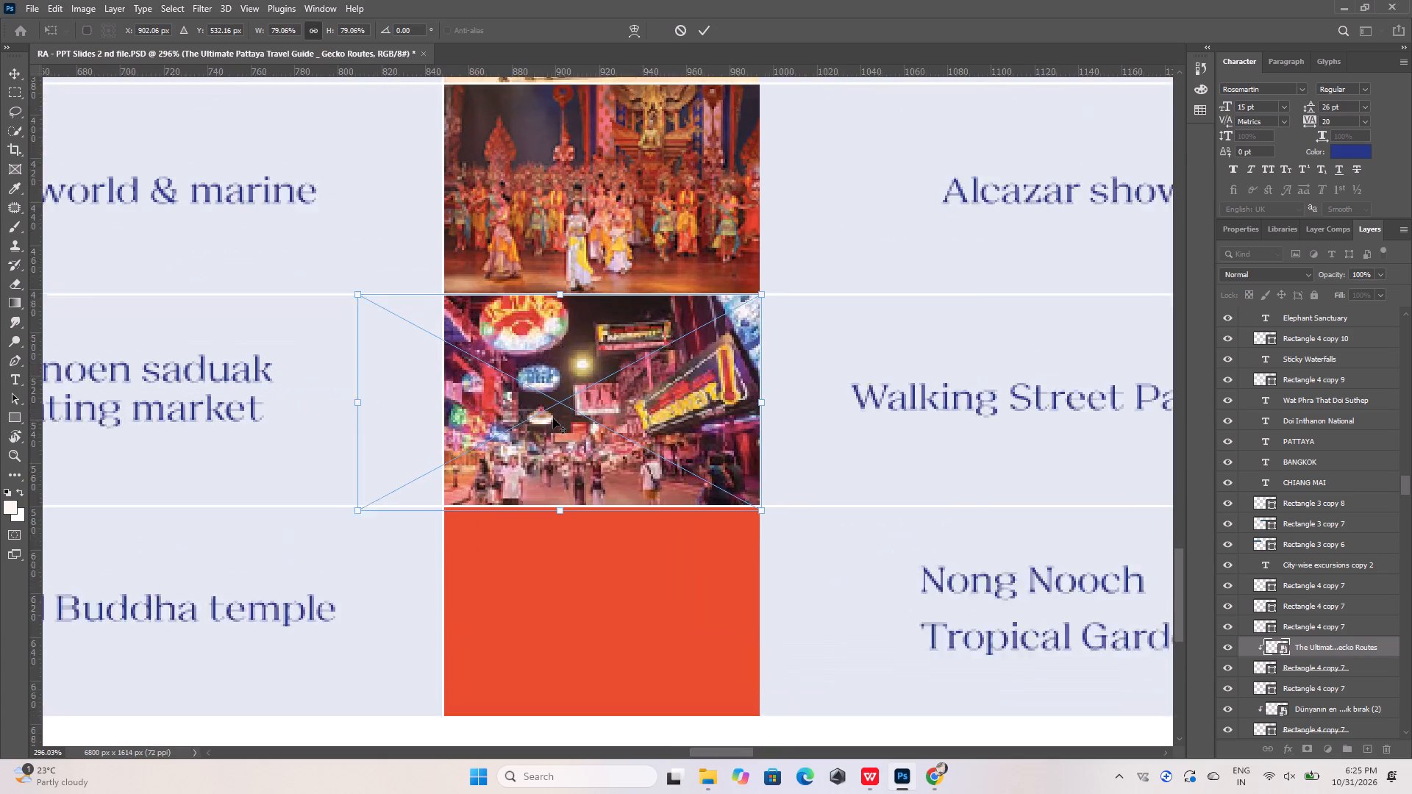
pyautogui.keyDown('alt'); pyautogui.scroll(2, 553, 418); pyautogui.keyUp('alt')
pyautogui.moveTo(549, 403); pyautogui.dragTo(592, 404)
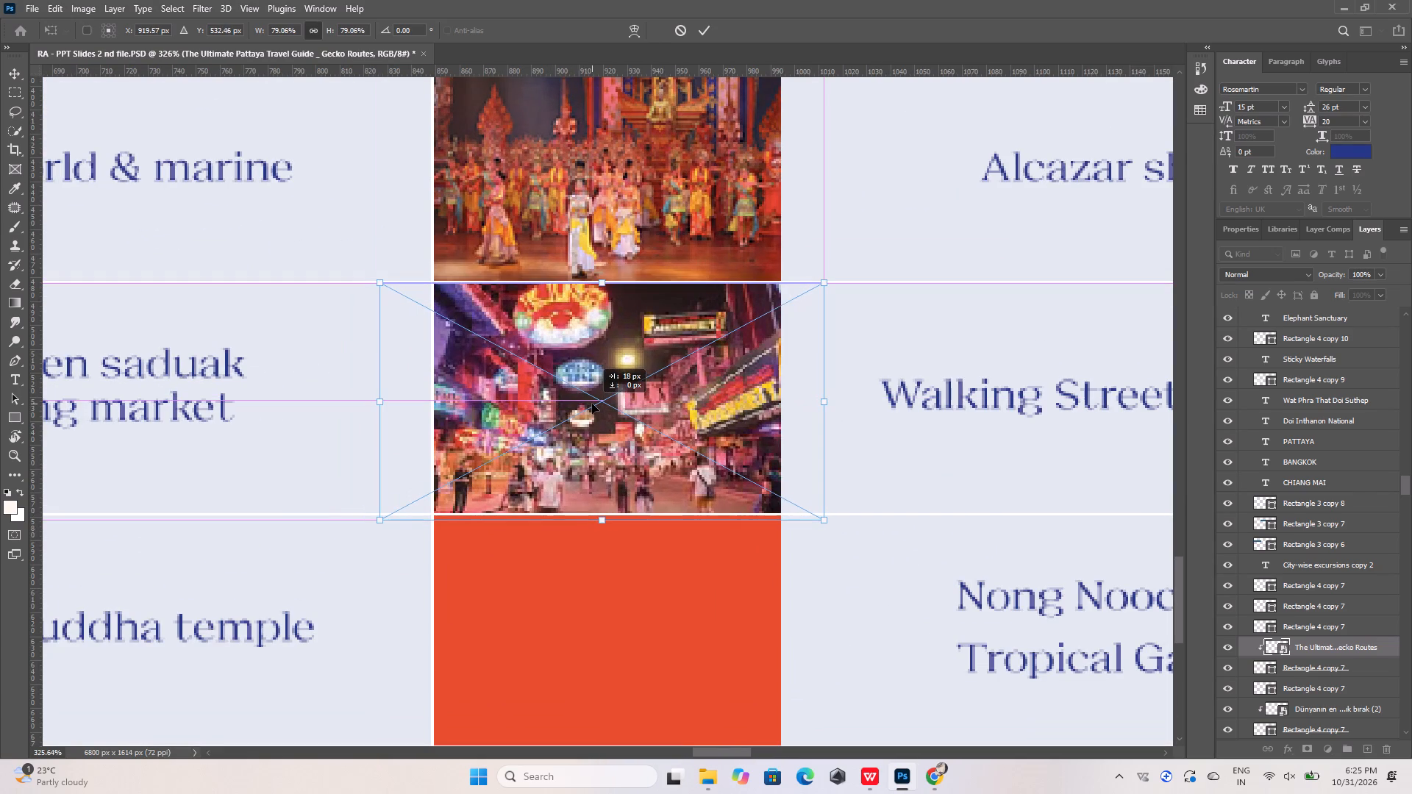
pyautogui.moveTo(592, 404); pyautogui.dragTo(595, 399)
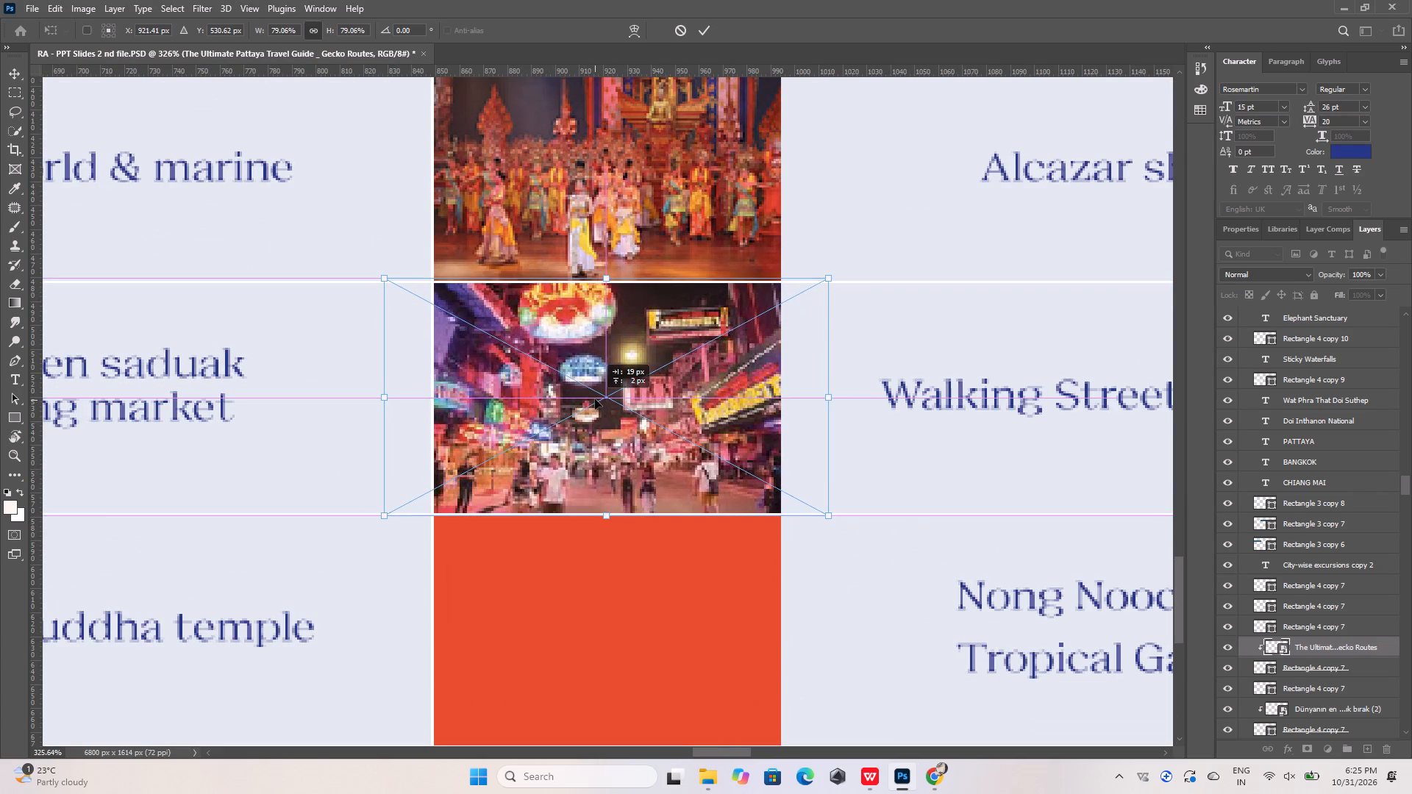
pyautogui.moveTo(595, 399); pyautogui.dragTo(593, 402)
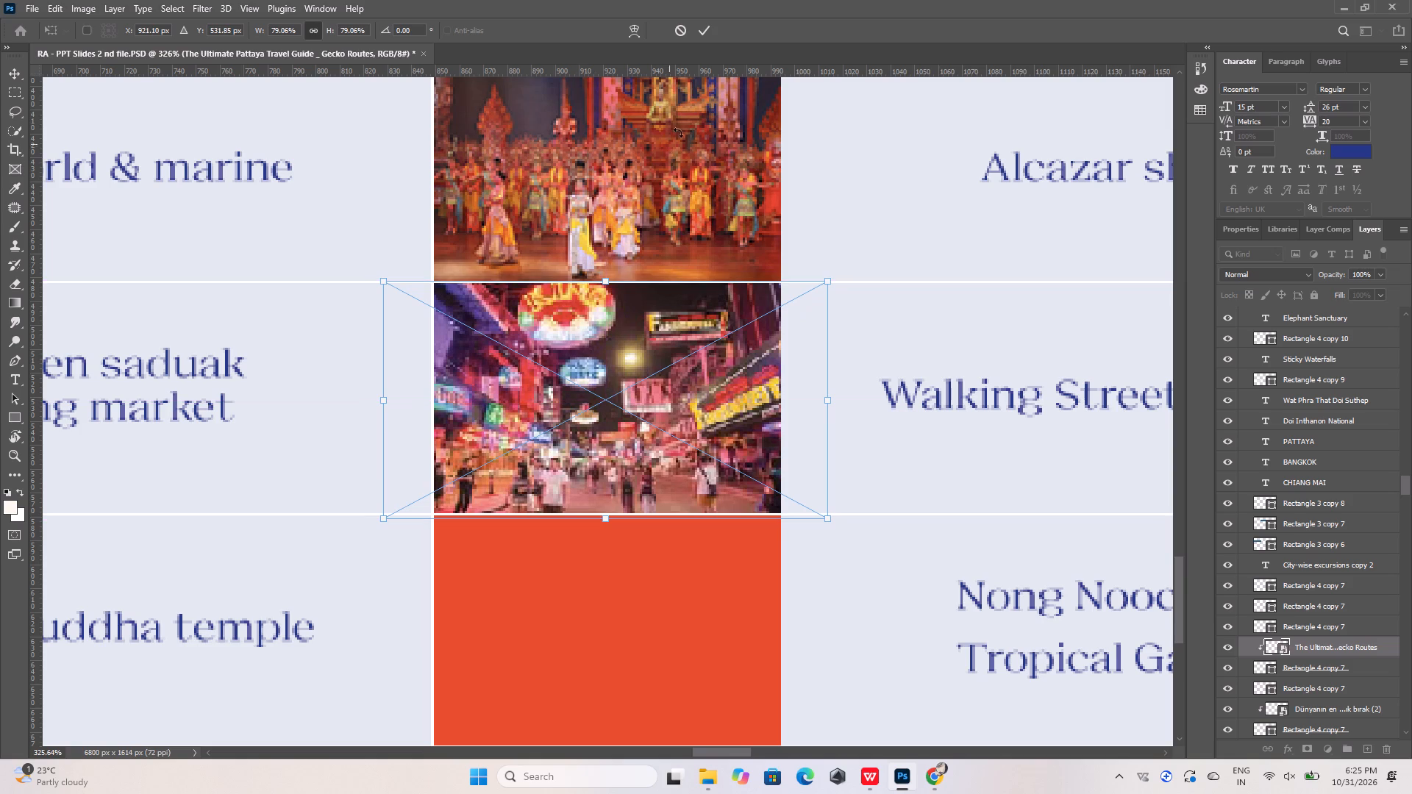
pyautogui.click(707, 29)
pyautogui.click(852, 179)
# Set the Nong Nooch Tropical Garden text's leading to 19 pt and its paragraph alignment to centred.
pyautogui.keyDown('alt'); pyautogui.scroll(-6, 455, 355); pyautogui.keyUp('alt')
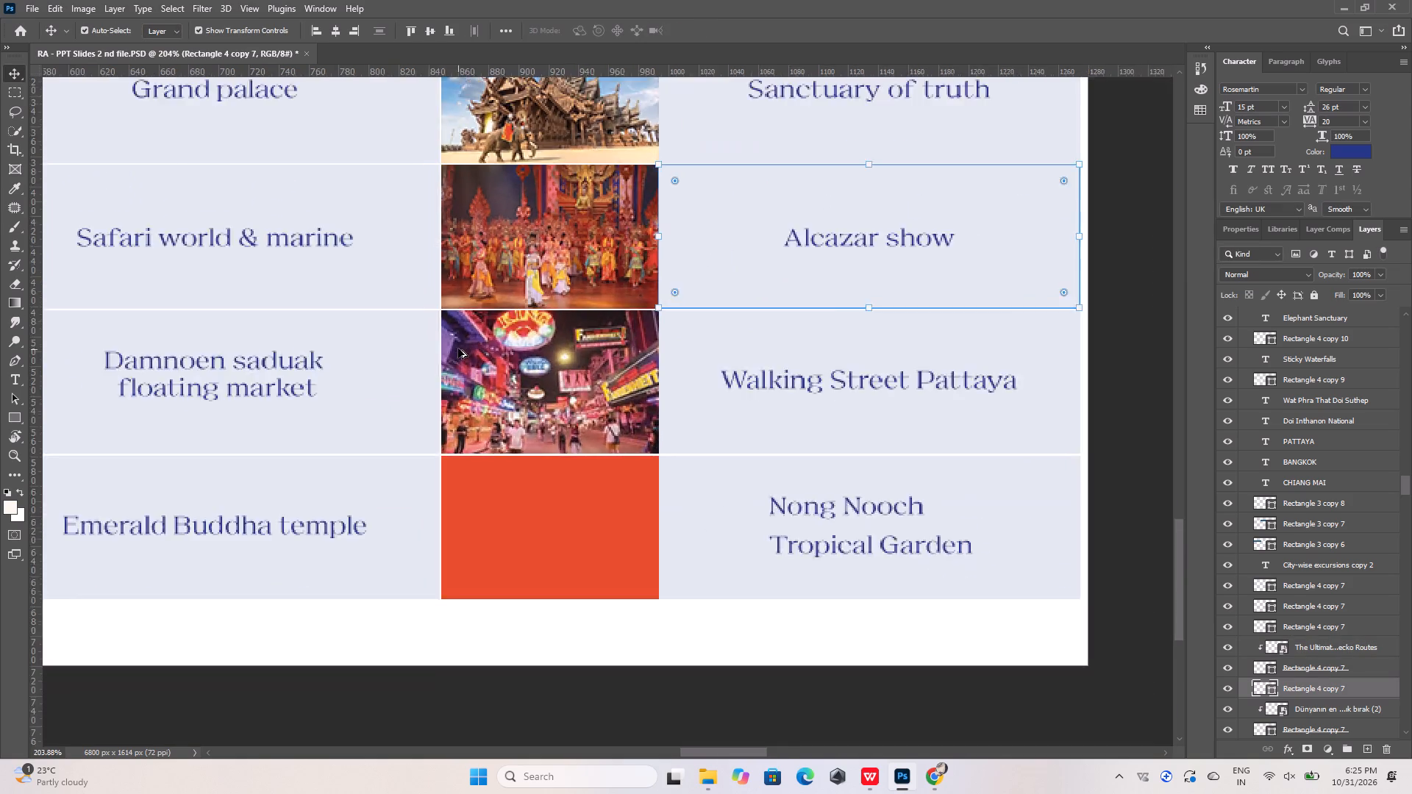
pyautogui.keyDown('alt'); pyautogui.scroll(-4, 458, 348); pyautogui.keyUp('alt')
pyautogui.keyDown('alt'); pyautogui.scroll(5, 688, 466); pyautogui.keyUp('alt')
pyautogui.doubleClick(699, 439)
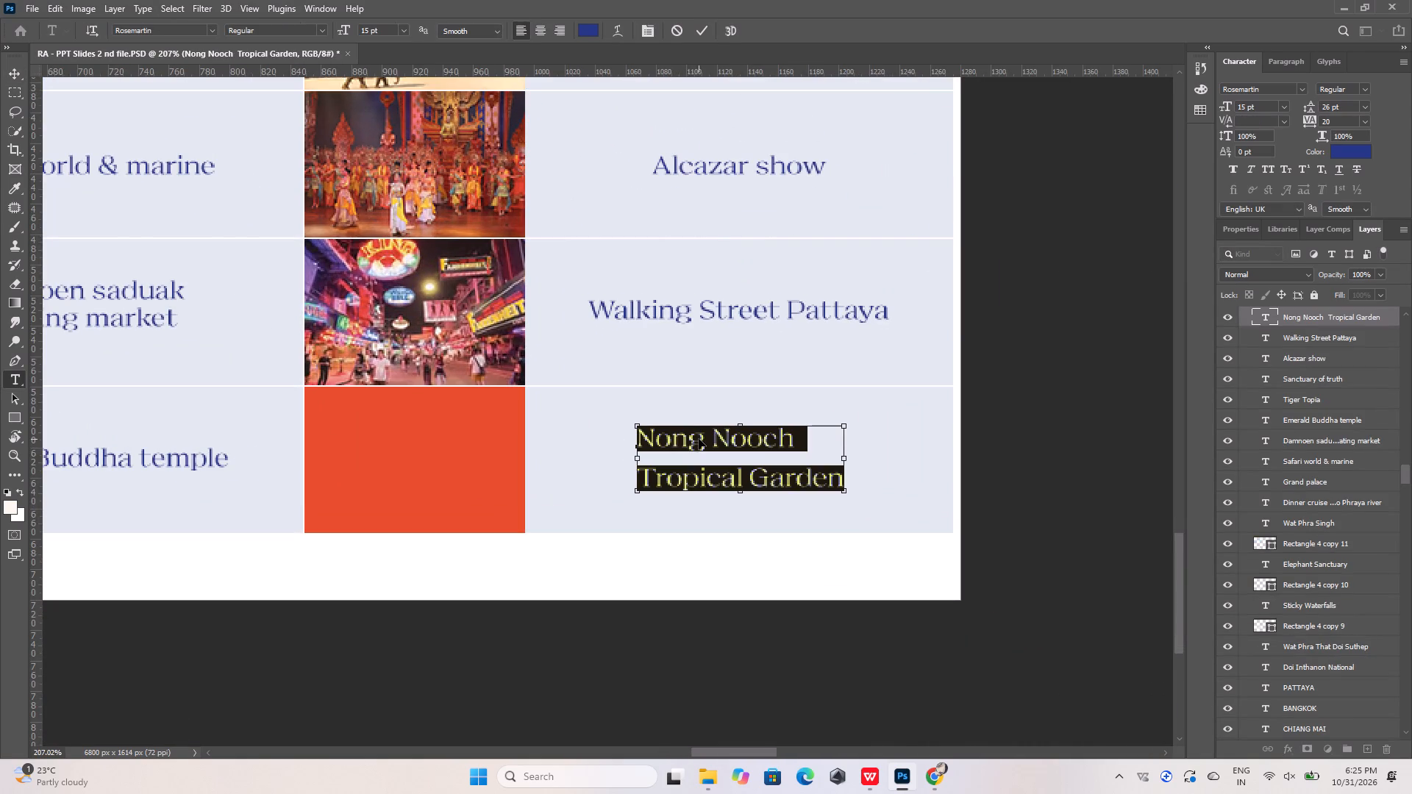
pyautogui.click(1309, 110)
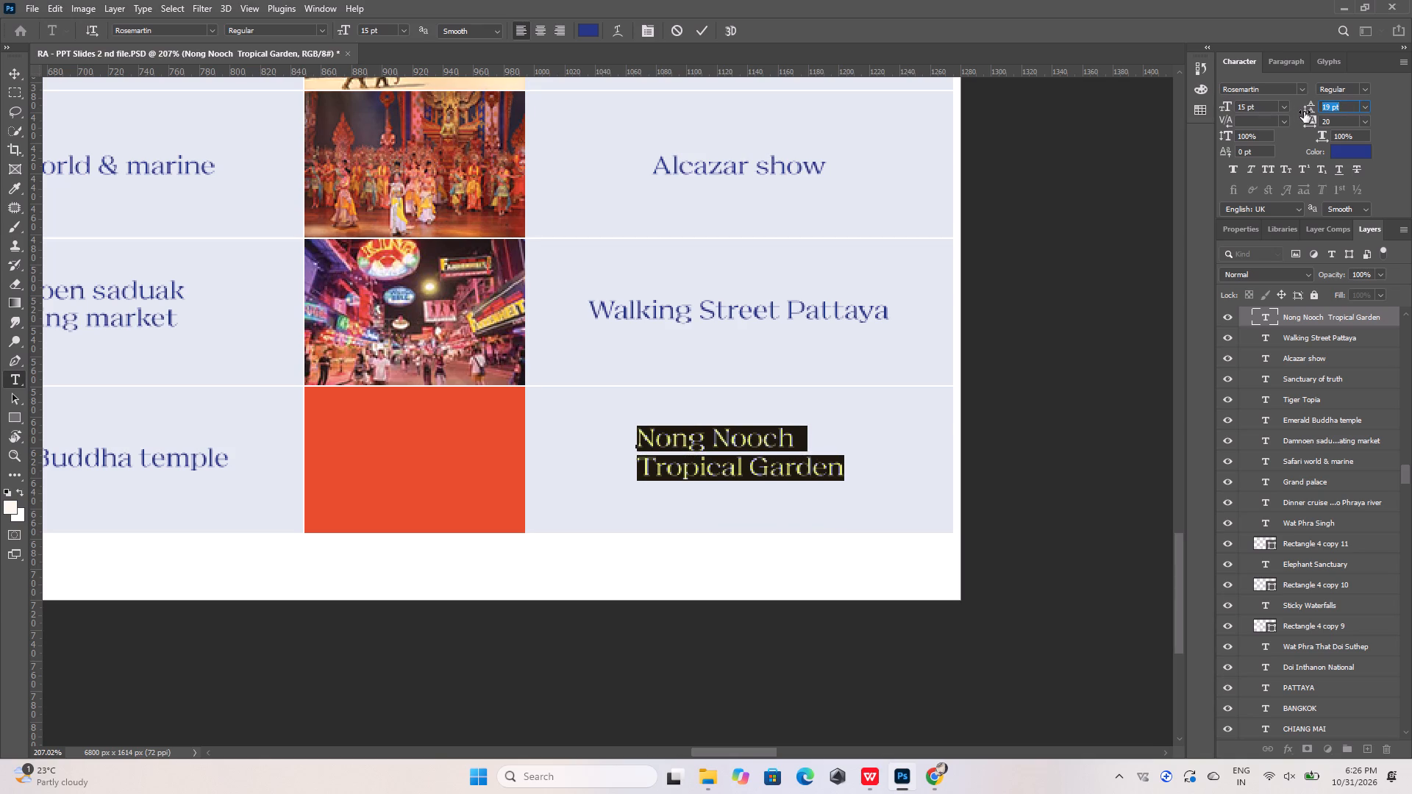
pyautogui.click(541, 32)
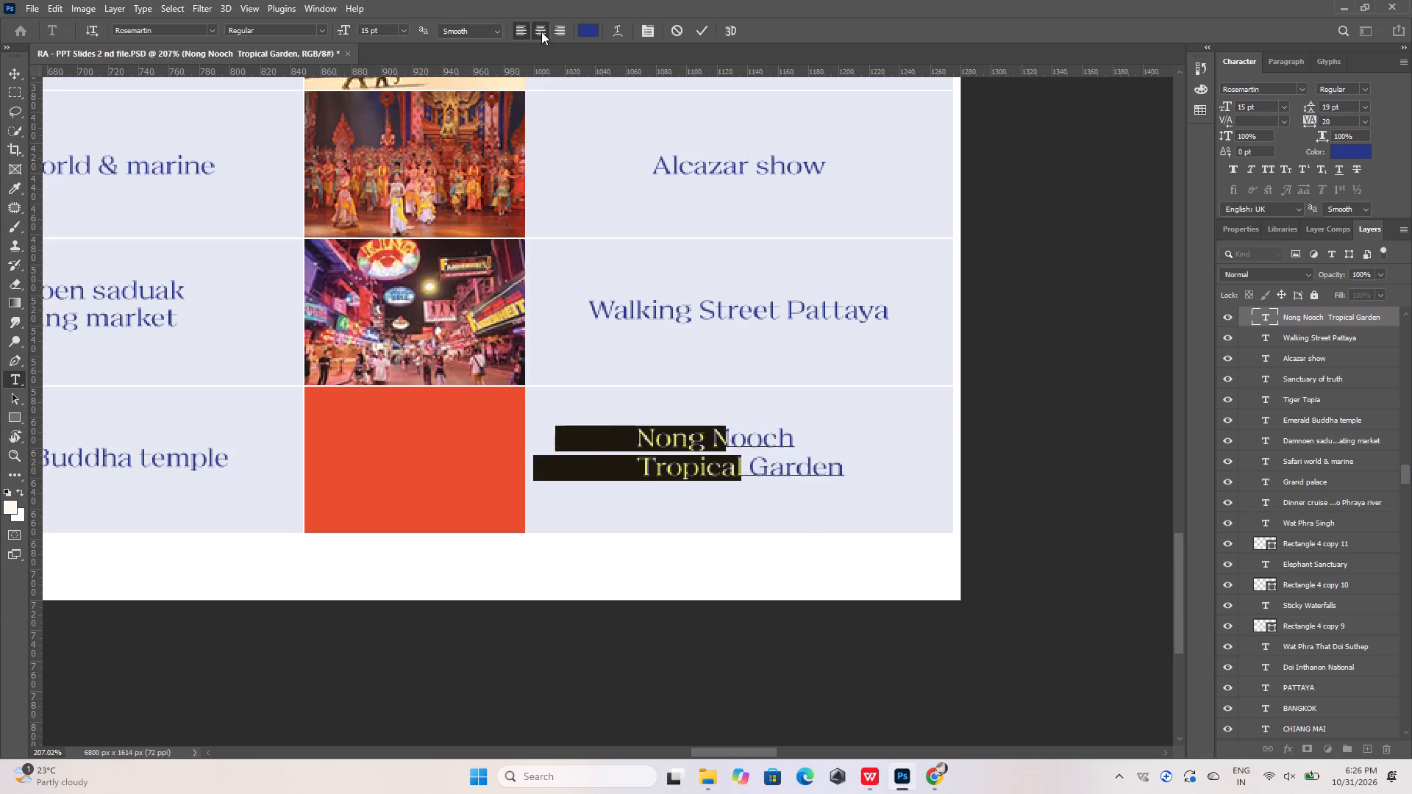
pyautogui.click(693, 29)
# Centre the Nong Nooch Tropical Garden text horizontally and vertically within its lavender table cell.
pyautogui.keyDown('shift'); pyautogui.click(876, 447); pyautogui.keyUp('shift')
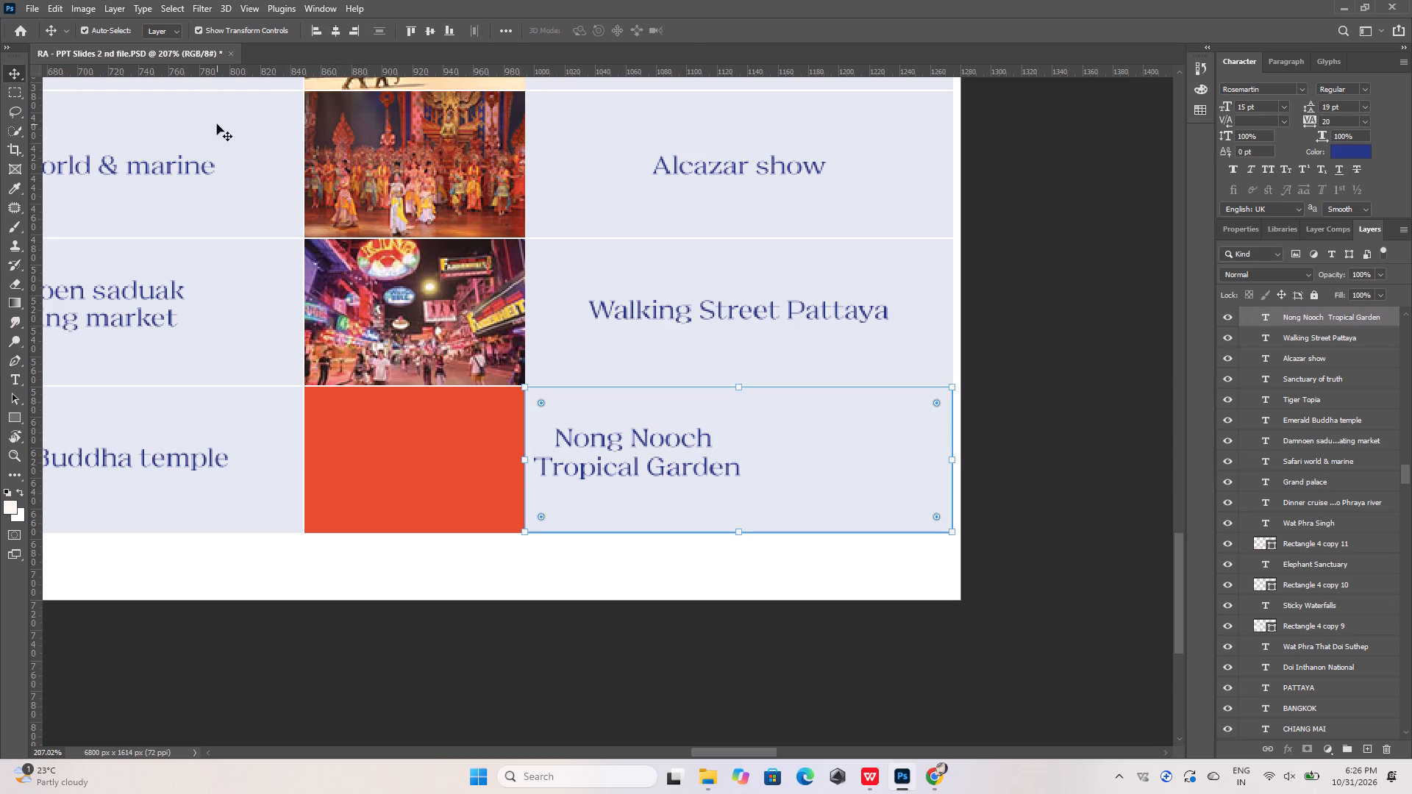
pyautogui.click(338, 32)
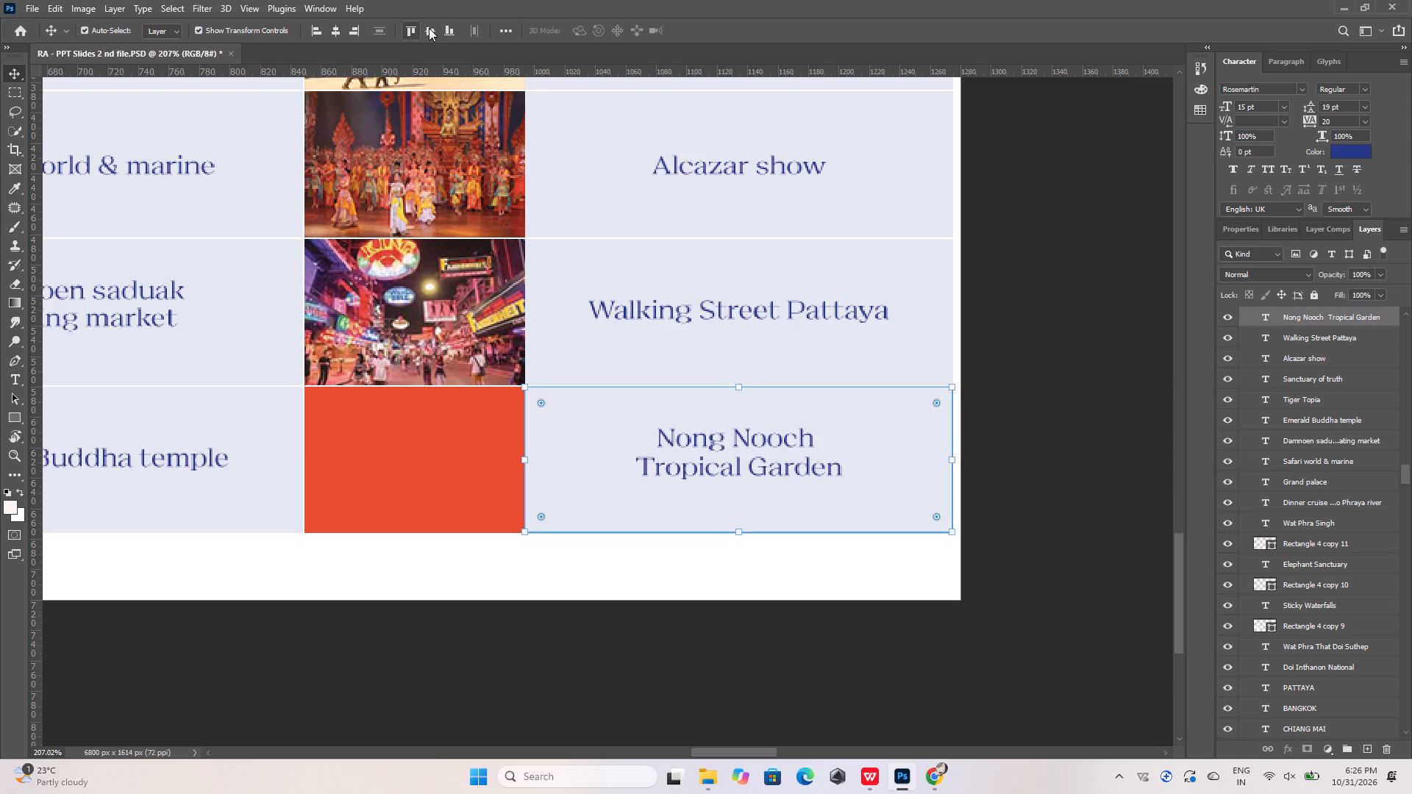
pyautogui.click(429, 28)
pyautogui.click(451, 442)
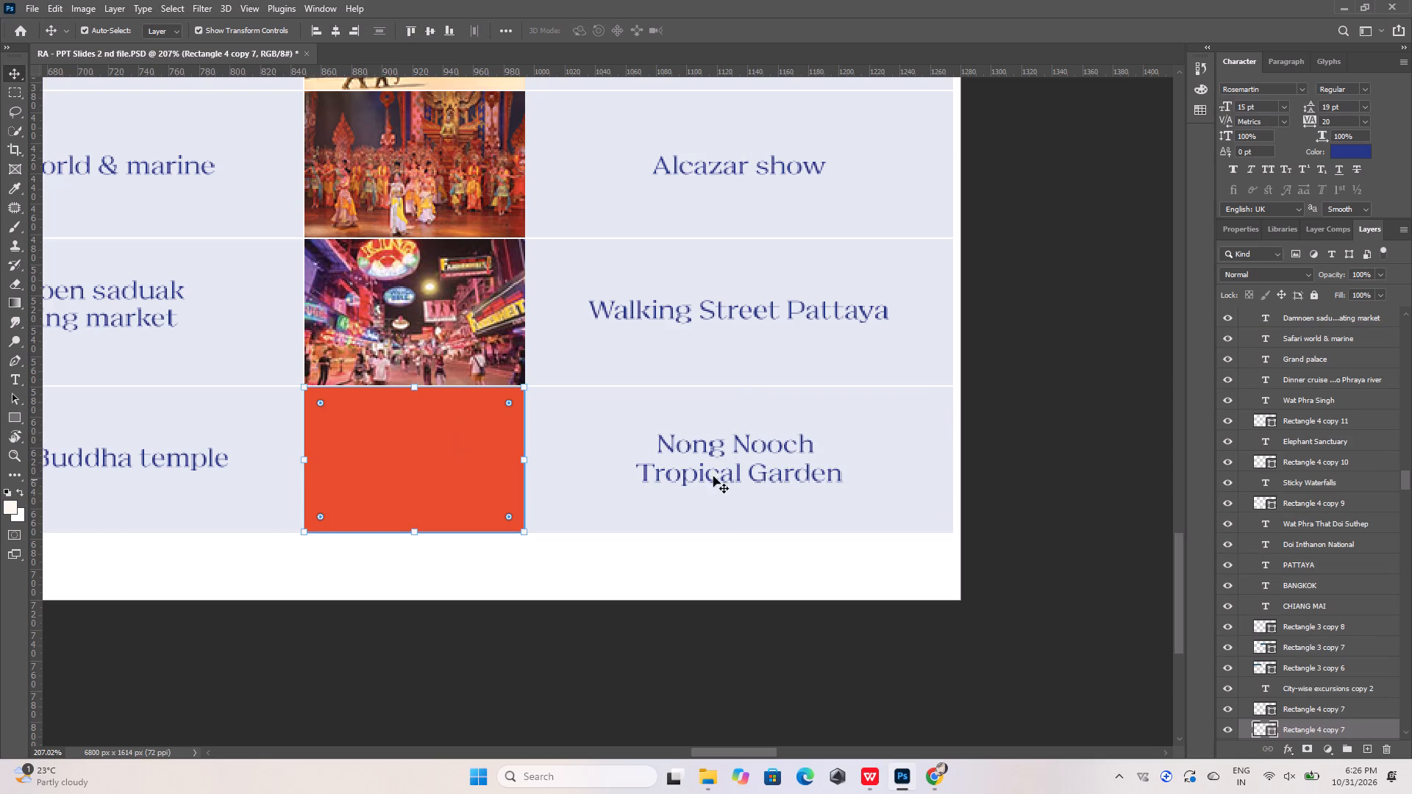
# Copy the slide's "Nong Nooch Tropical Garden" text and search Pinterest in Chrome for it.
pyautogui.doubleClick(716, 446)
pyautogui.hotkey('ctrl', 'c')
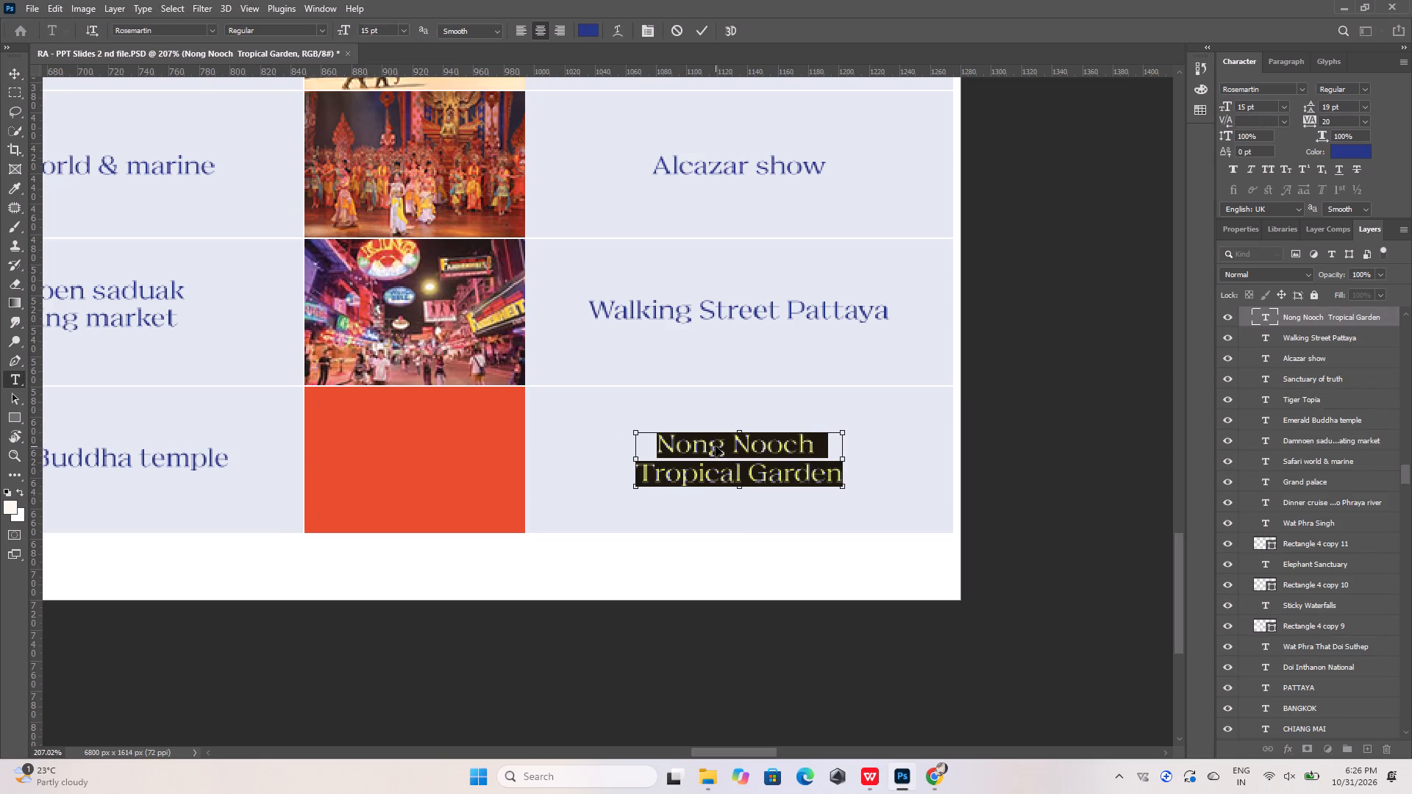
pyautogui.click(696, 25)
pyautogui.click(896, 773)
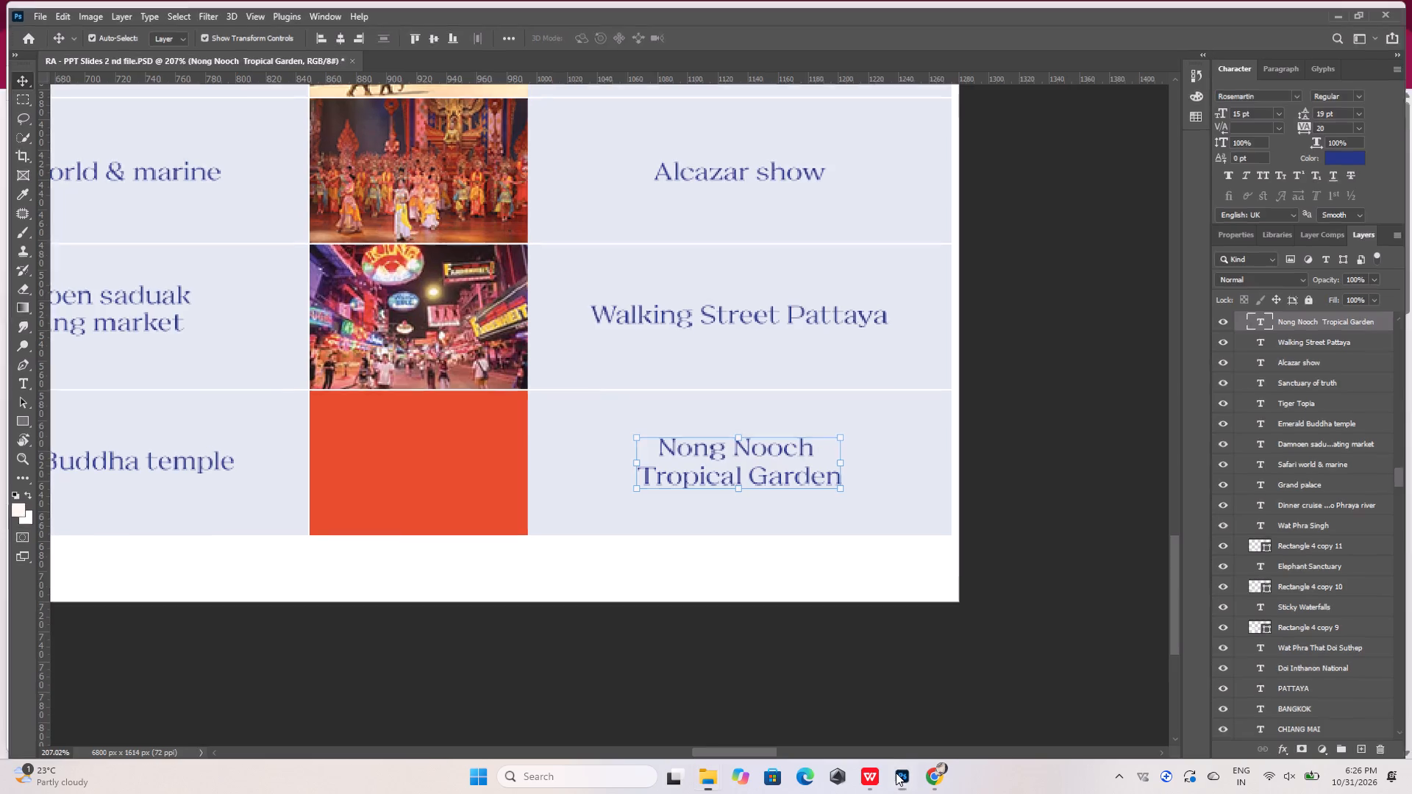
pyautogui.click(930, 776)
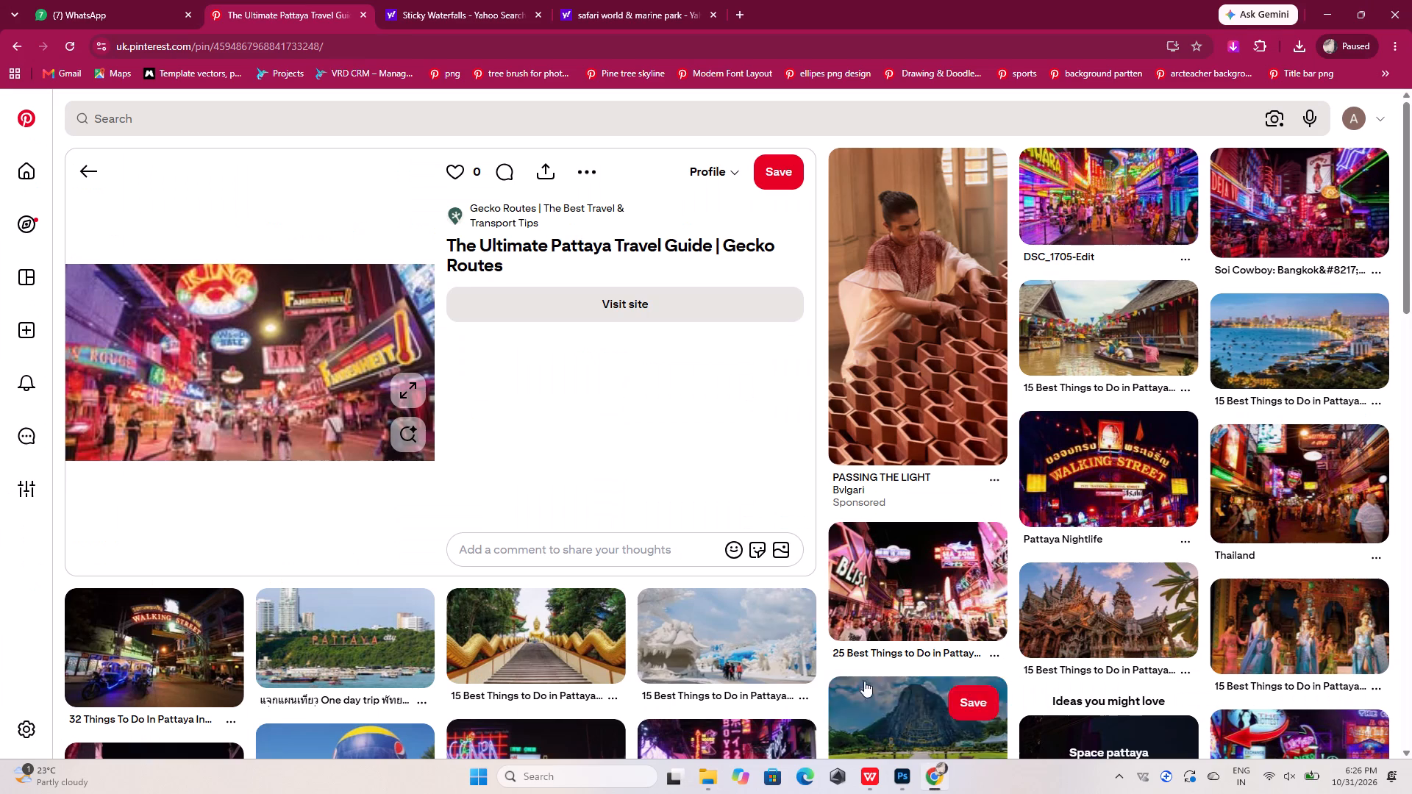
pyautogui.click(344, 120)
pyautogui.hotkey('ctrl', 'v')
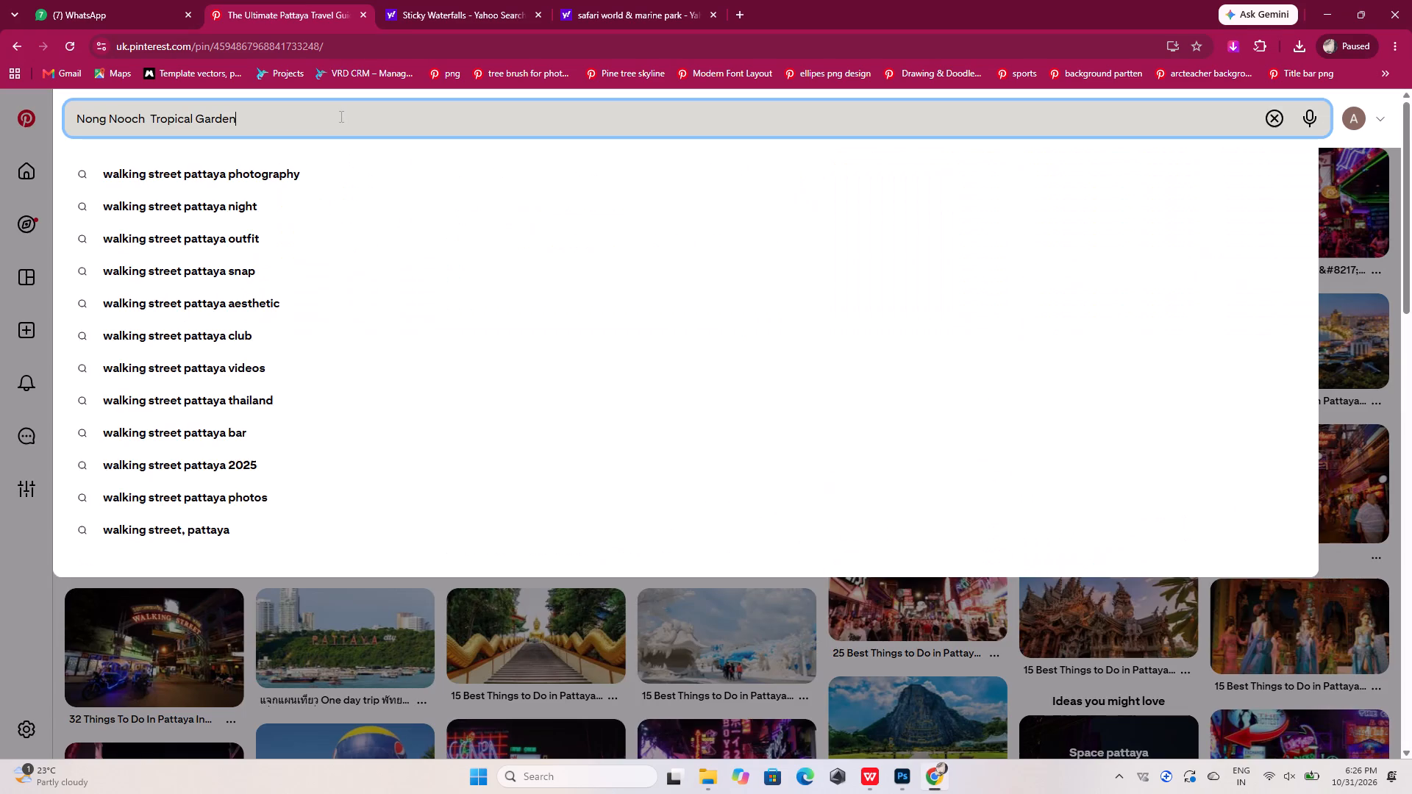
pyautogui.press('Return')
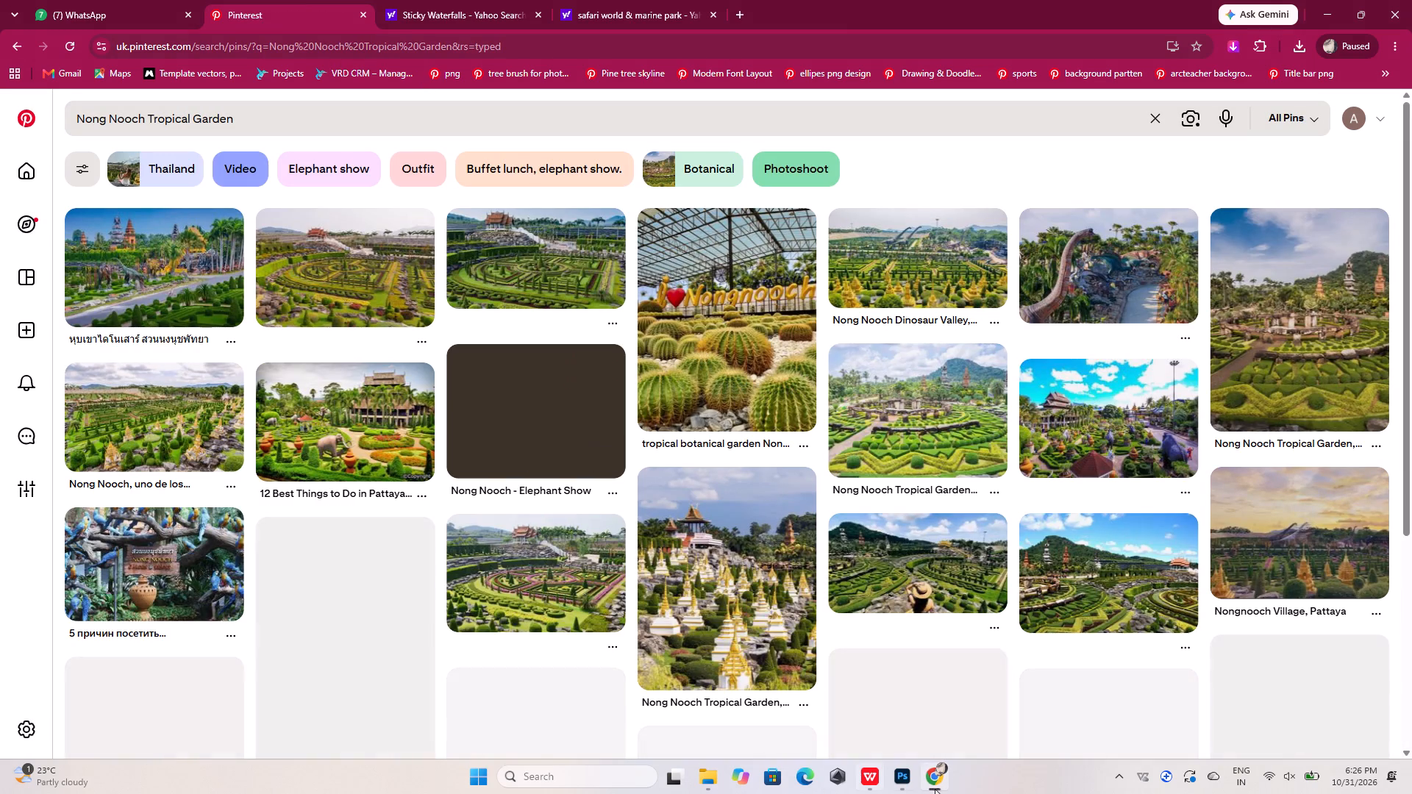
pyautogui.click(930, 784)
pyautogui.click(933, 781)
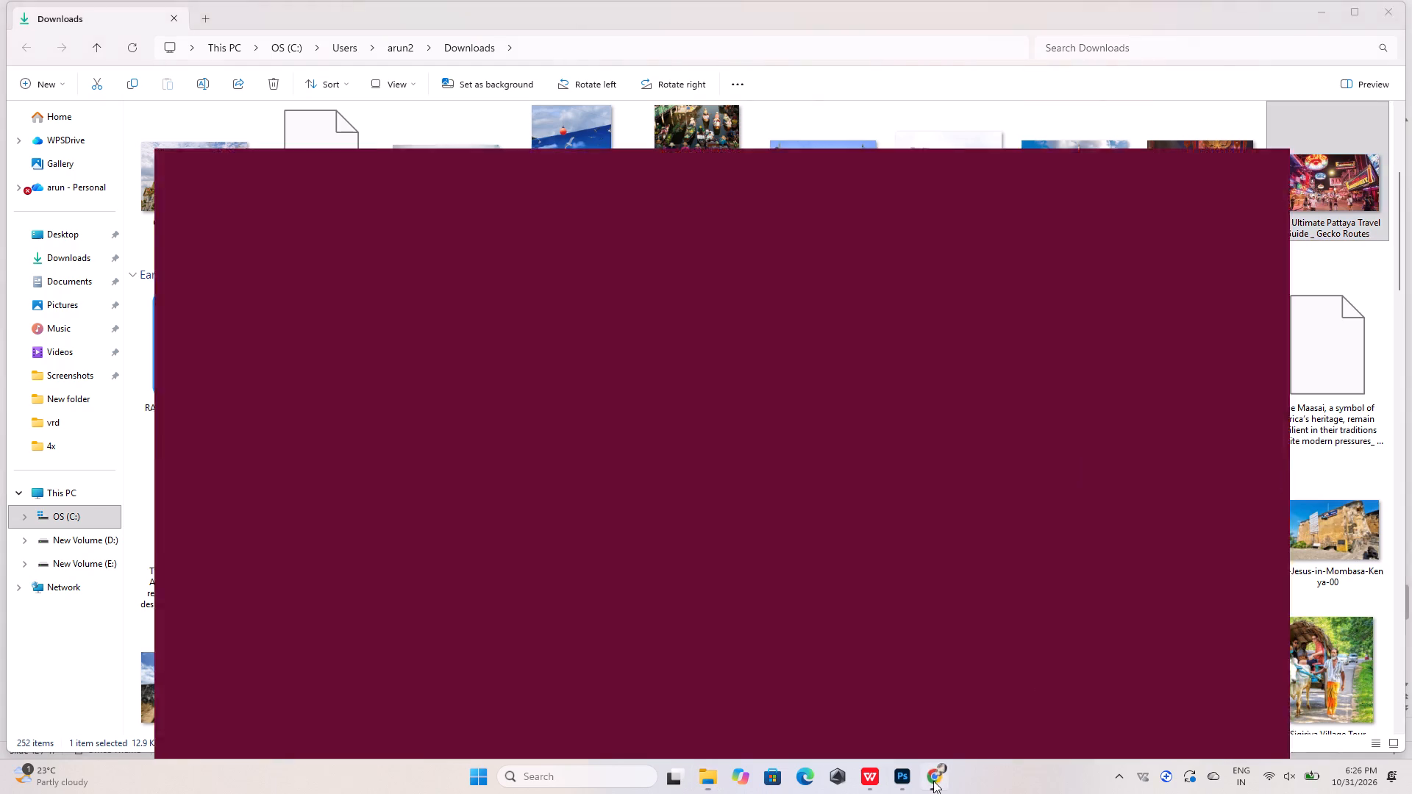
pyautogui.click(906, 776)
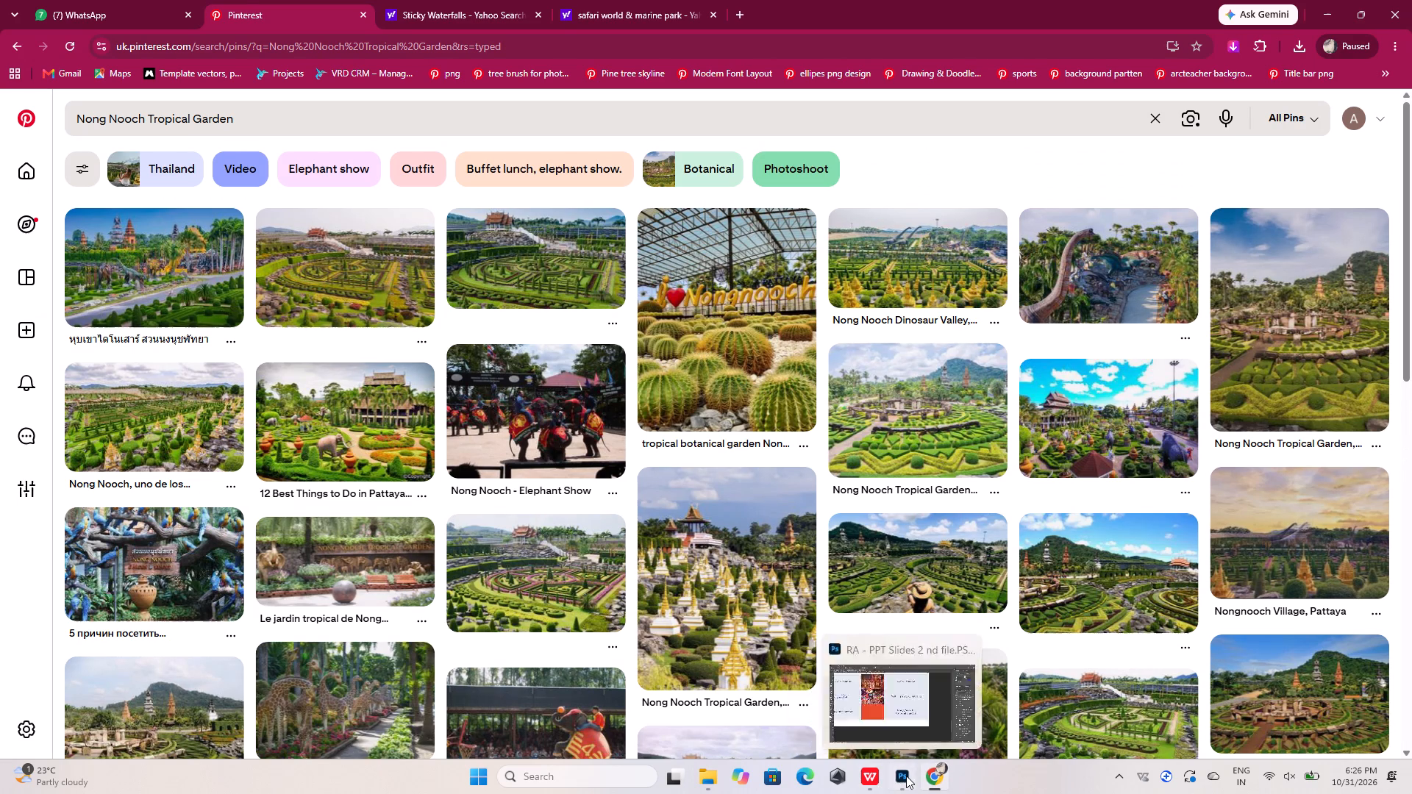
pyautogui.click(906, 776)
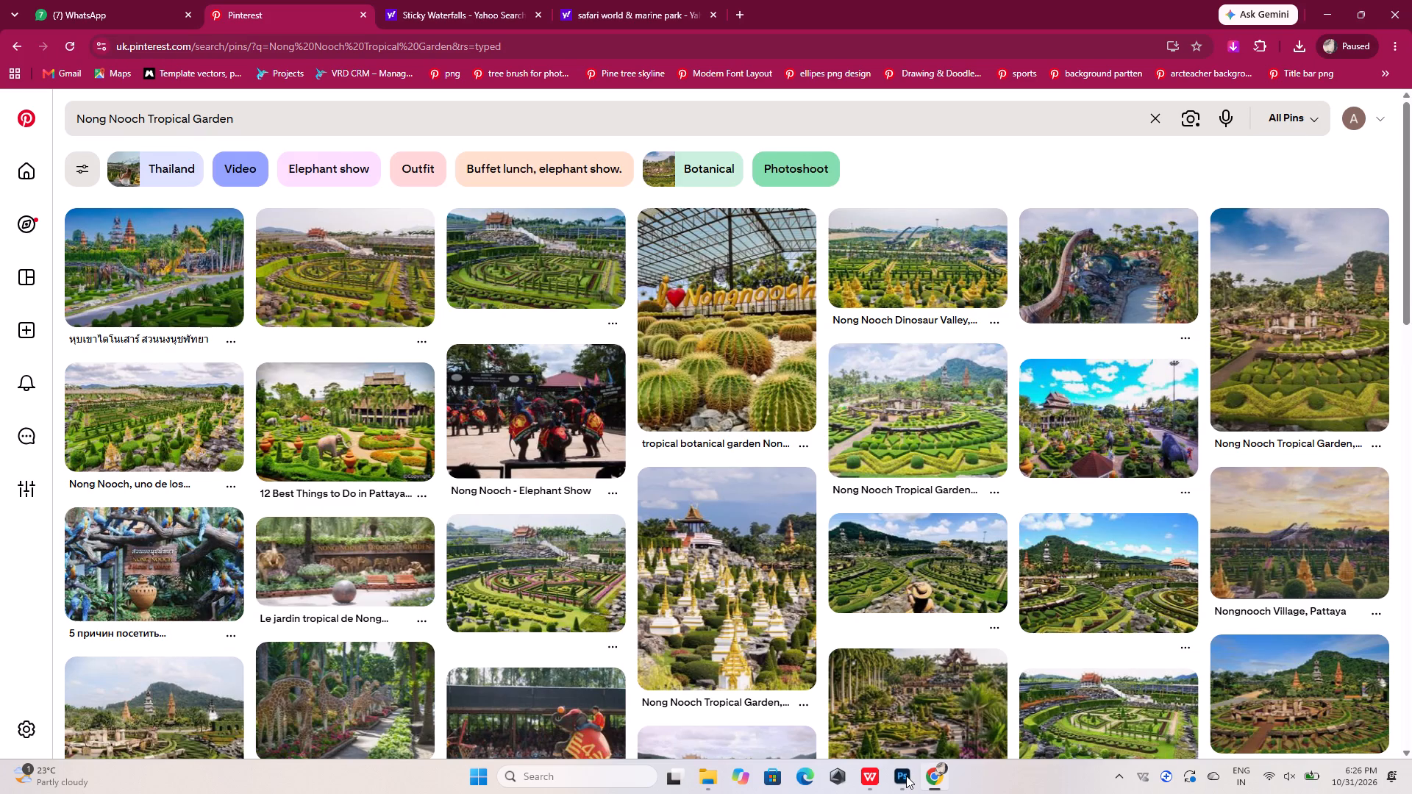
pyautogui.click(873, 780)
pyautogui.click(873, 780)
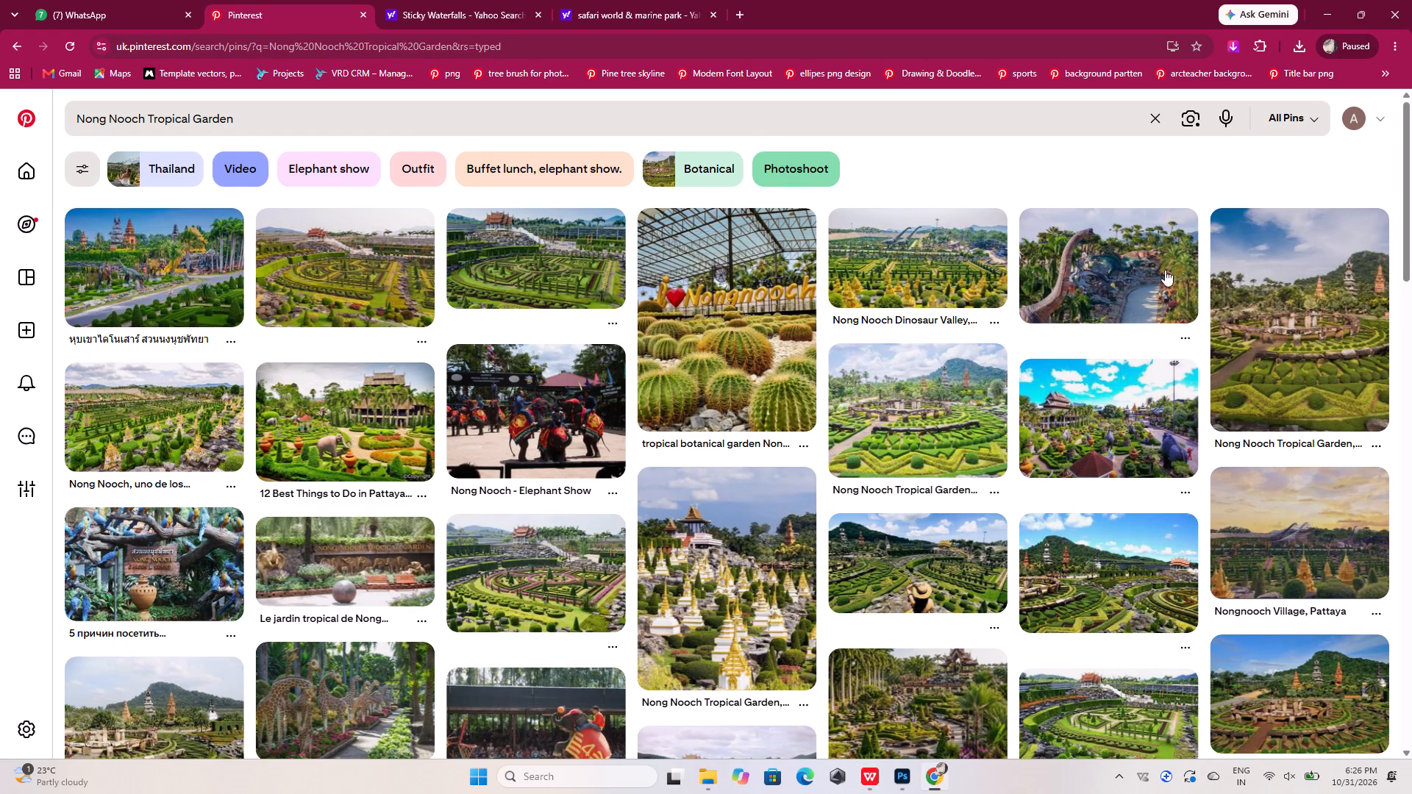
# Via the dinosaur garden pin's related pins, open "Elephant Safari in Thailand: Book @ Upto 50% OFF" and download its image.
pyautogui.click(1124, 262)
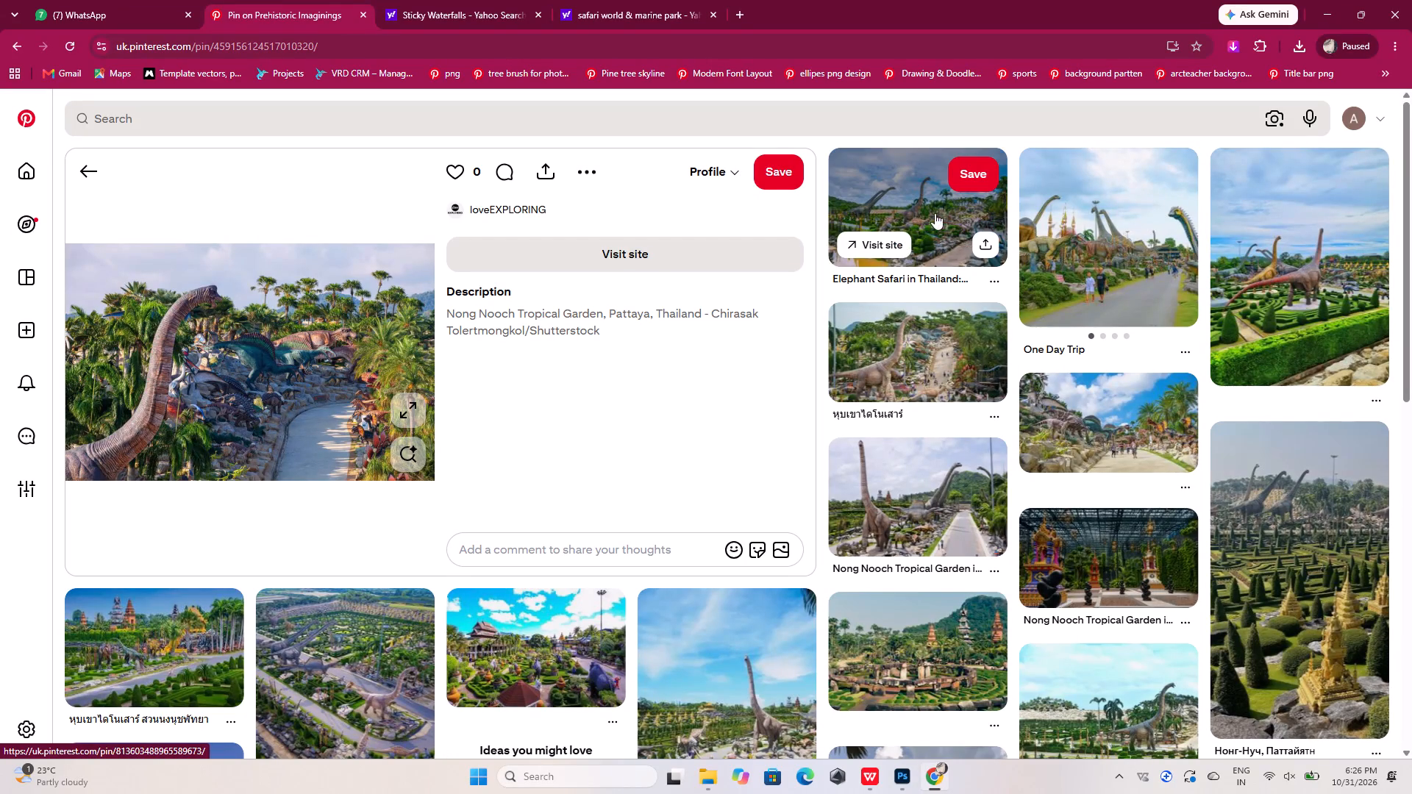
pyautogui.click(916, 200)
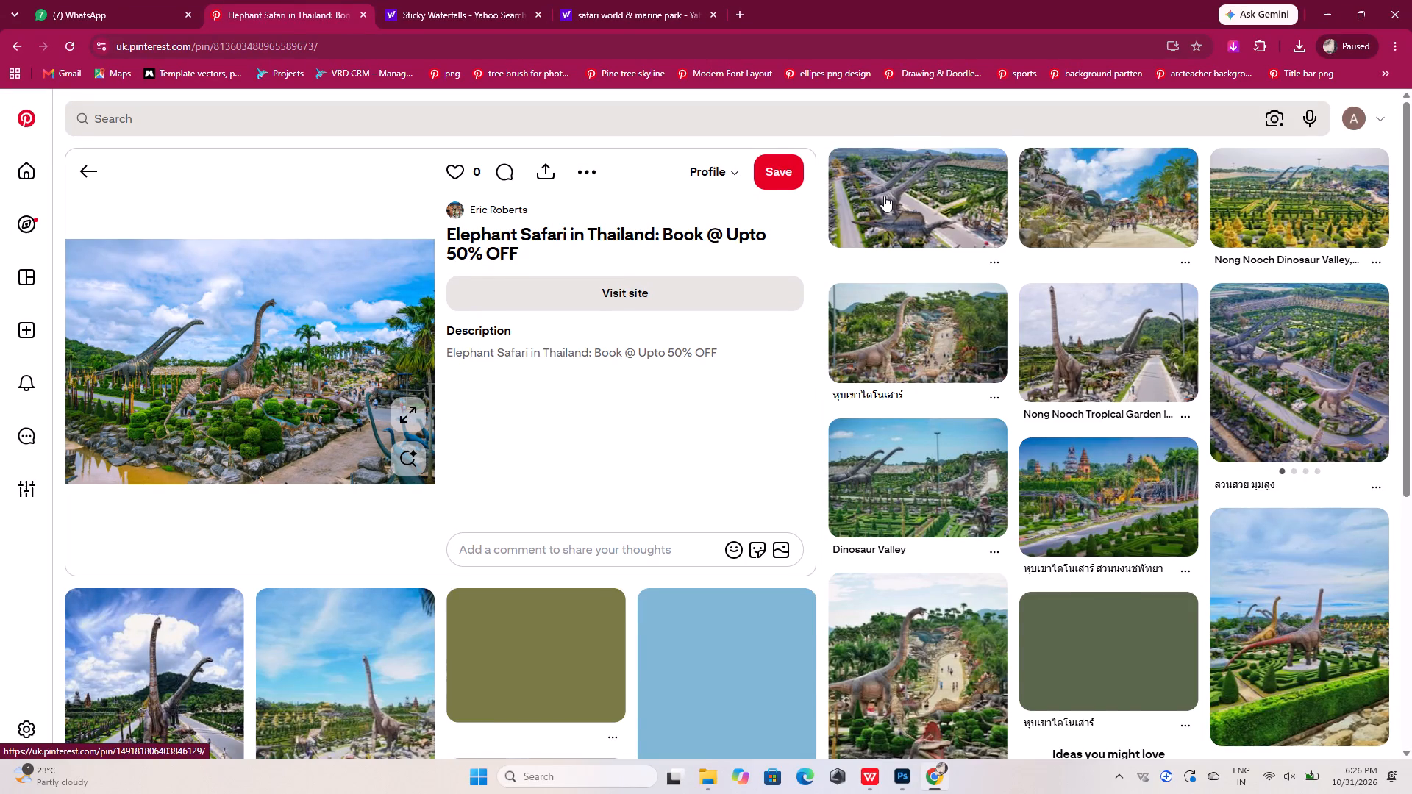
pyautogui.click(581, 174)
pyautogui.click(586, 211)
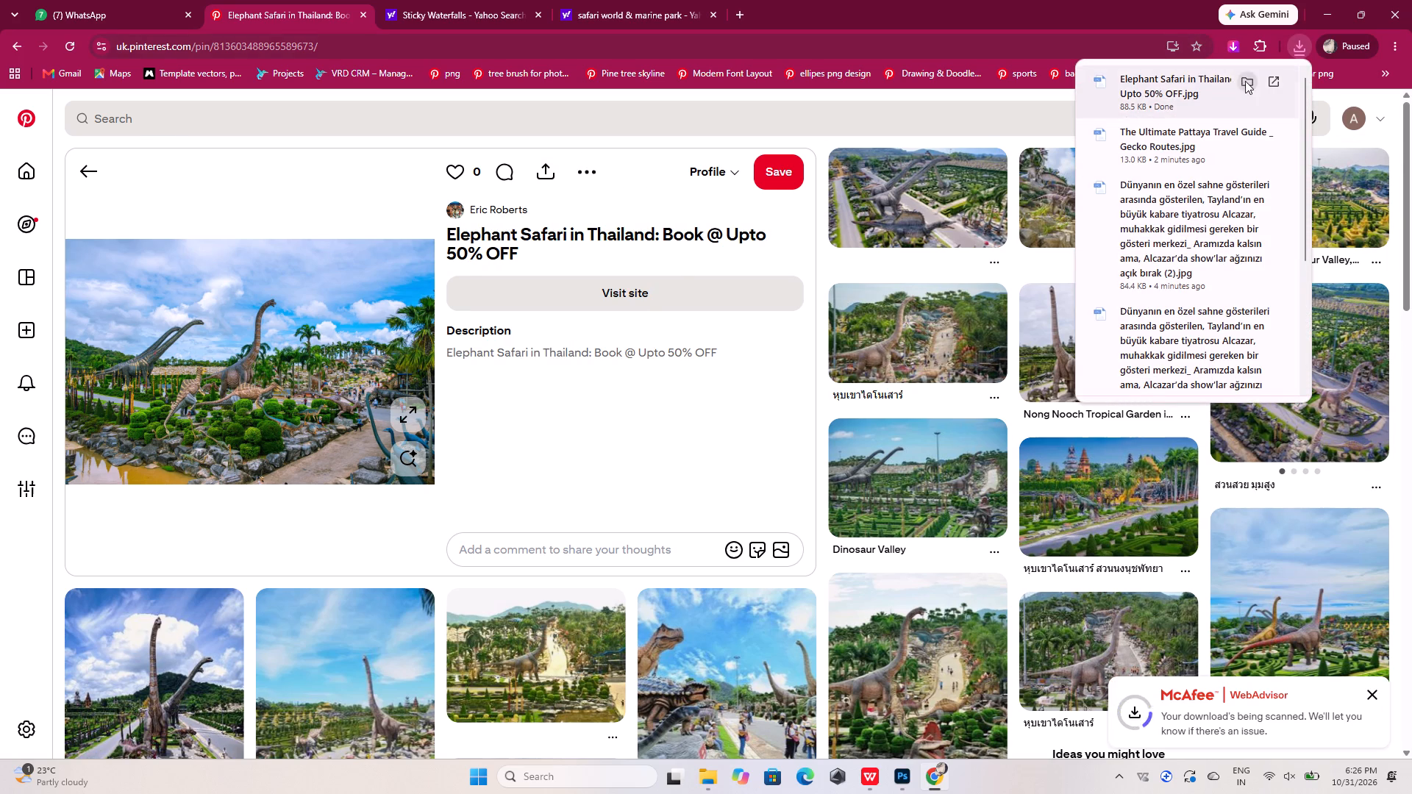
# Place the downloaded Elephant Safari in Thailand photo from the Downloads folder into the Photoshop slide.
pyautogui.click(1246, 80)
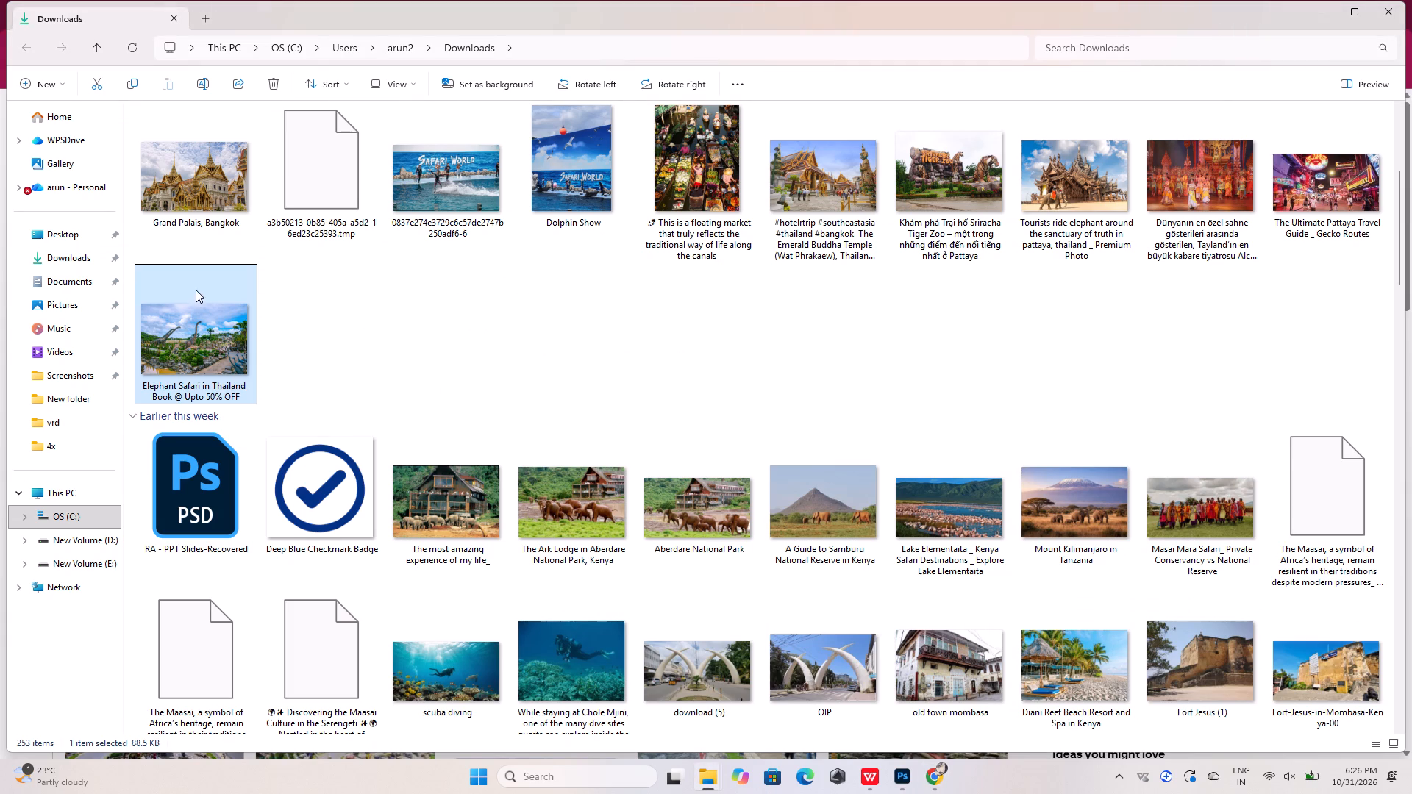
pyautogui.moveTo(217, 346); pyautogui.dragTo(891, 779)
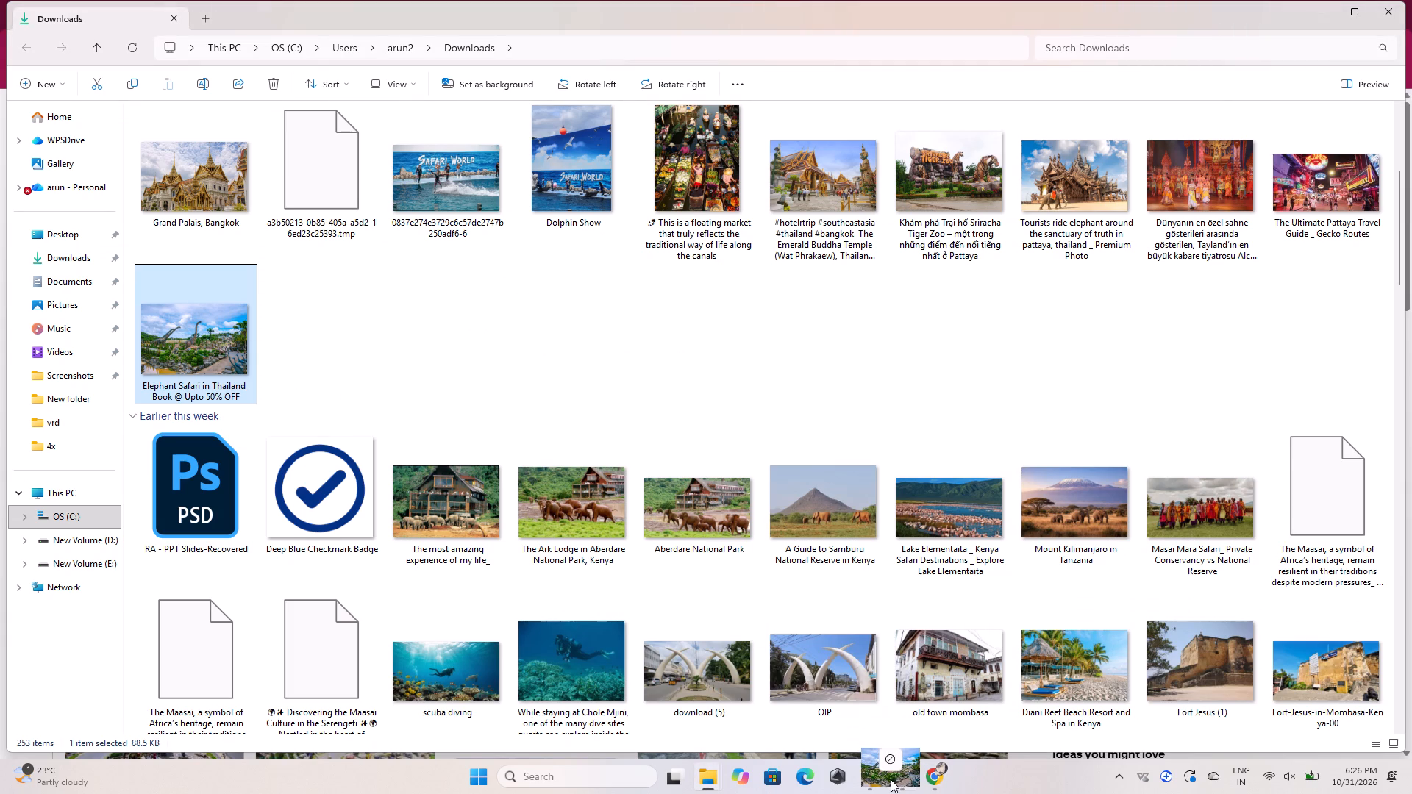
pyautogui.moveTo(891, 779); pyautogui.dragTo(574, 407)
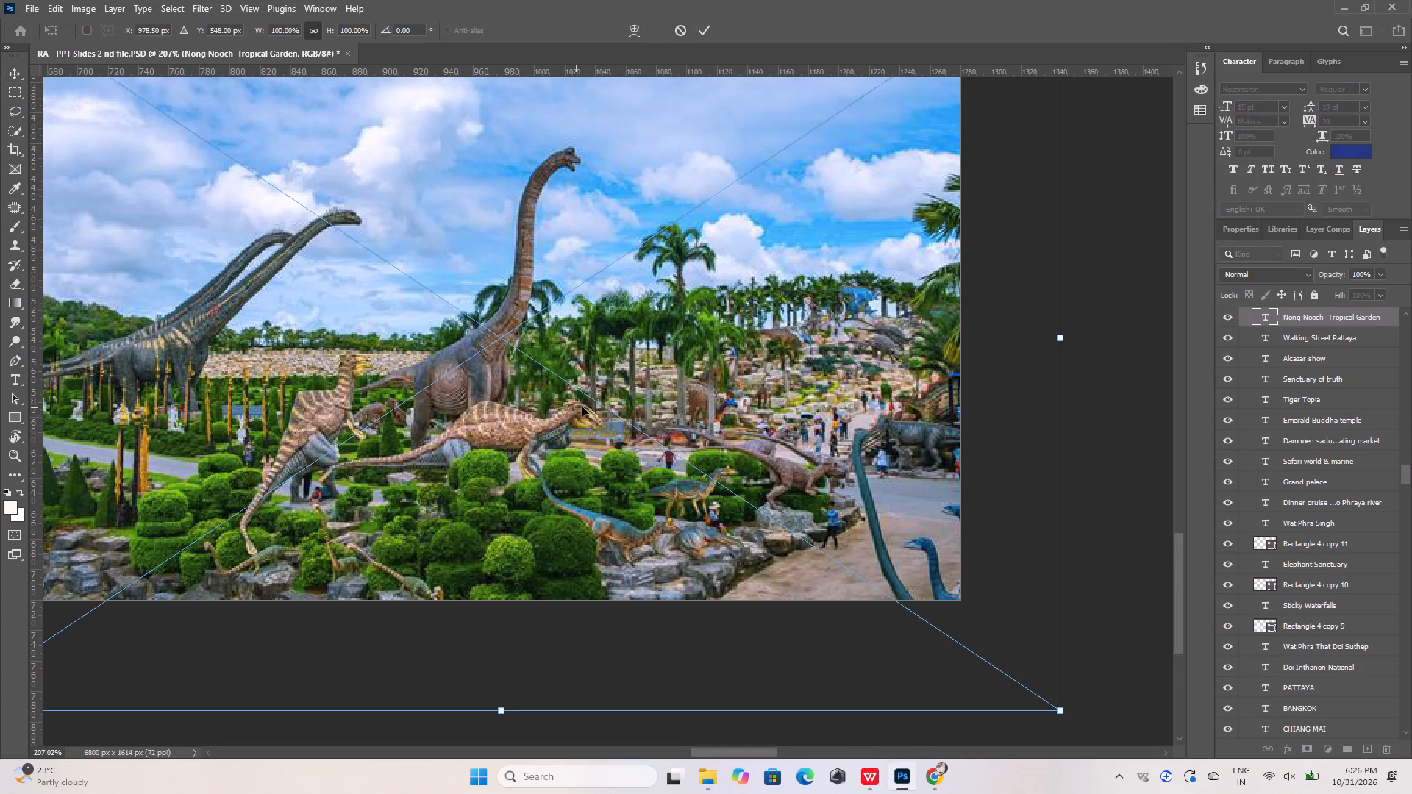
# Scale the placed dinosaur garden photo to about 23.8% and position it over the lower part of the Nong Nooch orange cell.
pyautogui.keyDown('alt'); pyautogui.scroll(-5, 717, 500); pyautogui.keyUp('alt')
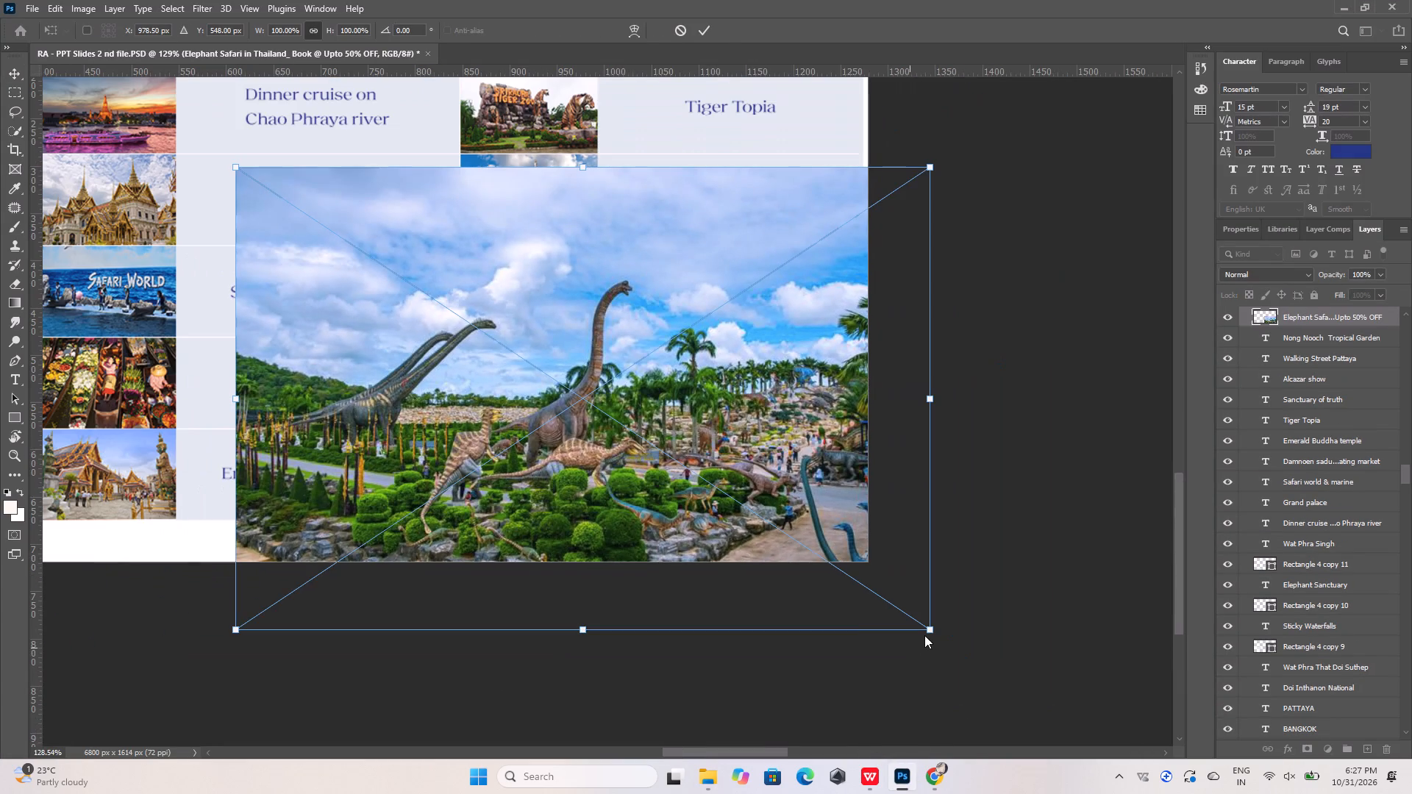
pyautogui.click(930, 630)
pyautogui.moveTo(930, 630); pyautogui.dragTo(383, 303)
pyautogui.moveTo(337, 226); pyautogui.dragTo(552, 487)
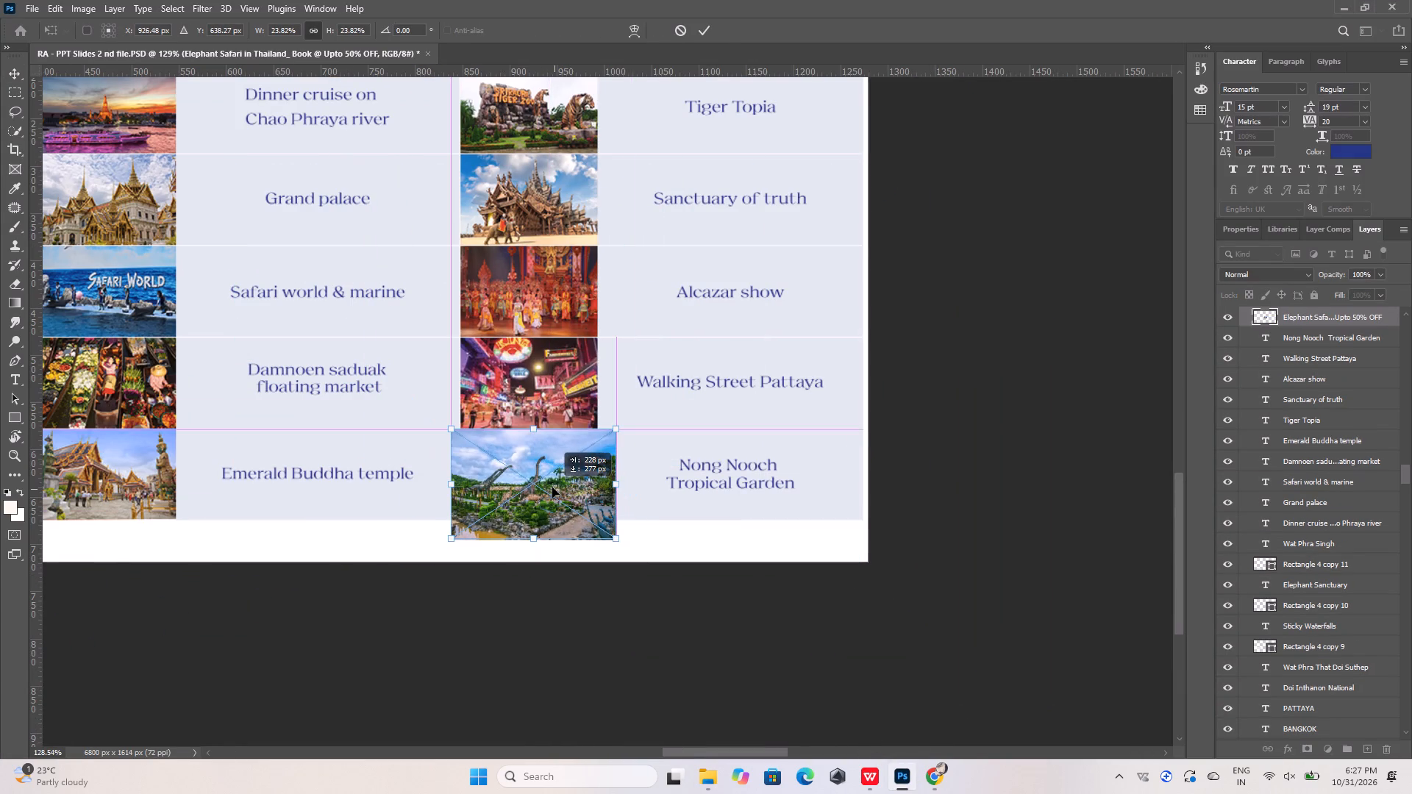
pyautogui.moveTo(552, 487); pyautogui.dragTo(552, 486)
pyautogui.keyDown('alt'); pyautogui.scroll(5, 540, 493); pyautogui.keyUp('alt')
pyautogui.moveTo(530, 463); pyautogui.dragTo(530, 517)
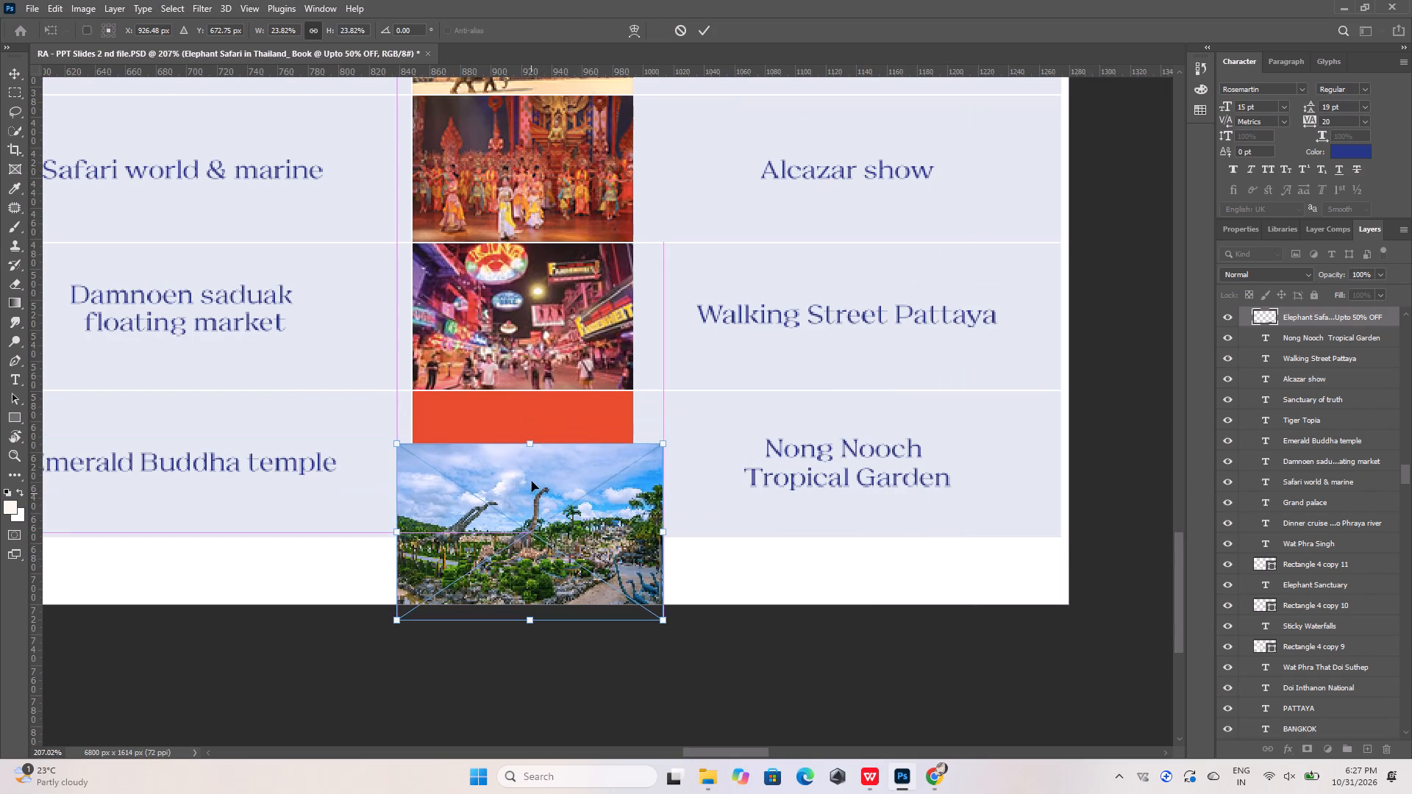
pyautogui.click(698, 32)
# Align the dinosaur photo with the orange cell's side edges, scaling it to about 19.9% to match the cell's width.
pyautogui.moveTo(459, 468); pyautogui.dragTo(475, 461)
pyautogui.moveTo(677, 616); pyautogui.dragTo(642, 587)
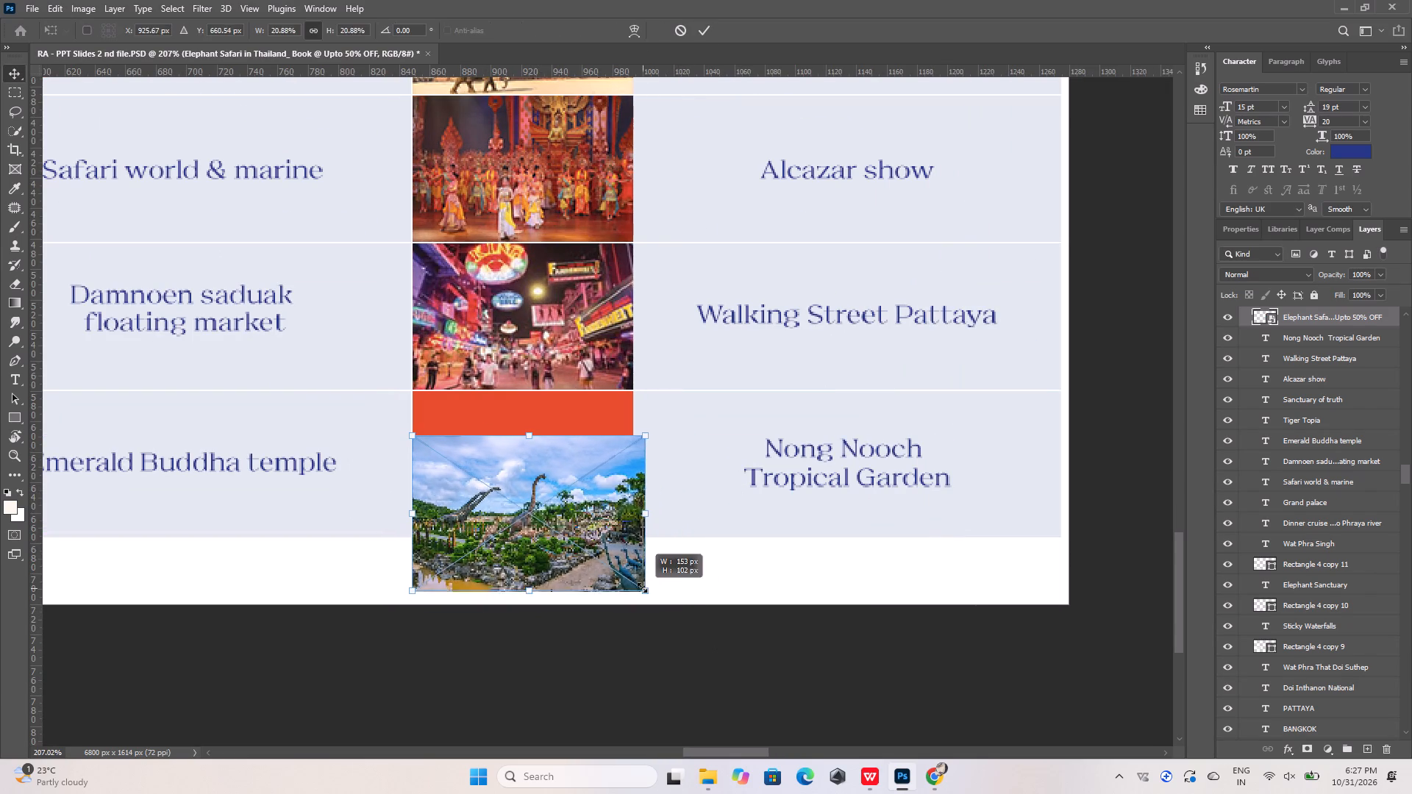
pyautogui.moveTo(642, 587); pyautogui.dragTo(636, 581)
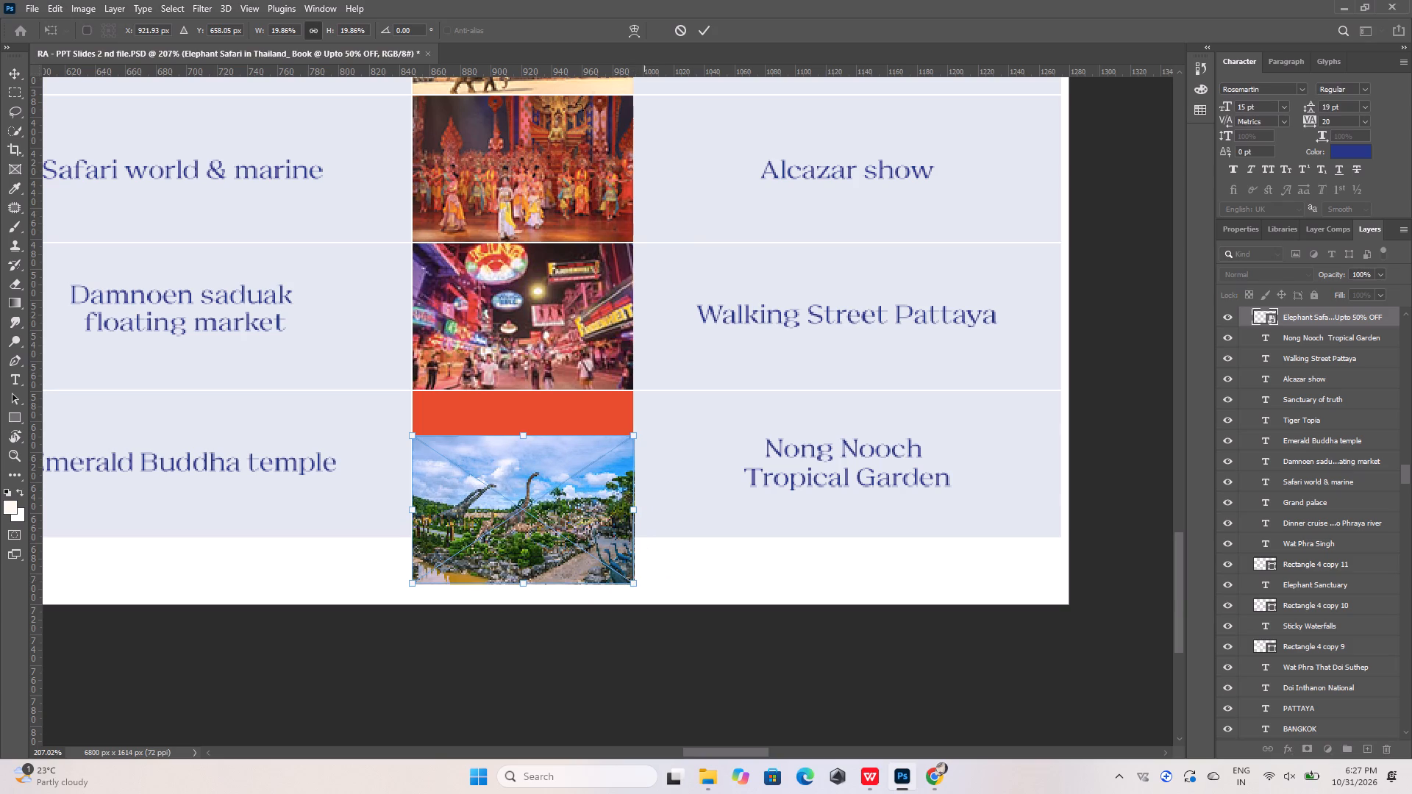
pyautogui.click(702, 25)
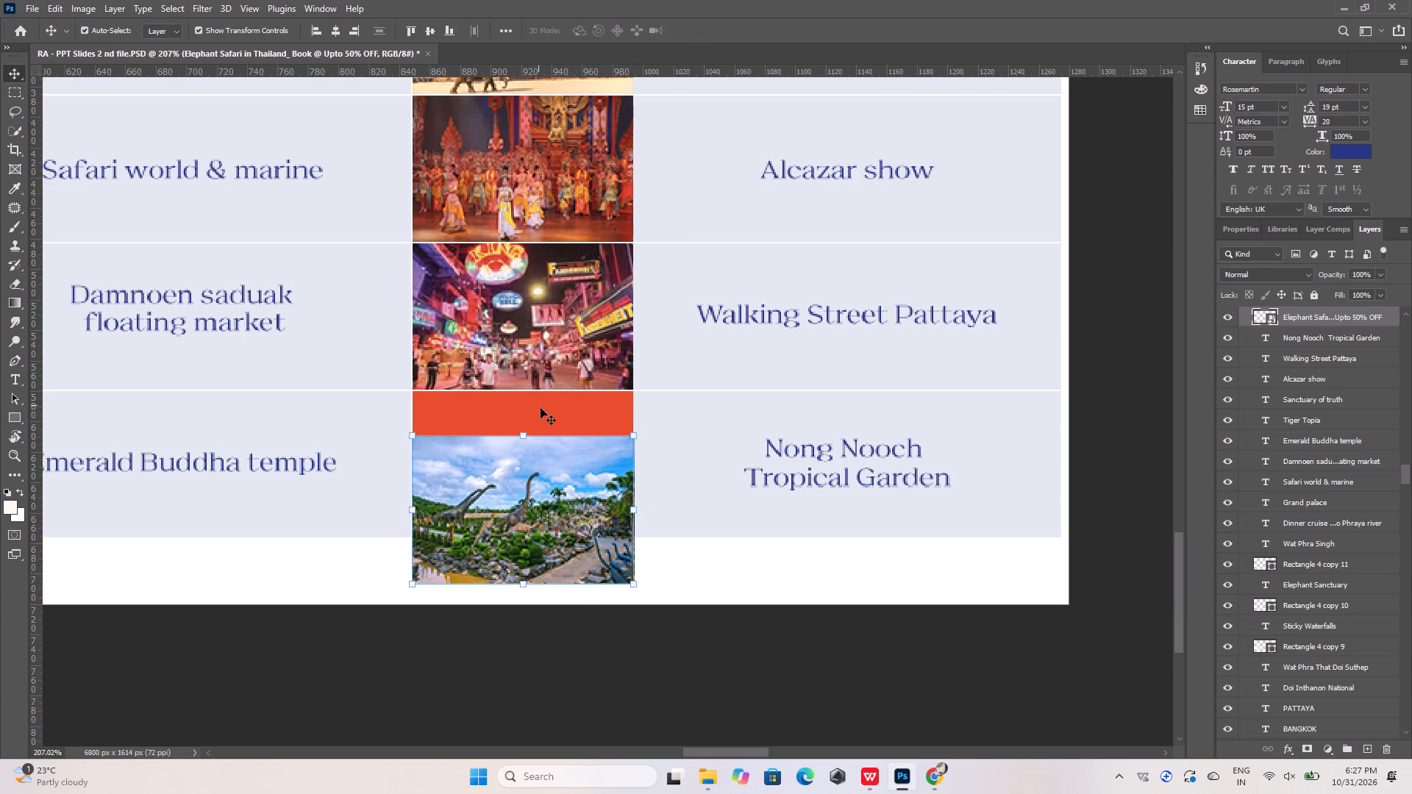
# Move the dinosaur garden photo layer directly above the Nong Nooch cell's orange rectangle layer and clip it to that rectangle.
pyautogui.click(541, 410)
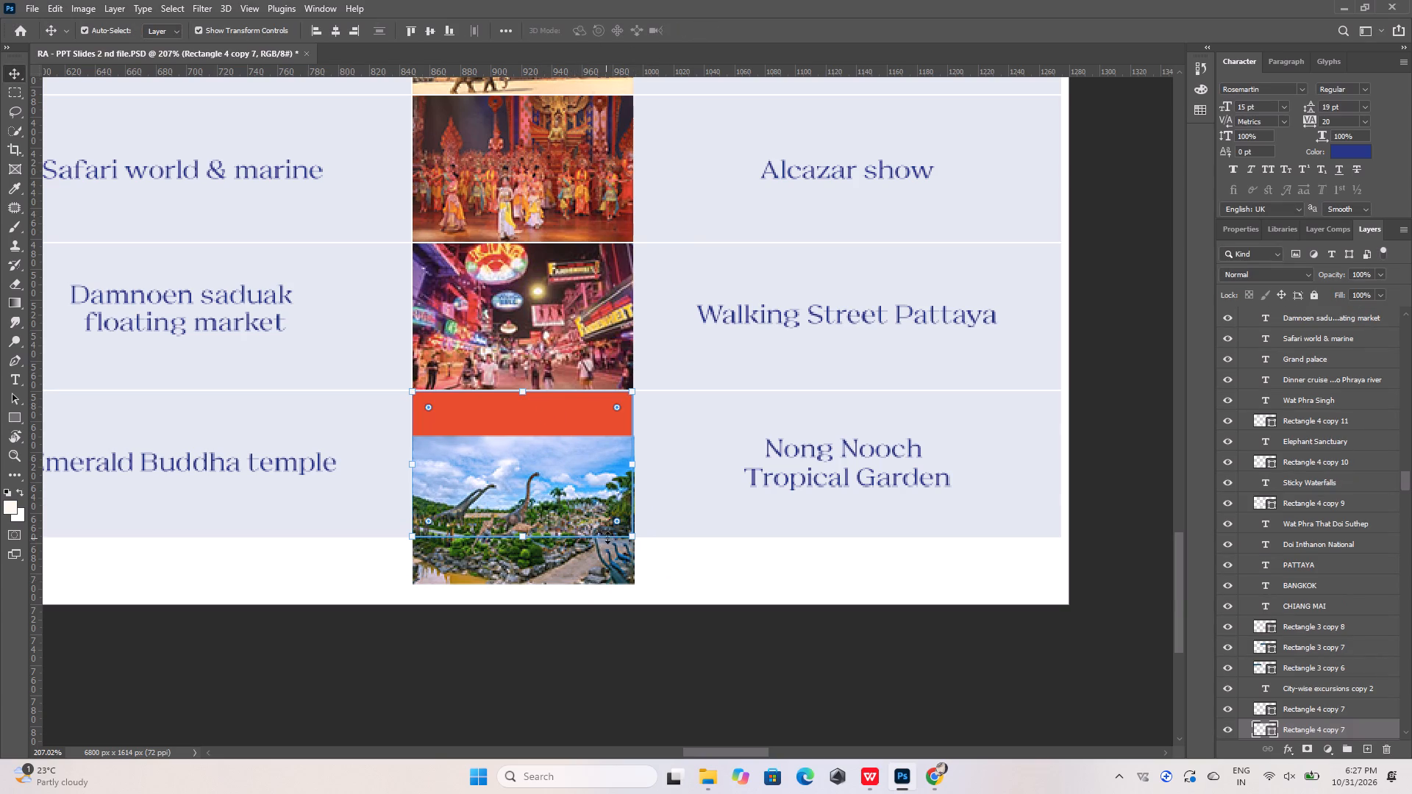
pyautogui.click(602, 571)
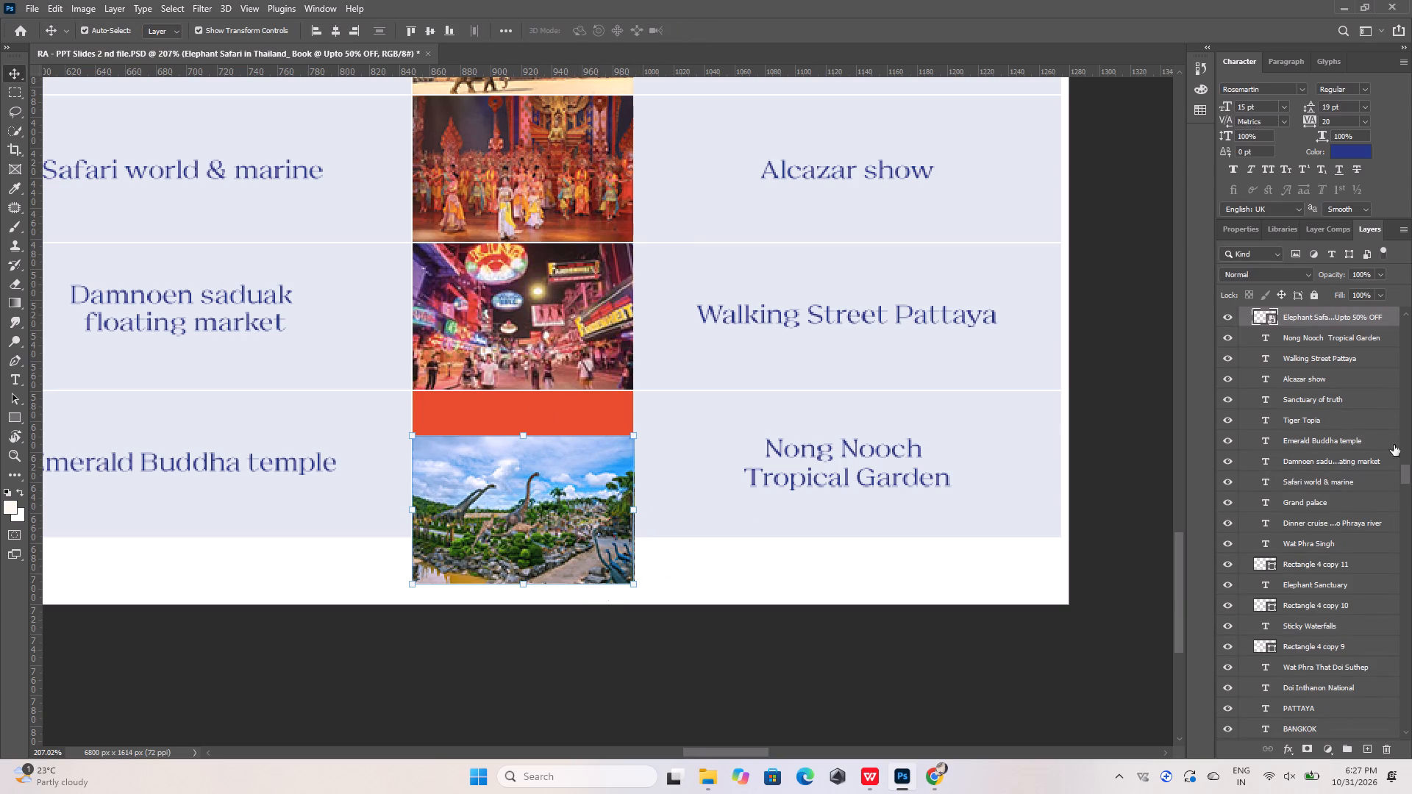
pyautogui.moveTo(1315, 318); pyautogui.dragTo(1336, 695)
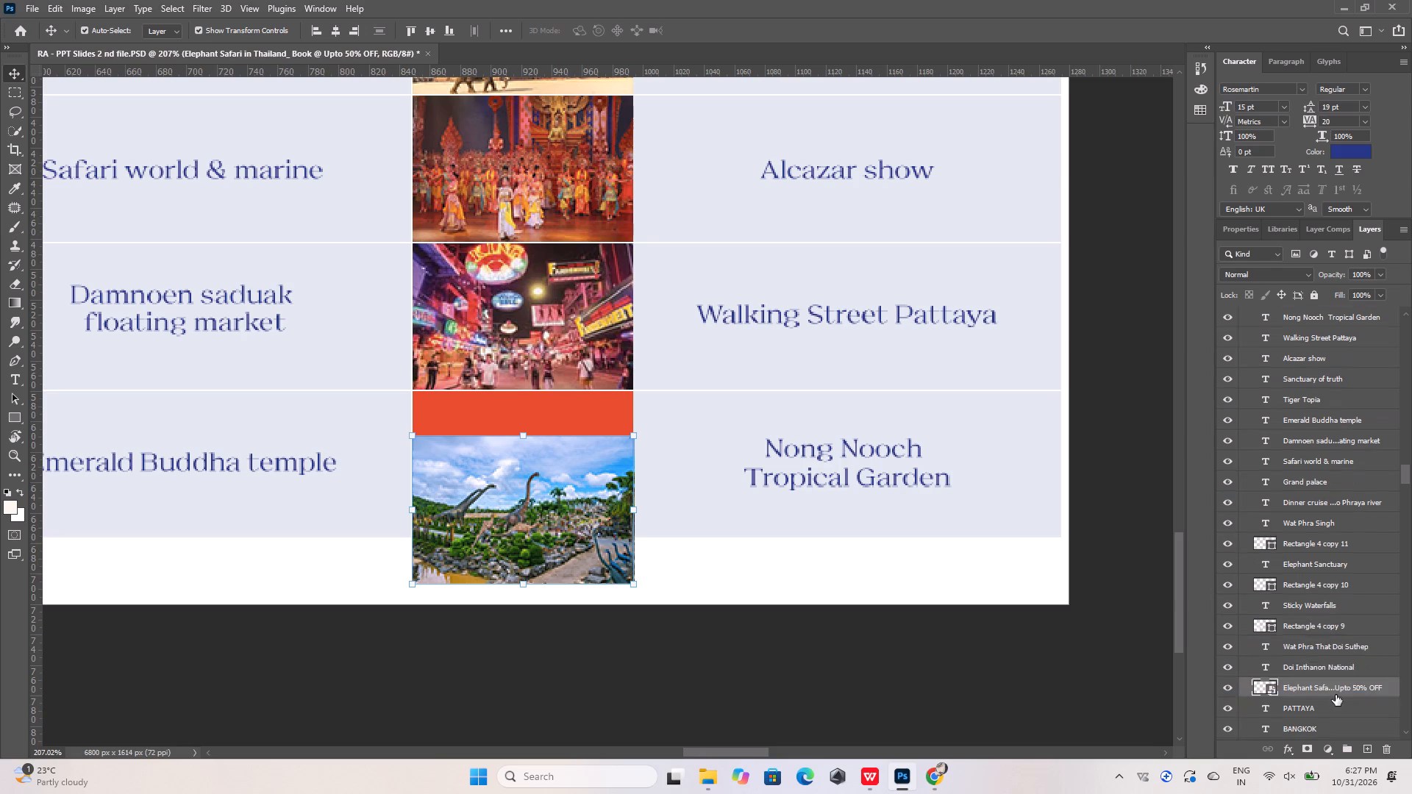
pyautogui.scroll(-10, 1336, 693)
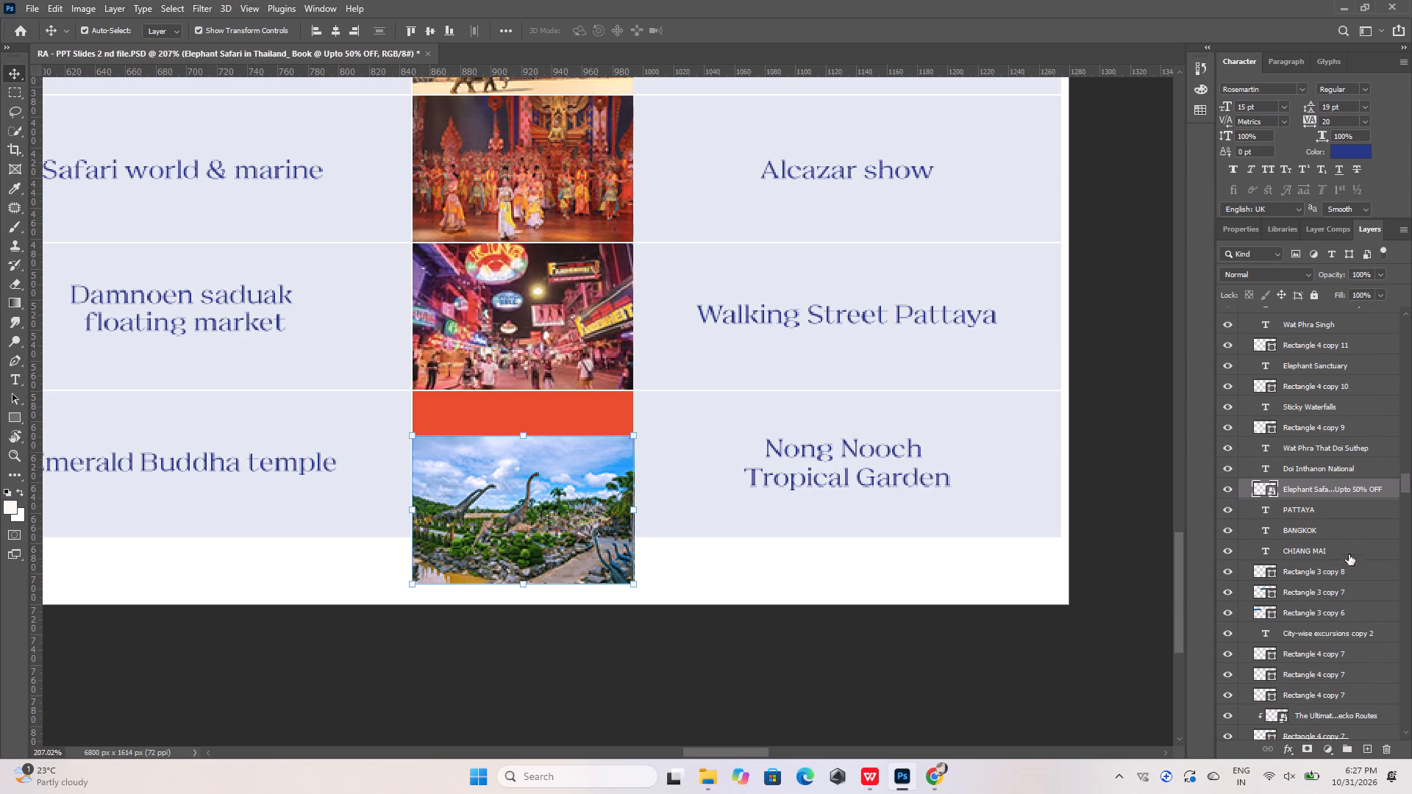
pyautogui.moveTo(1336, 493); pyautogui.dragTo(1347, 670)
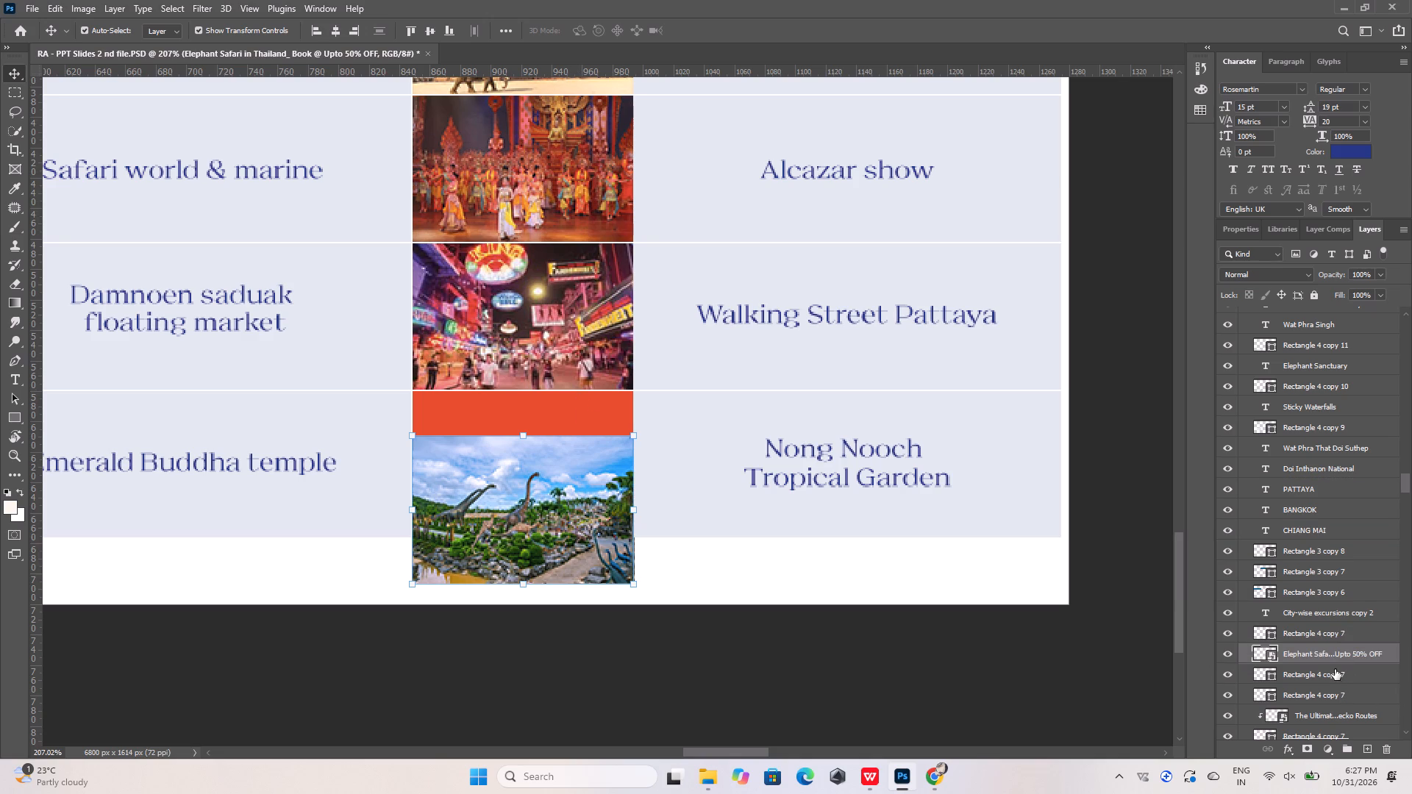
pyautogui.click(1335, 674)
pyautogui.click(1344, 659)
pyautogui.rightClick(1344, 655)
pyautogui.click(1249, 349)
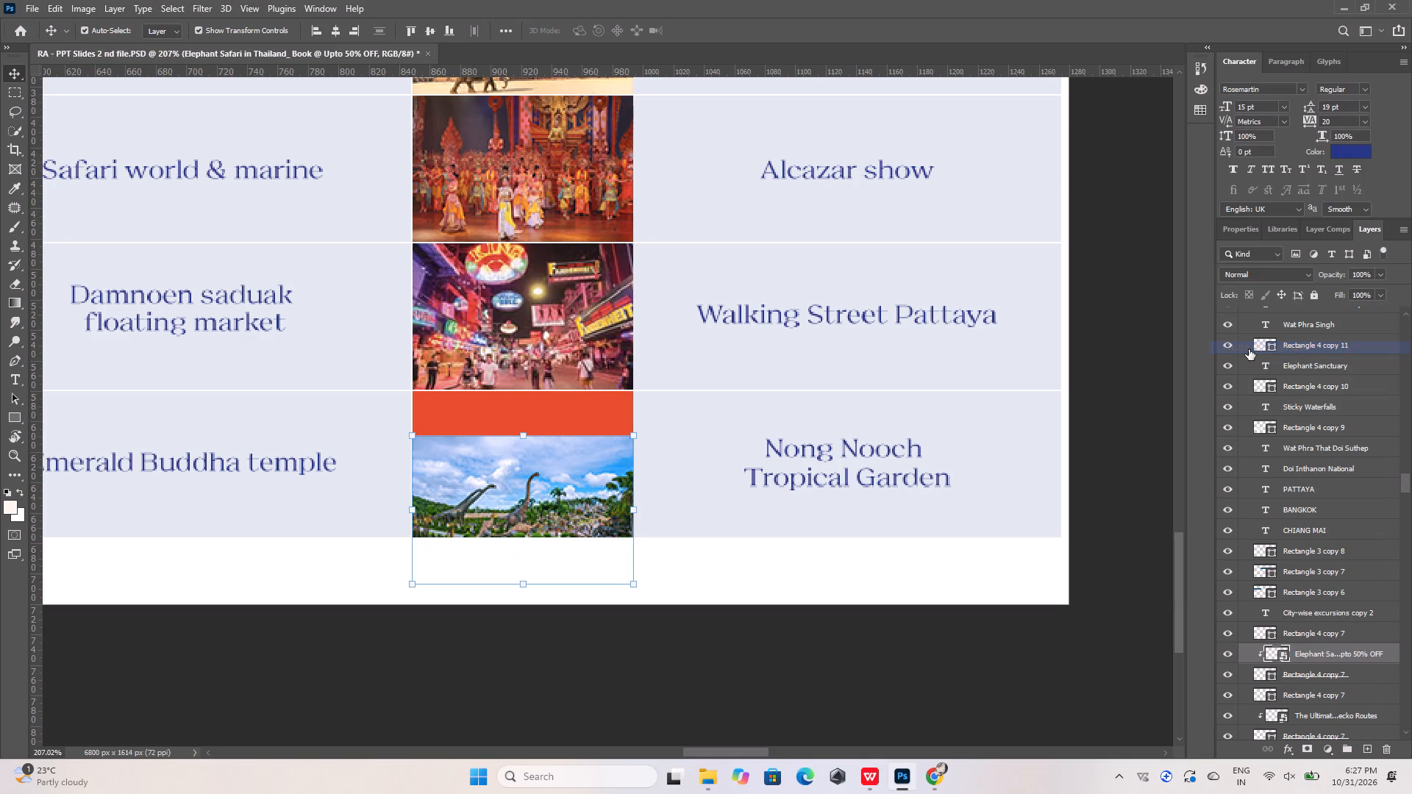
# Move the clipped dinosaur garden photo up so it fills the Nong Nooch picture cell.
pyautogui.hotkey('shift', 'Up')
pyautogui.hotkey('shift', 'Up')
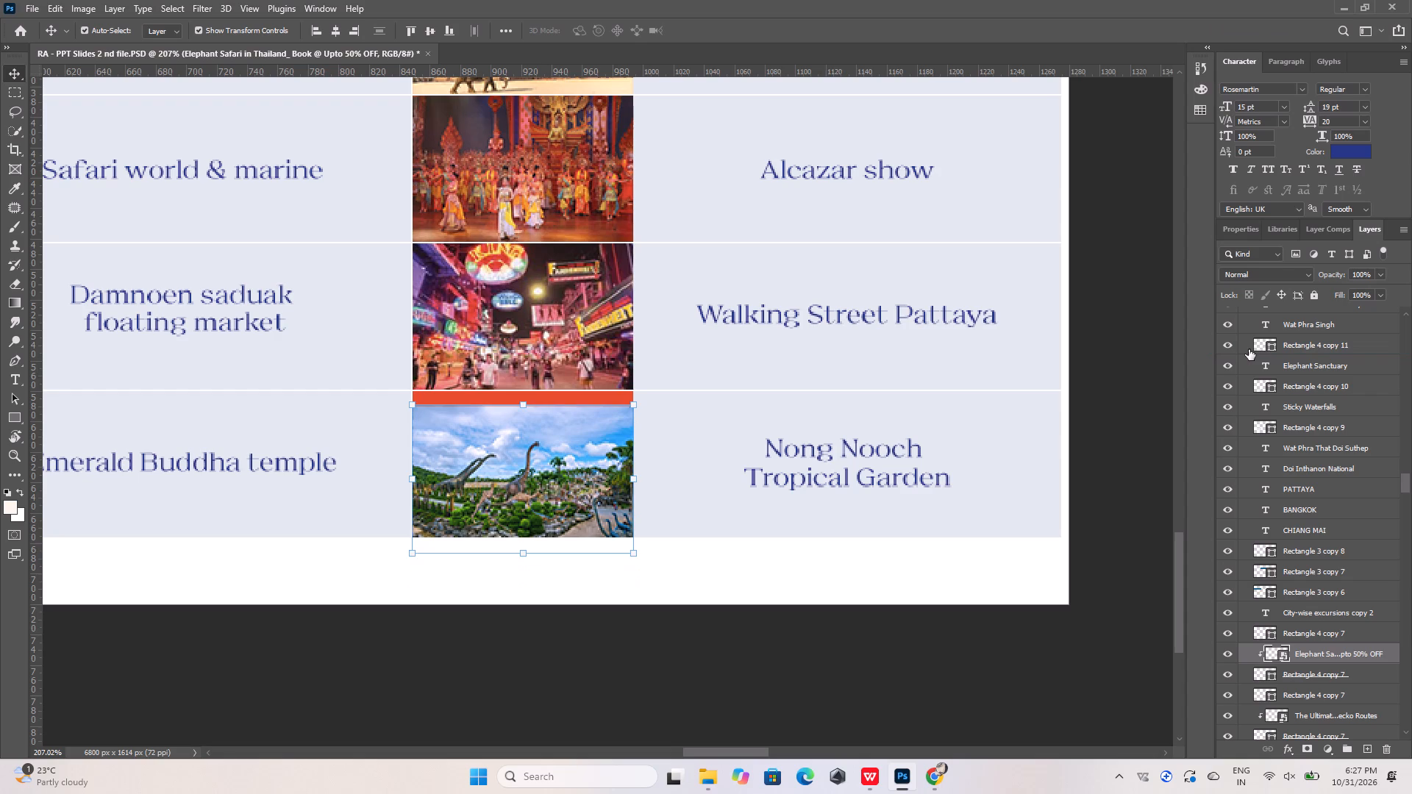
pyautogui.hotkey('shift', 'Up')
pyautogui.press('Down')
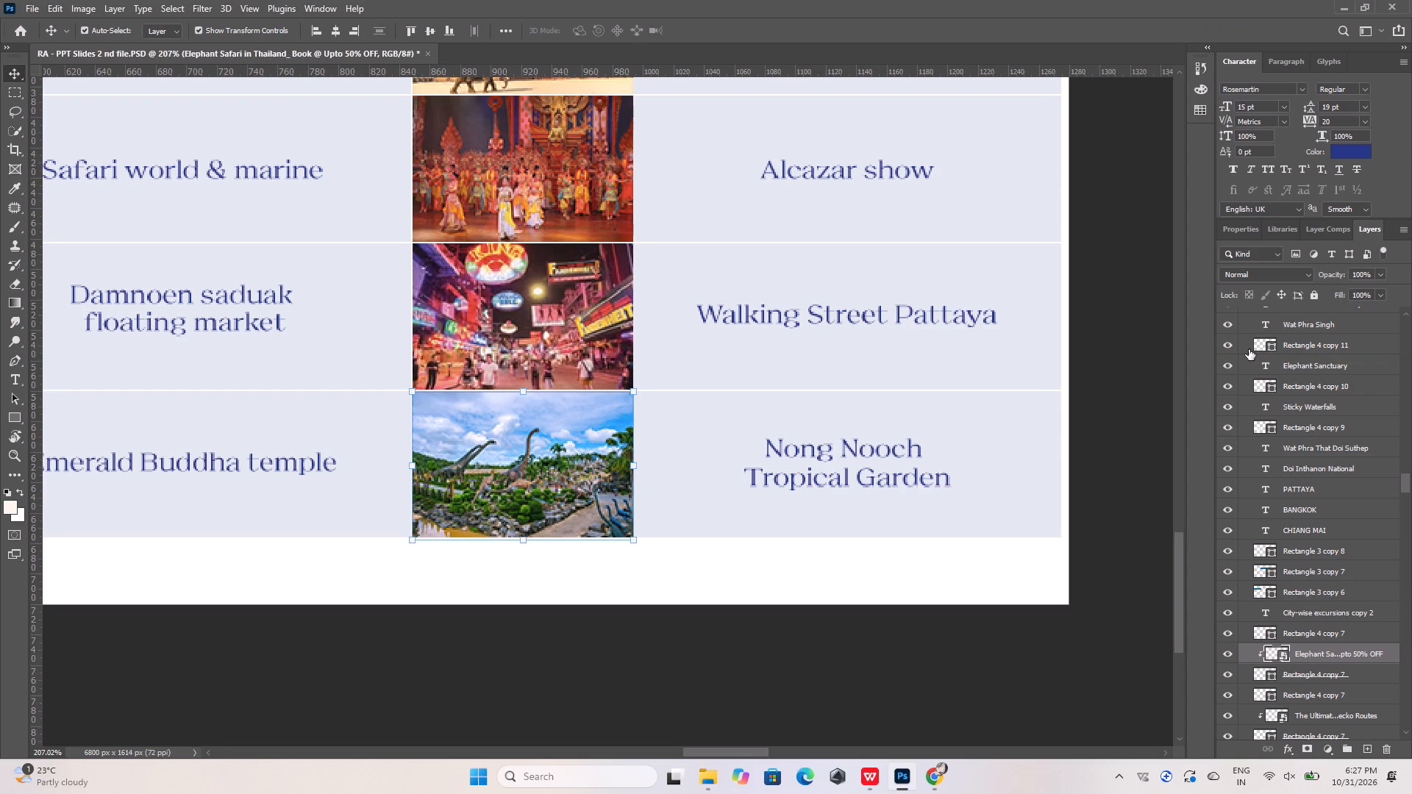
pyautogui.click(764, 250)
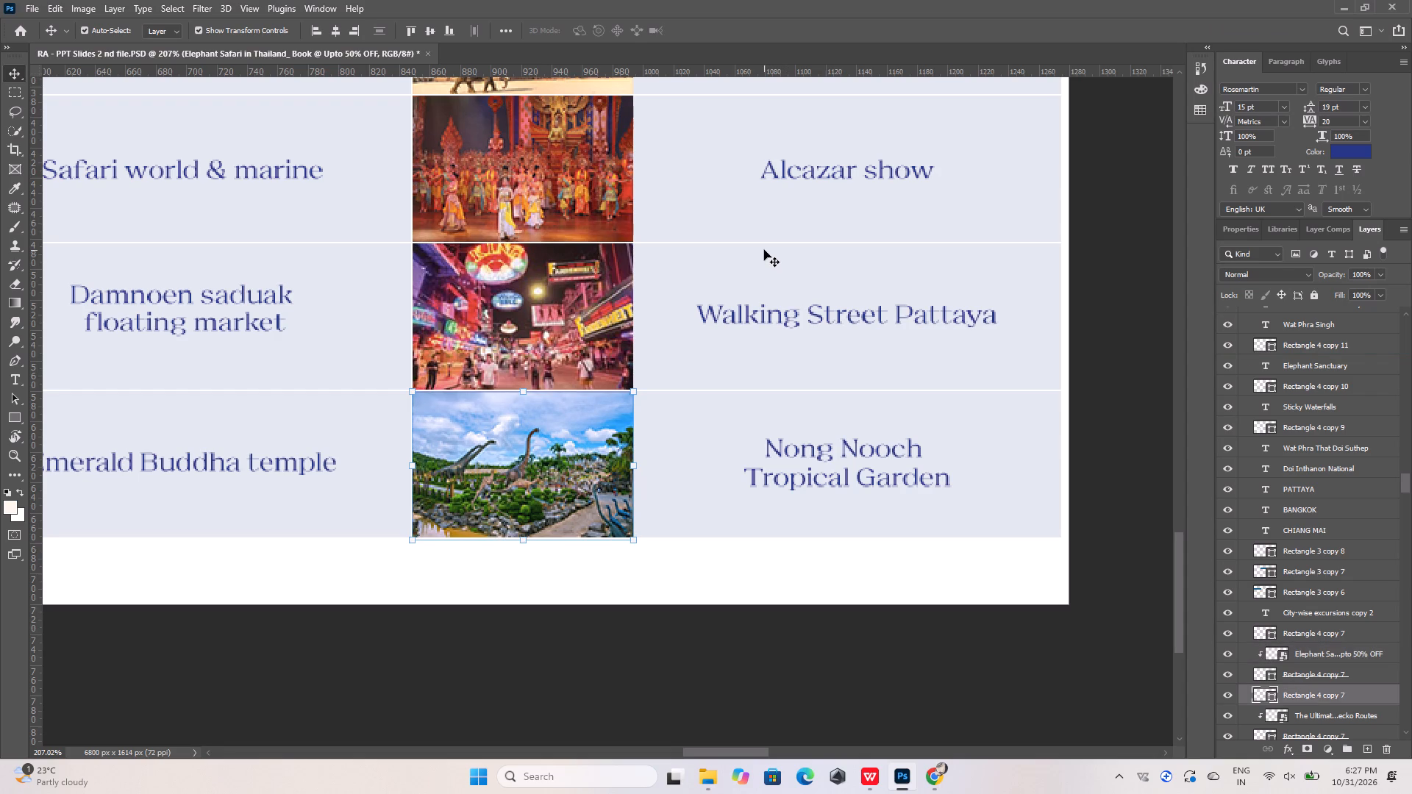
pyautogui.keyDown('alt'); pyautogui.scroll(-11, 999, 479); pyautogui.keyUp('alt')
pyautogui.click(1077, 391)
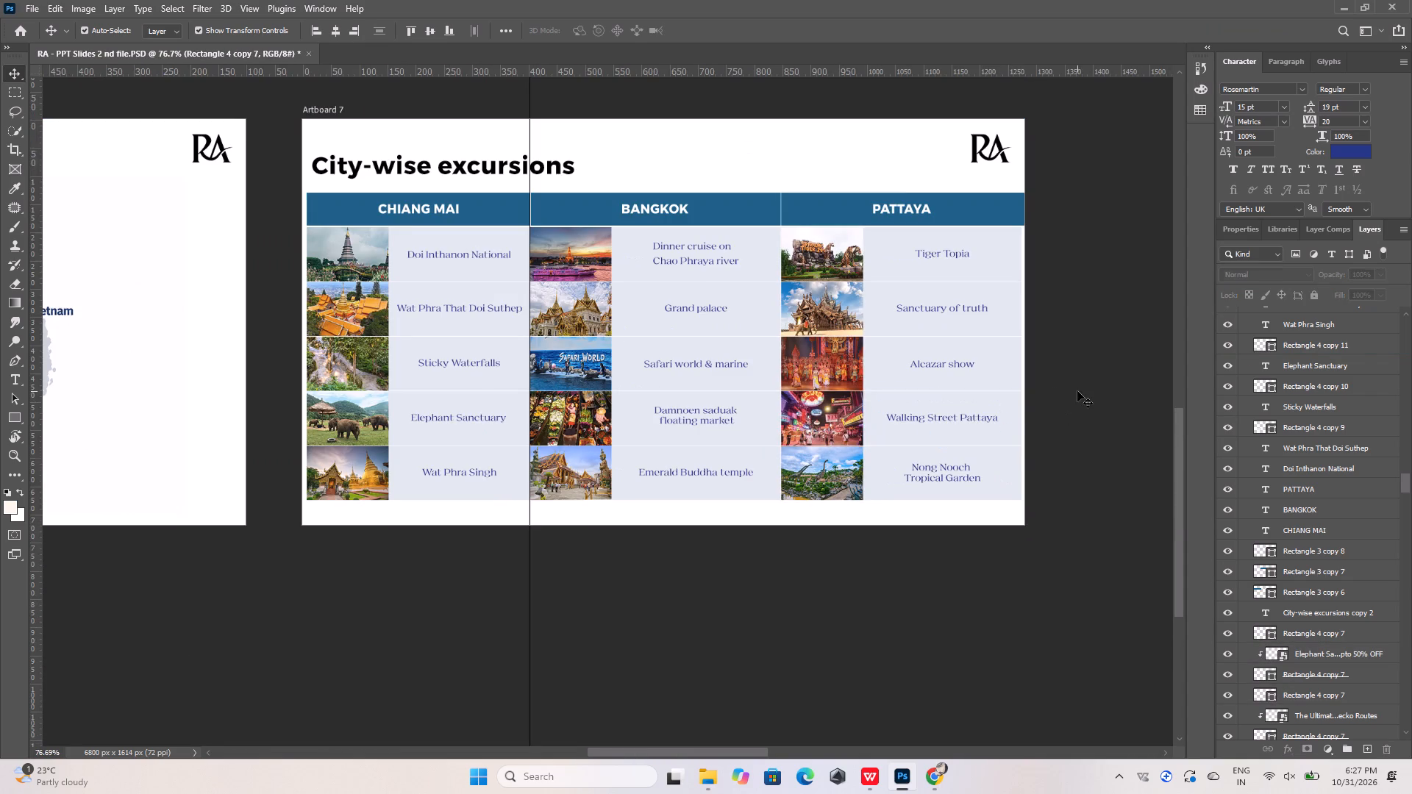
# Switch to the WPS presentation and examine slide 43, the city-wise excursions for Phuket, Krabi and Koh Samui, plus the slides after it.
pyautogui.keyDown('alt'); pyautogui.scroll(-4, 864, 390); pyautogui.keyUp('alt')
pyautogui.keyDown('alt'); pyautogui.scroll(-5, 620, 382); pyautogui.keyUp('alt')
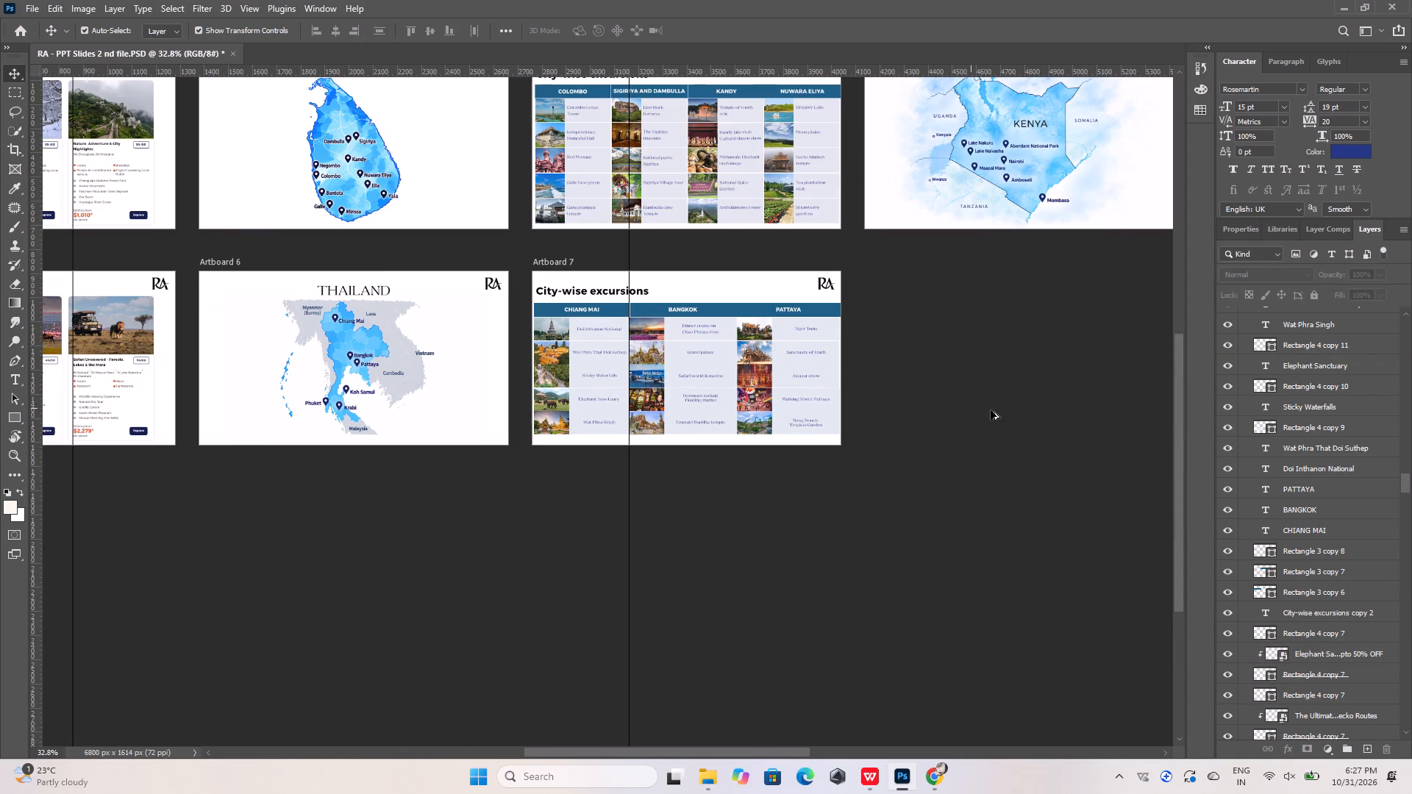
pyautogui.keyDown('alt'); pyautogui.scroll(-5, 911, 442); pyautogui.keyUp('alt')
pyautogui.keyDown('alt'); pyautogui.scroll(4, 1027, 364); pyautogui.keyUp('alt')
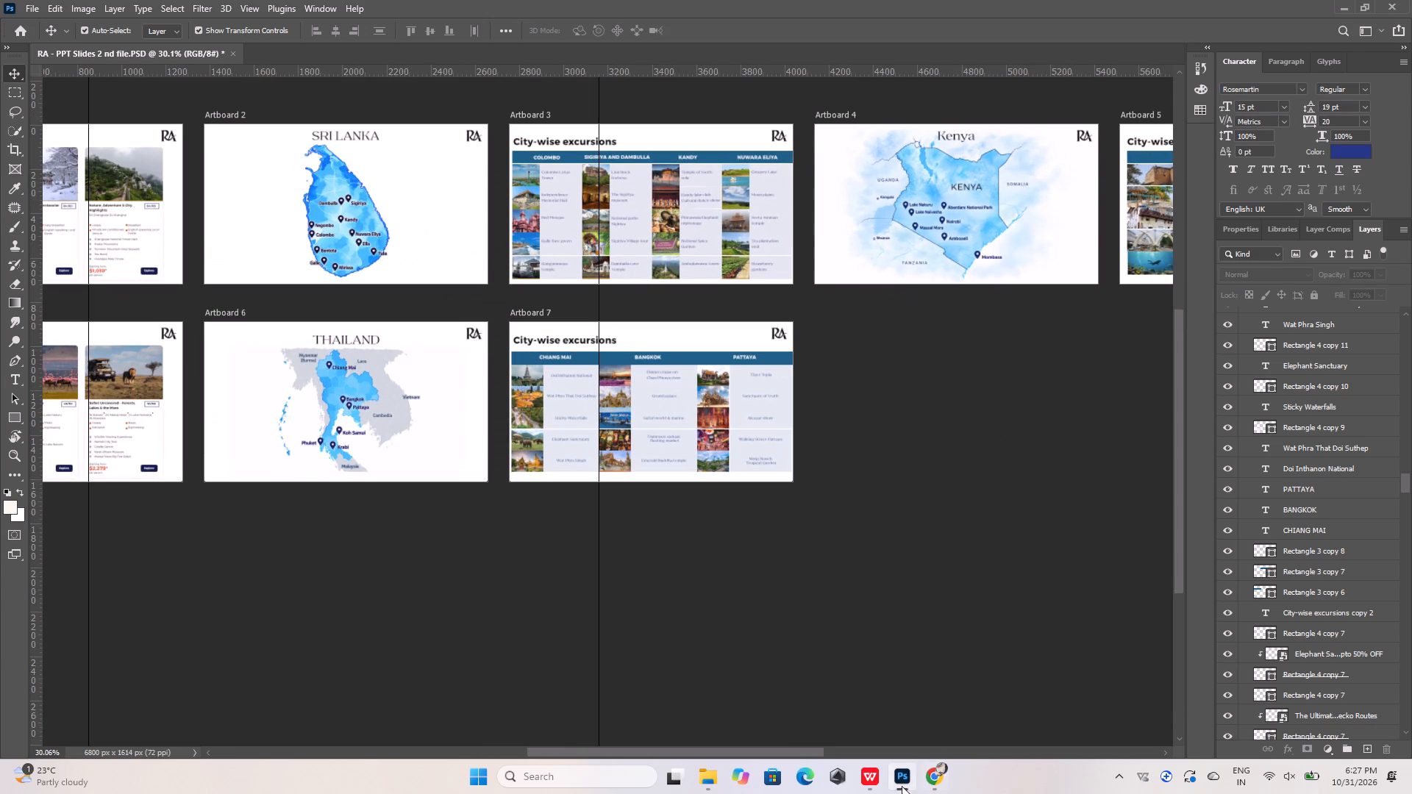
pyautogui.click(871, 776)
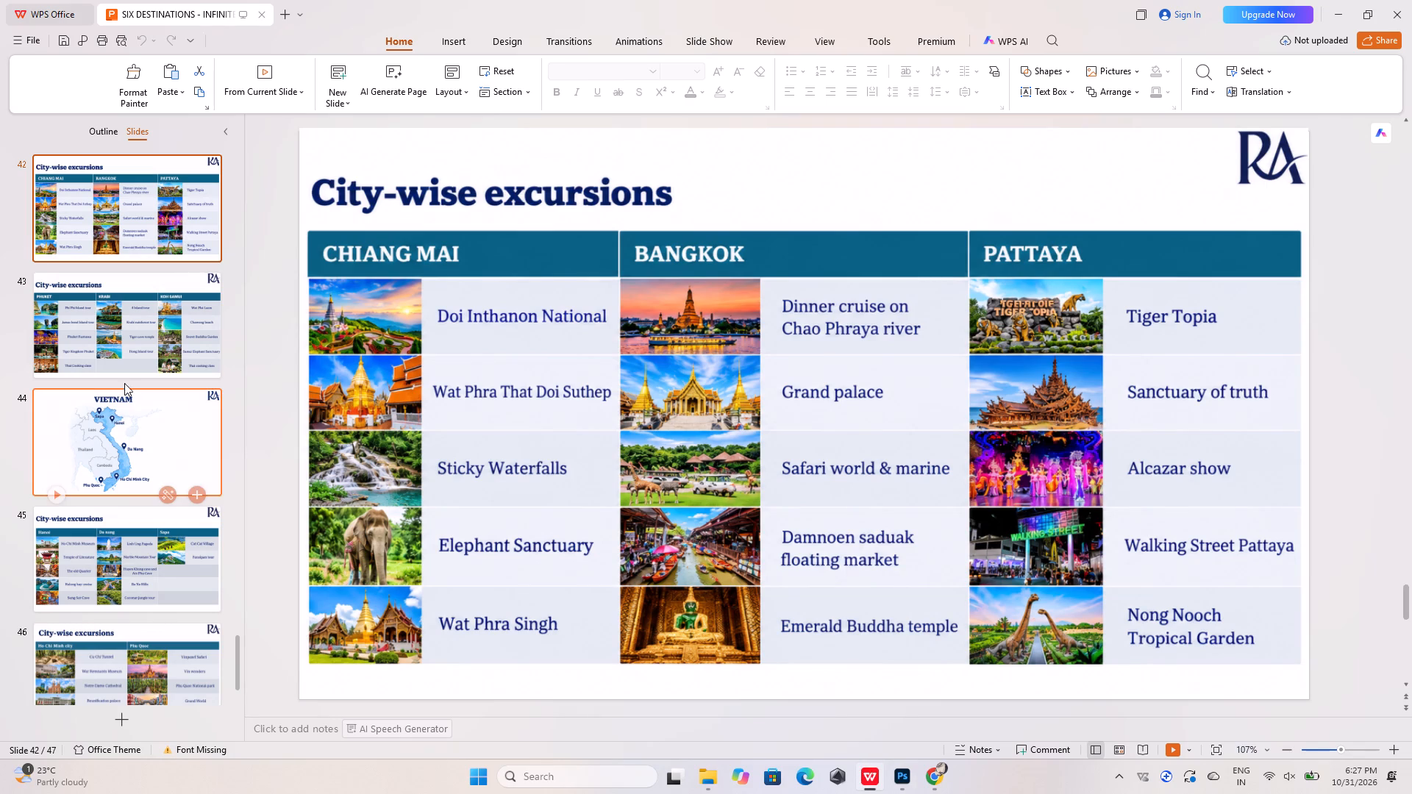
pyautogui.click(129, 336)
pyautogui.scroll(-4, 158, 371)
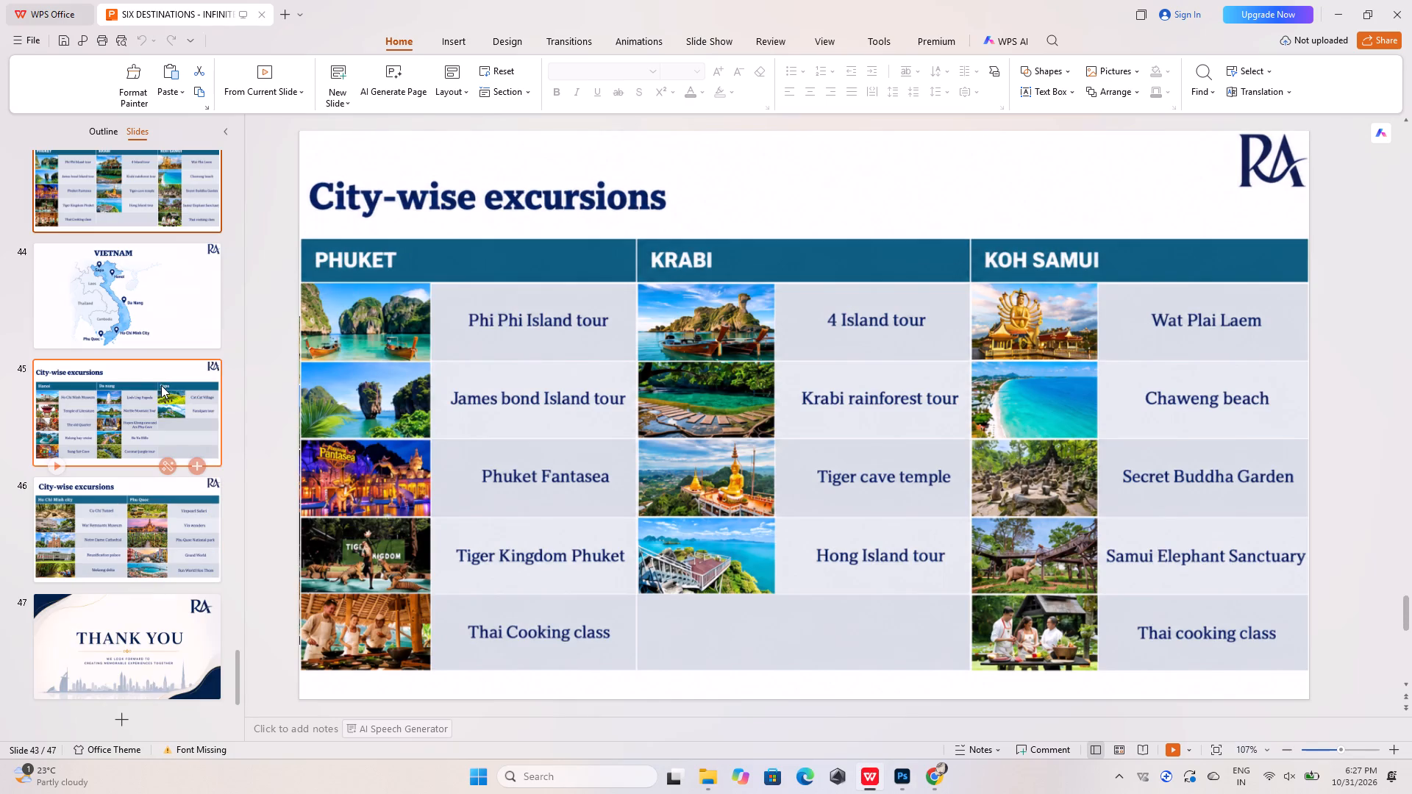
pyautogui.scroll(-5, 161, 385)
pyautogui.scroll(2, 144, 398)
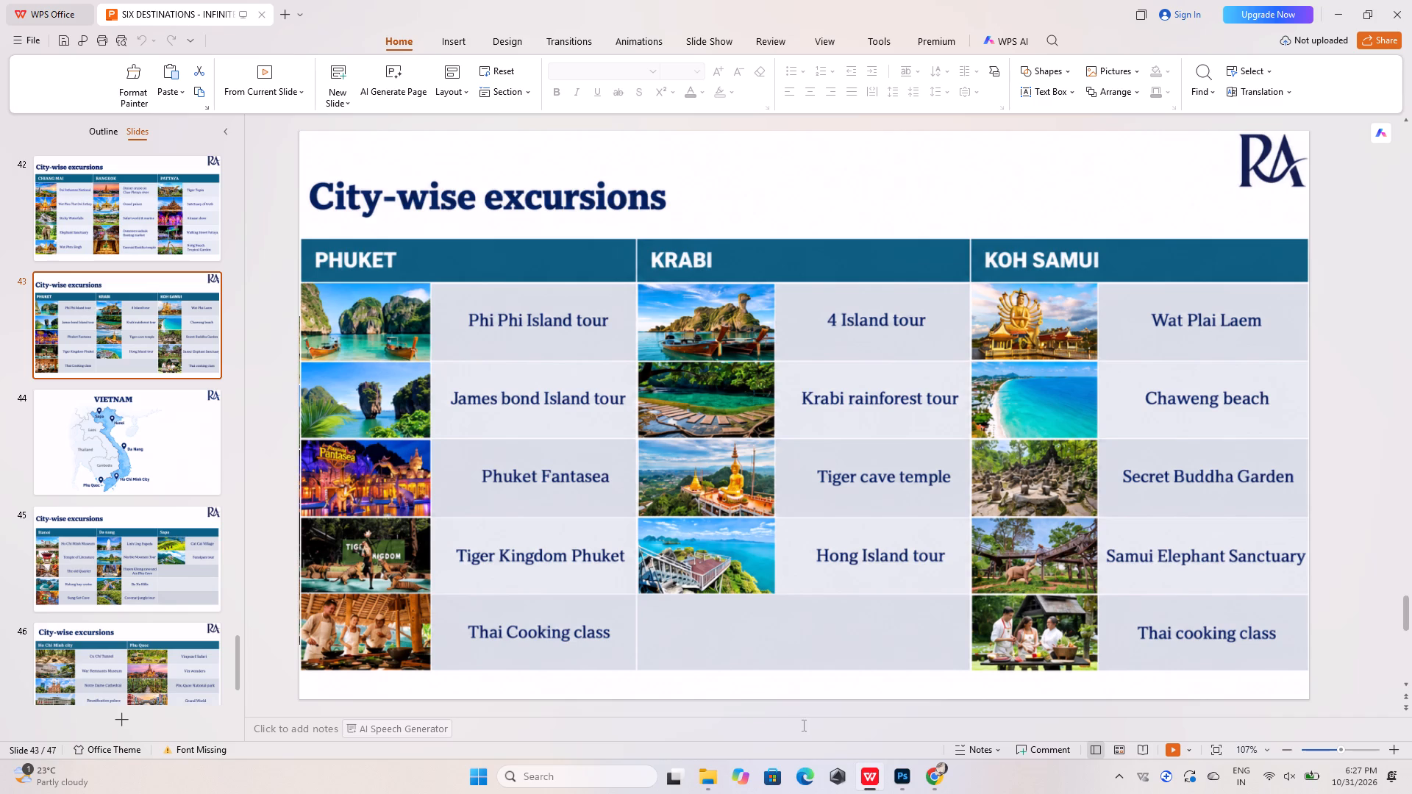
pyautogui.click(900, 782)
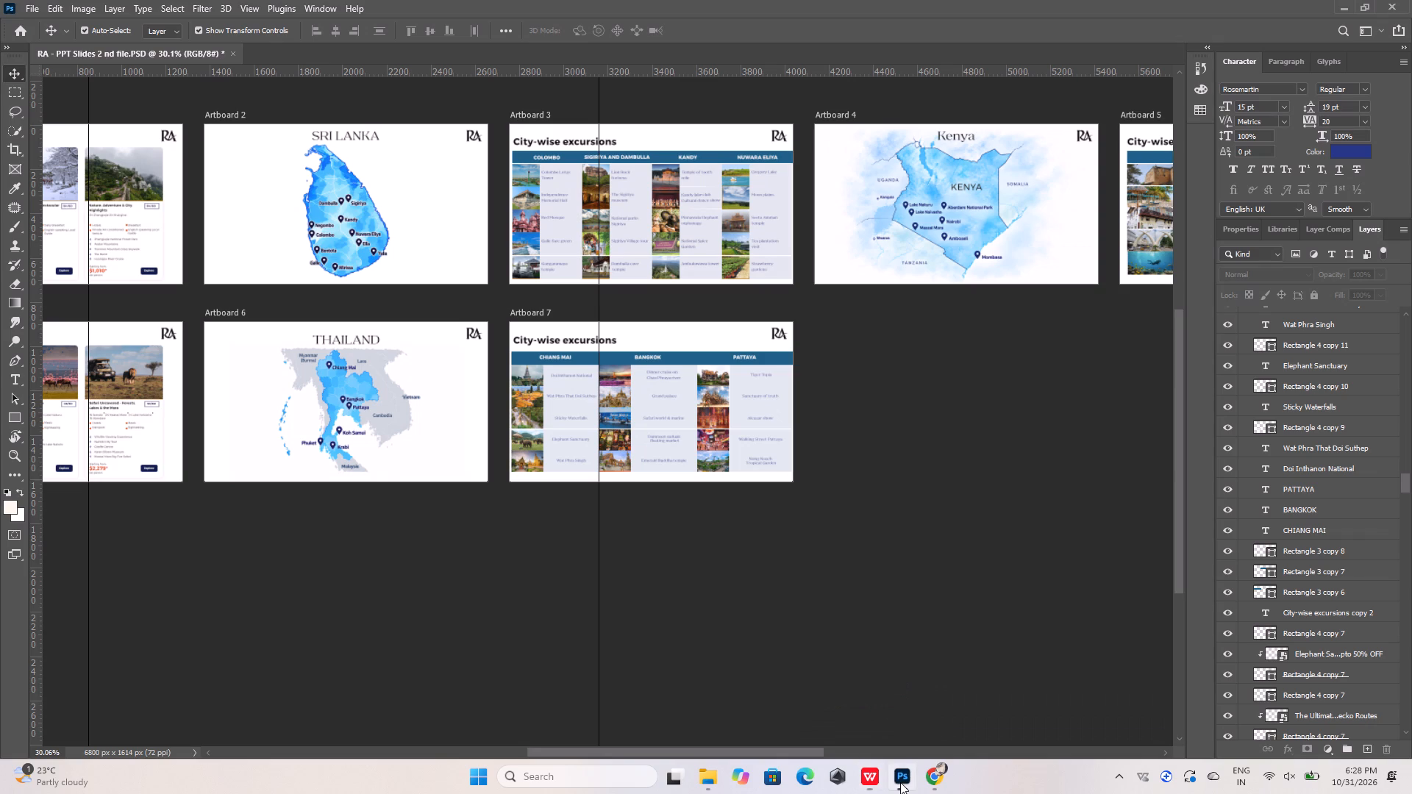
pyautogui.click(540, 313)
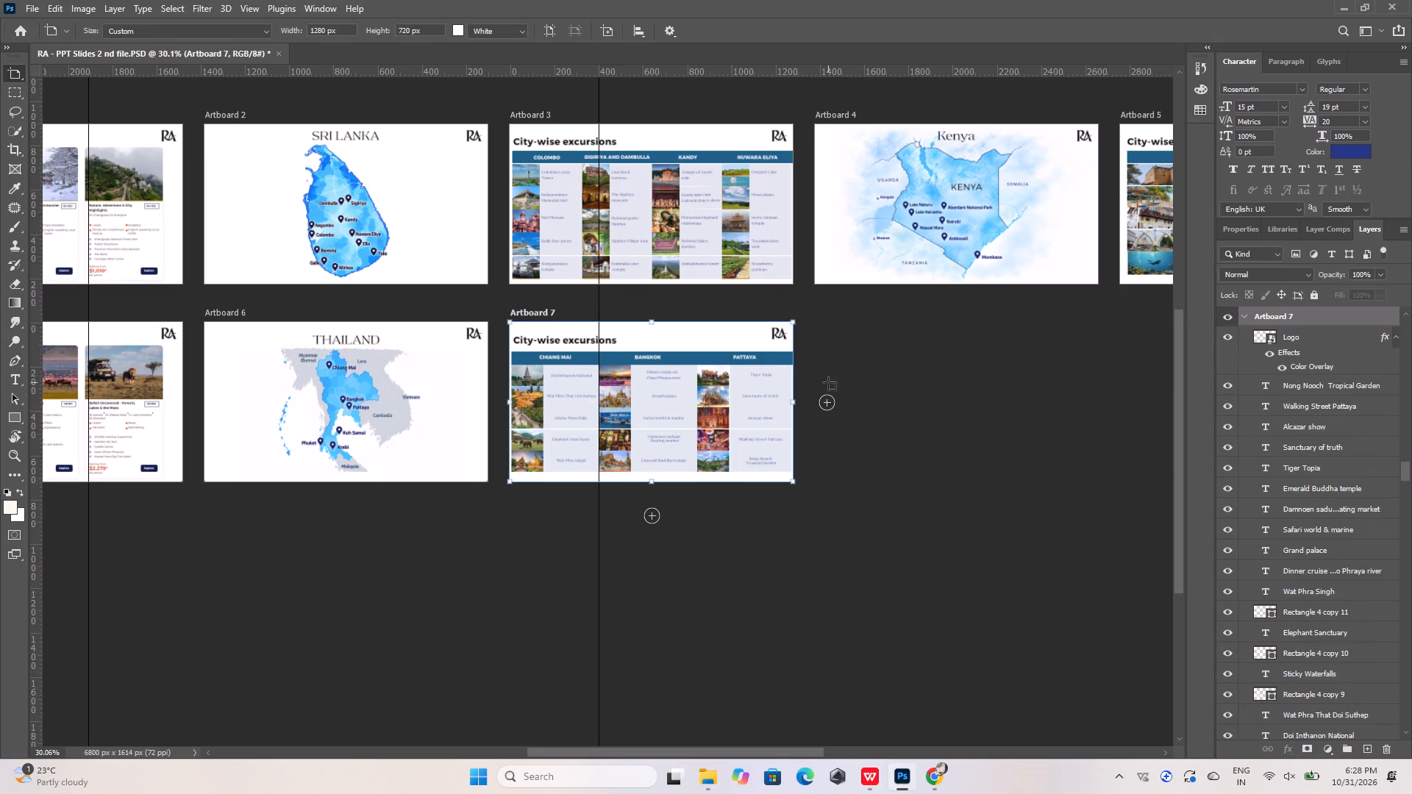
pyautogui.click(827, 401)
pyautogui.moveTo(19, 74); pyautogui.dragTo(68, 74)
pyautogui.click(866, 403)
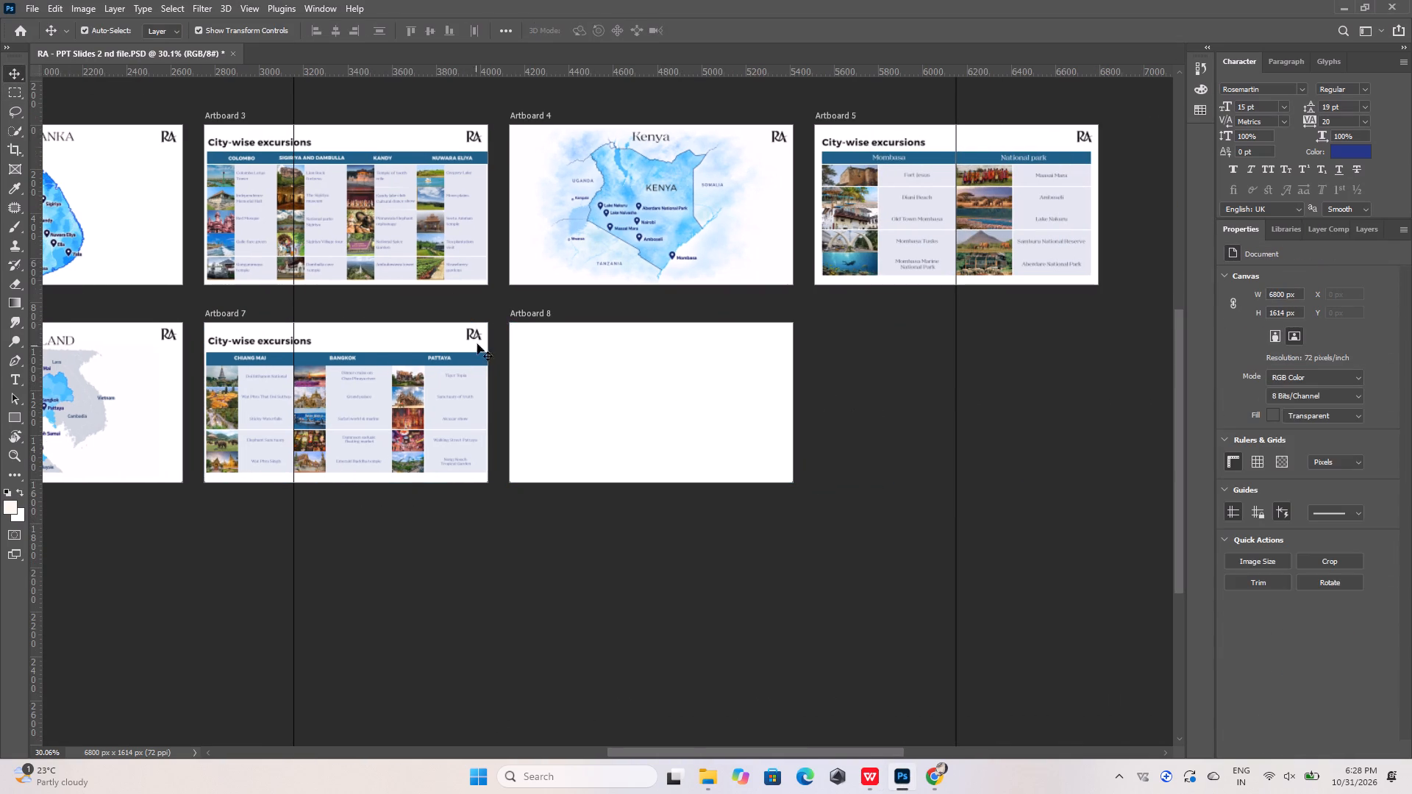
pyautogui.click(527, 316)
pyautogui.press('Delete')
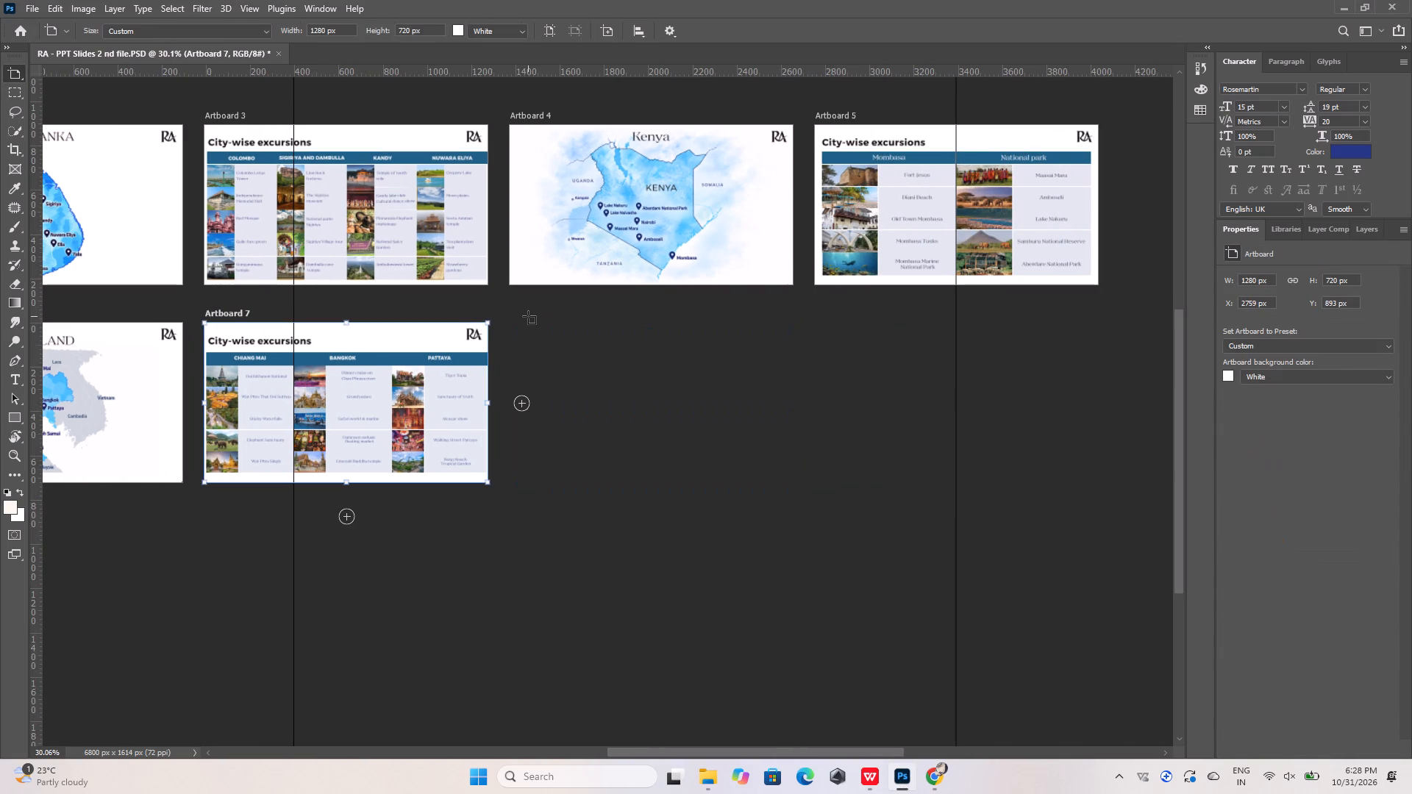
# Duplicate Artboard 7 with its City-wise excursions content and place the copy beside it in the same row, at X 4139 px.
pyautogui.keyDown('alt'); pyautogui.moveTo(228, 314); pyautogui.dragTo(538, 326); pyautogui.keyUp('alt')
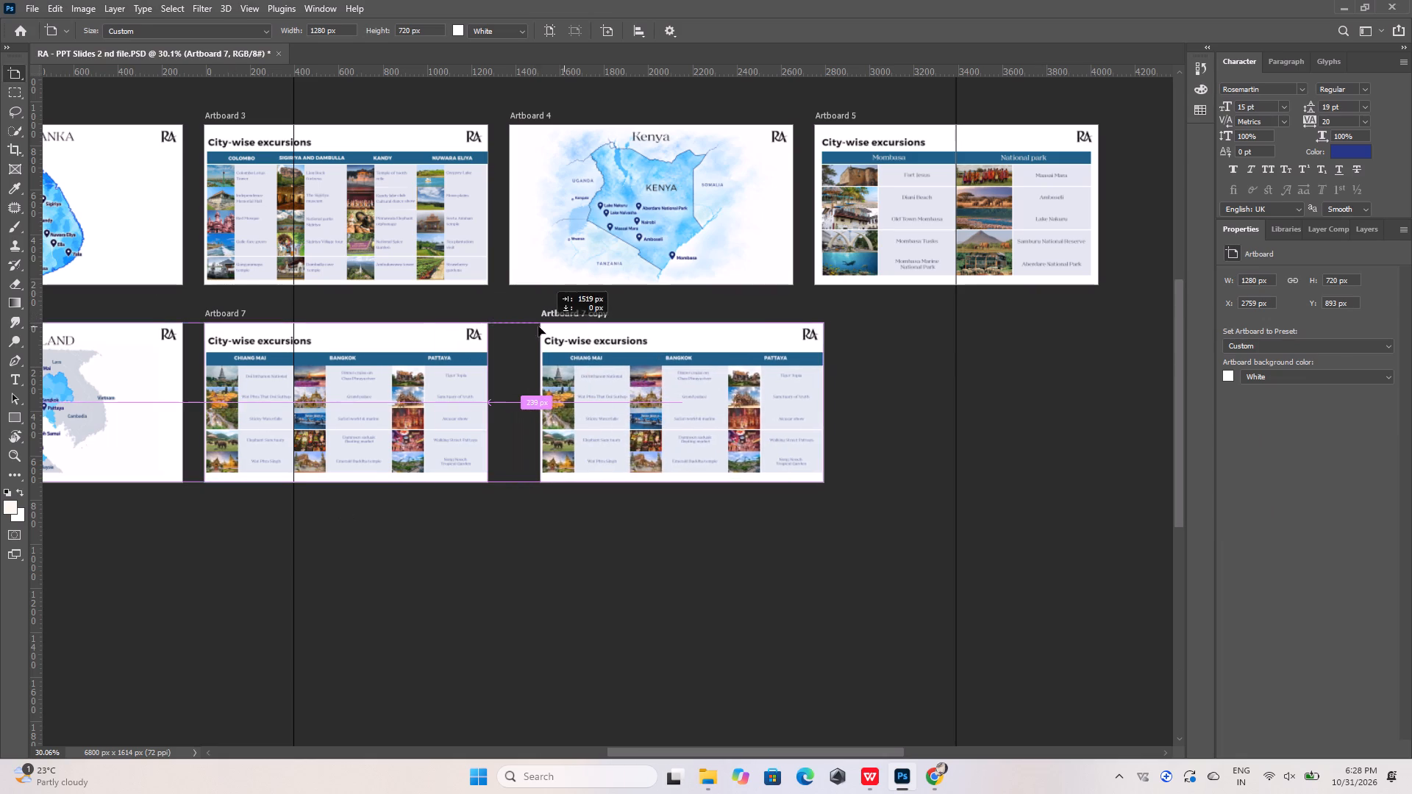
pyautogui.keyDown('alt'); pyautogui.moveTo(538, 326); pyautogui.dragTo(534, 326); pyautogui.keyUp('alt')
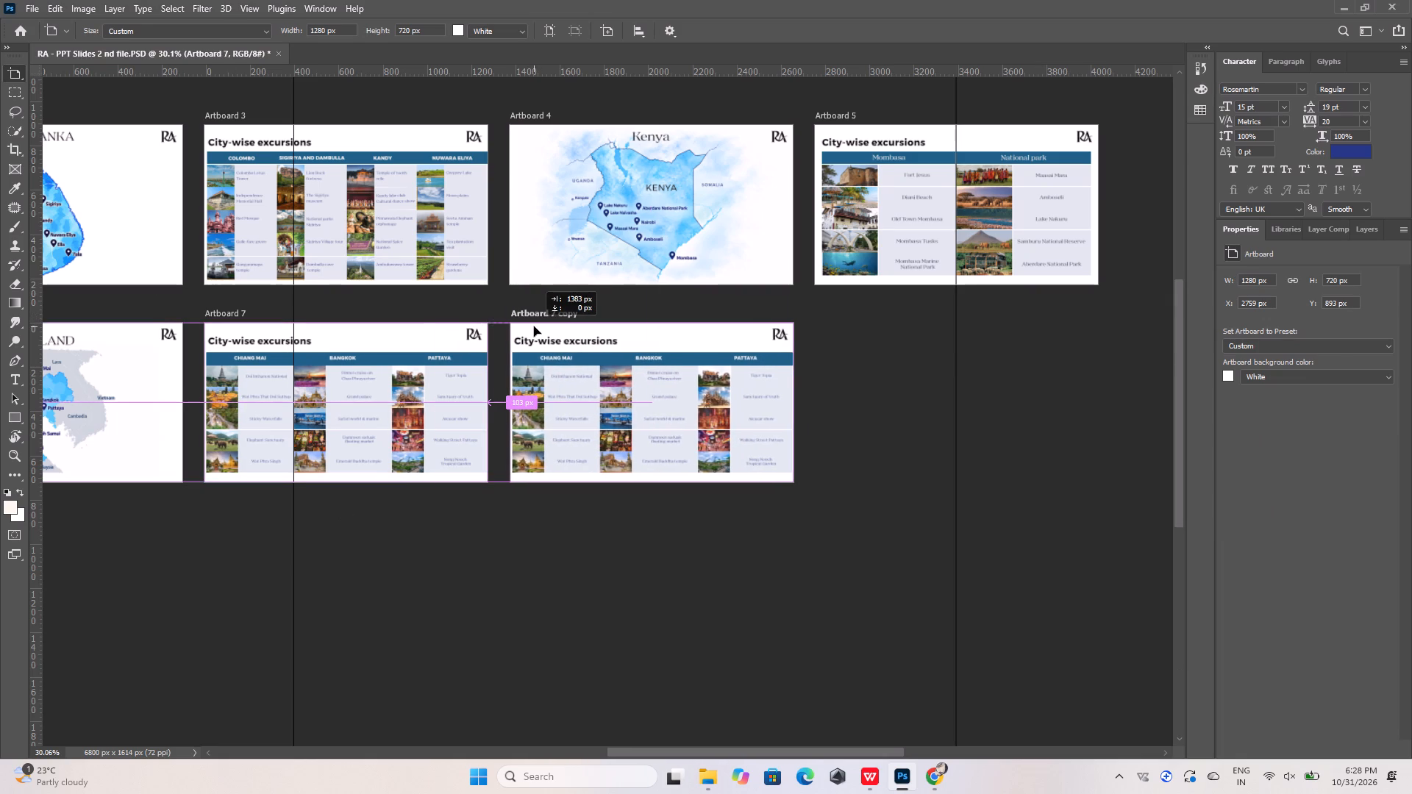
pyautogui.keyDown('alt'); pyautogui.moveTo(534, 326); pyautogui.dragTo(533, 326); pyautogui.keyUp('alt')
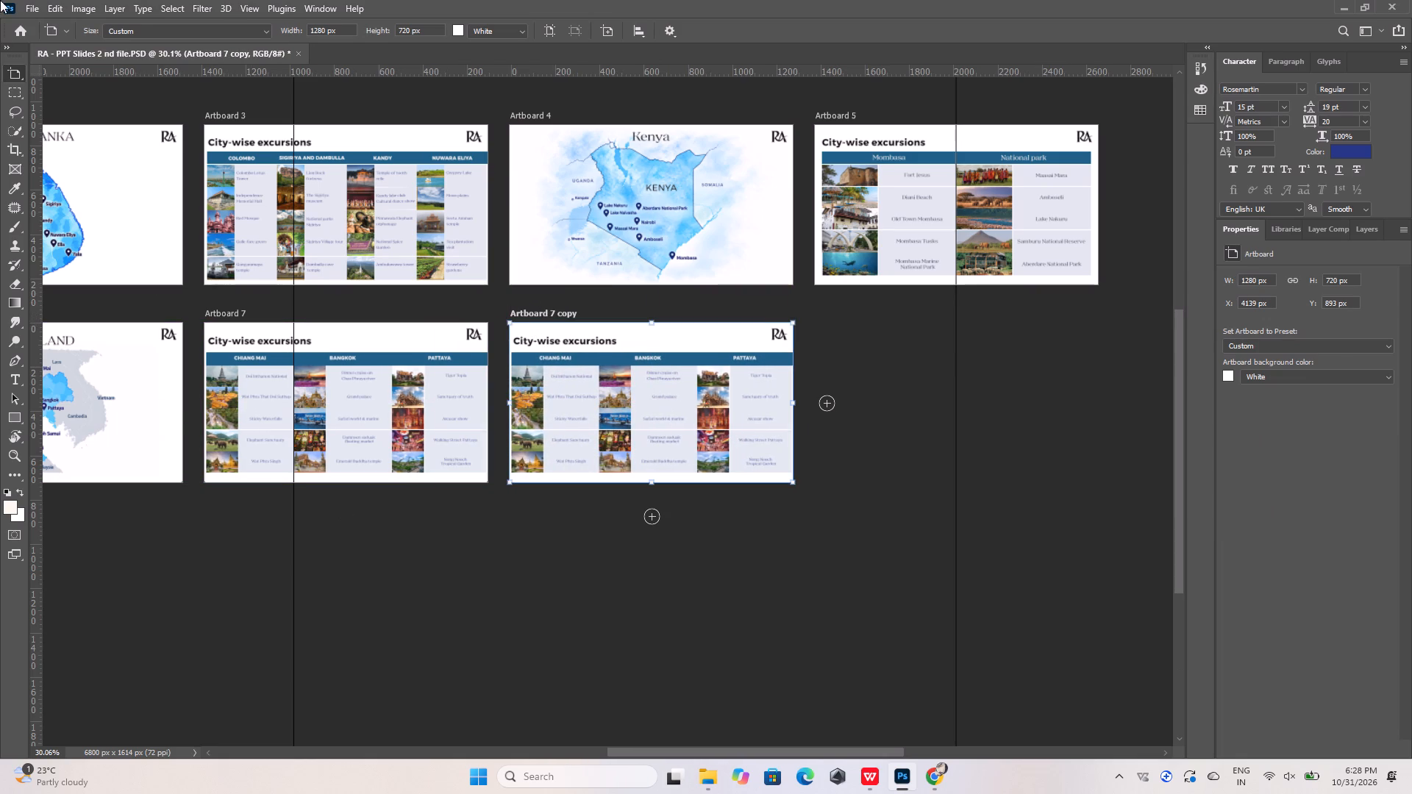
pyautogui.moveTo(15, 70); pyautogui.dragTo(93, 73)
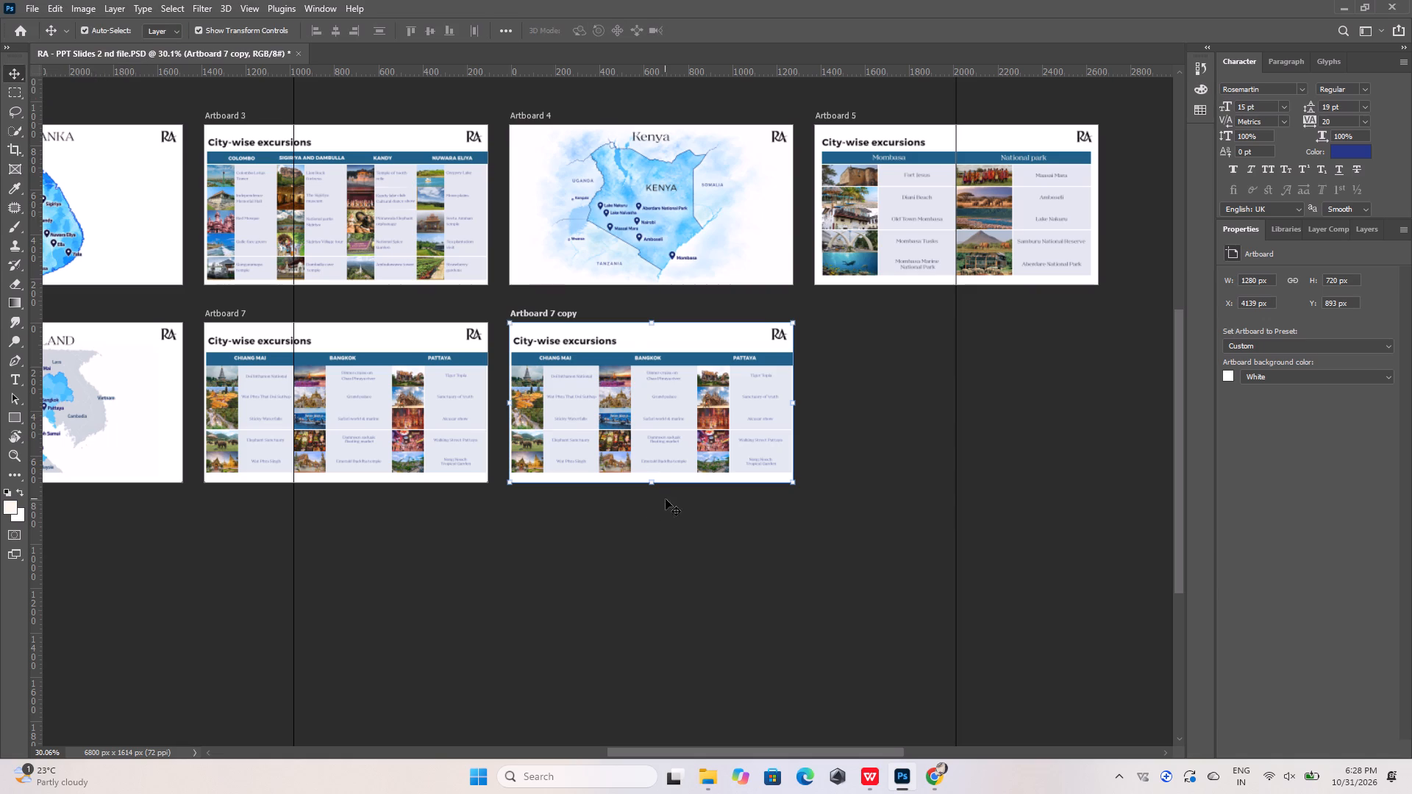
pyautogui.click(670, 553)
pyautogui.keyDown('alt'); pyautogui.scroll(10, 577, 423); pyautogui.keyUp('alt')
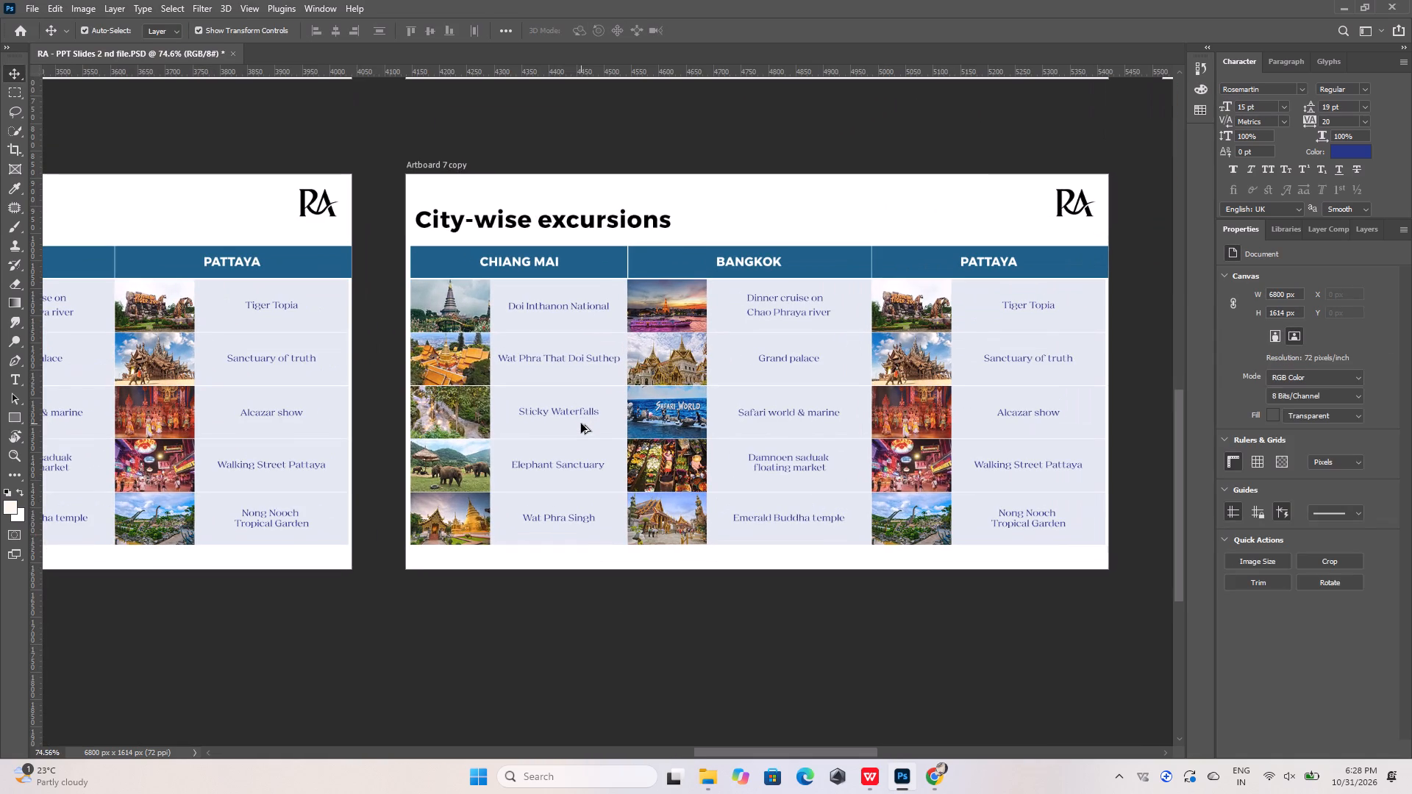
# Switch to the WPS presentation and take a screenshot of the whole Phuket, Krabi and Koh Samui slide.
pyautogui.click(907, 778)
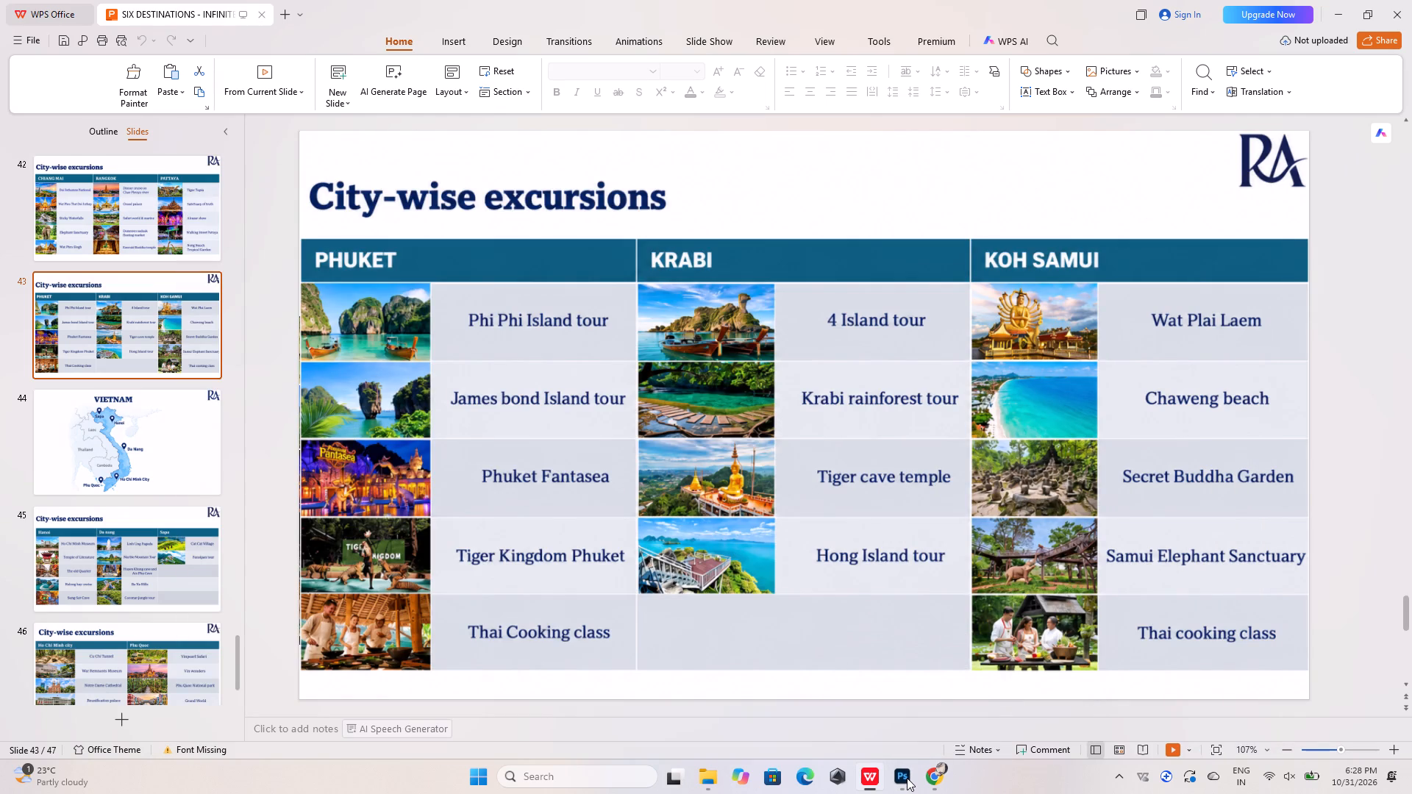
pyautogui.click(907, 778)
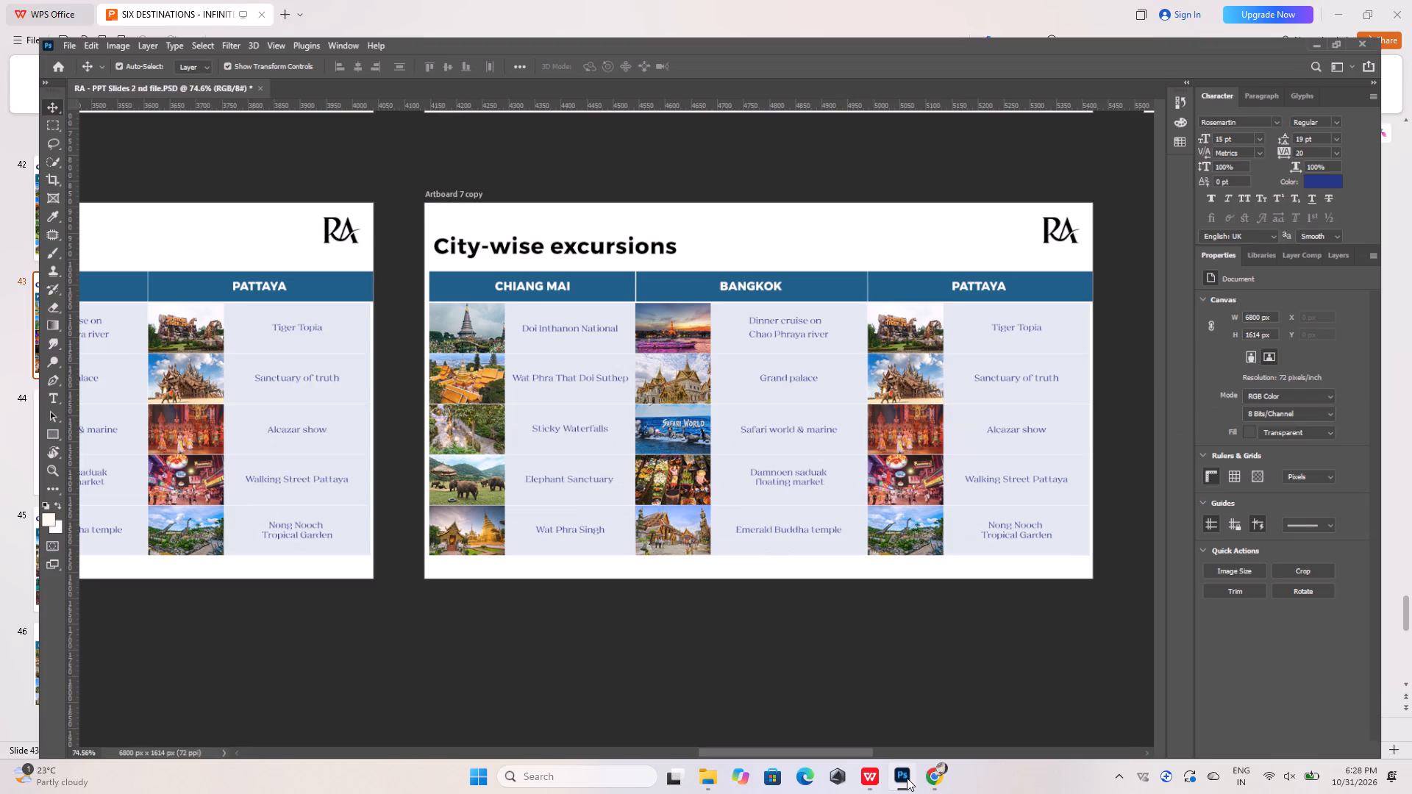
pyautogui.click(907, 778)
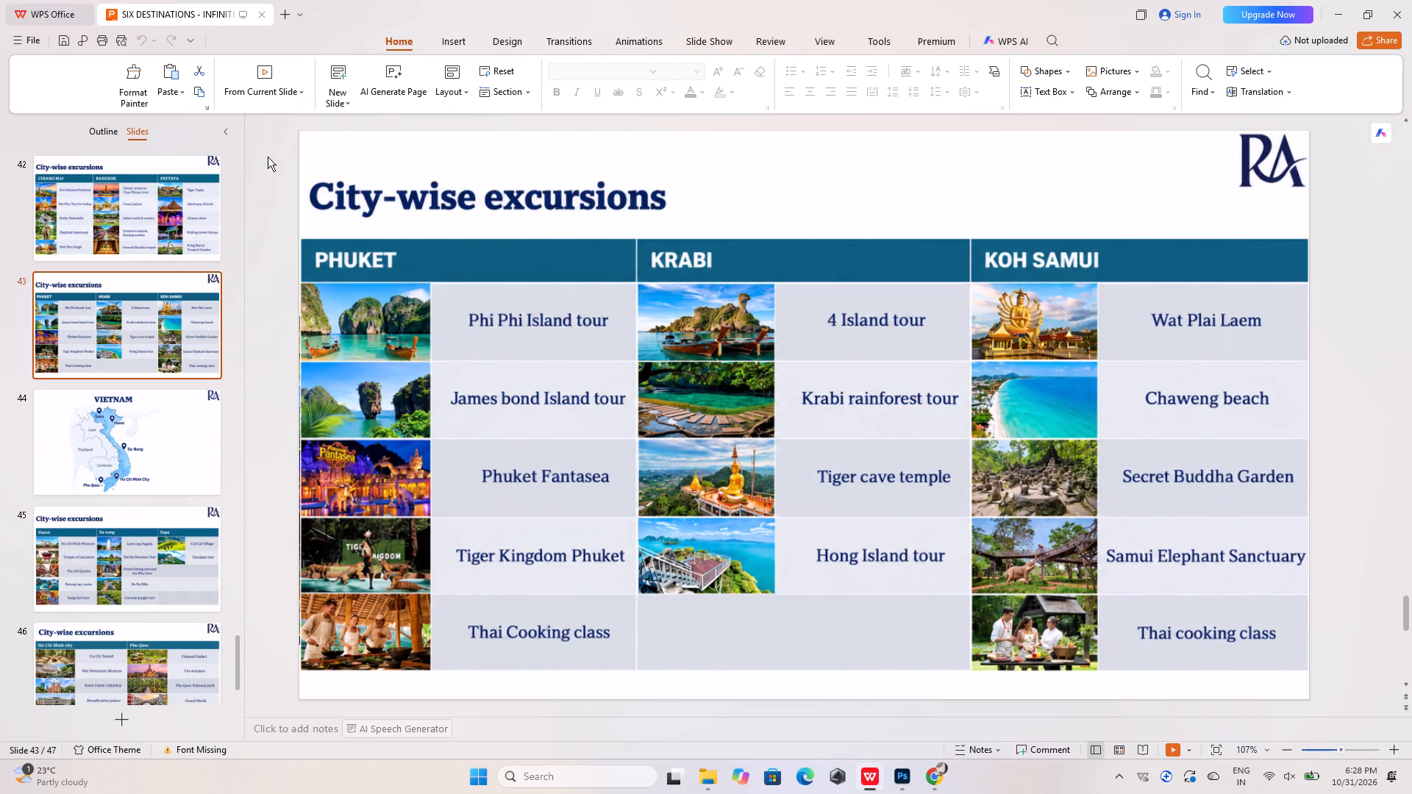
pyautogui.press('Print')
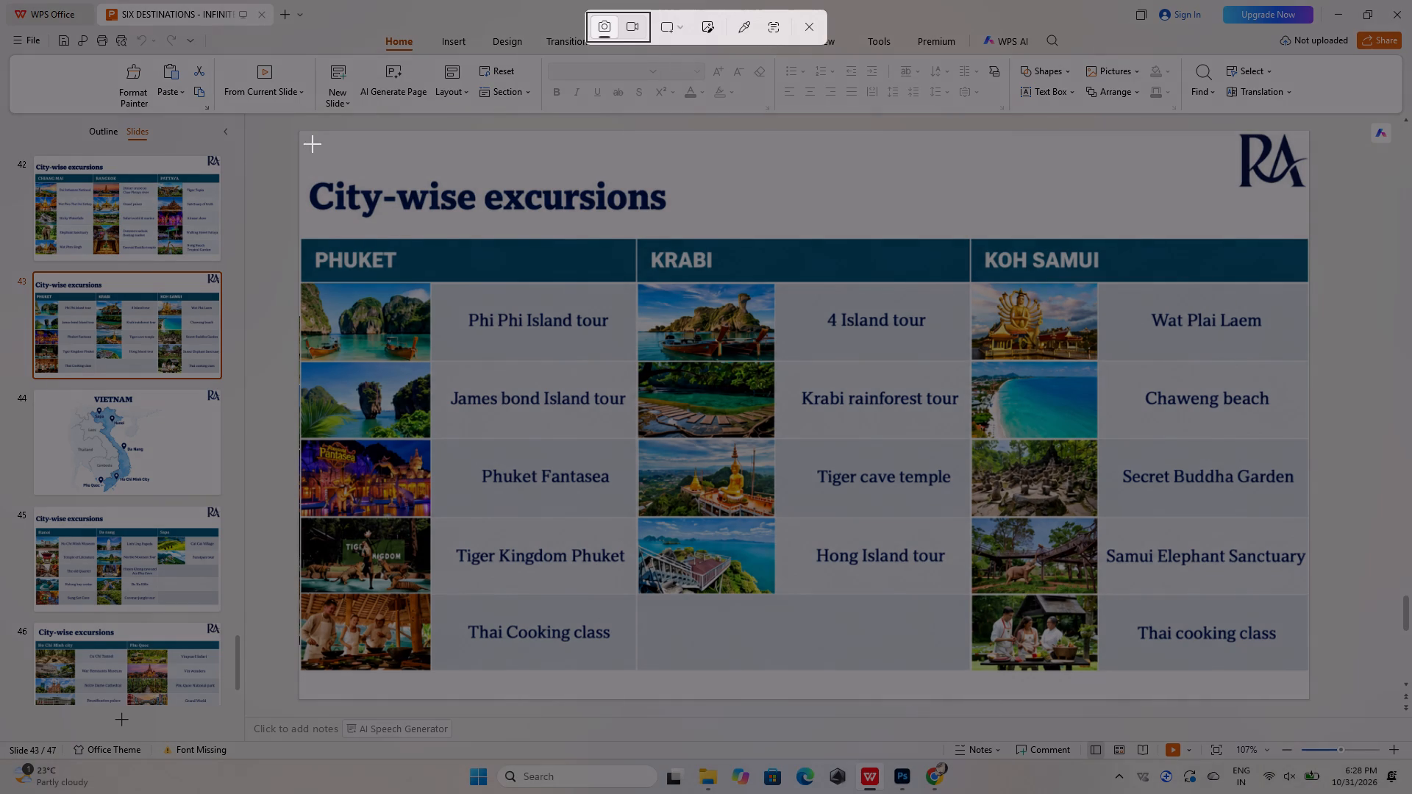
pyautogui.moveTo(301, 133); pyautogui.dragTo(1008, 780)
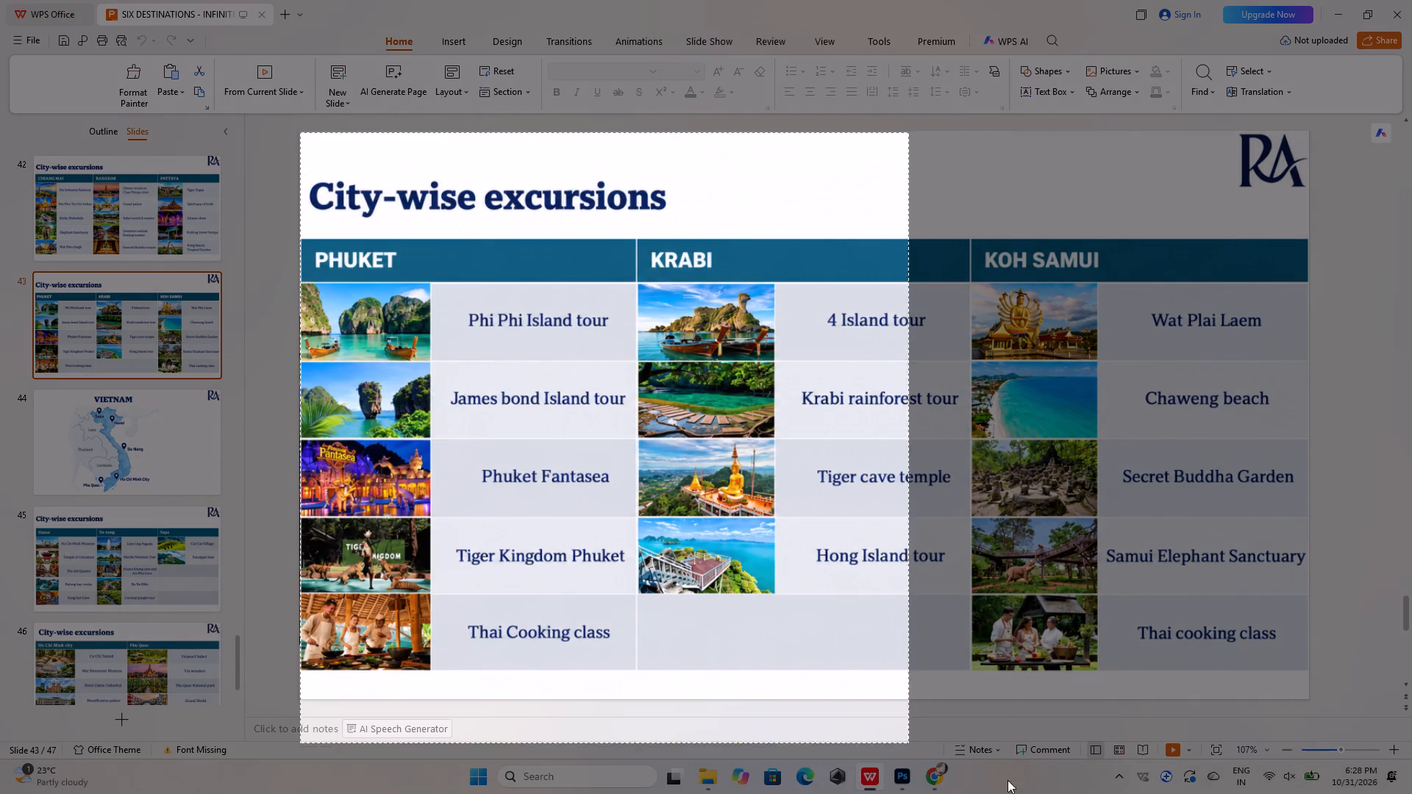
pyautogui.moveTo(1008, 780); pyautogui.dragTo(1308, 698)
pyautogui.moveTo(1202, 753); pyautogui.dragTo(1182, 759, button='right')
# Open Google in a new Chrome tab and upload the new slide screenshot to Google Lens image search.
pyautogui.click(929, 776)
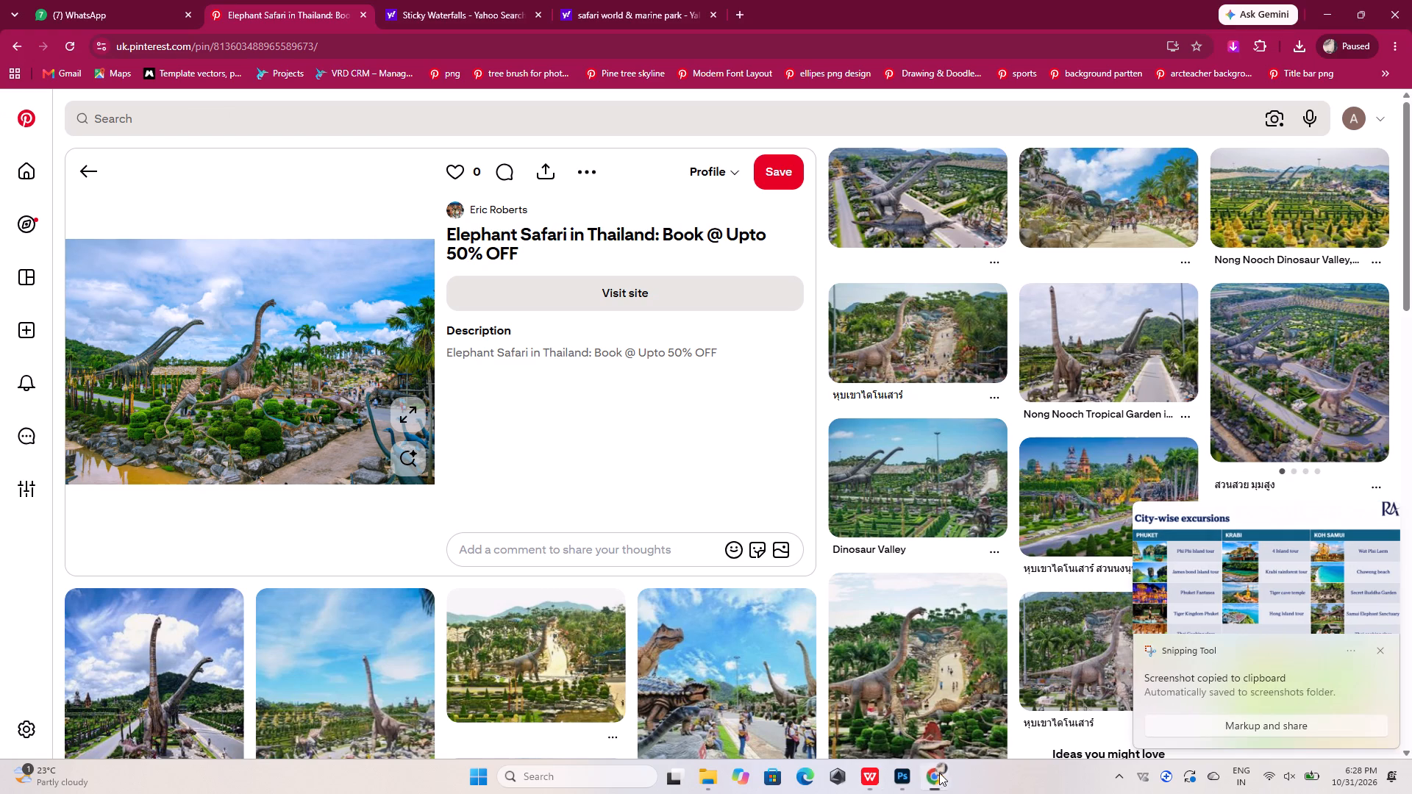
pyautogui.click(738, 15)
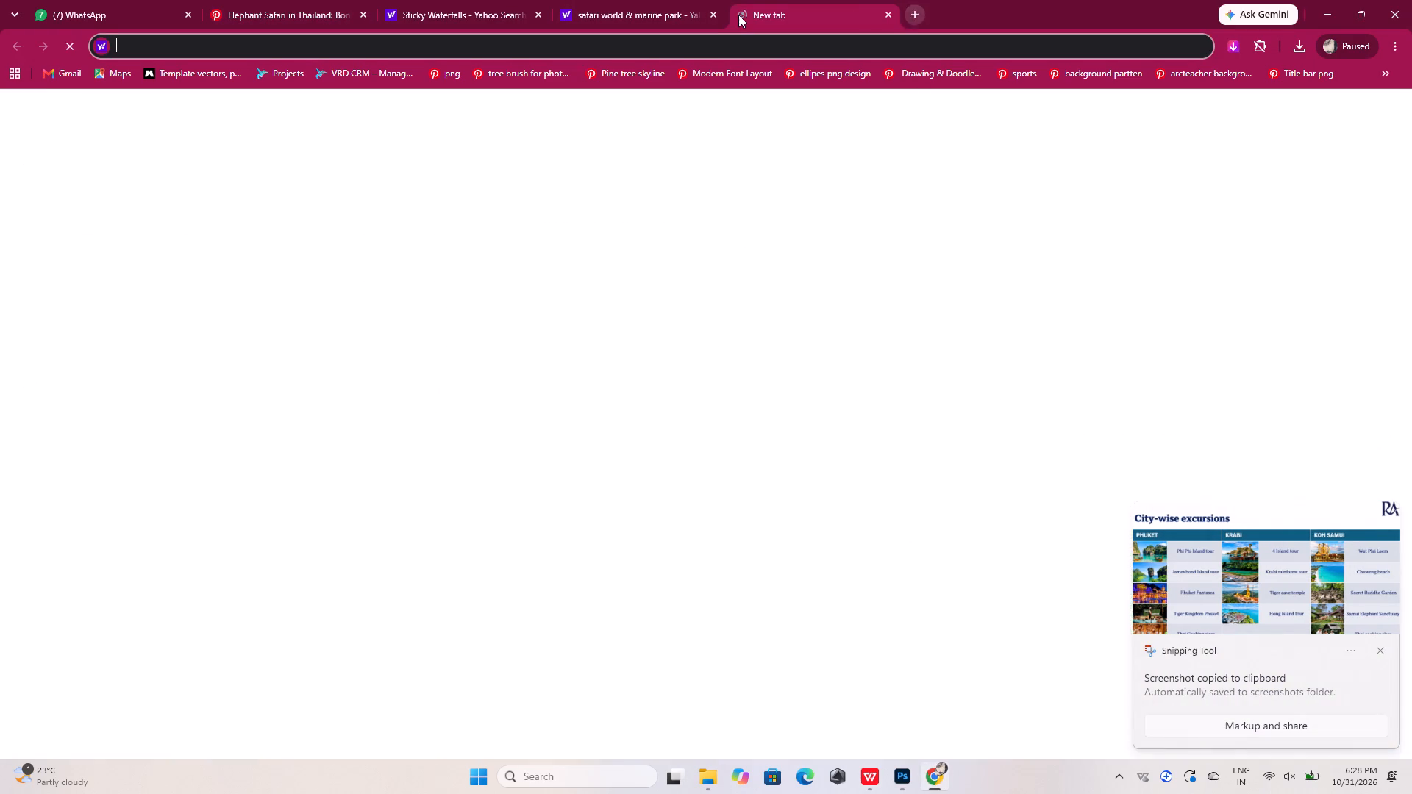
pyautogui.click(666, 372)
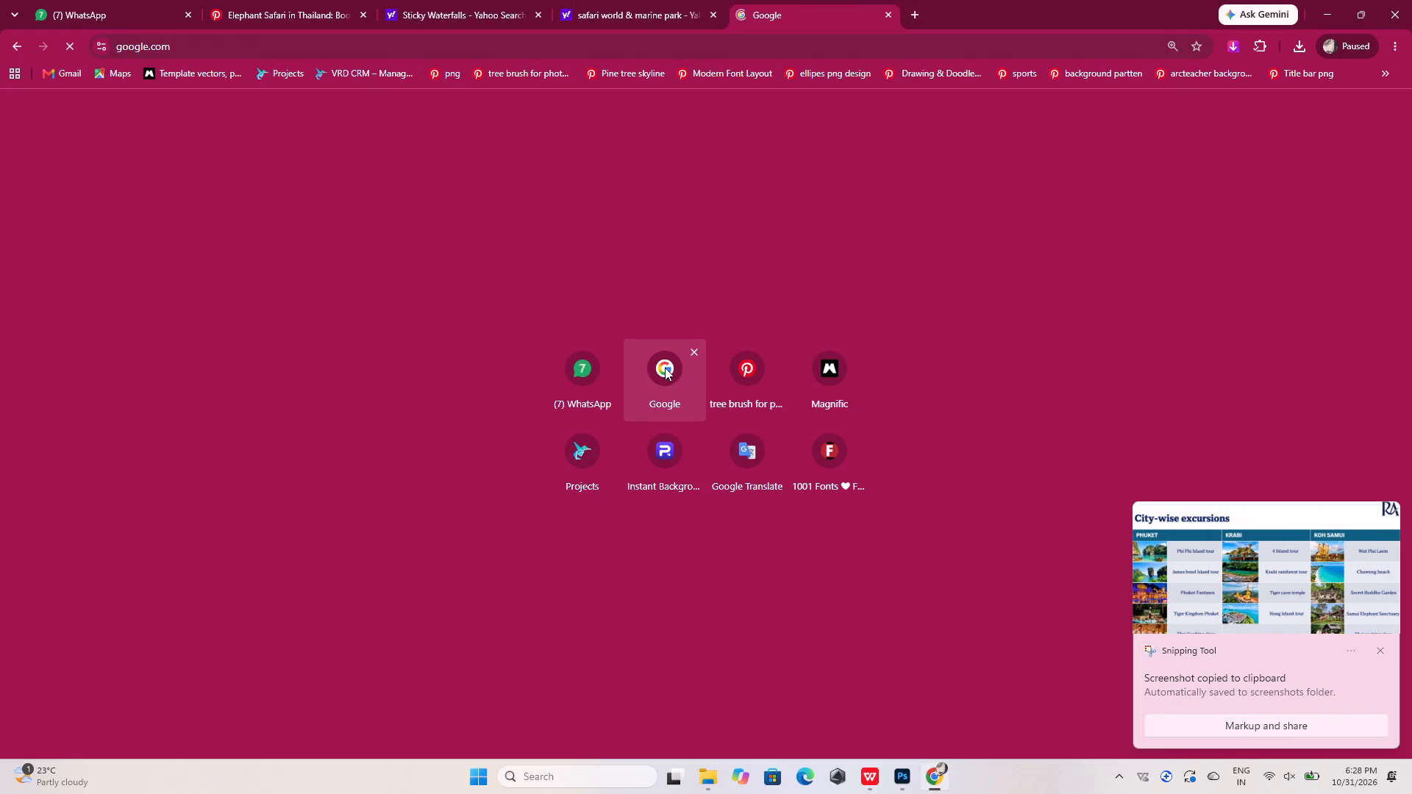
pyautogui.click(987, 348)
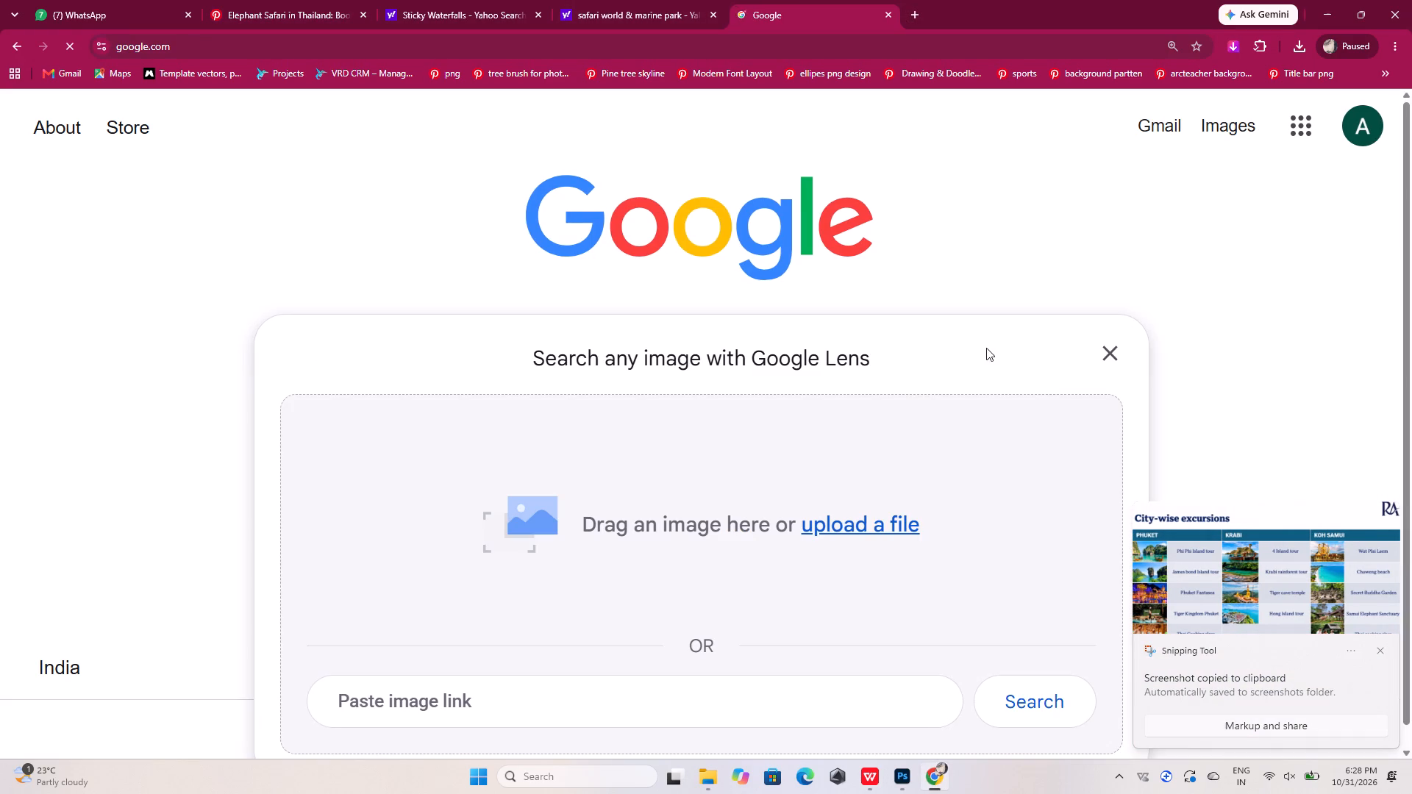
pyautogui.click(867, 523)
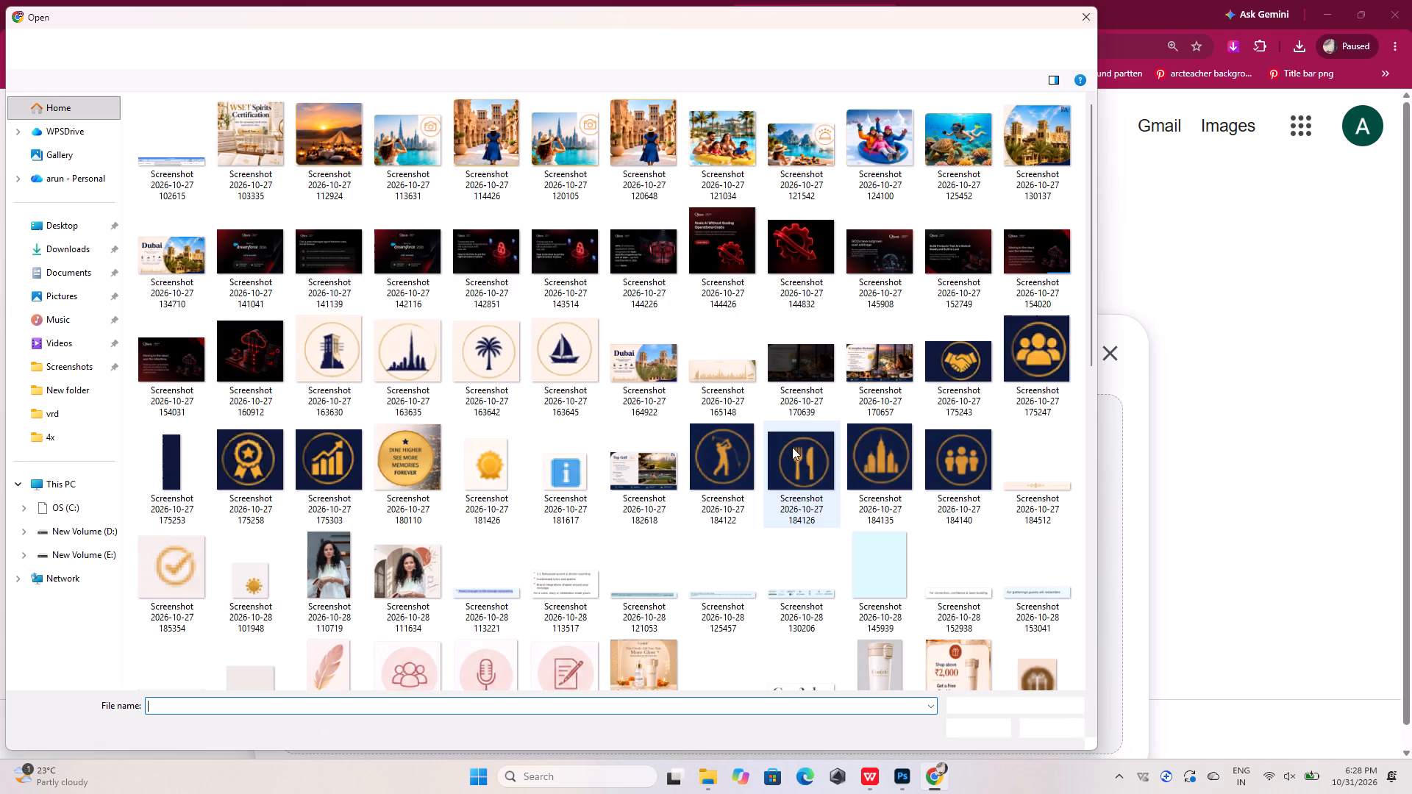
pyautogui.scroll(-17, 792, 446)
pyautogui.click(792, 618)
pyautogui.click(976, 734)
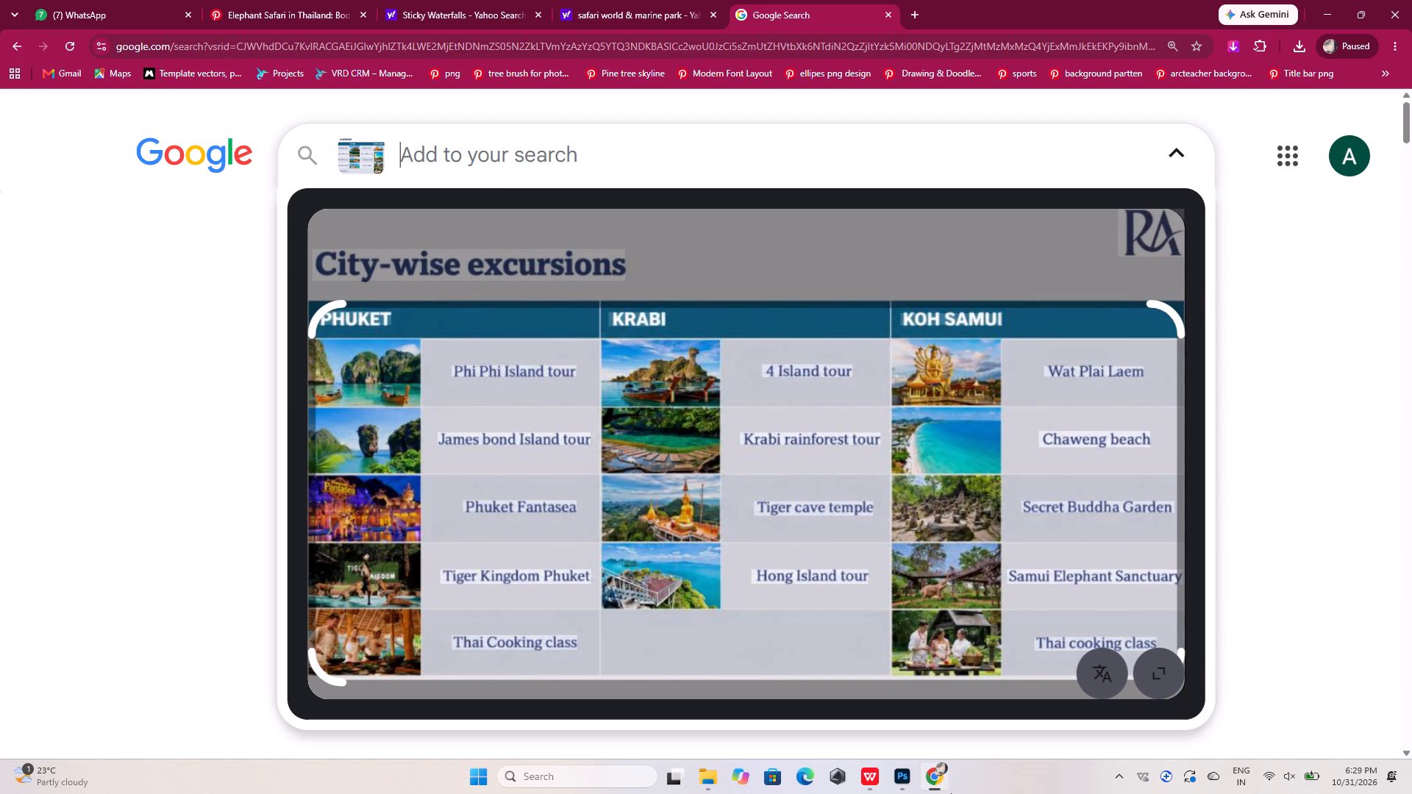
# Replace the CHIANG MAI heading on Artboard 7 copy with PHUKET, copied from the Lens image, and centre it horizontally in its header cell.
pyautogui.click(897, 777)
pyautogui.click(897, 777)
pyautogui.doubleClick(358, 326)
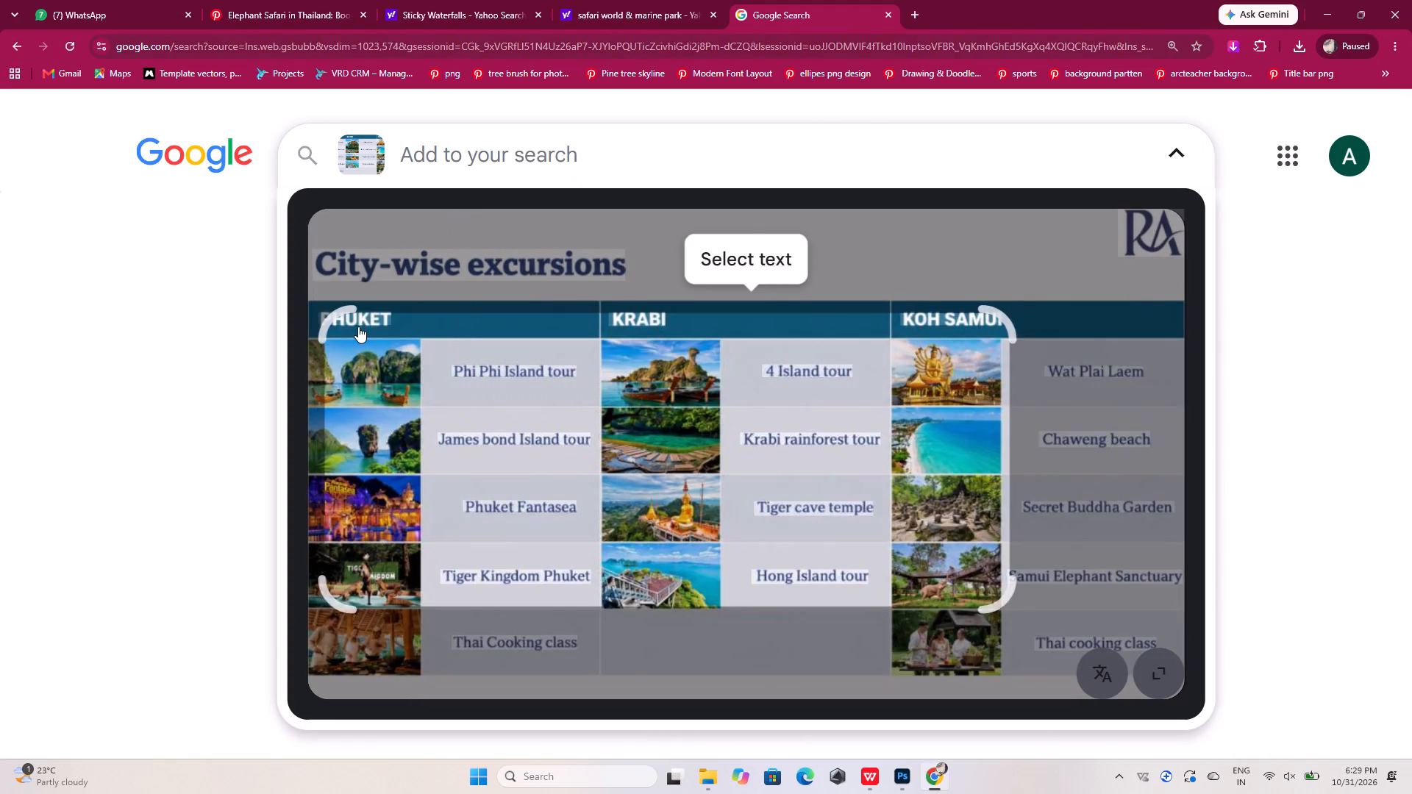
pyautogui.click(360, 319)
pyautogui.click(371, 274)
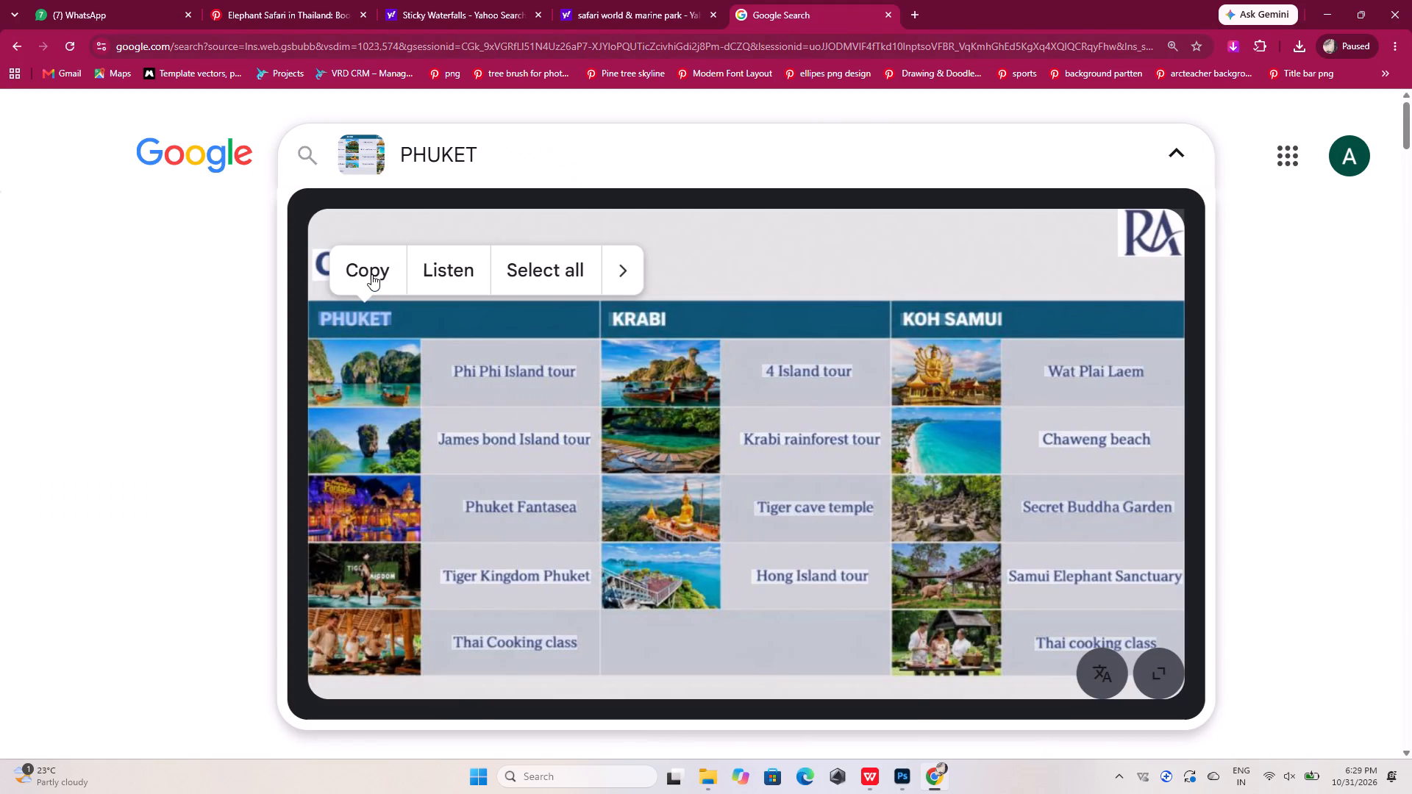
pyautogui.click(907, 773)
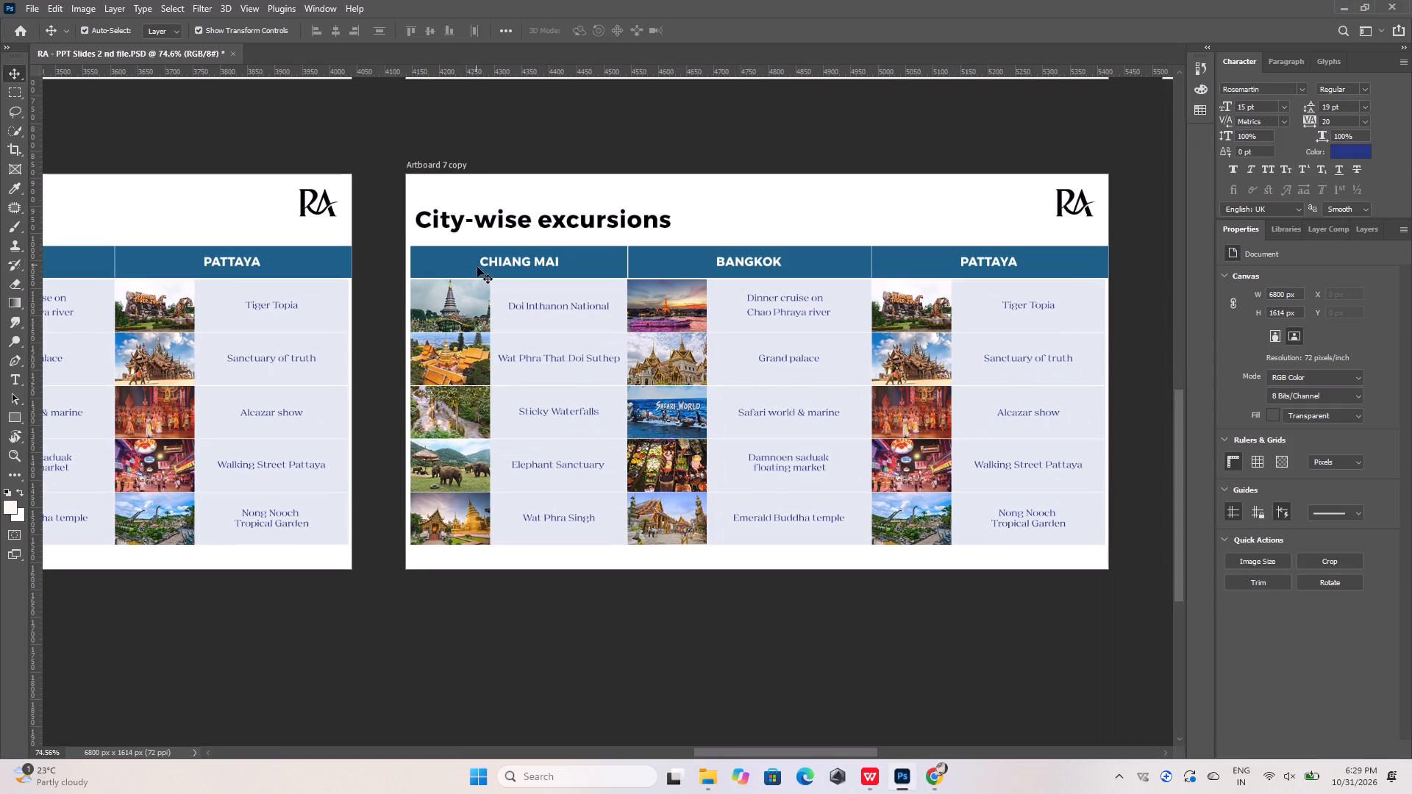
pyautogui.doubleClick(488, 267)
pyautogui.doubleClick(496, 264)
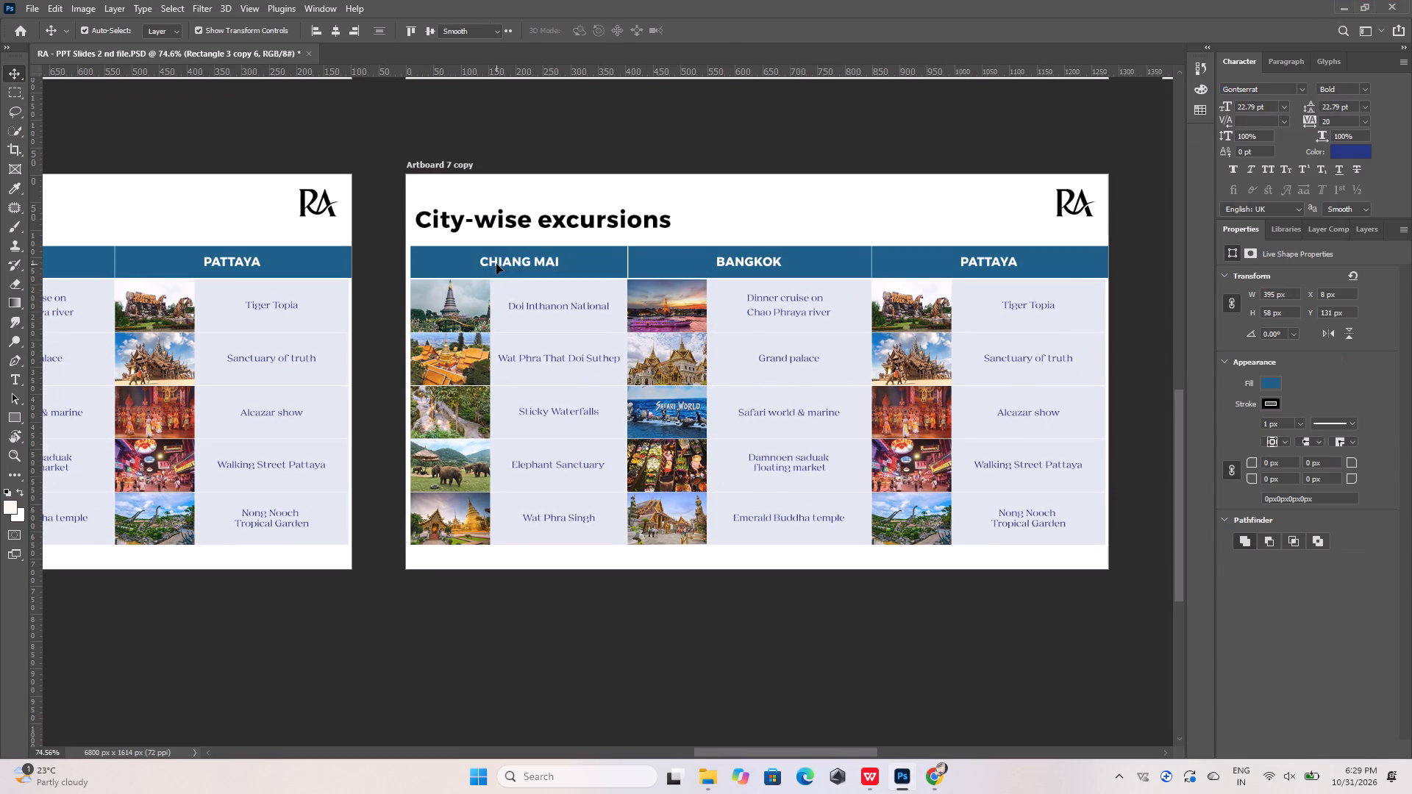
pyautogui.hotkey('ctrl', 'v')
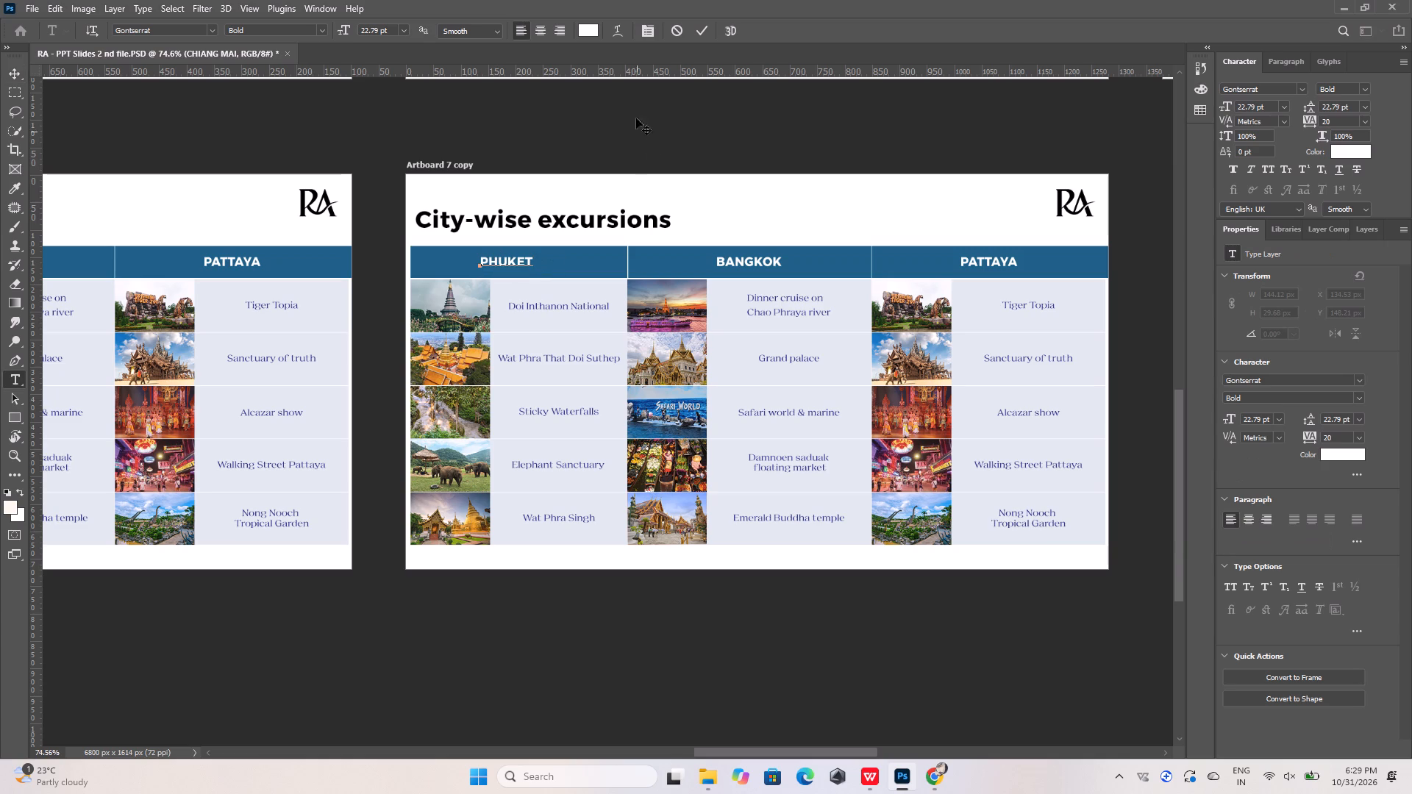
pyautogui.click(702, 33)
pyautogui.keyDown('shift'); pyautogui.click(569, 258); pyautogui.keyUp('shift')
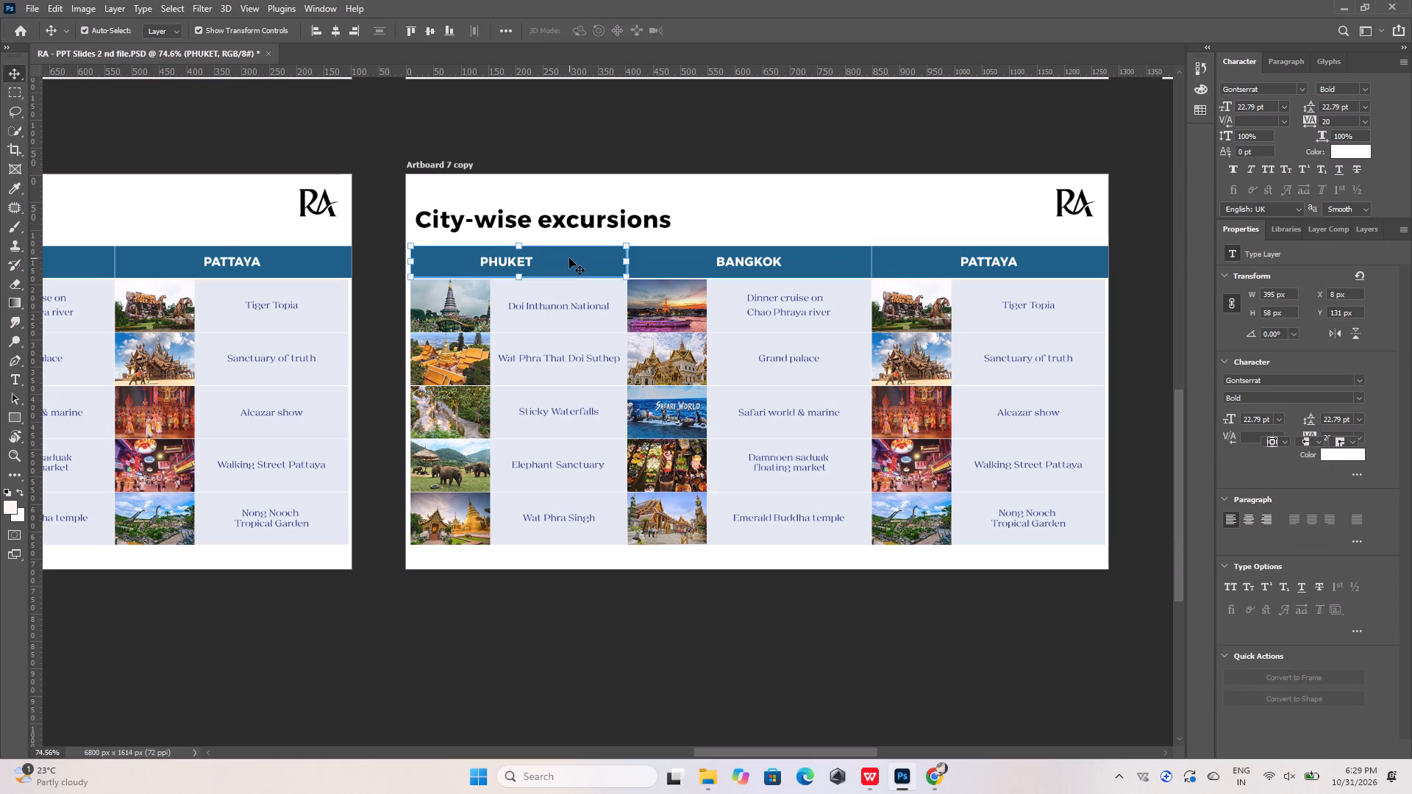
pyautogui.click(335, 32)
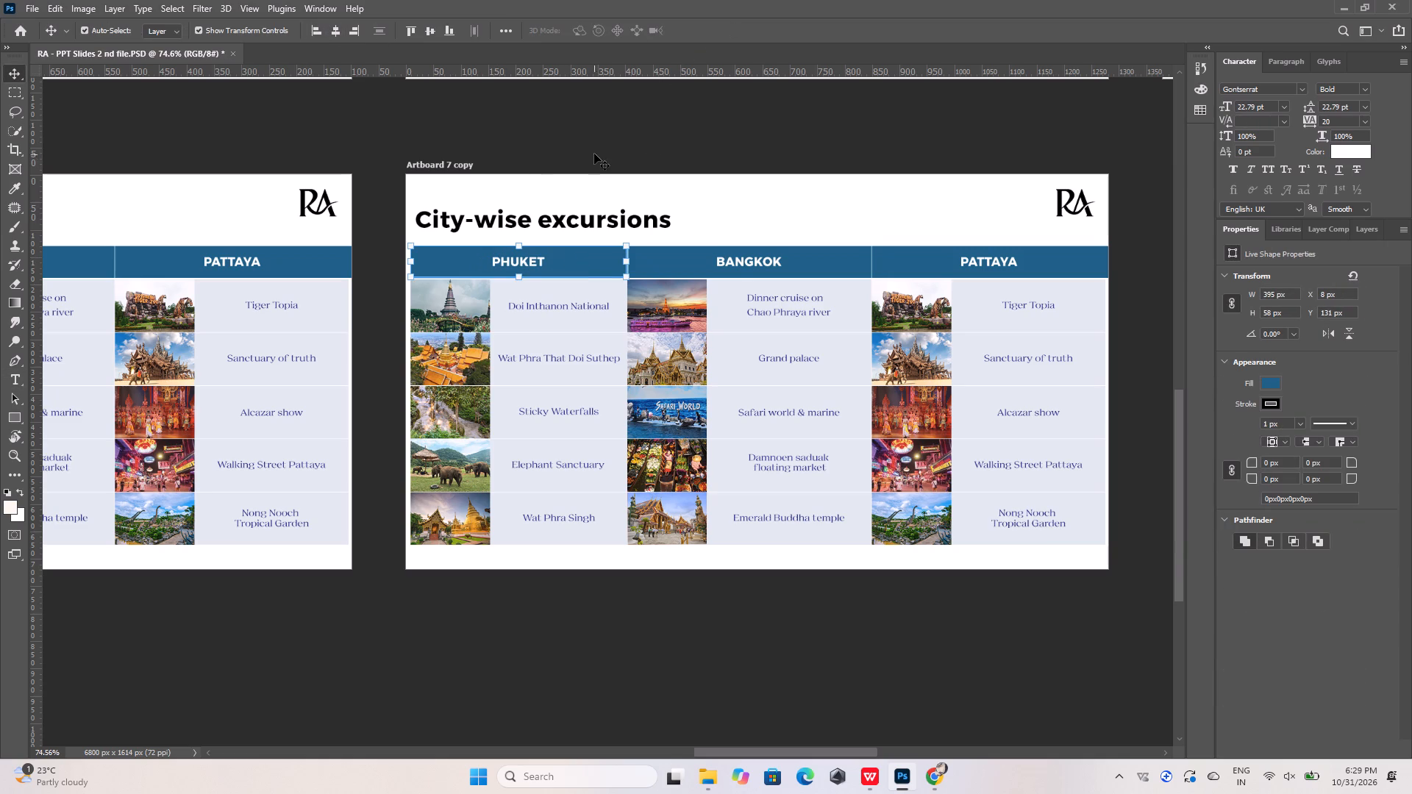
pyautogui.click(596, 151)
# Replace the BANGKOK heading with KRABI, copied from the Lens image in Chrome, and centre it horizontally in its header cell.
pyautogui.doubleClick(726, 260)
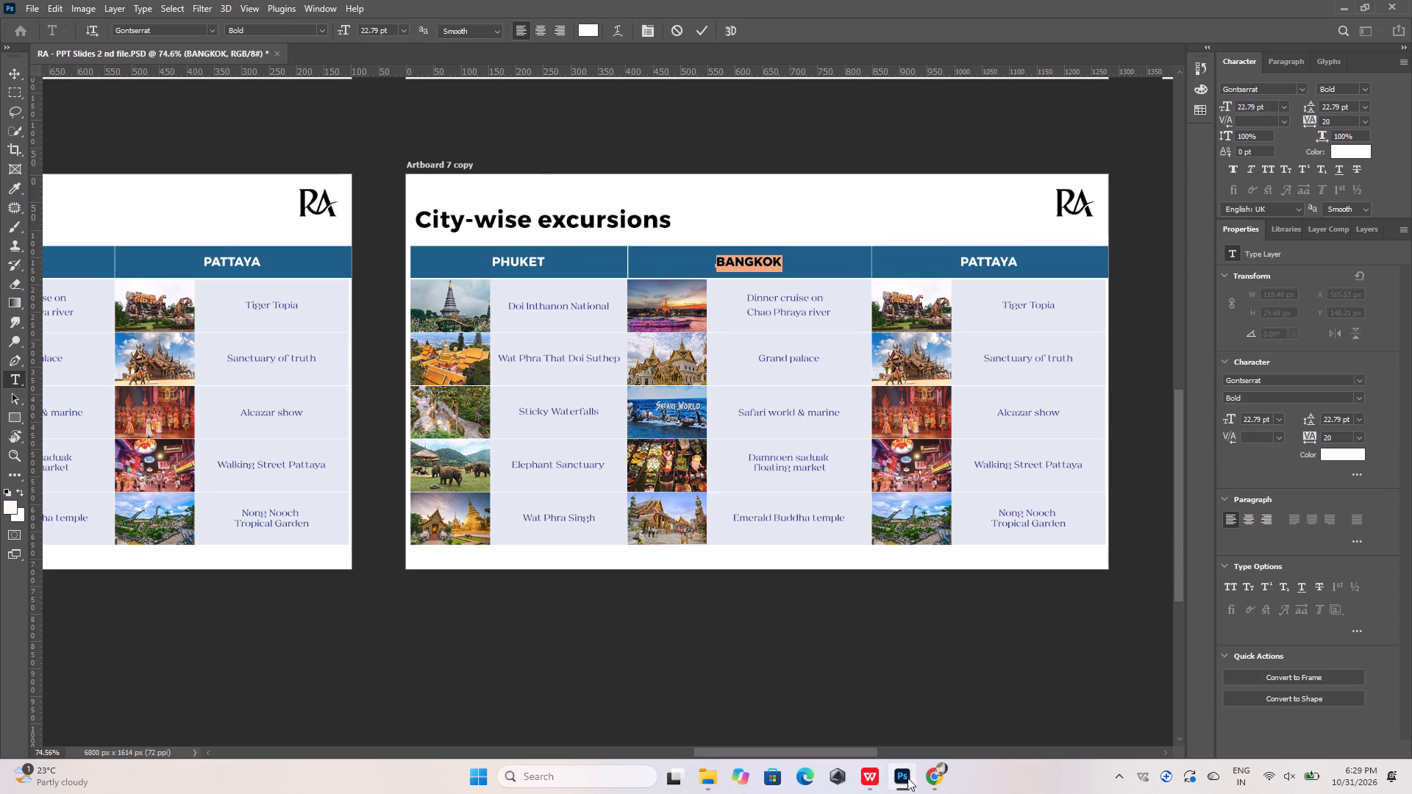
pyautogui.click(936, 777)
pyautogui.click(632, 323)
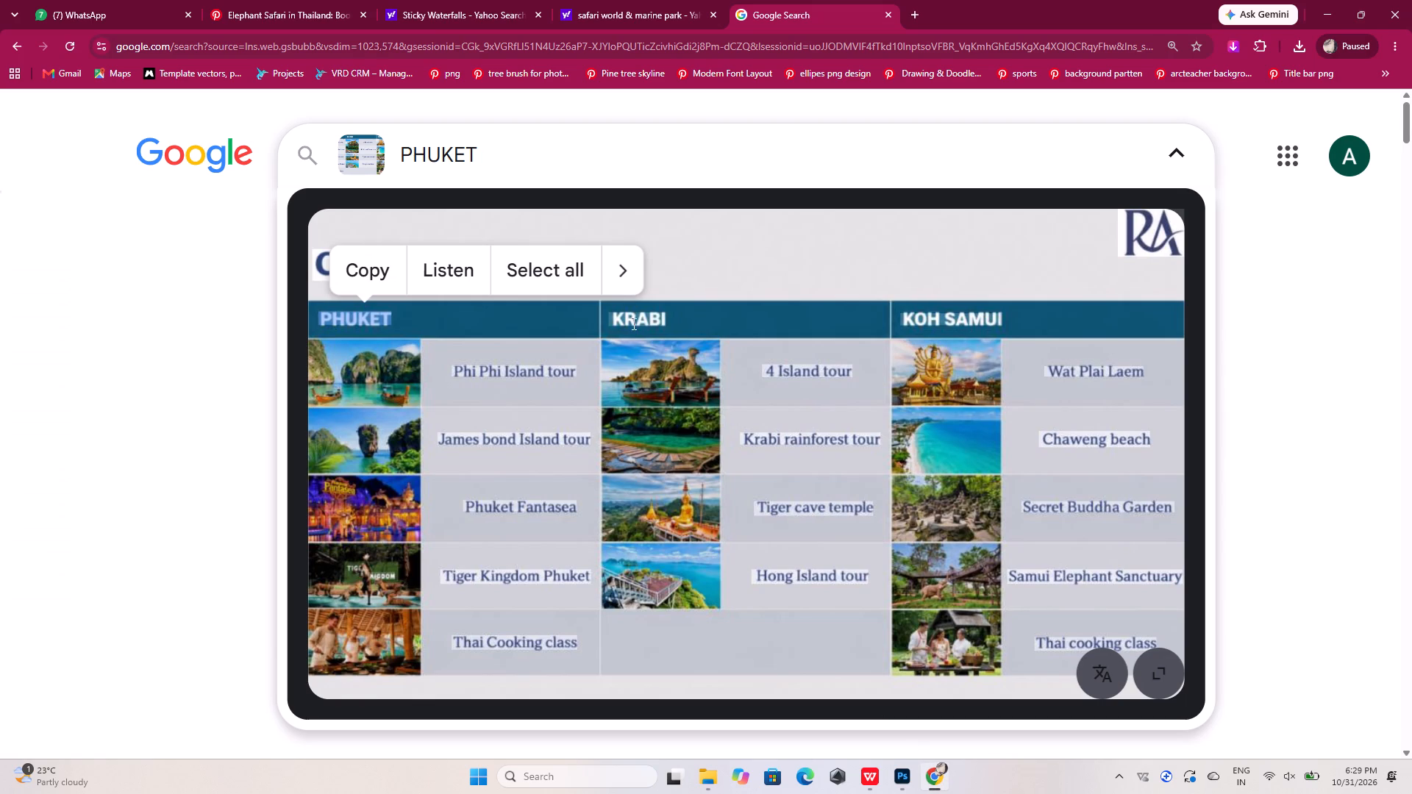
pyautogui.click(522, 270)
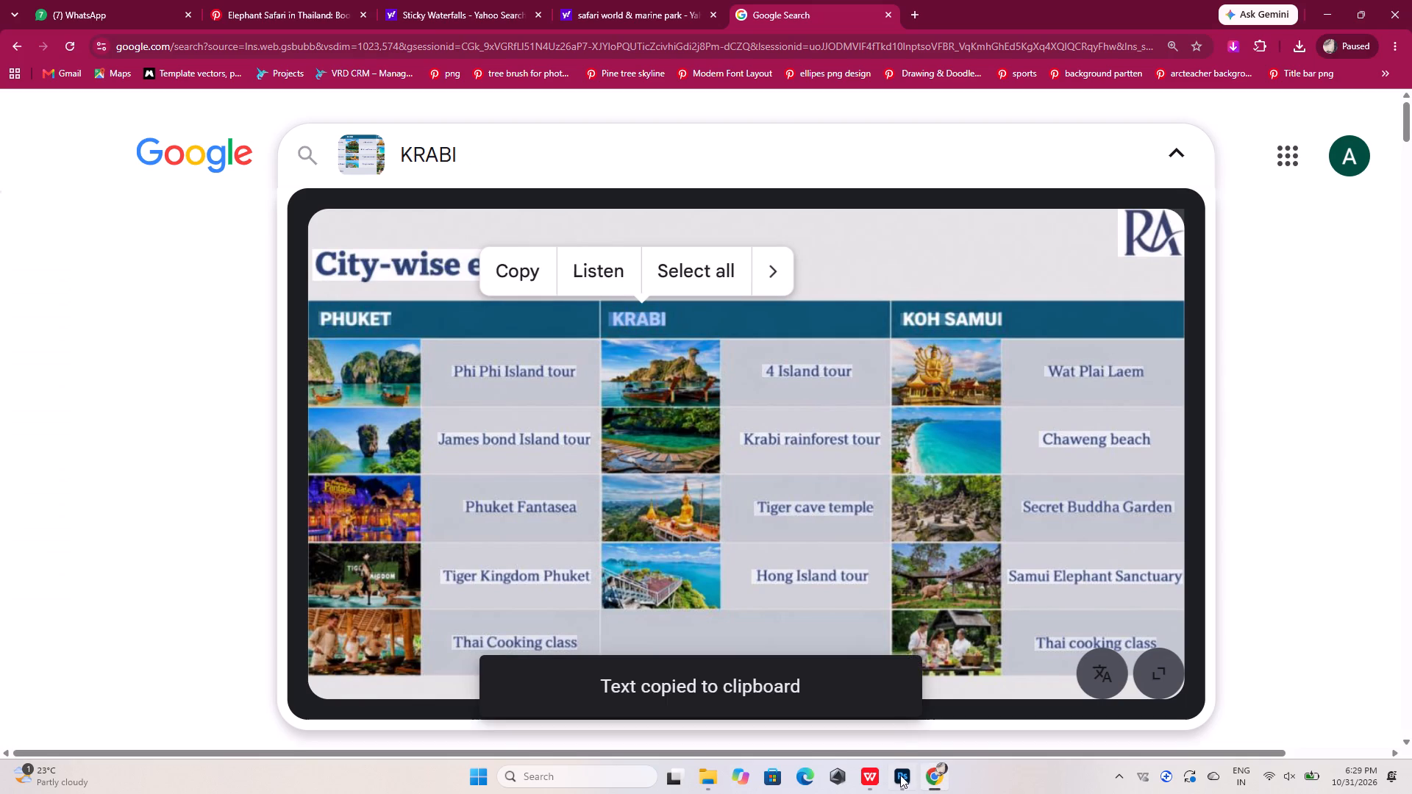
pyautogui.click(899, 775)
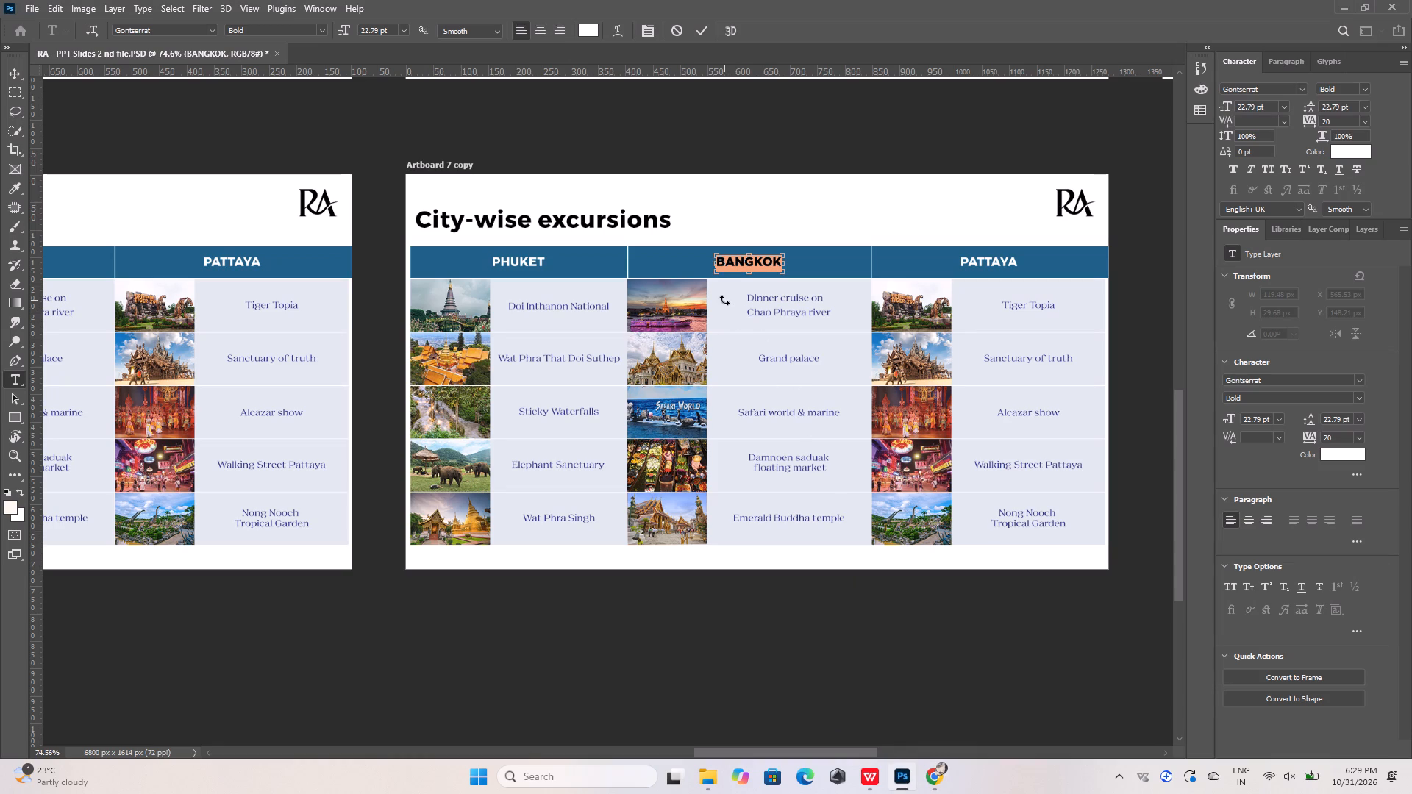
pyautogui.hotkey('ctrl', 'v')
pyautogui.click(730, 30)
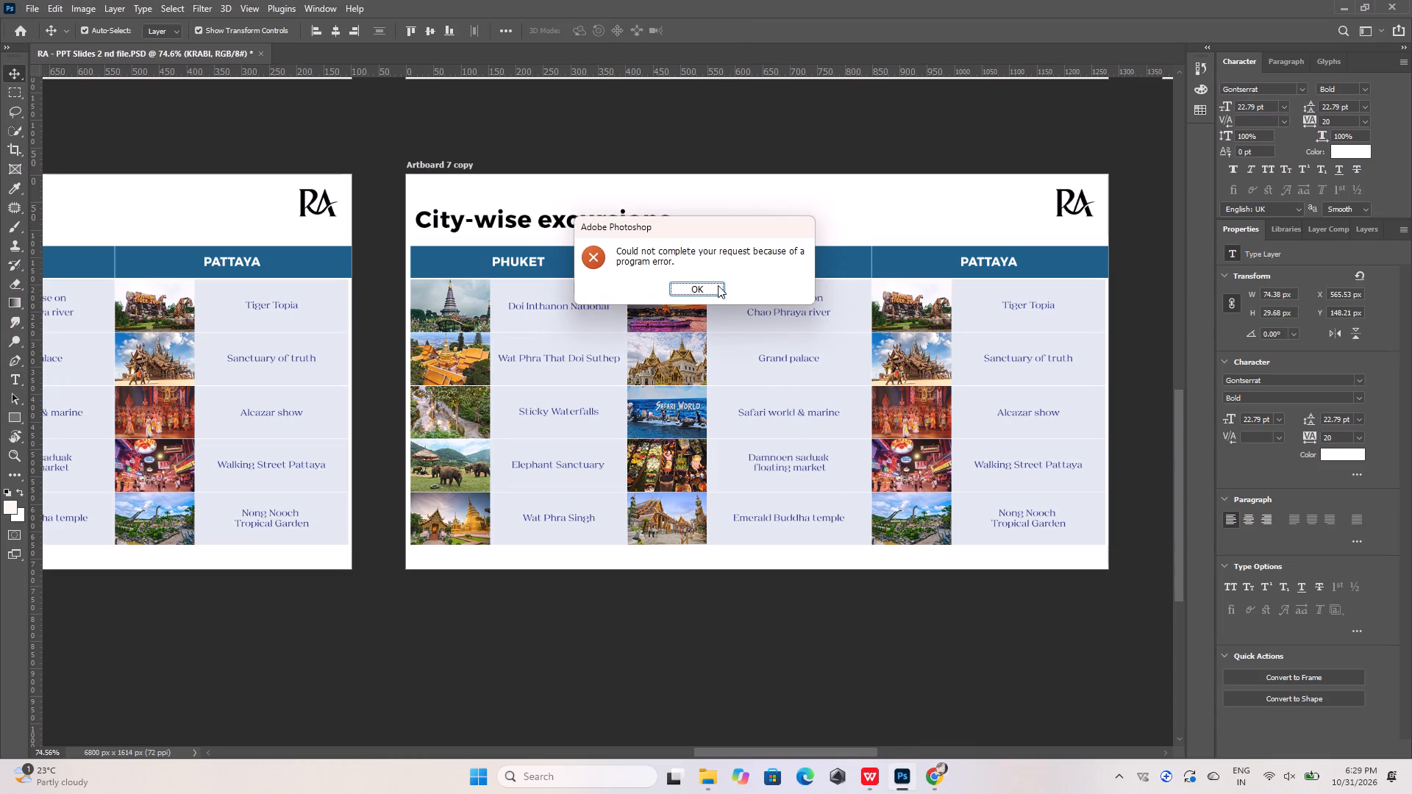
pyautogui.click(710, 291)
pyautogui.keyDown('shift'); pyautogui.click(799, 261); pyautogui.keyUp('shift')
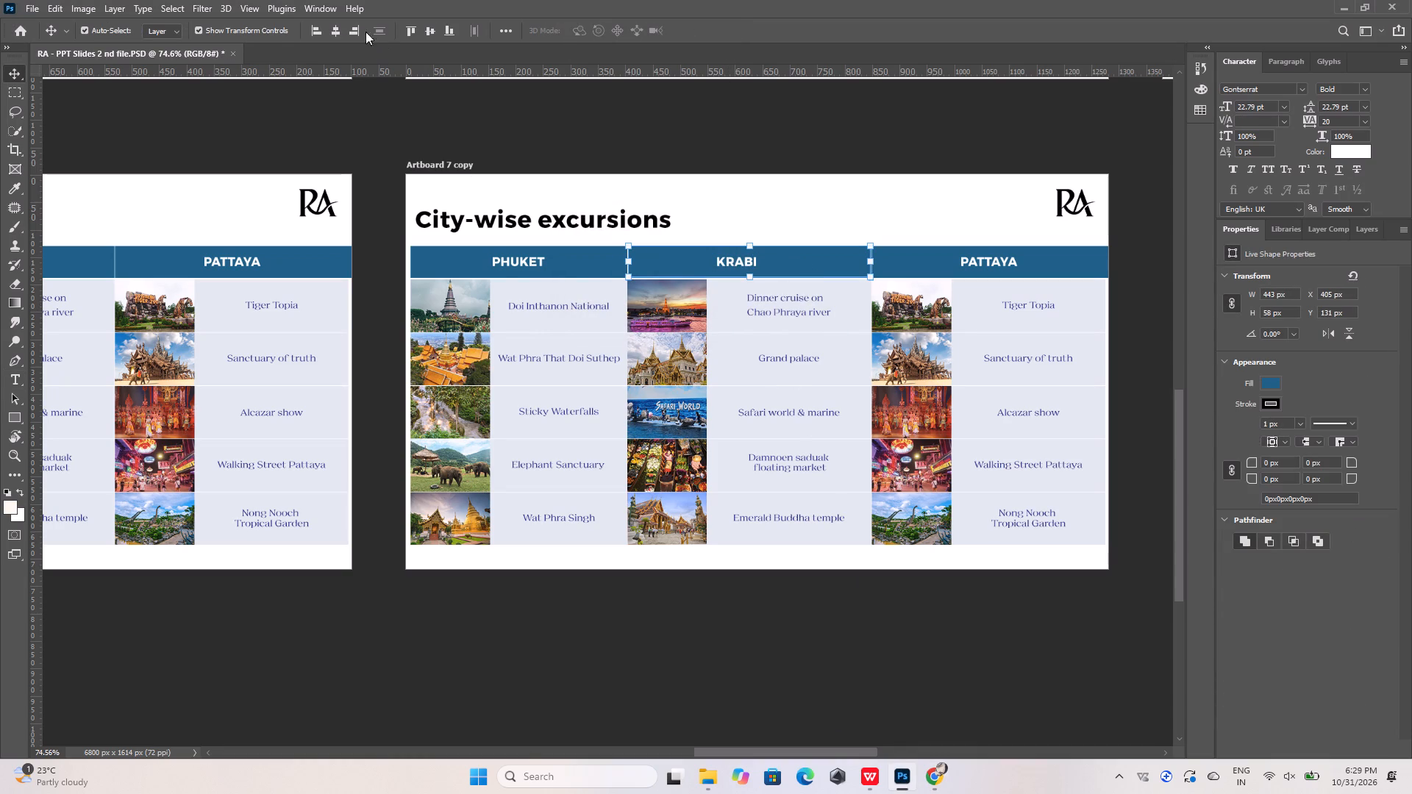
pyautogui.click(338, 32)
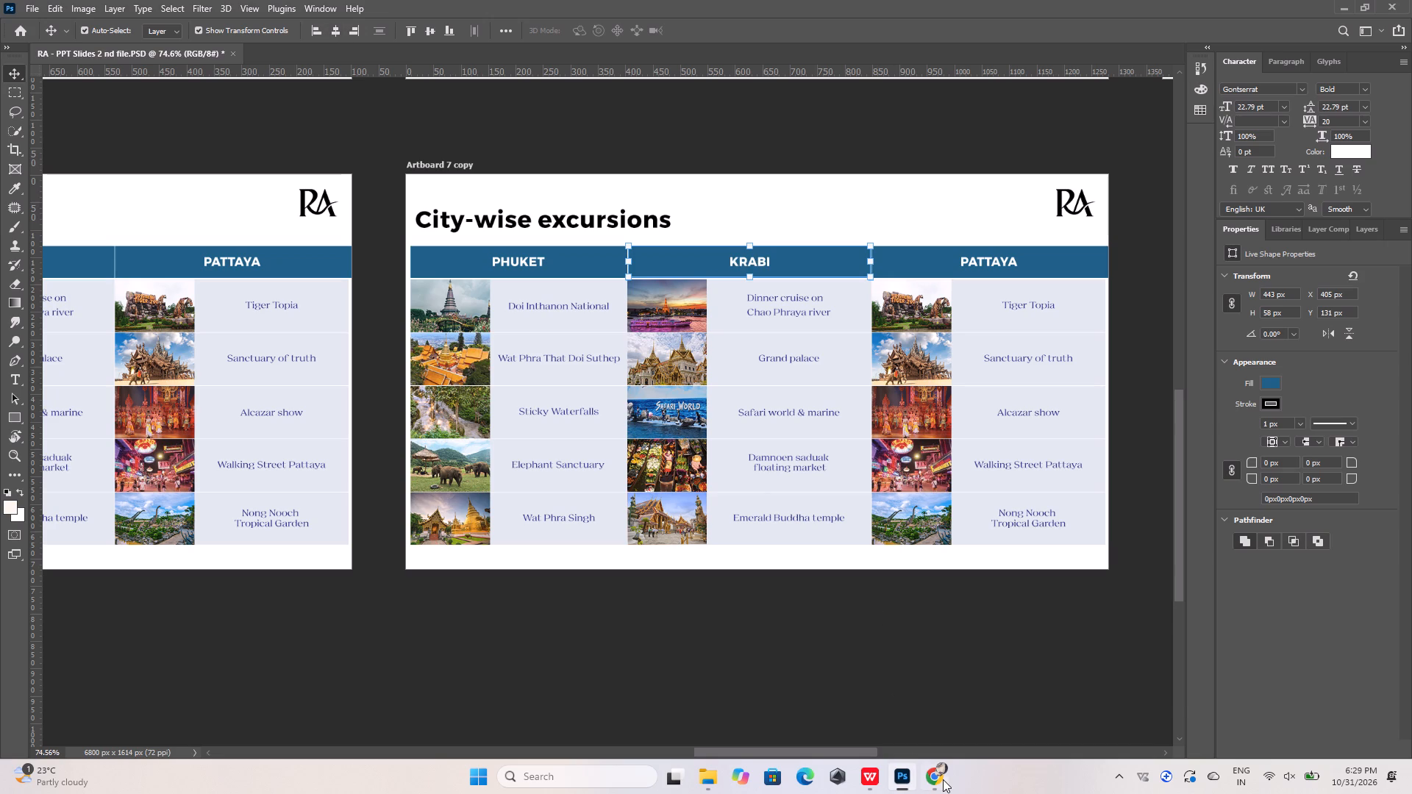
# Copy KOH SAMUI from the Lens image in Chrome and replace the PATTAYA heading on Artboard 7 copy with it.
pyautogui.click(943, 779)
pyautogui.click(945, 319)
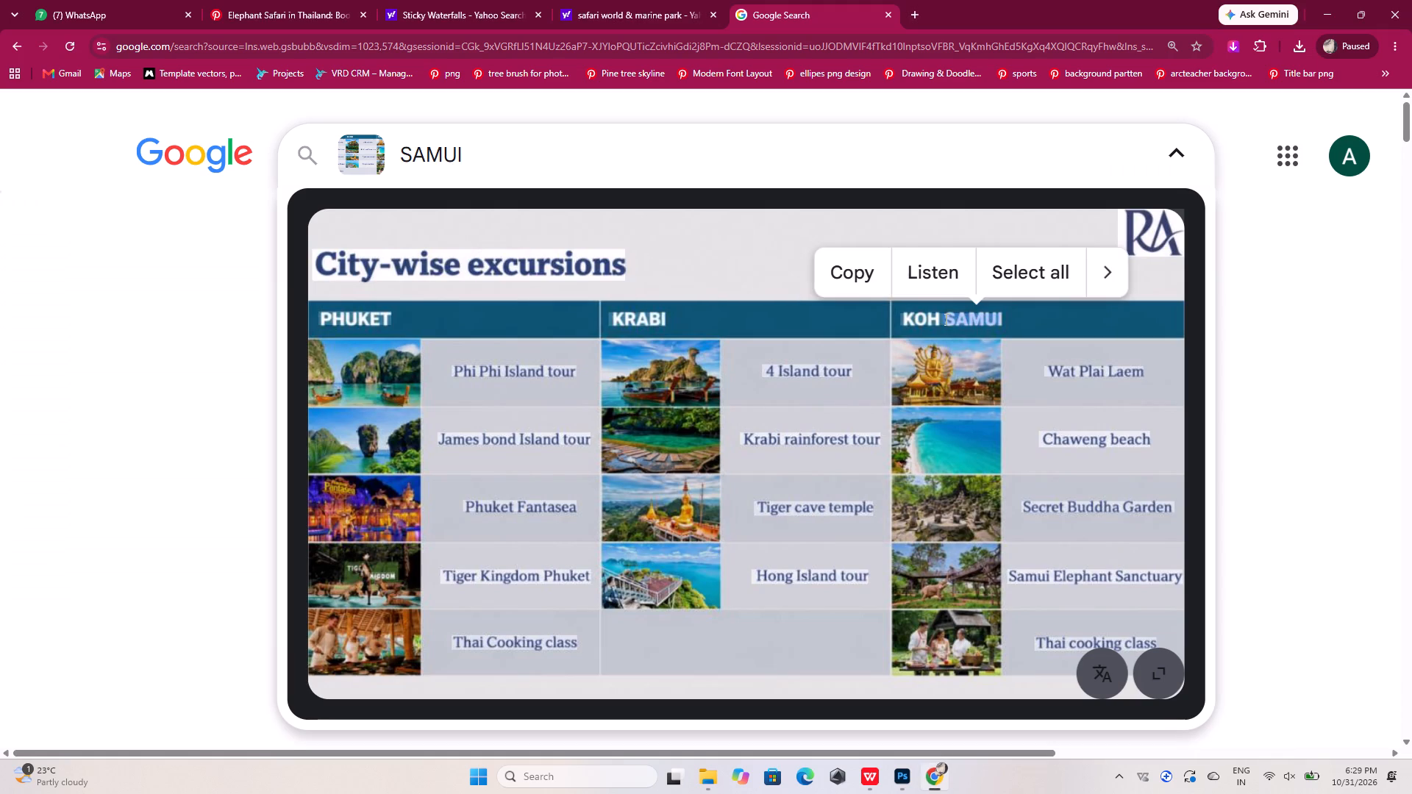
pyautogui.moveTo(945, 319); pyautogui.dragTo(898, 321)
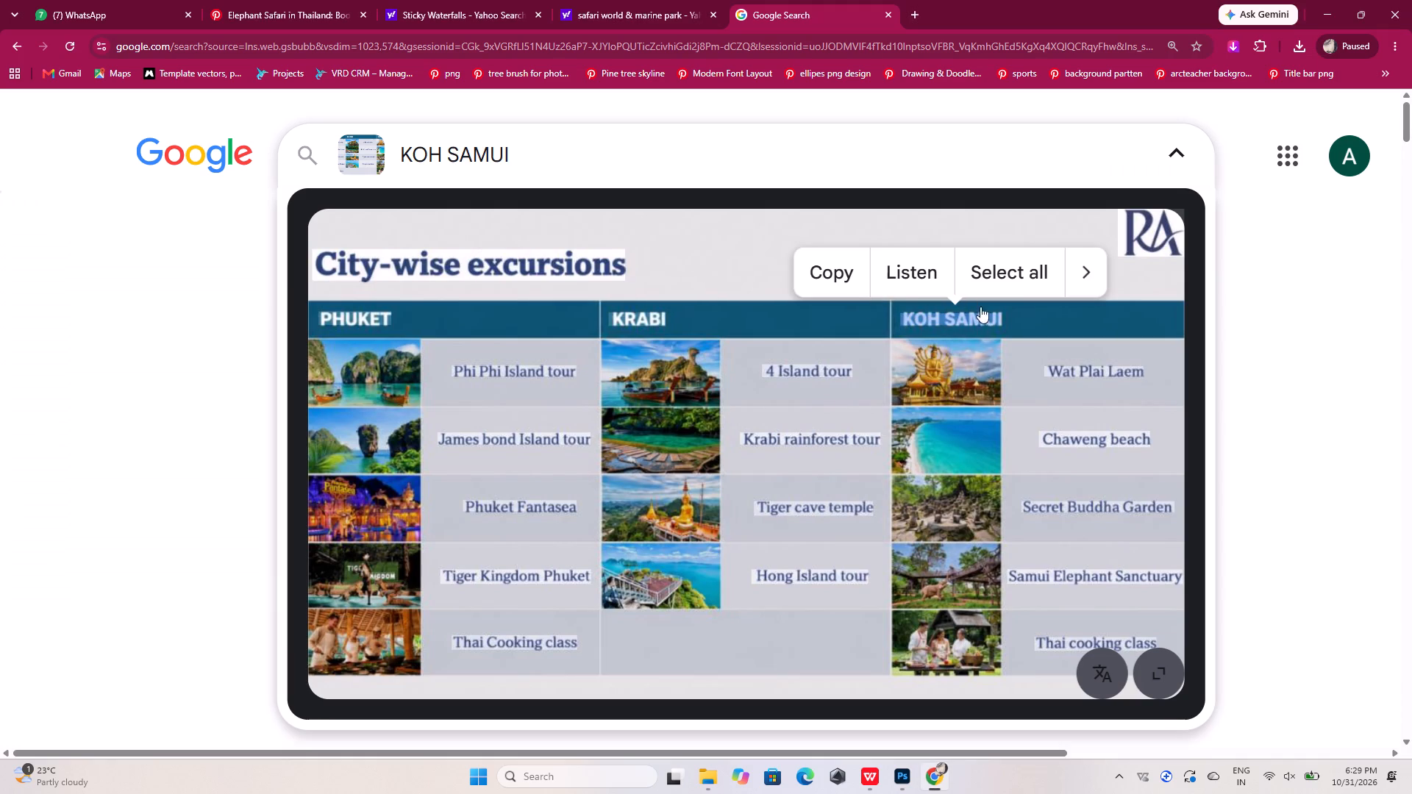
pyautogui.click(844, 278)
pyautogui.click(939, 781)
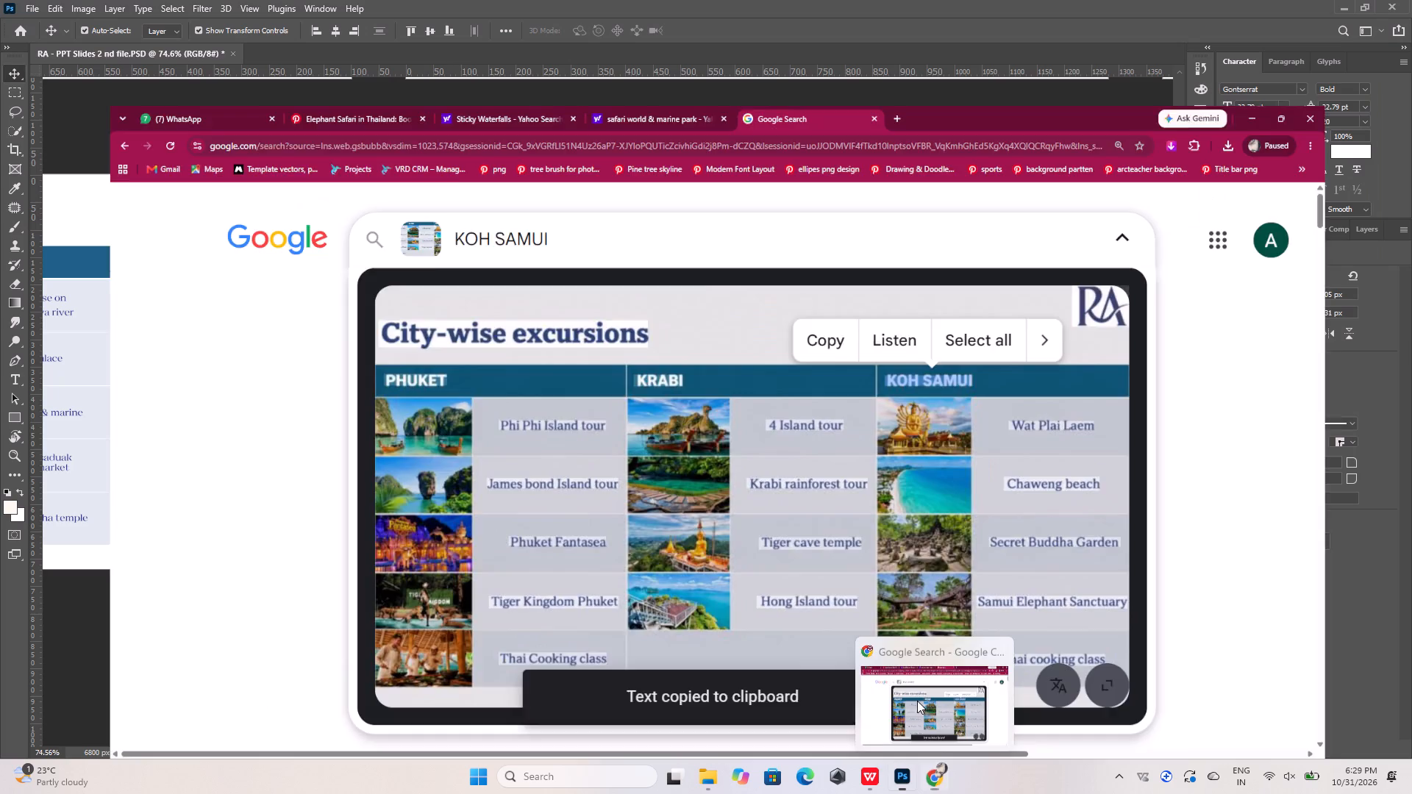
pyautogui.click(969, 260)
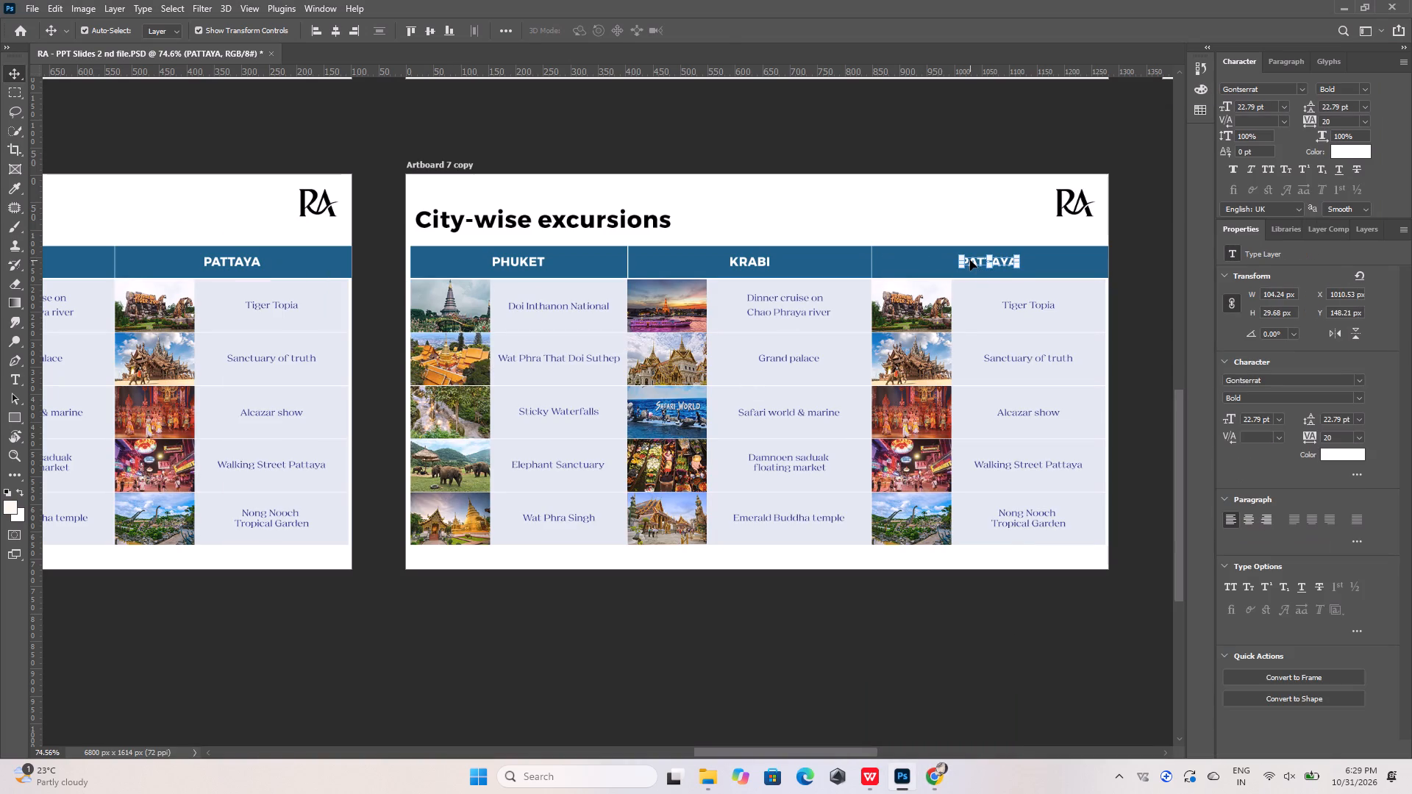
pyautogui.doubleClick(970, 260)
pyautogui.hotkey('ctrl', 'v')
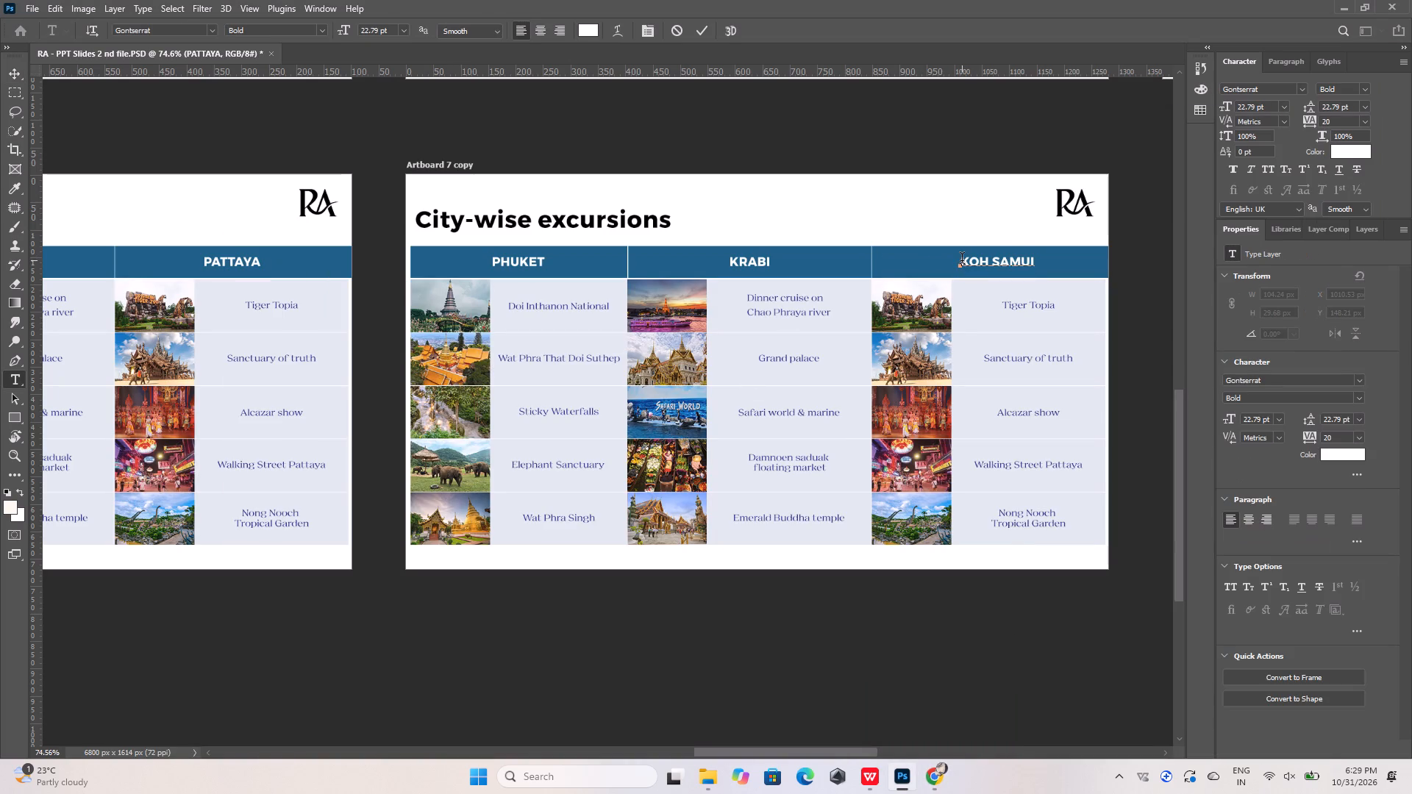
pyautogui.click(706, 29)
pyautogui.click(792, 113)
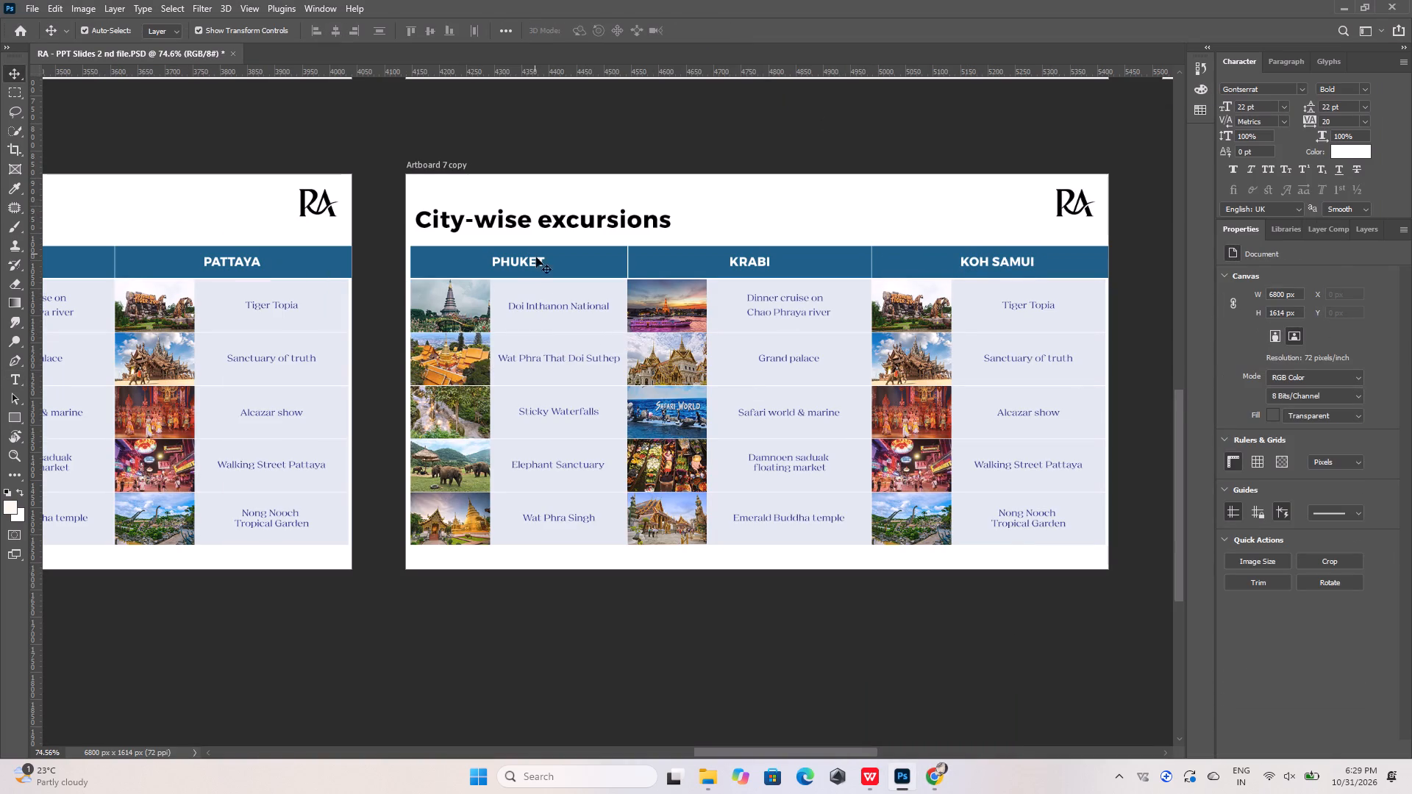
# Replace the Doi Inthanon National label with Phi Phi Island tour, copied from the Lens image, and centre it in its cell.
pyautogui.doubleClick(573, 309)
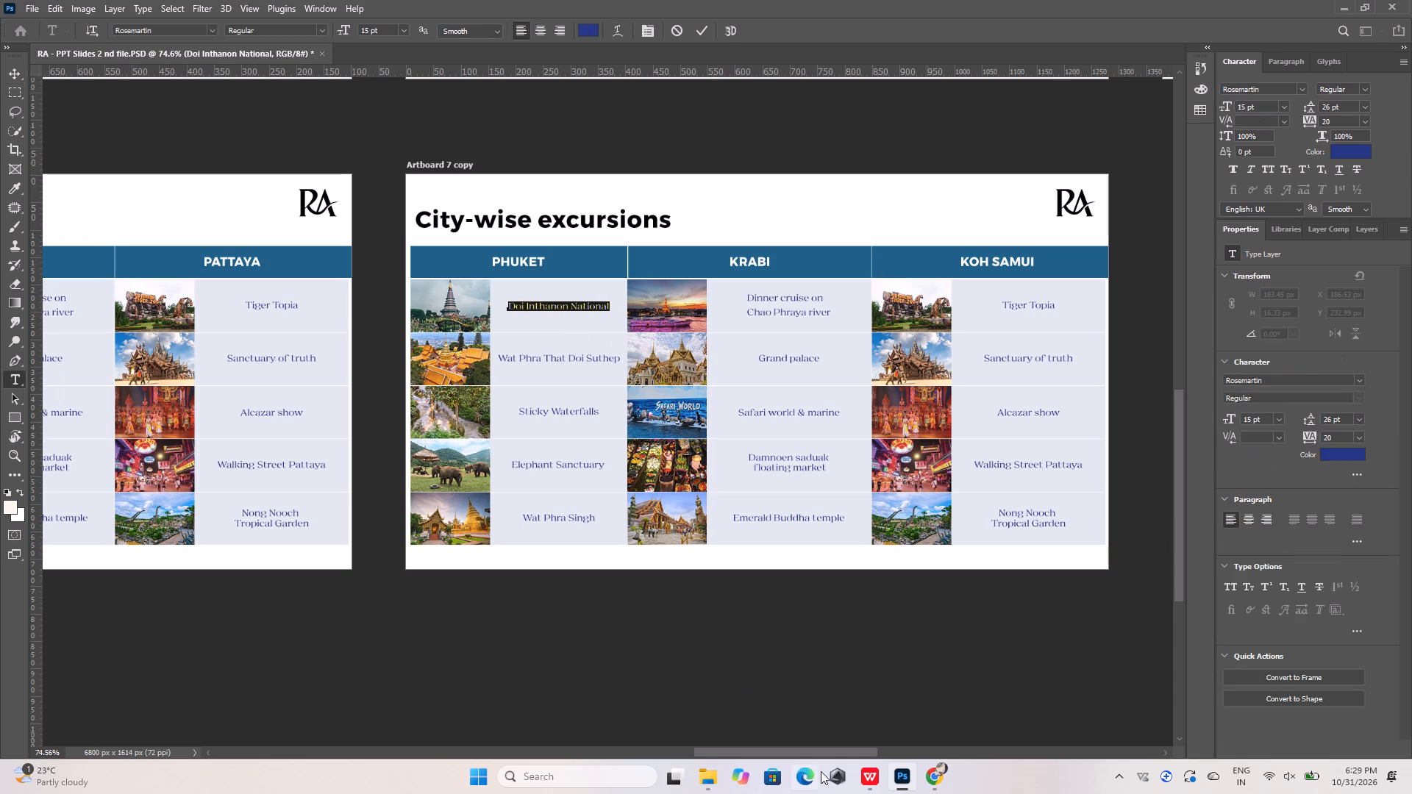
pyautogui.click(930, 773)
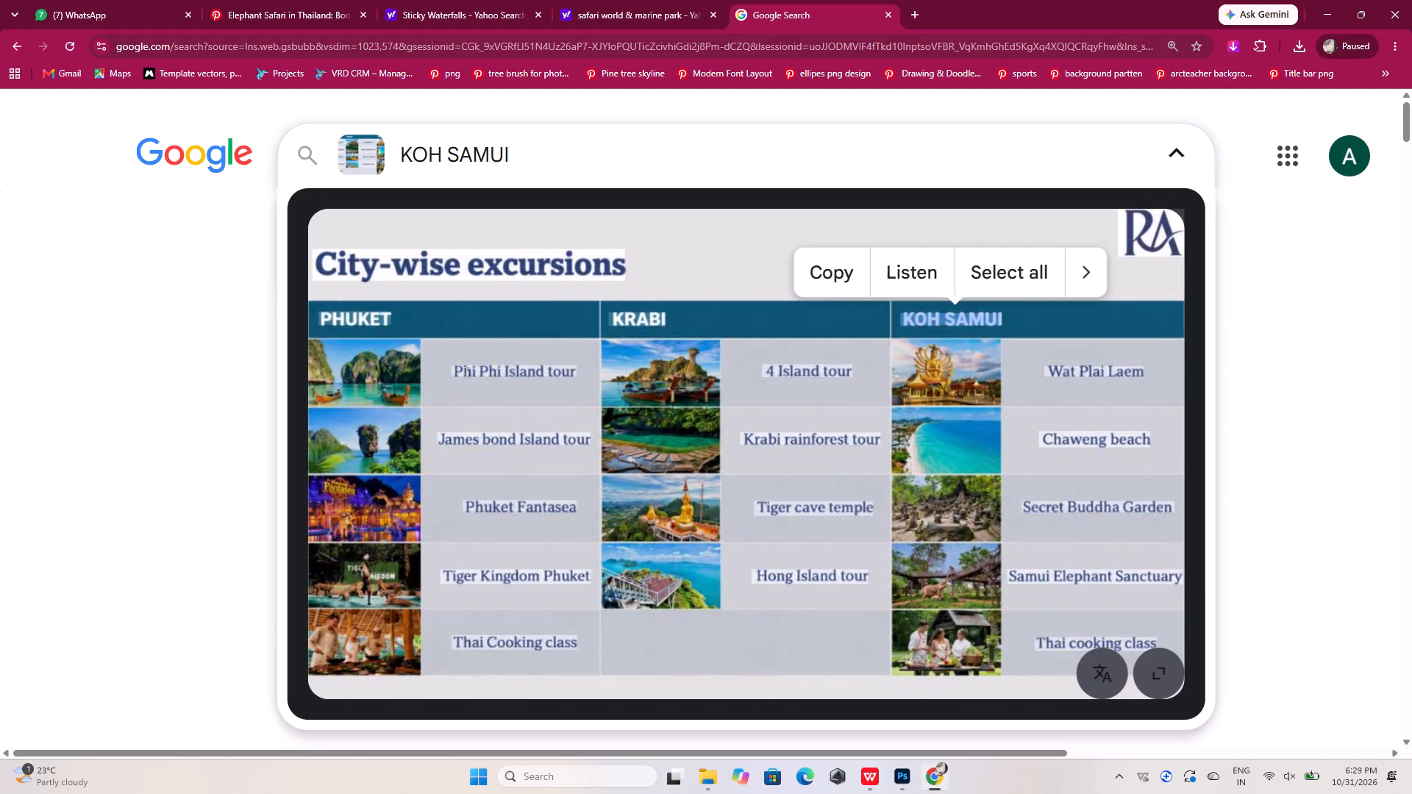
pyautogui.moveTo(457, 371); pyautogui.dragTo(566, 375)
pyautogui.click(402, 330)
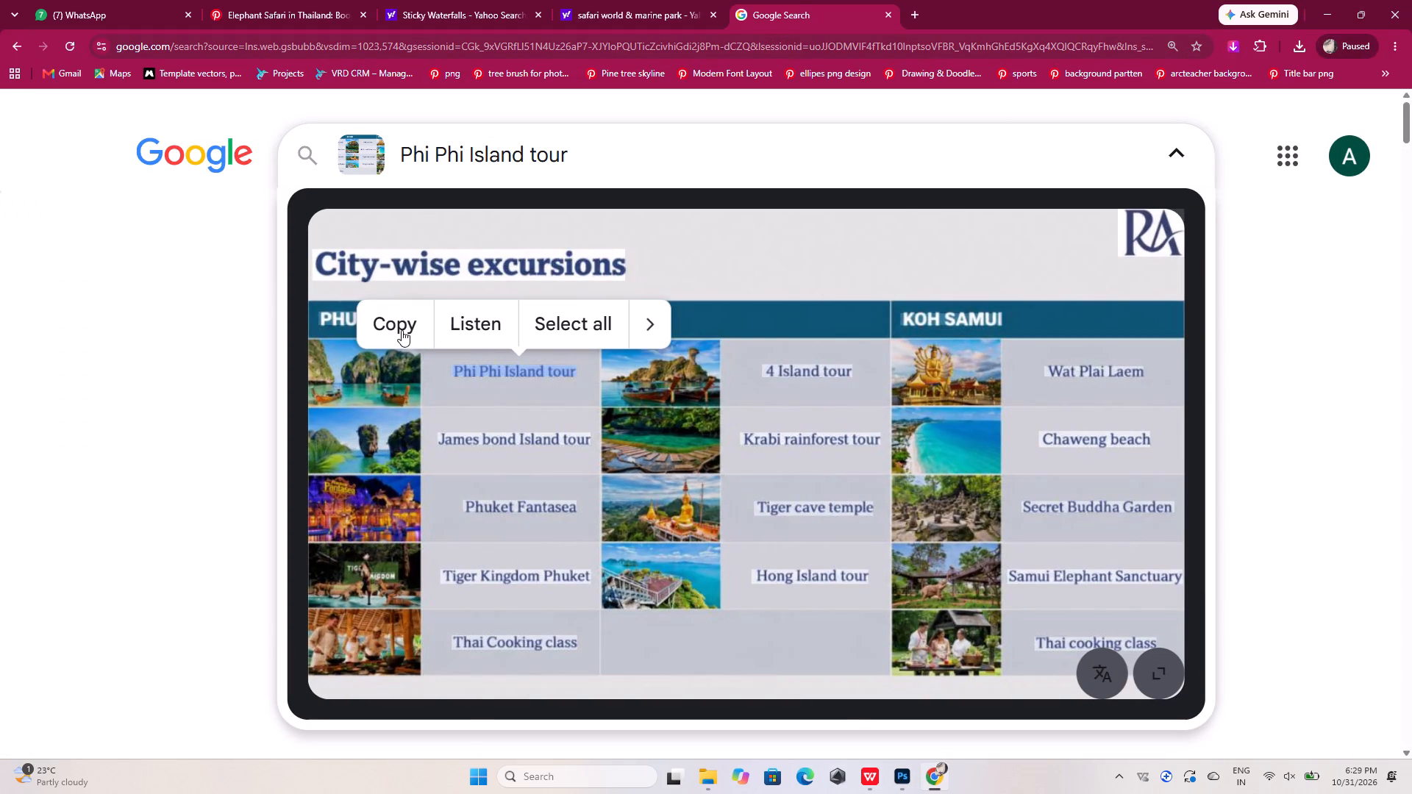
pyautogui.click(901, 776)
pyautogui.keyDown('alt'); pyautogui.scroll(7, 527, 314); pyautogui.keyUp('alt')
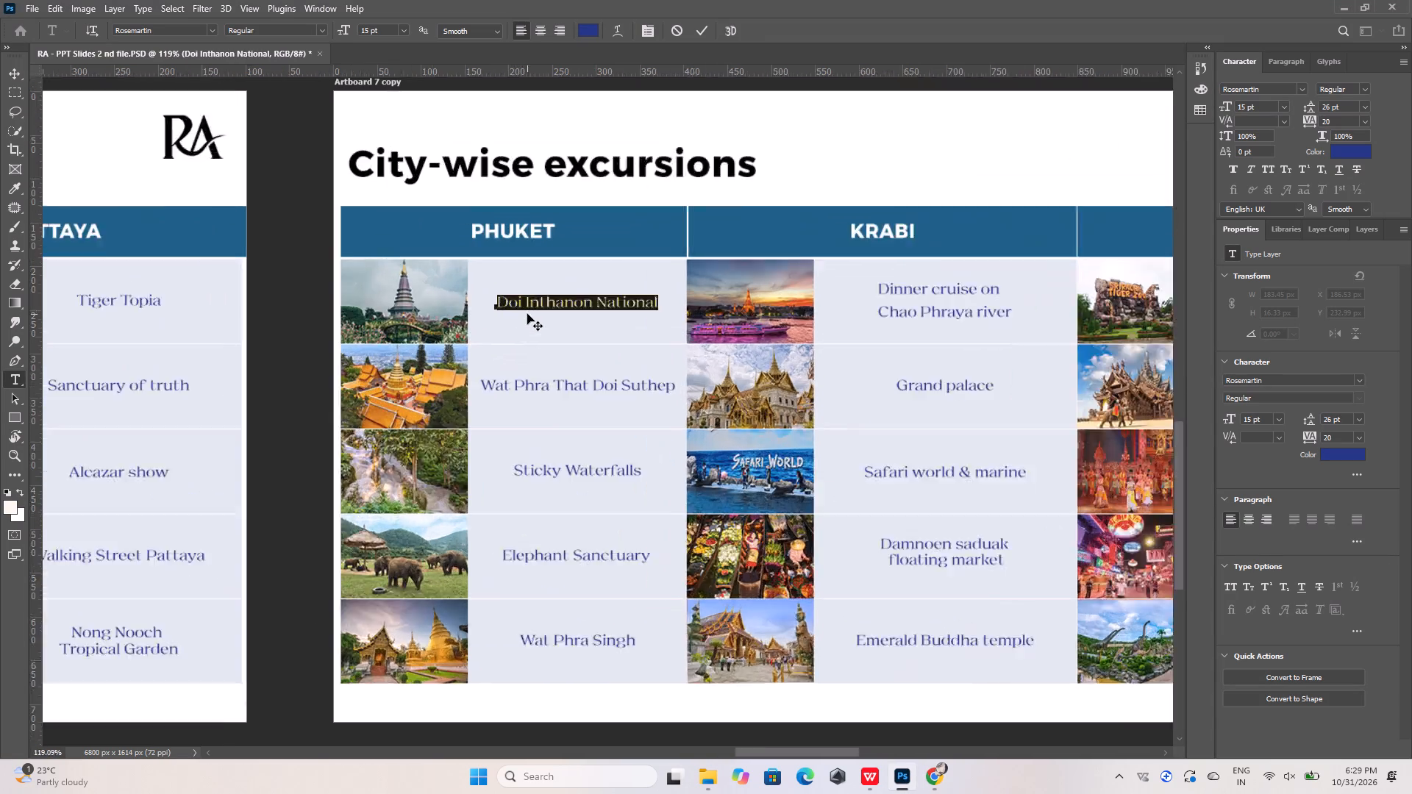
pyautogui.keyDown('alt'); pyautogui.scroll(6, 527, 314); pyautogui.keyUp('alt')
pyautogui.hotkey('ctrl', 'v')
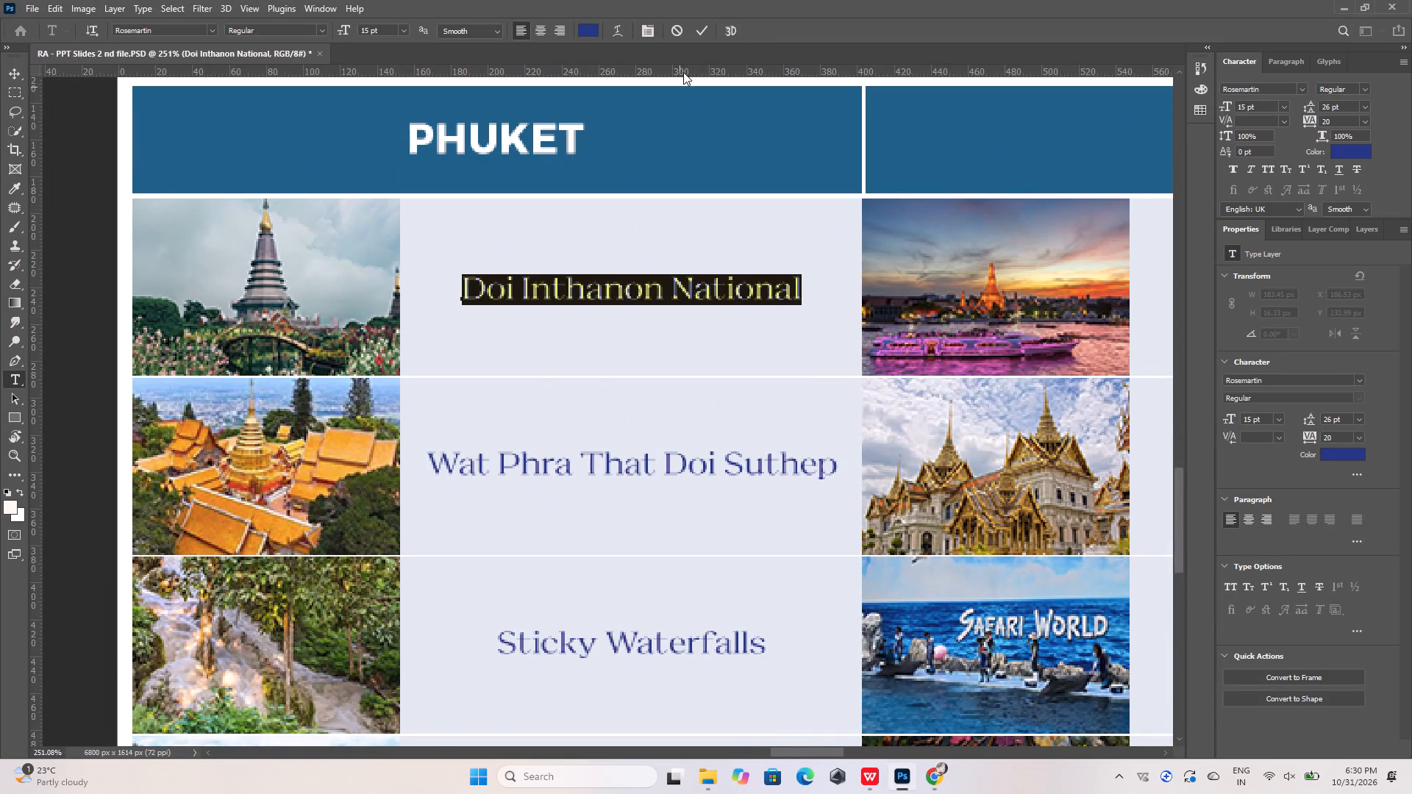
pyautogui.click(943, 777)
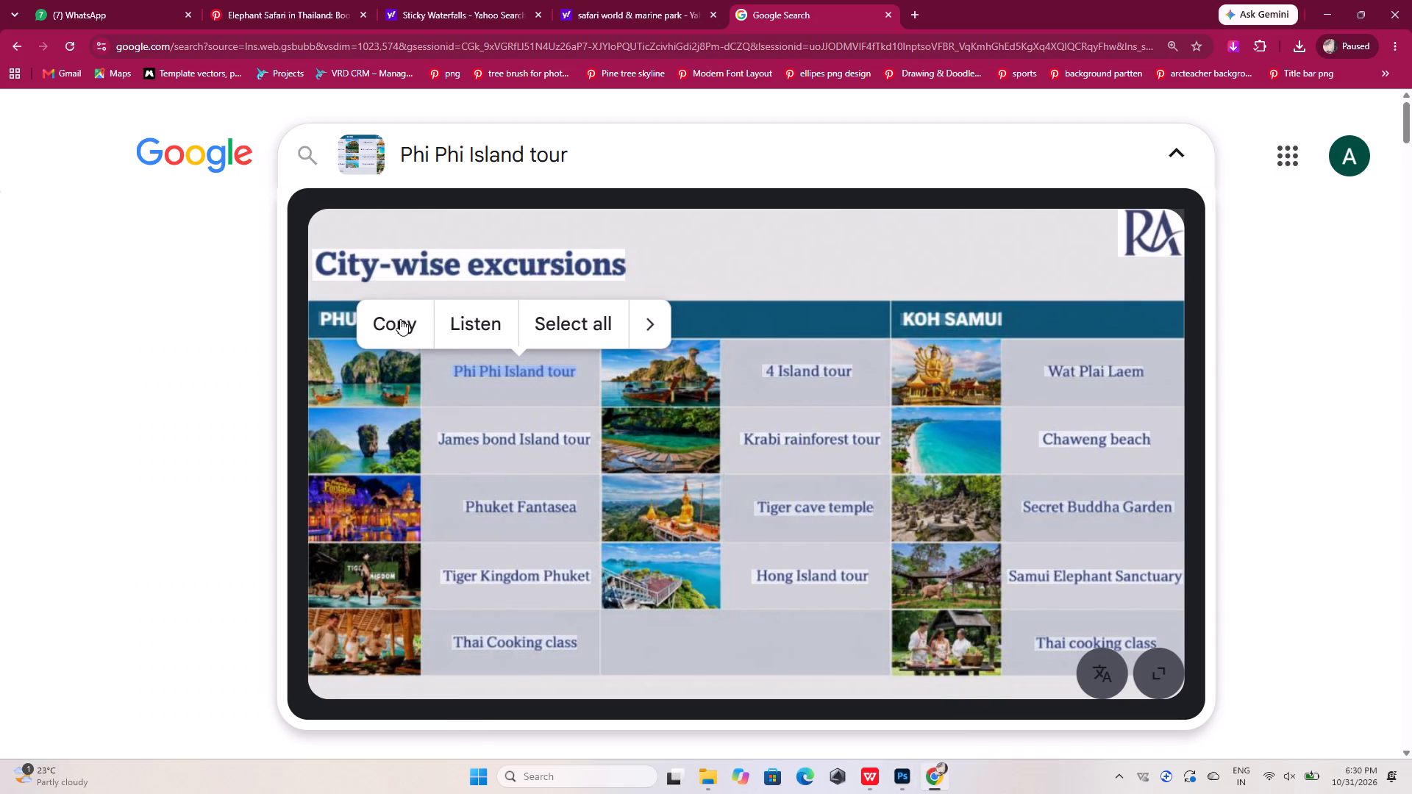
pyautogui.click(400, 319)
pyautogui.click(941, 776)
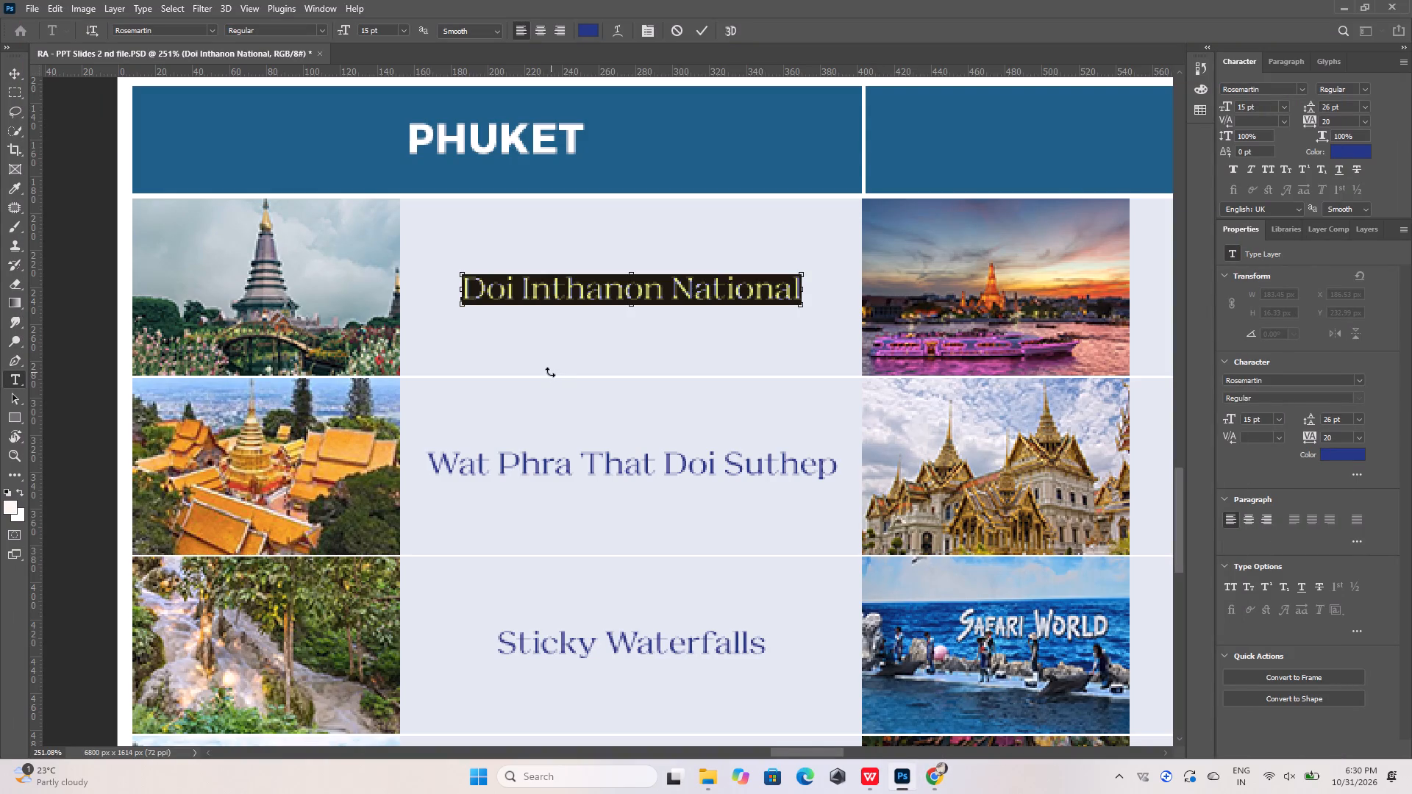
pyautogui.hotkey('ctrl', 'v')
pyautogui.click(707, 30)
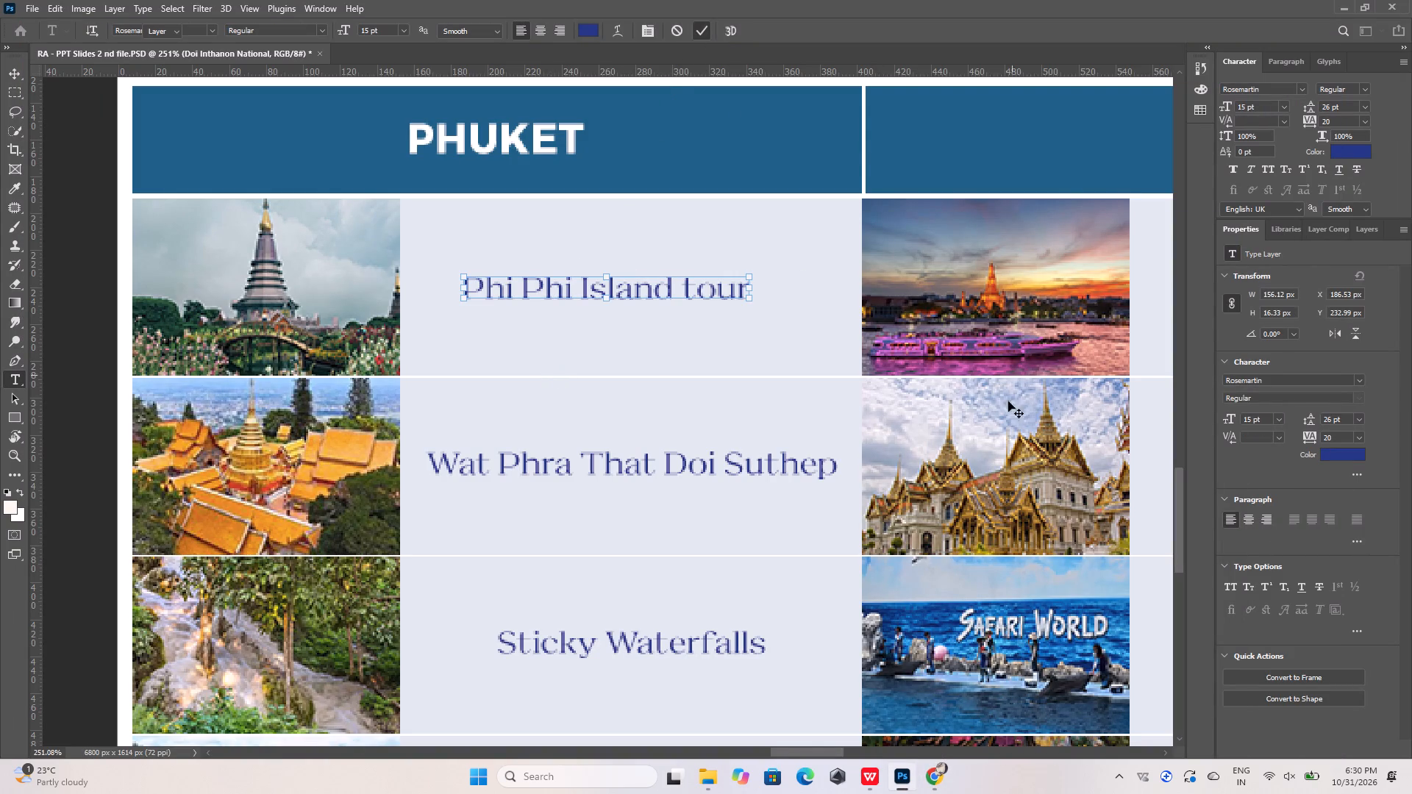
pyautogui.keyDown('shift'); pyautogui.click(821, 254); pyautogui.keyUp('shift')
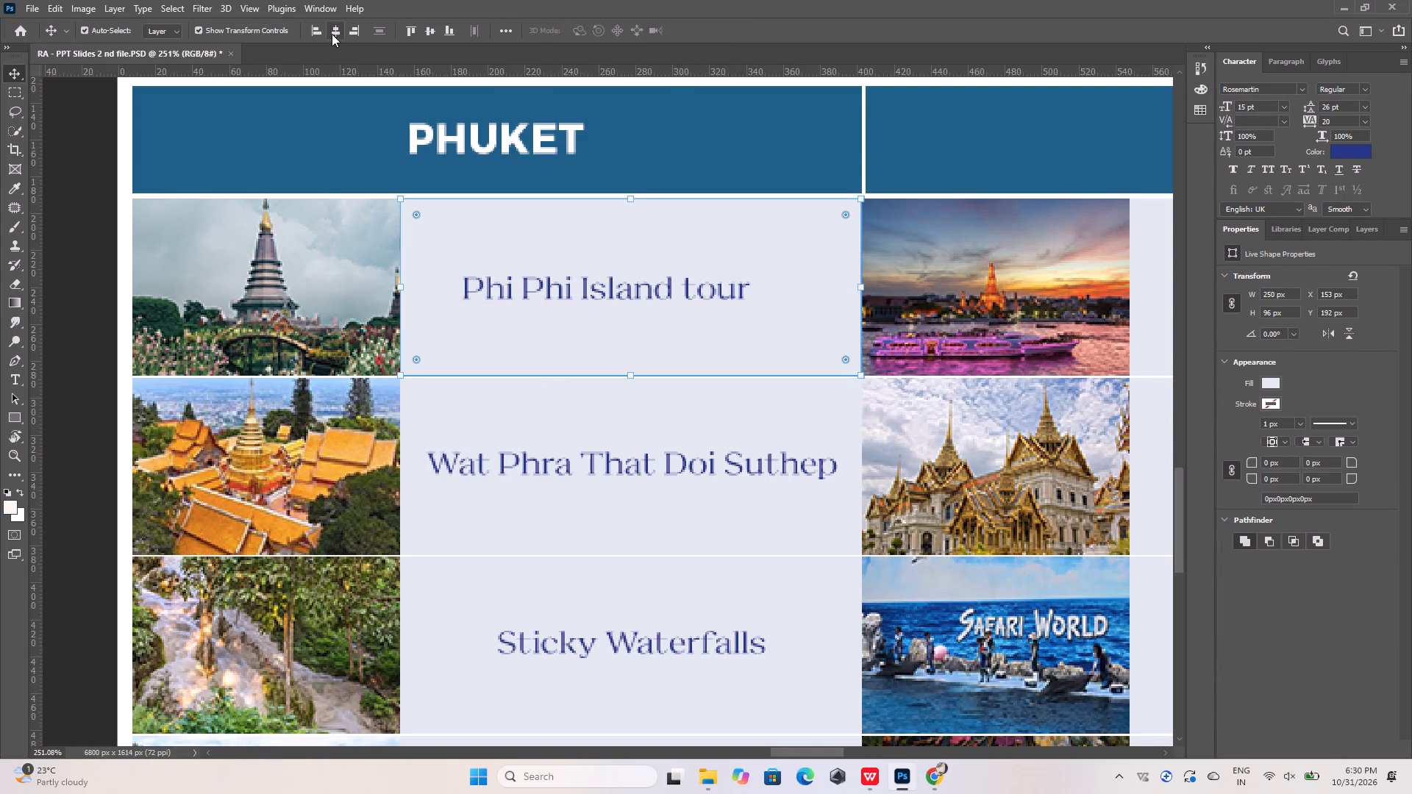
pyautogui.click(332, 34)
pyautogui.click(427, 29)
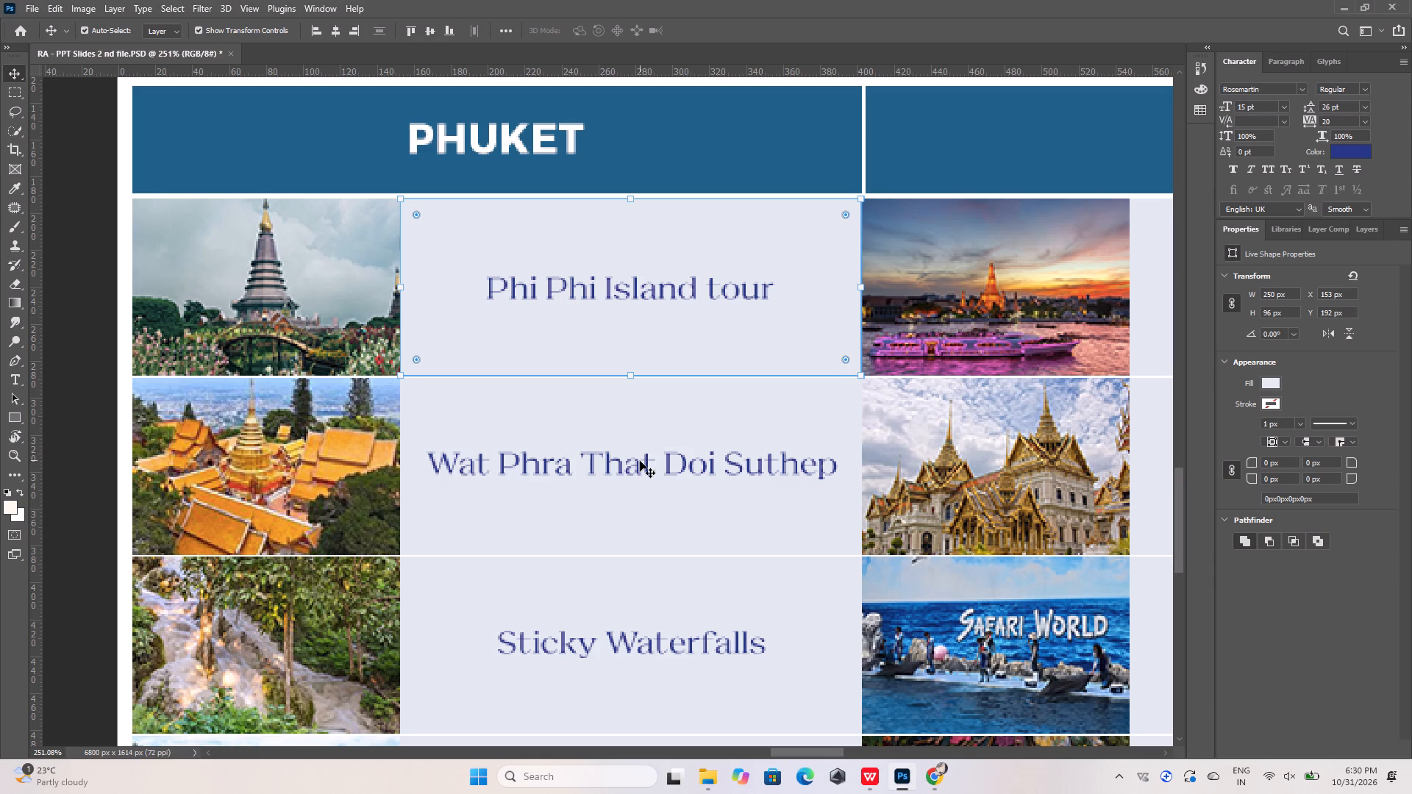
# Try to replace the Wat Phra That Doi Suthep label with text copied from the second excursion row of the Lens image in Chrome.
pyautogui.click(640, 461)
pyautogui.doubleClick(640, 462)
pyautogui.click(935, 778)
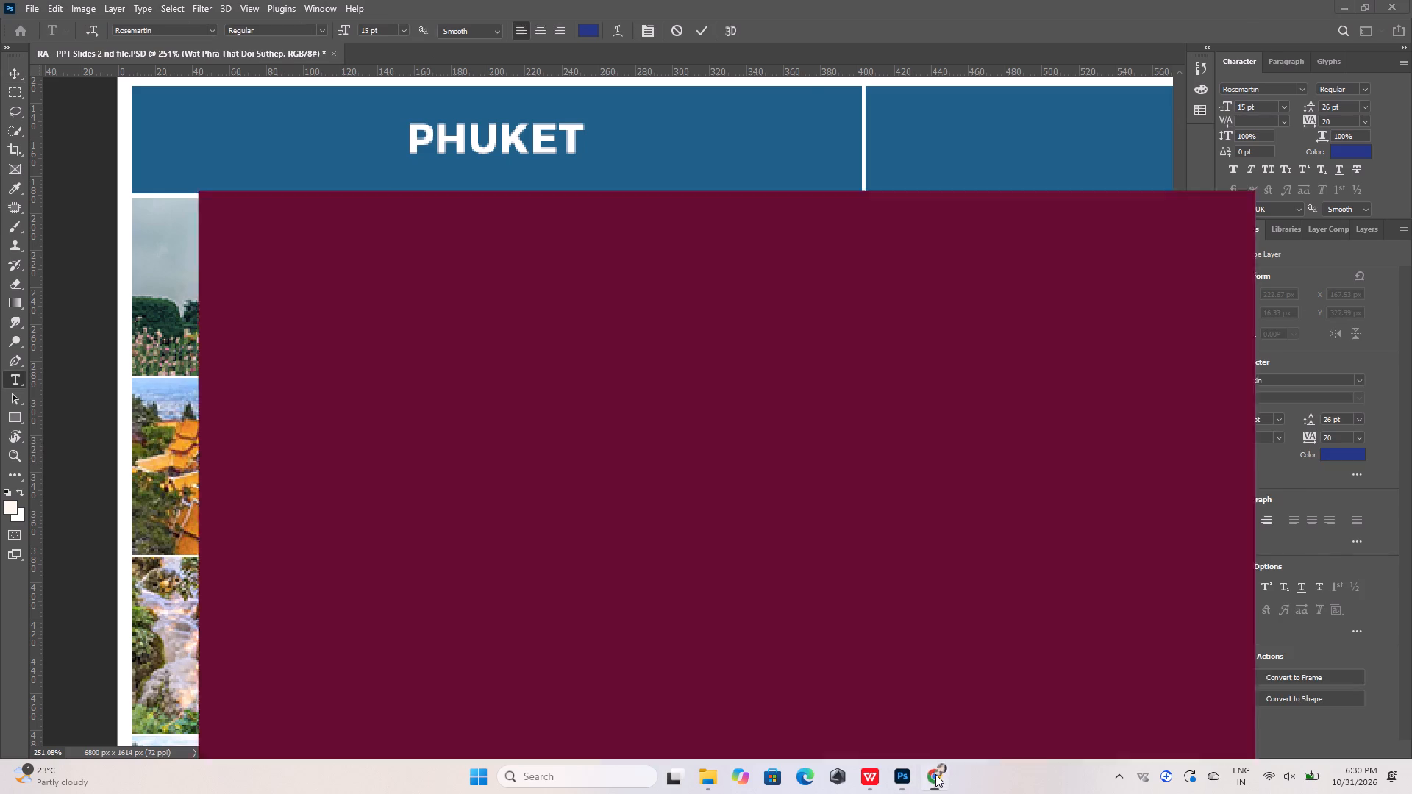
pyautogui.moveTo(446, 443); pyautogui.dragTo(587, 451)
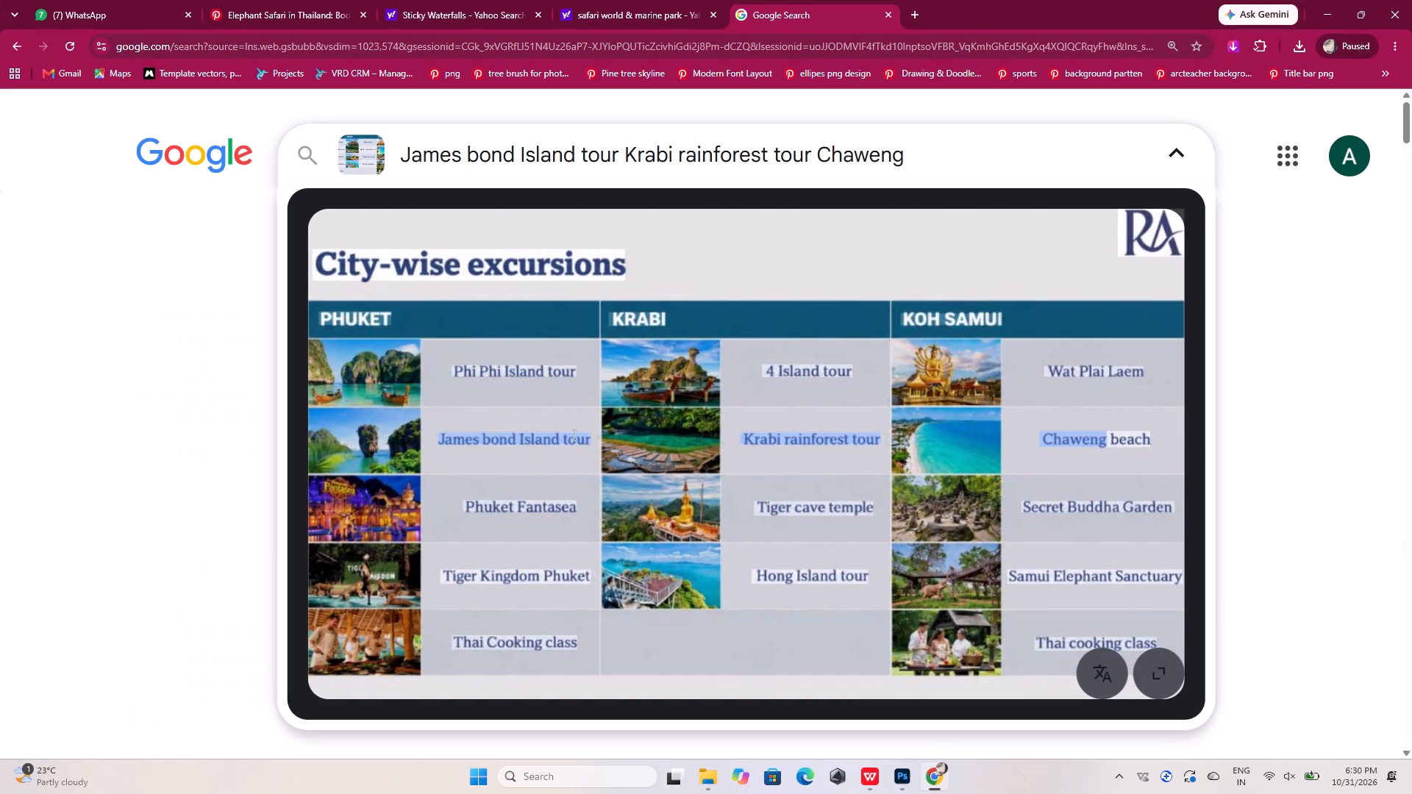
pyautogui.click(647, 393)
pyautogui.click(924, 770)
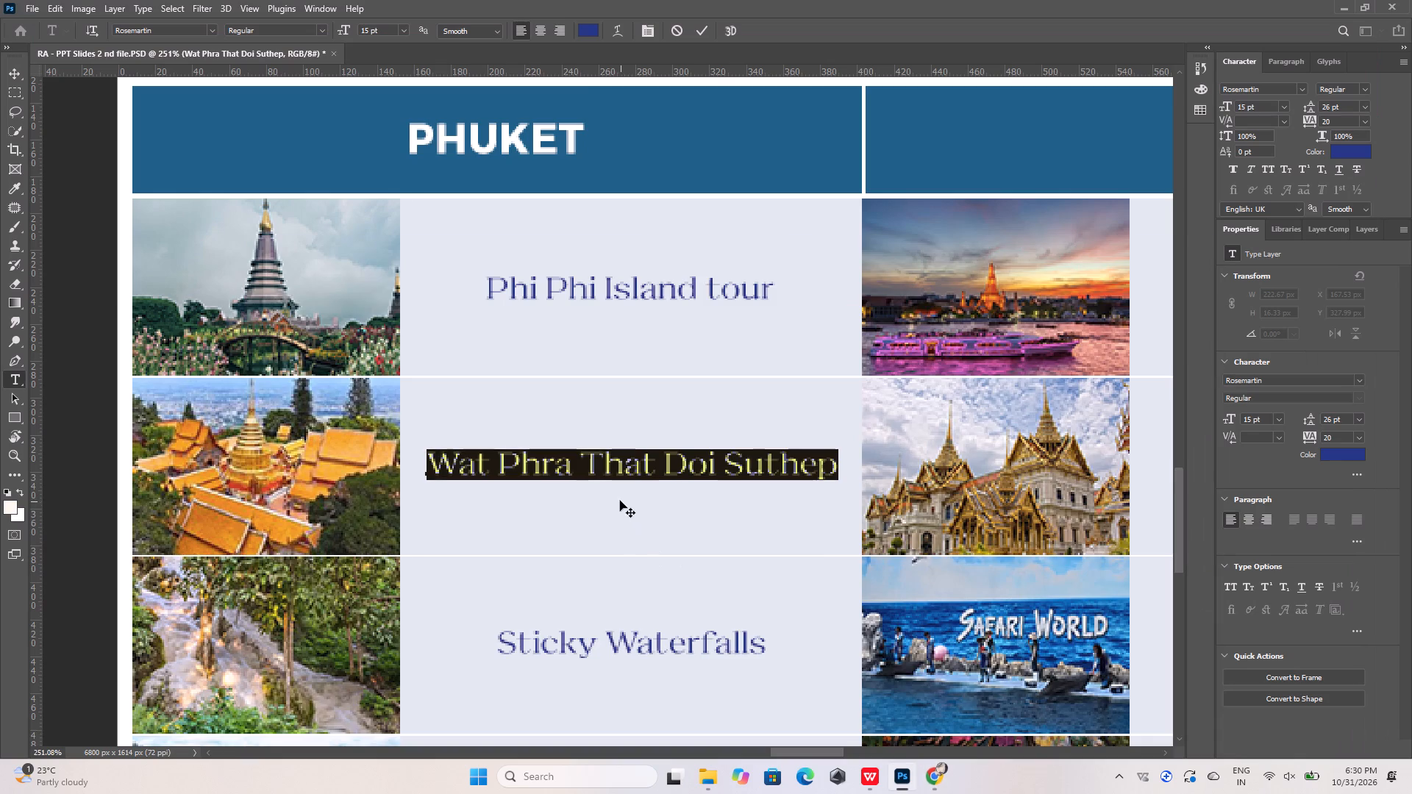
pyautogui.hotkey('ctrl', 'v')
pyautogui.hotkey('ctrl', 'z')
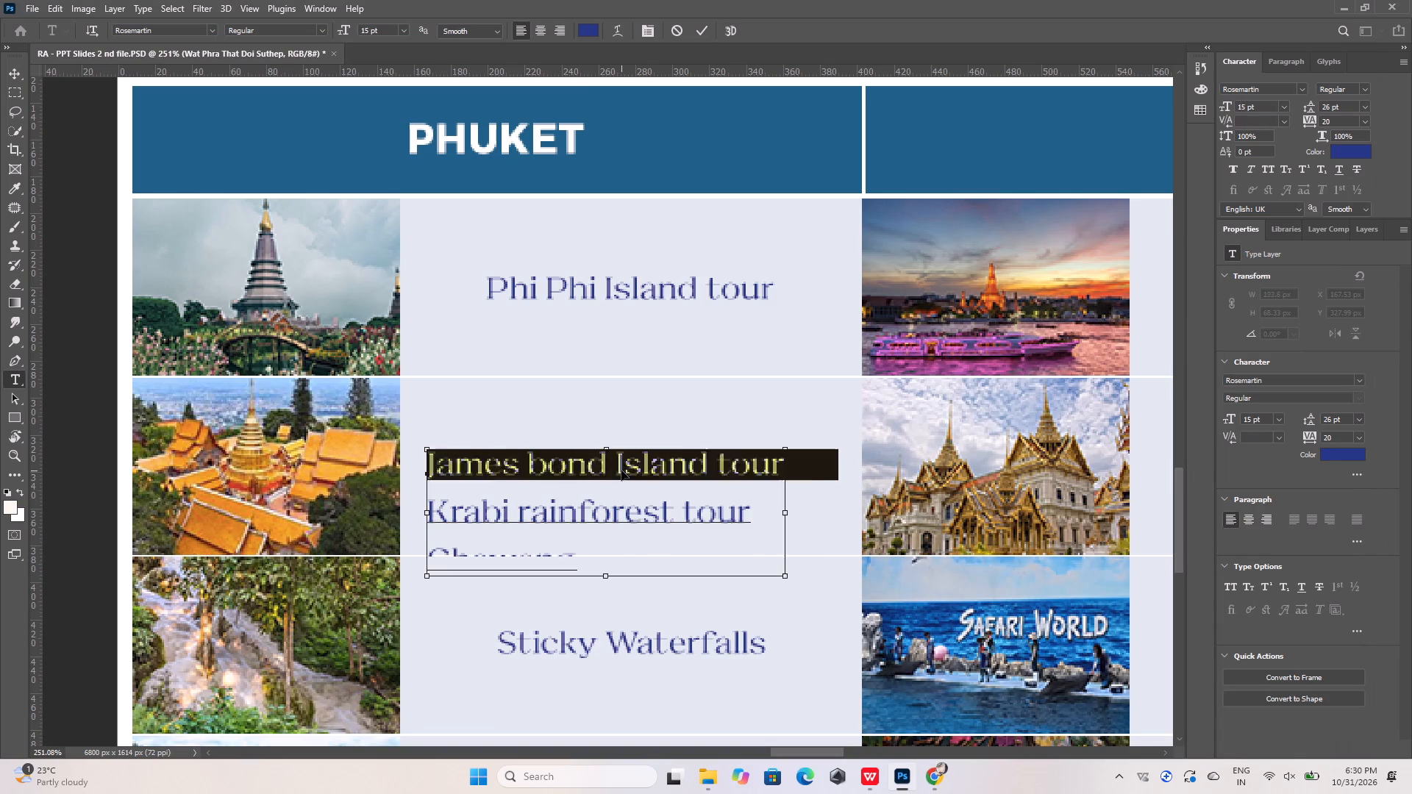
# Replace the Wat Phra That Doi Suthep label with James bond Island tour, copied from the Lens image in Chrome, and centre it horizontally in its cell.
pyautogui.click(938, 773)
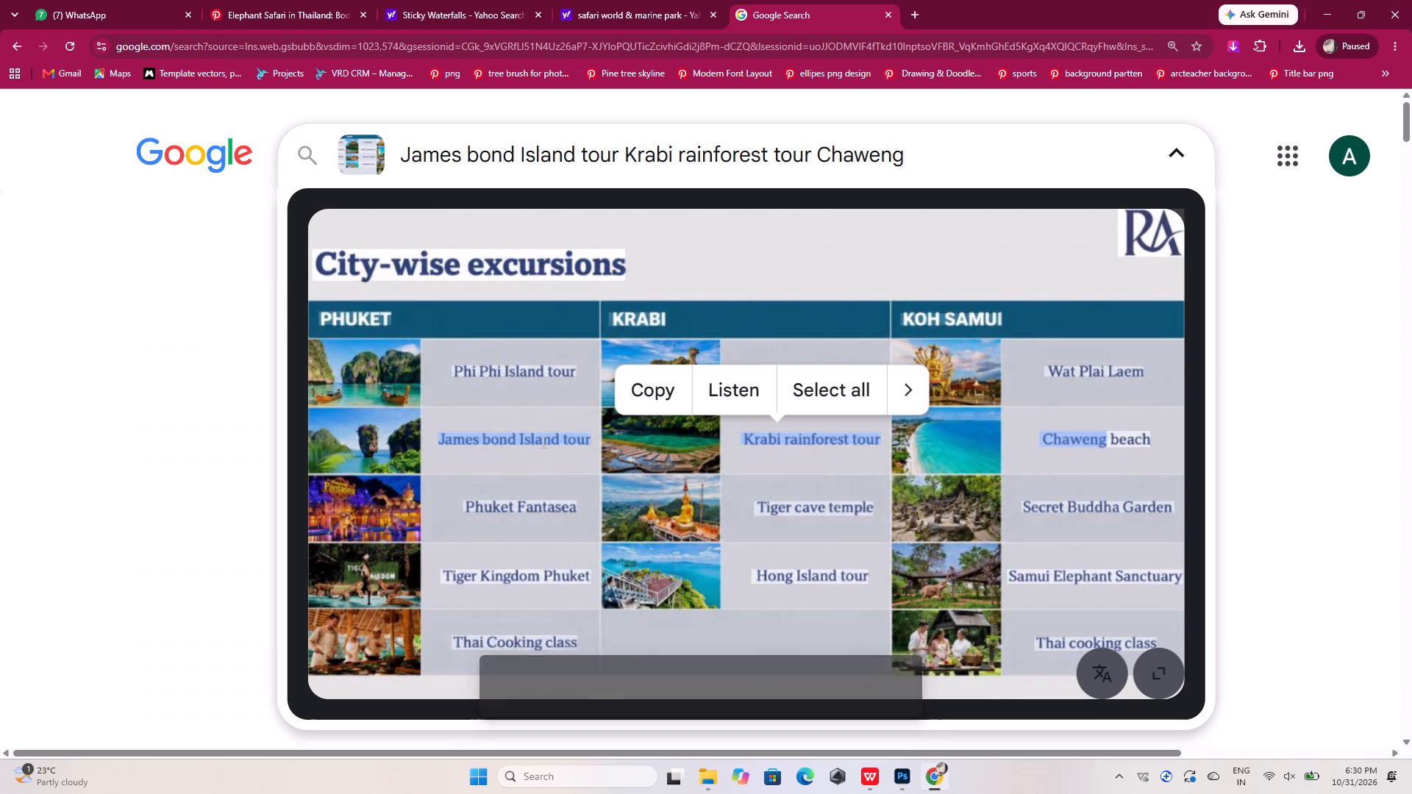
pyautogui.click(553, 439)
pyautogui.moveTo(590, 438); pyautogui.dragTo(452, 444)
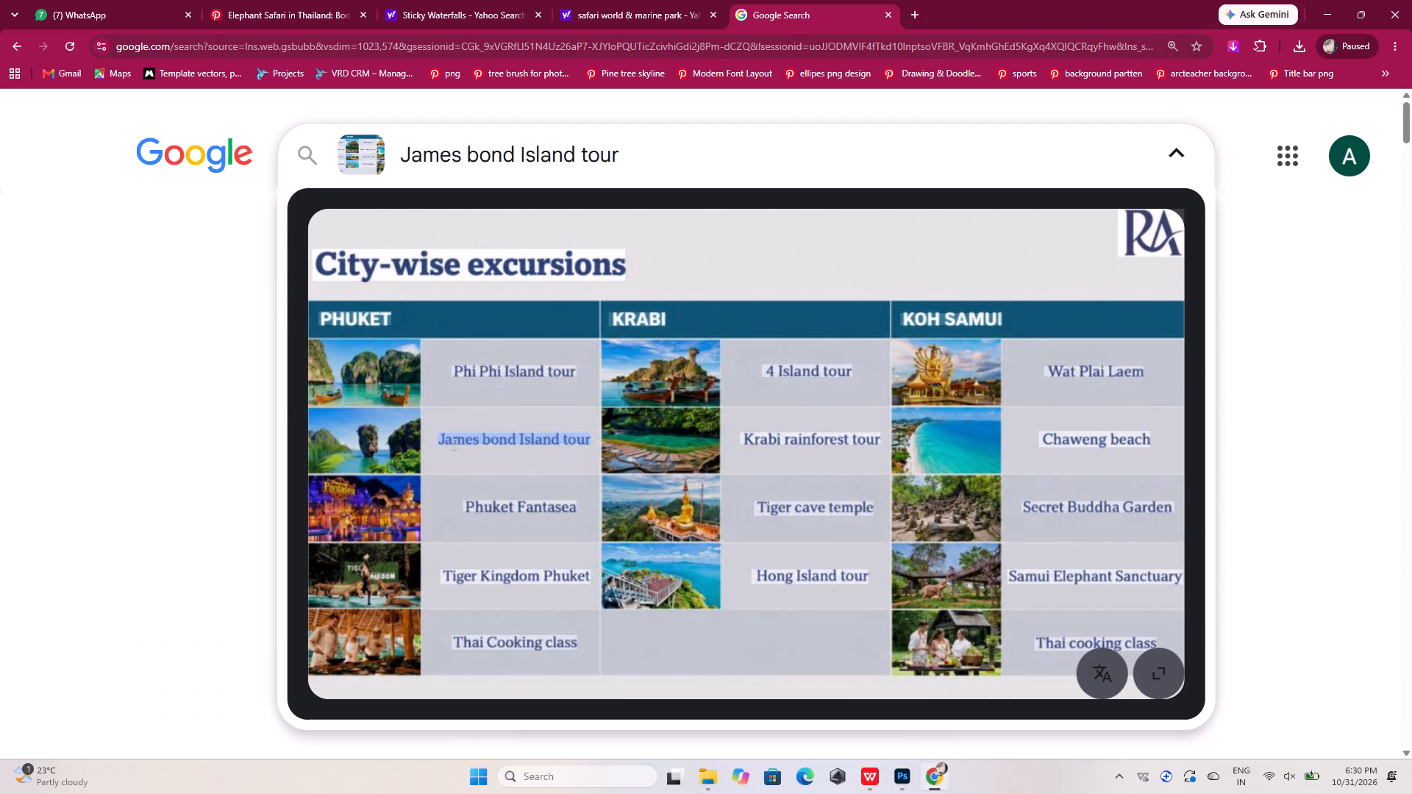
pyautogui.moveTo(452, 444); pyautogui.dragTo(450, 443)
pyautogui.click(407, 390)
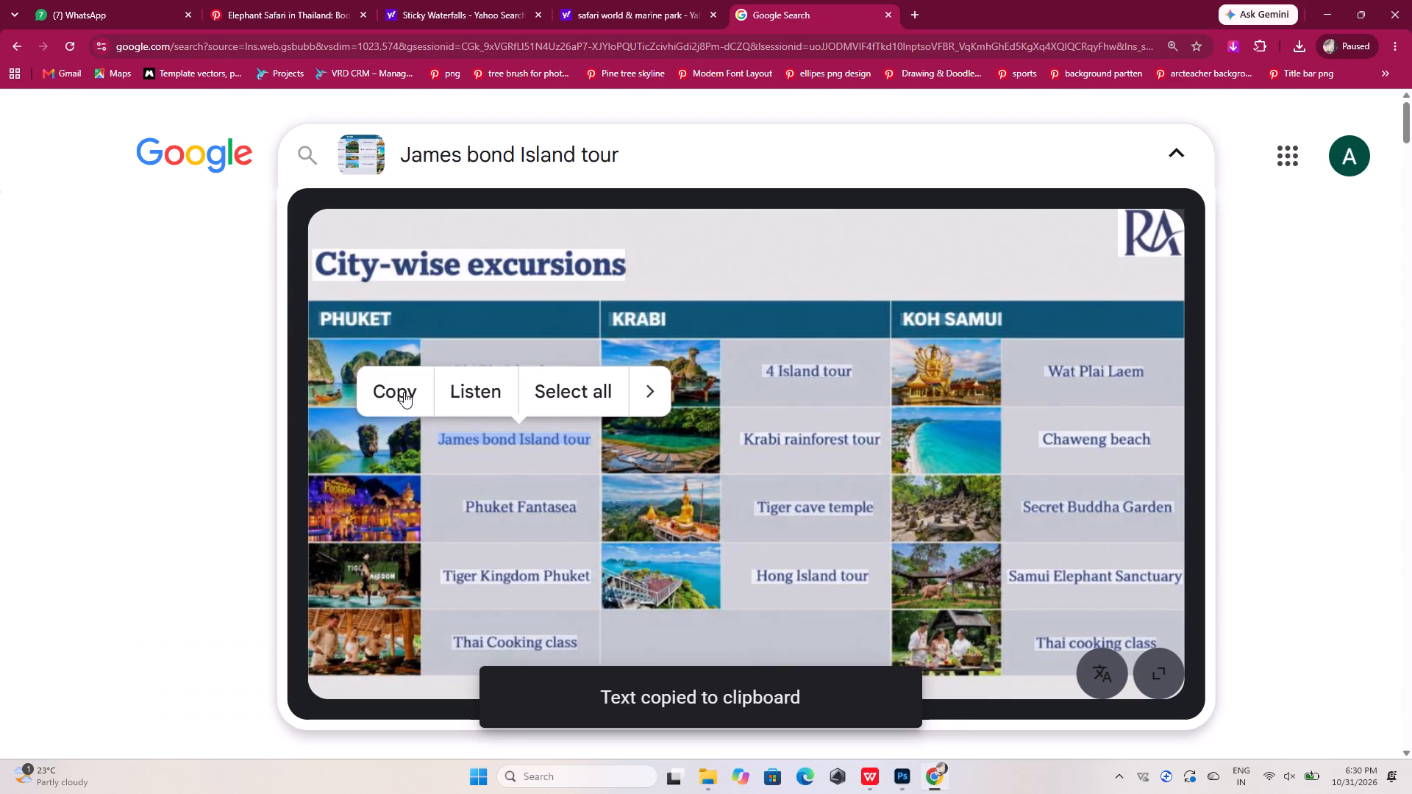
pyautogui.click(404, 392)
pyautogui.click(896, 774)
pyautogui.hotkey('ctrl', 'v')
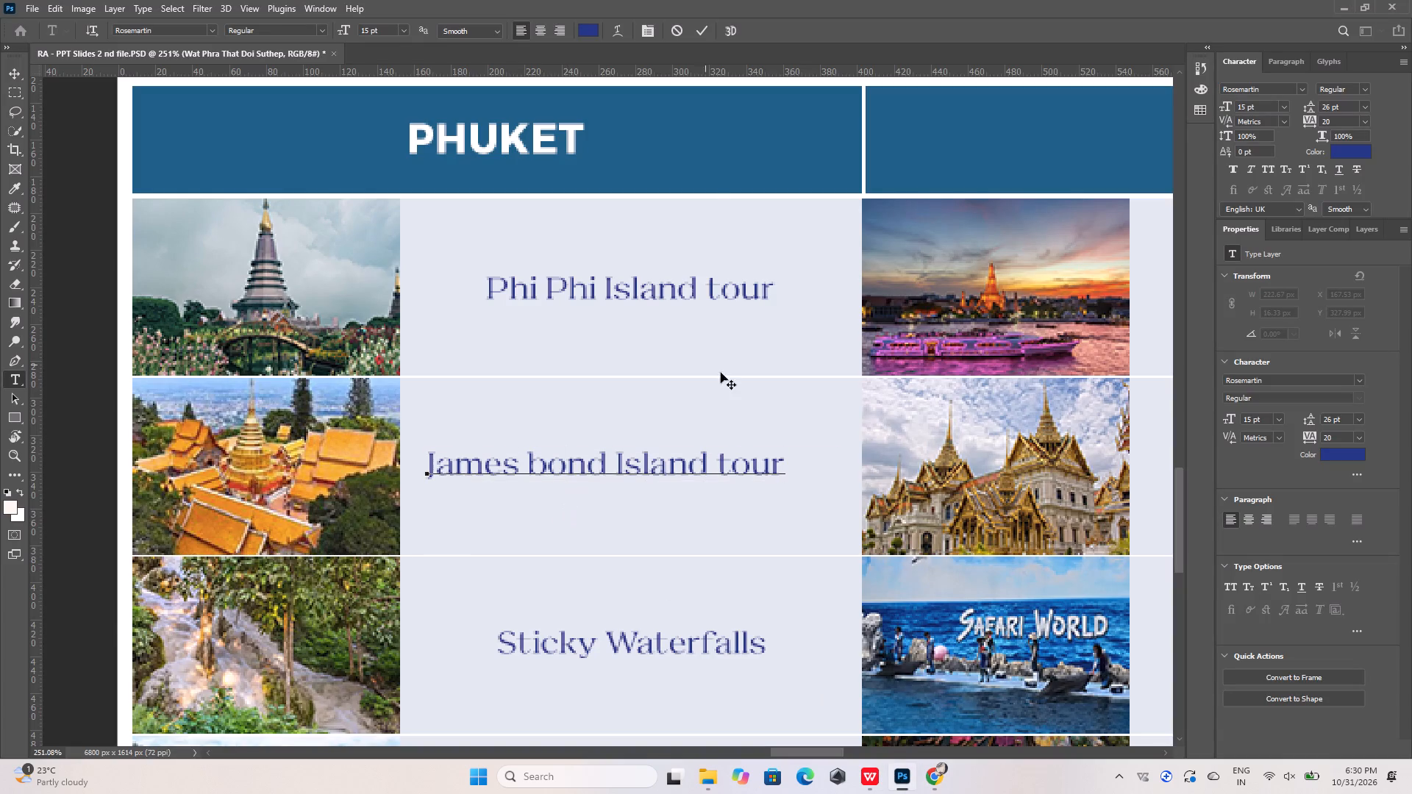
pyautogui.click(699, 28)
pyautogui.keyDown('shift'); pyautogui.click(735, 401); pyautogui.keyUp('shift')
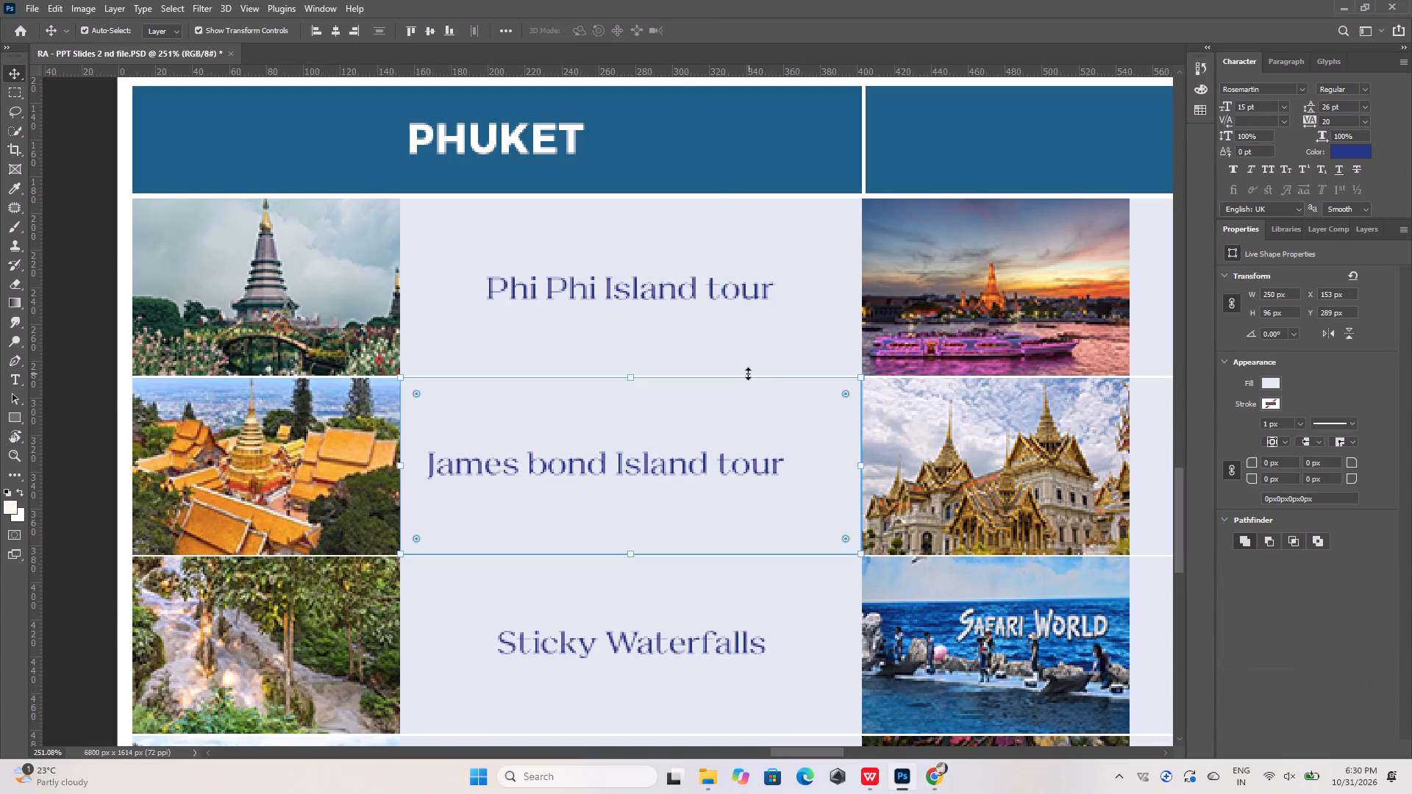
pyautogui.click(329, 33)
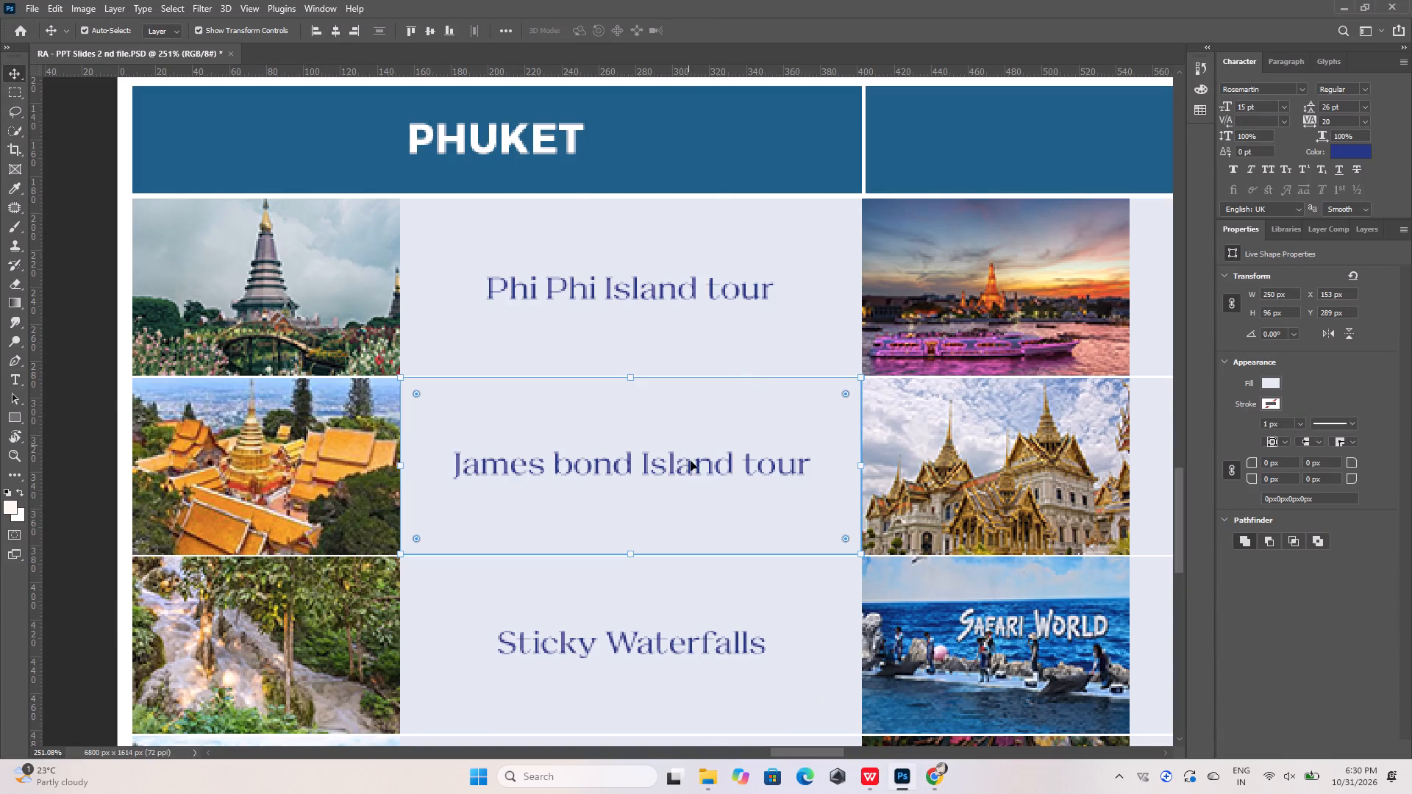
# Replace the Sticky Waterfalls label with Phuket Fantasea, copied from the Lens image in Chrome, and centre it horizontally in its cell.
pyautogui.scroll(-14, 684, 452)
pyautogui.doubleClick(688, 482)
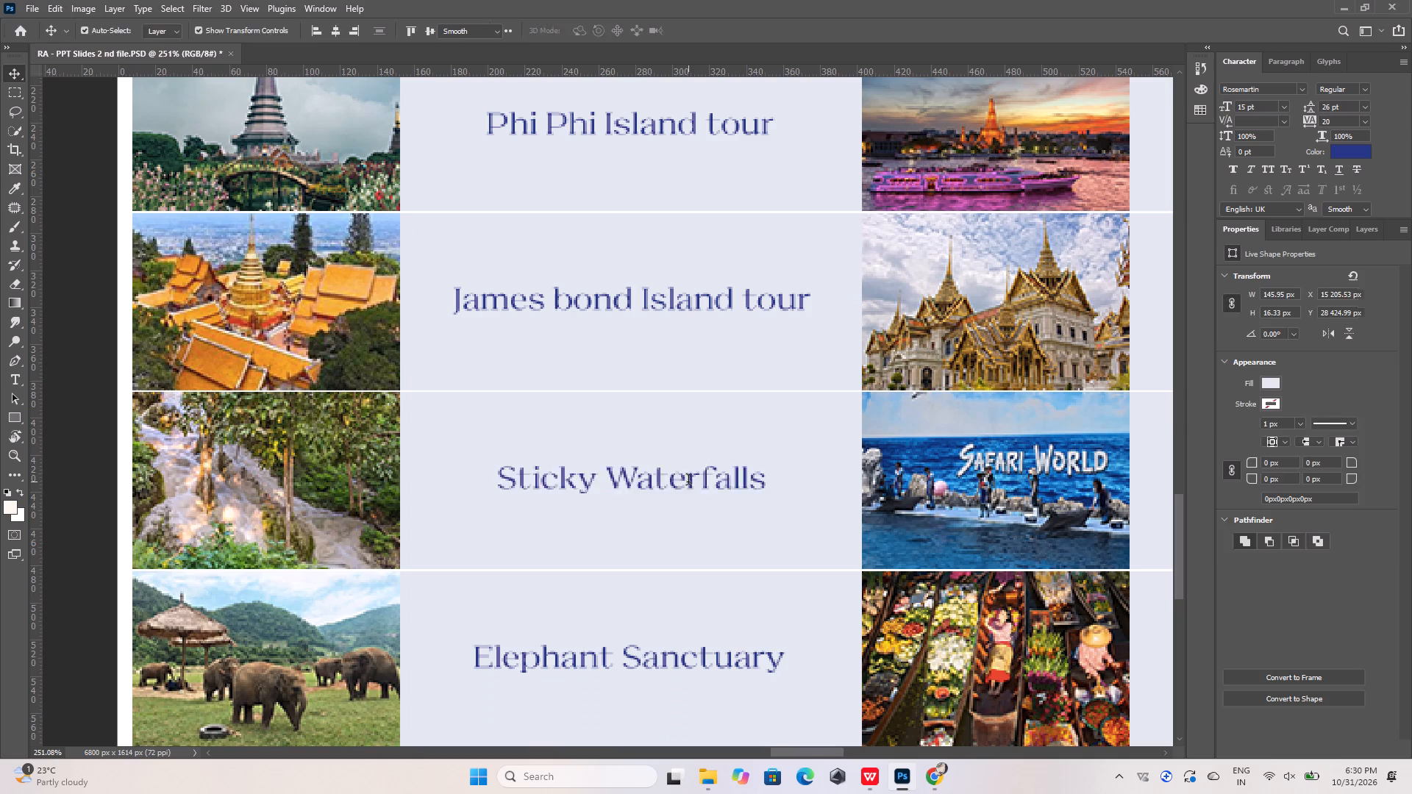
pyautogui.click(942, 782)
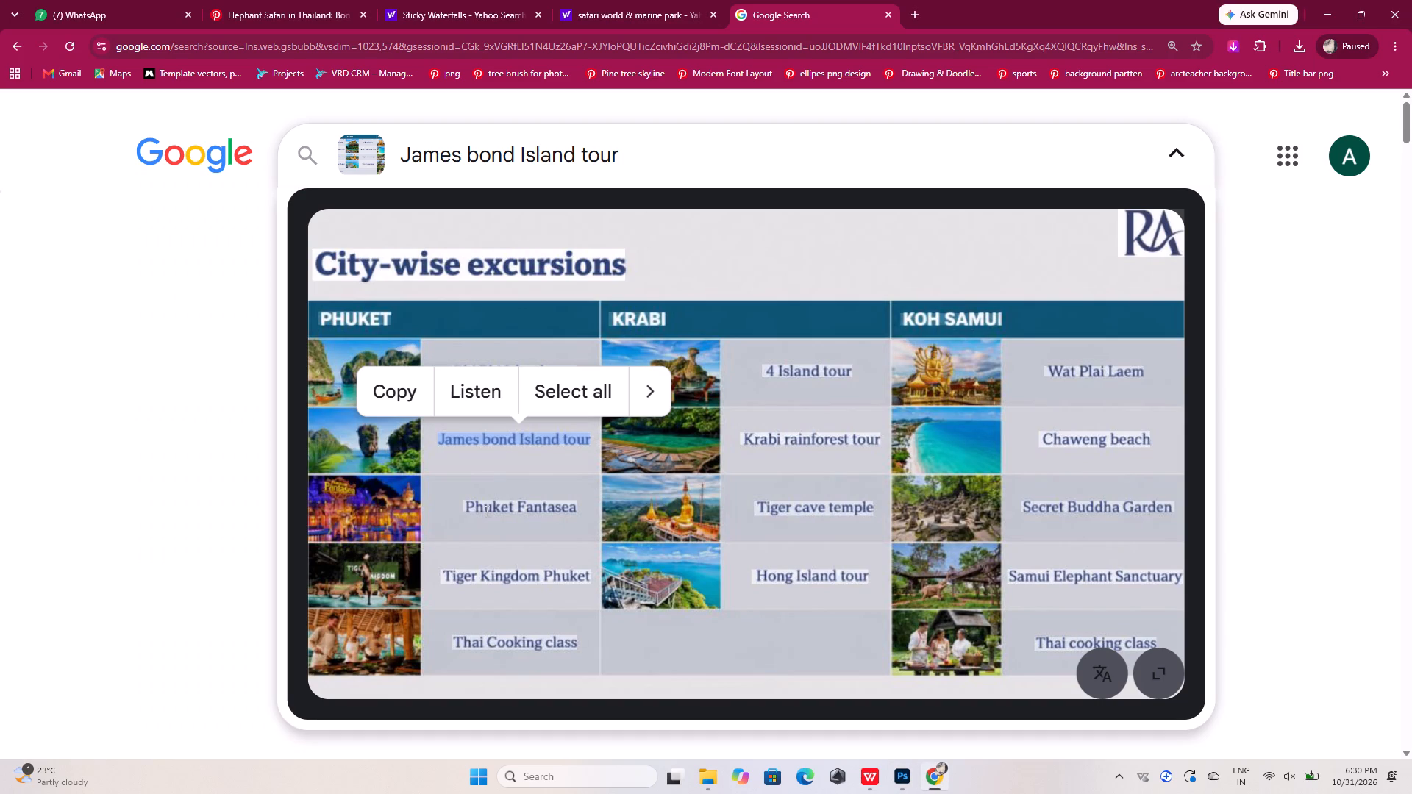
pyautogui.moveTo(575, 509); pyautogui.dragTo(439, 504)
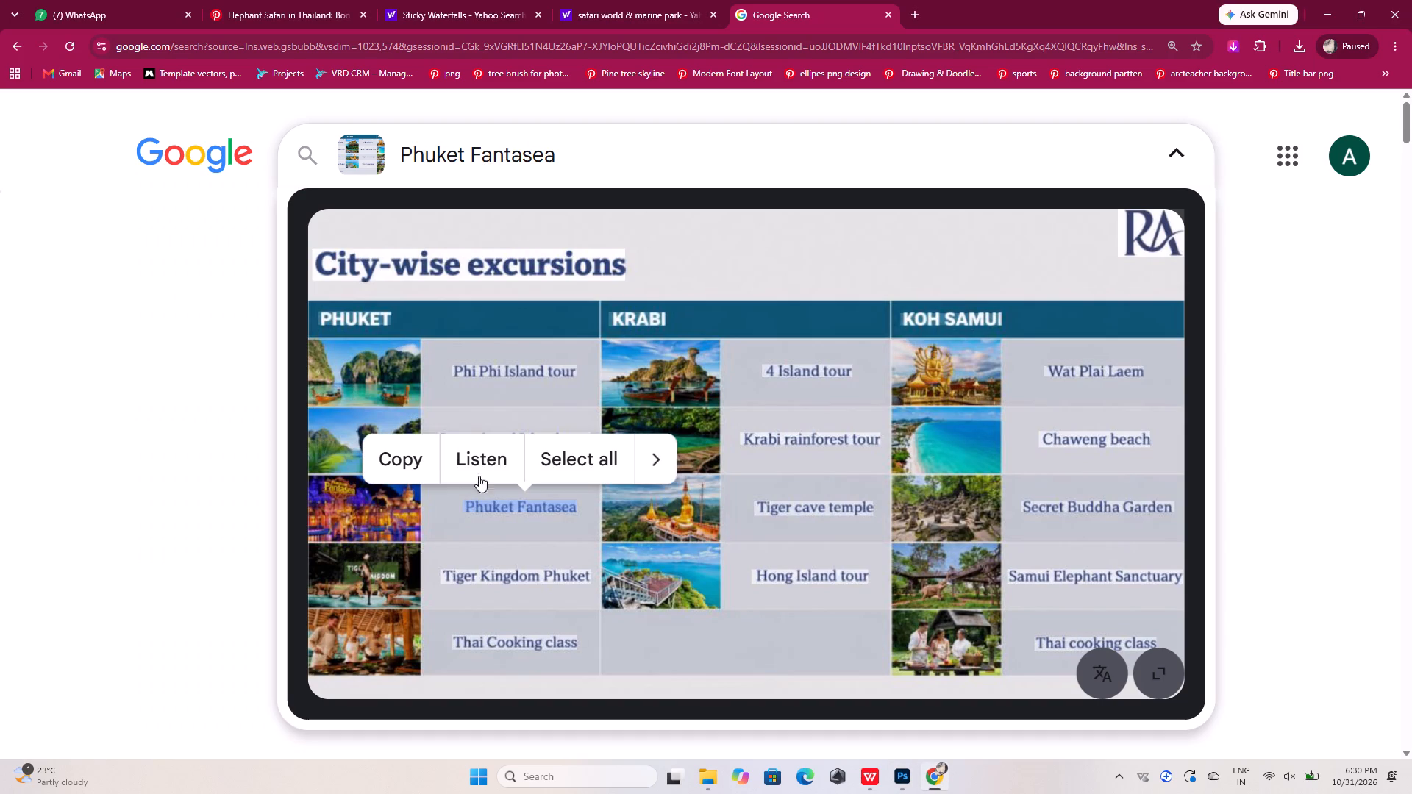
pyautogui.click(403, 456)
pyautogui.click(898, 774)
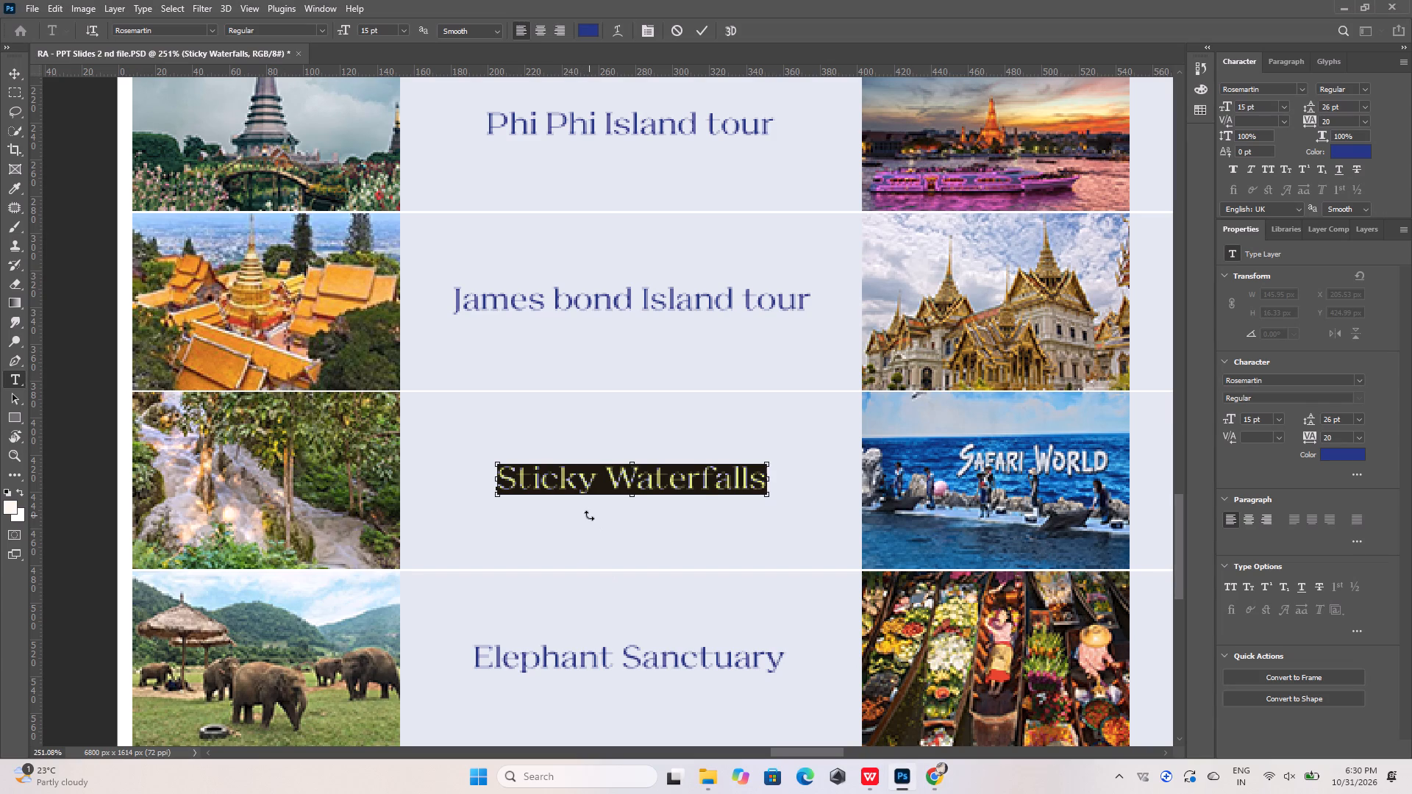
pyautogui.hotkey('ctrl', 'v')
pyautogui.click(703, 24)
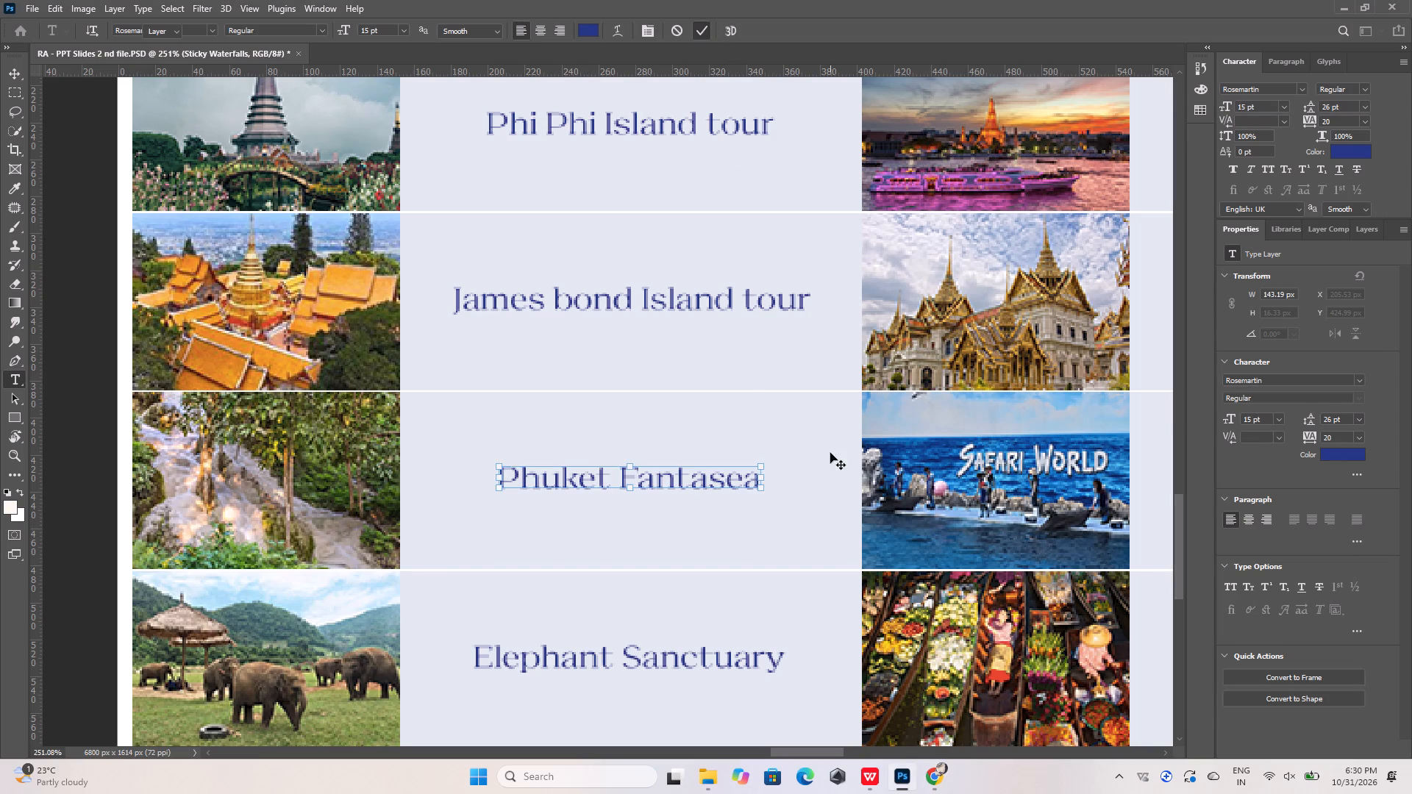
pyautogui.keyDown('shift'); pyautogui.click(830, 454); pyautogui.keyUp('shift')
pyautogui.click(329, 28)
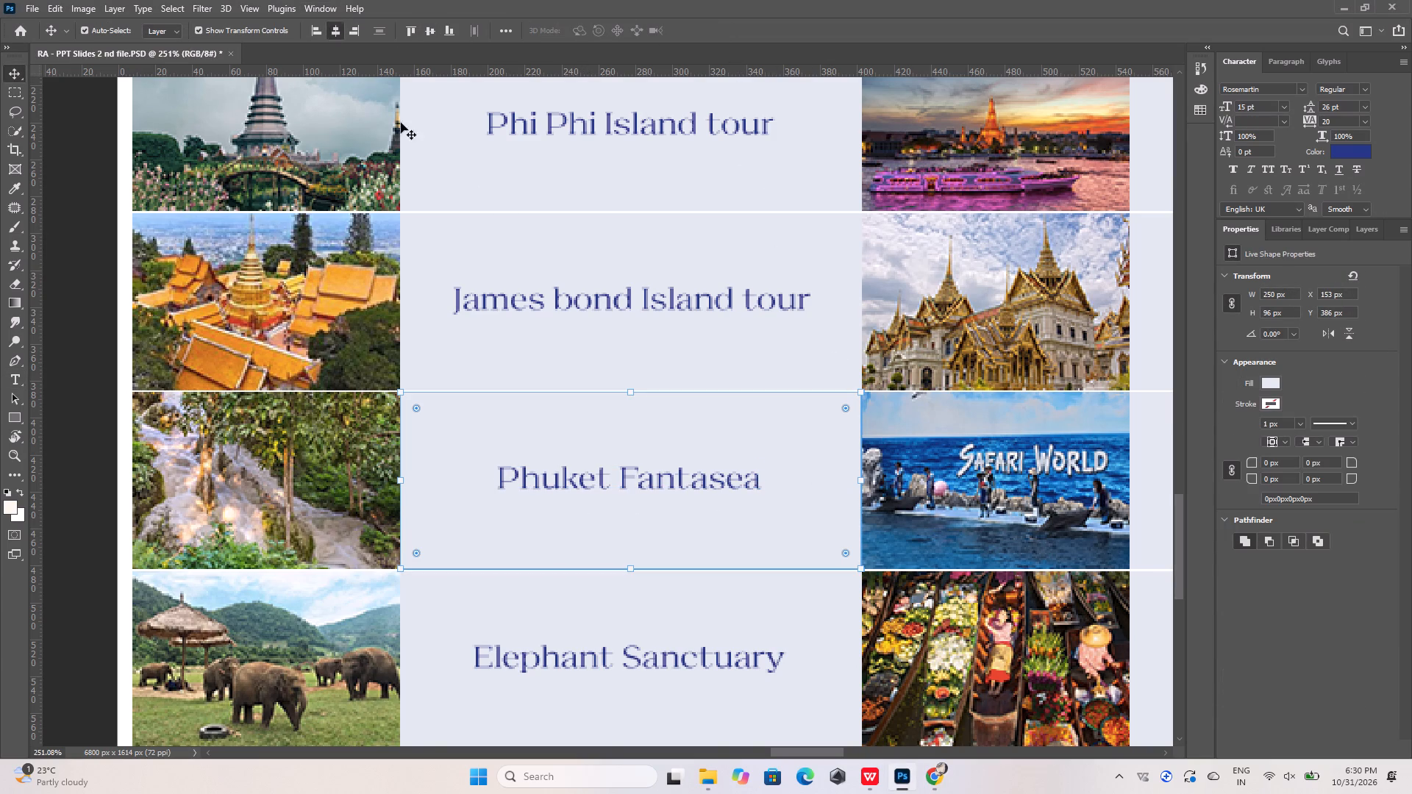
# Replace the Elephant Sanctuary label with Tiger Kingdom Phuket, copied from the Lens image in Chrome, and centre it horizontally in its cell.
pyautogui.keyDown('alt'); pyautogui.scroll(-5, 616, 368); pyautogui.keyUp('alt')
pyautogui.keyDown('alt'); pyautogui.scroll(5, 636, 590); pyautogui.keyUp('alt')
pyautogui.doubleClick(649, 530)
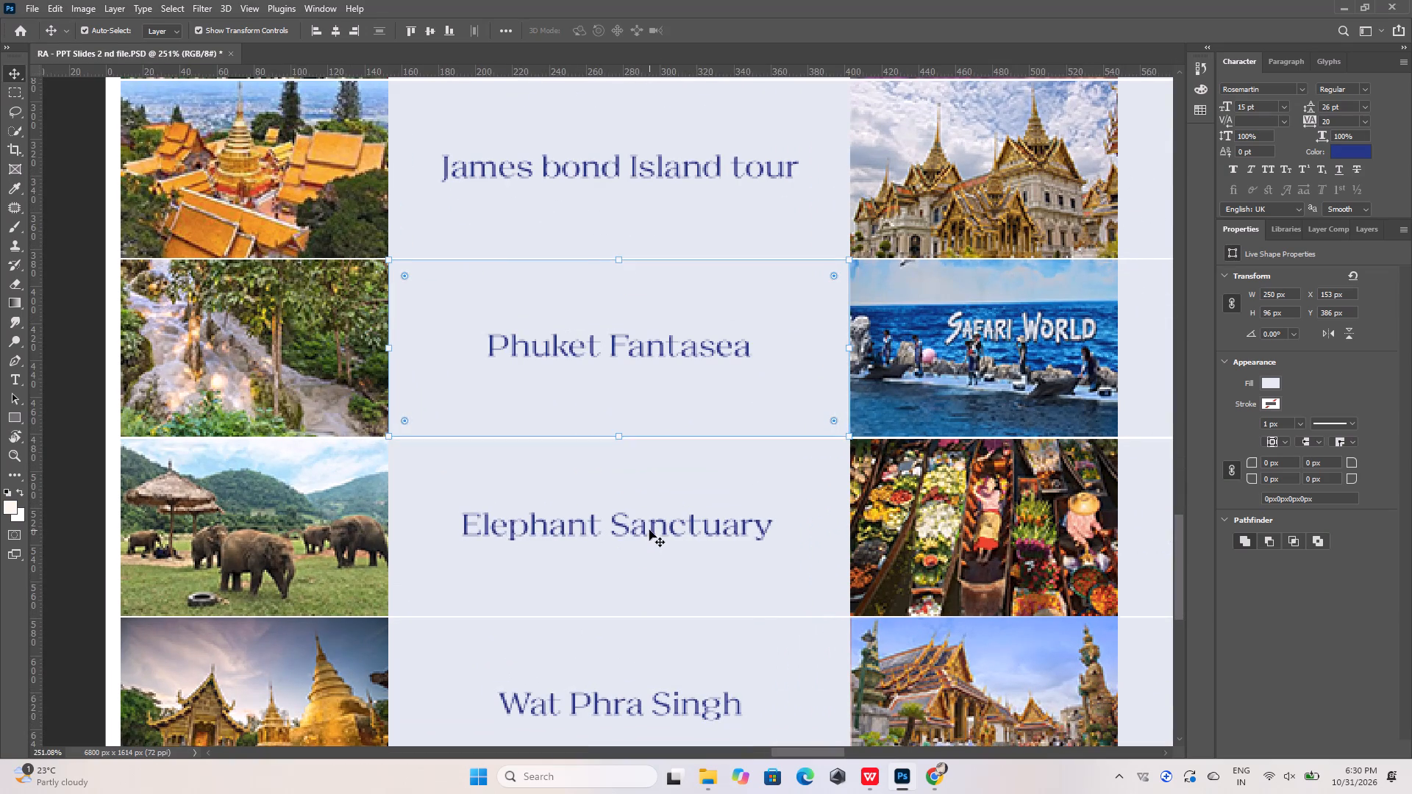
pyautogui.click(930, 781)
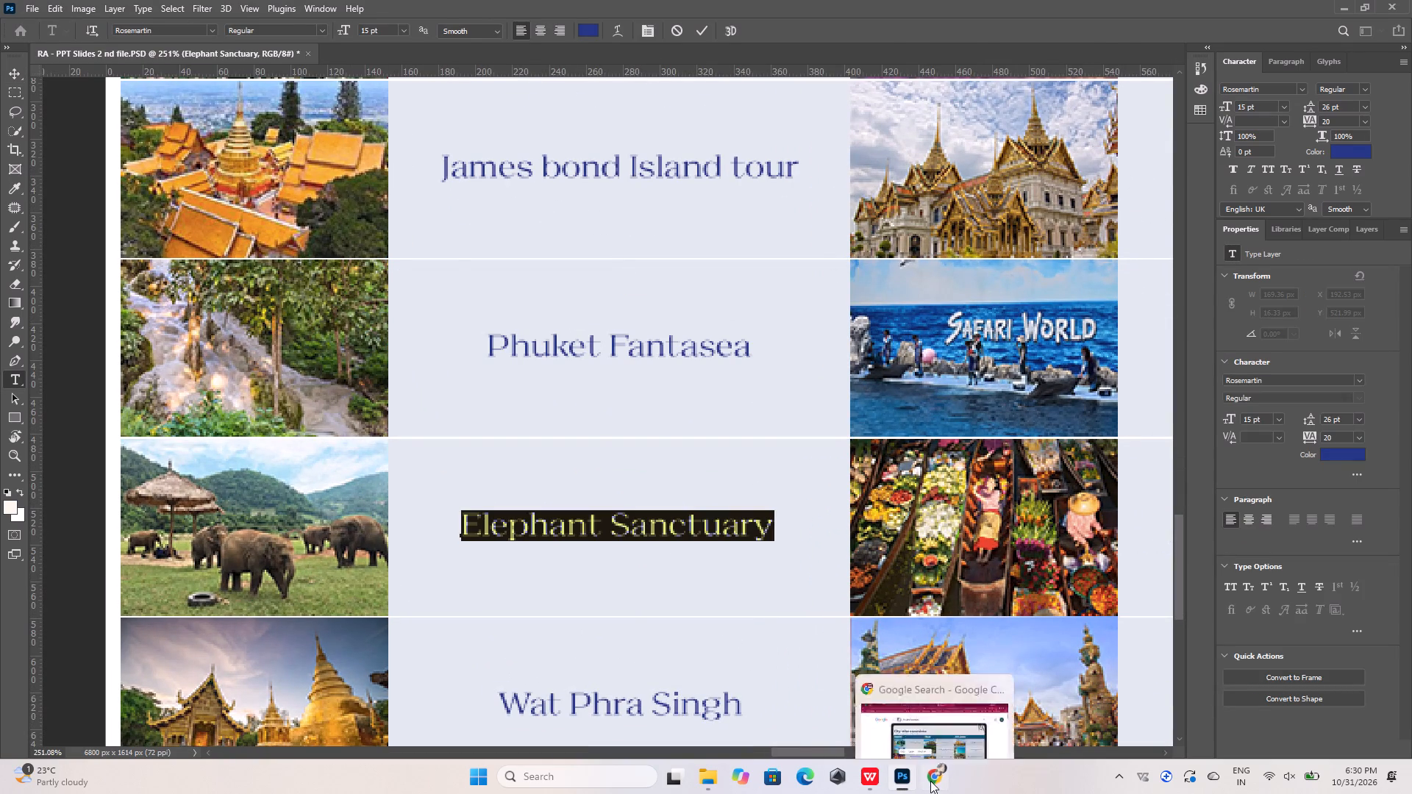
pyautogui.moveTo(585, 578); pyautogui.dragTo(482, 577)
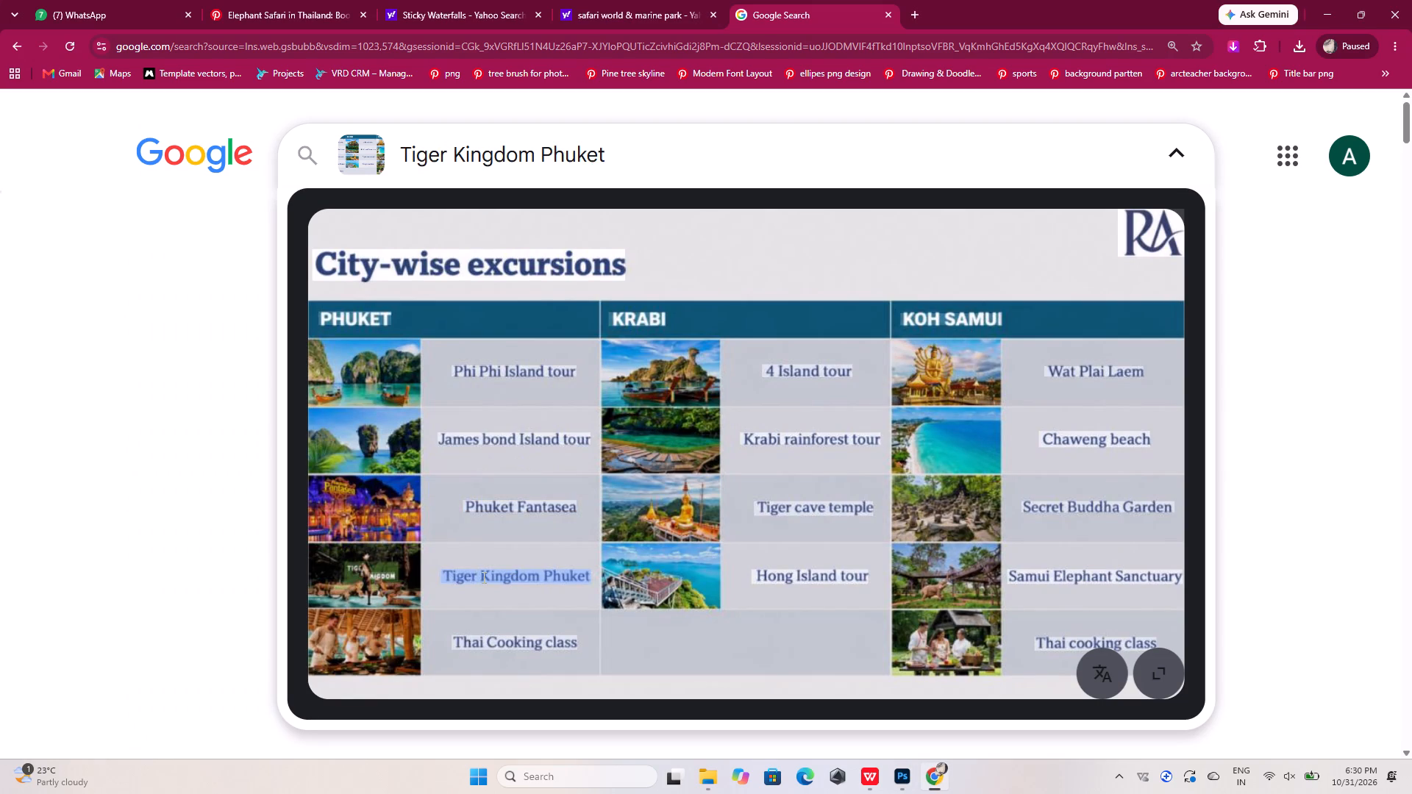
pyautogui.moveTo(482, 577); pyautogui.dragTo(481, 577)
pyautogui.click(402, 530)
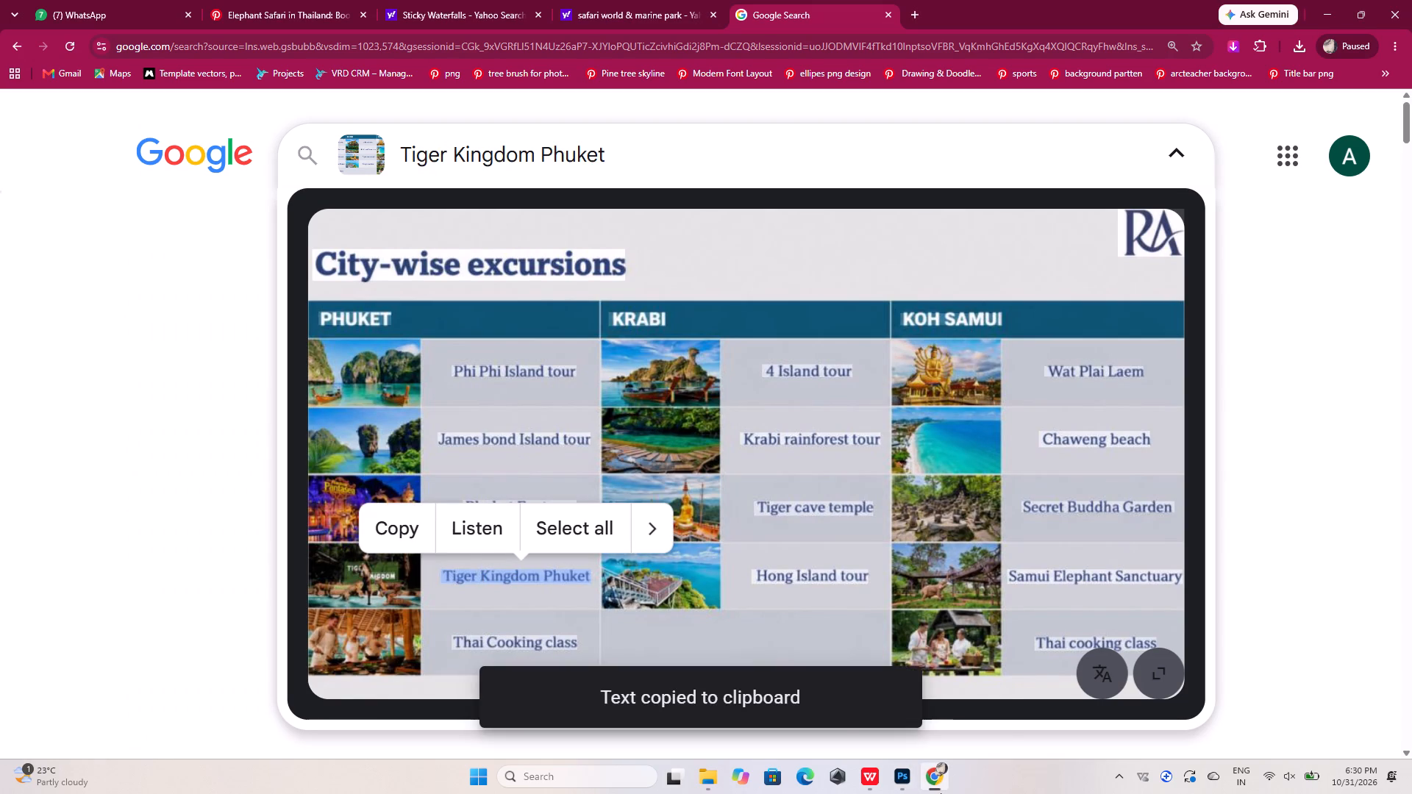
pyautogui.click(899, 774)
pyautogui.hotkey('ctrl', 'v')
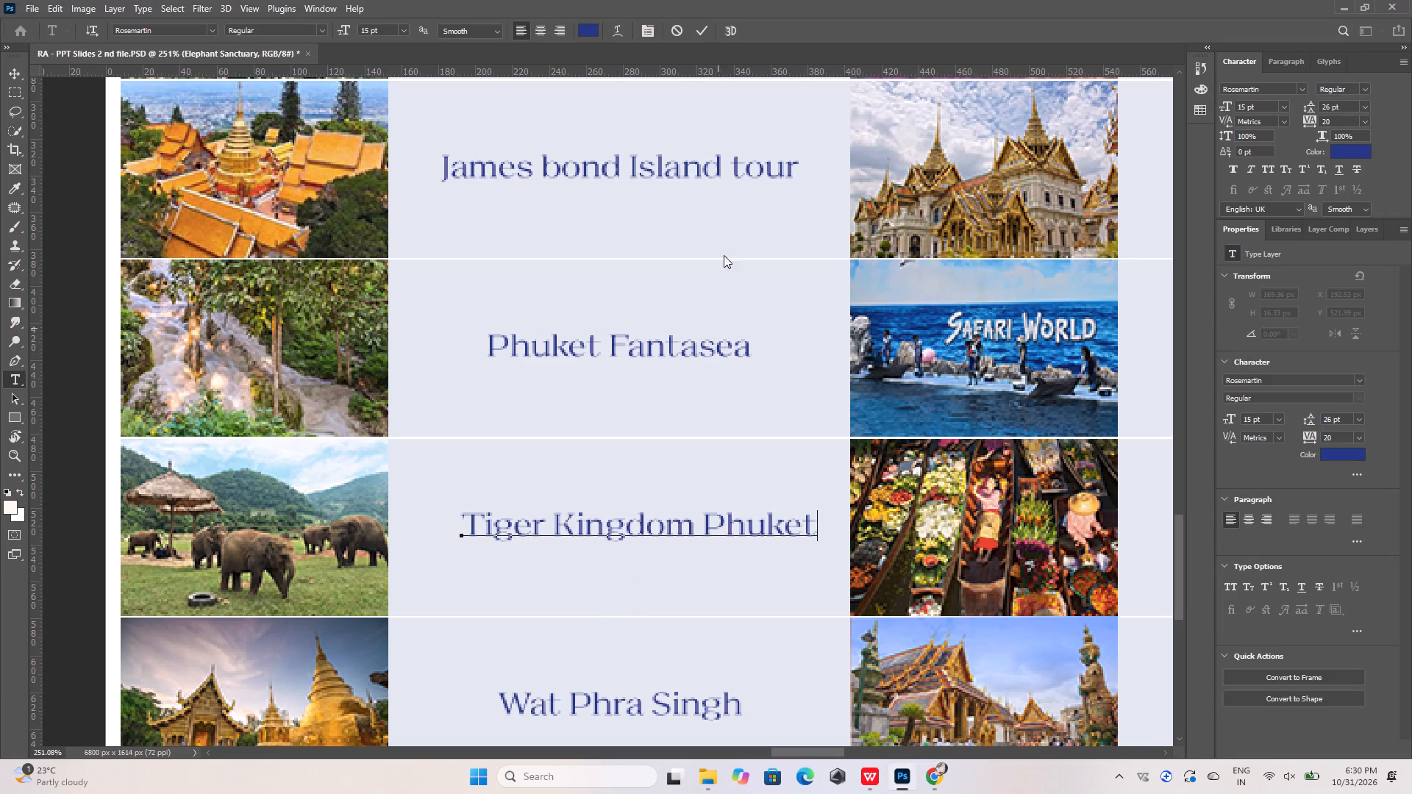
pyautogui.click(693, 33)
pyautogui.keyDown('shift'); pyautogui.click(747, 565); pyautogui.keyUp('shift')
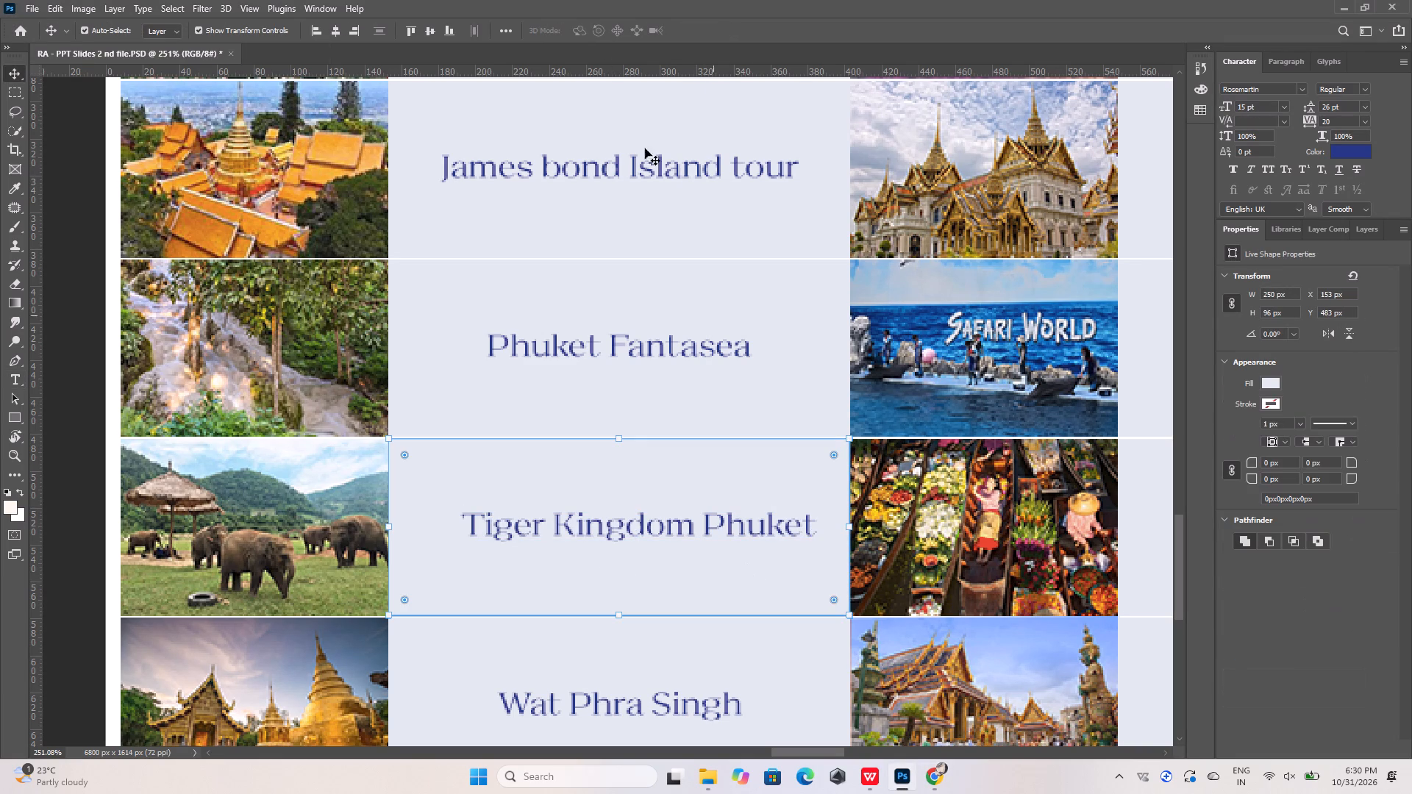
pyautogui.click(335, 32)
# Replace the Wat Phra Singh label with Thai Cooking class, copied from the Lens image in Chrome, and centre it horizontally in its cell.
pyautogui.keyDown('alt'); pyautogui.scroll(-5, 548, 282); pyautogui.keyUp('alt')
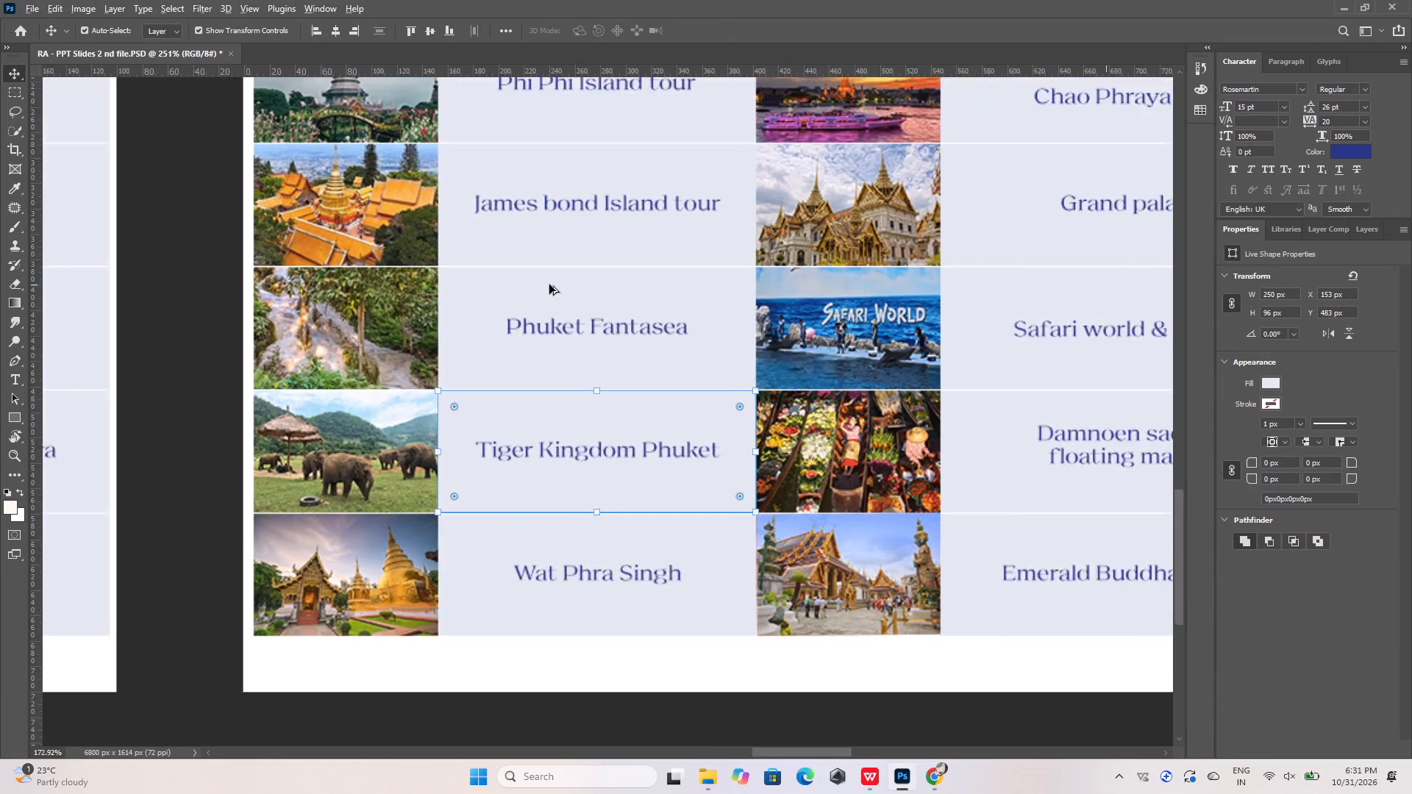
pyautogui.keyDown('alt'); pyautogui.scroll(-3, 549, 285); pyautogui.keyUp('alt')
pyautogui.keyDown('alt'); pyautogui.scroll(6, 570, 535); pyautogui.keyUp('alt')
pyautogui.doubleClick(585, 501)
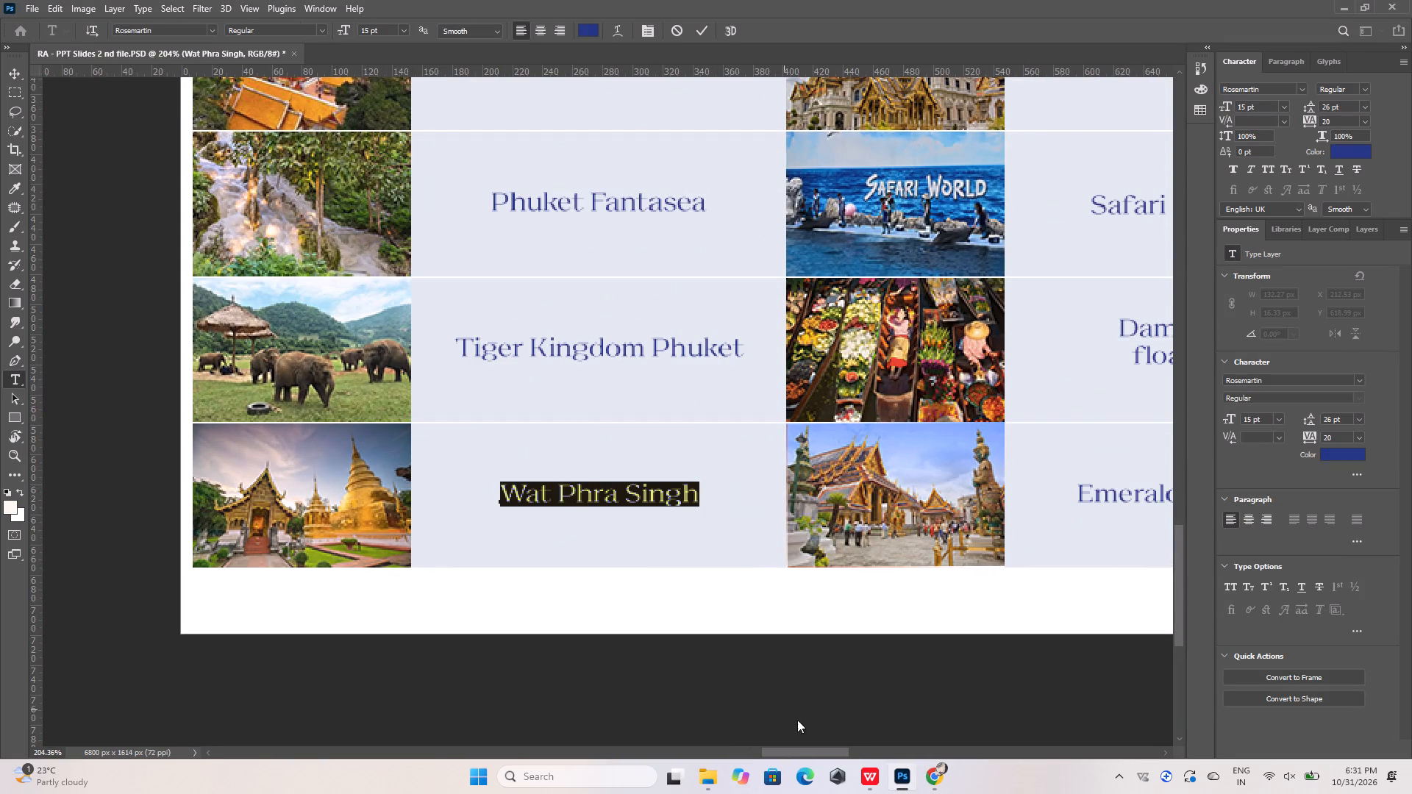
pyautogui.click(929, 784)
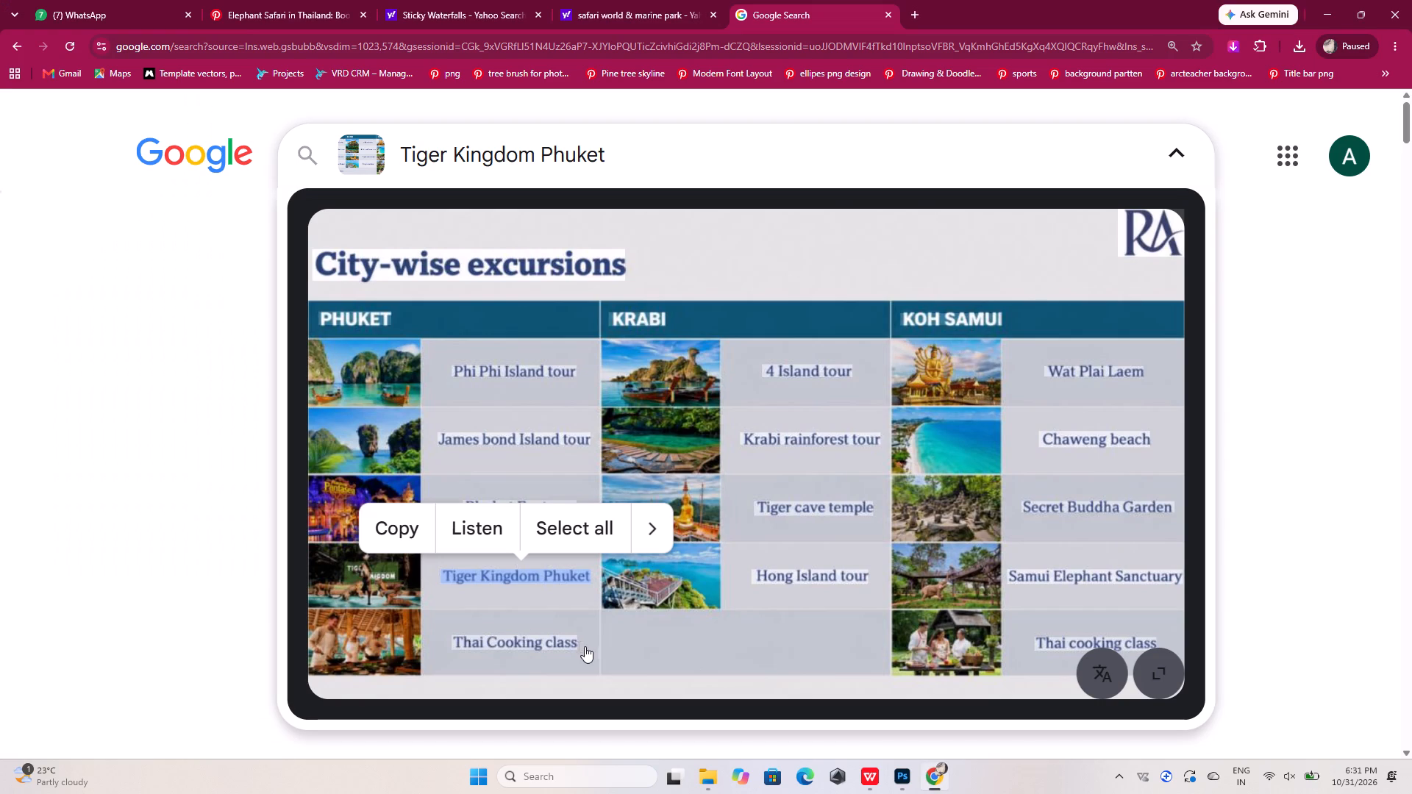
pyautogui.moveTo(577, 643); pyautogui.dragTo(466, 641)
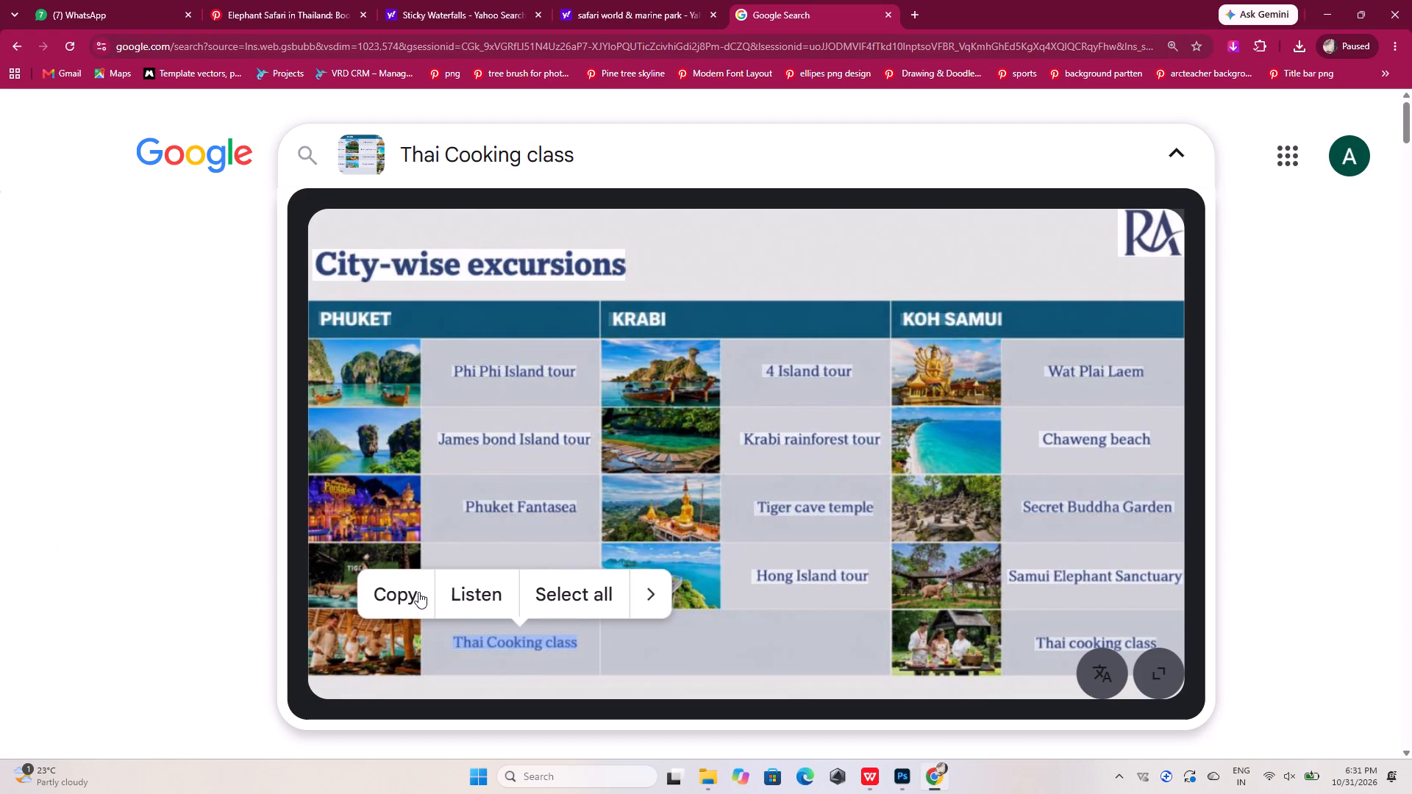
pyautogui.click(402, 588)
pyautogui.click(921, 778)
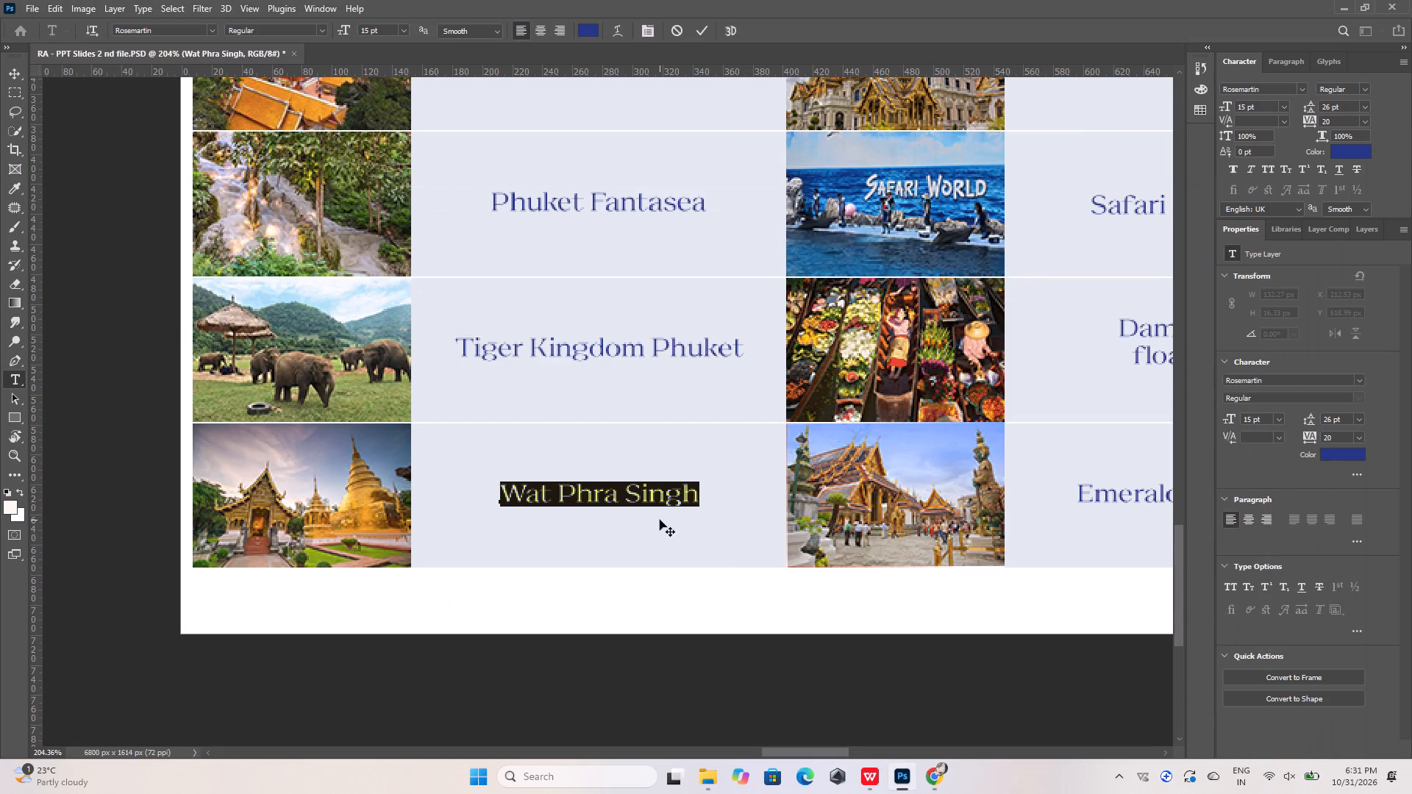
pyautogui.hotkey('ctrl', 'v')
pyautogui.click(700, 30)
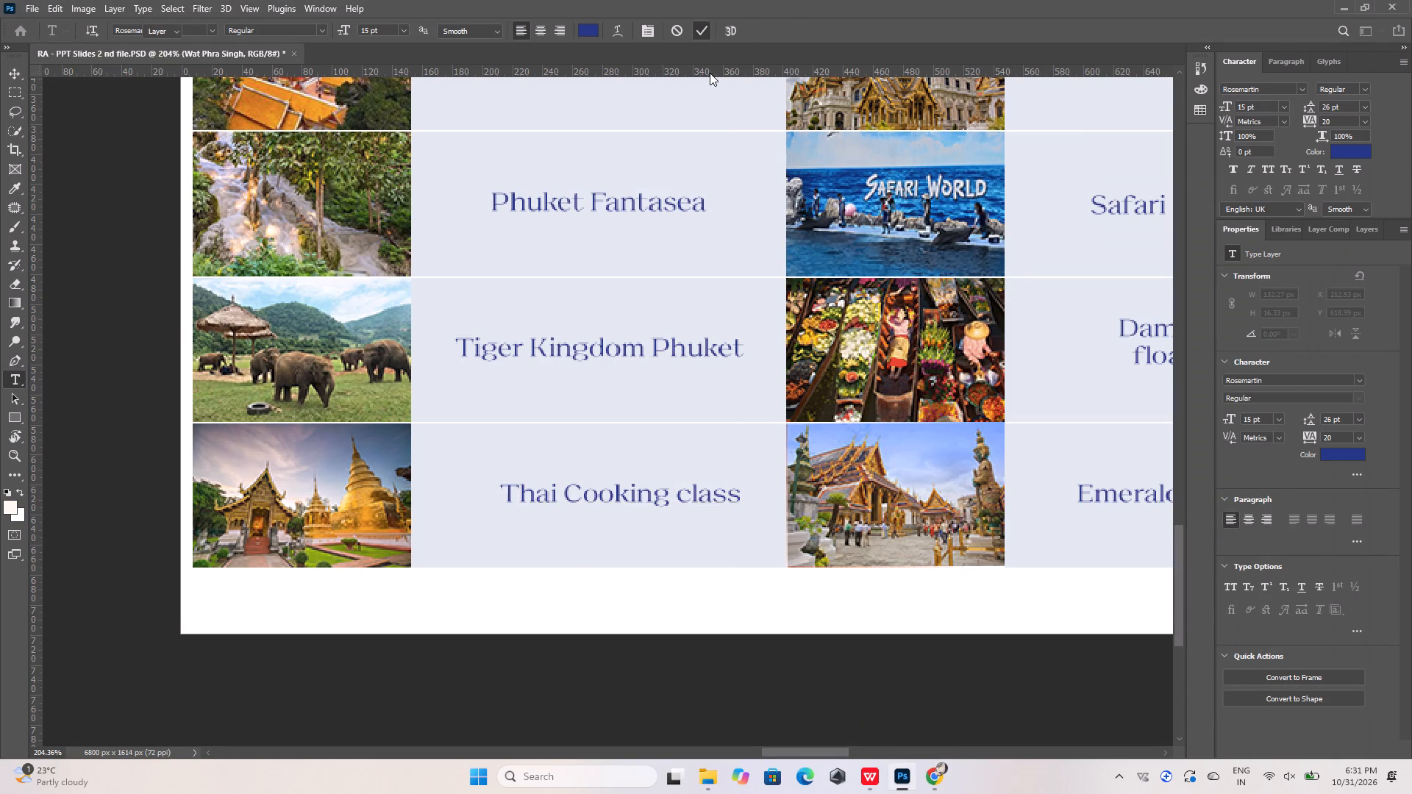
pyautogui.keyDown('shift'); pyautogui.click(736, 464); pyautogui.keyUp('shift')
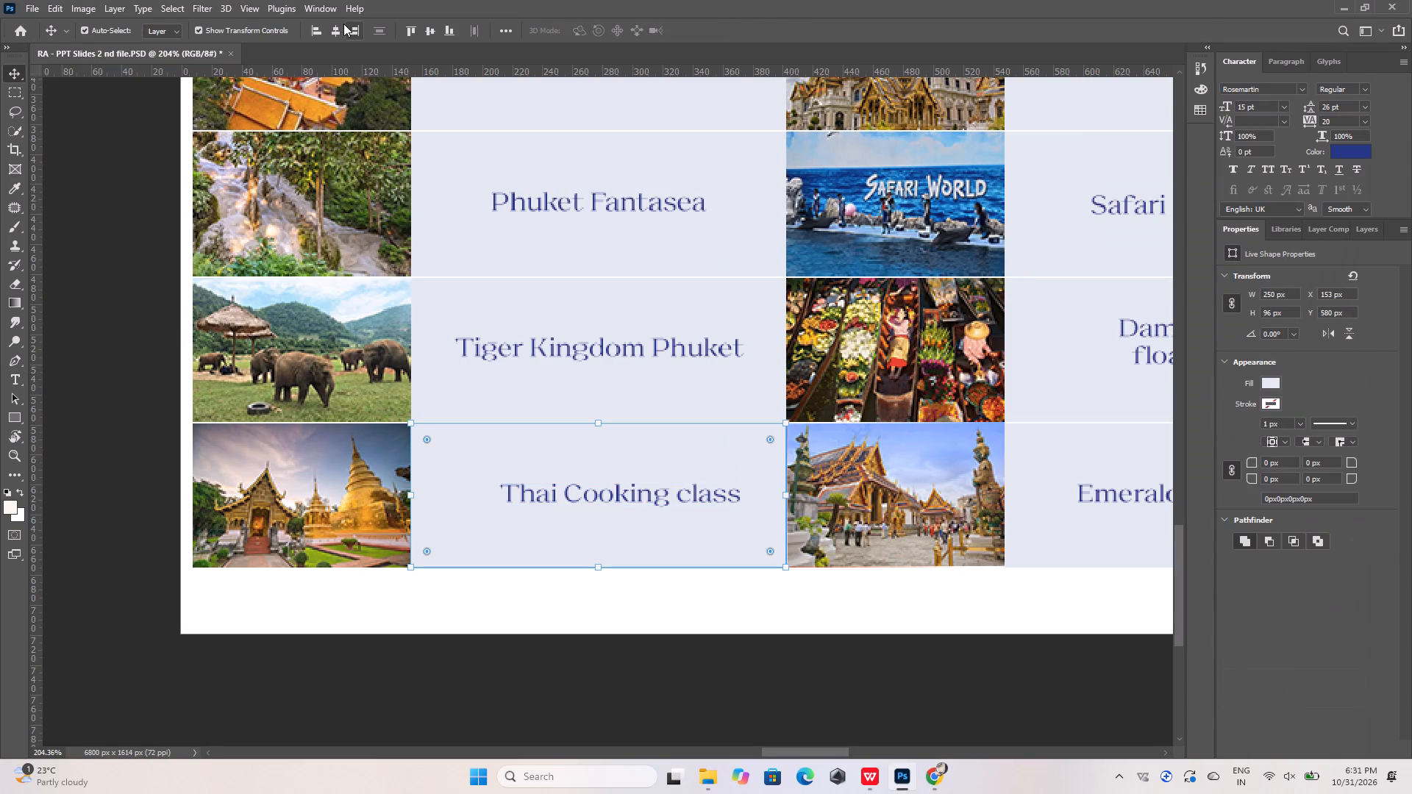
pyautogui.click(340, 33)
# Set the leading of Artboard 7's Dinner cruise on Chao Phraya river label to 18 pt and centre-align its text.
pyautogui.keyDown('alt'); pyautogui.scroll(-11, 456, 432); pyautogui.keyUp('alt')
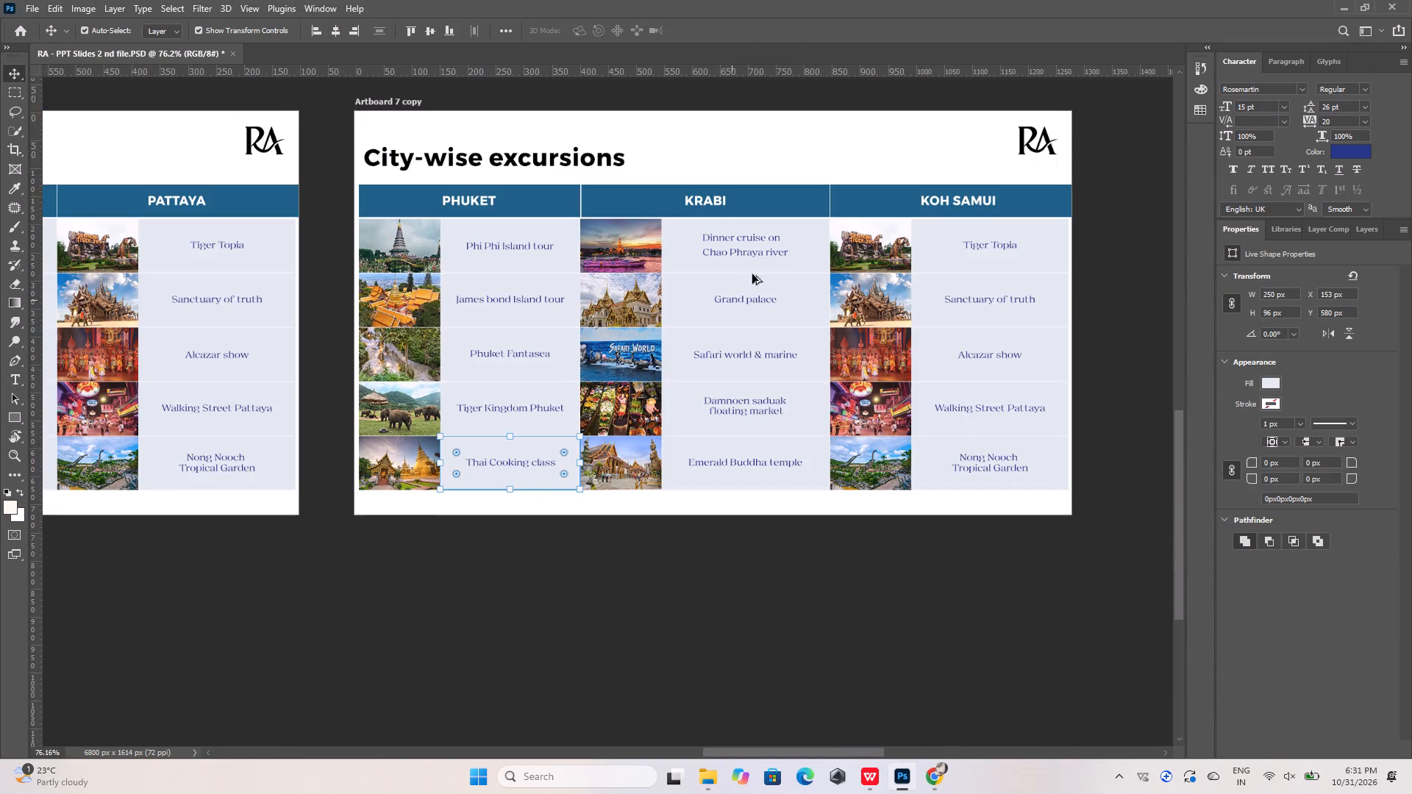
pyautogui.keyDown('alt'); pyautogui.scroll(9, 766, 250); pyautogui.keyUp('alt')
pyautogui.doubleClick(724, 227)
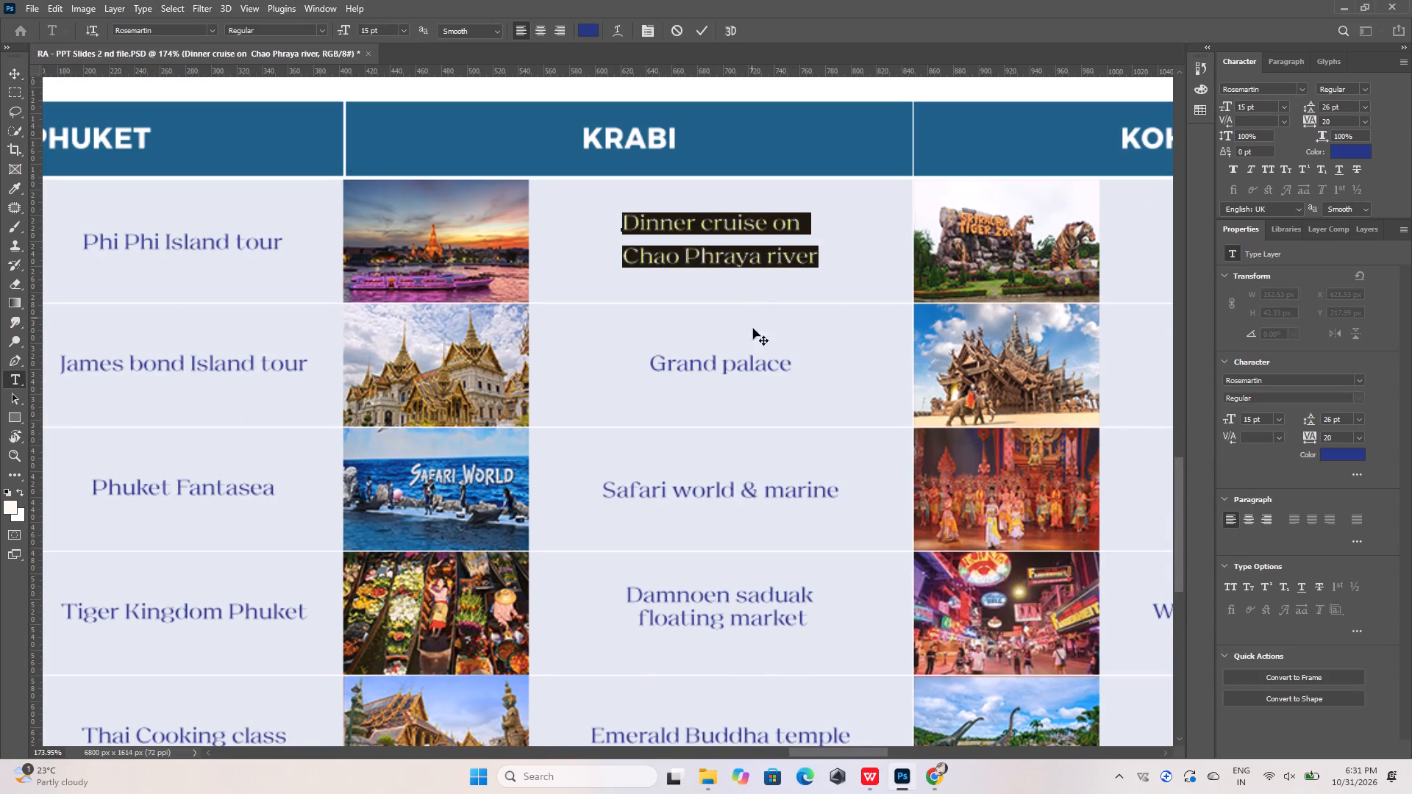
pyautogui.keyDown('alt'); pyautogui.scroll(-15, 724, 560); pyautogui.keyUp('alt')
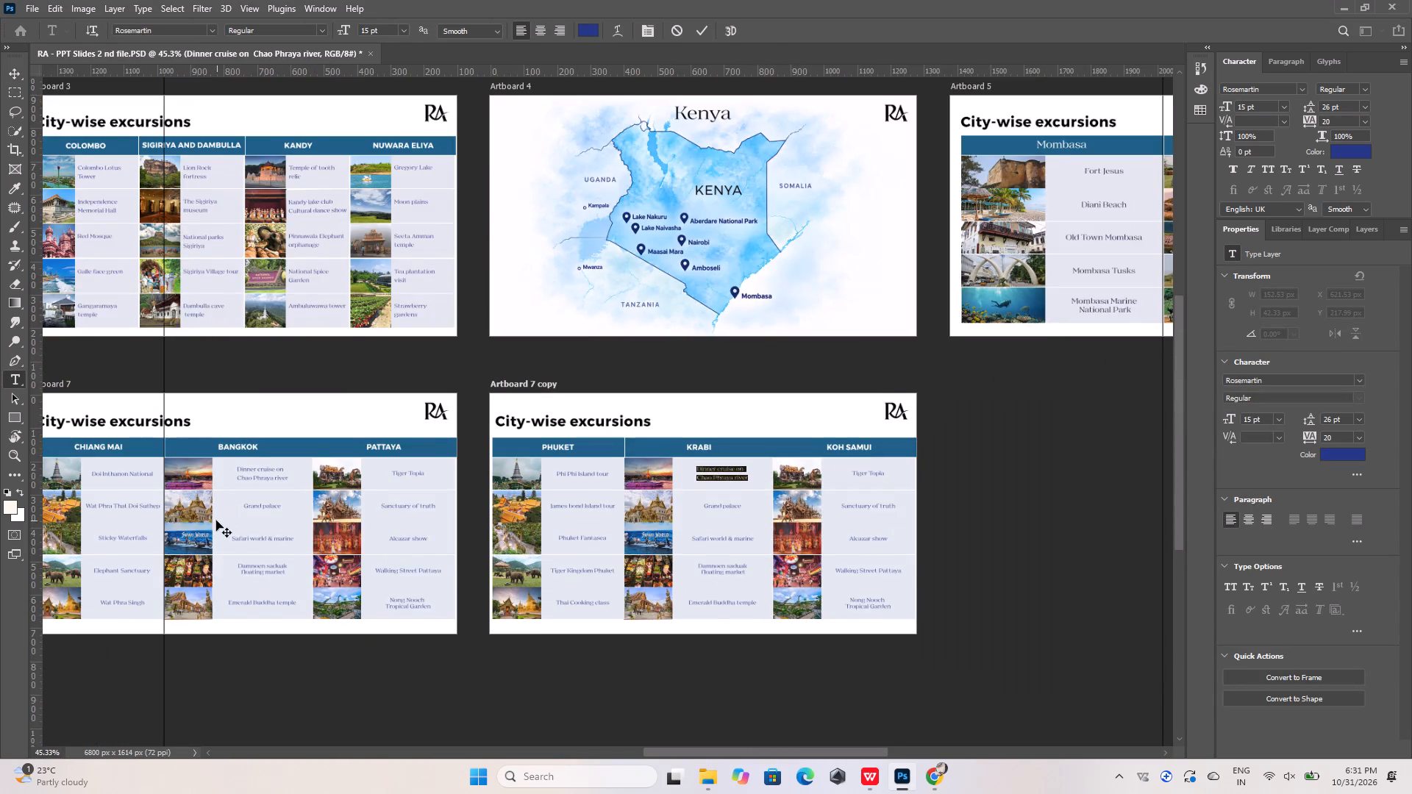
pyautogui.keyDown('alt'); pyautogui.scroll(17, 215, 517); pyautogui.keyUp('alt')
pyautogui.keyDown('alt'); pyautogui.middleClick(268, 456); pyautogui.keyUp('alt')
pyautogui.tripleClick(322, 427)
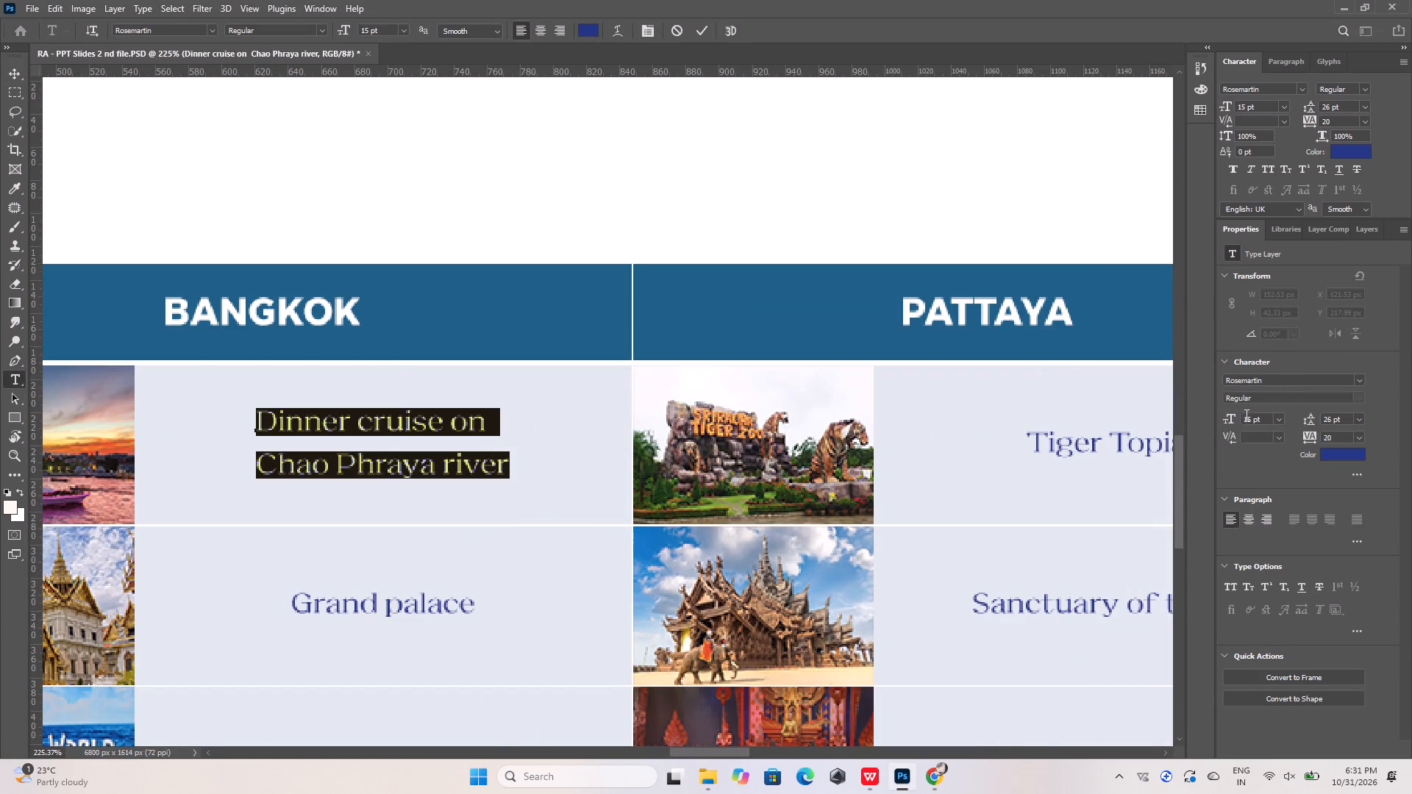
pyautogui.click(1308, 424)
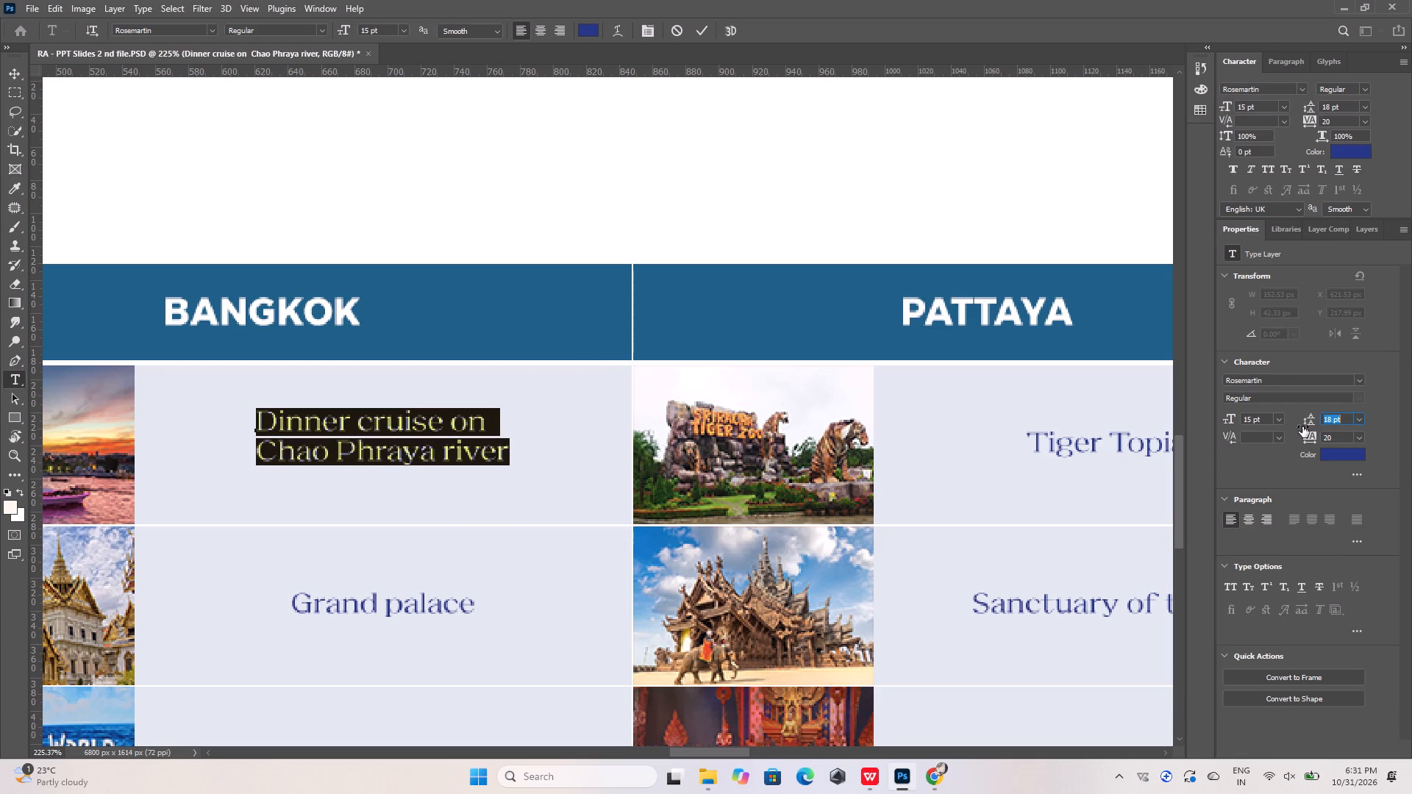
pyautogui.click(543, 32)
pyautogui.click(702, 36)
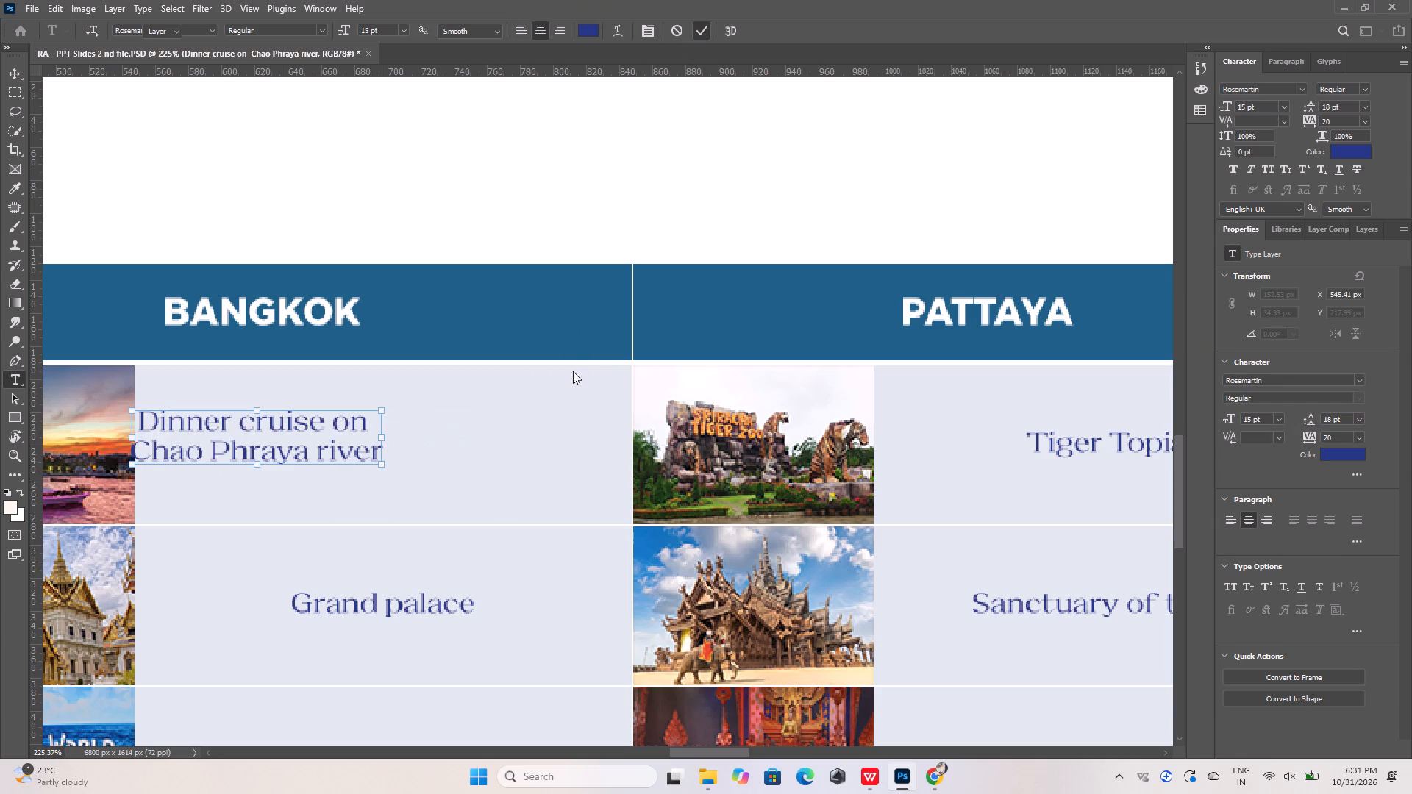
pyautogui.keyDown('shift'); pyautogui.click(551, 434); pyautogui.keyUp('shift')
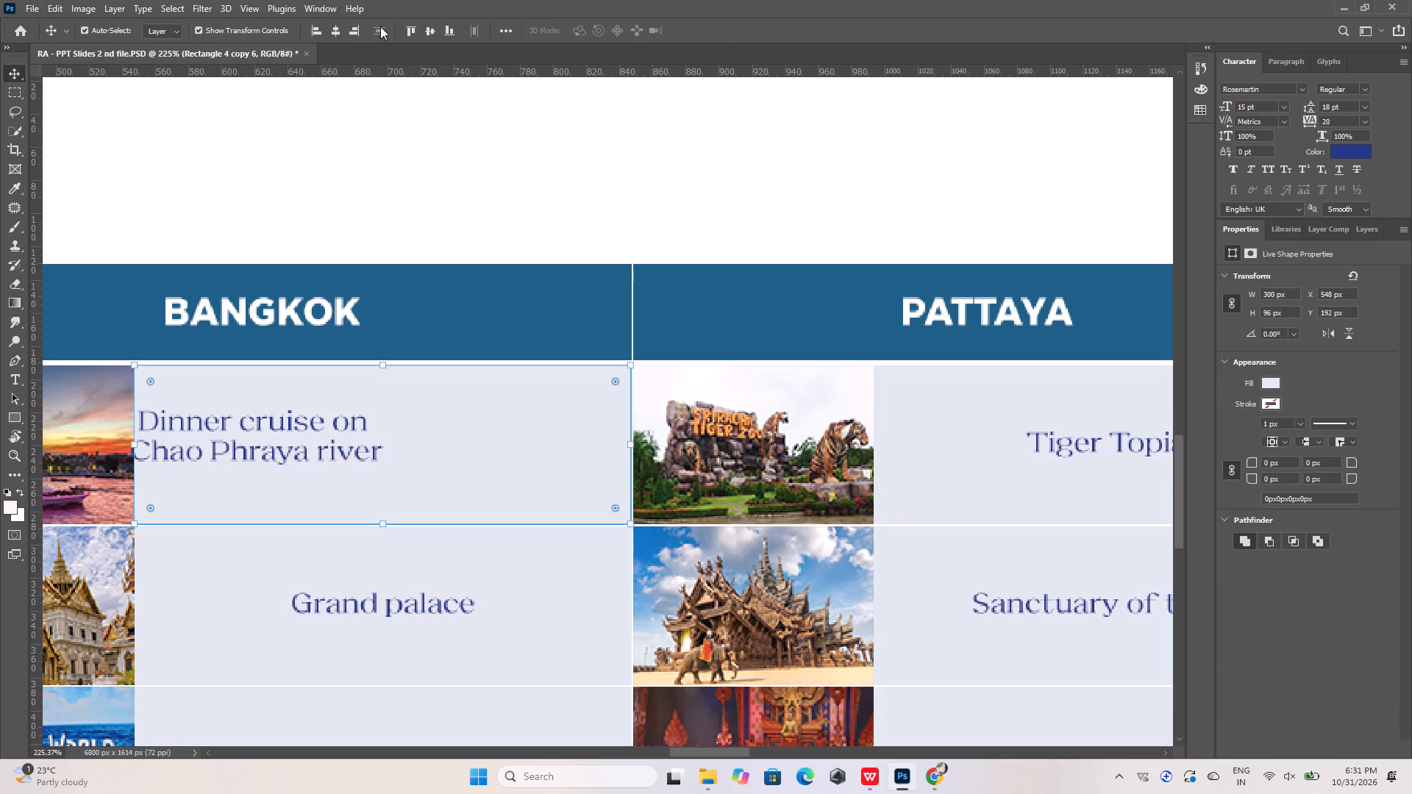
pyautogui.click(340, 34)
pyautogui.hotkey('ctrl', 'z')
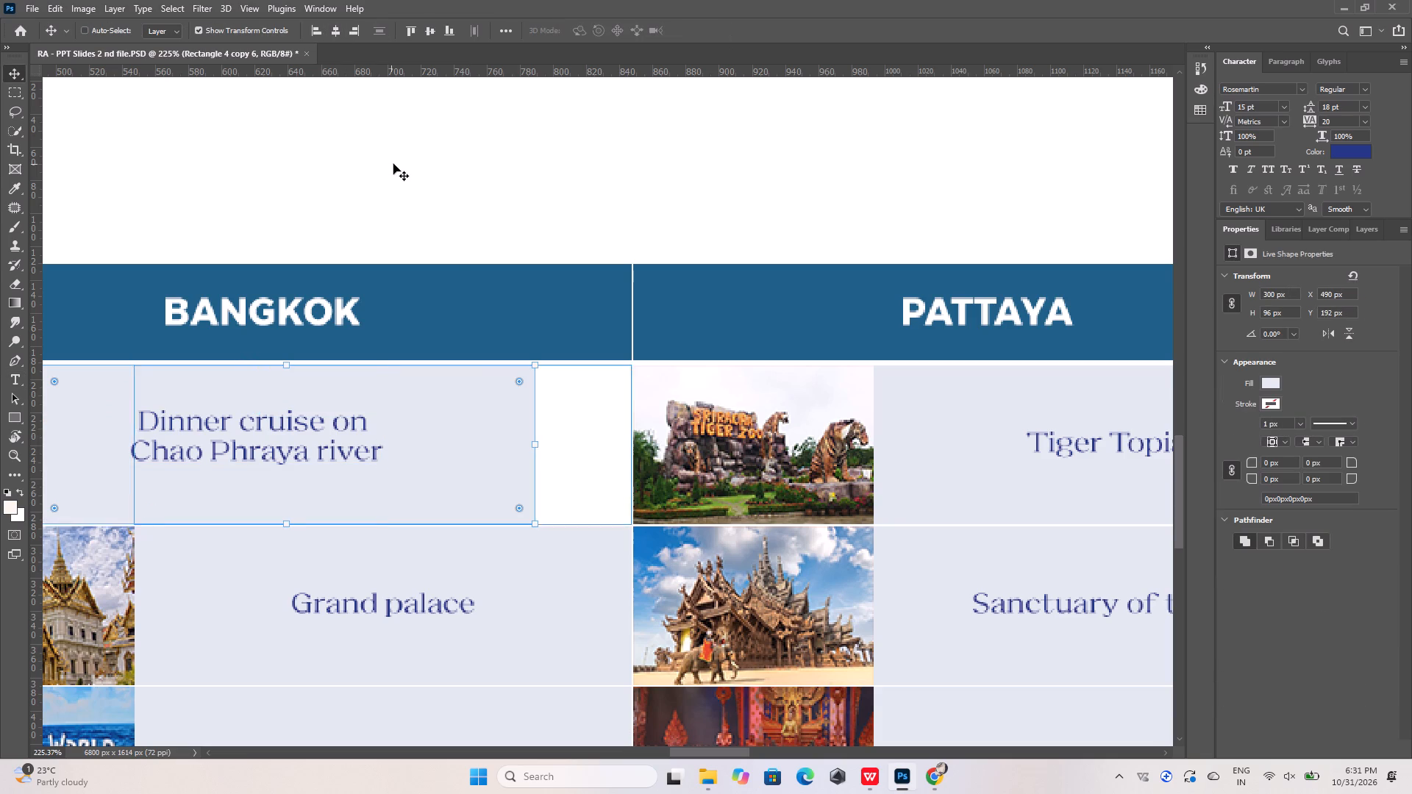
# Centre the Dinner cruise on Chao Phraya river label horizontally and vertically in its cell in the Bangkok column.
pyautogui.click(537, 427)
pyautogui.keyDown('shift'); pyautogui.click(365, 429); pyautogui.keyUp('shift')
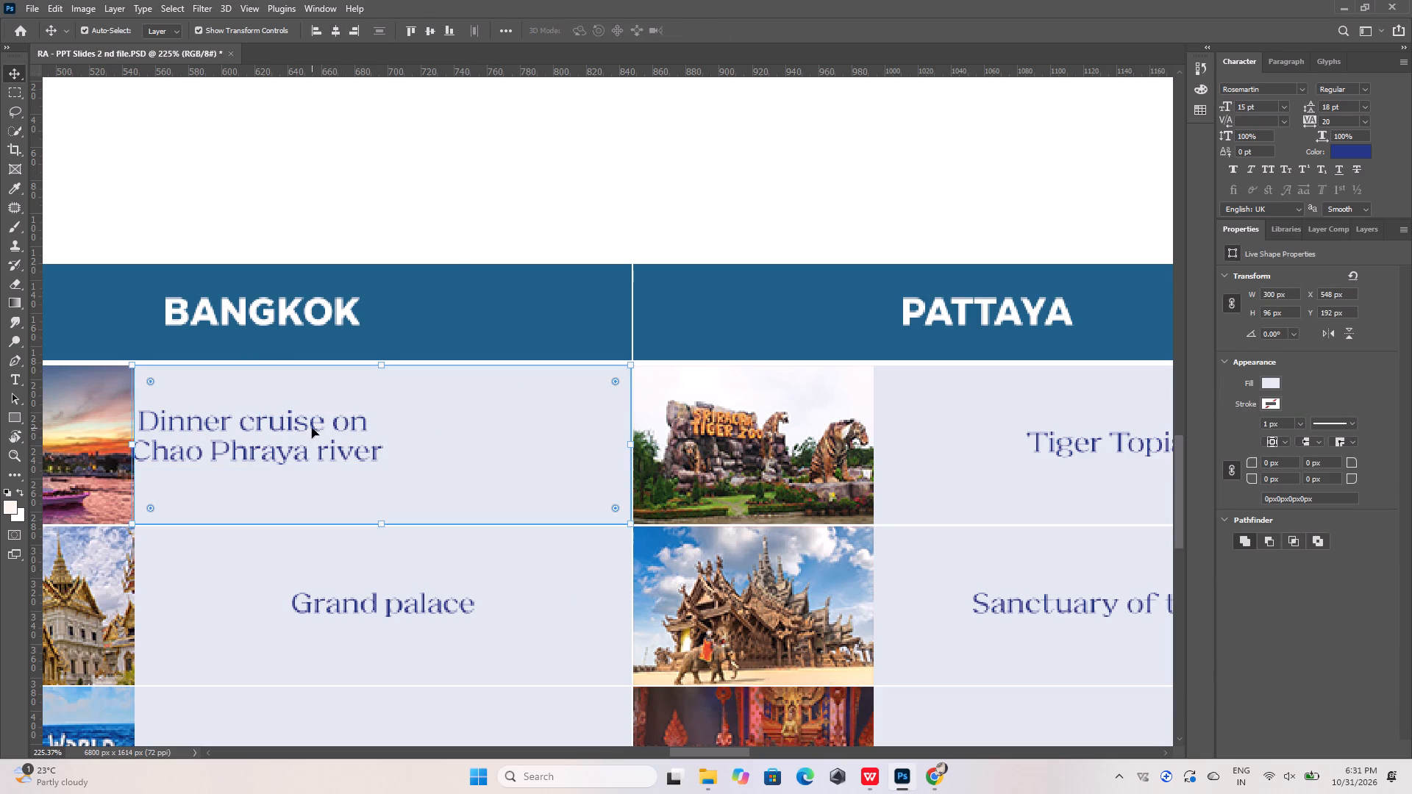
pyautogui.click(312, 428)
pyautogui.click(382, 185)
pyautogui.click(288, 423)
pyautogui.keyDown('shift'); pyautogui.click(474, 436); pyautogui.keyUp('shift')
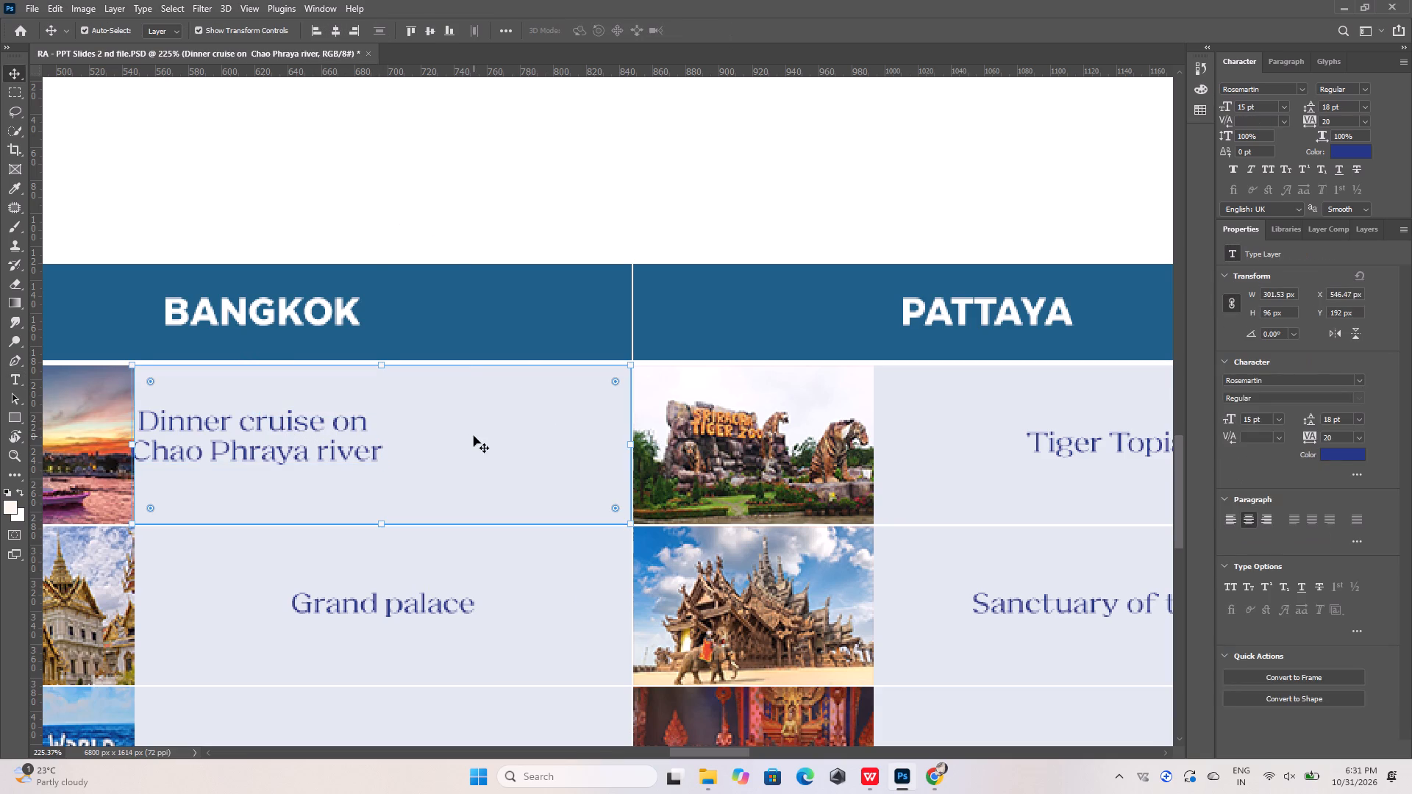
pyautogui.click(337, 32)
pyautogui.click(430, 137)
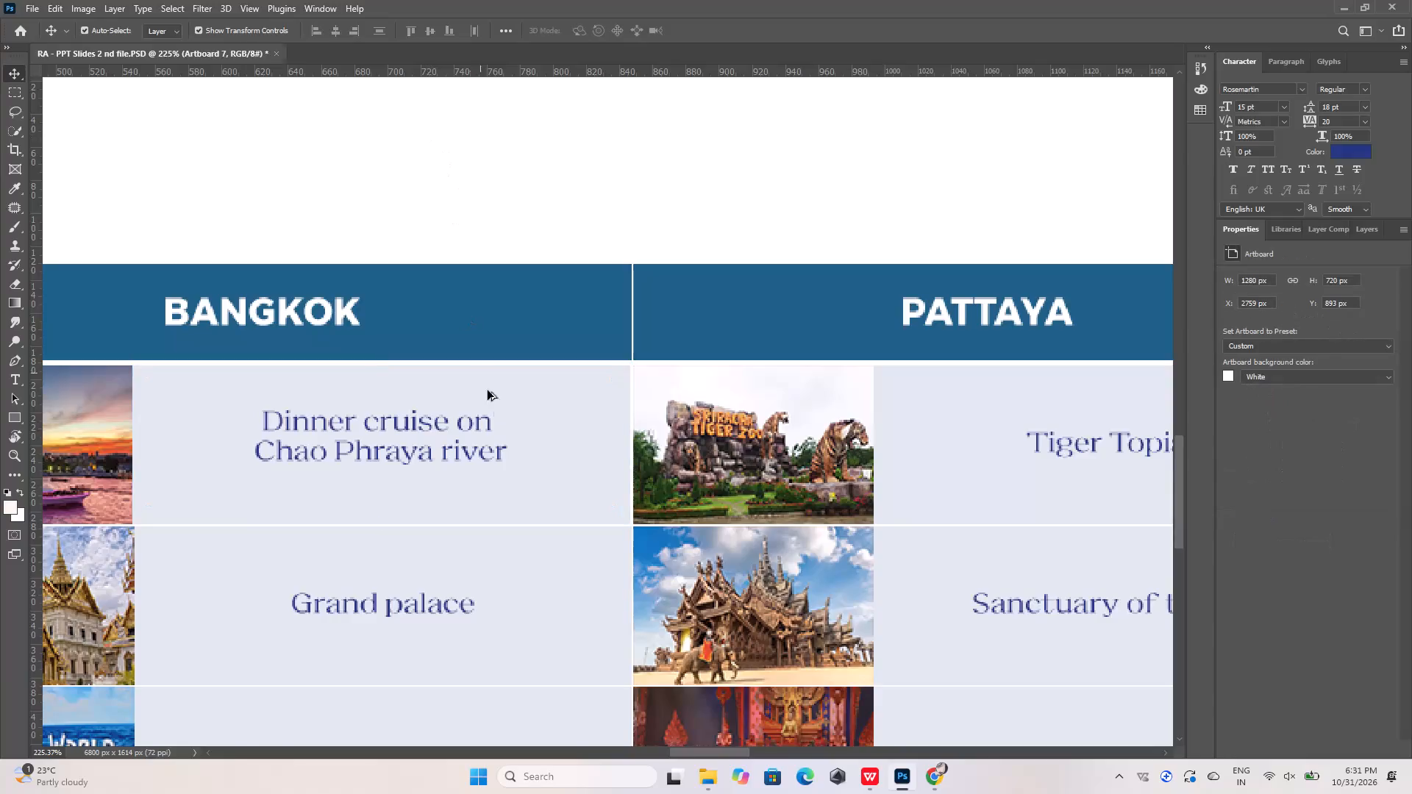
pyautogui.keyDown('alt'); pyautogui.scroll(-11, 493, 403); pyautogui.keyUp('alt')
pyautogui.keyDown('alt'); pyautogui.scroll(6, 475, 426); pyautogui.keyUp('alt')
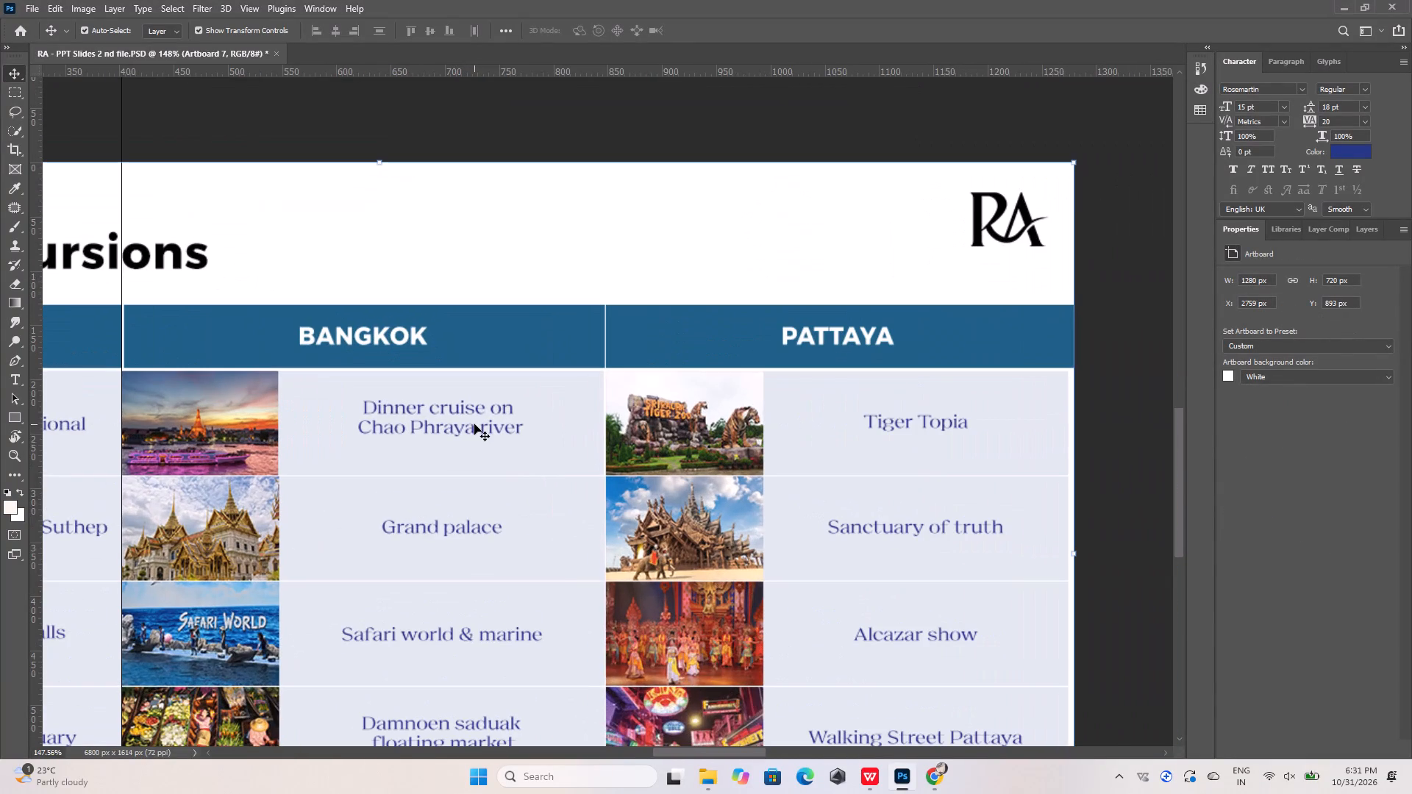
pyautogui.click(474, 424)
pyautogui.keyDown('shift'); pyautogui.click(566, 412); pyautogui.keyUp('shift')
pyautogui.click(434, 26)
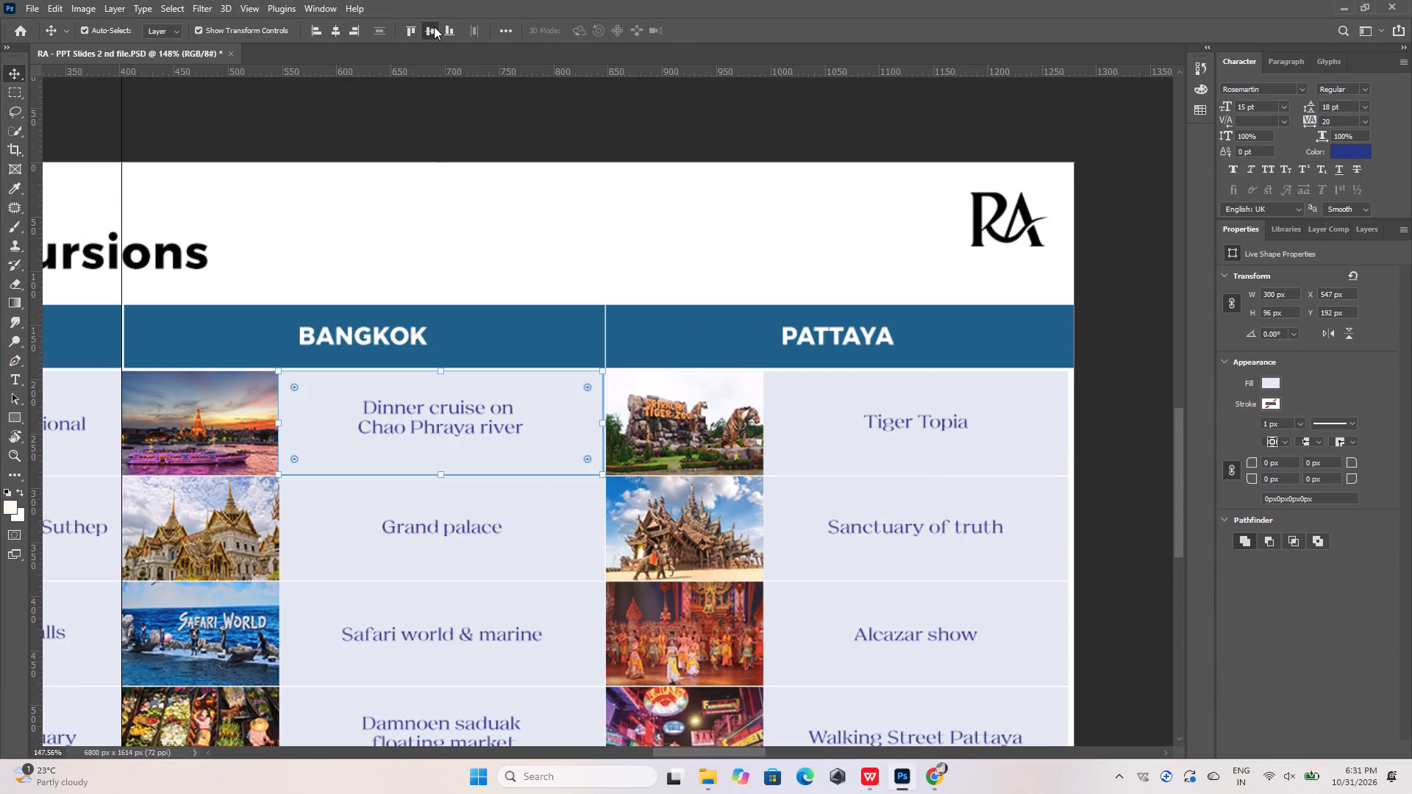
pyautogui.click(470, 130)
# Set the leading of the Colombo Lotus Tower label on Artboard 3 to 18 pt and centre it vertically in its cell.
pyautogui.keyDown('alt'); pyautogui.scroll(-10, 553, 379); pyautogui.keyUp('alt')
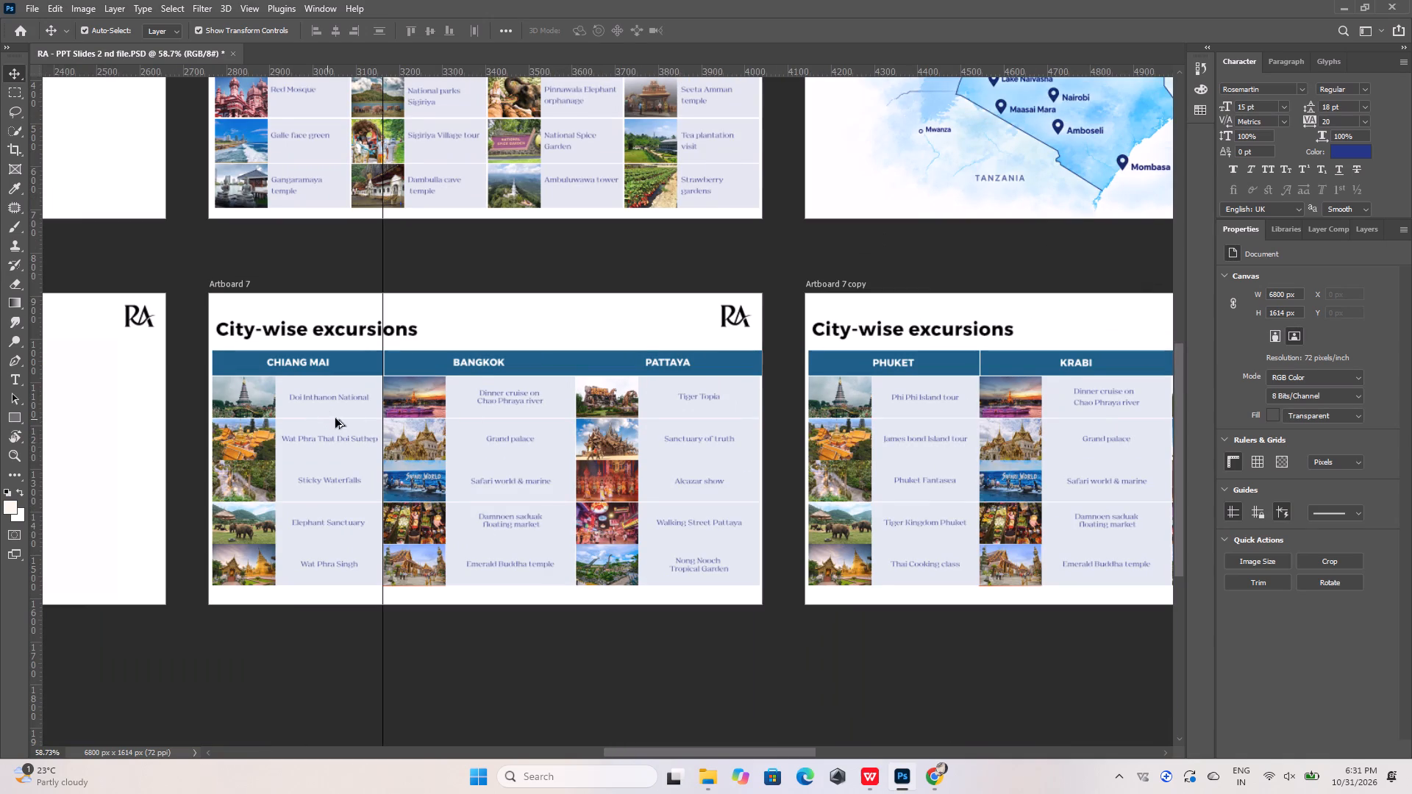
pyautogui.keyDown('alt'); pyautogui.scroll(-5, 494, 518); pyautogui.keyUp('alt')
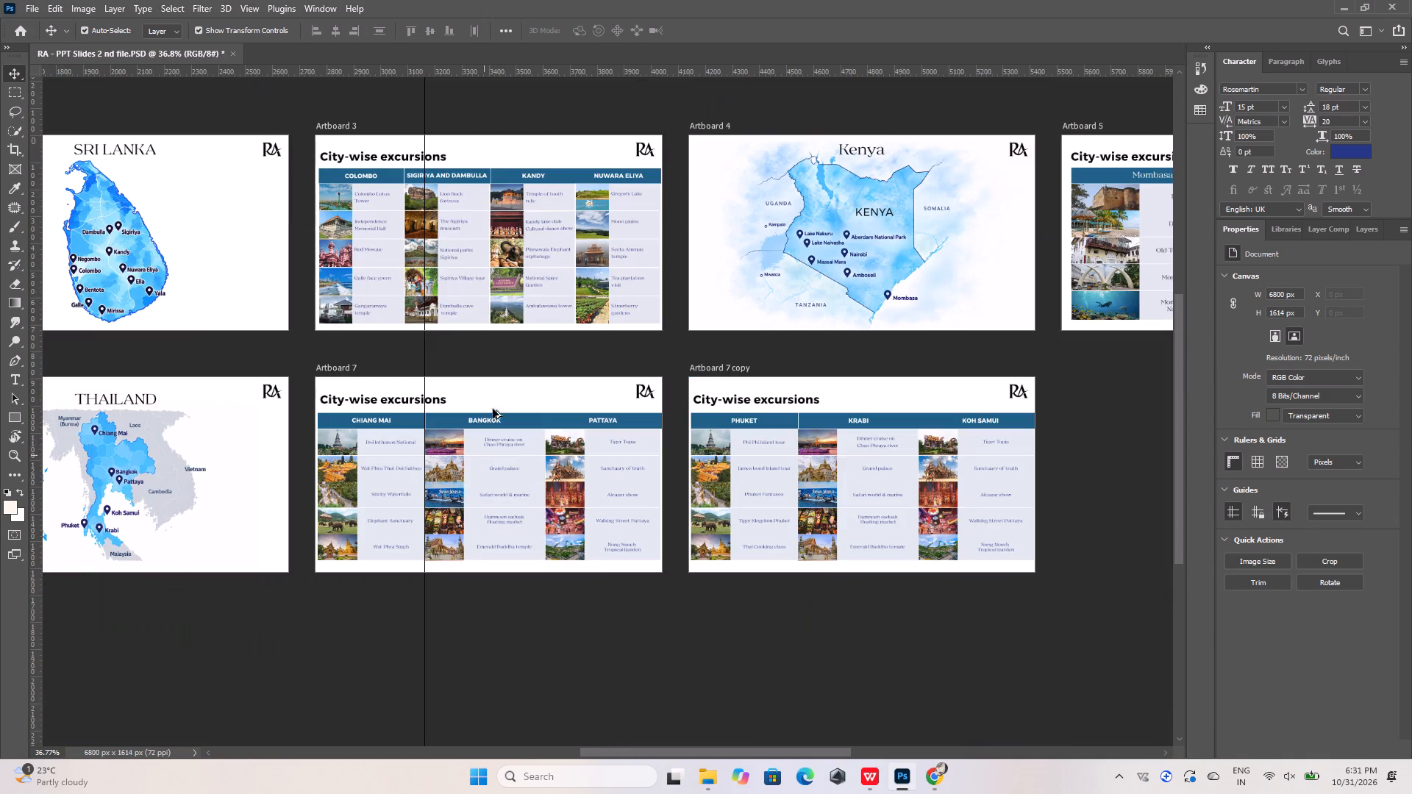
pyautogui.keyDown('alt'); pyautogui.scroll(17, 455, 207); pyautogui.keyUp('alt')
pyautogui.keyDown('alt'); pyautogui.scroll(-5, 493, 268); pyautogui.keyUp('alt')
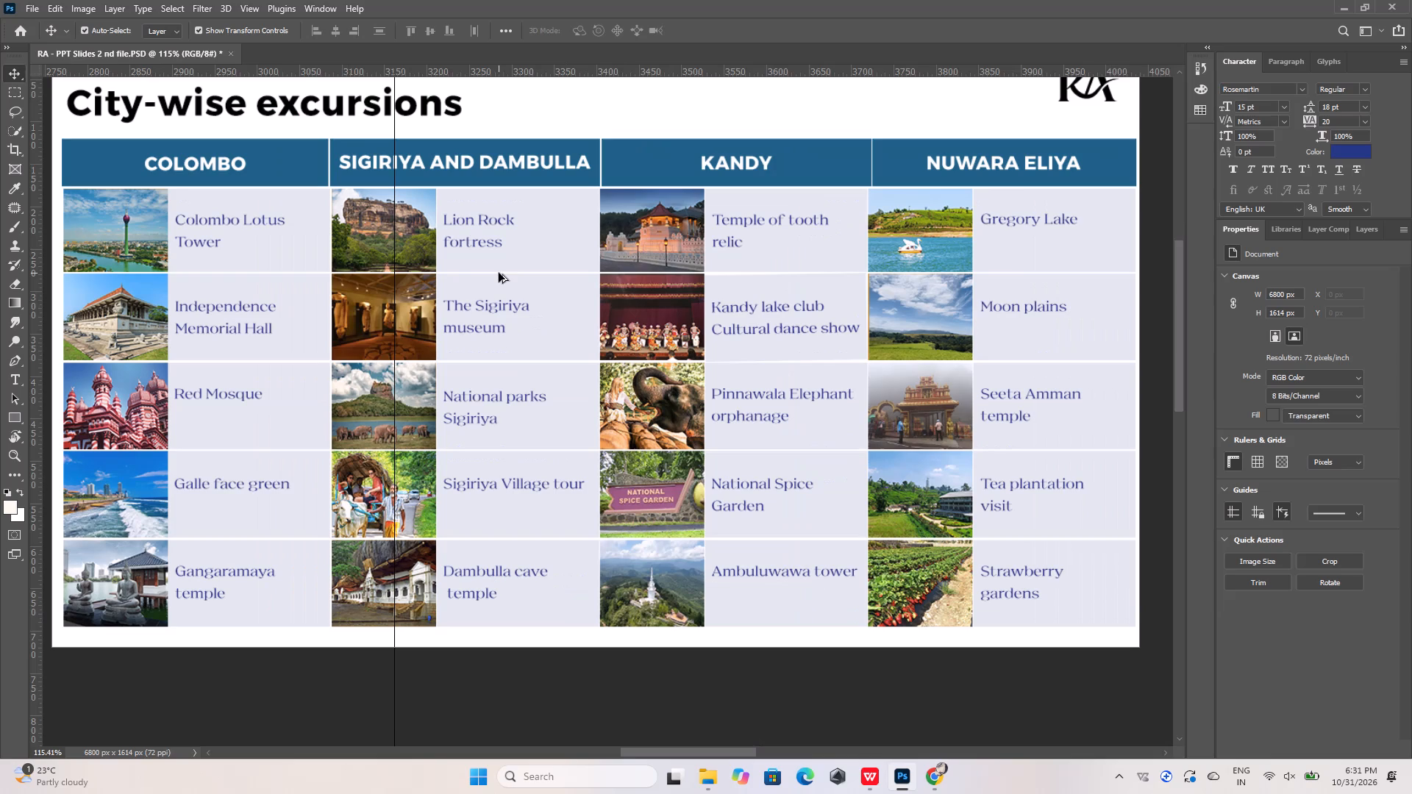
pyautogui.keyDown('alt'); pyautogui.scroll(5, 190, 223); pyautogui.keyUp('alt')
pyautogui.doubleClick(211, 221)
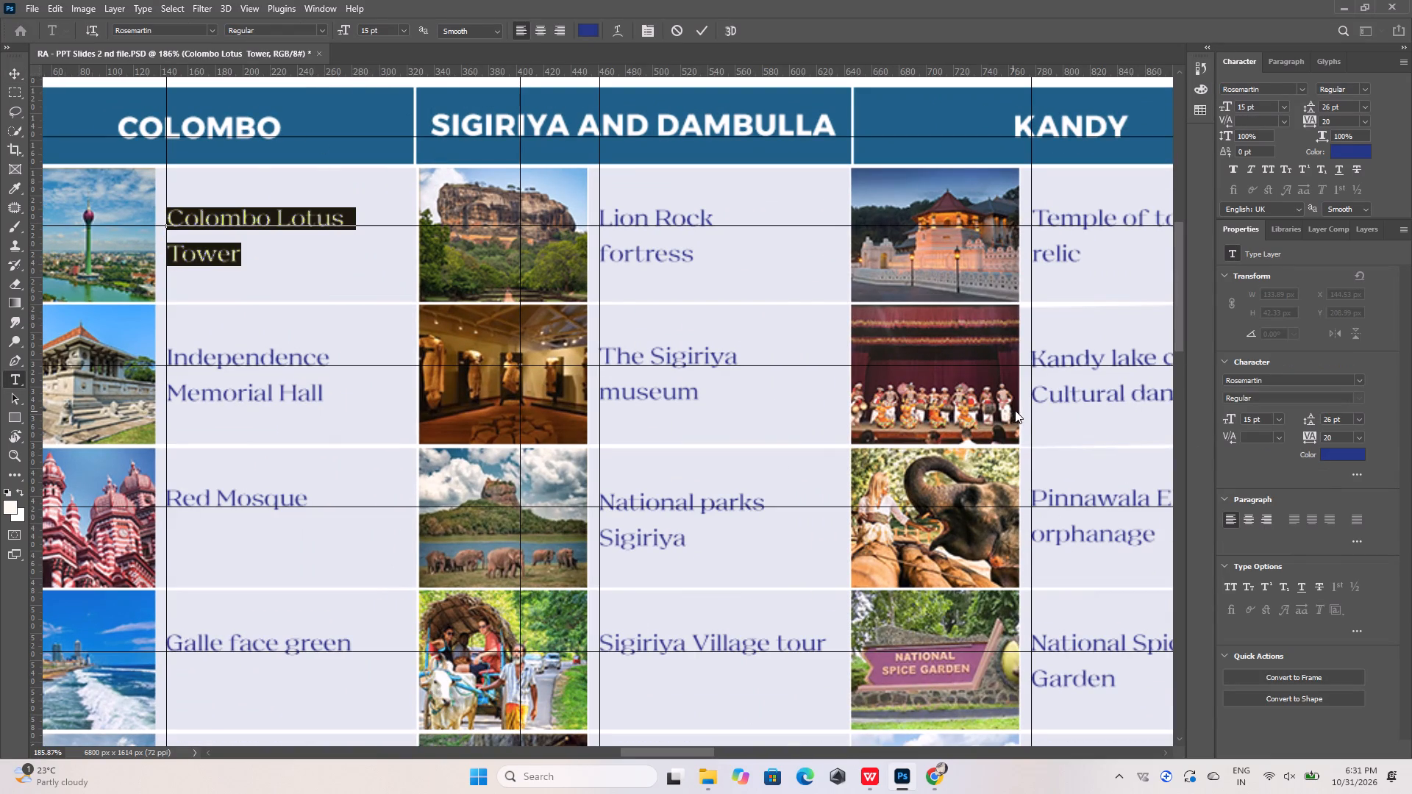
pyautogui.keyDown('alt'); pyautogui.scroll(-15, 685, 380); pyautogui.keyUp('alt')
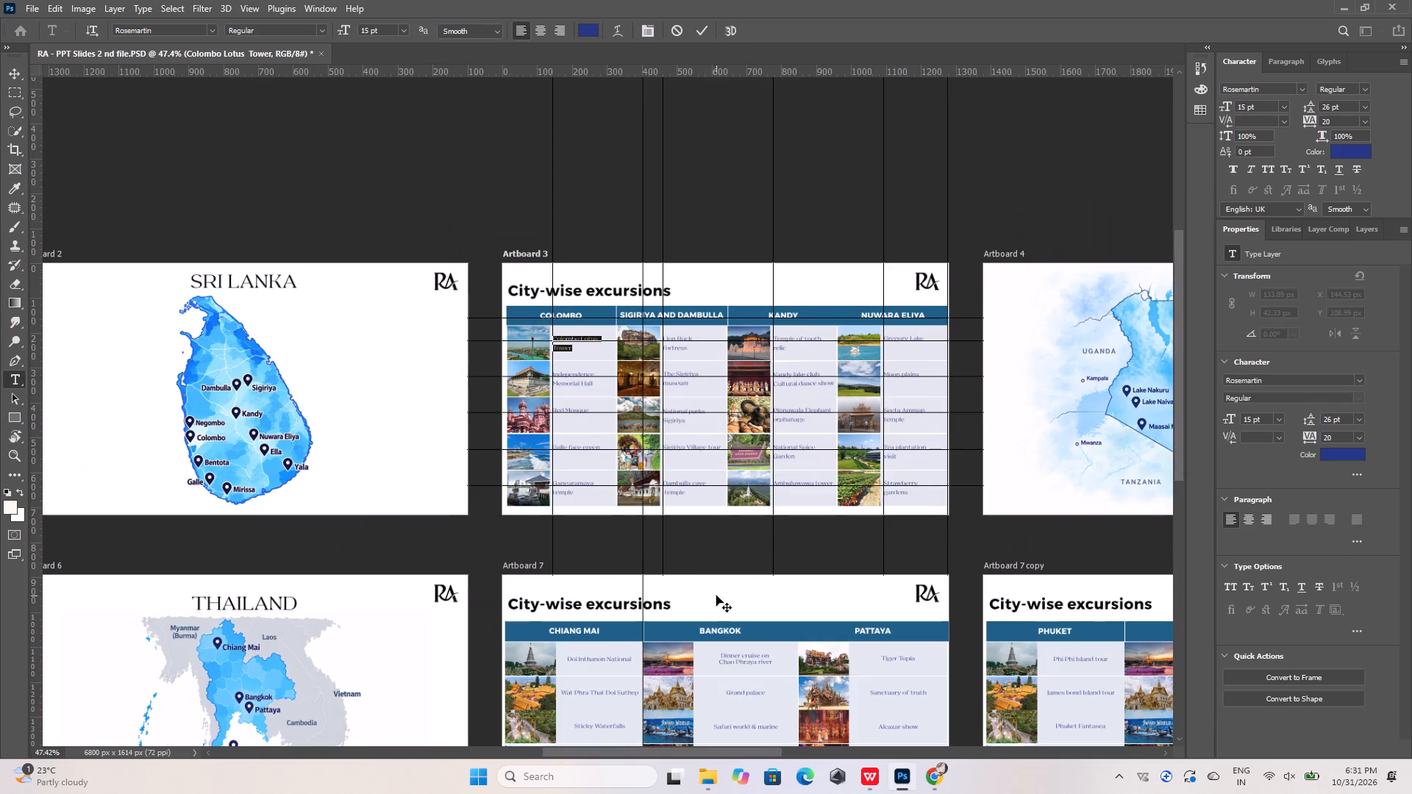
pyautogui.keyDown('alt'); pyautogui.scroll(-5, 719, 557); pyautogui.keyUp('alt')
pyautogui.keyDown('alt'); pyautogui.scroll(11, 735, 672); pyautogui.keyUp('alt')
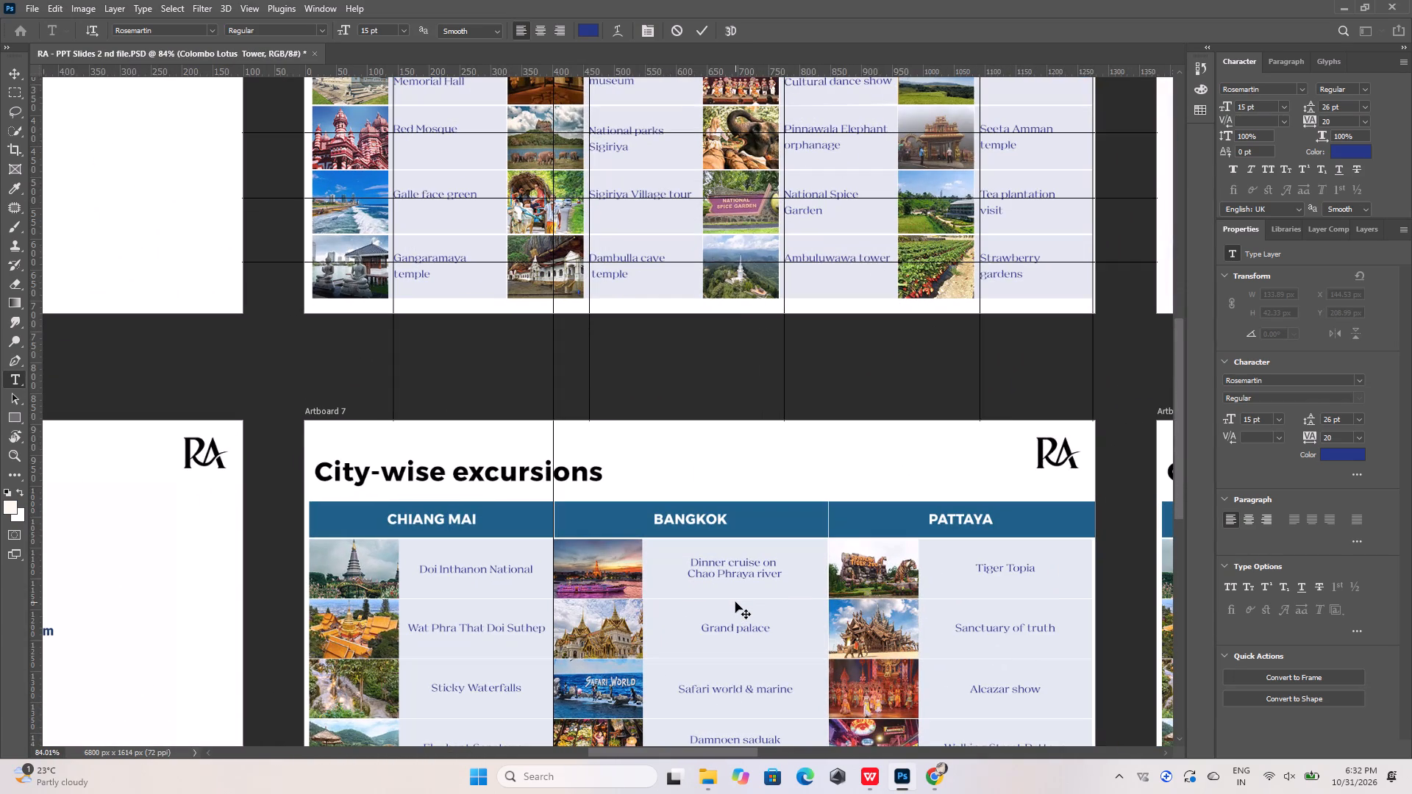
pyautogui.keyDown('alt'); pyautogui.scroll(-4, 735, 602); pyautogui.keyUp('alt')
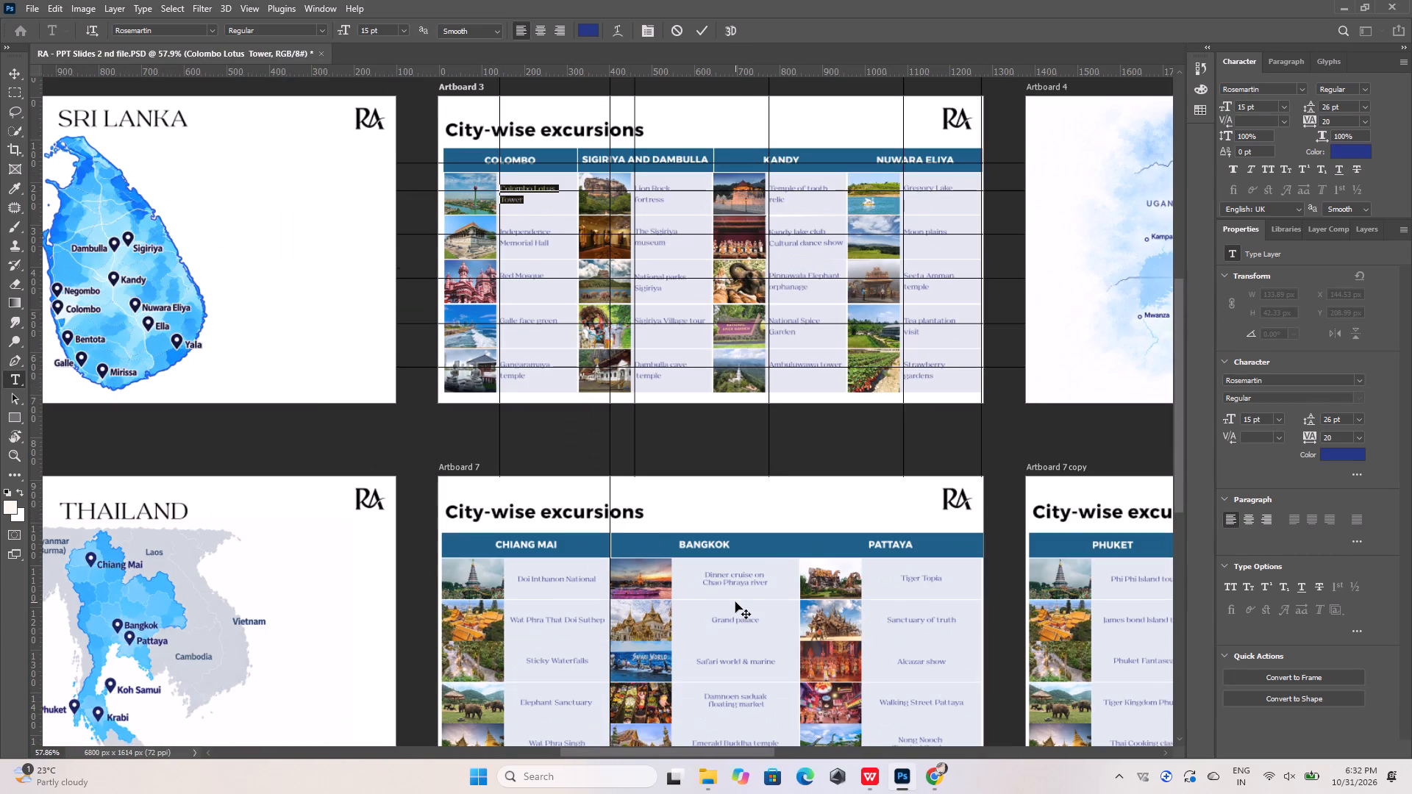
pyautogui.keyDown('alt'); pyautogui.scroll(12, 539, 185); pyautogui.keyUp('alt')
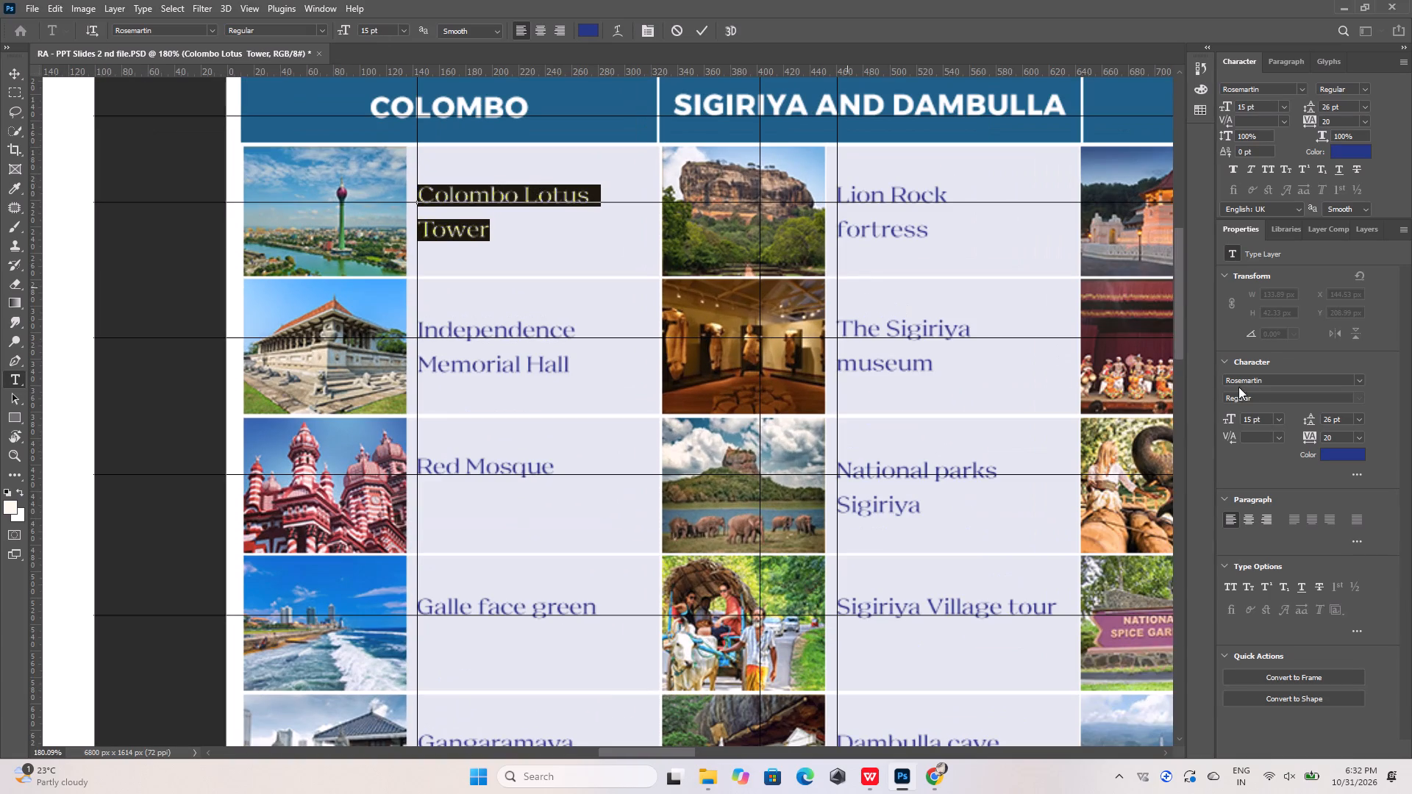
pyautogui.click(1311, 419)
pyautogui.click(1311, 419)
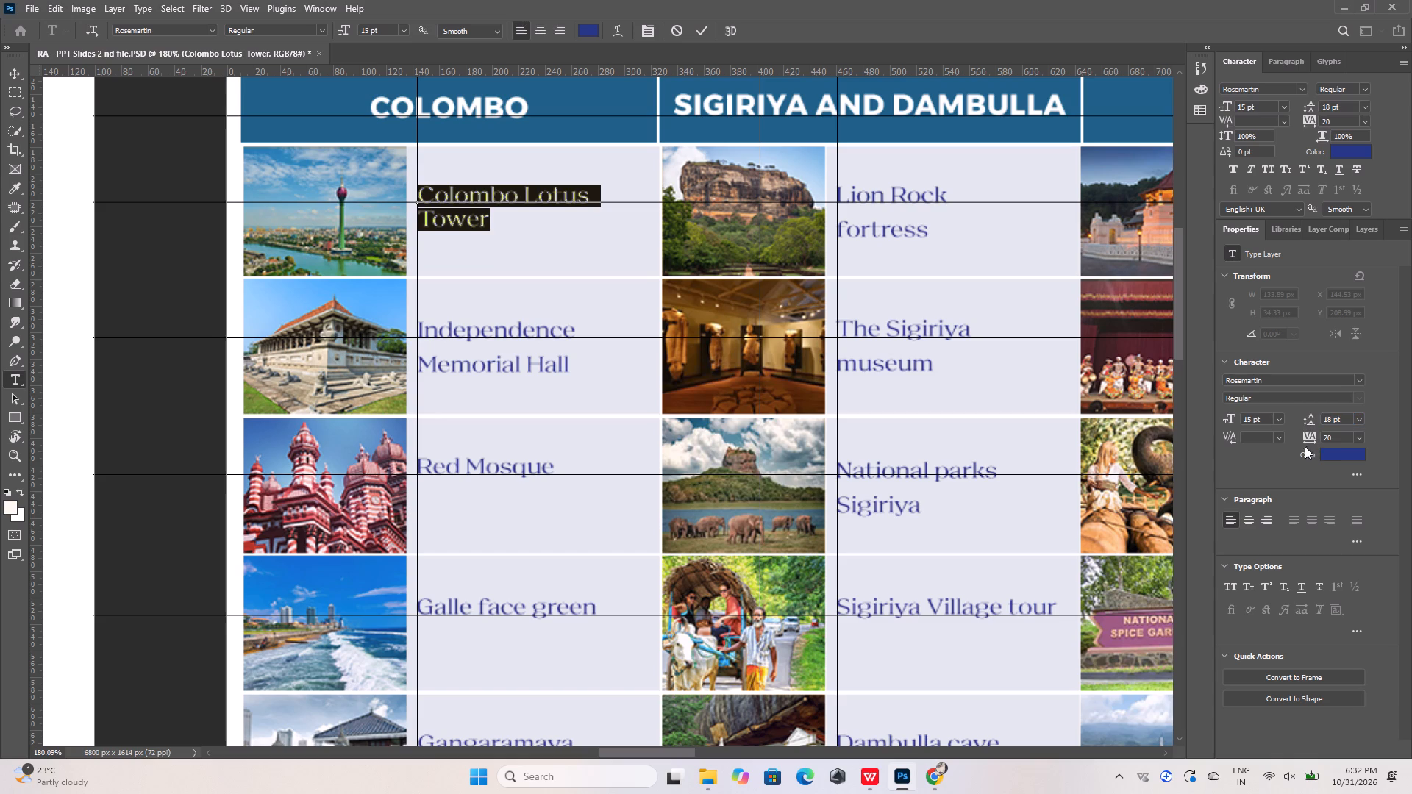
pyautogui.click(696, 29)
pyautogui.keyDown('shift'); pyautogui.click(621, 168); pyautogui.keyUp('shift')
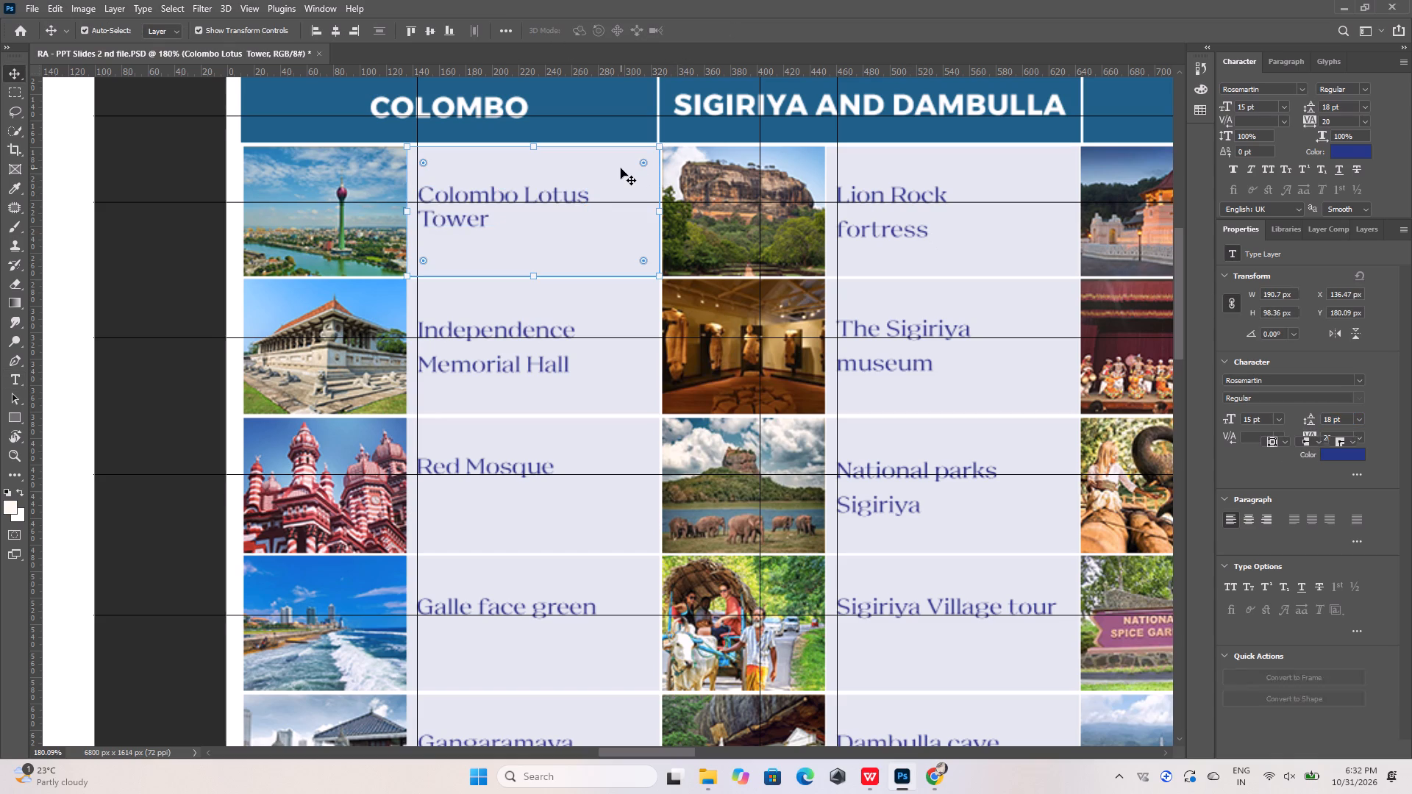
pyautogui.click(429, 30)
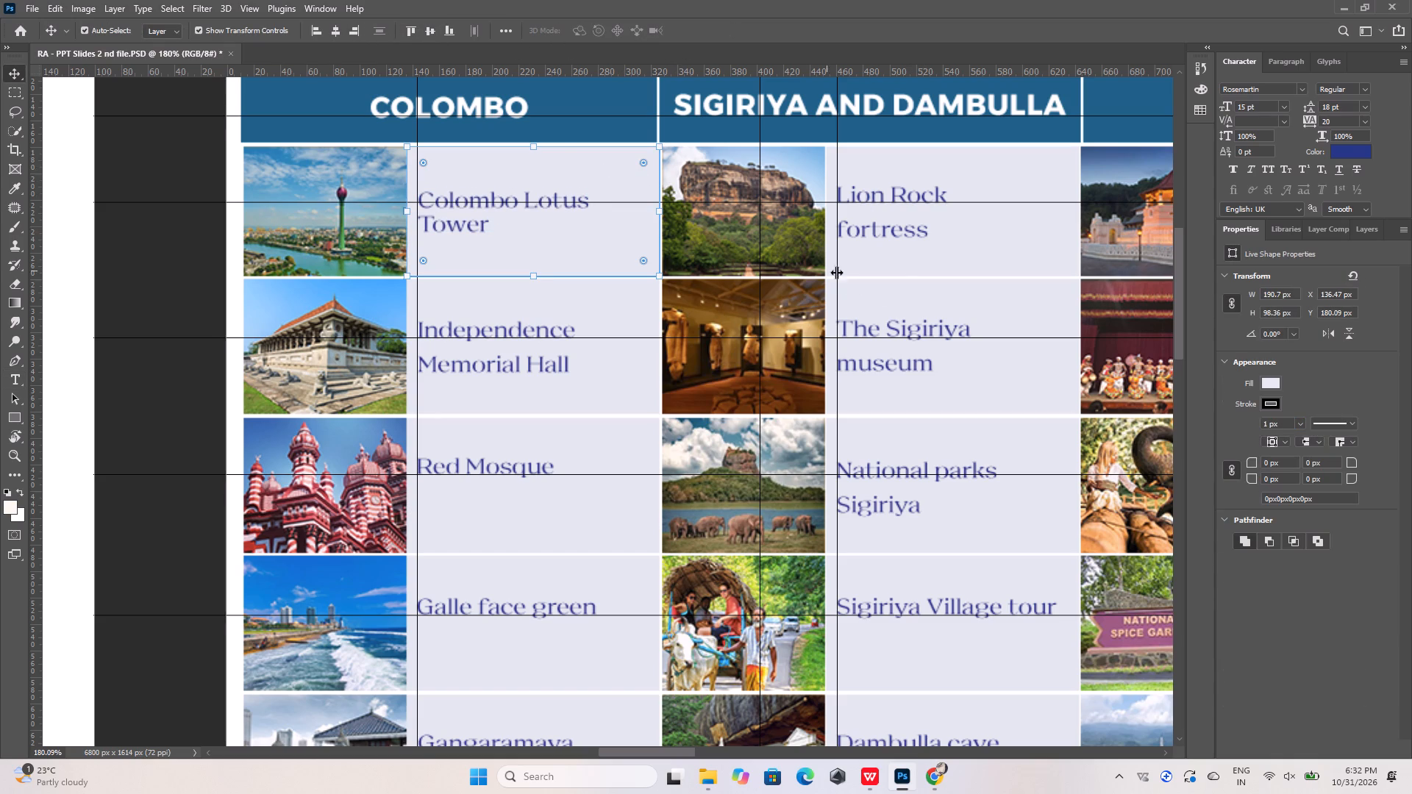
# Set the leading of the Lion Rock fortress label to 18 pt and centre it vertically in its cell.
pyautogui.click(892, 193)
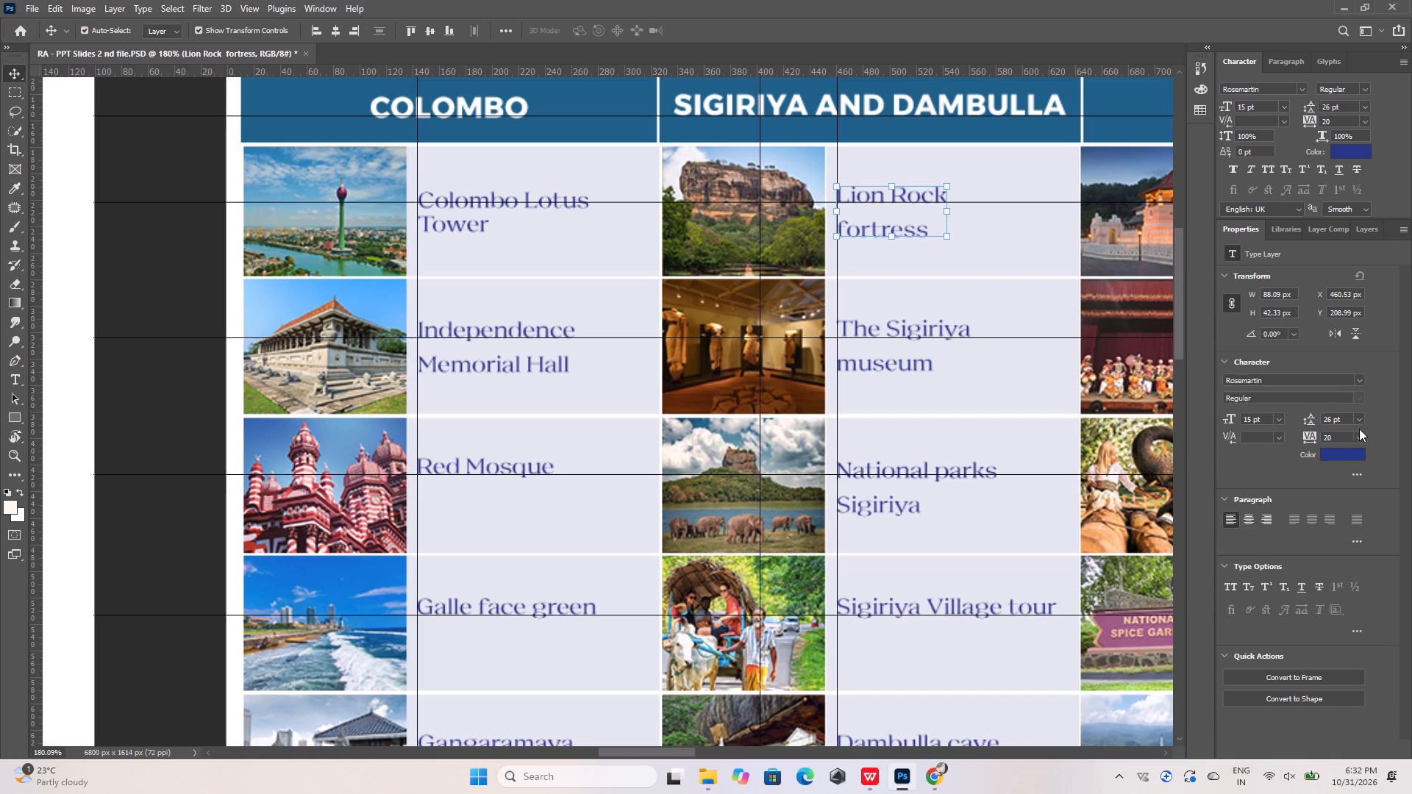
pyautogui.moveTo(1349, 421); pyautogui.dragTo(1293, 411)
pyautogui.write('18')
pyautogui.press('Return')
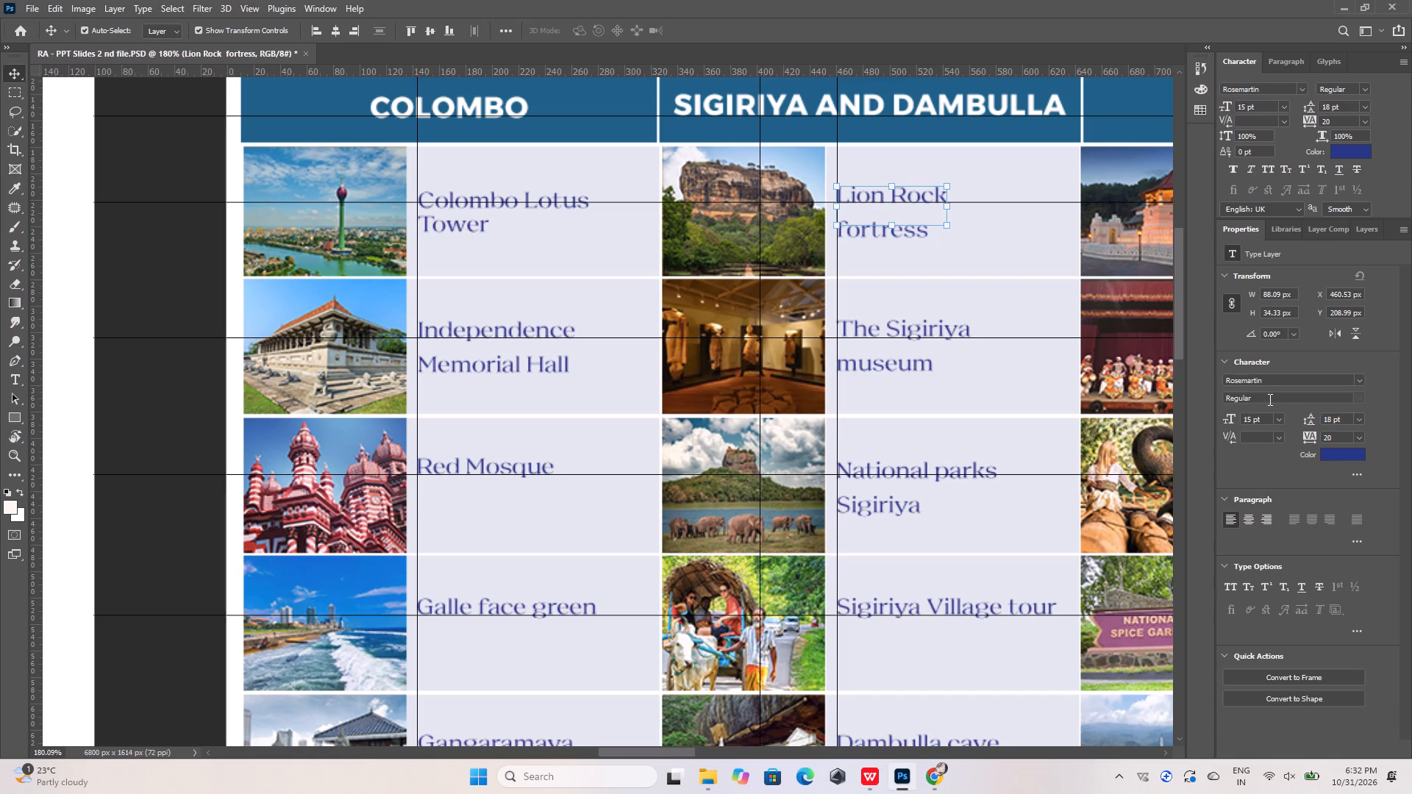
pyautogui.keyDown('shift'); pyautogui.click(1011, 179); pyautogui.keyUp('shift')
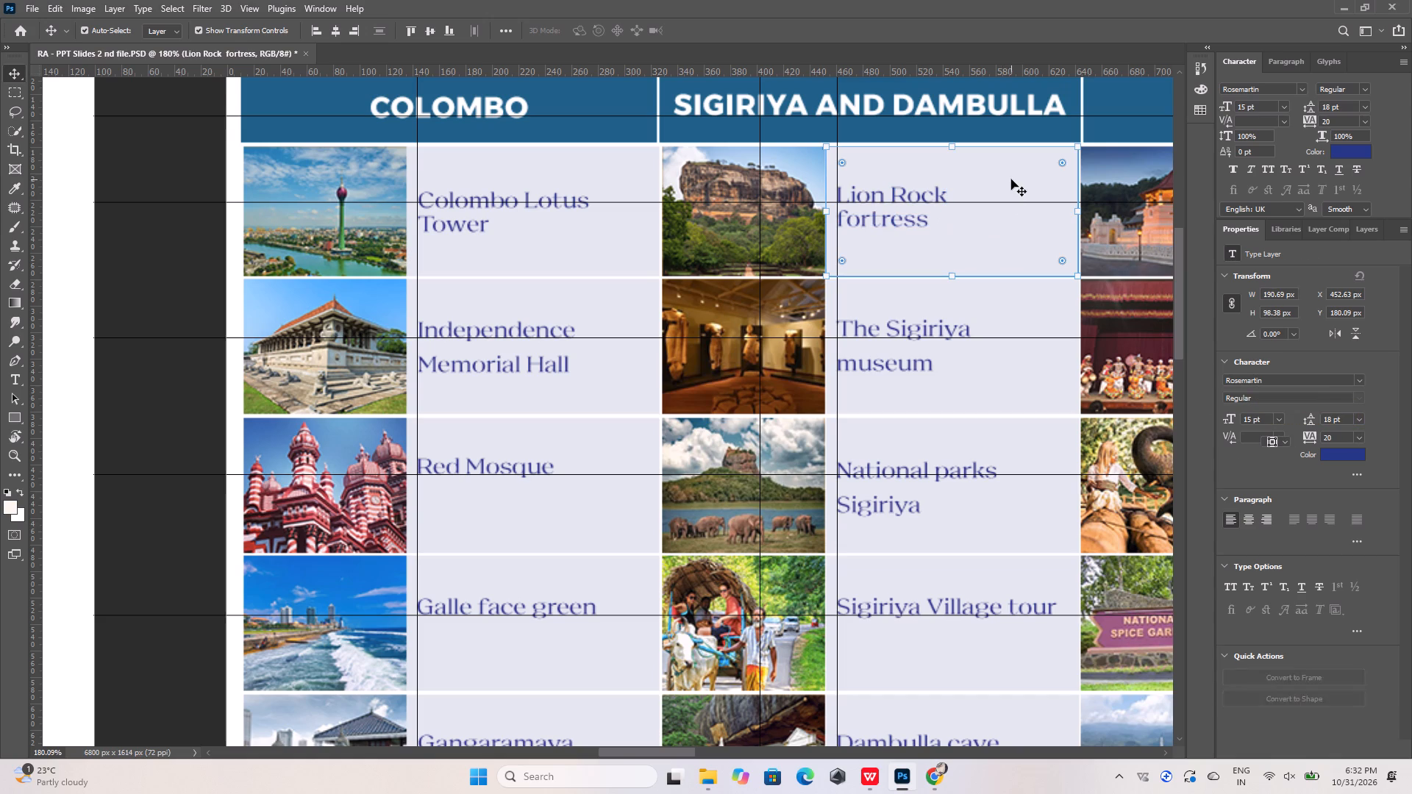
pyautogui.click(424, 26)
# Set the leading of the Temple of tooth relic label to 18 pt and centre it vertically in its cell.
pyautogui.keyDown('alt'); pyautogui.scroll(-4, 557, 211); pyautogui.keyUp('alt')
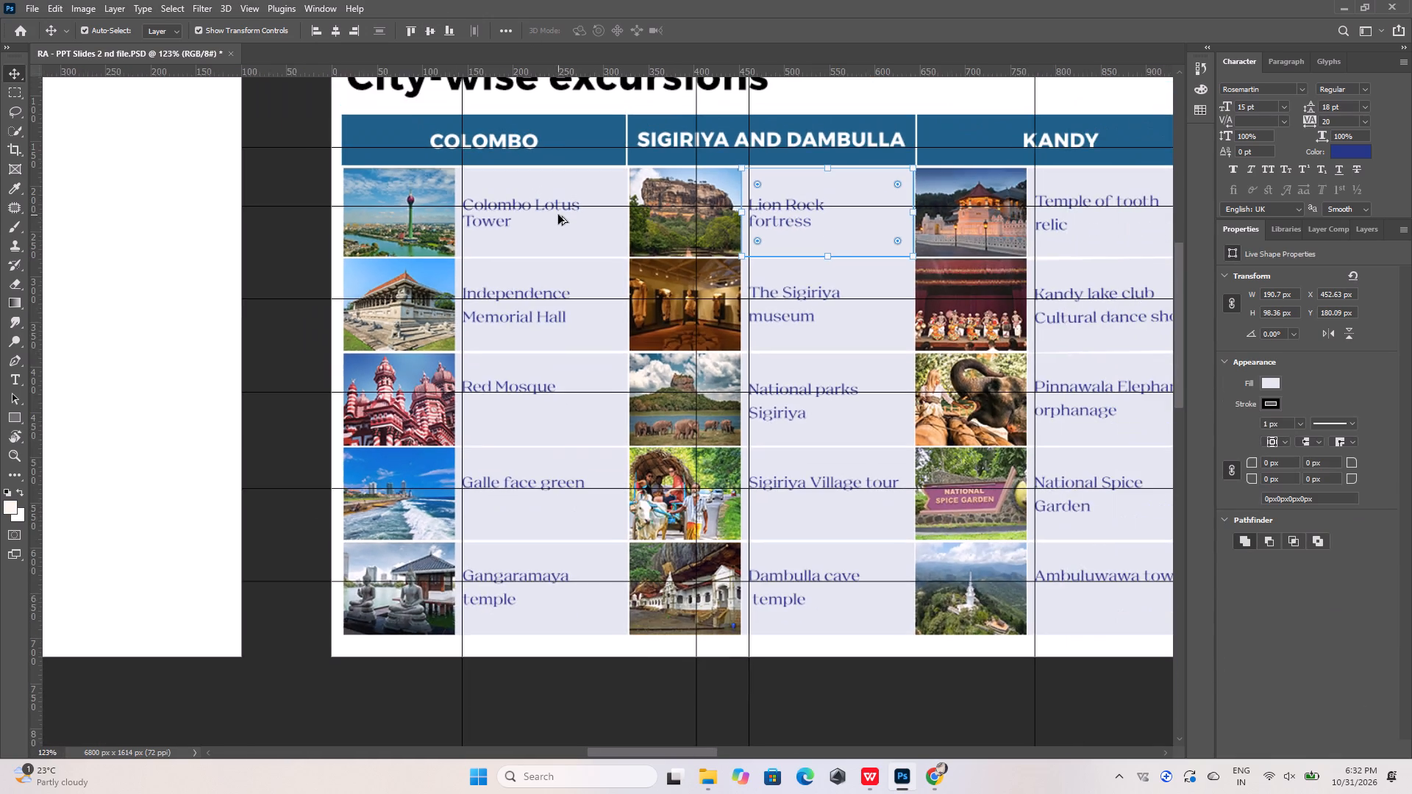
pyautogui.keyDown('alt'); pyautogui.scroll(-4, 661, 246); pyautogui.keyUp('alt')
pyautogui.keyDown('alt'); pyautogui.scroll(9, 1010, 216); pyautogui.keyUp('alt')
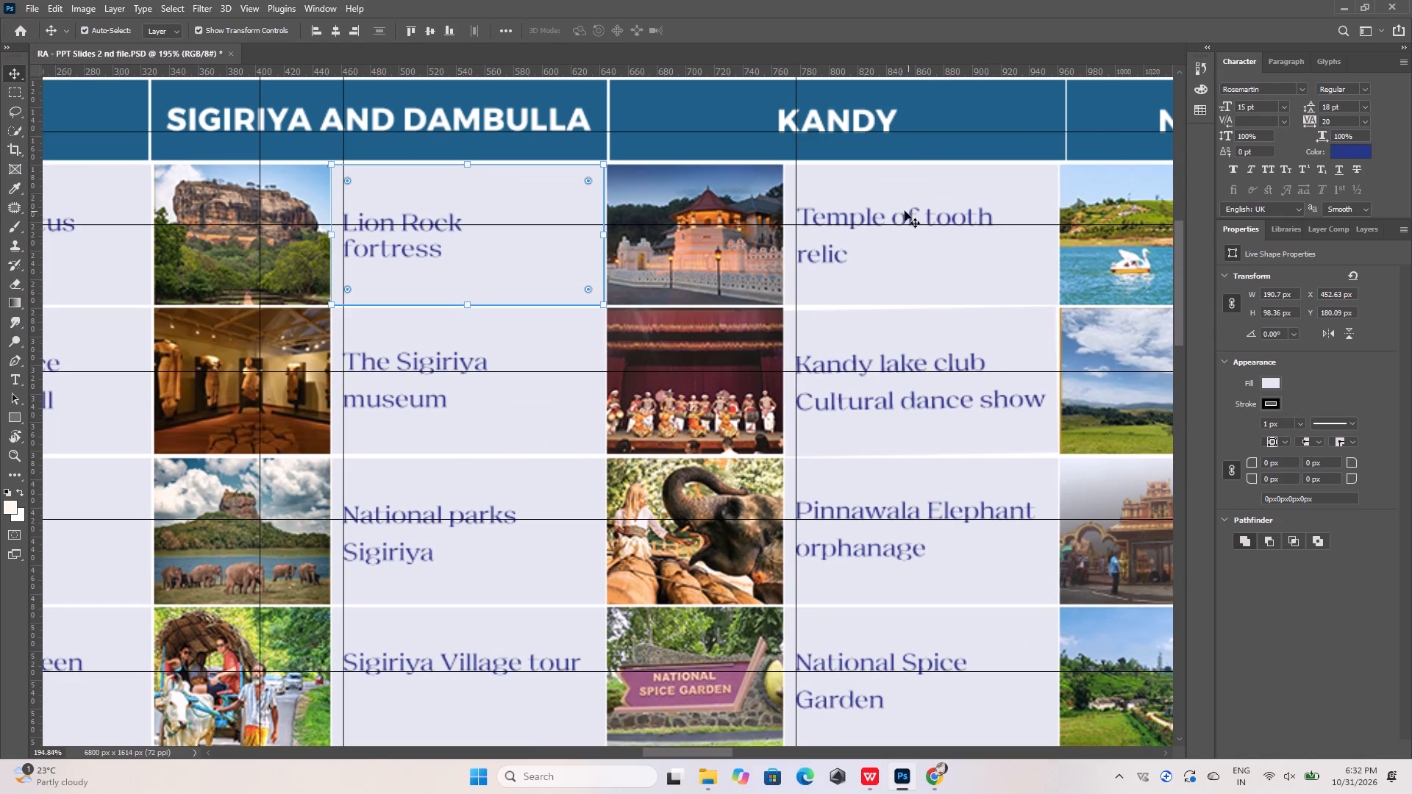
pyautogui.click(888, 215)
pyautogui.moveTo(1345, 420); pyautogui.dragTo(1327, 418)
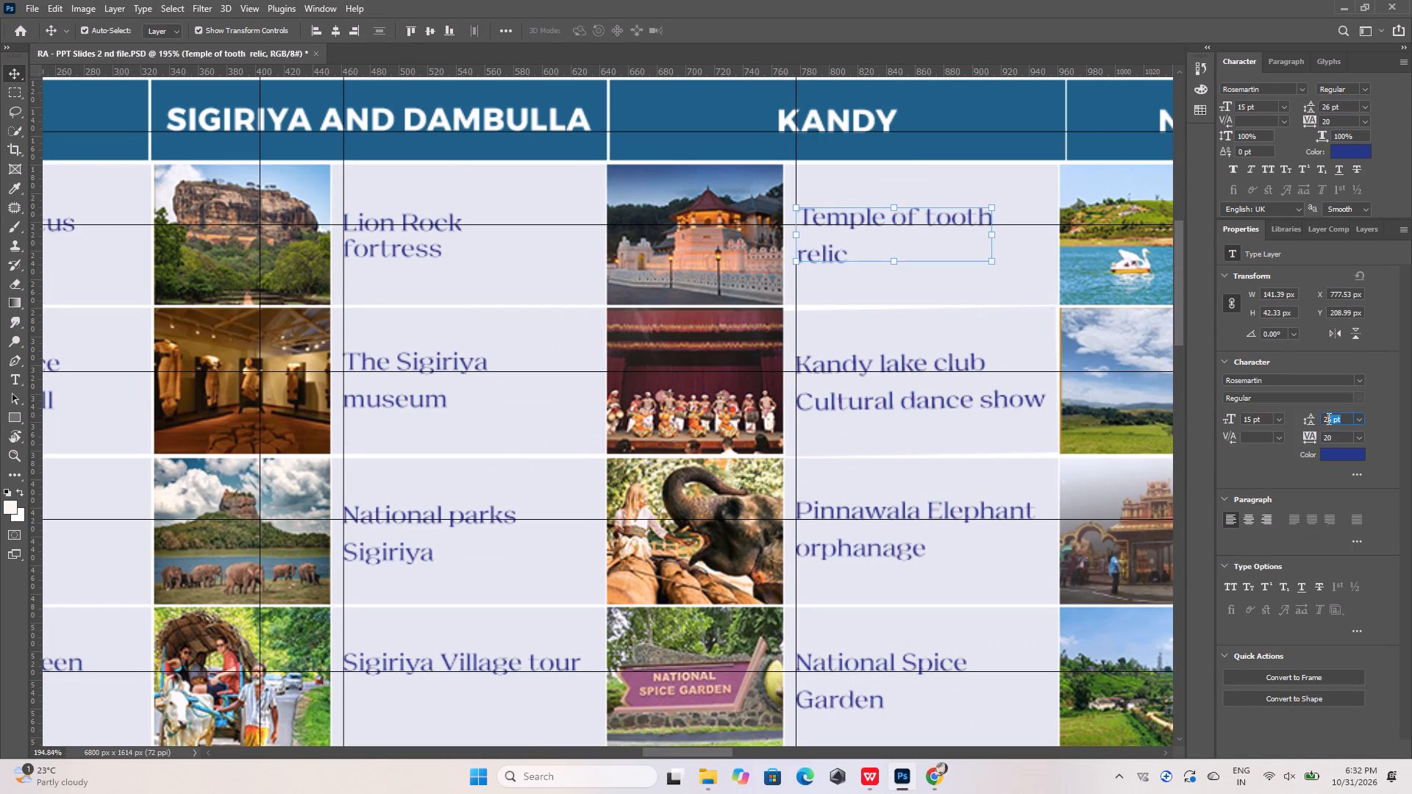
pyautogui.moveTo(1327, 418); pyautogui.dragTo(1296, 418)
pyautogui.write('18')
pyautogui.press('Return')
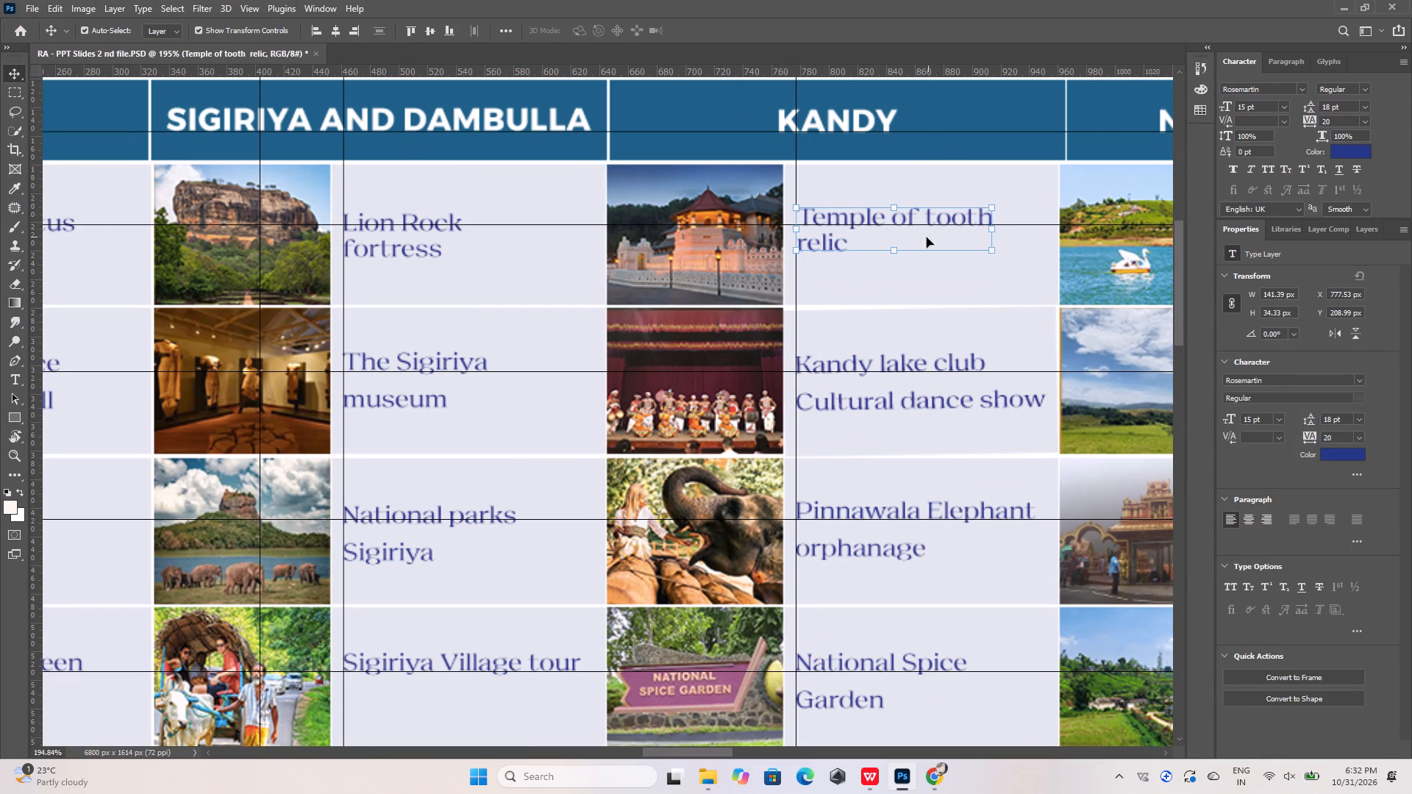
pyautogui.click(899, 279)
pyautogui.keyDown('shift'); pyautogui.click(930, 220); pyautogui.keyUp('shift')
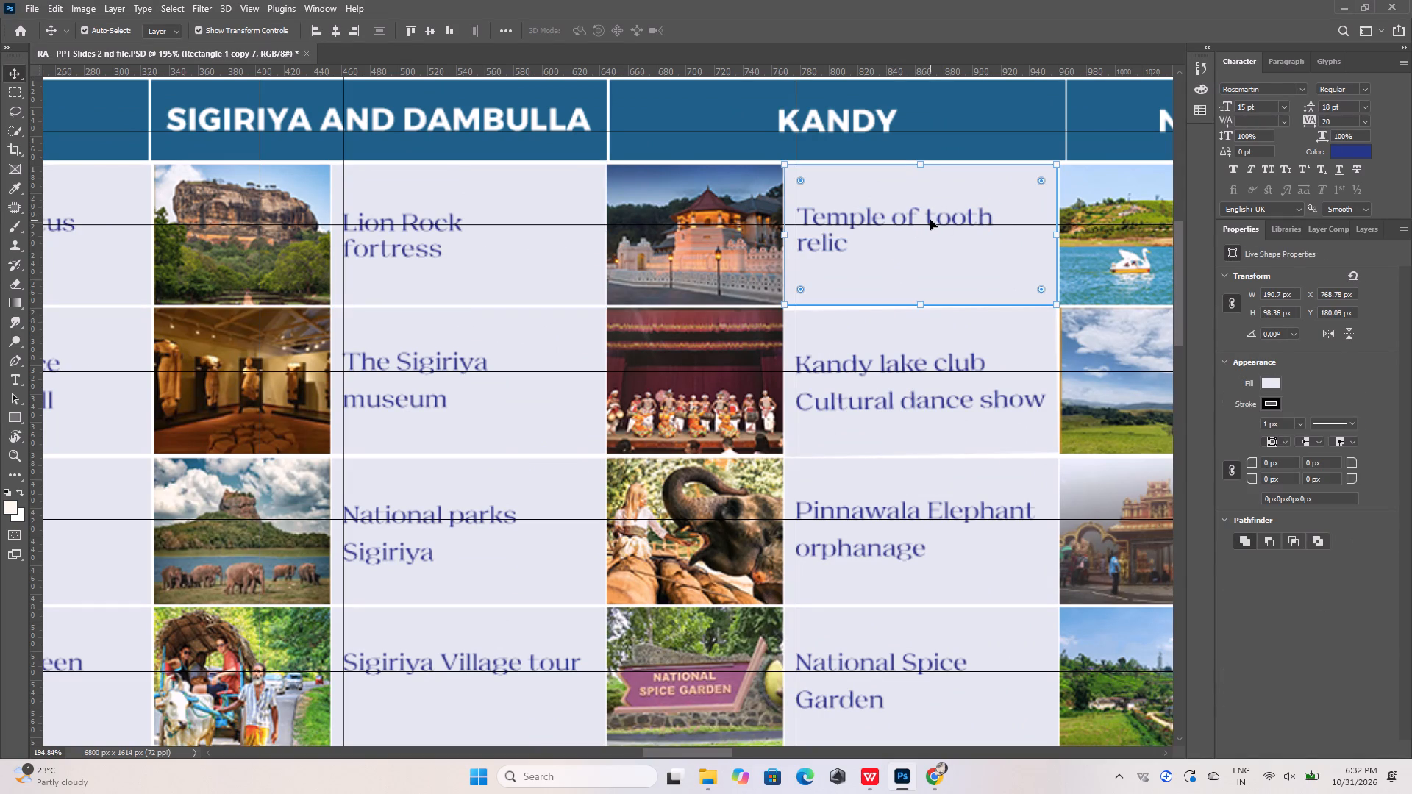
pyautogui.click(431, 34)
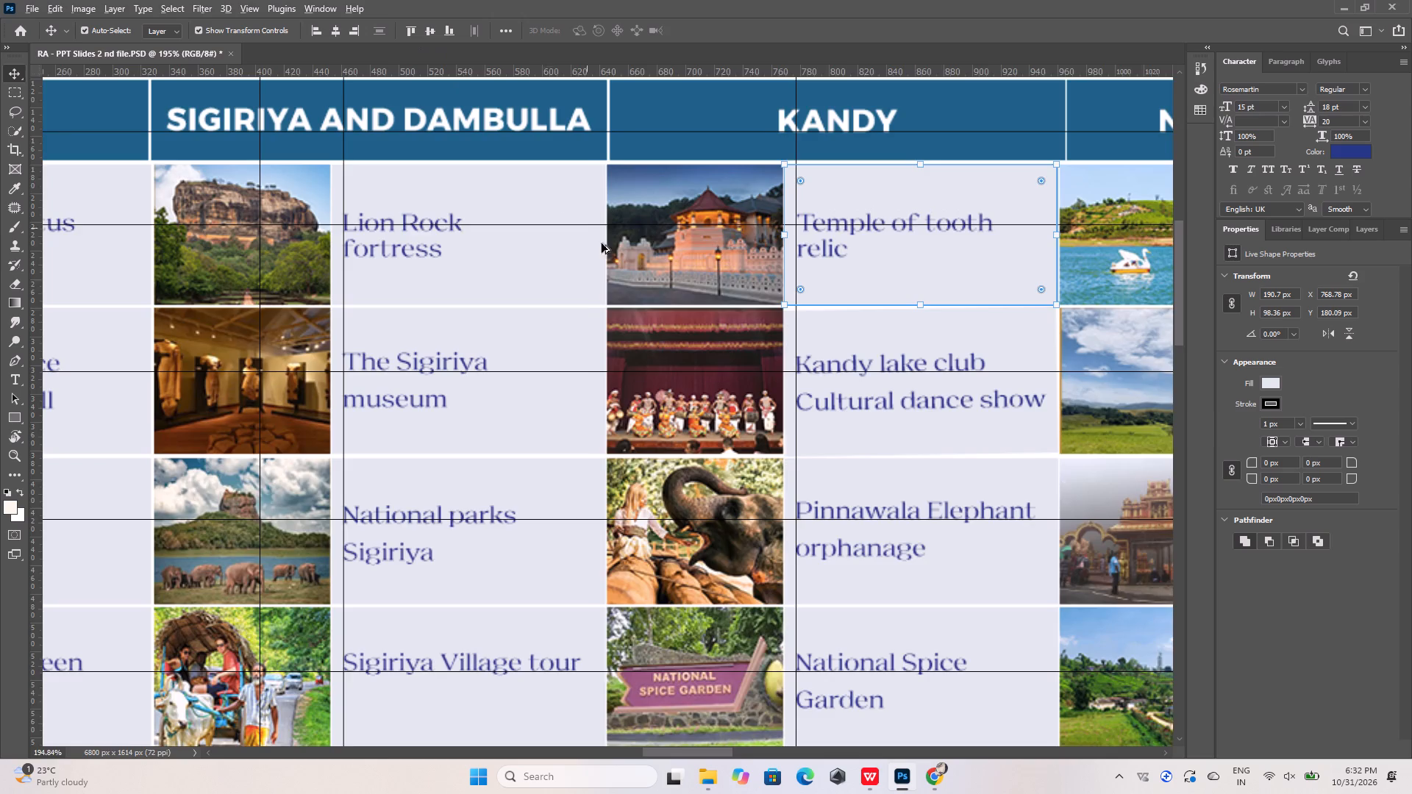
# Centre the Gregory Lake label vertically in its cell in the Nuwara Eliya column.
pyautogui.keyDown('alt'); pyautogui.scroll(-11, 621, 287); pyautogui.keyUp('alt')
pyautogui.keyDown('alt'); pyautogui.scroll(9, 869, 285); pyautogui.keyUp('alt')
pyautogui.click(888, 272)
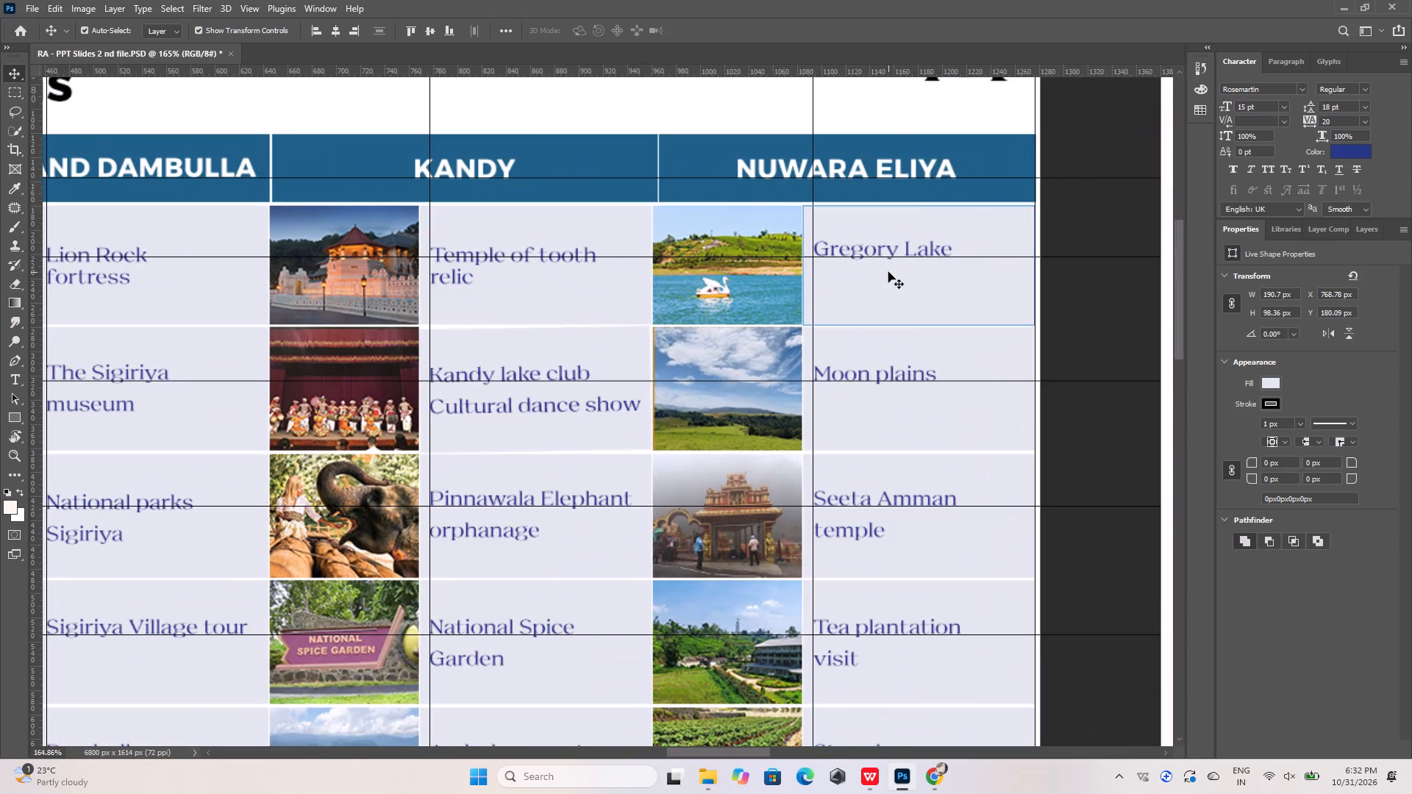
pyautogui.keyDown('shift'); pyautogui.click(906, 252); pyautogui.keyUp('shift')
pyautogui.click(426, 30)
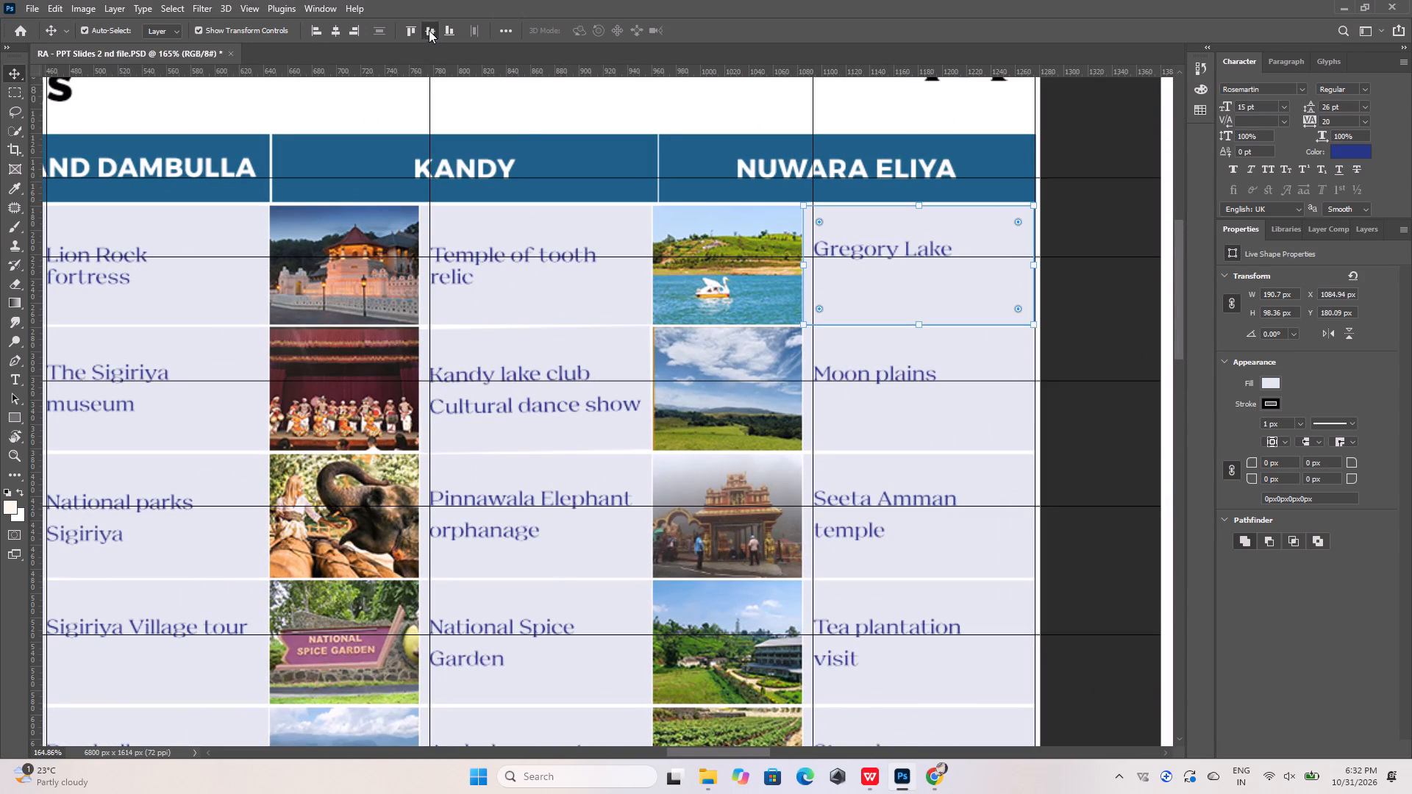
# Shift the horizontal guide crossing the first row of labels down to about Y 226.5 px.
pyautogui.keyDown('alt'); pyautogui.scroll(-5, 601, 191); pyautogui.keyUp('alt')
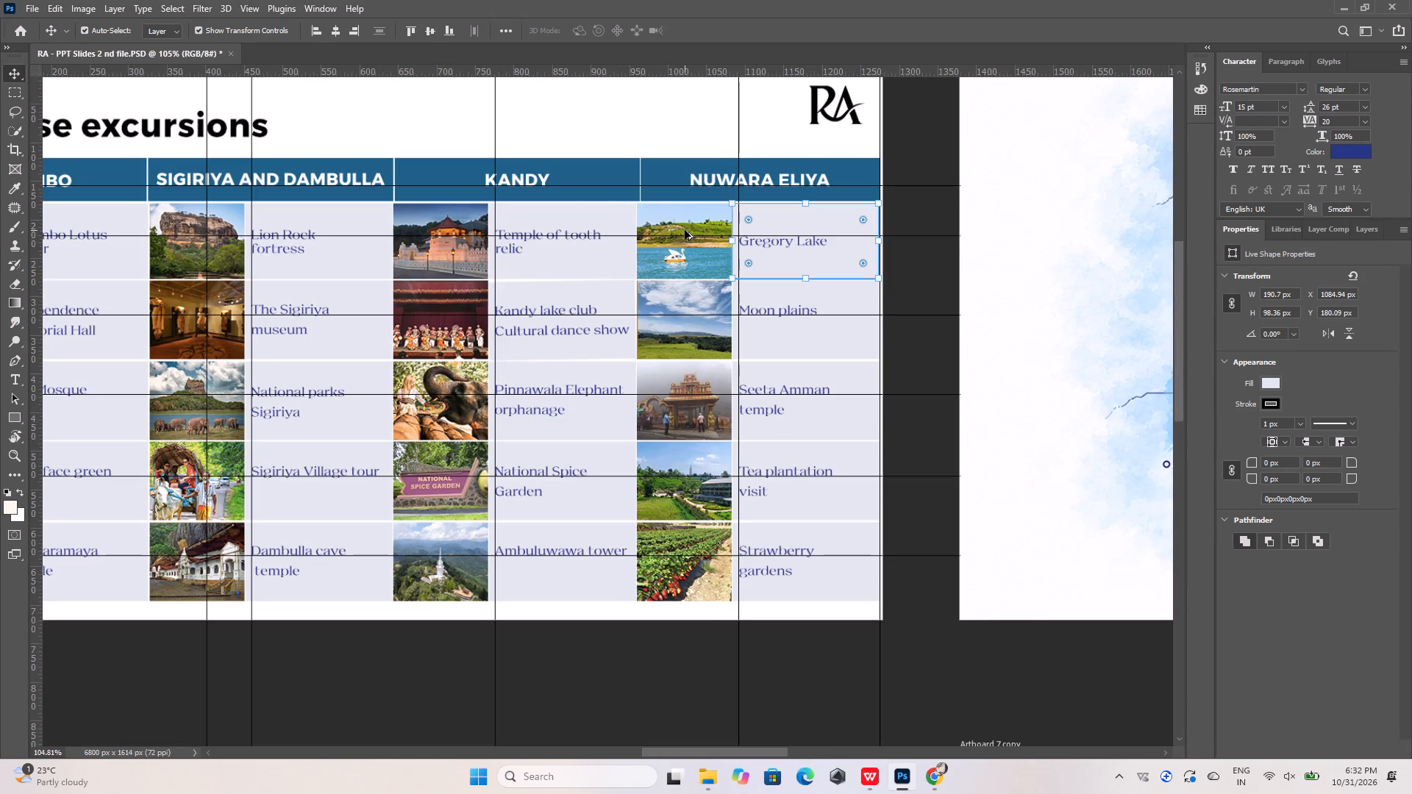
pyautogui.keyDown('alt'); pyautogui.scroll(5, 748, 261); pyautogui.keyUp('alt')
pyautogui.click(778, 235)
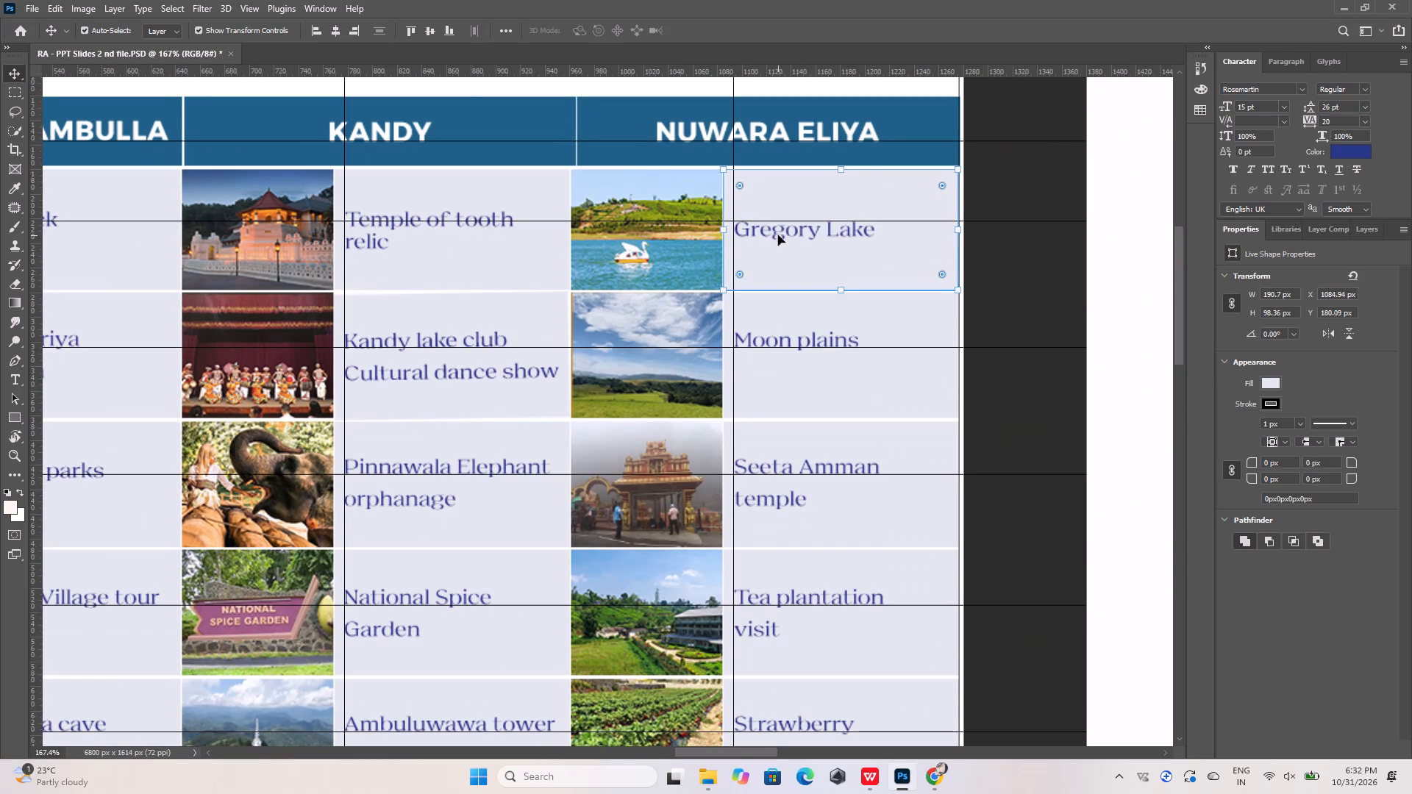
pyautogui.click(657, 221)
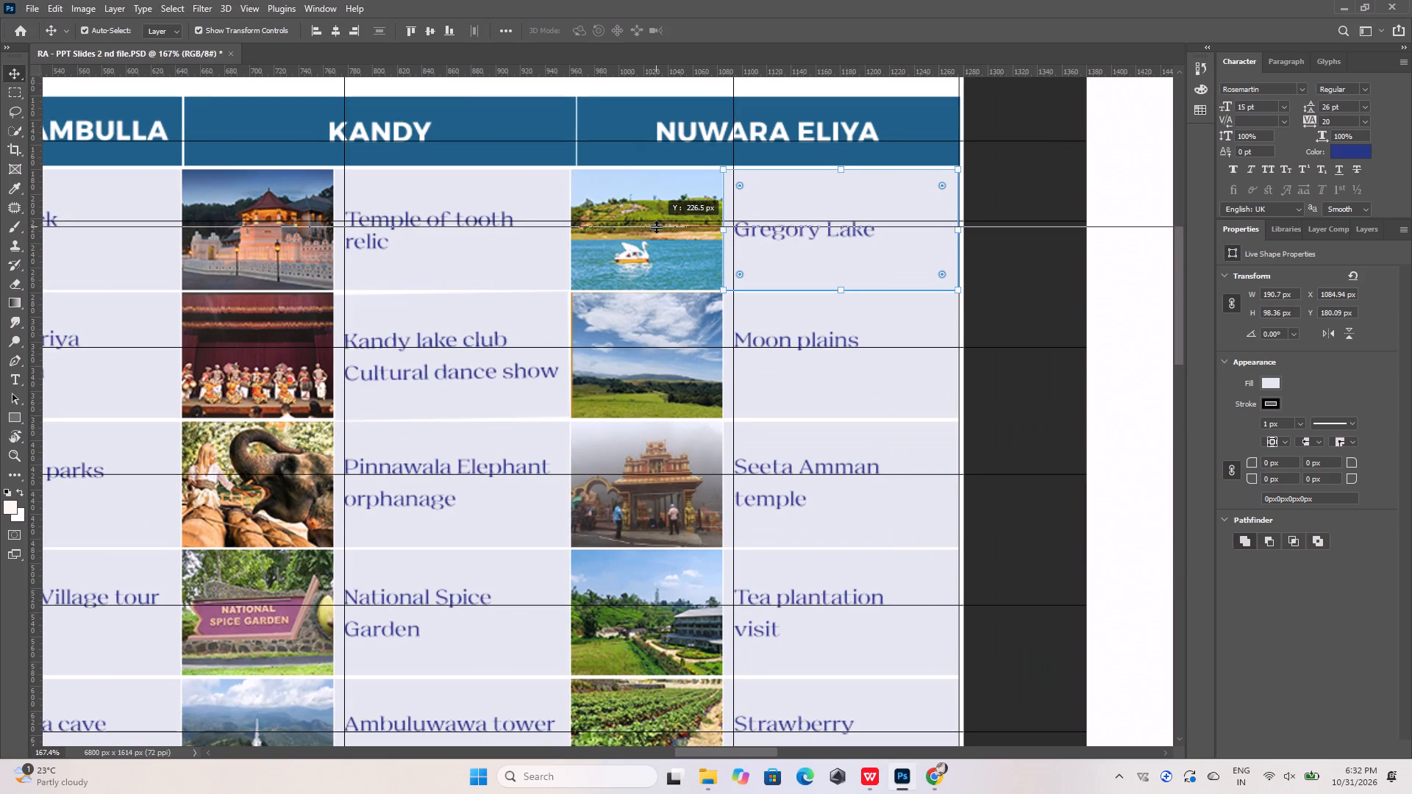
# Nudge the Gregory Lake label up 8 px, to line up with the first line of Temple of tooth relic.
pyautogui.click(777, 239)
pyautogui.click(782, 234)
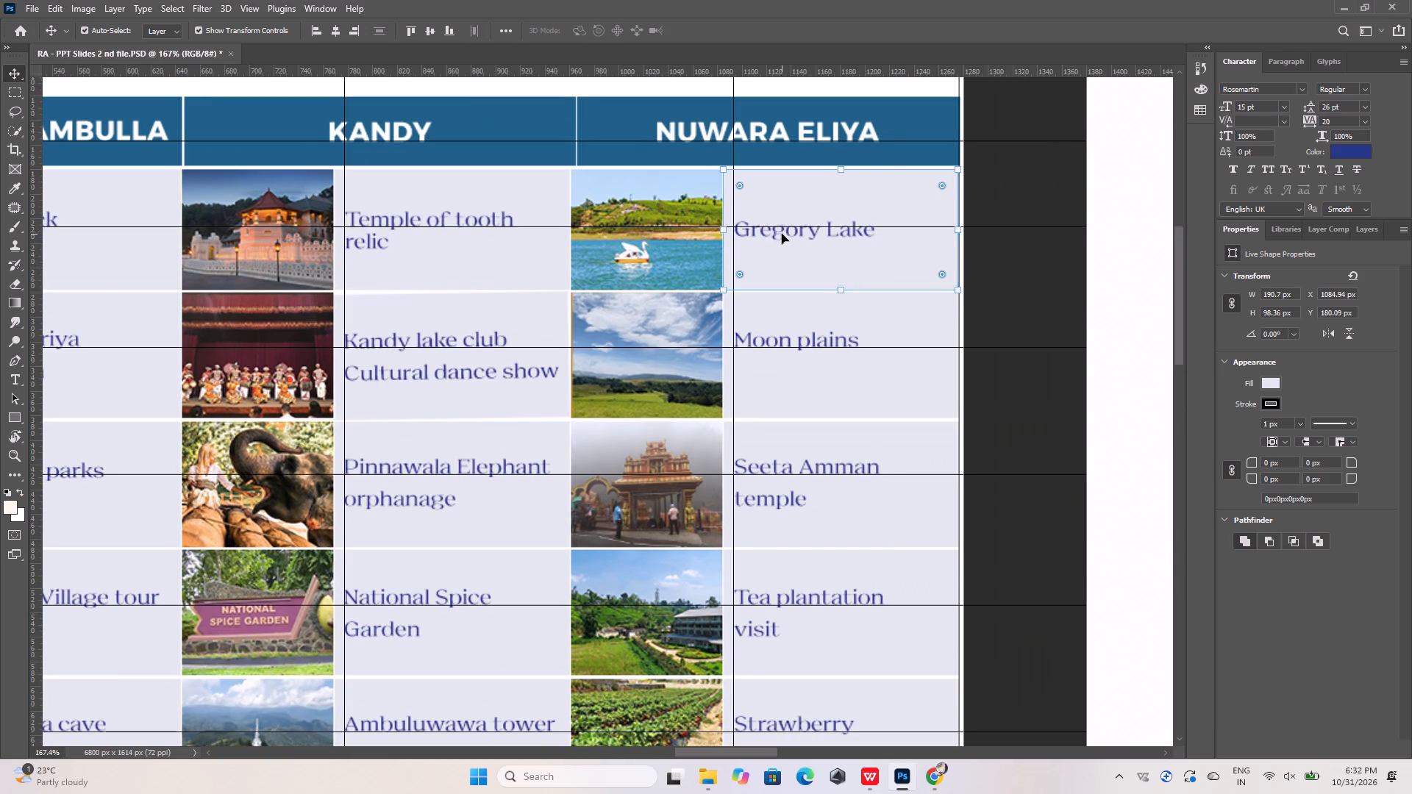
pyautogui.click(777, 234)
pyautogui.click(986, 239)
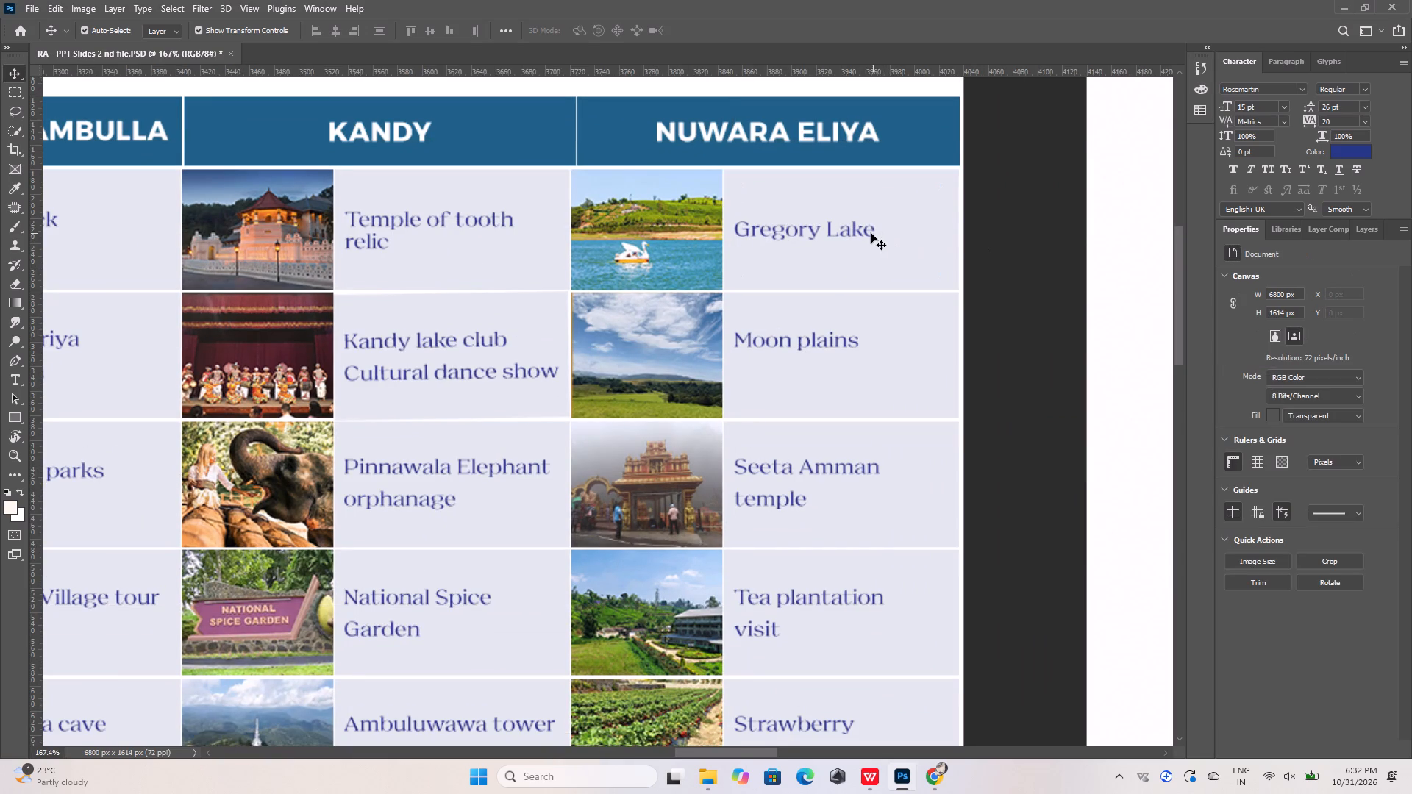
pyautogui.click(871, 233)
pyautogui.hotkey('shift', 'Up')
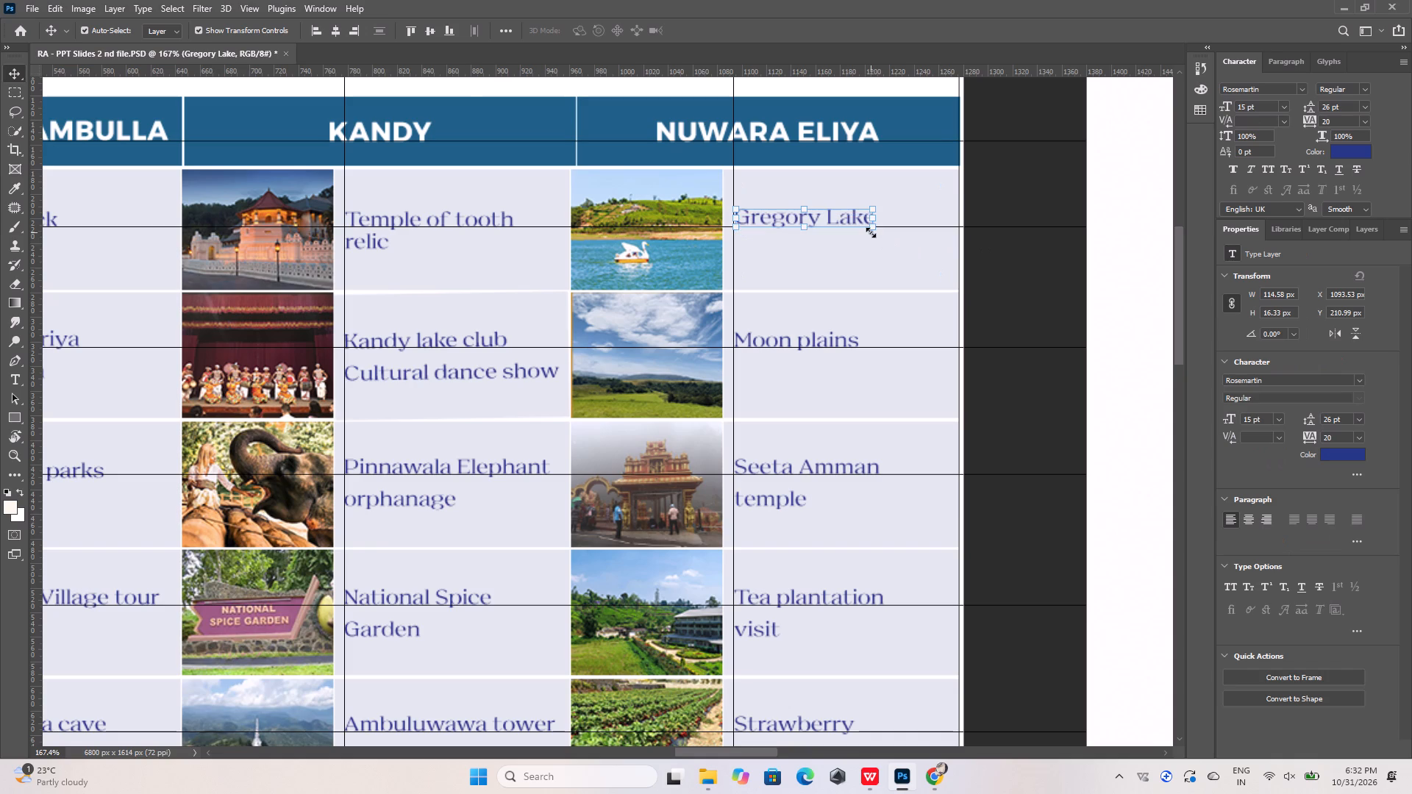
pyautogui.press('Down')
pyautogui.press('Down')
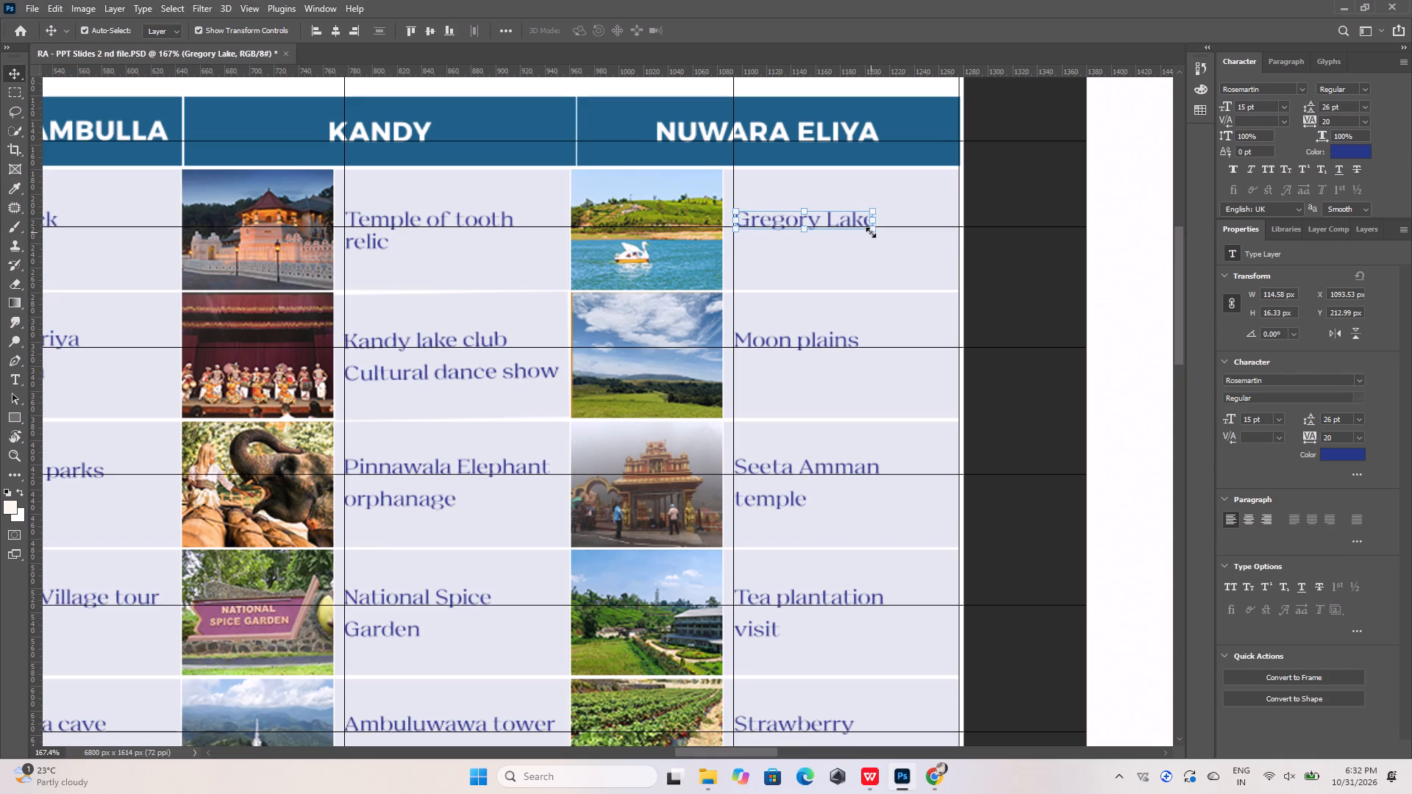
pyautogui.keyDown('alt'); pyautogui.scroll(13, 791, 234); pyautogui.keyUp('alt')
pyautogui.keyDown('alt'); pyautogui.scroll(-4, 755, 229); pyautogui.keyUp('alt')
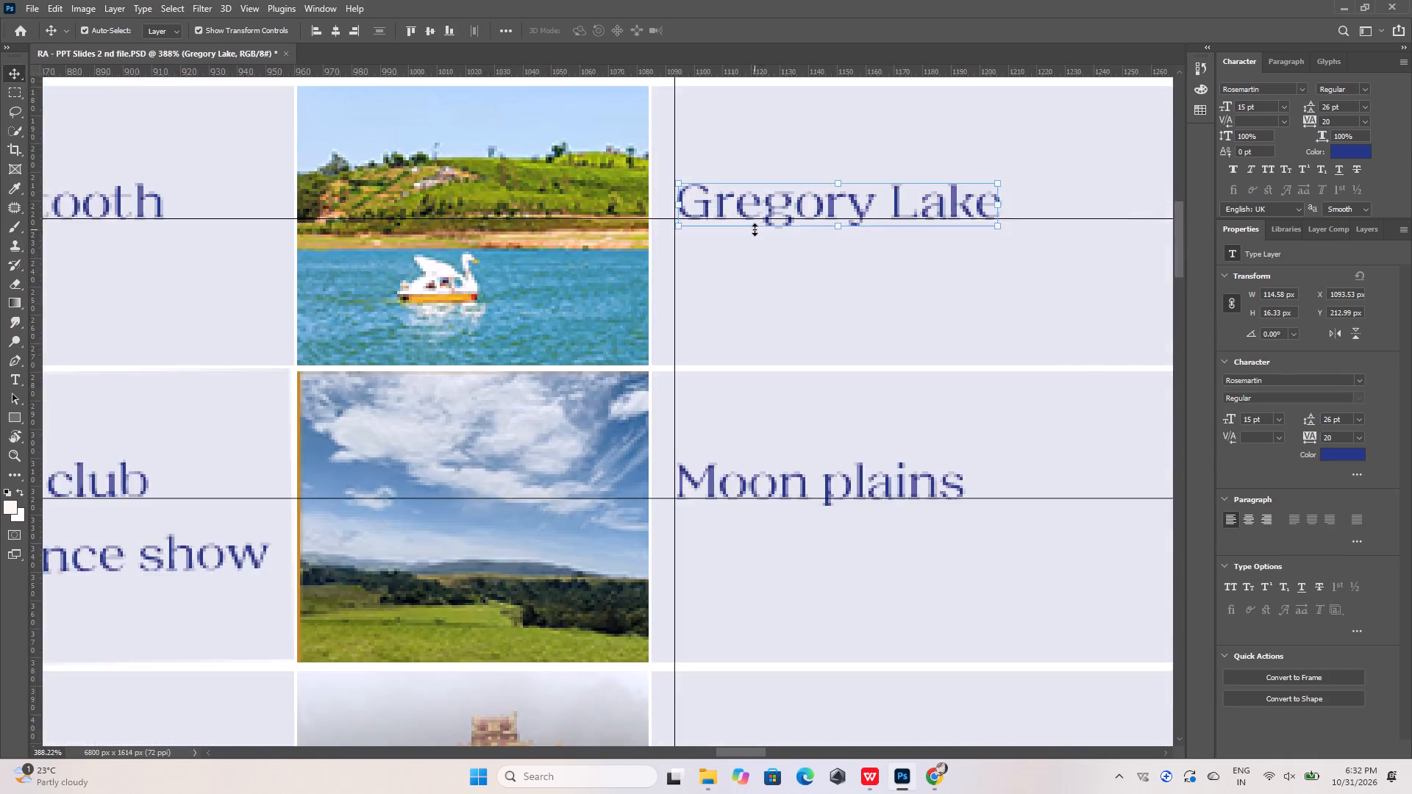
# Set the leading of the Kandy lake club Cultural dance show label to 18 pt and centre it vertically in its cell.
pyautogui.keyDown('alt'); pyautogui.scroll(-11, 755, 229); pyautogui.keyUp('alt')
pyautogui.click(440, 330)
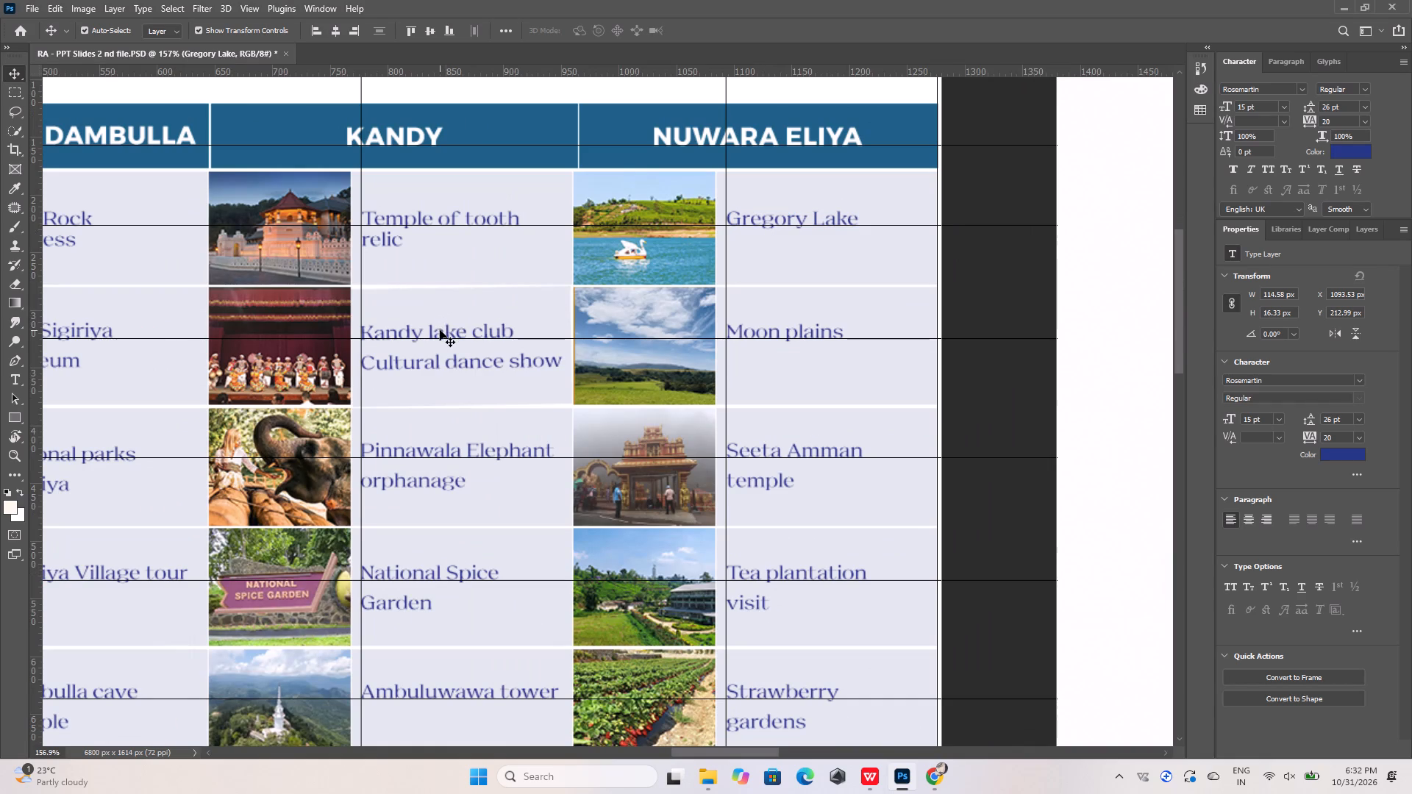
pyautogui.moveTo(1345, 423); pyautogui.dragTo(1261, 423)
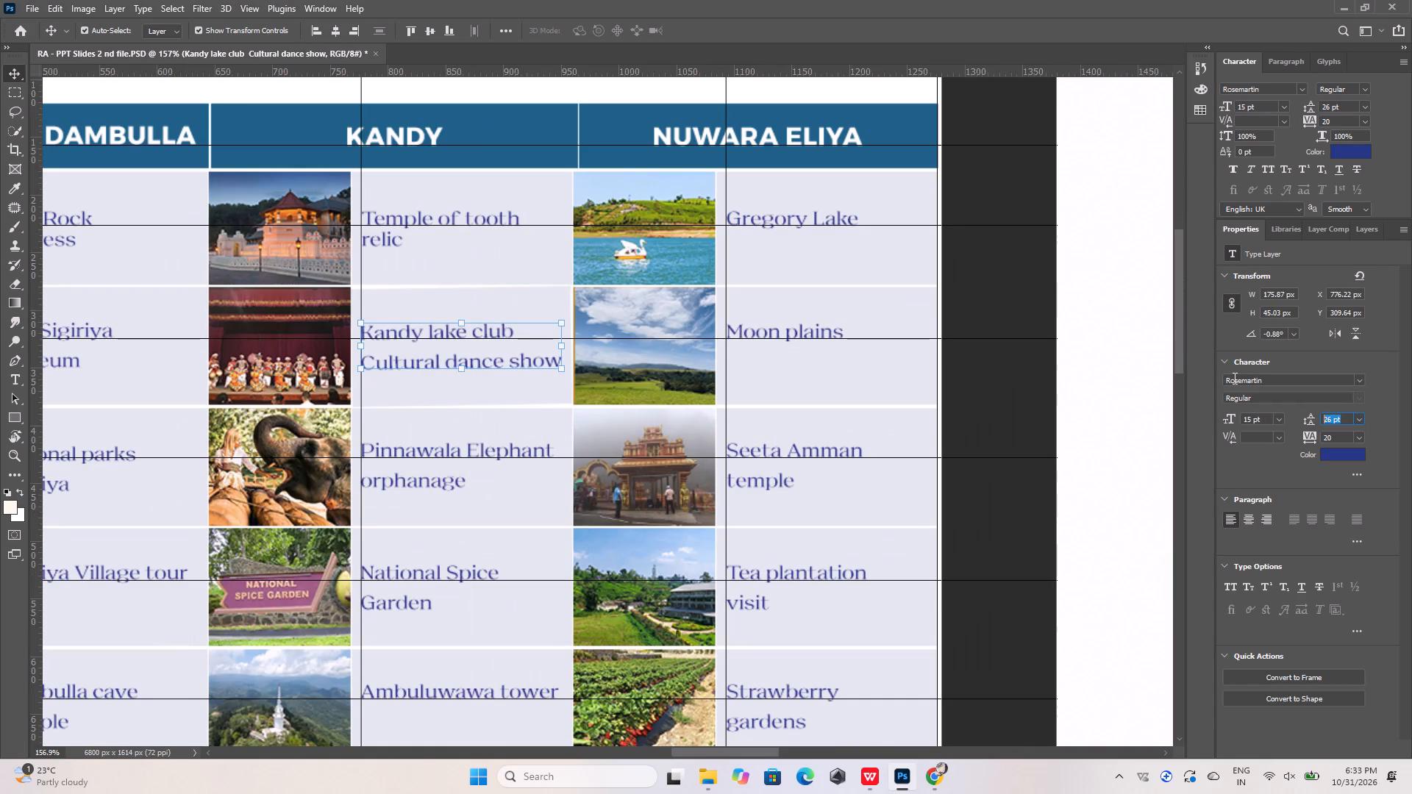
pyautogui.write('18')
pyautogui.press('Return')
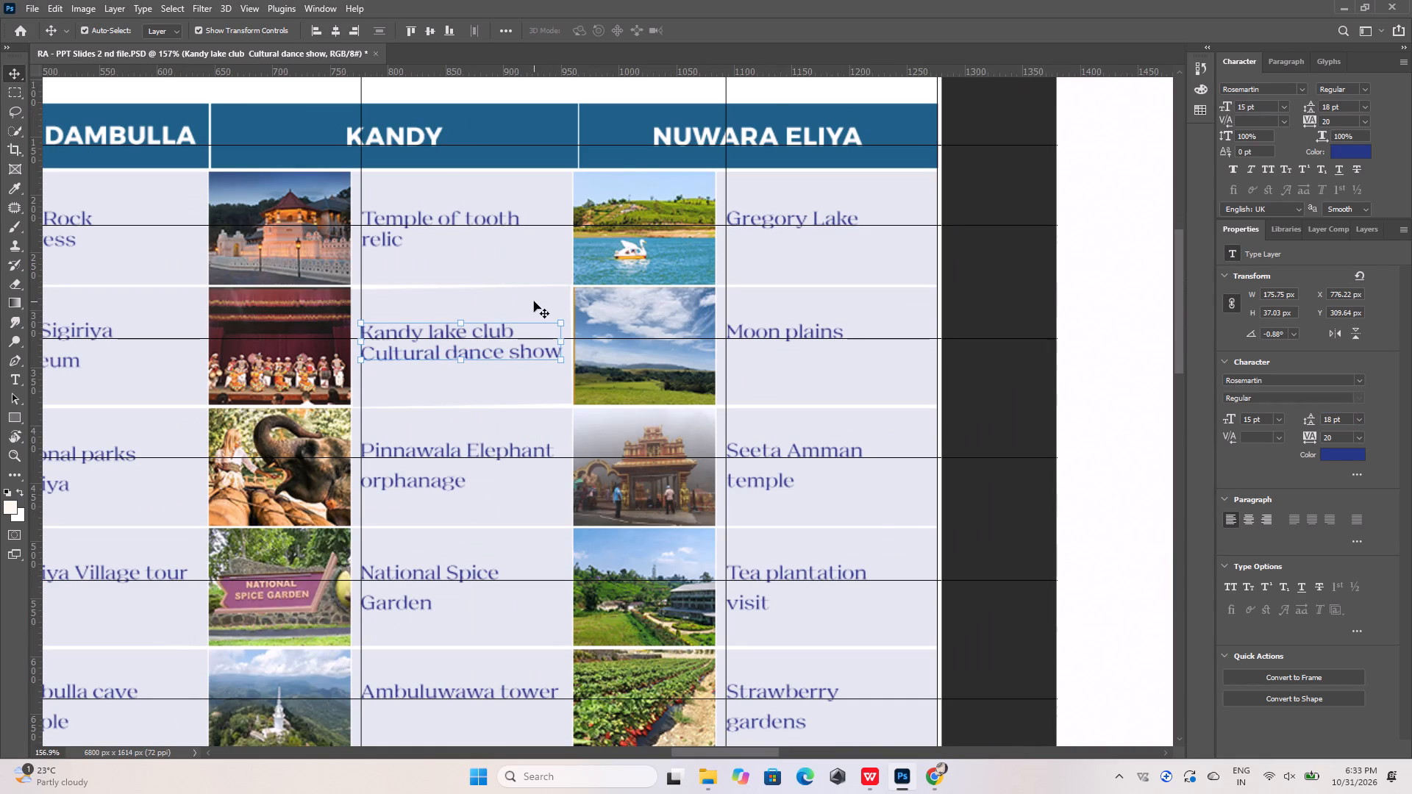
pyautogui.keyDown('shift'); pyautogui.click(534, 301); pyautogui.keyUp('shift')
pyautogui.click(426, 30)
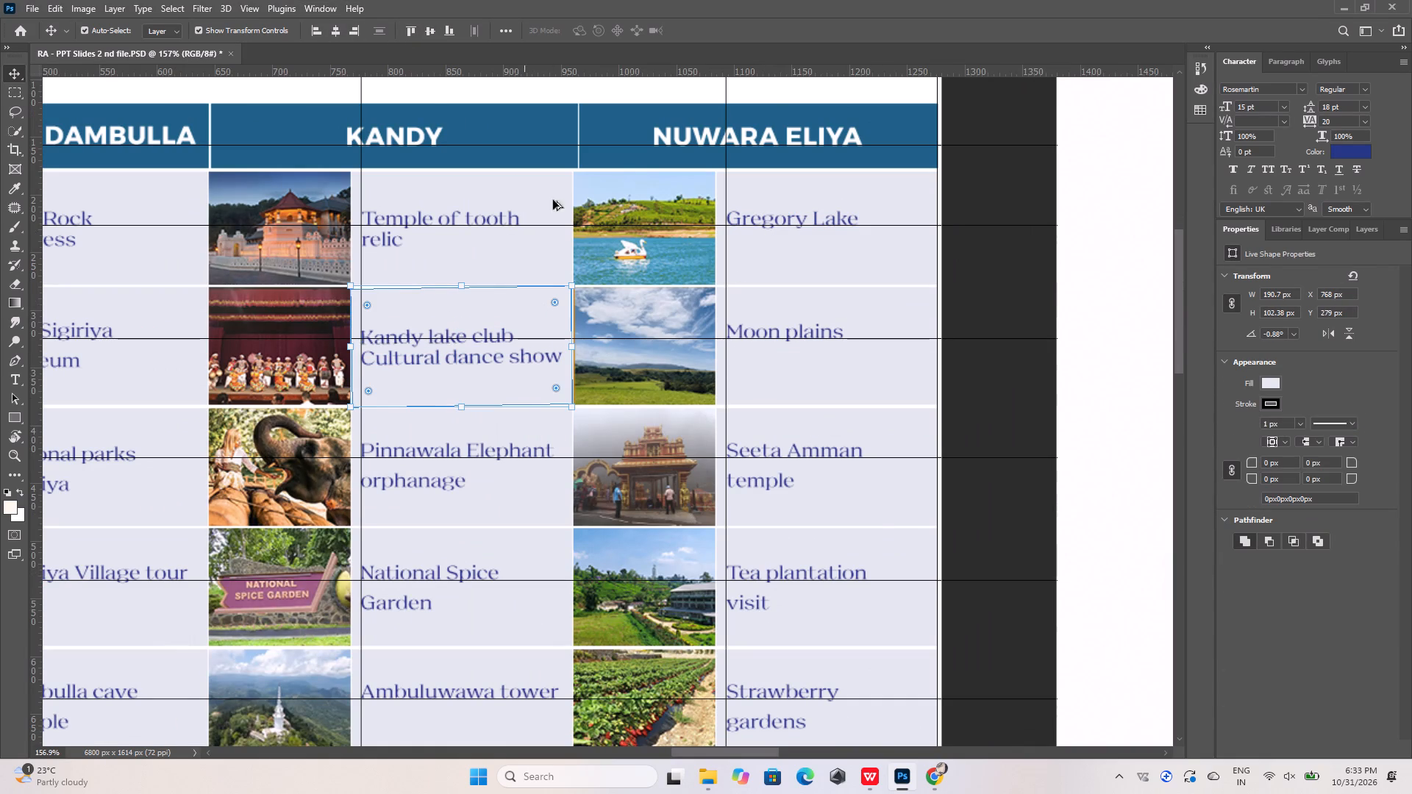
# Shift the horizontal guide crossing the second row of labels down to about Y 327.6 px.
pyautogui.keyDown('alt'); pyautogui.scroll(-6, 729, 290); pyautogui.keyUp('alt')
pyautogui.keyDown('alt'); pyautogui.scroll(2, 499, 334); pyautogui.keyUp('alt')
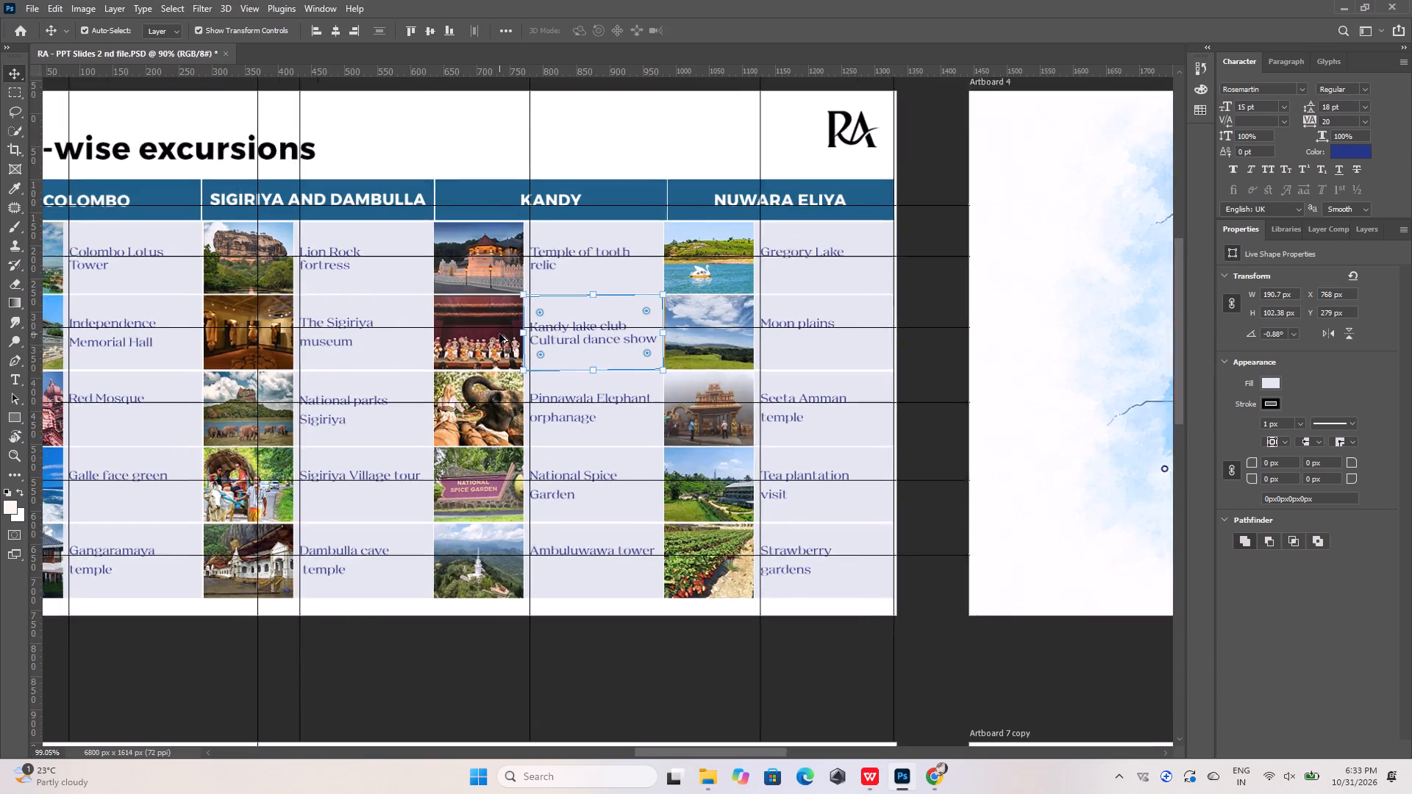
pyautogui.keyDown('alt'); pyautogui.scroll(3, 499, 334); pyautogui.keyUp('alt')
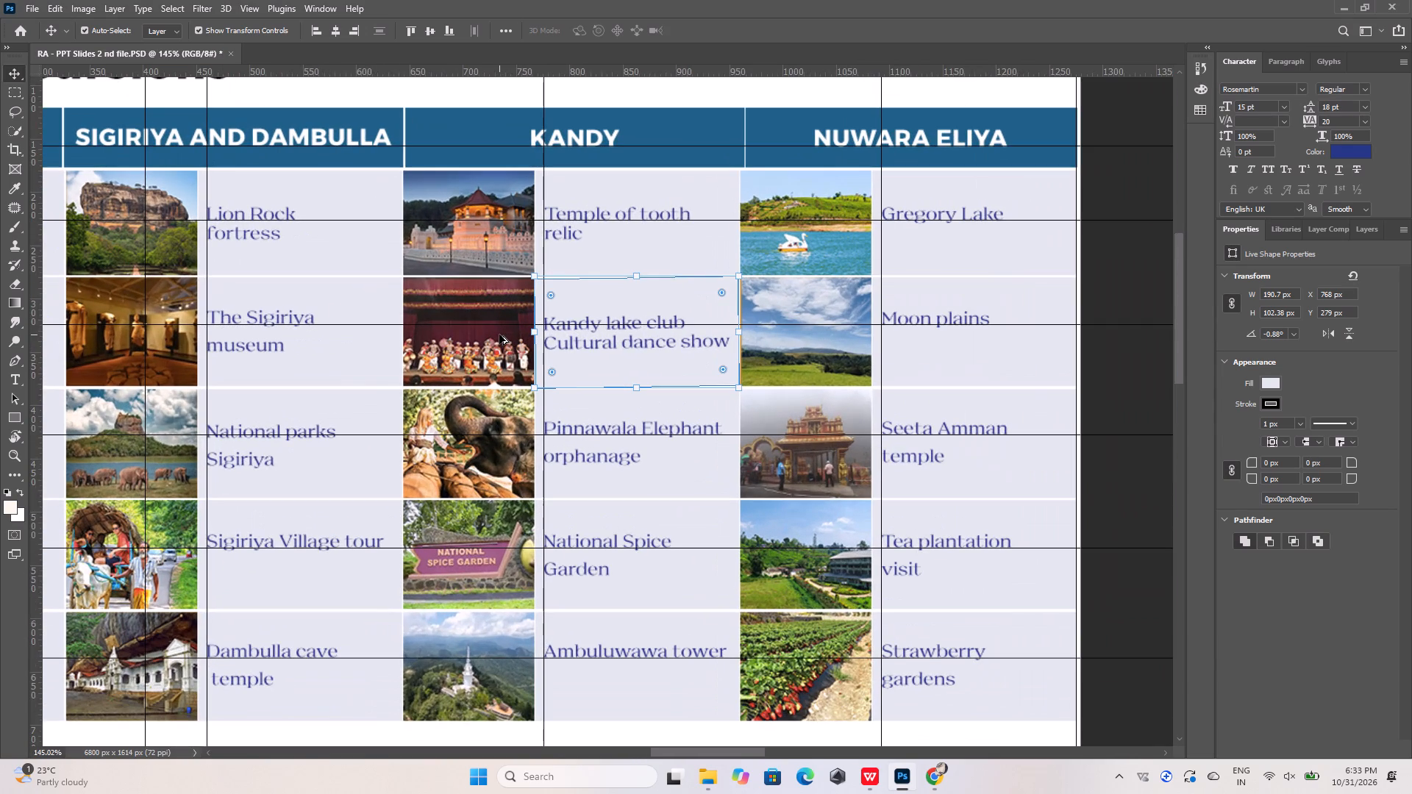
pyautogui.click(784, 325)
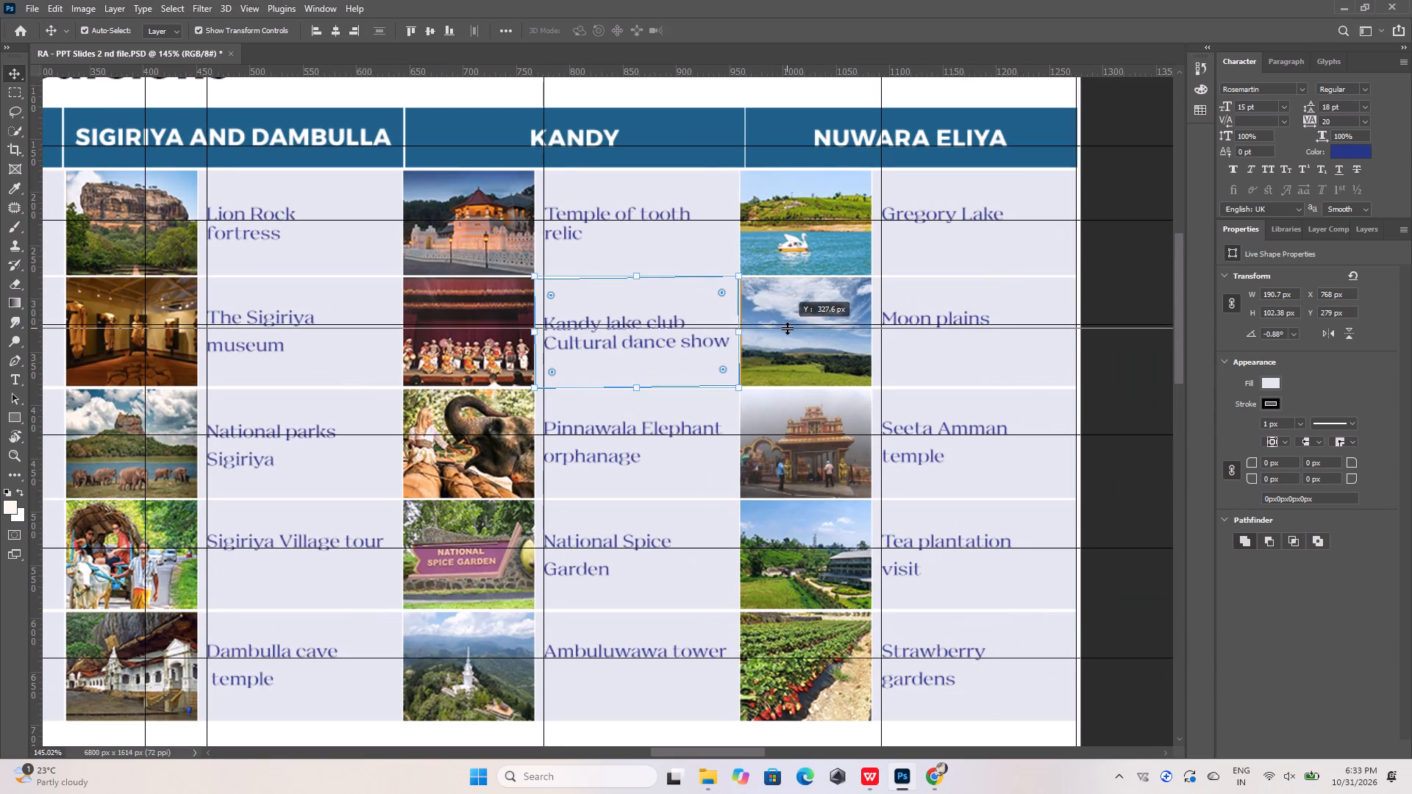
# Nudge the Moon plains label down 3 px, to line up with the first line of Kandy lake club.
pyautogui.keyDown('alt'); pyautogui.scroll(5, 725, 332); pyautogui.keyUp('alt')
pyautogui.keyDown('alt'); pyautogui.scroll(-5, 719, 332); pyautogui.keyUp('alt')
pyautogui.keyDown('alt'); pyautogui.scroll(9, 953, 334); pyautogui.keyUp('alt')
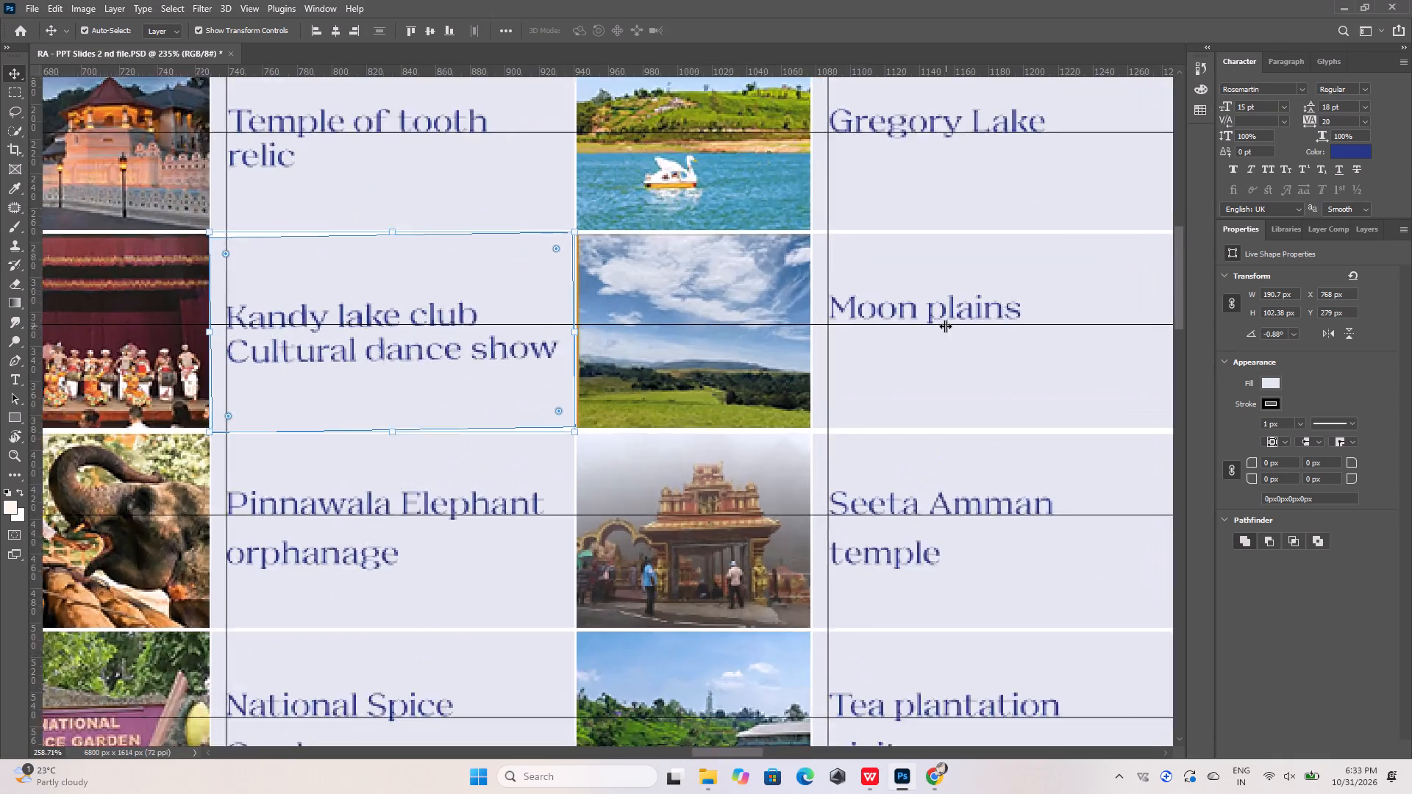
pyautogui.keyDown('alt'); pyautogui.scroll(1, 945, 326); pyautogui.keyUp('alt')
pyautogui.click(942, 319)
pyautogui.hotkey('shift', 'Down')
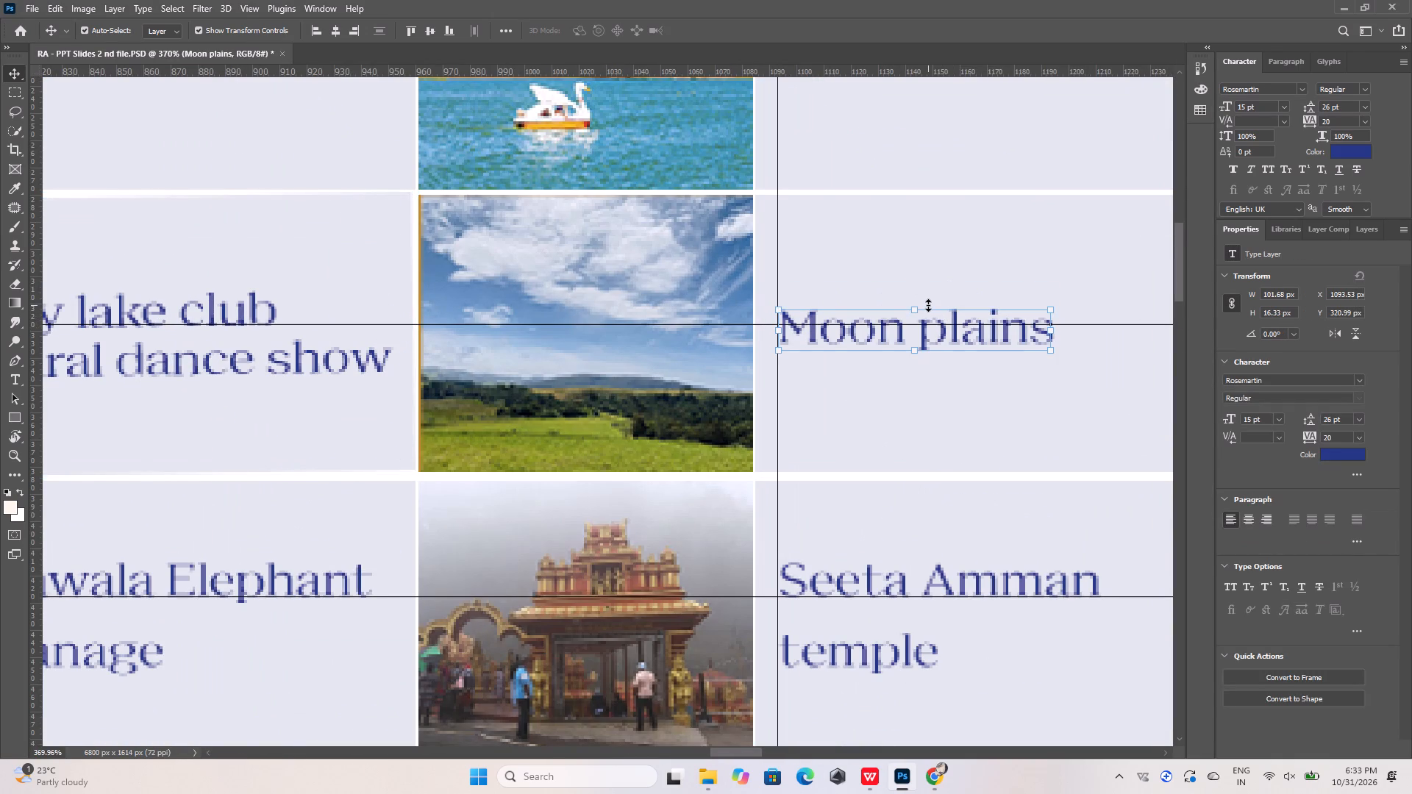
pyautogui.press('Up')
pyautogui.press('Up')
pyautogui.press('Up')
pyautogui.press('Up')
pyautogui.press('Up')
pyautogui.press('Up')
pyautogui.press('Up')
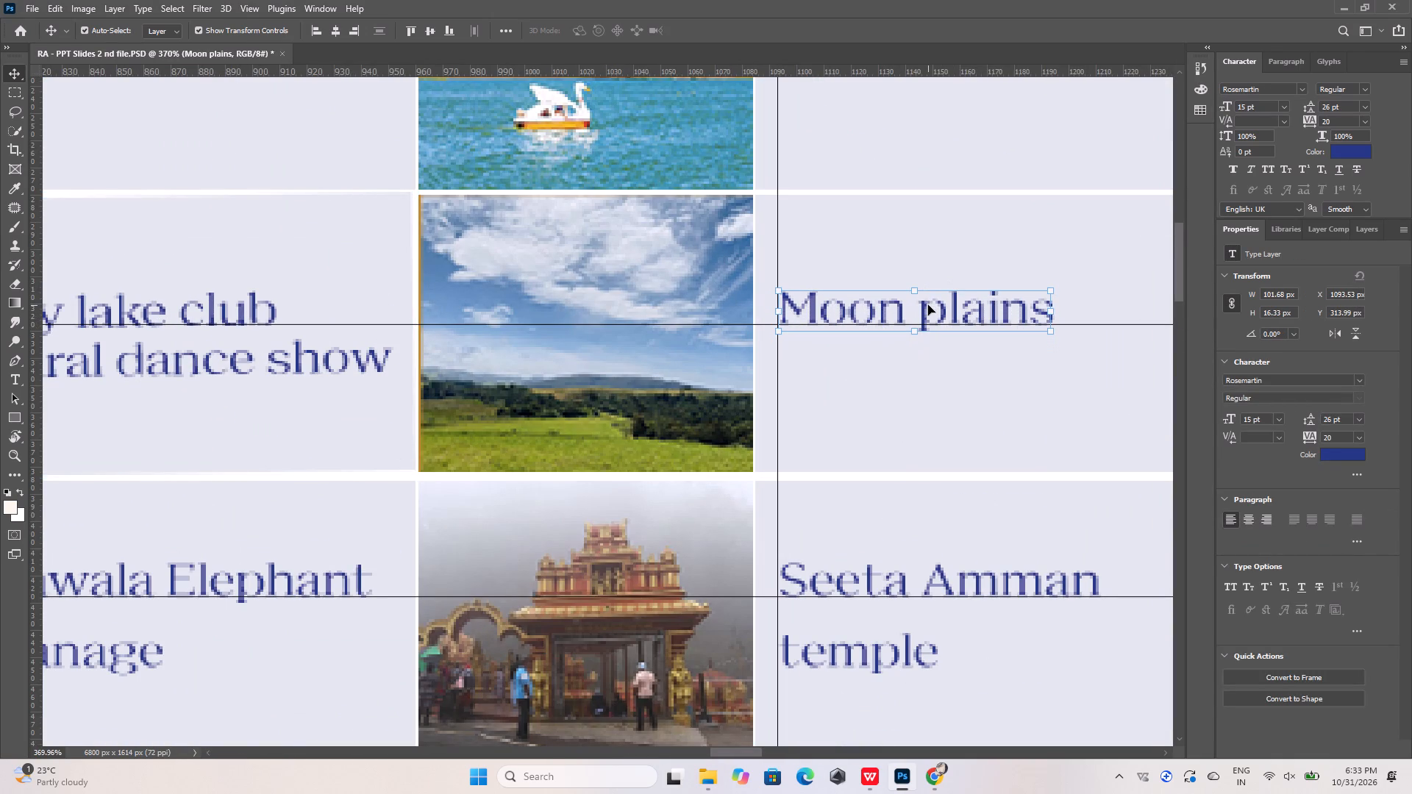
pyautogui.press('Down')
pyautogui.press('Up')
# Set the leading of The Sigiriya museum label to 18 pt and centre it vertically in its cell.
pyautogui.keyDown('alt'); pyautogui.scroll(-16, 929, 299); pyautogui.keyUp('alt')
pyautogui.keyDown('alt'); pyautogui.scroll(10, 496, 313); pyautogui.keyUp('alt')
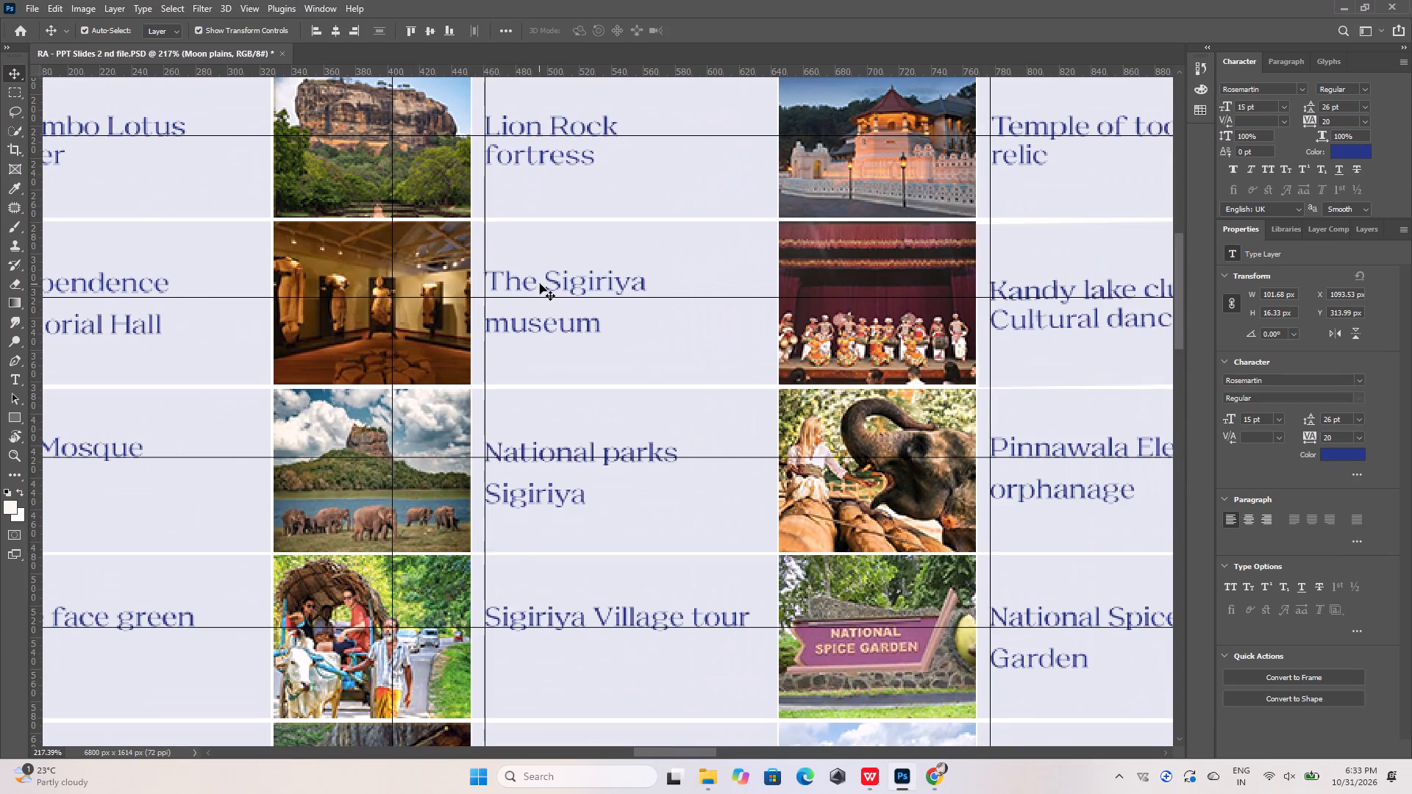
pyautogui.click(540, 284)
pyautogui.moveTo(1343, 420); pyautogui.dragTo(1291, 420)
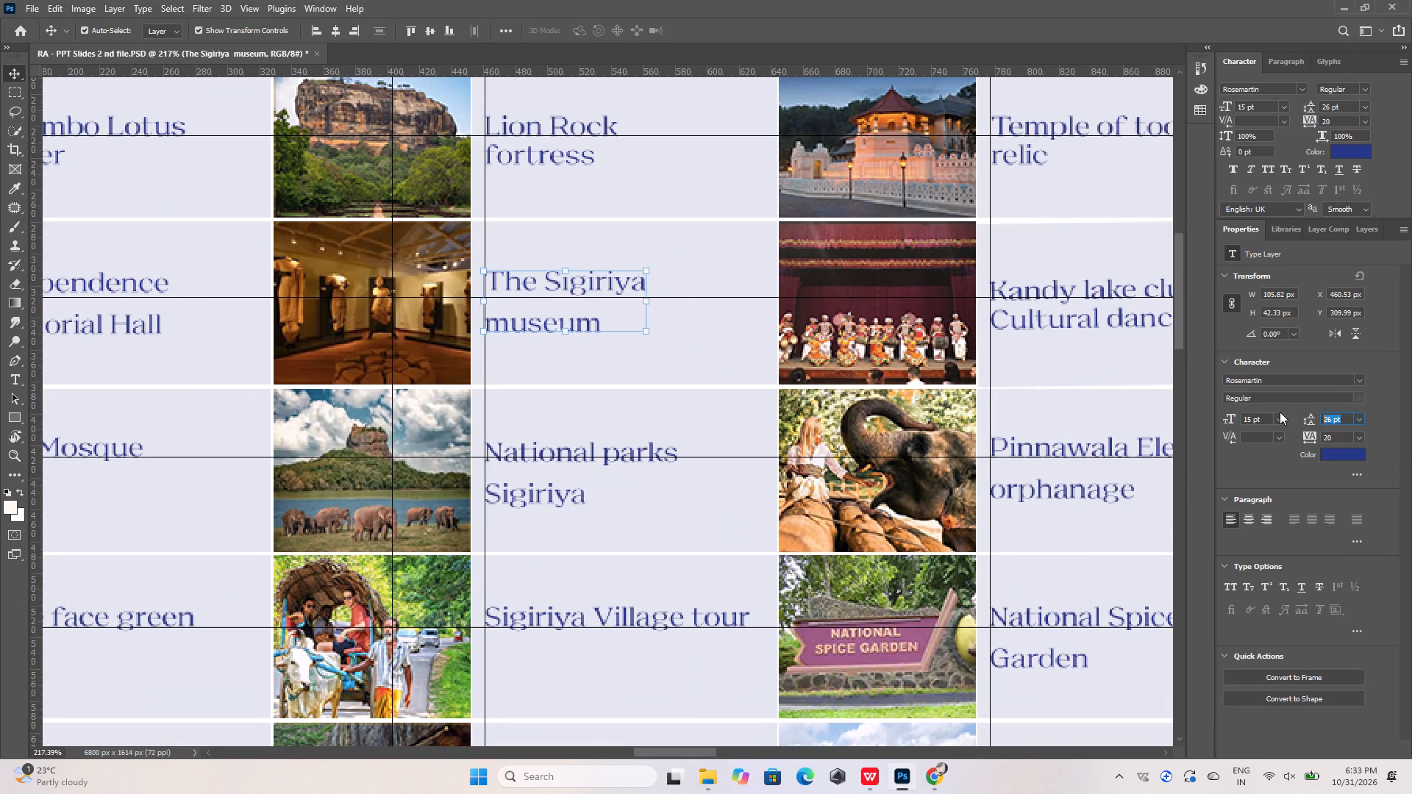
pyautogui.write('18')
pyautogui.press('Return')
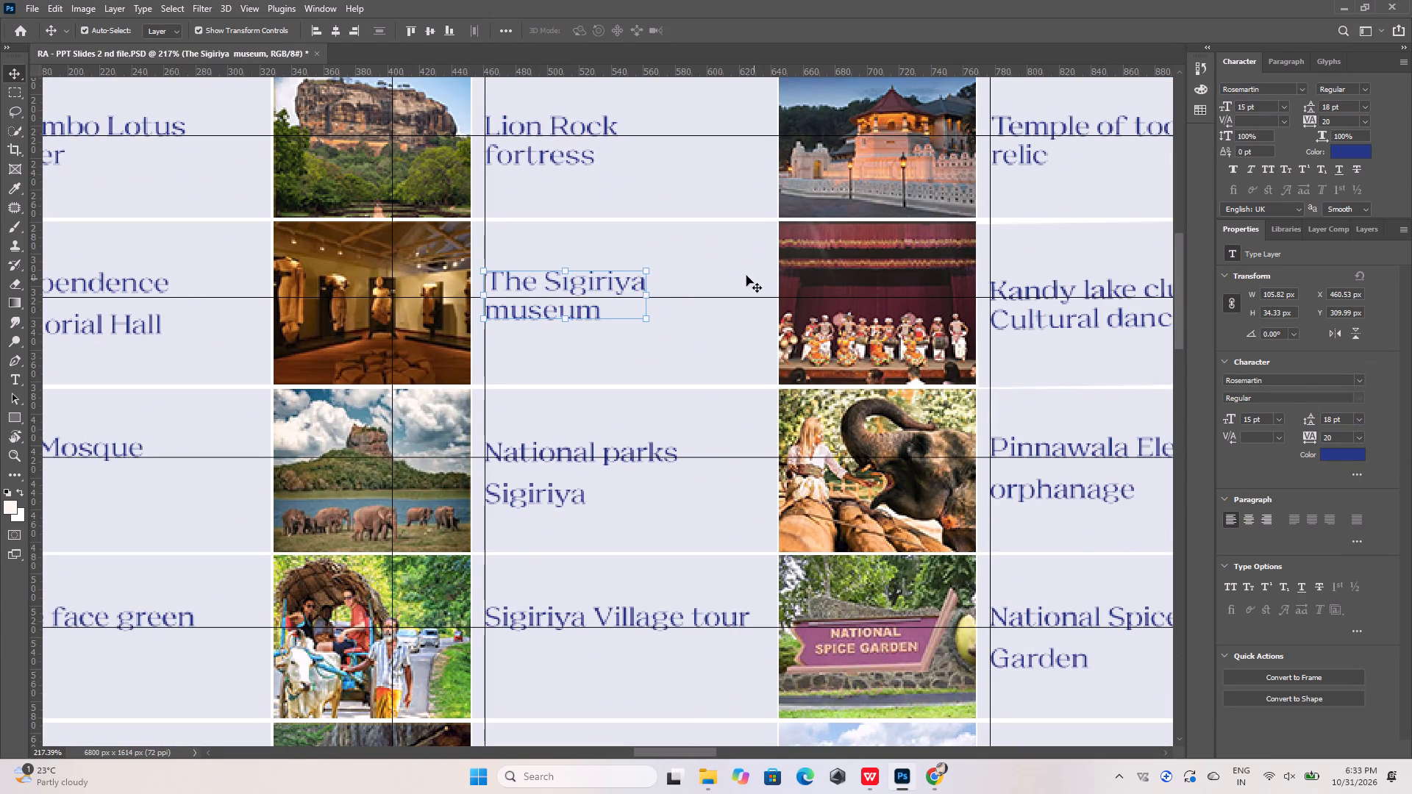
pyautogui.keyDown('shift'); pyautogui.click(744, 275); pyautogui.keyUp('shift')
pyautogui.click(427, 29)
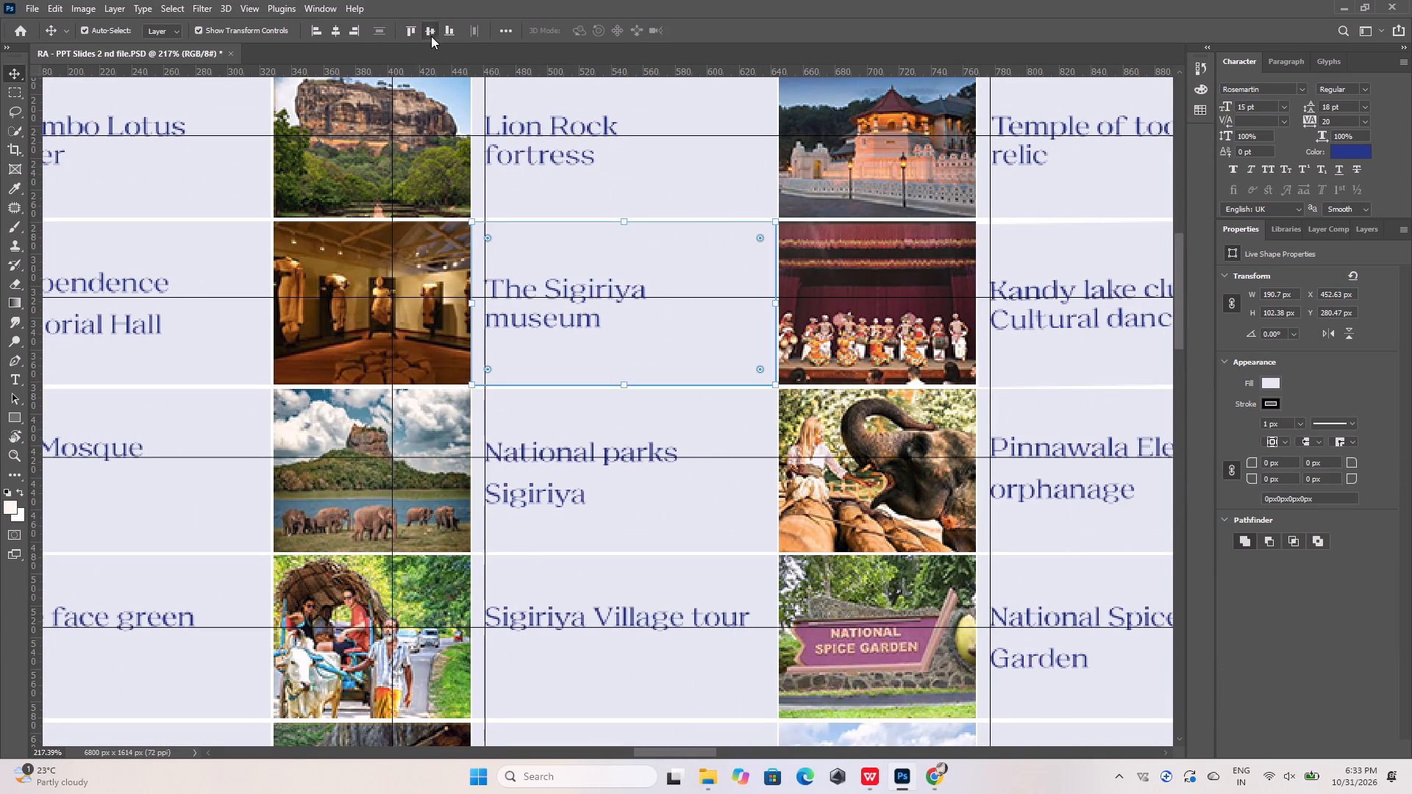
# Set the leading of the Independence Memorial Hall label to 18 pt and centre it vertically in its cell.
pyautogui.keyDown('alt'); pyautogui.scroll(-9, 752, 335); pyautogui.keyUp('alt')
pyautogui.keyDown('alt'); pyautogui.scroll(10, 454, 314); pyautogui.keyUp('alt')
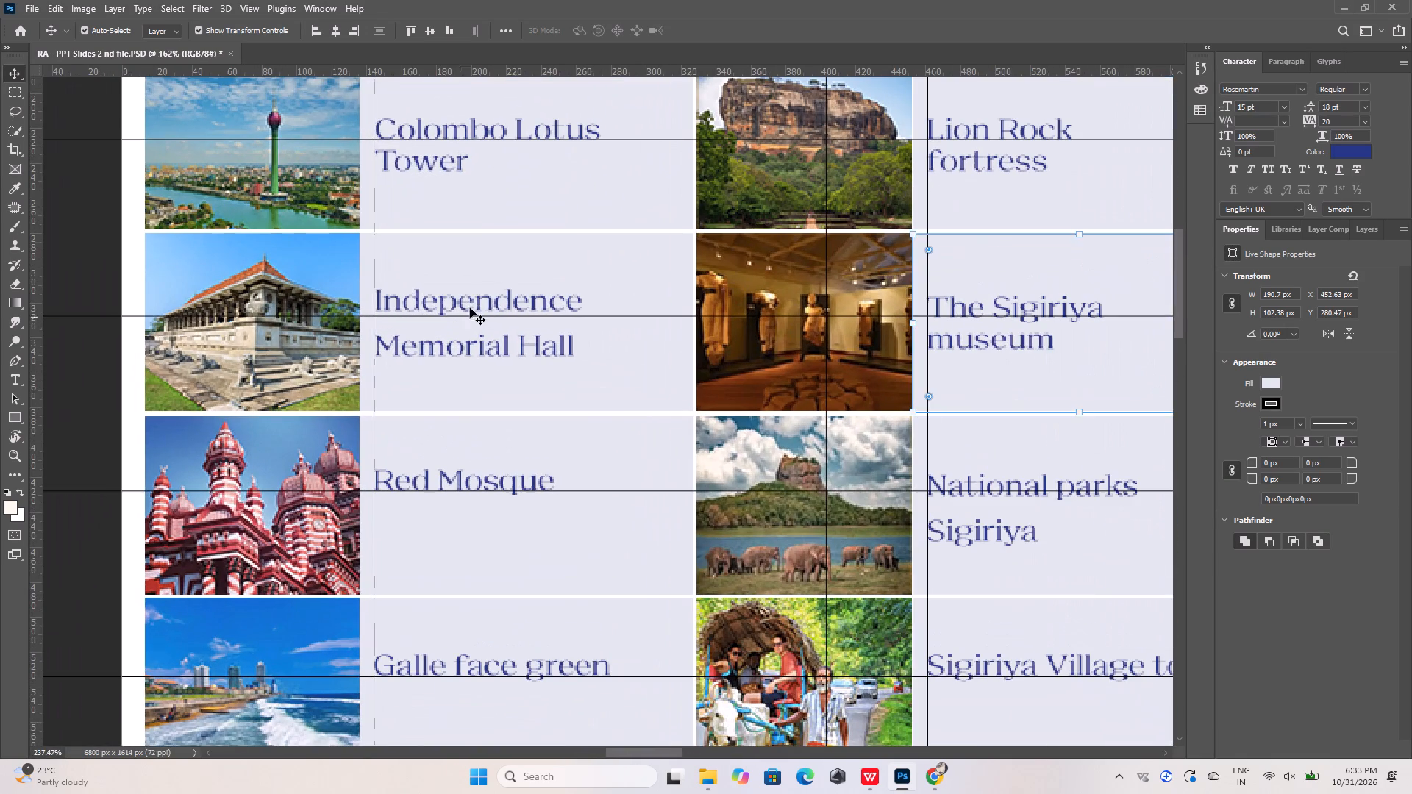
pyautogui.click(478, 304)
pyautogui.moveTo(1347, 423); pyautogui.dragTo(1330, 423)
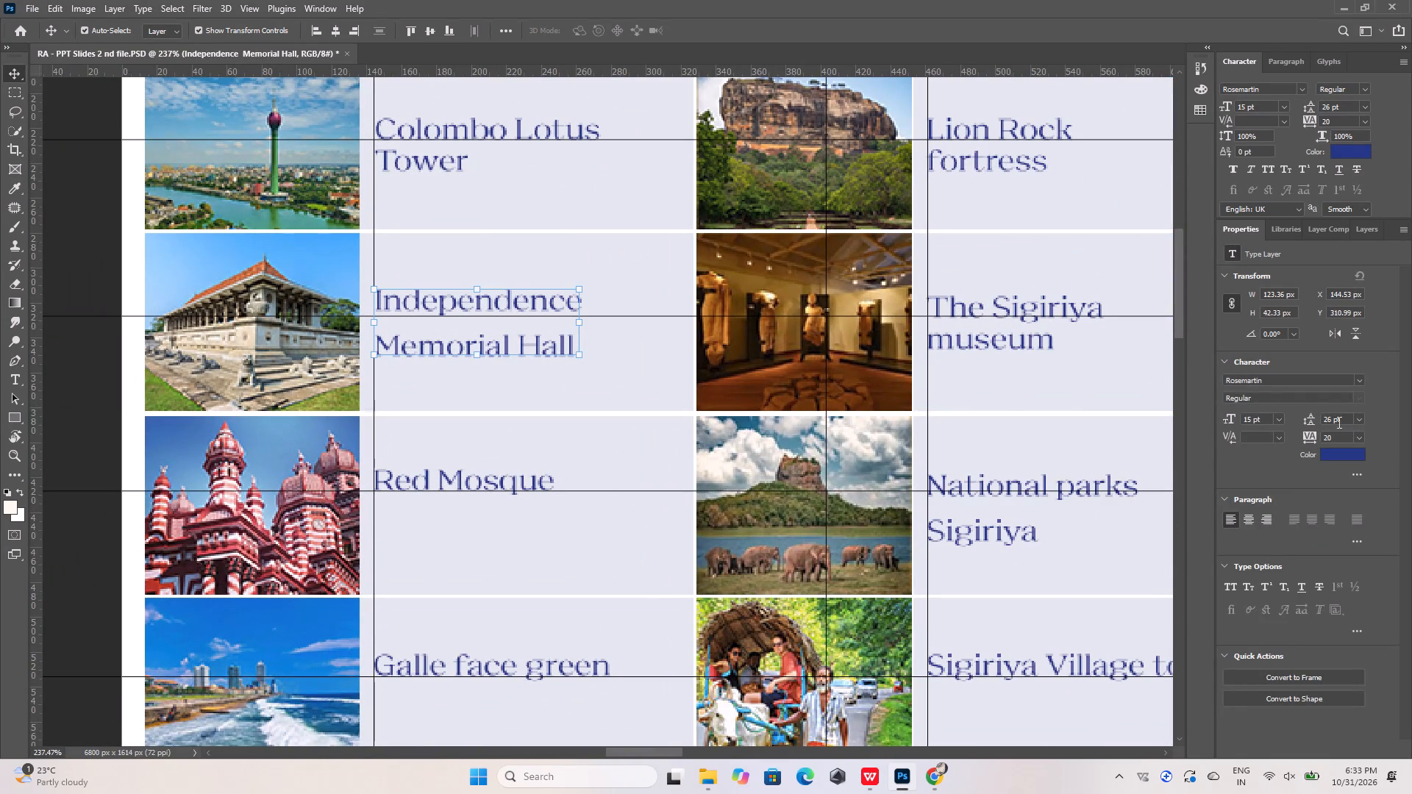
pyautogui.moveTo(1341, 419); pyautogui.dragTo(1304, 423)
pyautogui.write('18')
pyautogui.press('Return')
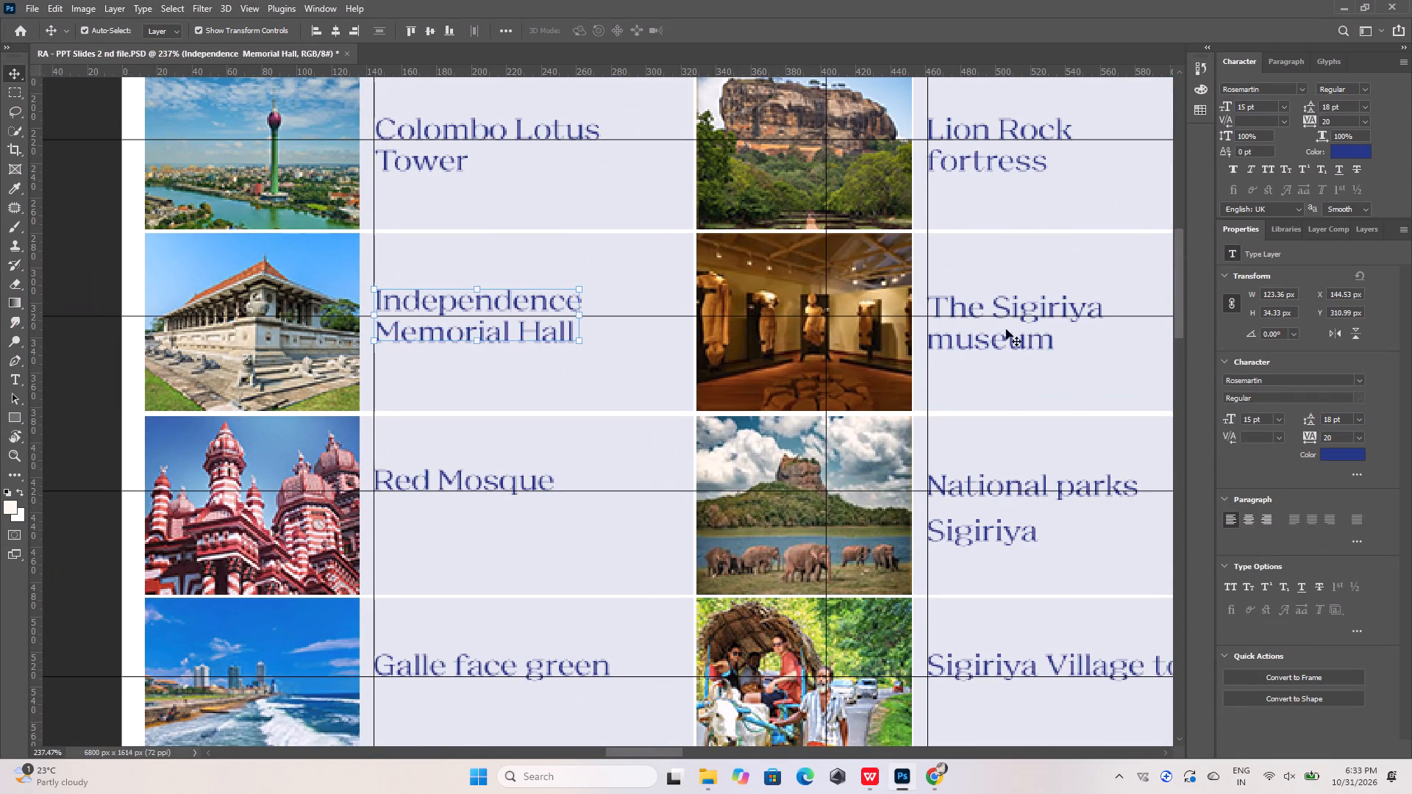
pyautogui.keyDown('shift'); pyautogui.click(611, 278); pyautogui.keyUp('shift')
pyautogui.click(432, 31)
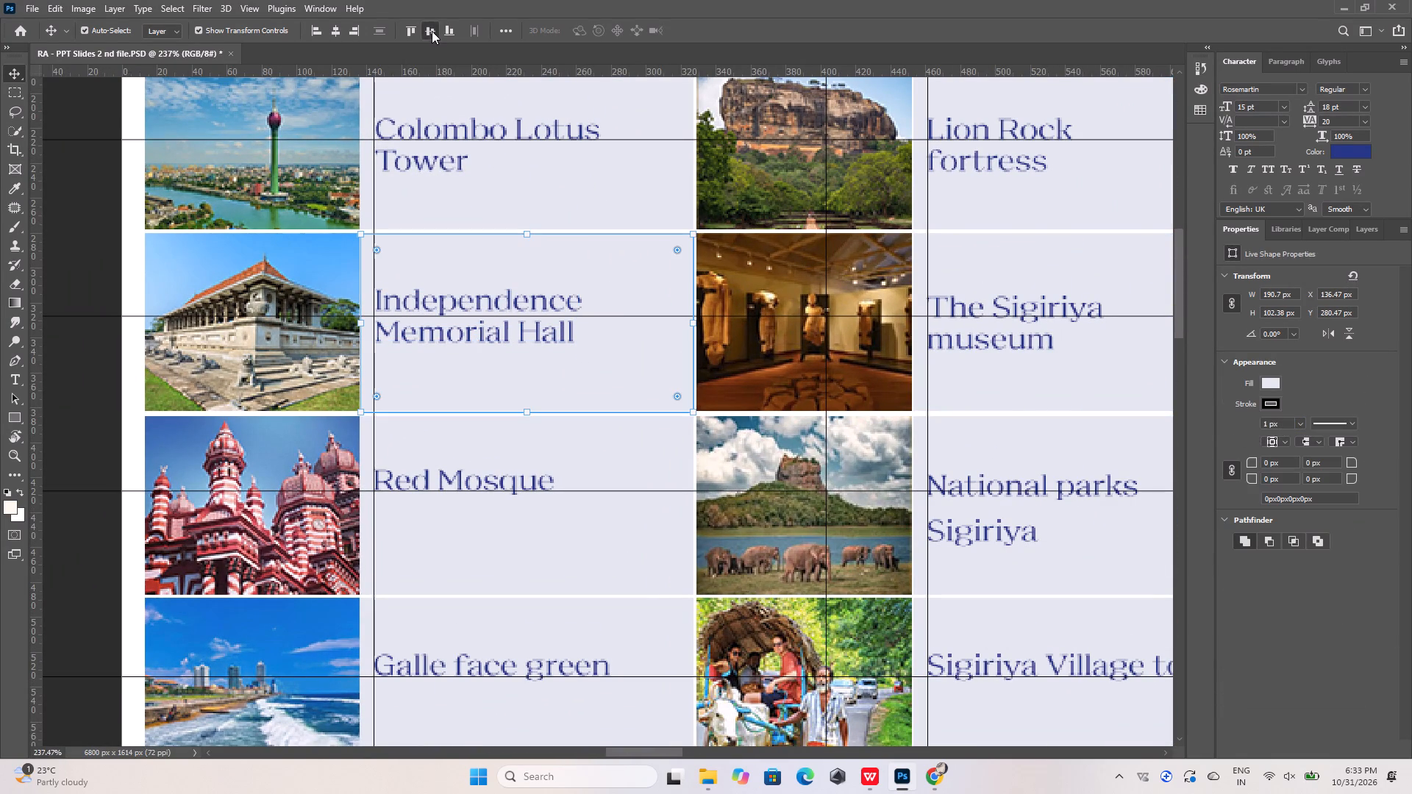
# Set the leading of the National parks Sigiriya label to 18 pt and centre it vertically in its cell.
pyautogui.keyDown('alt'); pyautogui.scroll(-5, 493, 253); pyautogui.keyUp('alt')
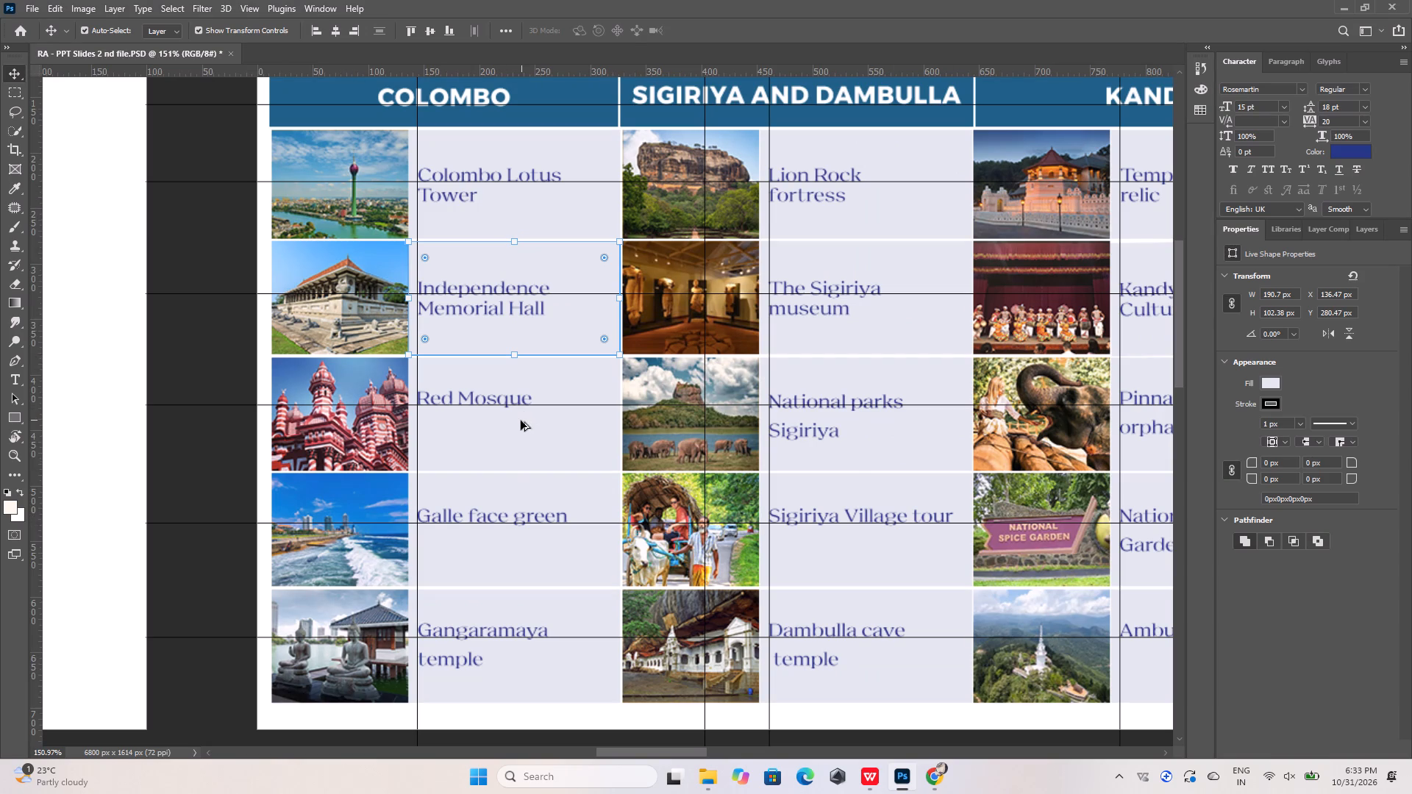
pyautogui.click(821, 431)
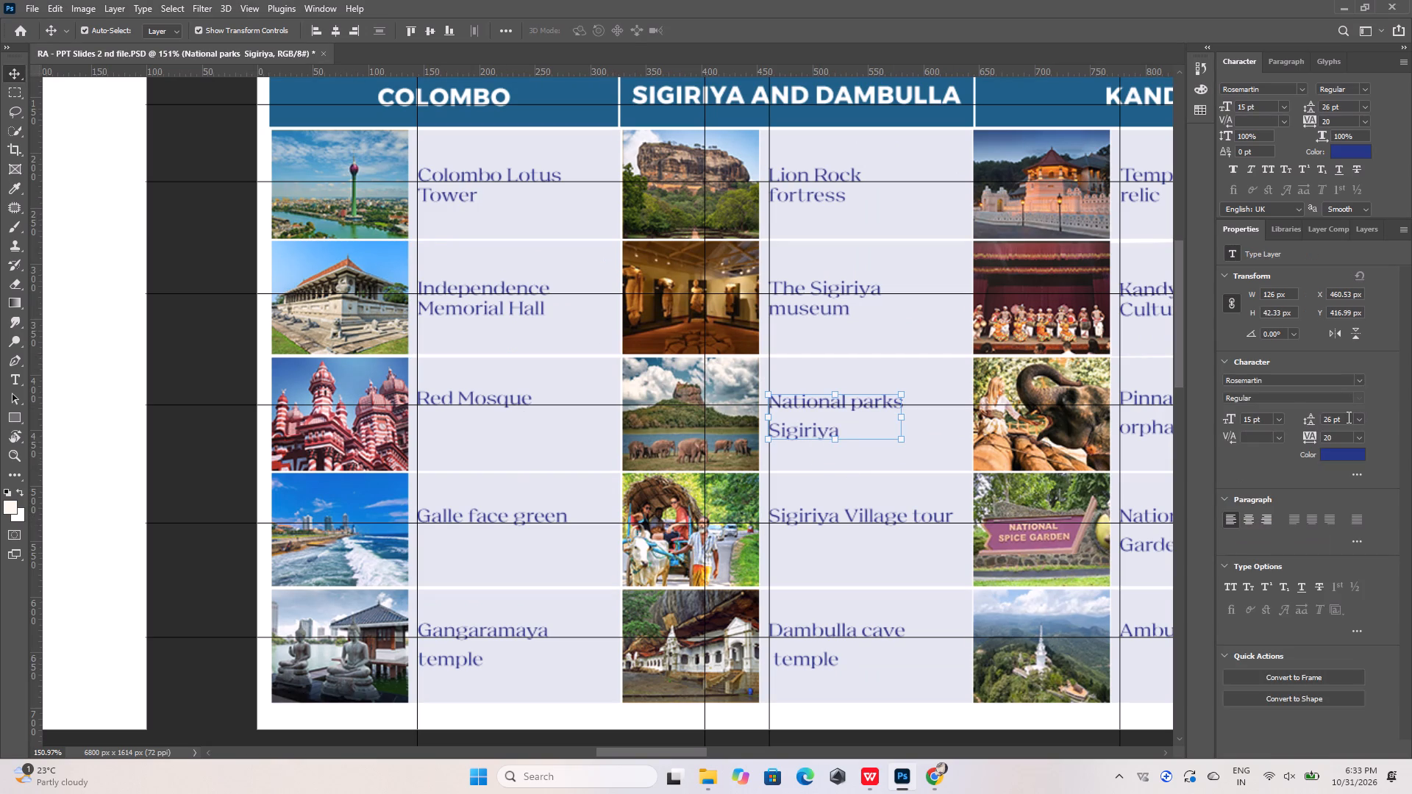
pyautogui.moveTo(1347, 417); pyautogui.dragTo(1279, 418)
pyautogui.write('18')
pyautogui.press('Return')
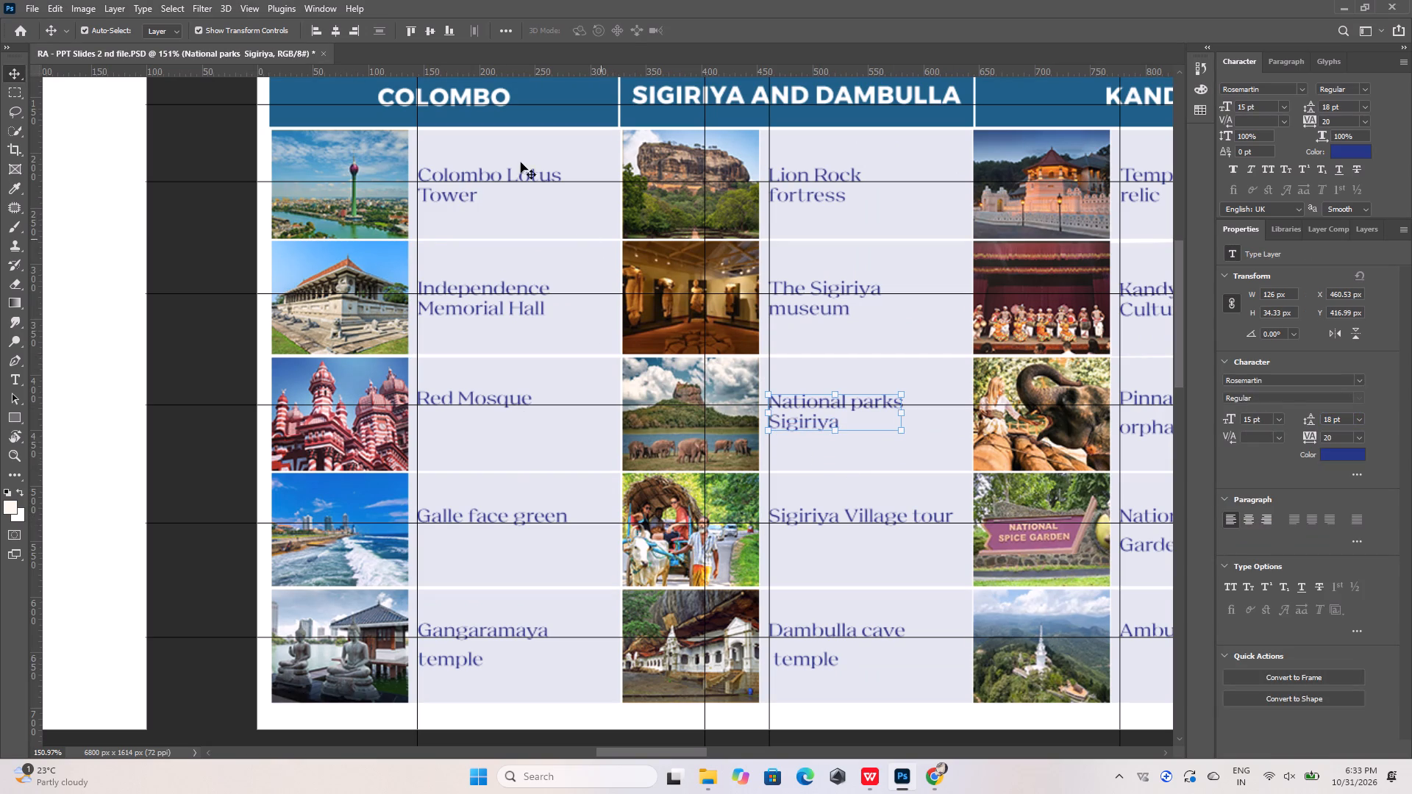
pyautogui.keyDown('shift'); pyautogui.click(932, 384); pyautogui.keyUp('shift')
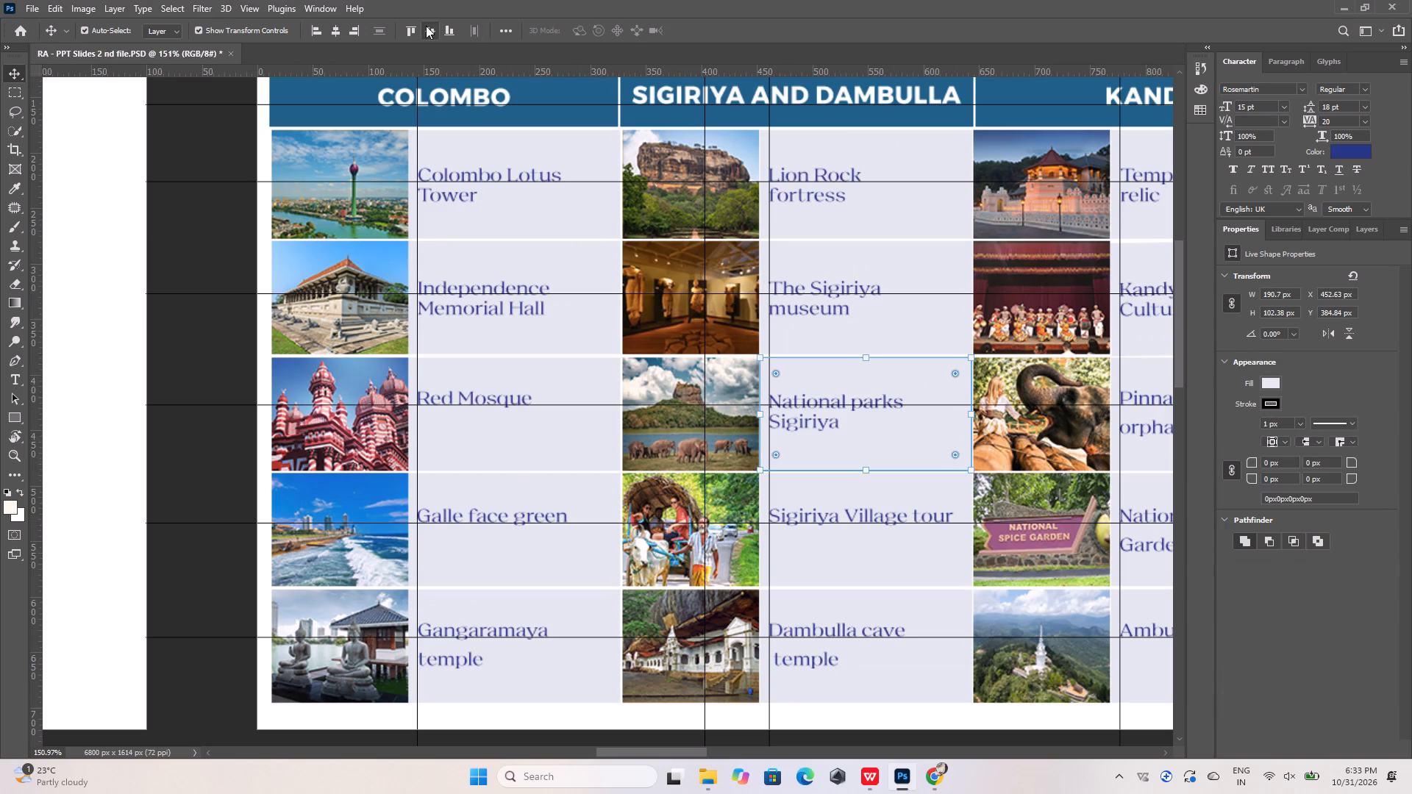
pyautogui.click(426, 26)
# Set the leading of the Pinnawala Elephant orphanage label to 18 pt and centre it vertically in its cell.
pyautogui.keyDown('alt'); pyautogui.scroll(-10, 453, 266); pyautogui.keyUp('alt')
pyautogui.keyDown('alt'); pyautogui.scroll(9, 692, 336); pyautogui.keyUp('alt')
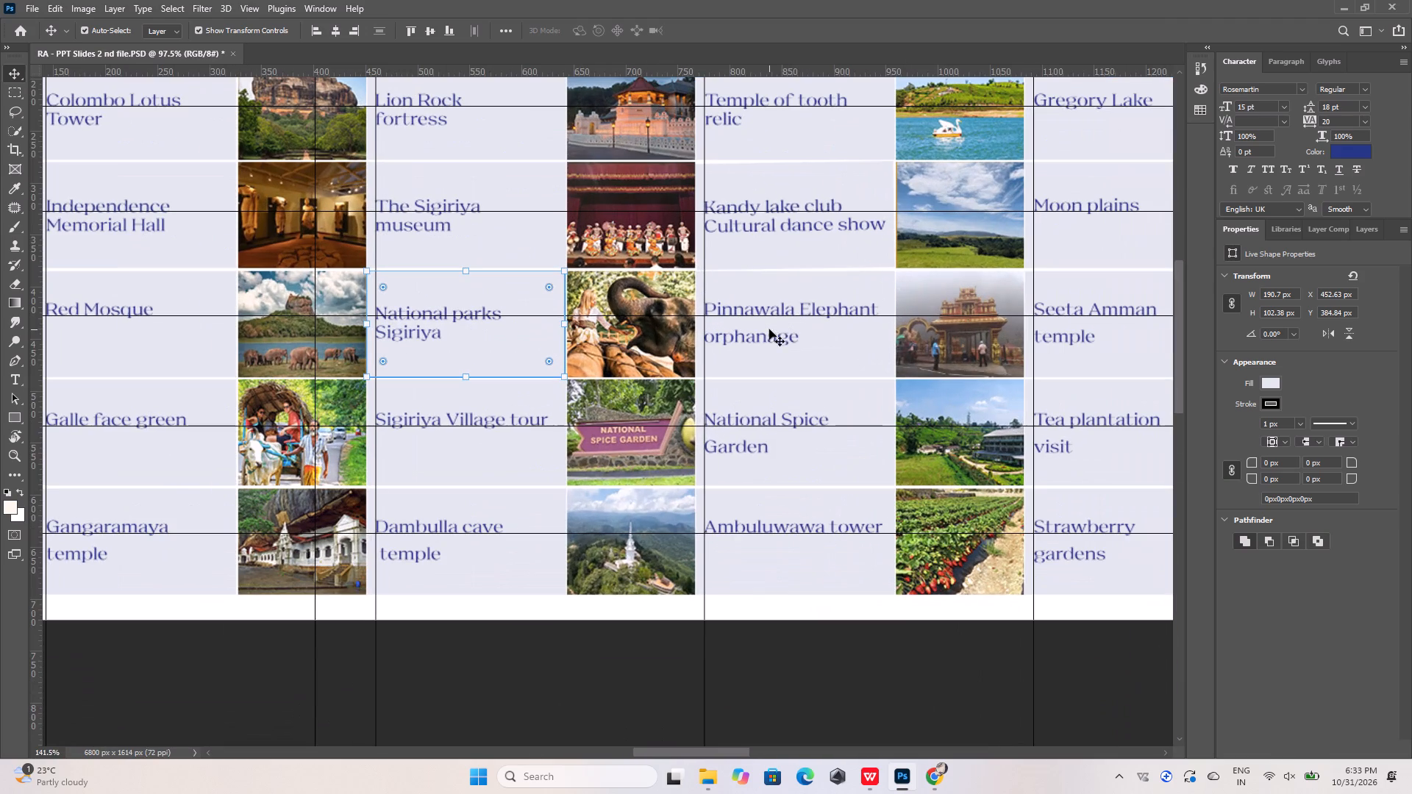
pyautogui.click(769, 337)
pyautogui.moveTo(1349, 420); pyautogui.dragTo(1335, 420)
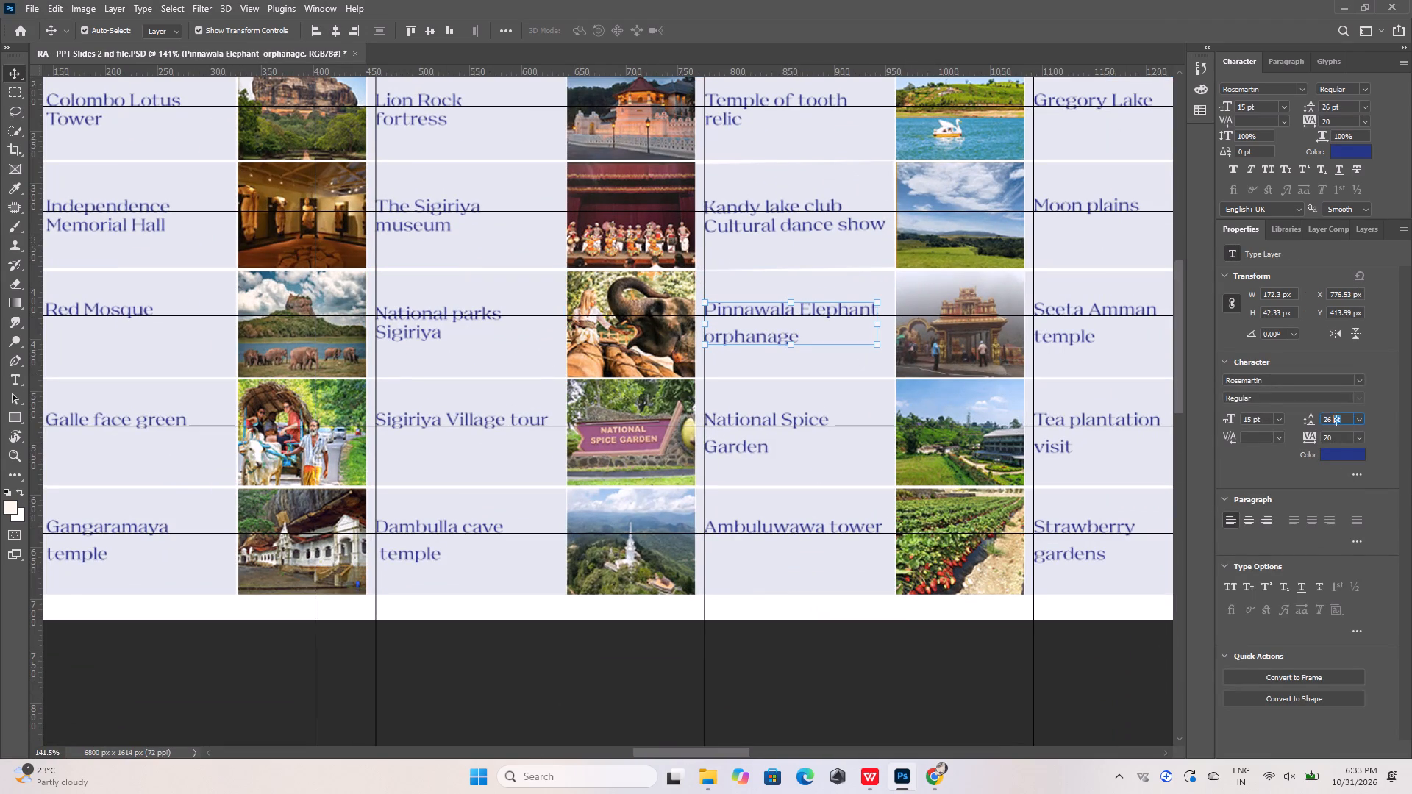
pyautogui.moveTo(1335, 420); pyautogui.dragTo(1297, 420)
pyautogui.write('18')
pyautogui.press('Return')
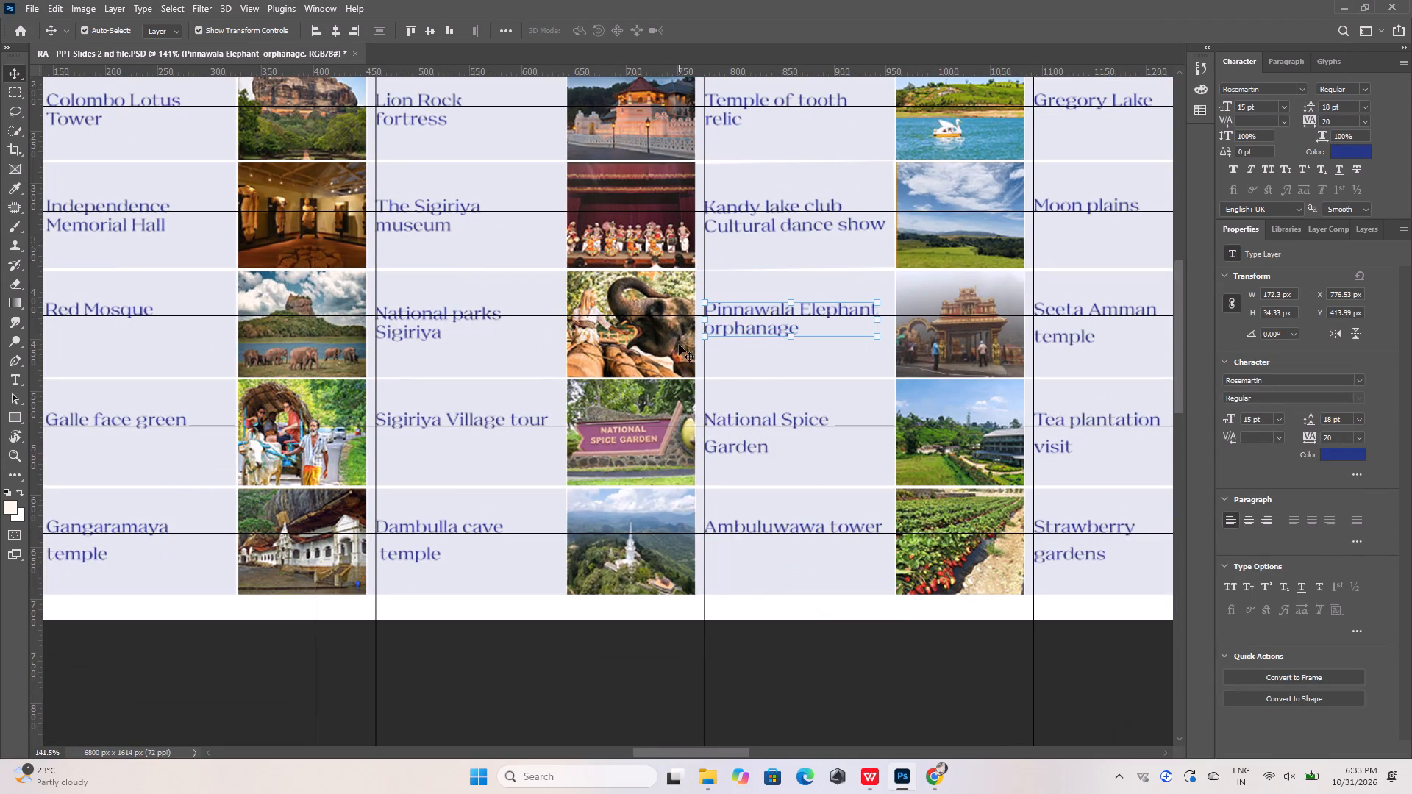
pyautogui.keyDown('shift'); pyautogui.click(757, 360); pyautogui.keyUp('shift')
pyautogui.click(426, 27)
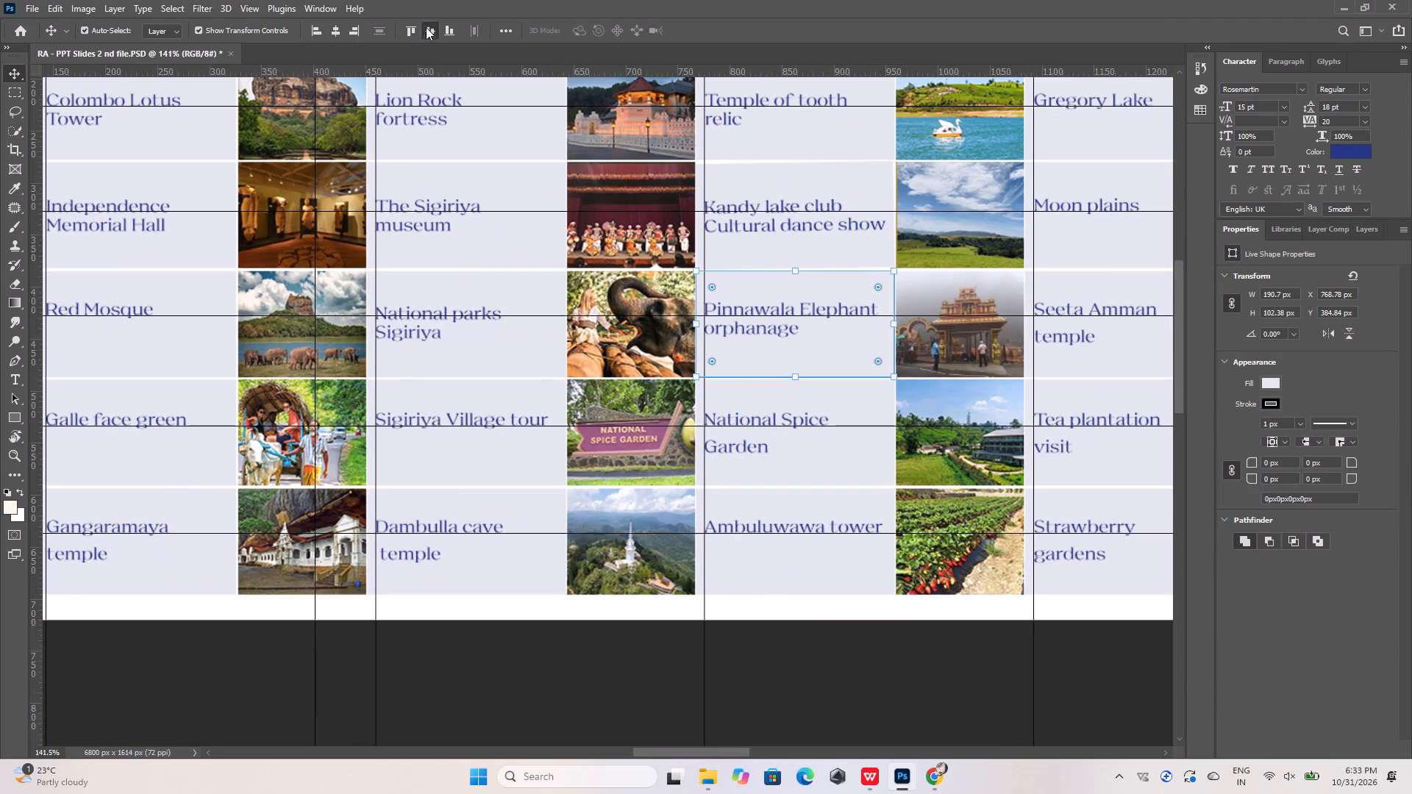
# Set the leading of the Seeta Amman temple label to 18 pt and centre it vertically in its cell.
pyautogui.keyDown('alt'); pyautogui.scroll(-5, 495, 290); pyautogui.keyUp('alt')
pyautogui.keyDown('alt'); pyautogui.scroll(6, 996, 343); pyautogui.keyUp('alt')
pyautogui.click(782, 312)
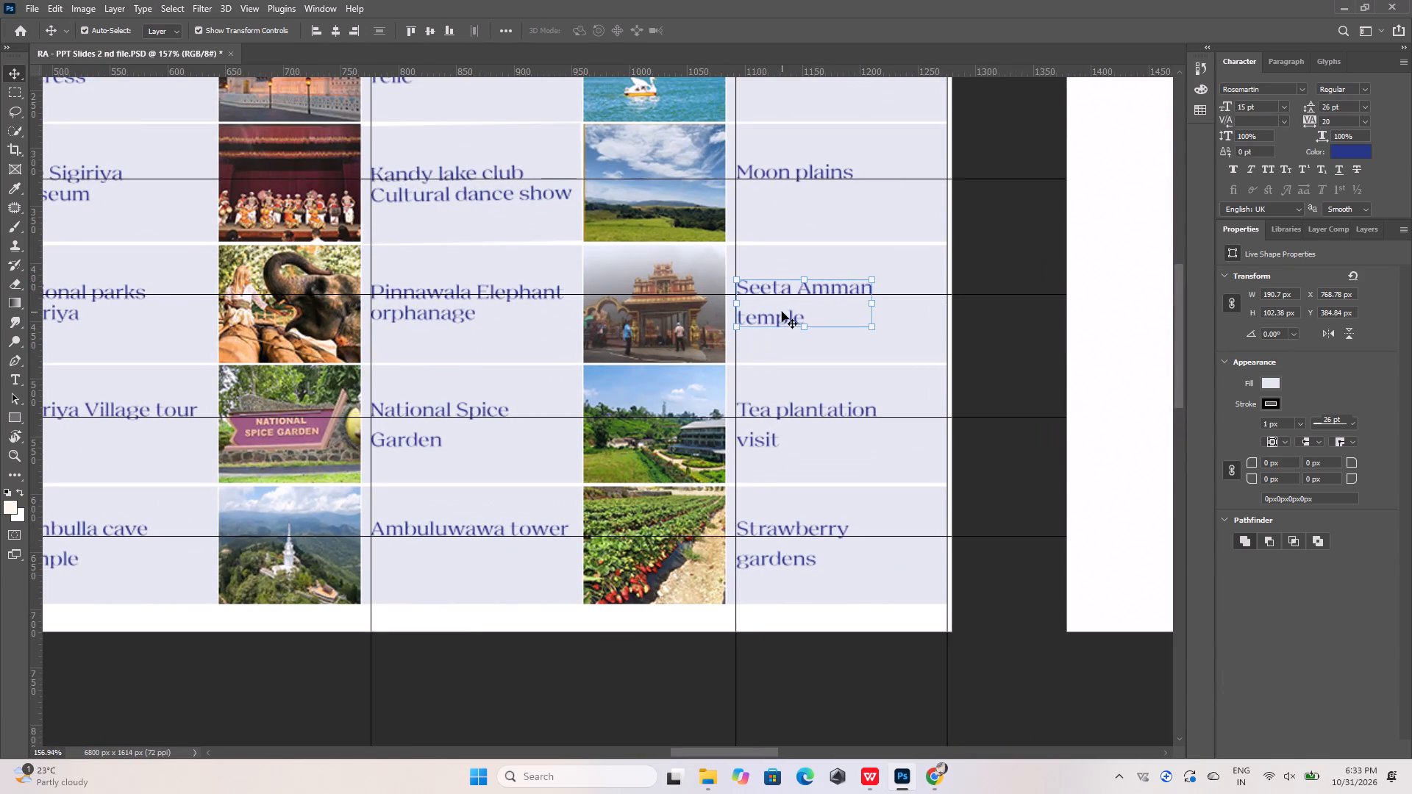
pyautogui.moveTo(1344, 421); pyautogui.dragTo(1286, 416)
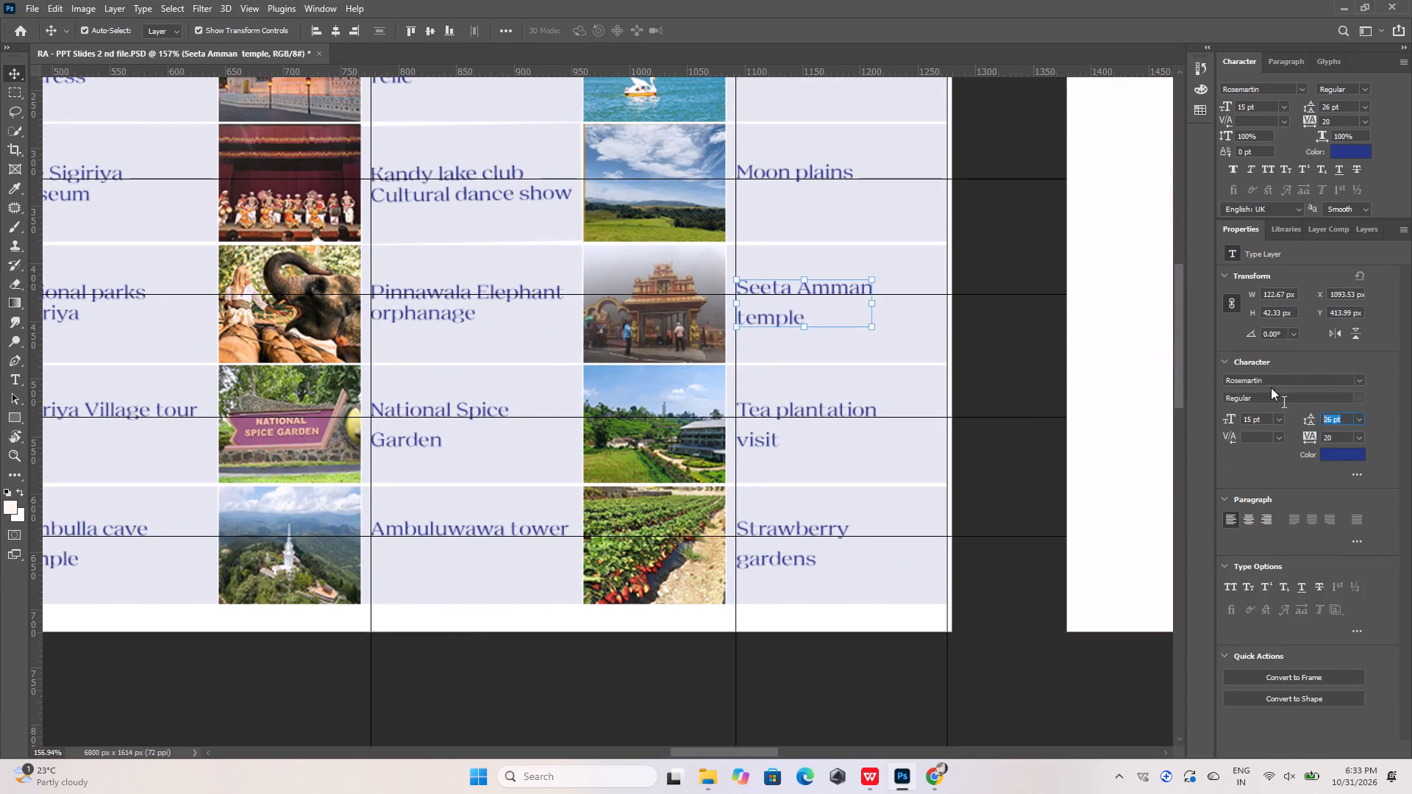
pyautogui.write('18')
pyautogui.press('Return')
pyautogui.keyDown('shift'); pyautogui.click(902, 324); pyautogui.keyUp('shift')
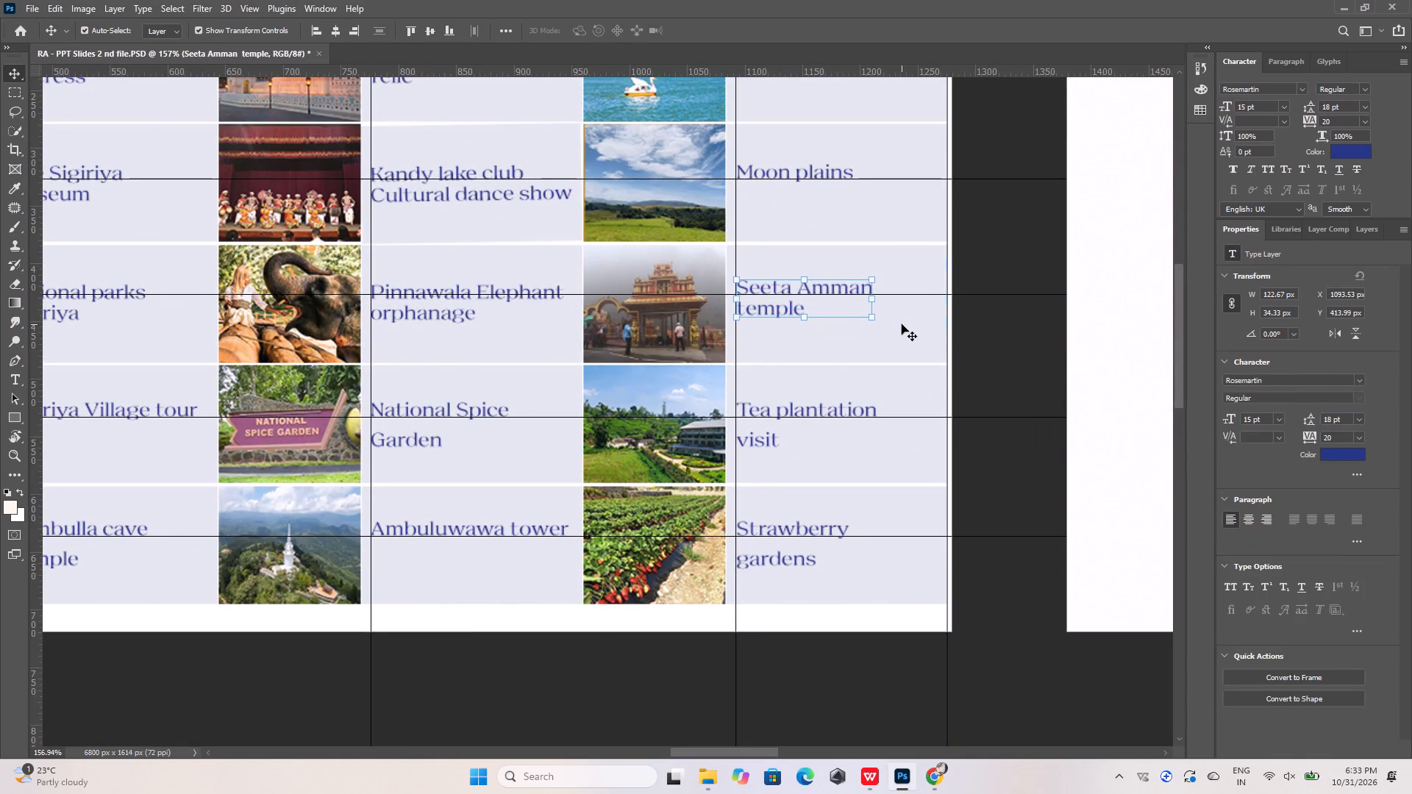
pyautogui.click(430, 31)
# Set the leading of the Tea plantation visit label to 18 pt and centre it vertically in its cell.
pyautogui.keyDown('alt'); pyautogui.scroll(-5, 803, 298); pyautogui.keyUp('alt')
pyautogui.keyDown('alt'); pyautogui.scroll(9, 803, 388); pyautogui.keyUp('alt')
pyautogui.click(744, 385)
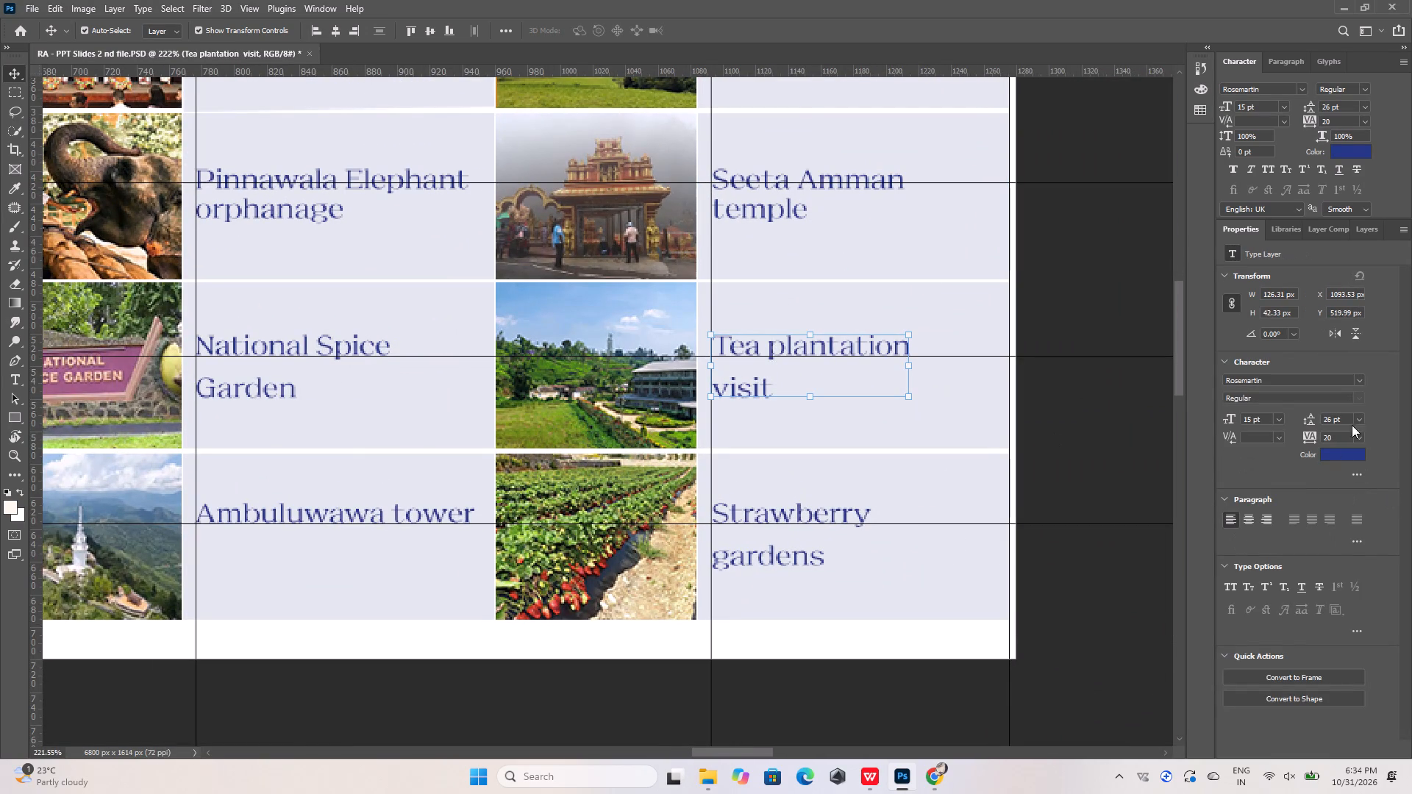
pyautogui.moveTo(1347, 417); pyautogui.dragTo(1291, 409)
pyautogui.write('18')
pyautogui.press('Return')
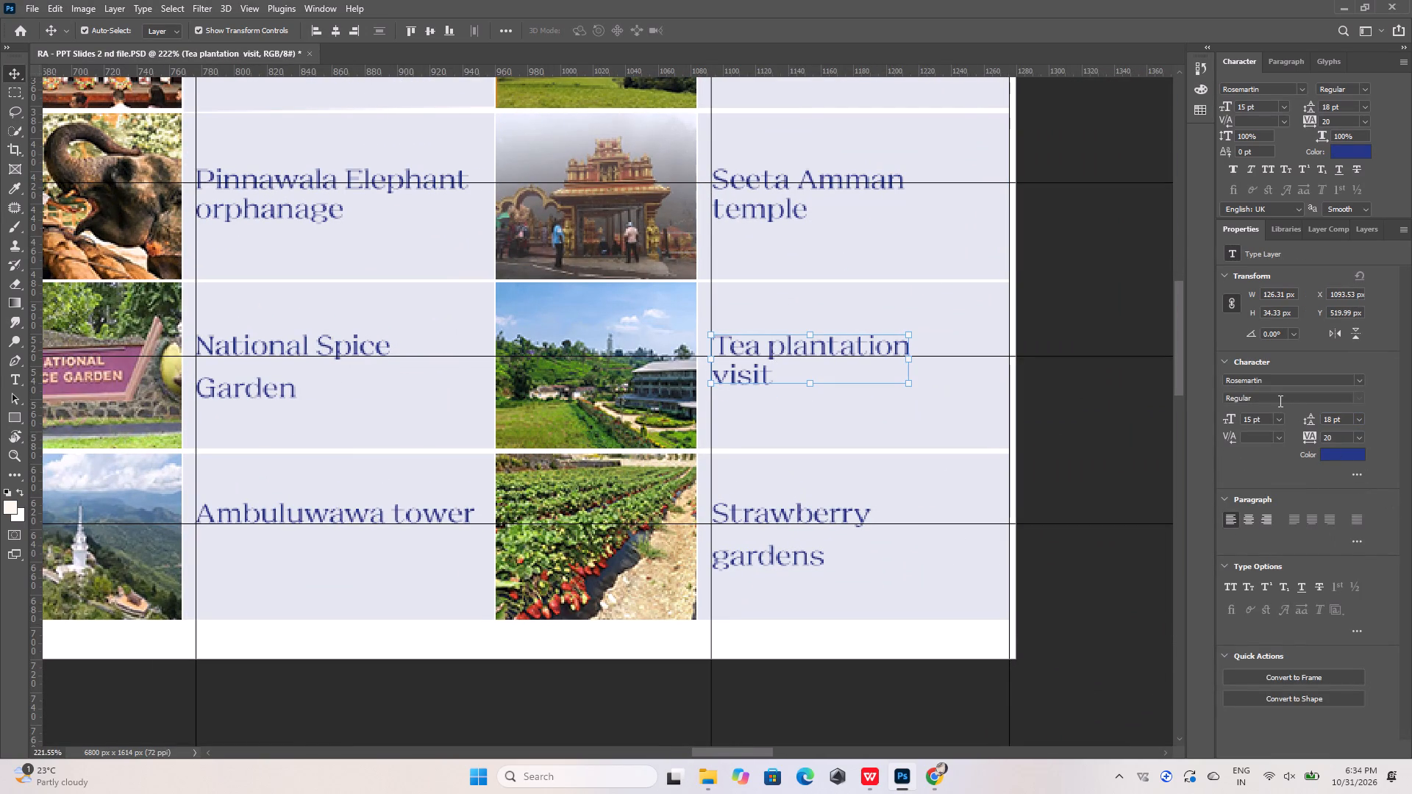
pyautogui.click(741, 205)
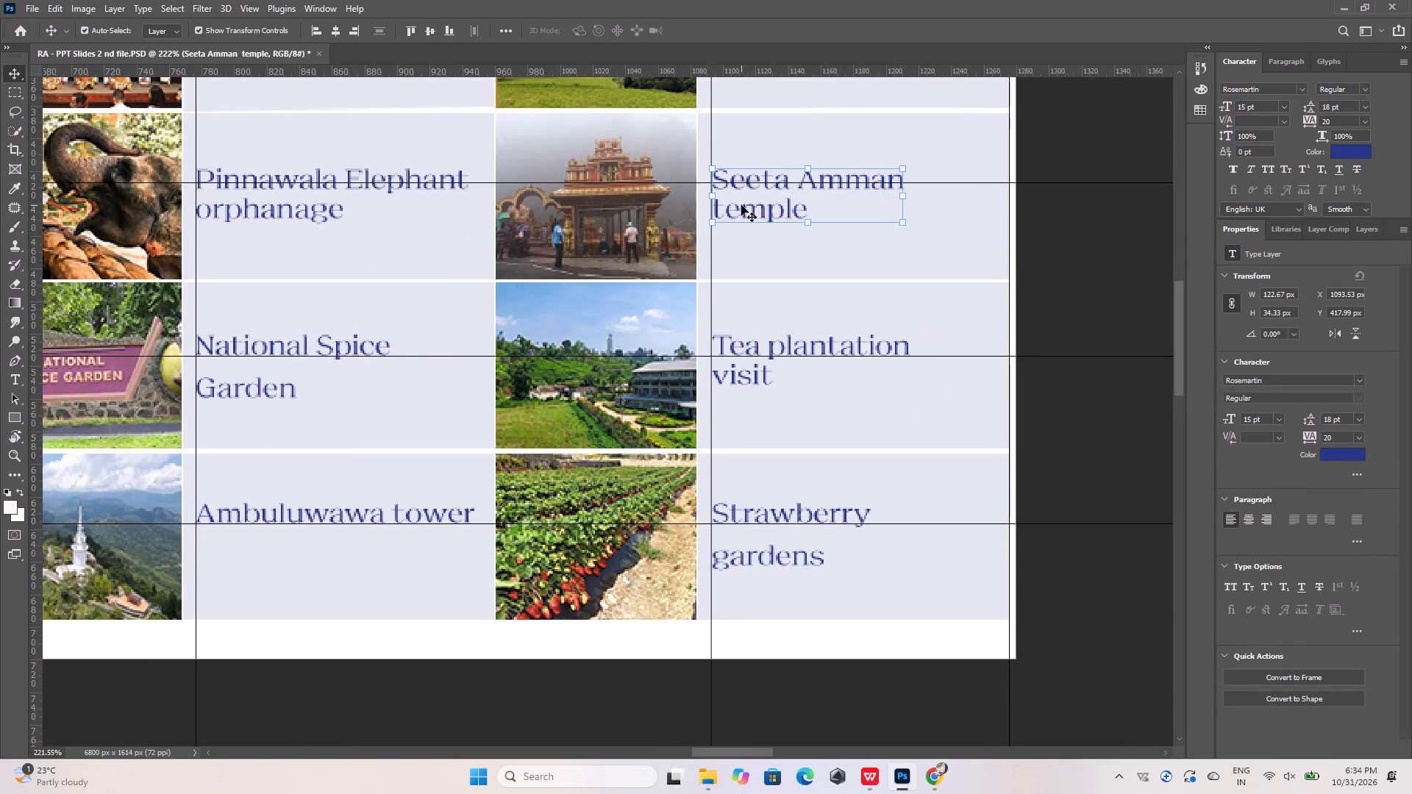
pyautogui.click(744, 373)
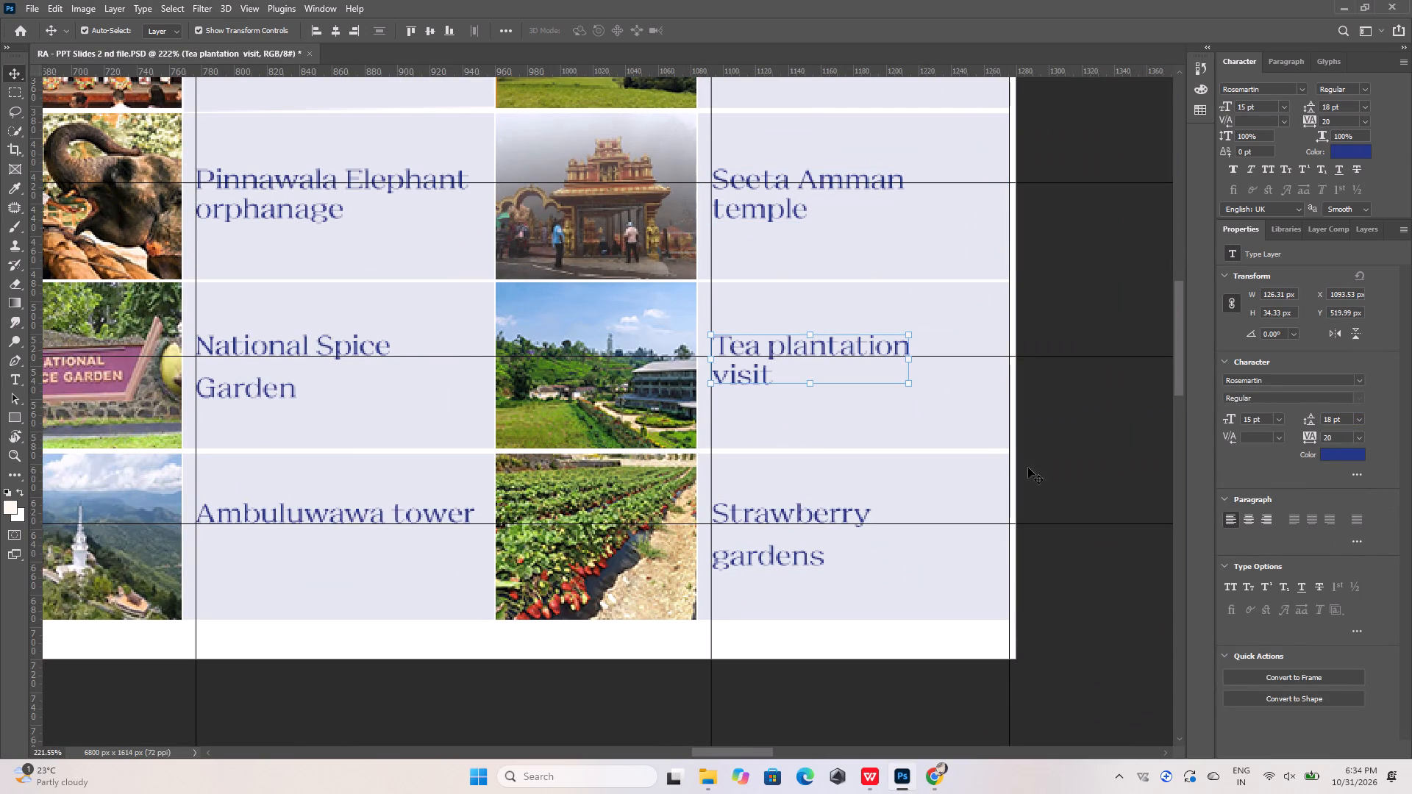
pyautogui.keyDown('shift'); pyautogui.click(941, 343); pyautogui.keyUp('shift')
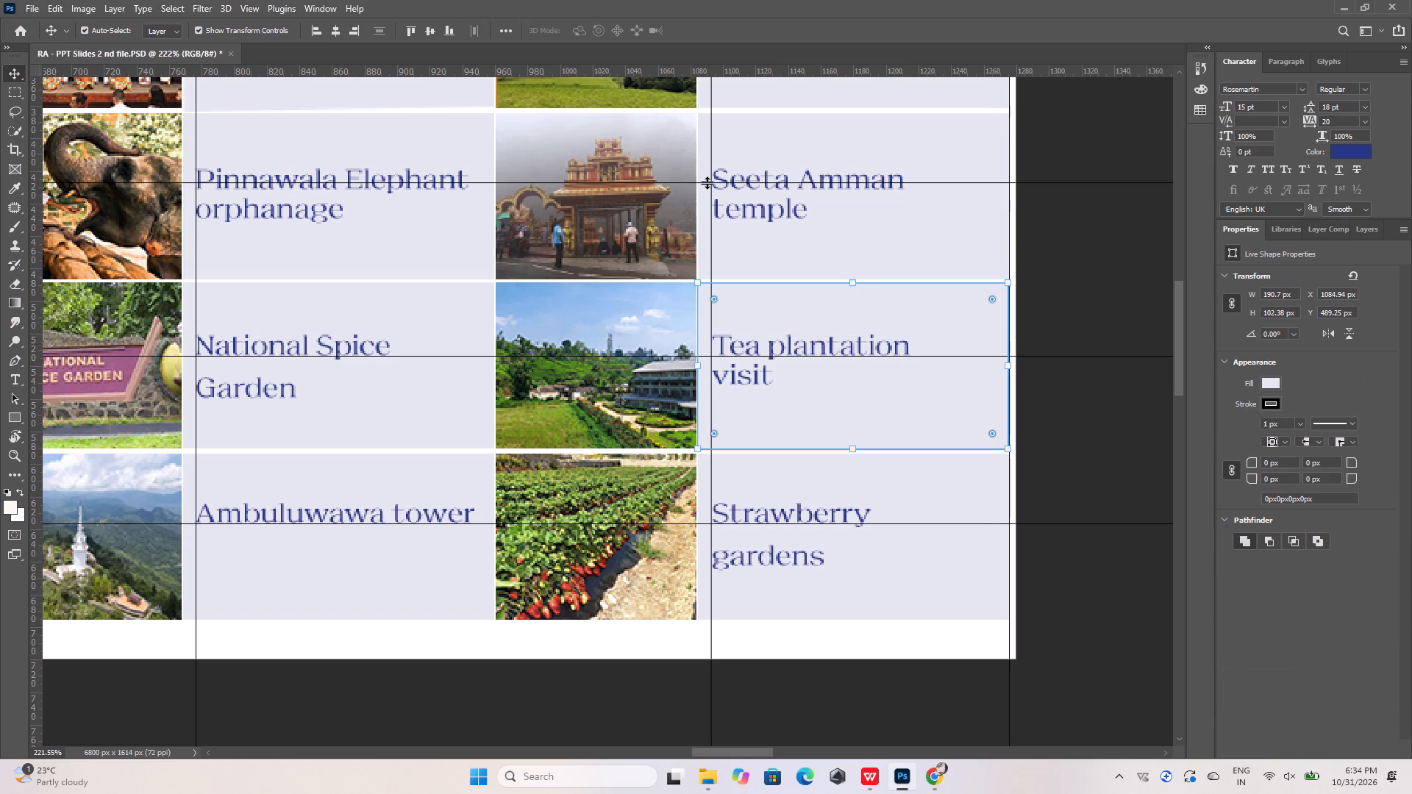
pyautogui.click(425, 29)
# Set the leading of the Strawberry gardens label to 18 pt and centre it vertically in its cell.
pyautogui.keyDown('alt'); pyautogui.scroll(-5, 791, 393); pyautogui.keyUp('alt')
pyautogui.keyDown('alt'); pyautogui.scroll(5, 797, 475); pyautogui.keyUp('alt')
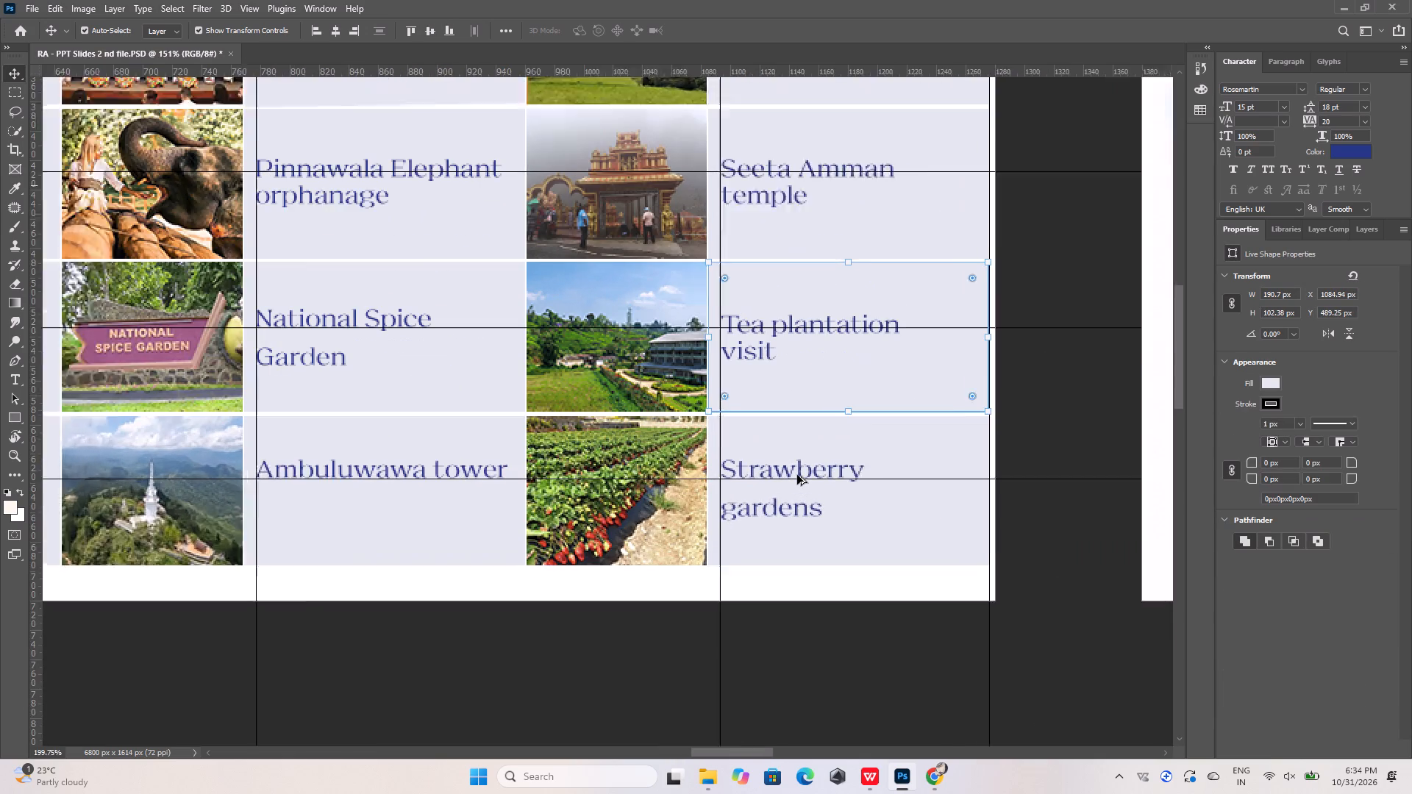
pyautogui.click(797, 475)
pyautogui.moveTo(1341, 420); pyautogui.dragTo(1312, 423)
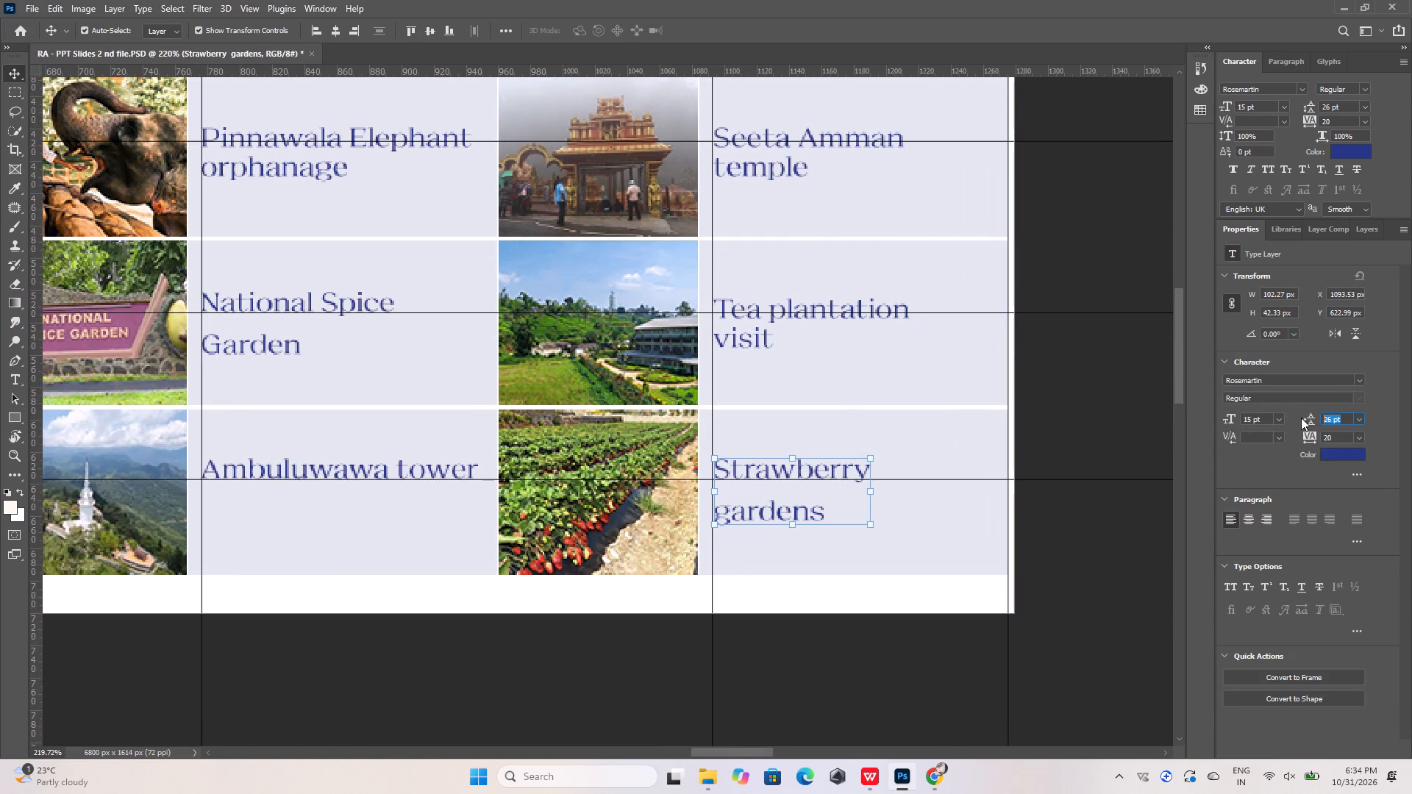
pyautogui.write('18')
pyautogui.press('Return')
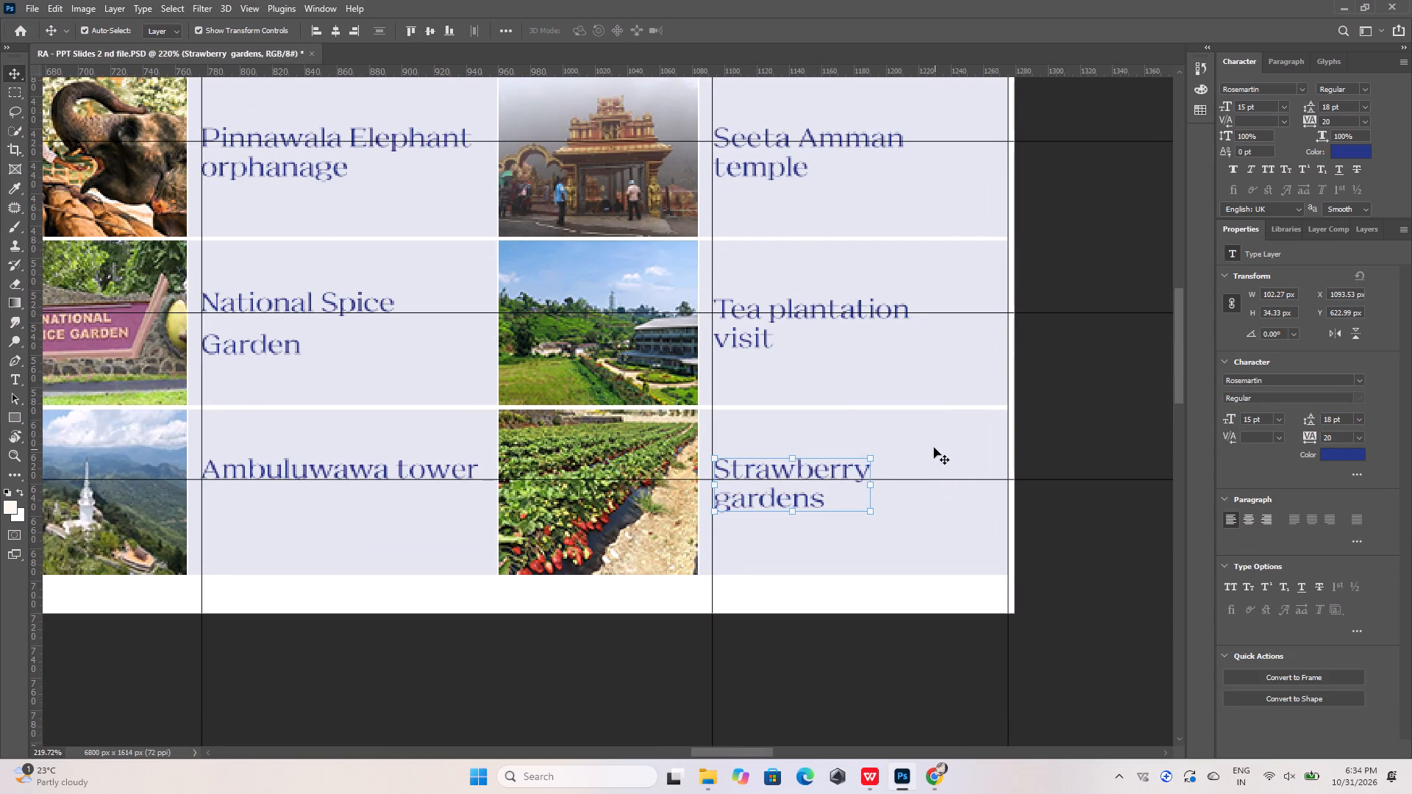
pyautogui.keyDown('shift'); pyautogui.click(934, 448); pyautogui.keyUp('shift')
pyautogui.click(432, 26)
# Set the leading of the National Spice Garden label to 18 pt and centre it vertically in its cell.
pyautogui.keyDown('alt'); pyautogui.scroll(-5, 857, 394); pyautogui.keyUp('alt')
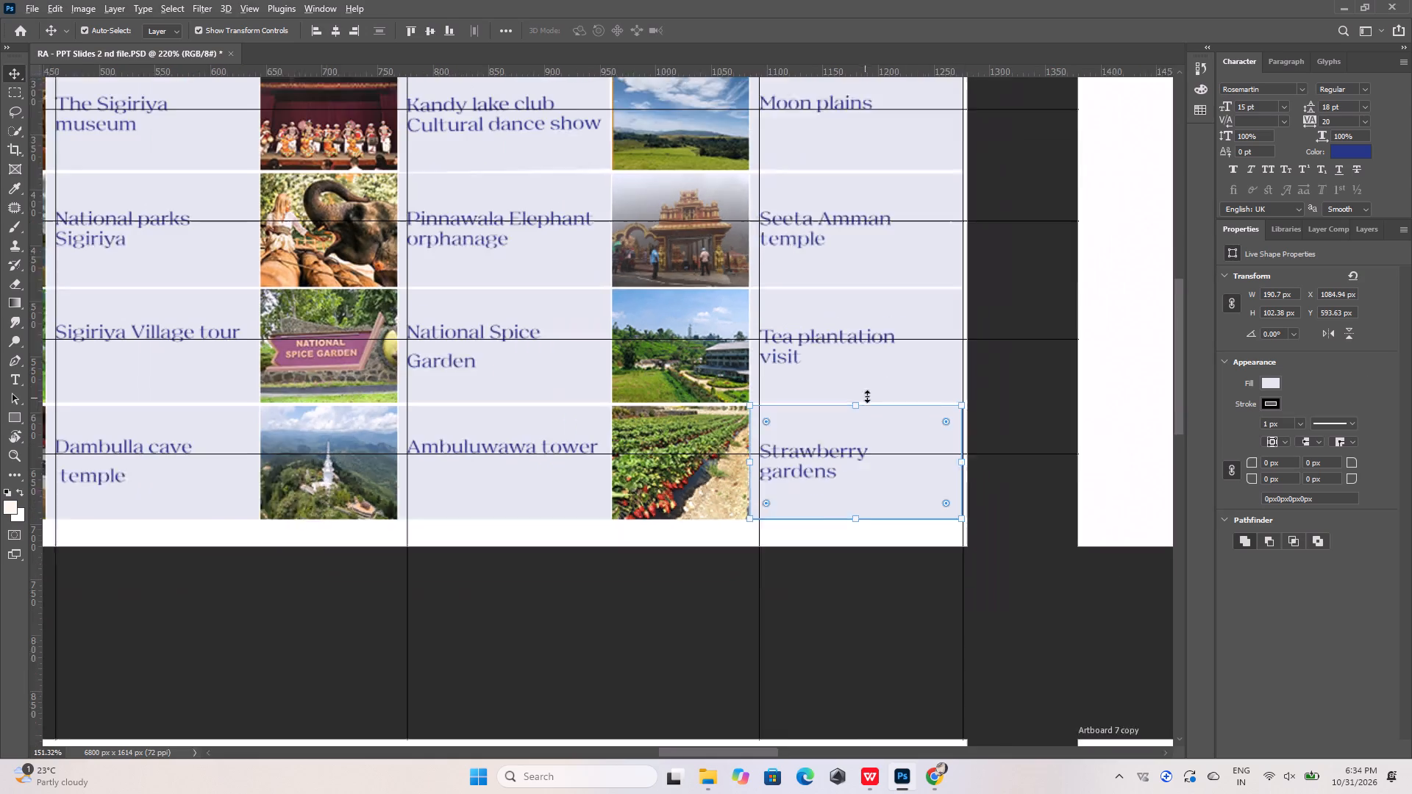
pyautogui.keyDown('alt'); pyautogui.scroll(4, 459, 336); pyautogui.keyUp('alt')
pyautogui.click(482, 337)
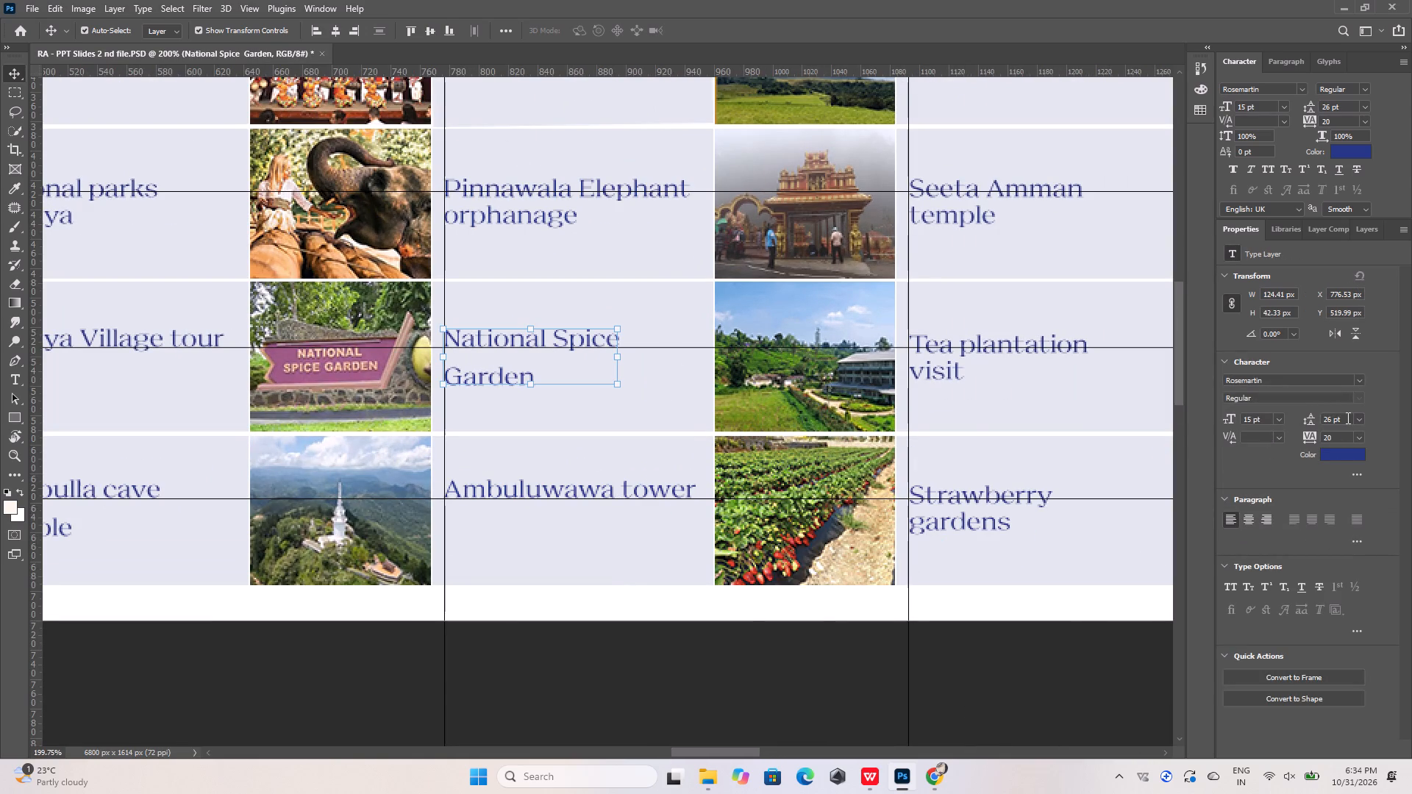
pyautogui.moveTo(1347, 418); pyautogui.dragTo(1302, 420)
pyautogui.write('18')
pyautogui.press('Return')
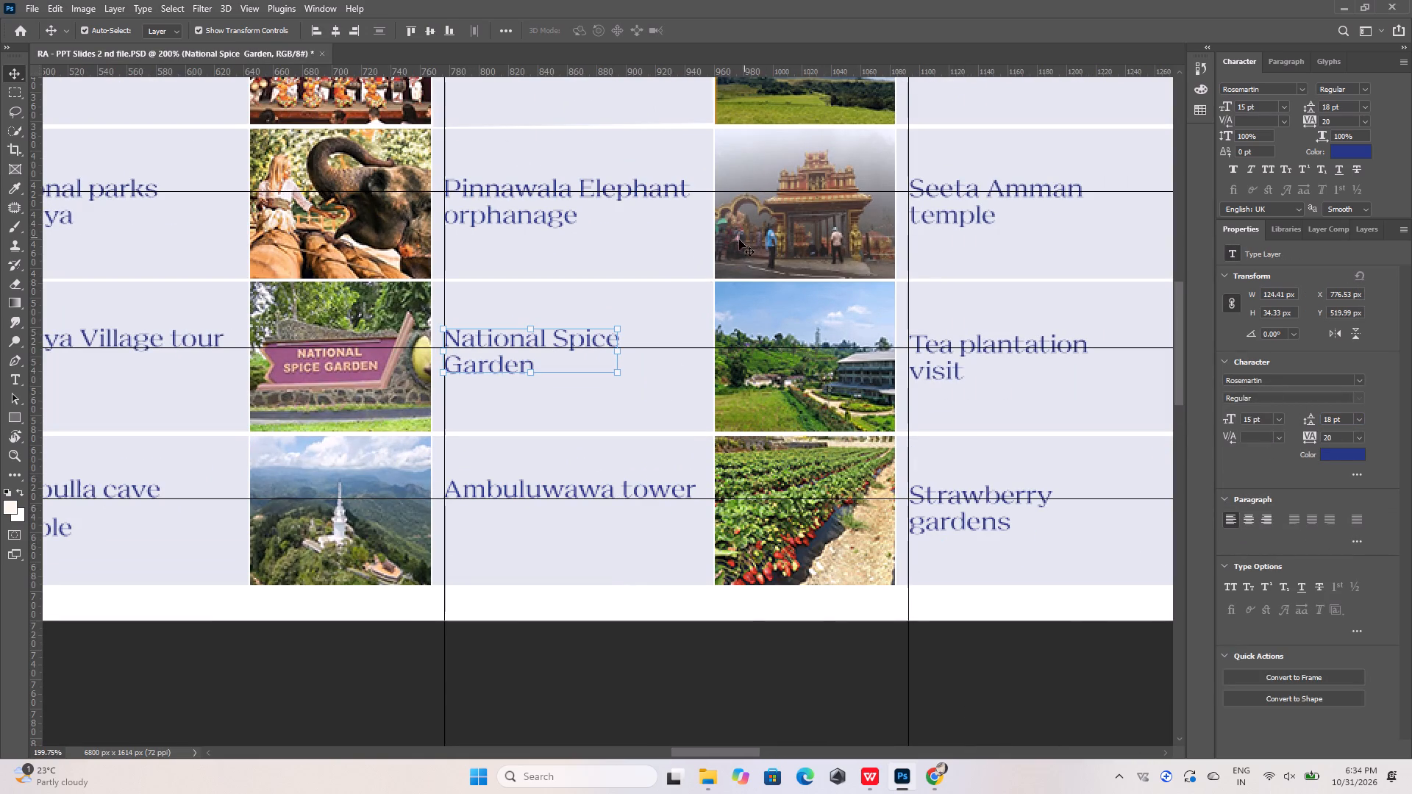
pyautogui.keyDown('shift'); pyautogui.click(689, 312); pyautogui.keyUp('shift')
pyautogui.click(434, 32)
# Move the fourth row's horizontal guide to the baseline of the National Spice line, at about Y 537.3 px.
pyautogui.keyDown('alt'); pyautogui.scroll(-1, 822, 394); pyautogui.keyUp('alt')
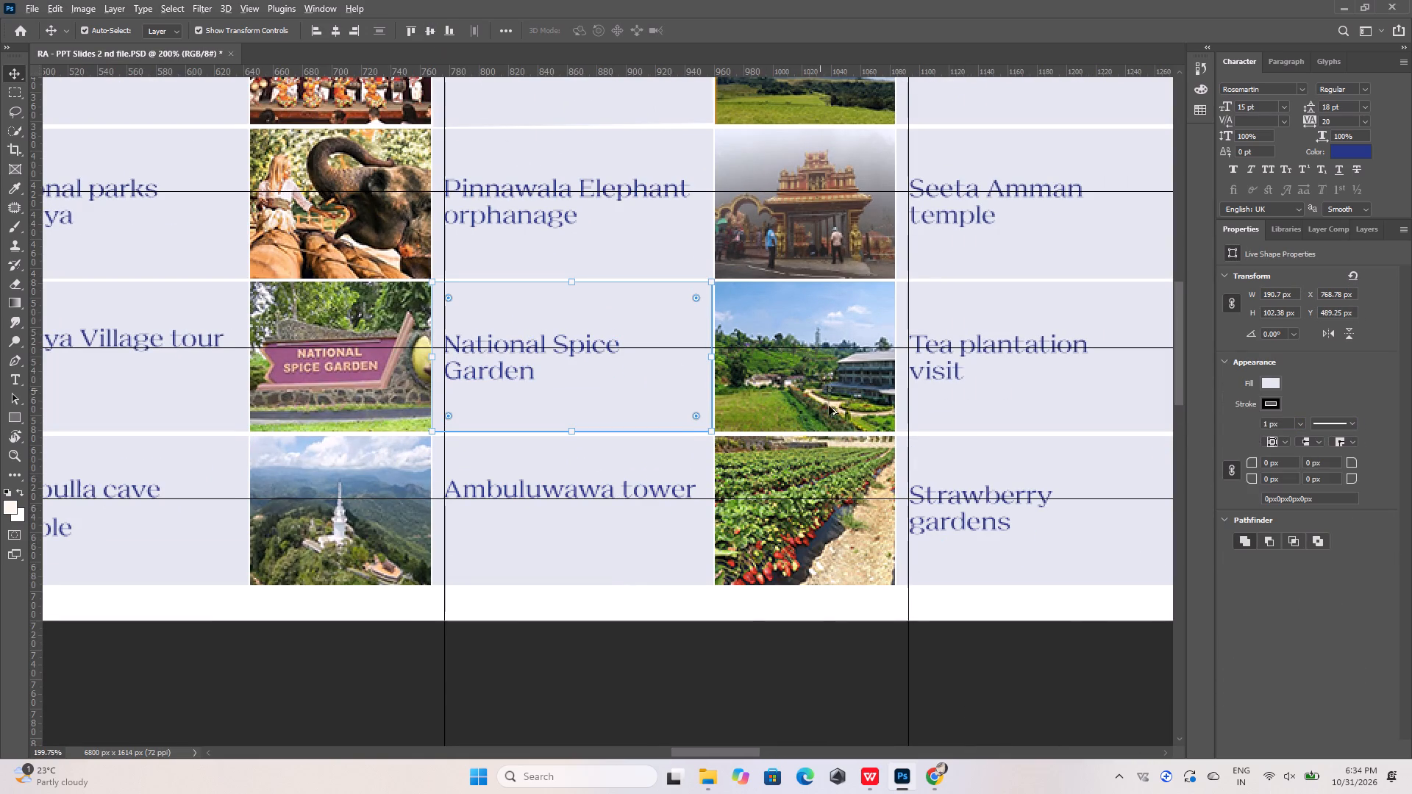
pyautogui.keyDown('alt'); pyautogui.scroll(-3, 829, 406); pyautogui.keyUp('alt')
pyautogui.keyDown('alt'); pyautogui.scroll(5, 307, 370); pyautogui.keyUp('alt')
pyautogui.keyDown('alt'); pyautogui.scroll(-5, 450, 440); pyautogui.keyUp('alt')
pyautogui.keyDown('alt'); pyautogui.scroll(-4, 636, 449); pyautogui.keyUp('alt')
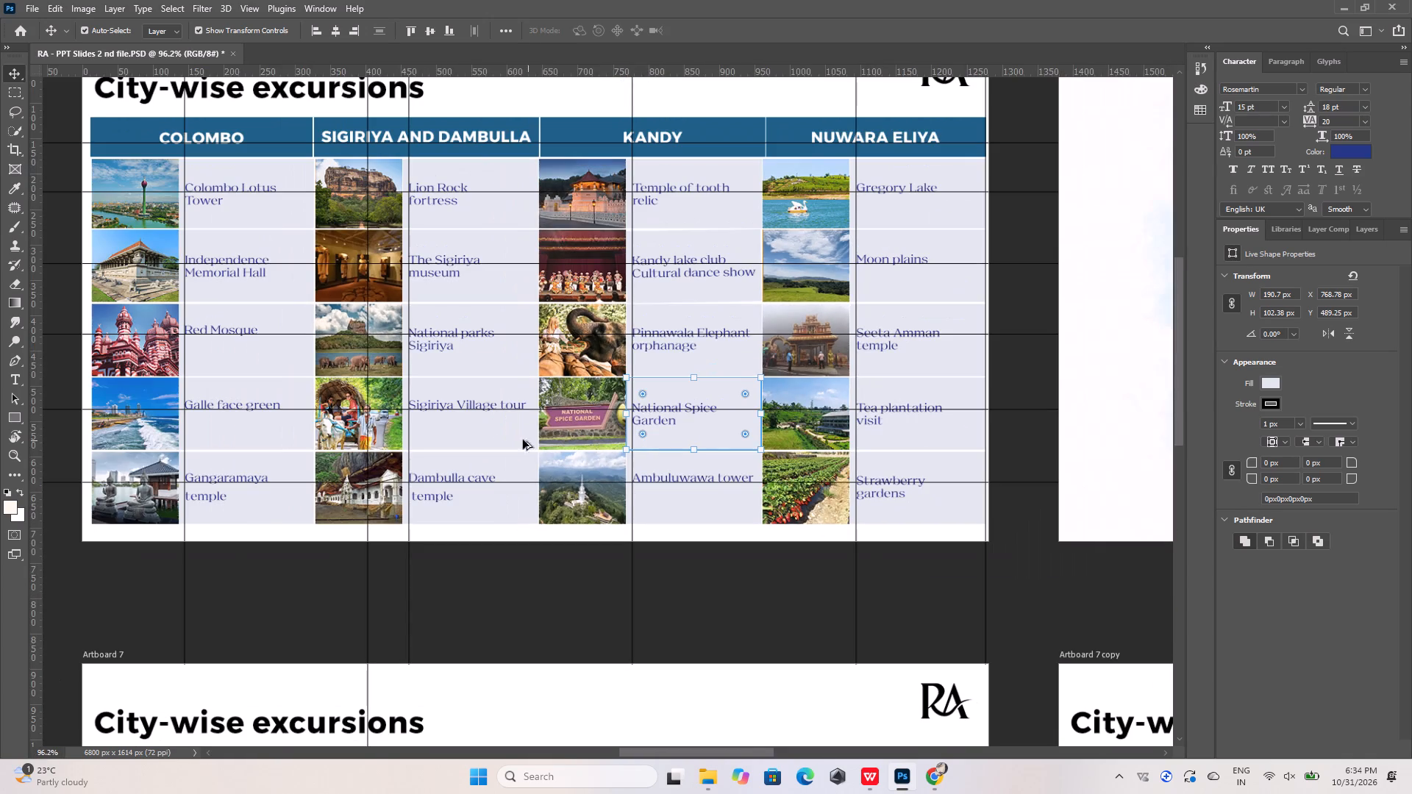
pyautogui.keyDown('alt'); pyautogui.scroll(5, 446, 423); pyautogui.keyUp('alt')
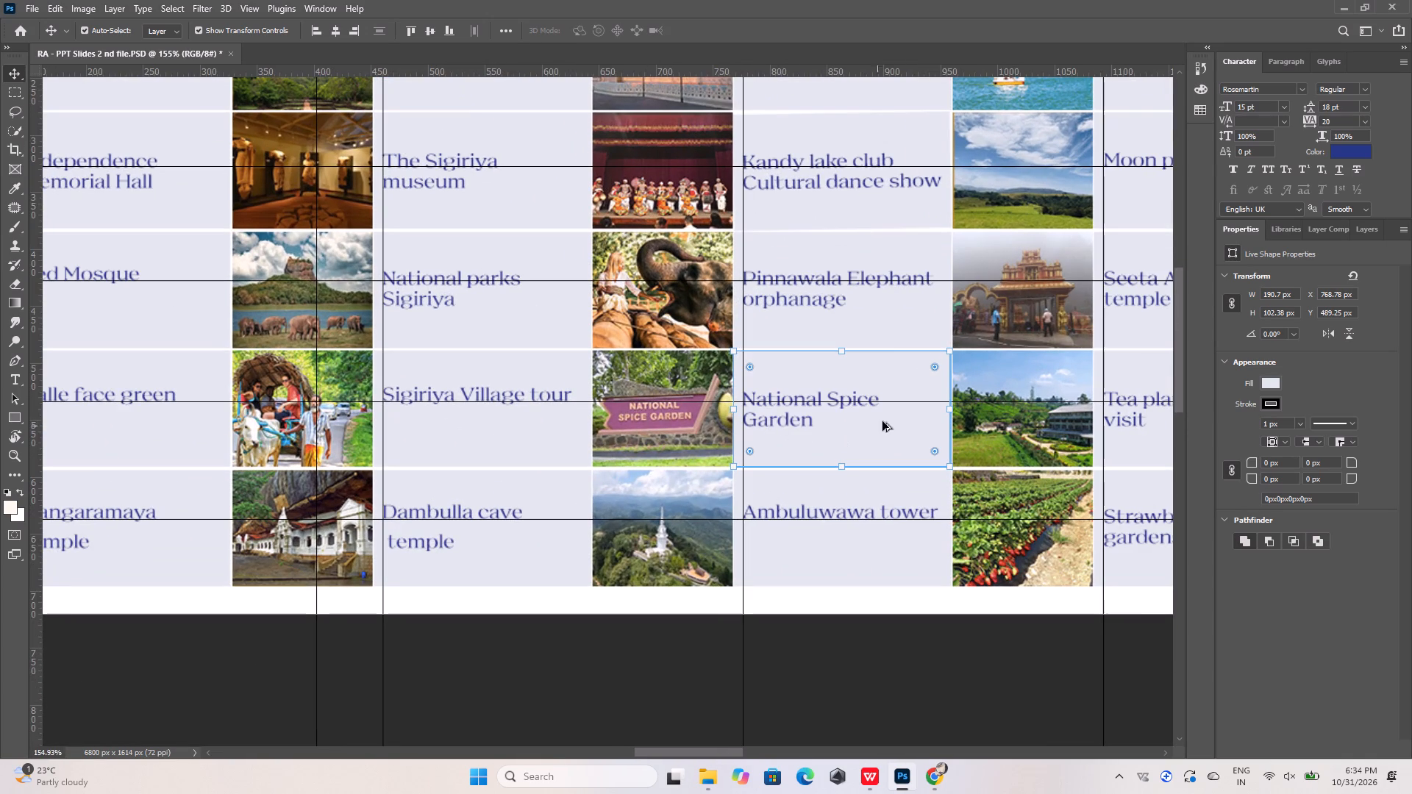
pyautogui.click(905, 403)
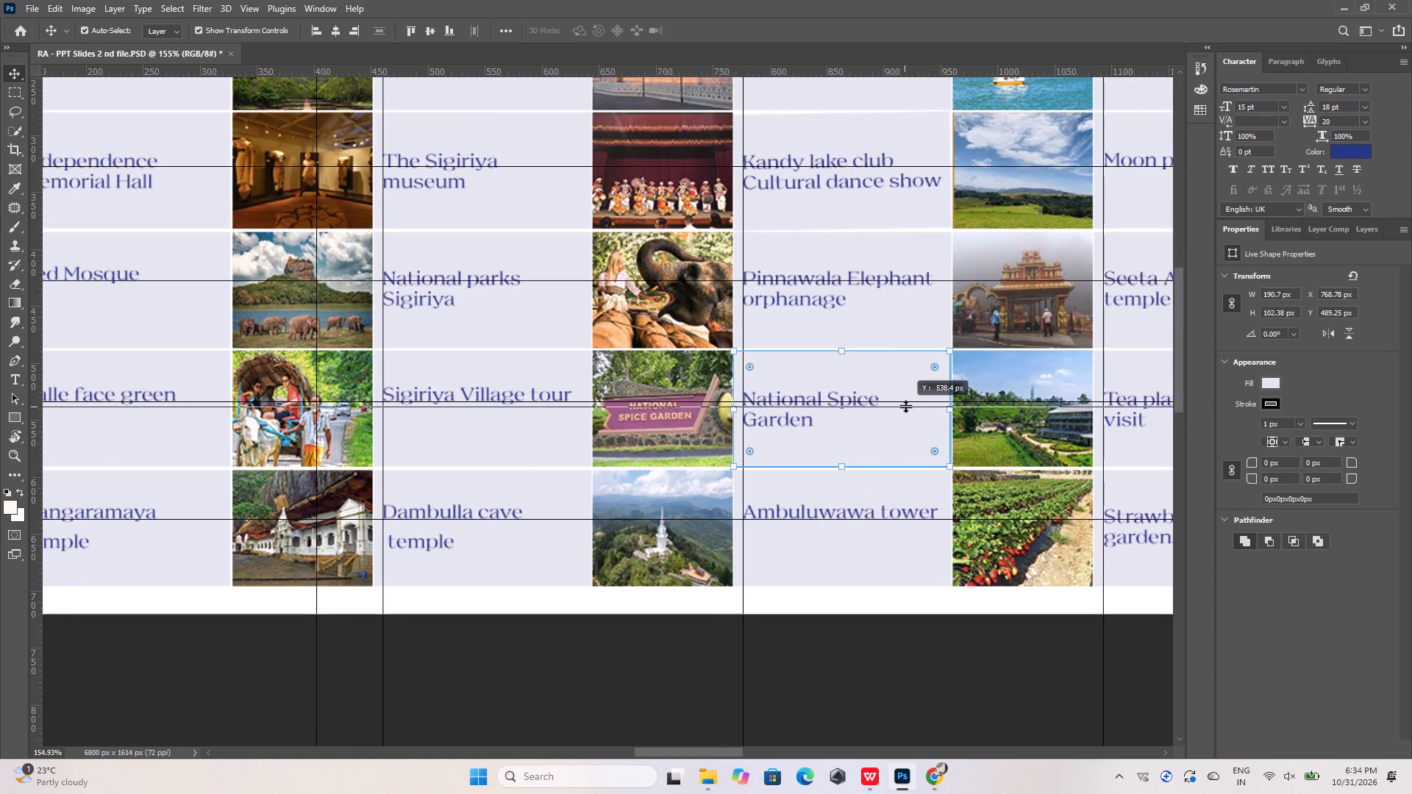
pyautogui.keyDown('alt'); pyautogui.scroll(8, 816, 408); pyautogui.keyUp('alt')
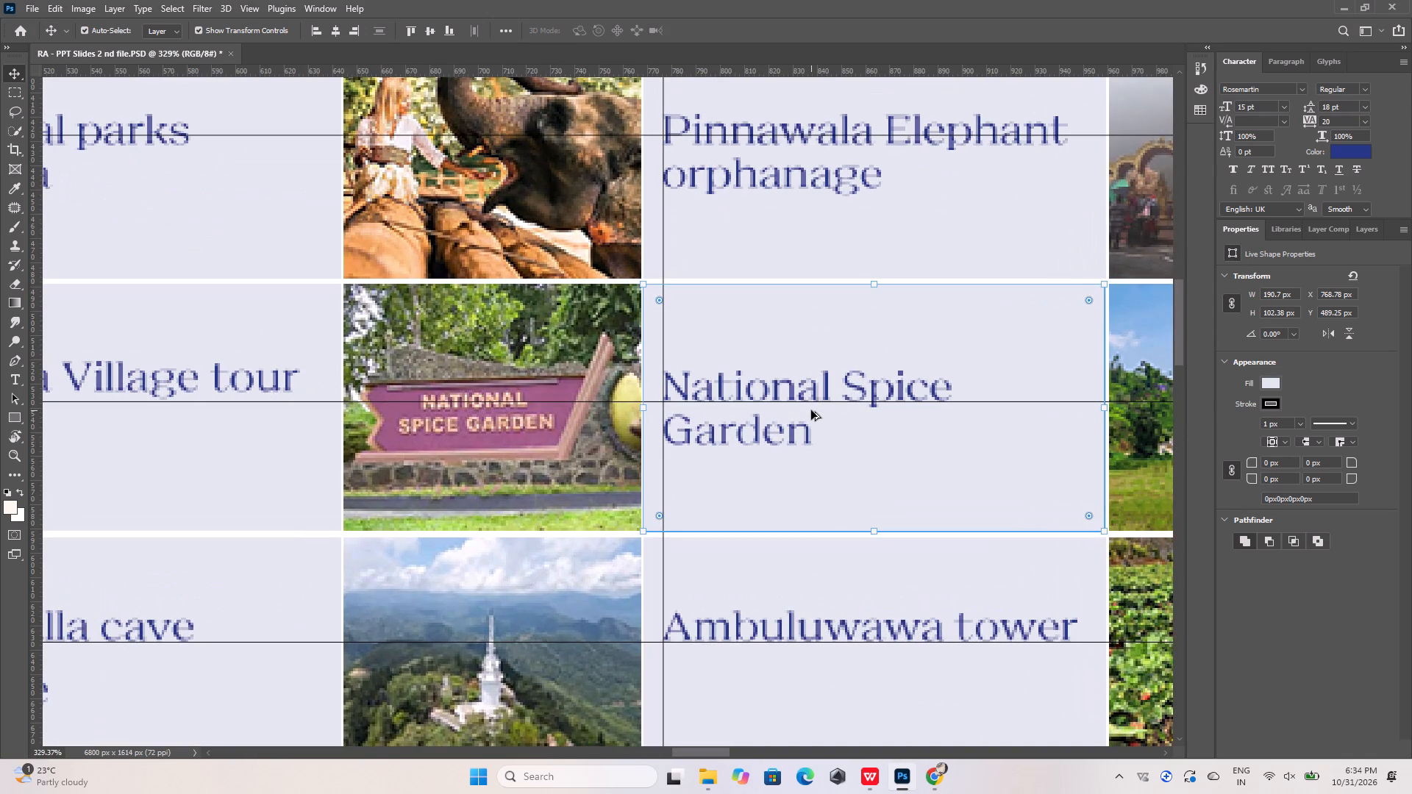
pyautogui.keyDown('alt'); pyautogui.scroll(8, 697, 406); pyautogui.keyUp('alt')
pyautogui.click(666, 400)
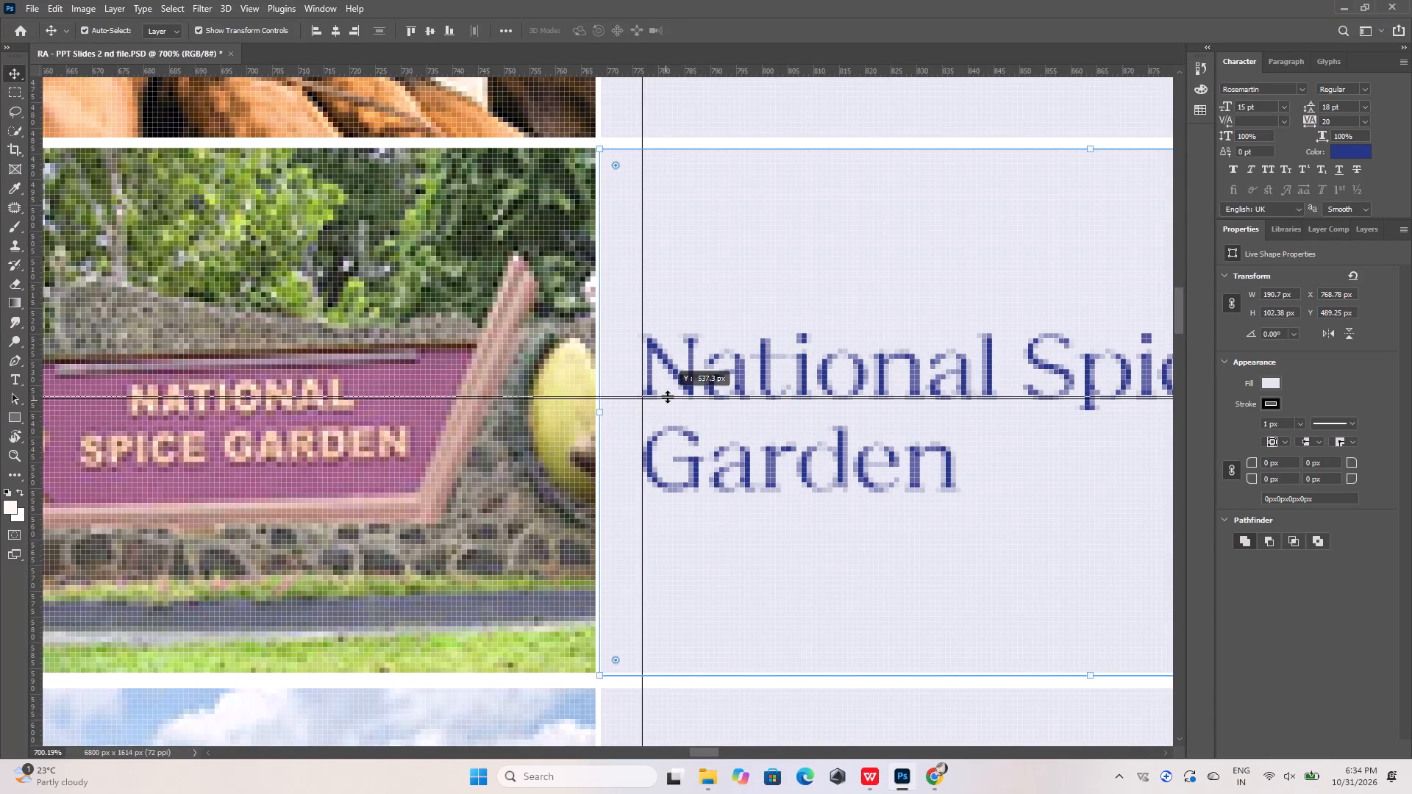
# Nudge the Sigiriya Village tour label down 4 px, to line up with the fourth row's guide.
pyautogui.keyDown('alt'); pyautogui.scroll(-11, 671, 402); pyautogui.keyUp('alt')
pyautogui.click(343, 380)
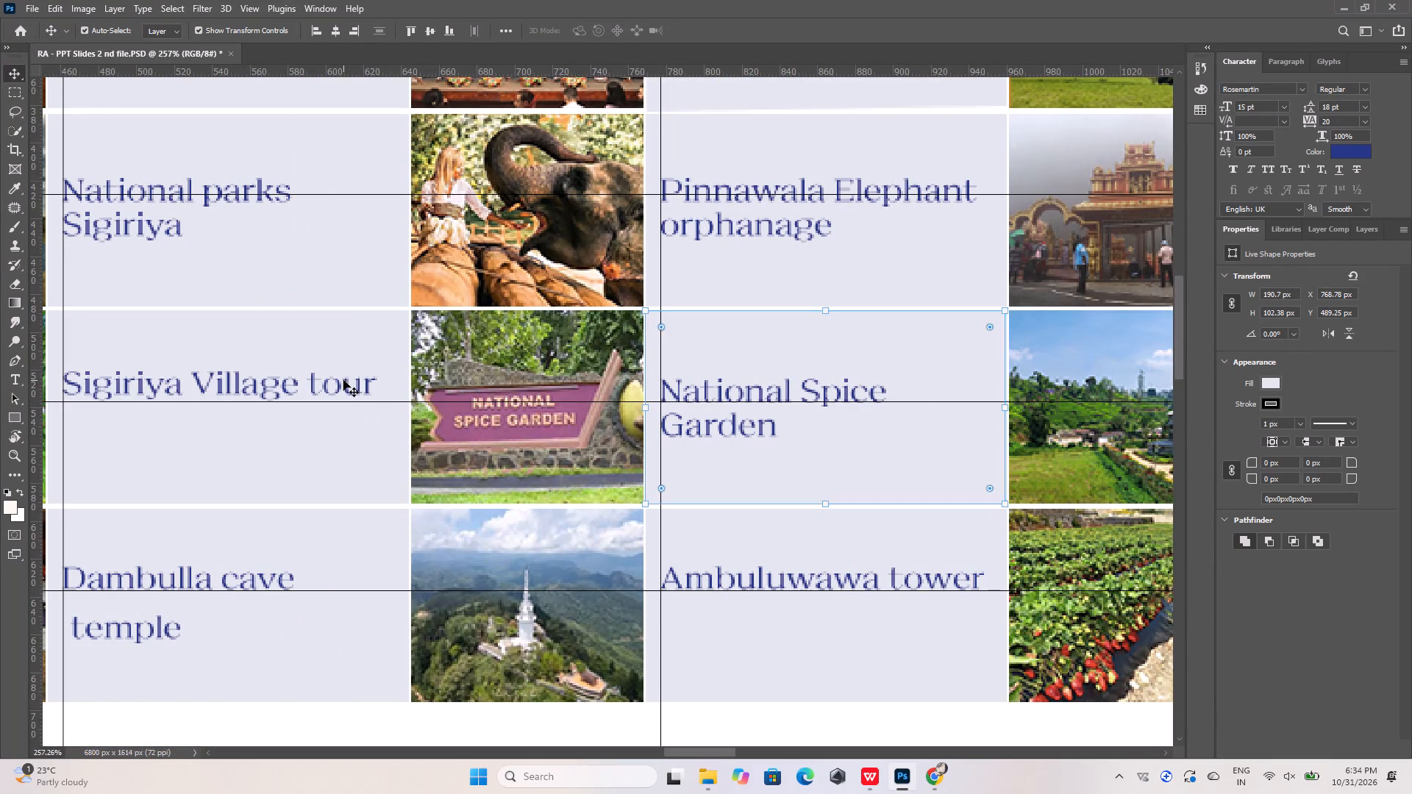
pyautogui.hotkey('shift', 'Down')
pyautogui.press('Up')
pyautogui.press('Up')
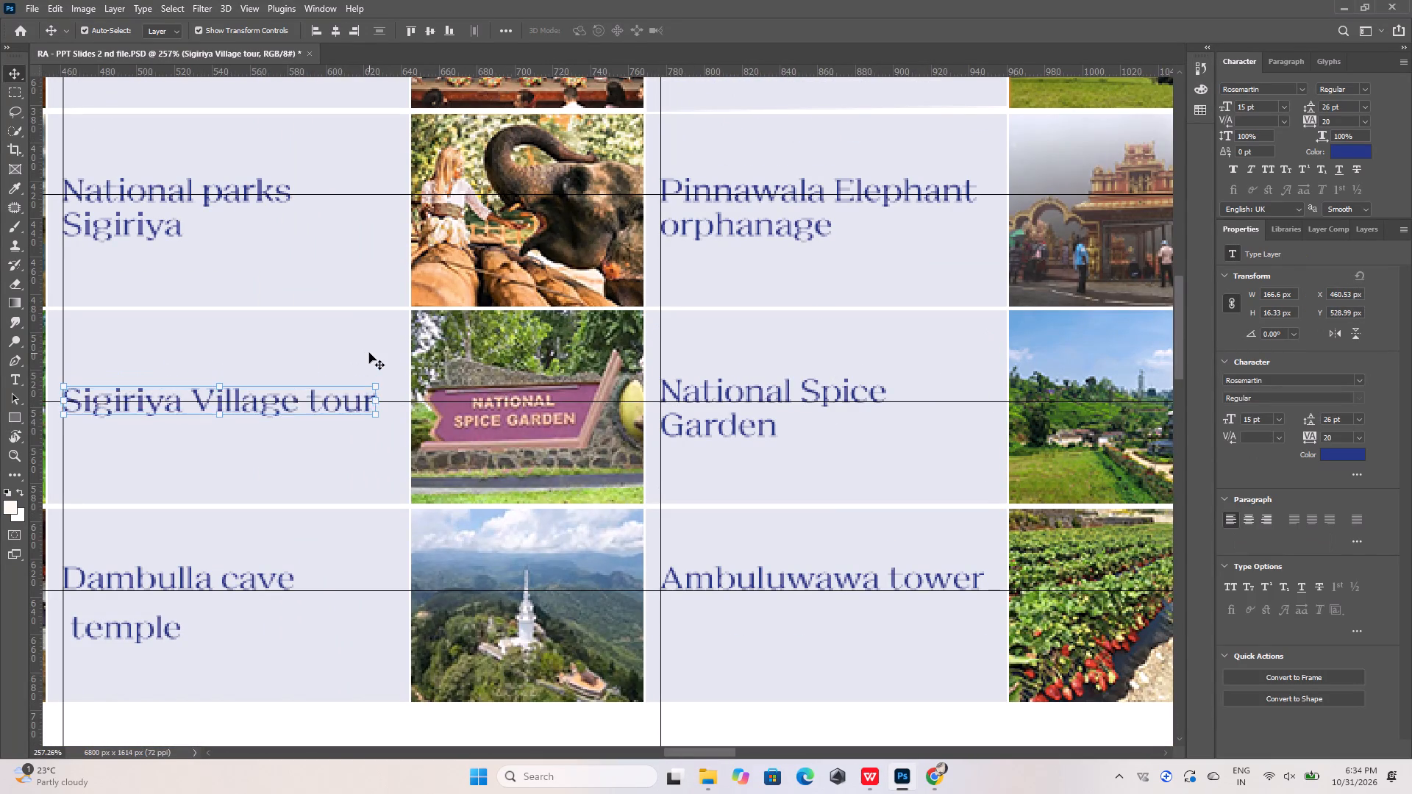
pyautogui.press('Up')
pyautogui.press('Up')
pyautogui.press('Up')
pyautogui.press('Up')
# Nudge the Galle face green label down 3 px, to line up with the fourth row's guide.
pyautogui.keyDown('alt'); pyautogui.scroll(-12, 477, 351); pyautogui.keyUp('alt')
pyautogui.keyDown('alt'); pyautogui.scroll(15, 267, 381); pyautogui.keyUp('alt')
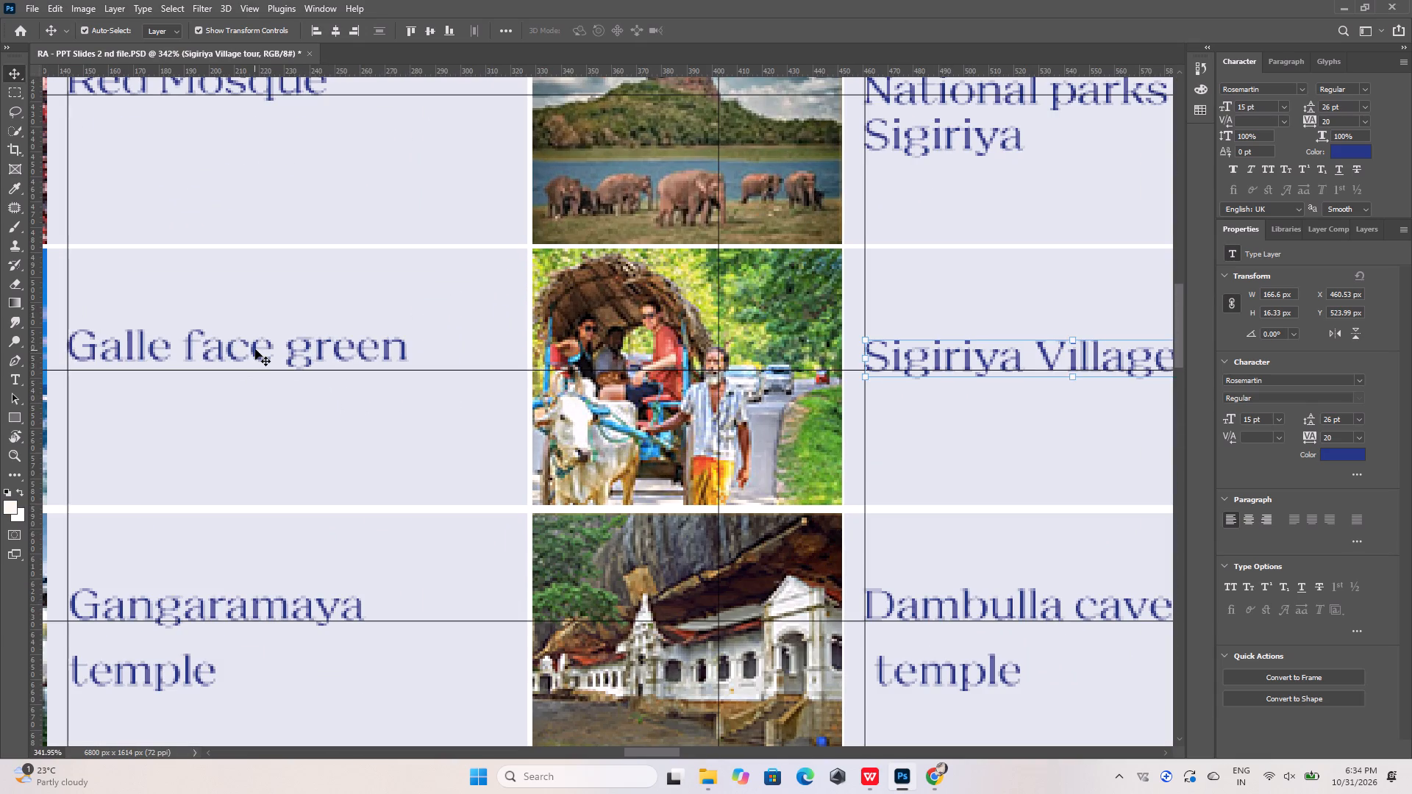
pyautogui.click(255, 349)
pyautogui.press('Down')
pyautogui.press('Down')
pyautogui.press('Down')
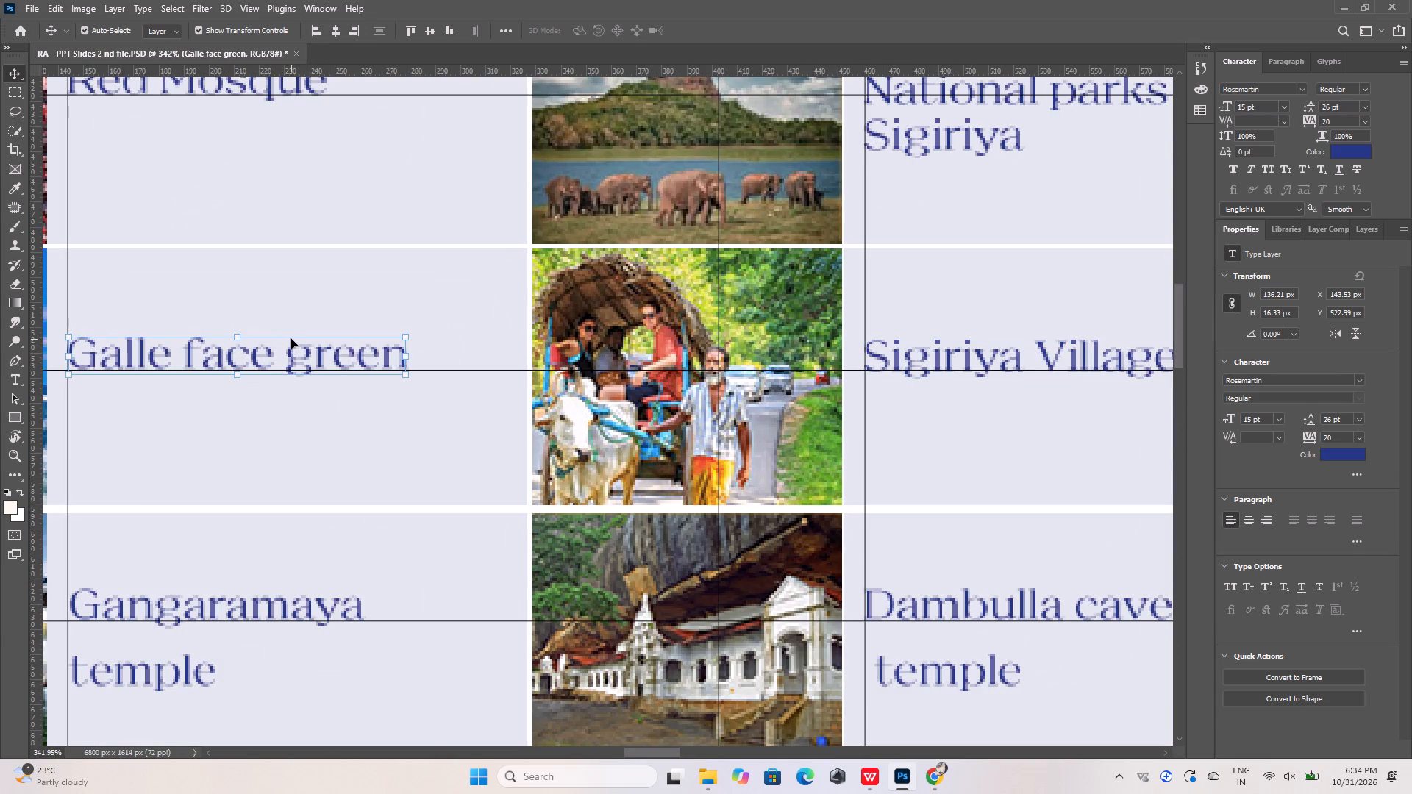
pyautogui.press('Down')
pyautogui.press('Up')
# Set the leading of the Gangaramaya temple label in the Colombo column to 18 pt.
pyautogui.keyDown('alt'); pyautogui.scroll(-9, 521, 313); pyautogui.keyUp('alt')
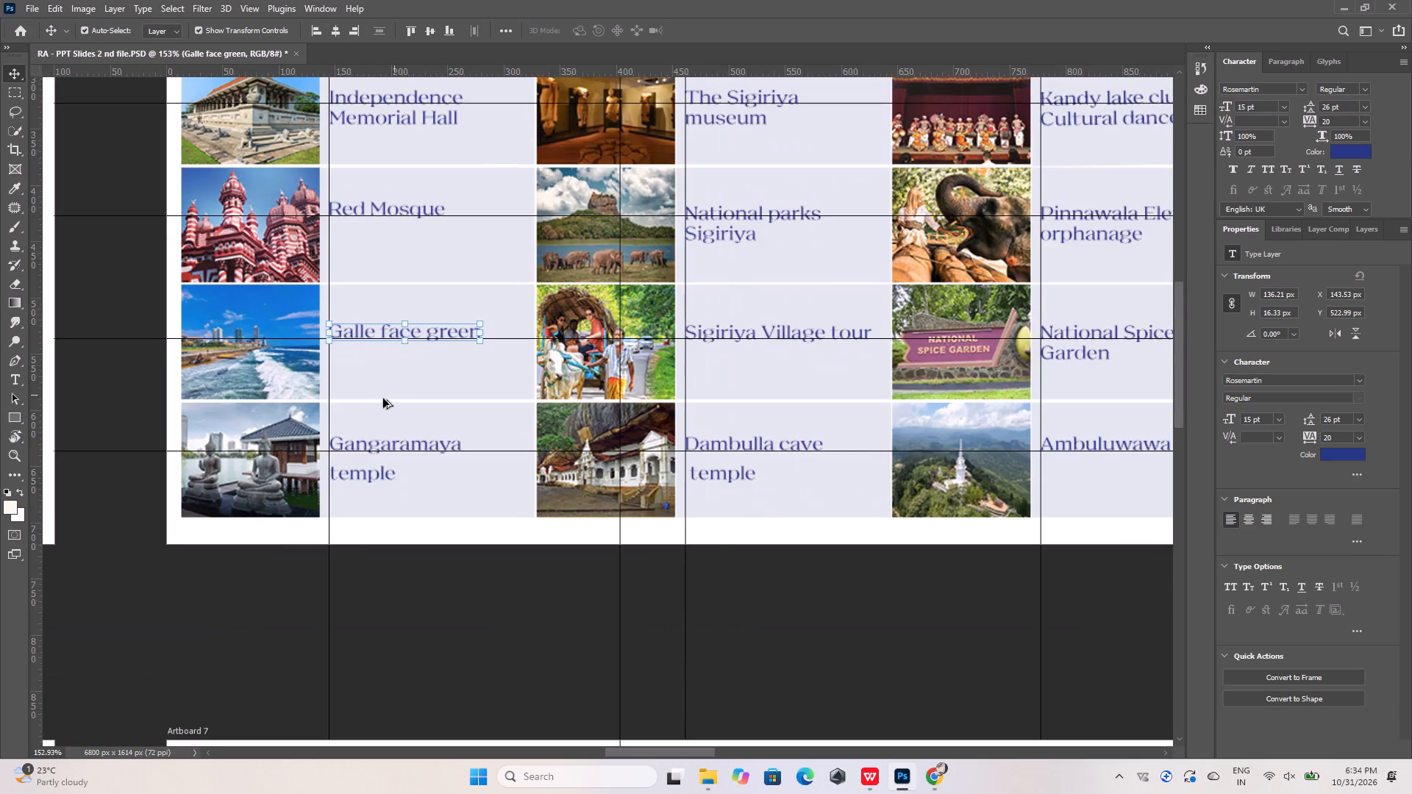
pyautogui.keyDown('alt'); pyautogui.scroll(5, 367, 443); pyautogui.keyUp('alt')
pyautogui.click(371, 448)
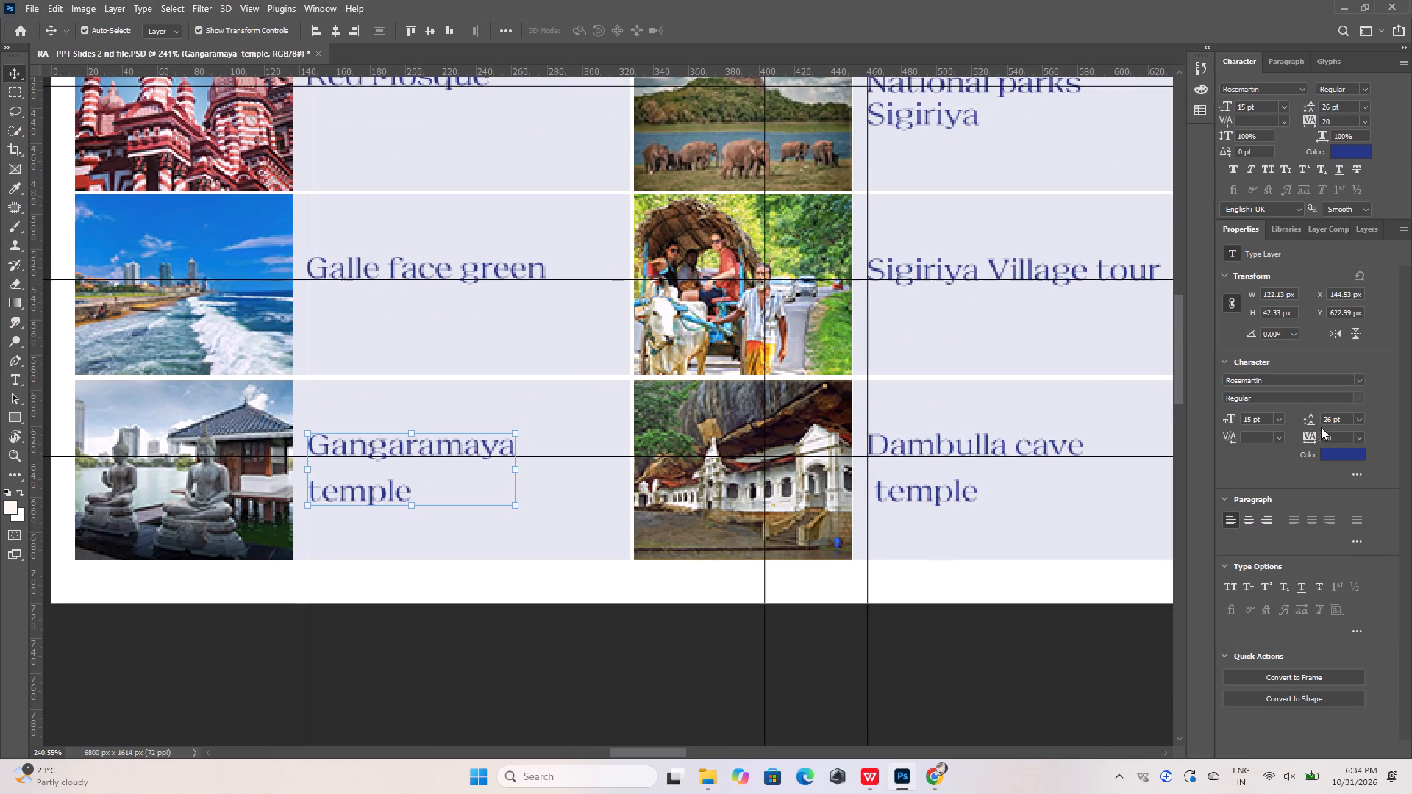
pyautogui.moveTo(1345, 419); pyautogui.dragTo(1313, 421)
pyautogui.write('18')
pyautogui.press('Return')
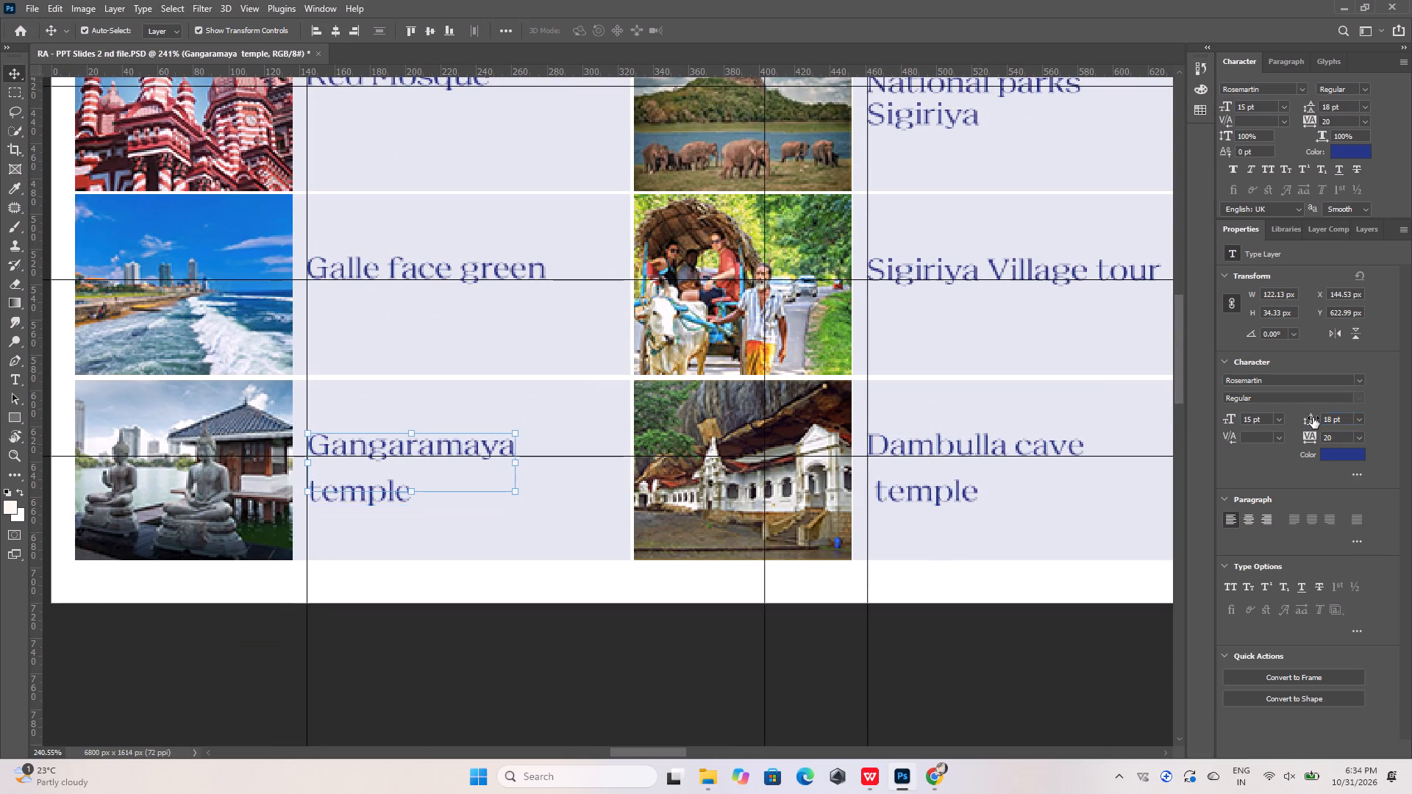
# Set the leading of the Dambulla cave temple label in the Sigiriya and Dambulla column to 18 pt.
pyautogui.keyDown('alt'); pyautogui.scroll(-6, 546, 435); pyautogui.keyUp('alt')
pyautogui.click(788, 468)
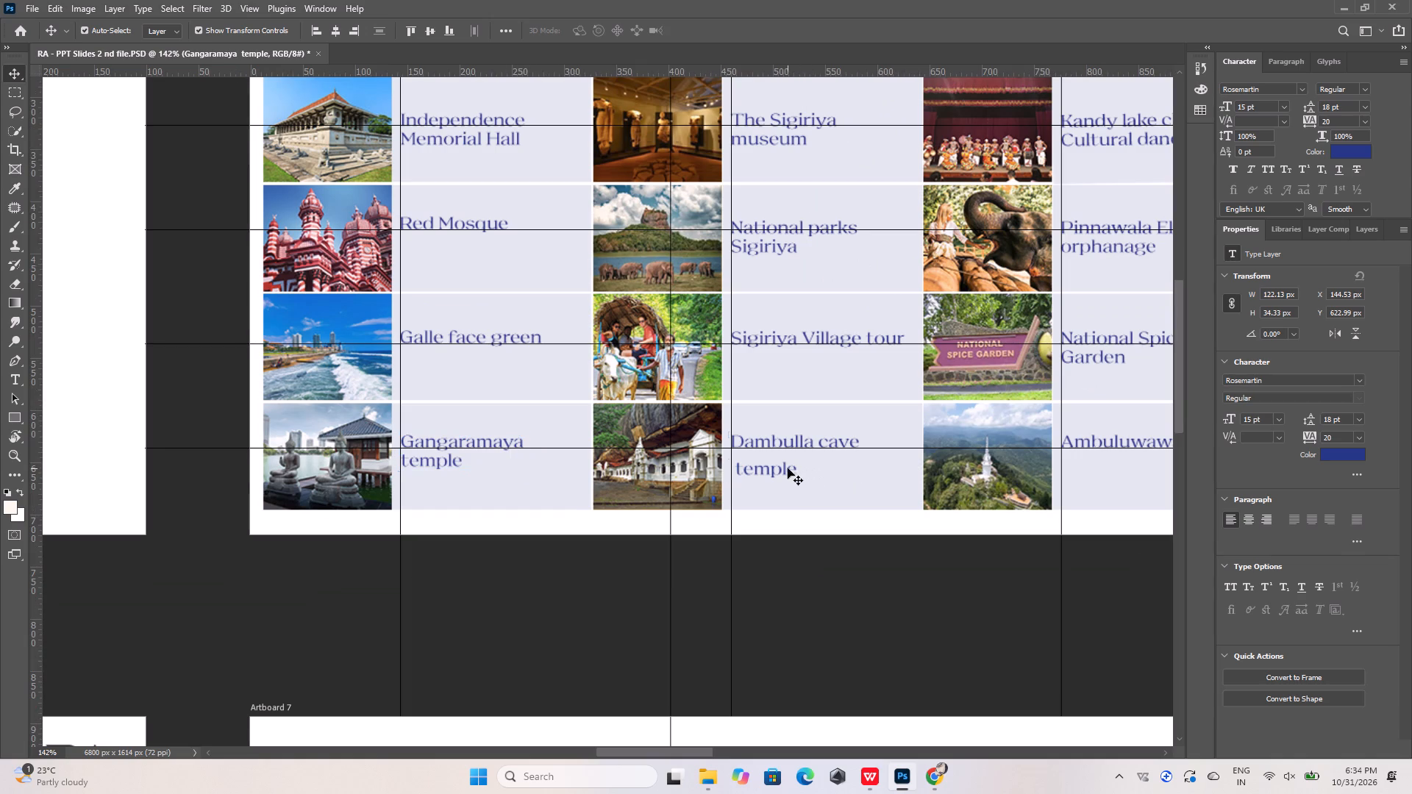
pyautogui.moveTo(1347, 423); pyautogui.dragTo(1307, 424)
pyautogui.write('18')
pyautogui.press('Return')
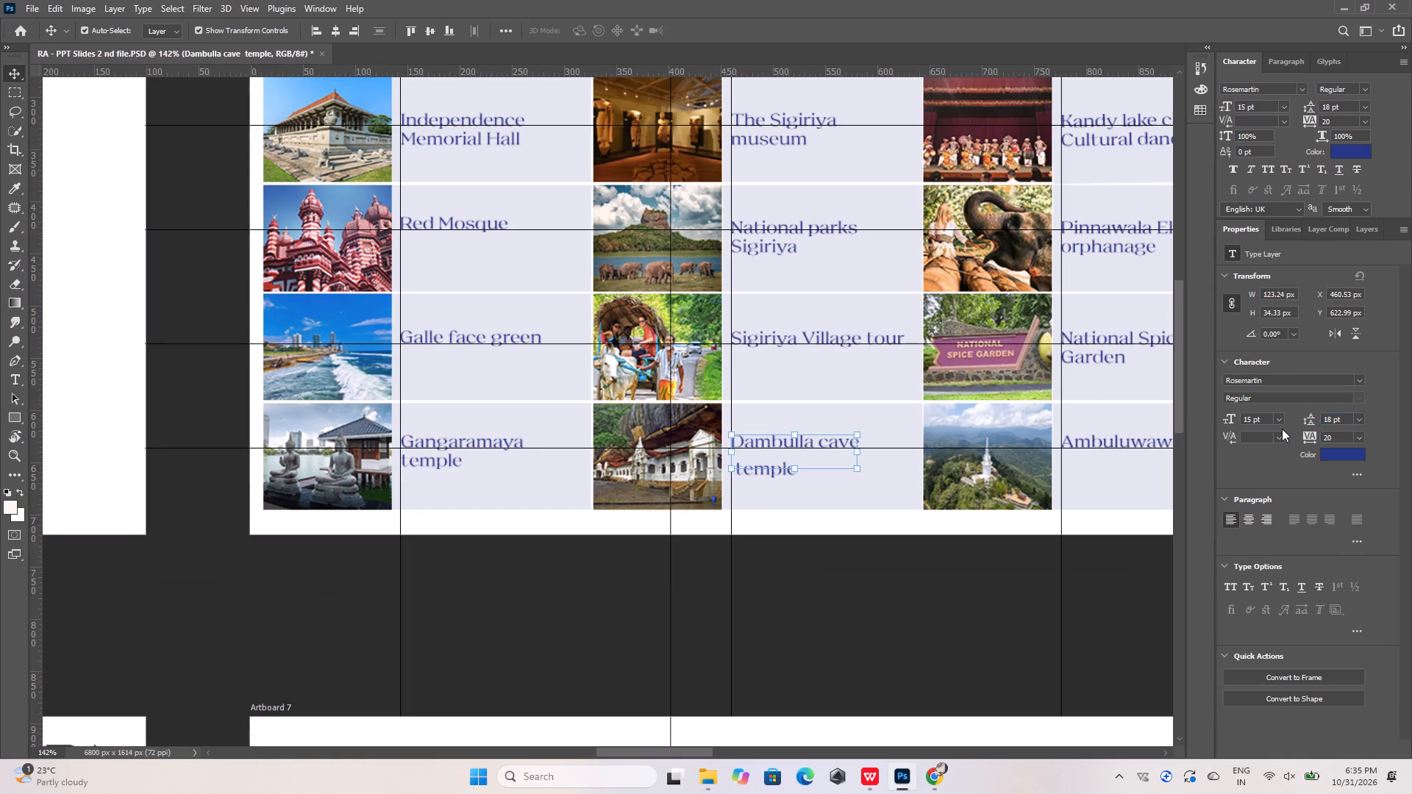
pyautogui.keyDown('alt'); pyautogui.scroll(-6, 417, 472); pyautogui.keyUp('alt')
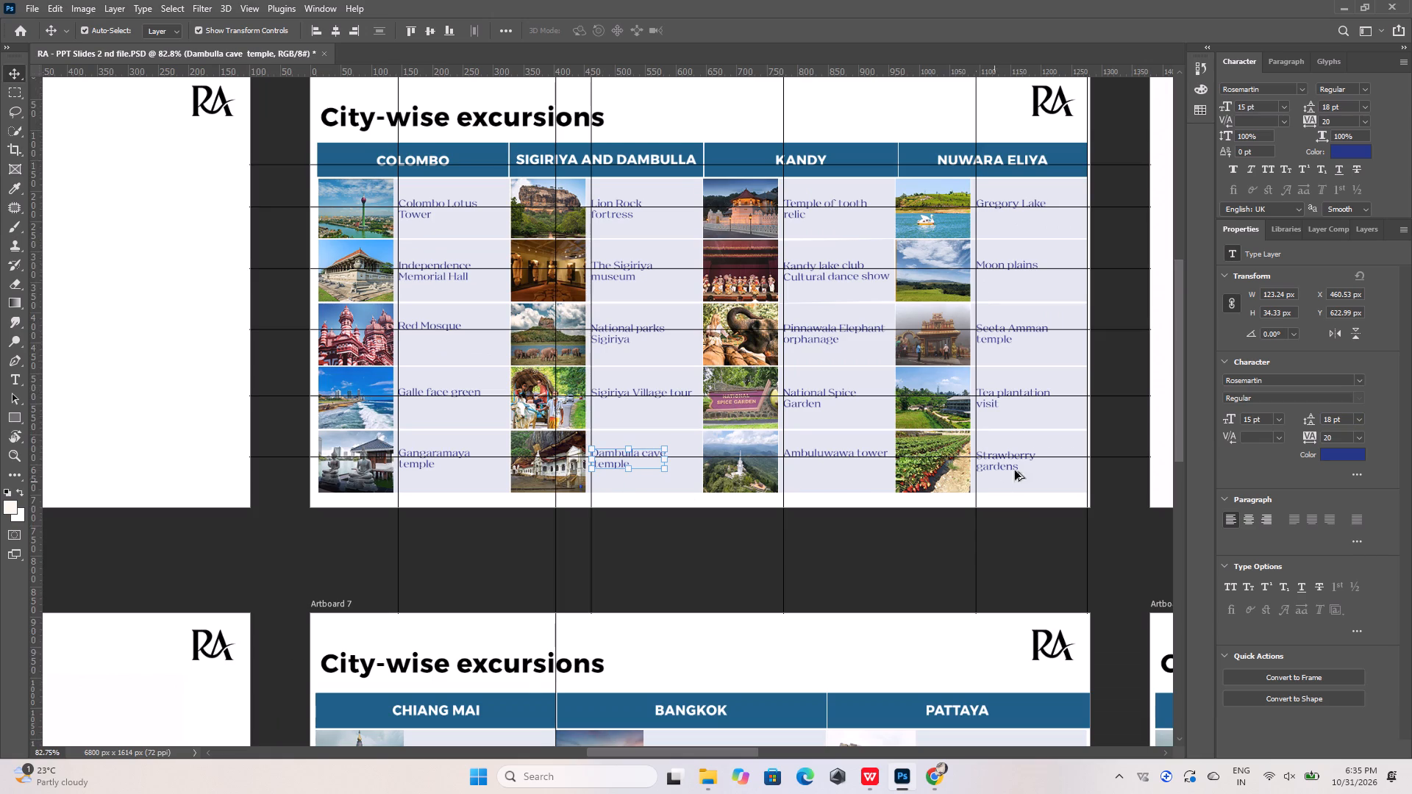
# Set the leading of the Strawberry gardens label in the Nuwara Eliya column to 18 pt.
pyautogui.keyDown('alt'); pyautogui.scroll(6, 1027, 459); pyautogui.keyUp('alt')
pyautogui.click(973, 471)
pyautogui.moveTo(1344, 418); pyautogui.dragTo(1311, 418)
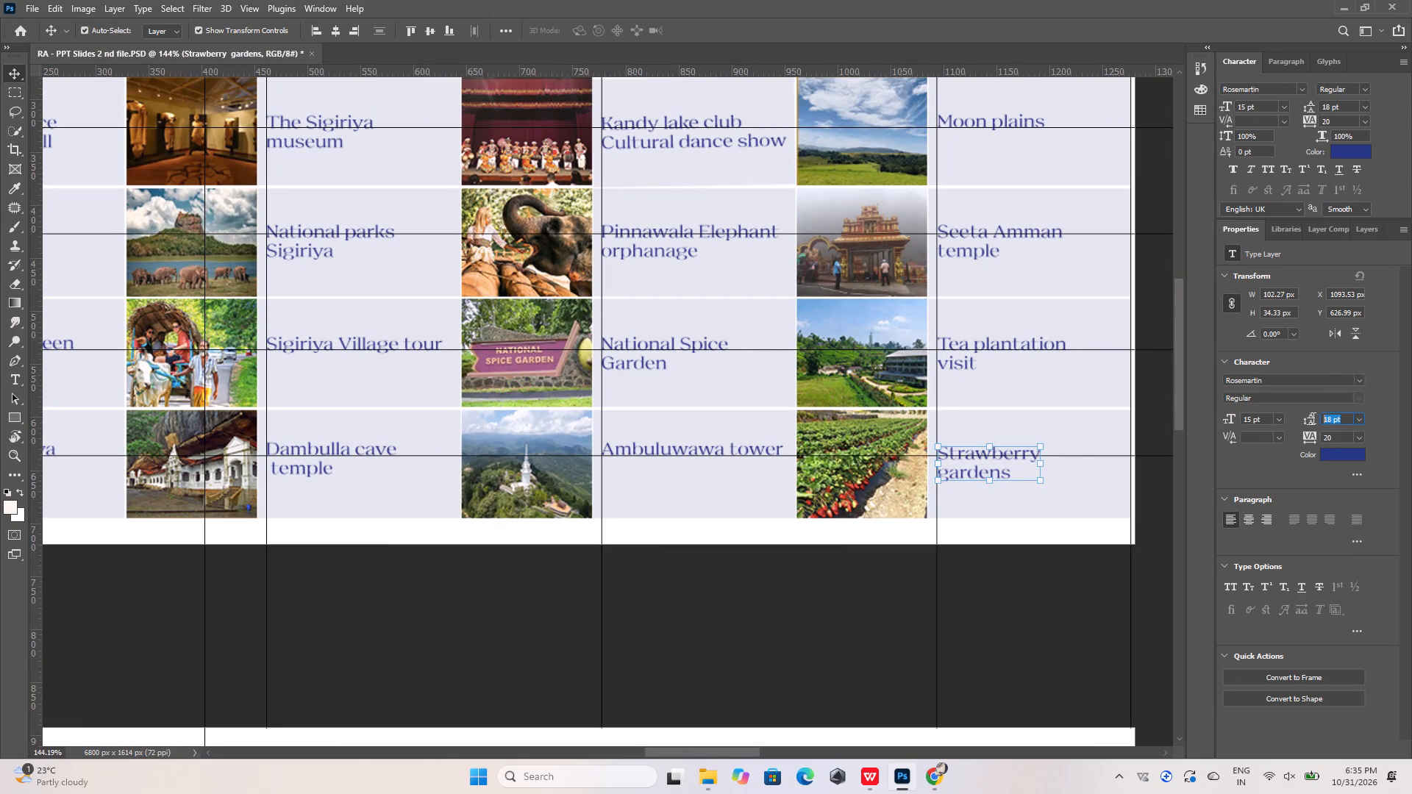
pyautogui.moveTo(1311, 418); pyautogui.dragTo(1308, 418)
pyautogui.write('18')
pyautogui.press('Return')
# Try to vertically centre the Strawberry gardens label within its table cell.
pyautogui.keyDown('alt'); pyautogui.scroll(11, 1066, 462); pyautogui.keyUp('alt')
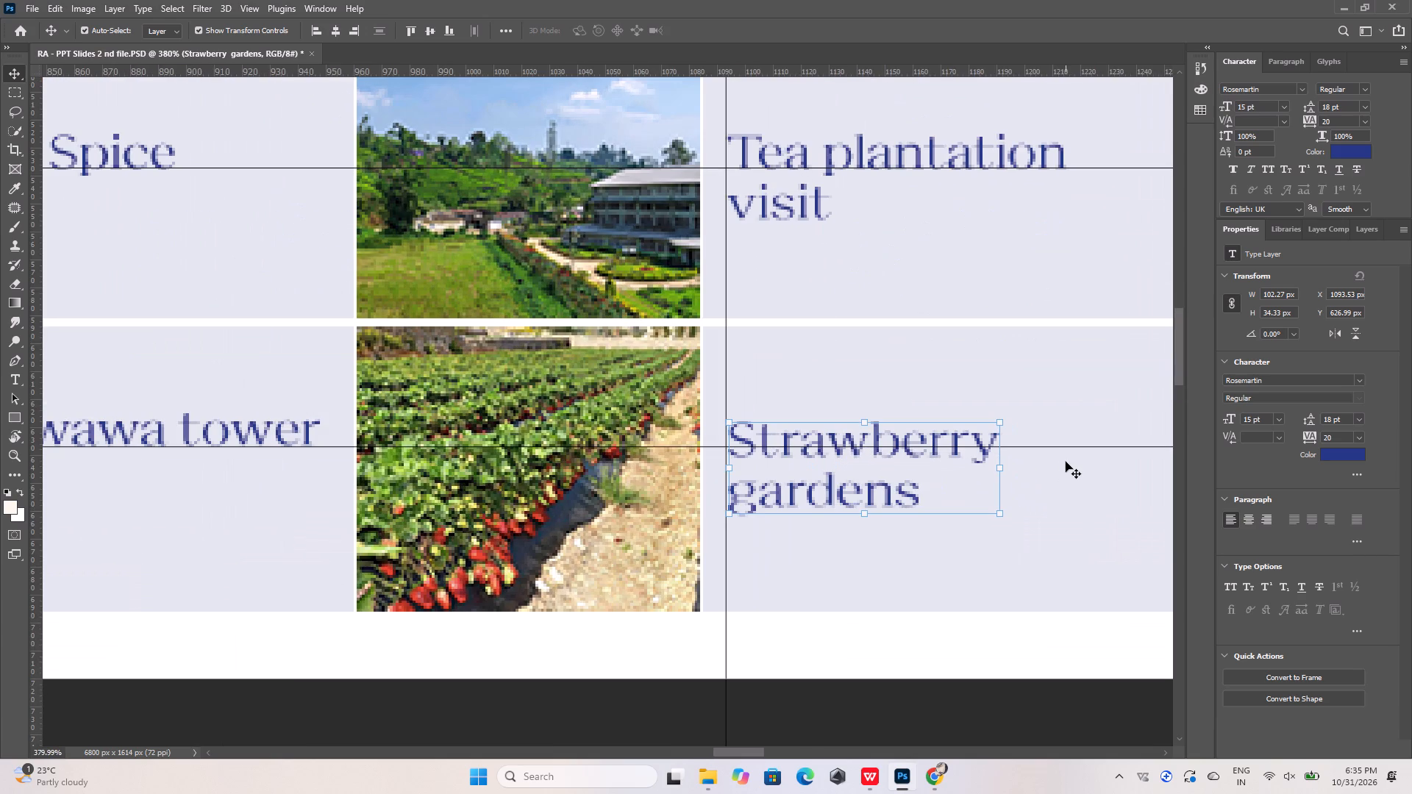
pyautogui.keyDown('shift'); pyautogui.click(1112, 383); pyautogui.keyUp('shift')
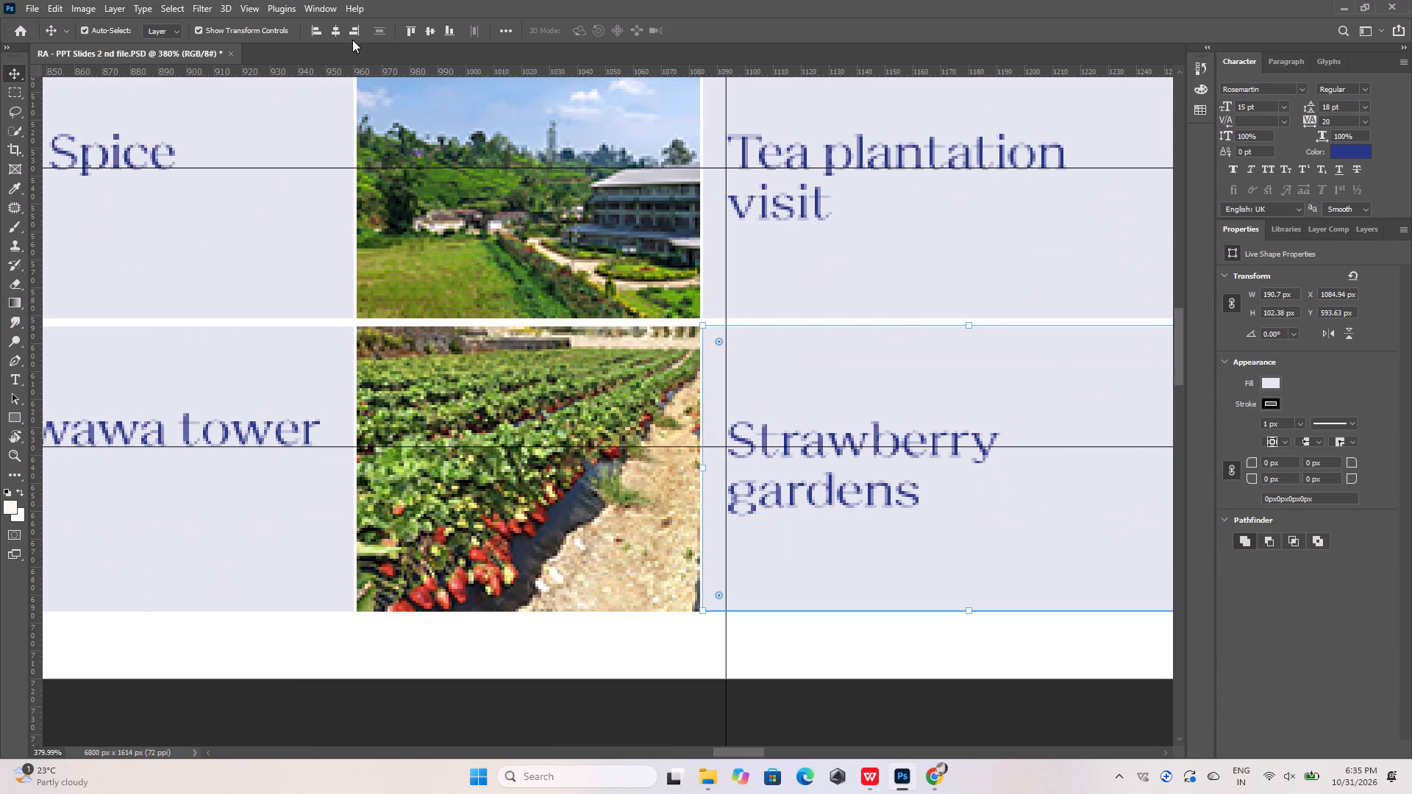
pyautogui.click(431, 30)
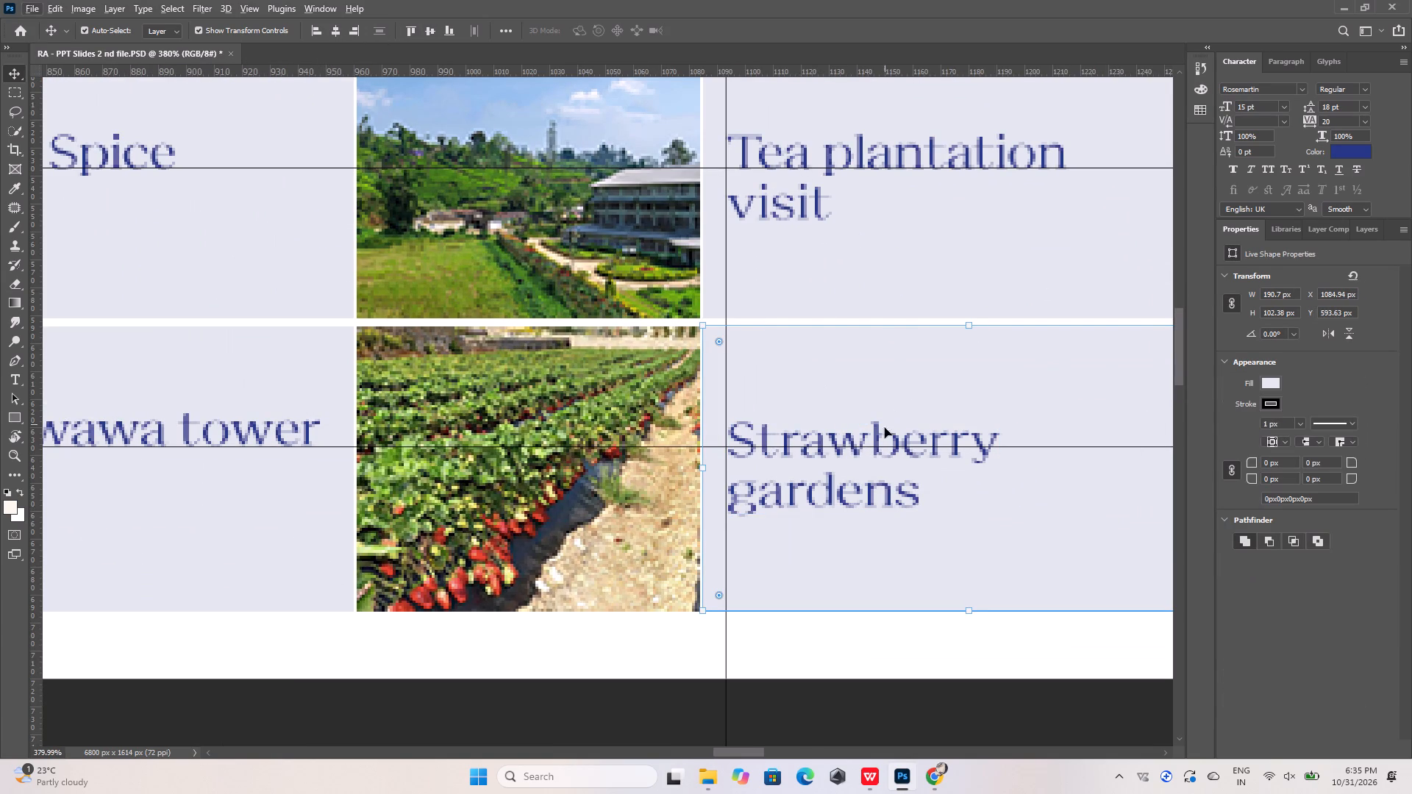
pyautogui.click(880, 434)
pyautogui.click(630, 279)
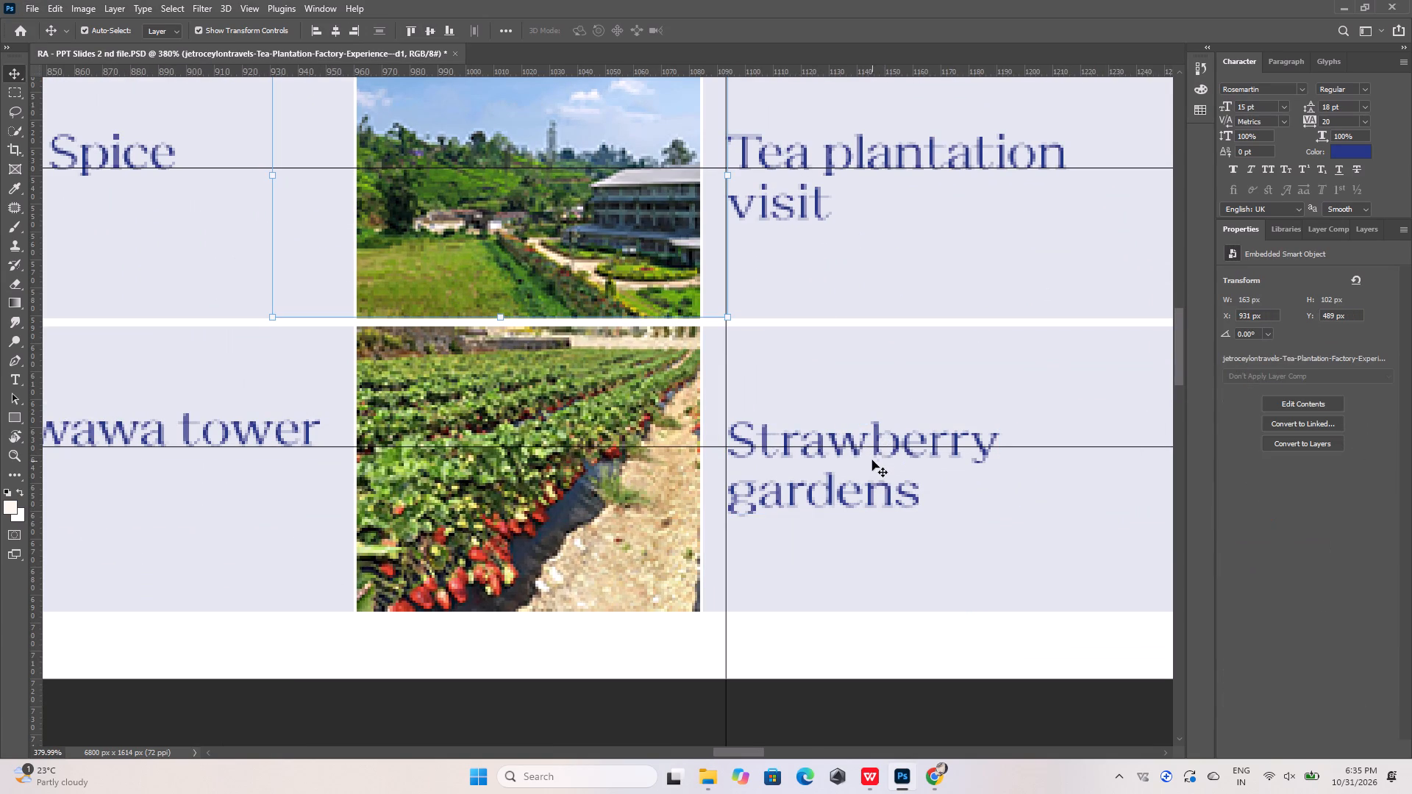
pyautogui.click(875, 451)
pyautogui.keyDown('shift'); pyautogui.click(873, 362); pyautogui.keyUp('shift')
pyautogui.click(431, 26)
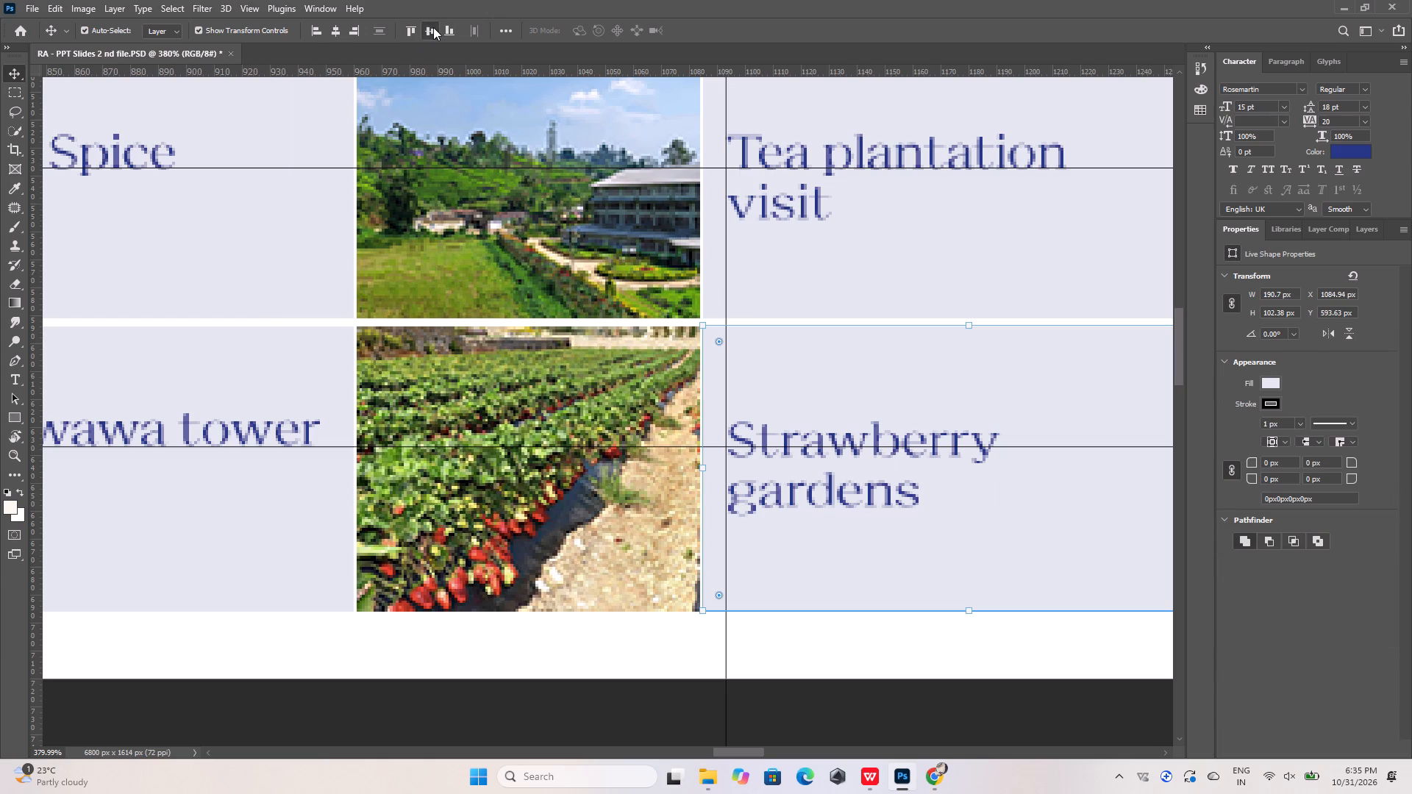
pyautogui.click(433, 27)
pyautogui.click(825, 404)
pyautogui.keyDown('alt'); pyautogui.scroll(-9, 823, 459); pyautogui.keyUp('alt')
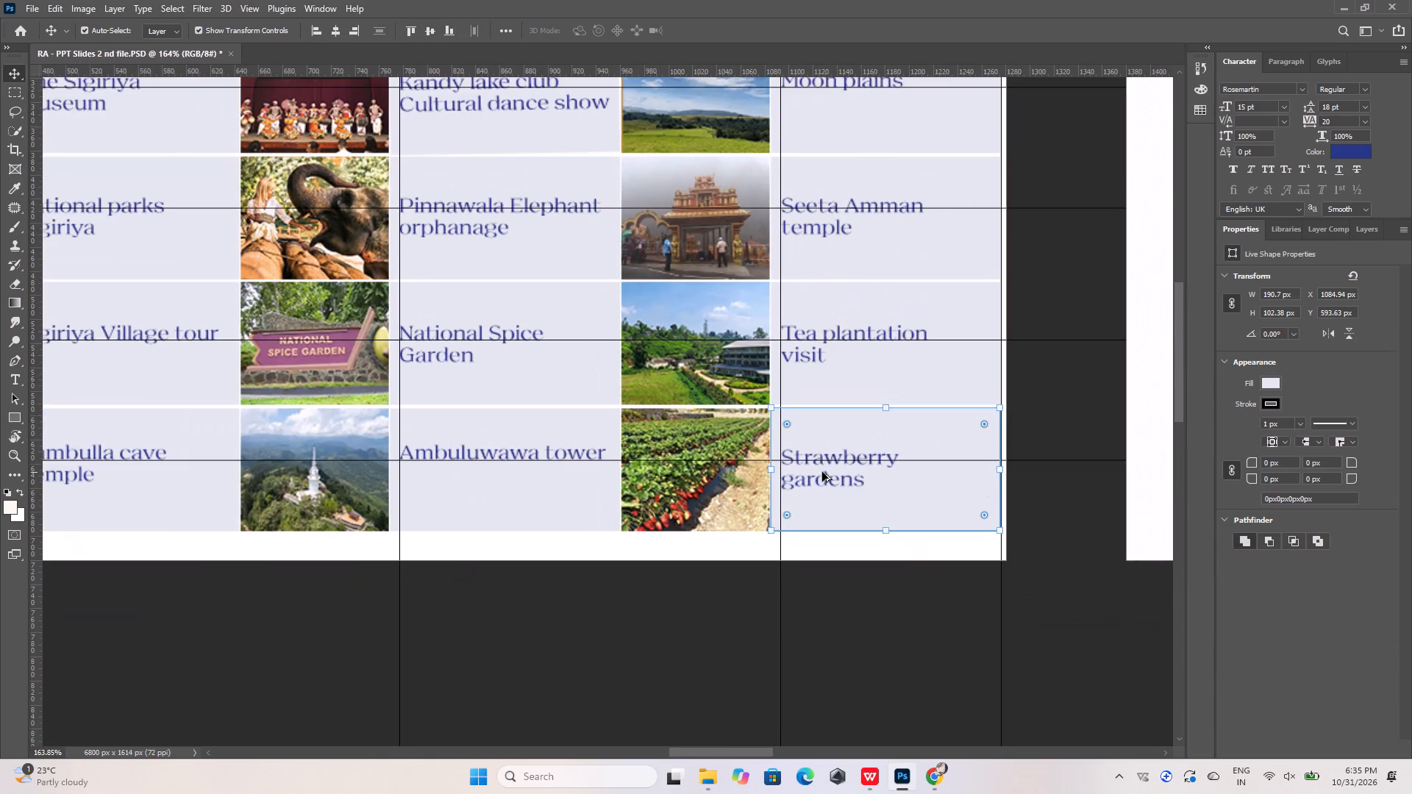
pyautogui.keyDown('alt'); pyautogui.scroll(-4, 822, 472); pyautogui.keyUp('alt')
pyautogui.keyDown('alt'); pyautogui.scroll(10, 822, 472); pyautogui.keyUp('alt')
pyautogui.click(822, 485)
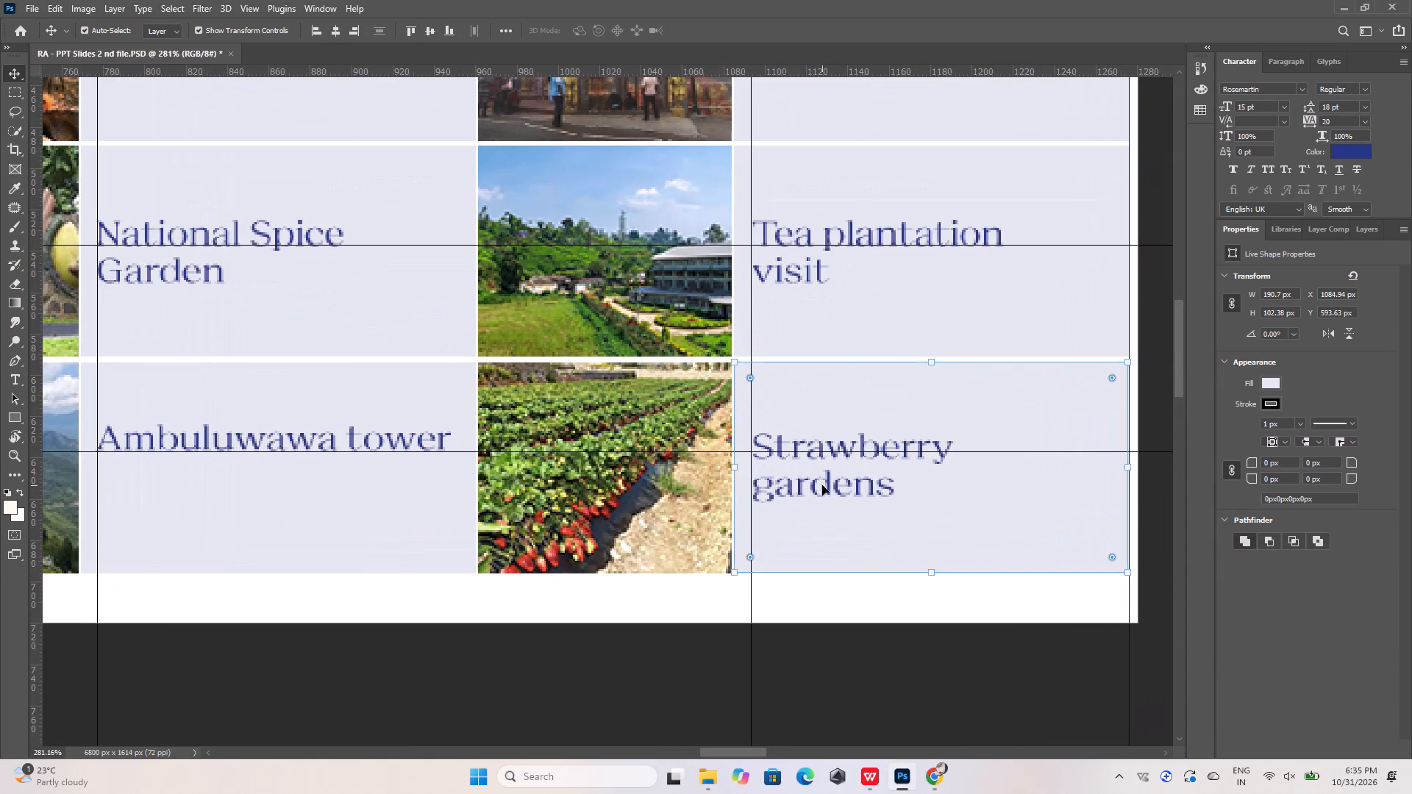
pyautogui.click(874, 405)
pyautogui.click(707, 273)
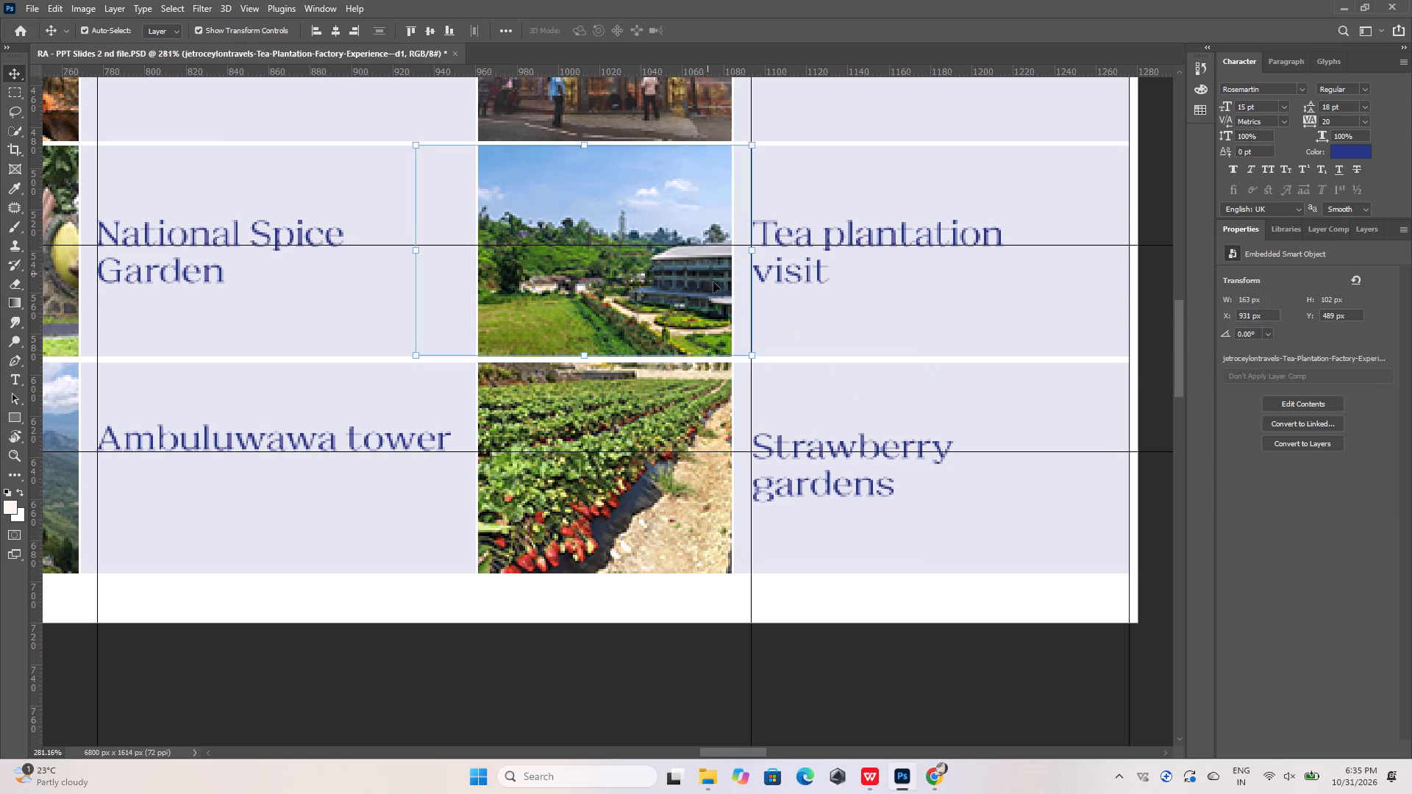
# Nudge the Strawberry gardens label up 4 px, to line up with the fifth row's guide.
pyautogui.click(812, 445)
pyautogui.press('Up')
pyautogui.press('Up')
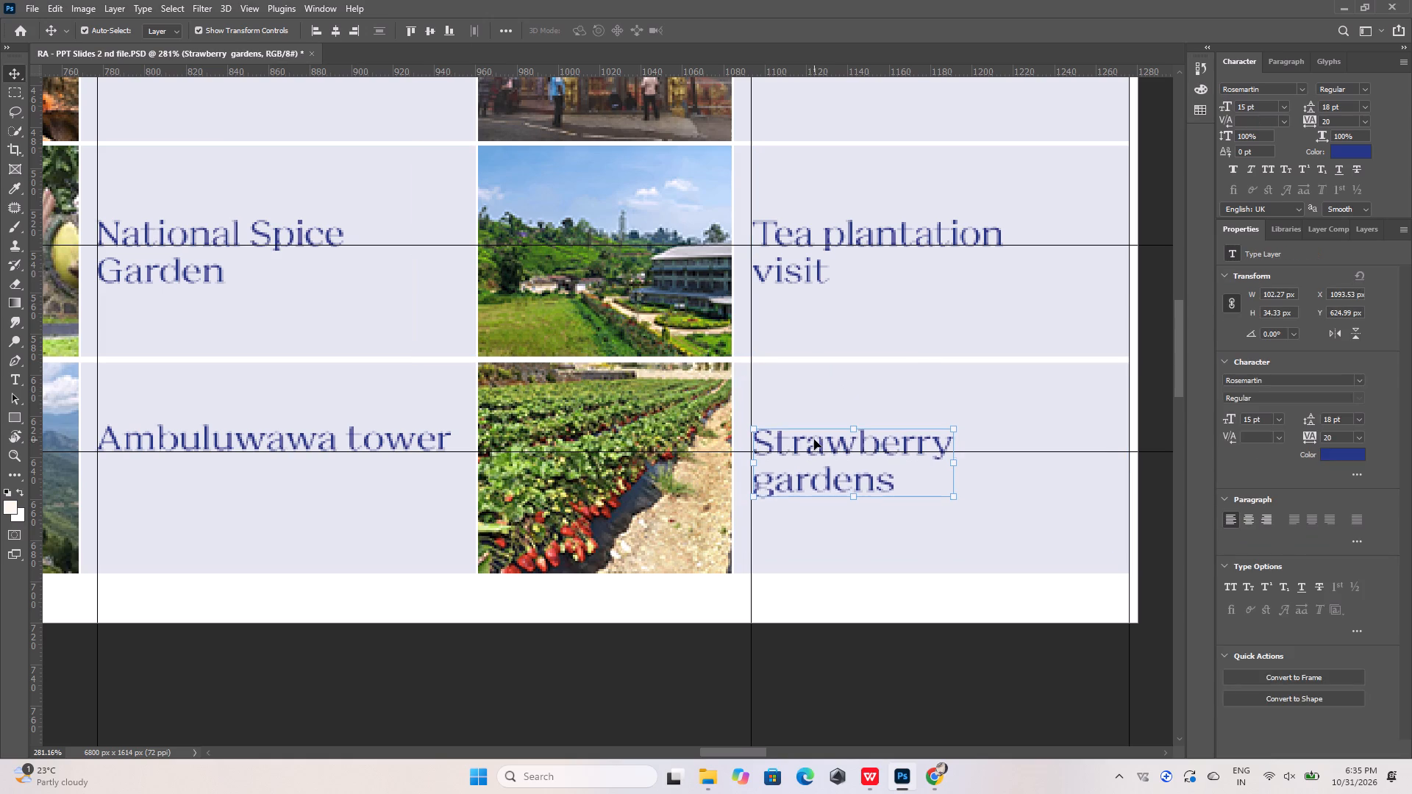
pyautogui.press('Up')
pyautogui.press('Up')
pyautogui.press('Down')
pyautogui.press('Up')
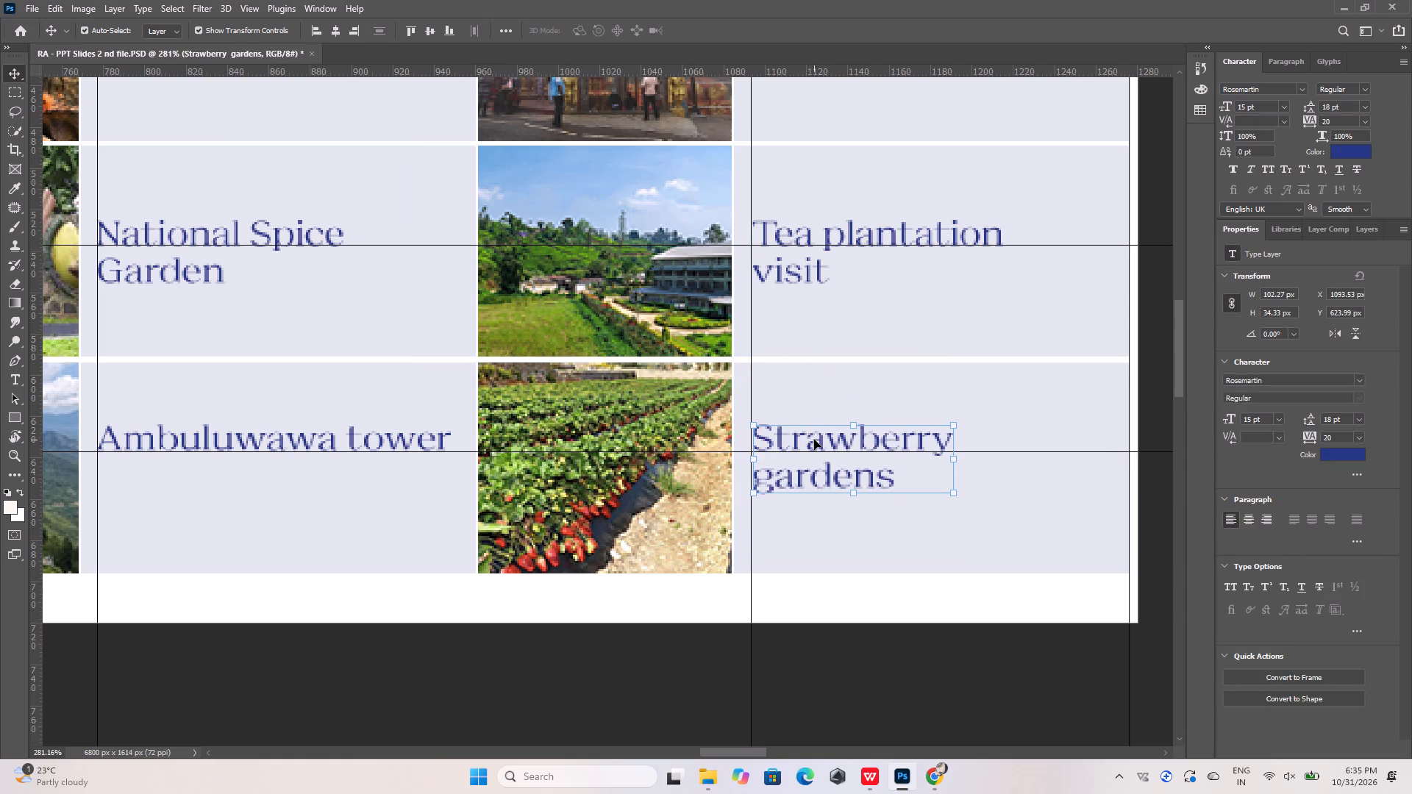
# Review the two Thailand excursions artboards, and check the Phuket, Krabi and Koh Samui slide of the reference presentation in WPS Office.
pyautogui.keyDown('alt'); pyautogui.scroll(-18, 780, 429); pyautogui.keyUp('alt')
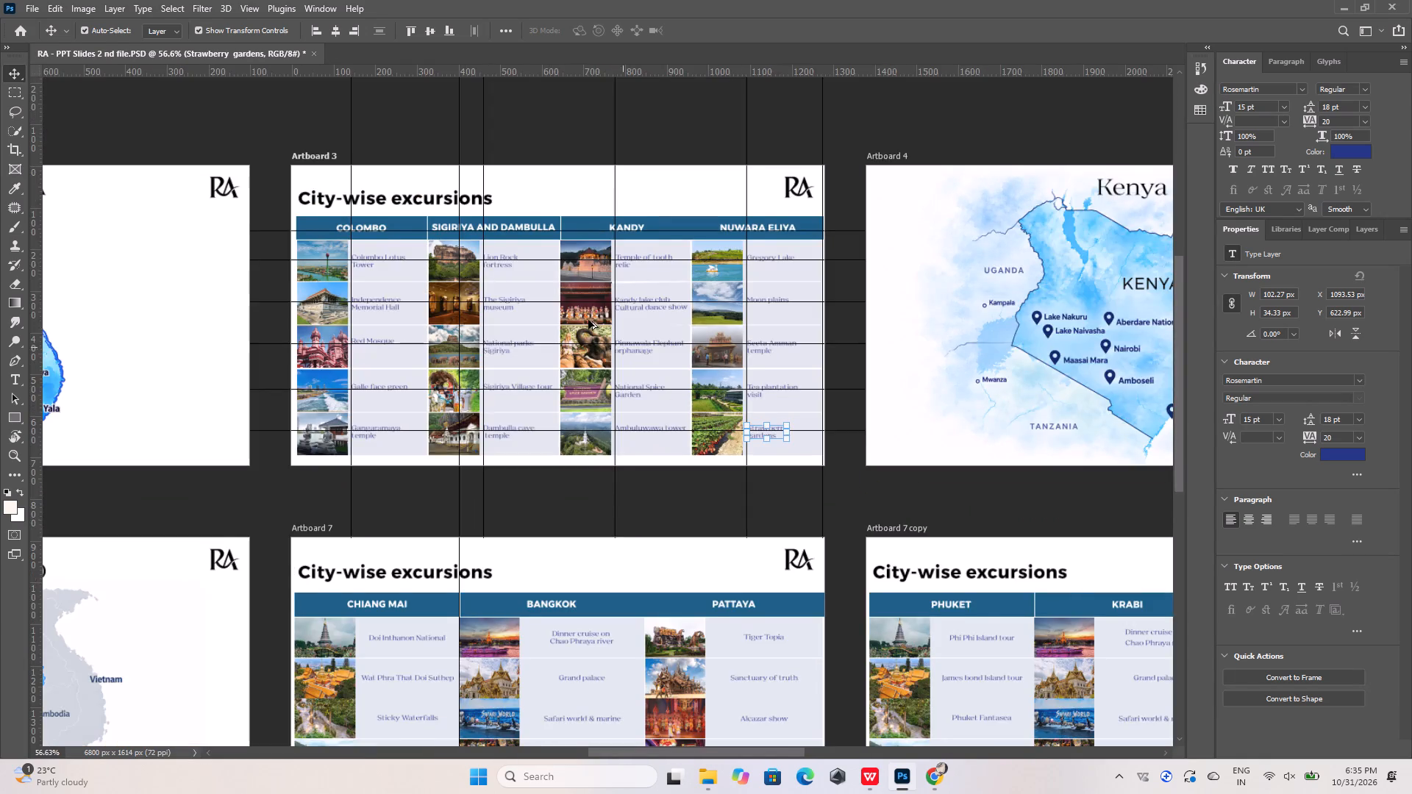
pyautogui.keyDown('alt'); pyautogui.scroll(-9, 564, 292); pyautogui.keyUp('alt')
pyautogui.keyDown('alt'); pyautogui.scroll(16, 597, 441); pyautogui.keyUp('alt')
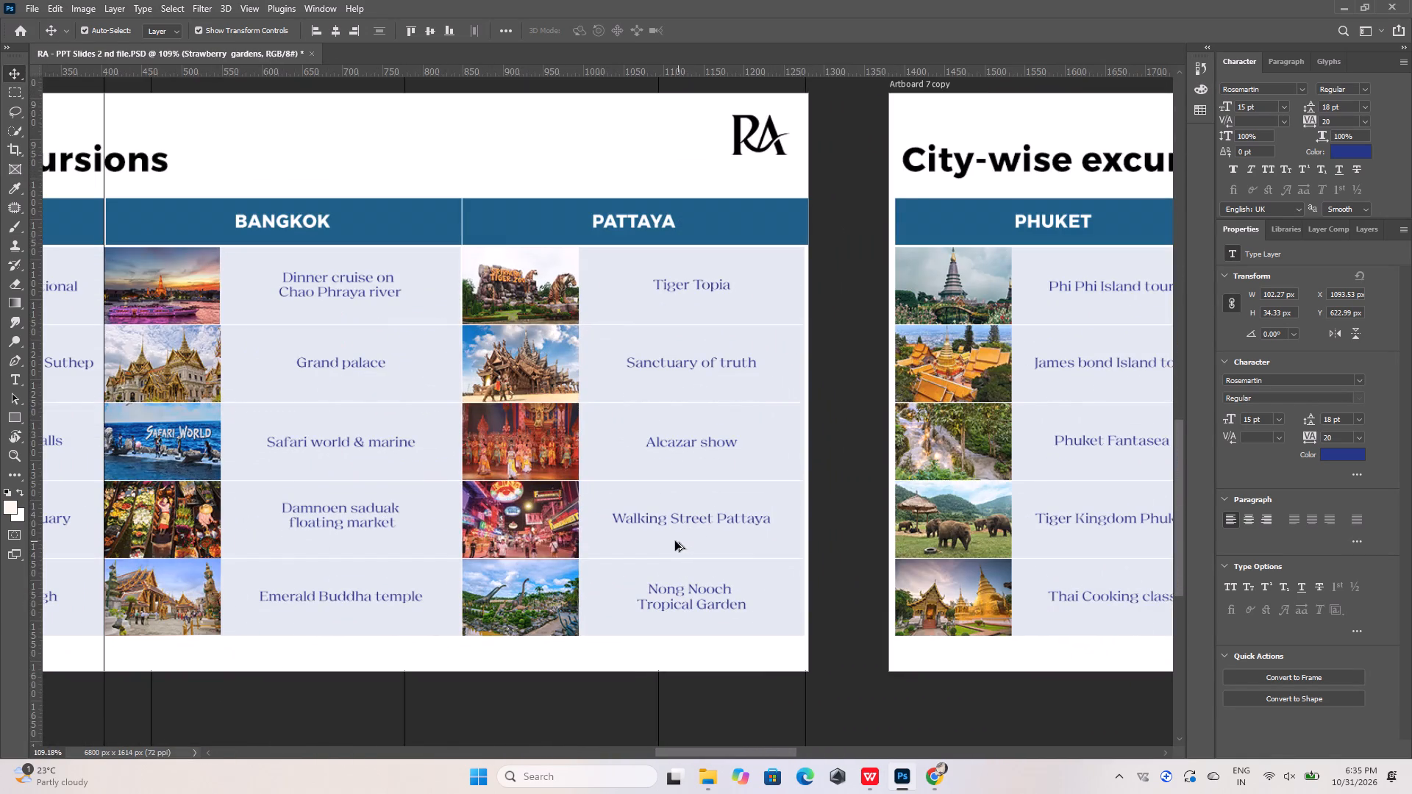
pyautogui.keyDown('alt'); pyautogui.scroll(-11, 391, 424); pyautogui.keyUp('alt')
pyautogui.keyDown('alt'); pyautogui.scroll(7, 176, 390); pyautogui.keyUp('alt')
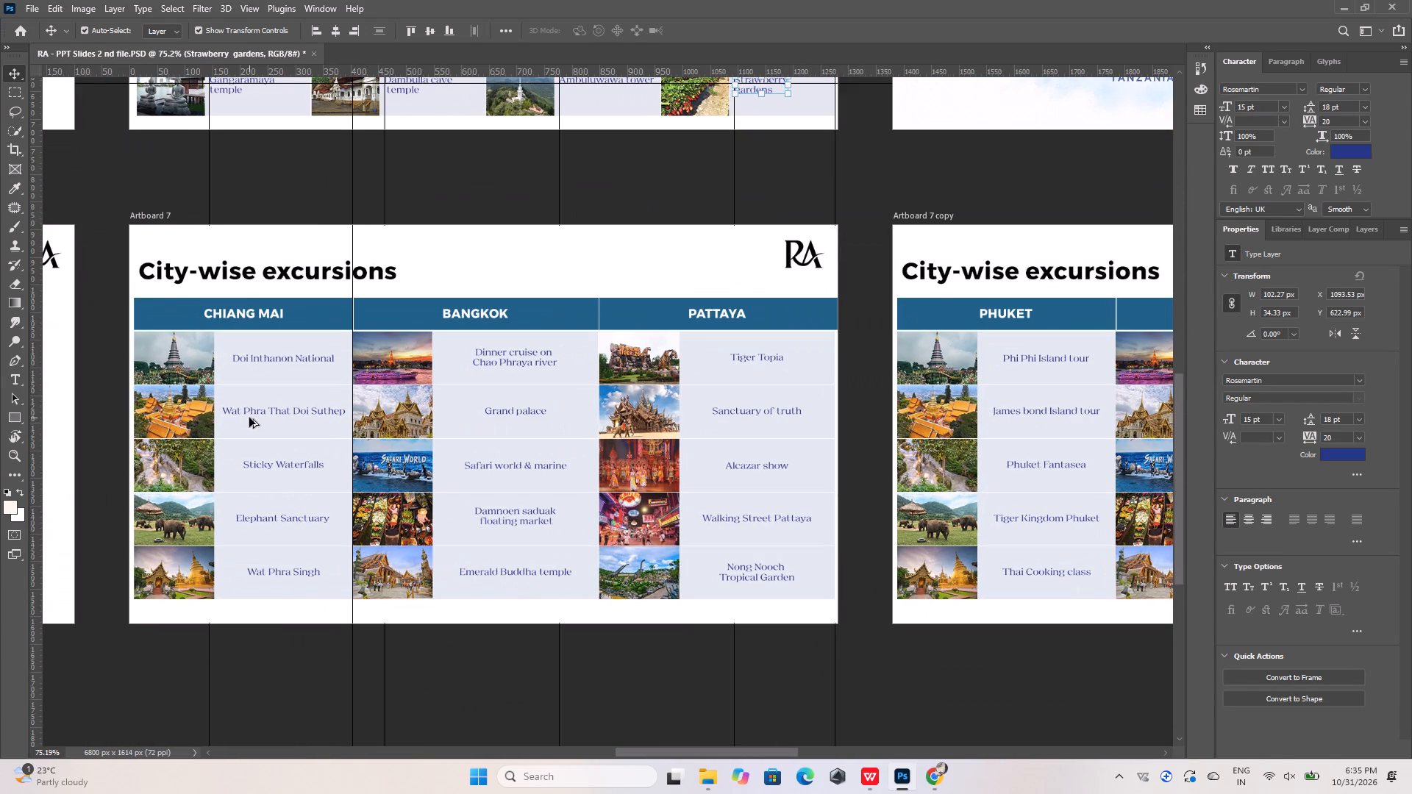
pyautogui.keyDown('alt'); pyautogui.scroll(-7, 249, 418); pyautogui.keyUp('alt')
pyautogui.keyDown('alt'); pyautogui.scroll(7, 931, 465); pyautogui.keyUp('alt')
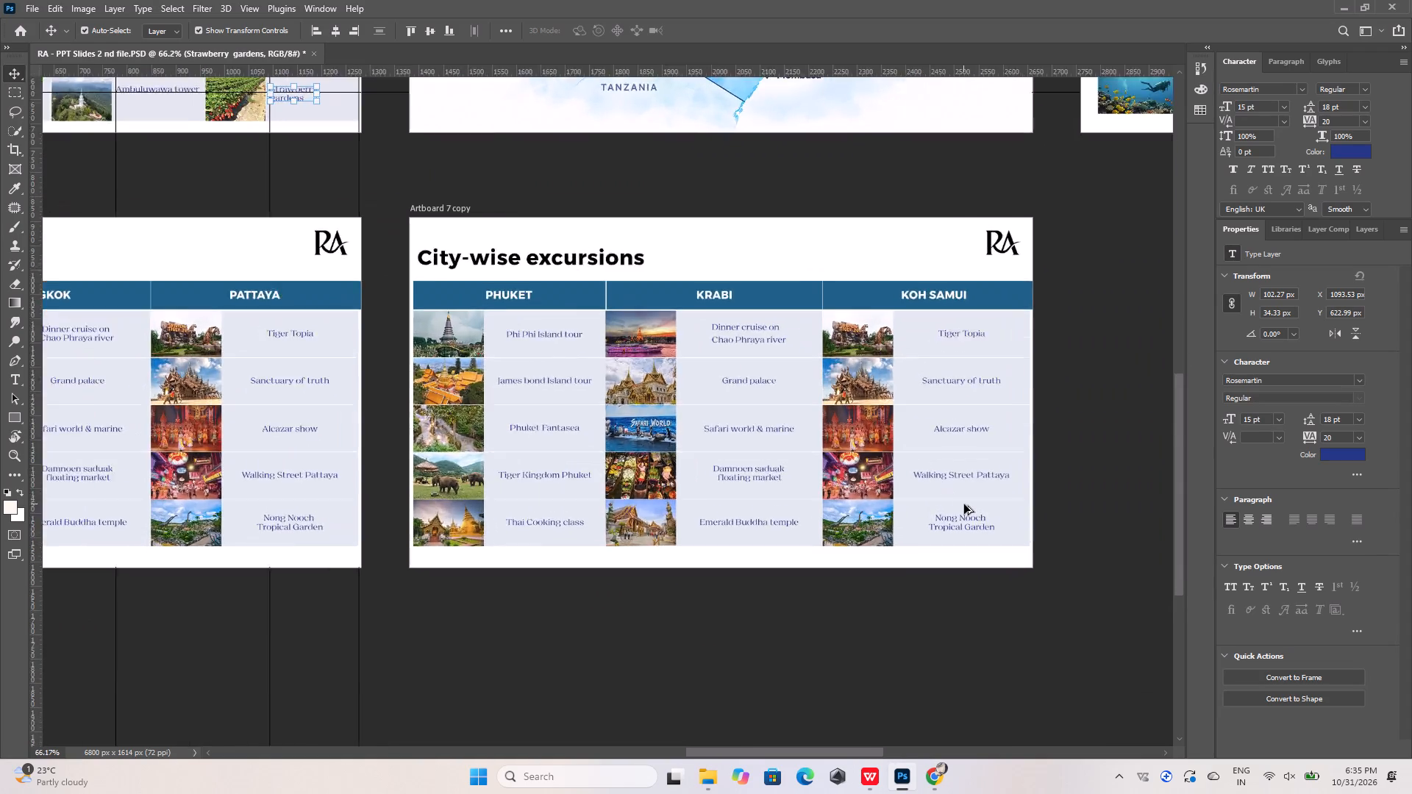
pyautogui.keyDown('alt'); pyautogui.scroll(3, 964, 504); pyautogui.keyUp('alt')
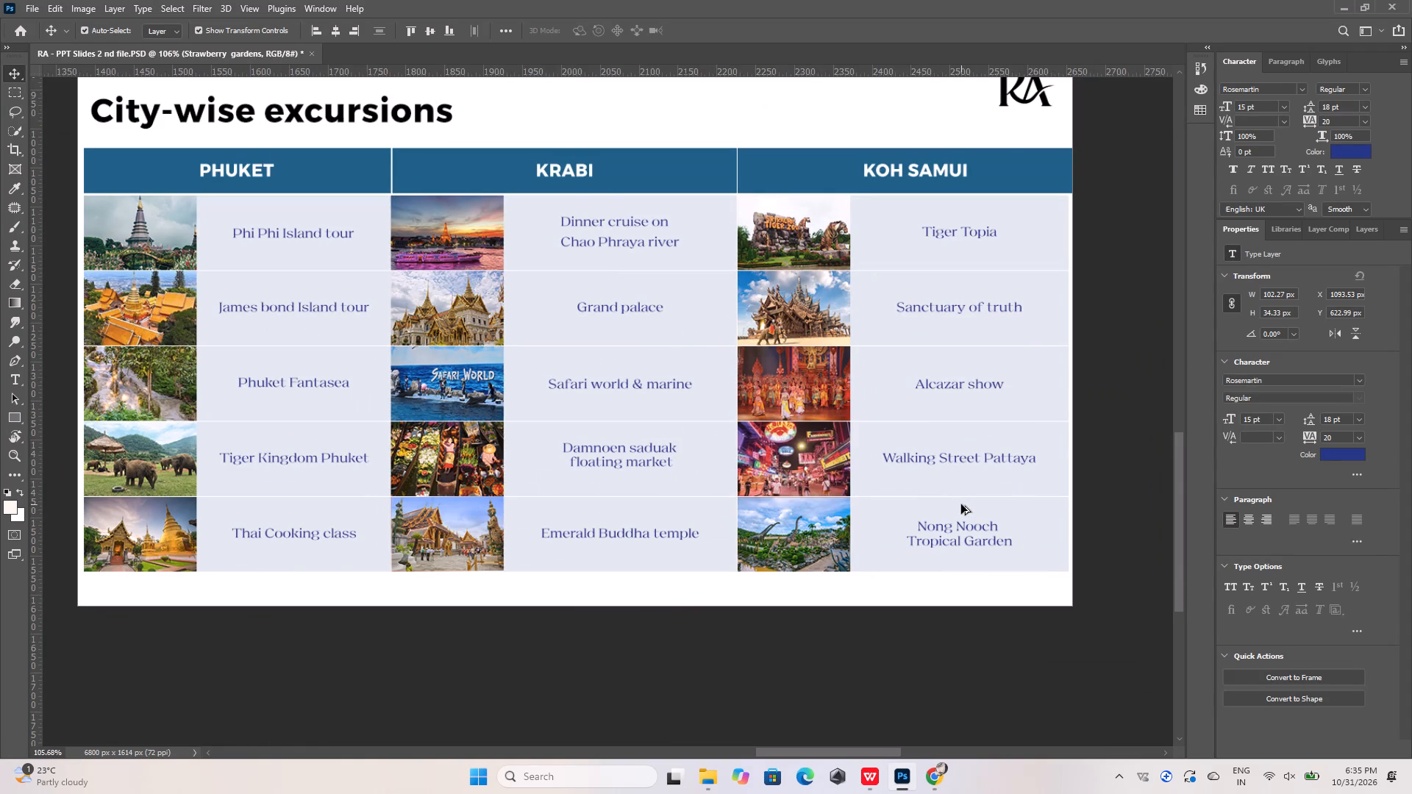
pyautogui.keyDown('alt'); pyautogui.scroll(-12, 933, 487); pyautogui.keyUp('alt')
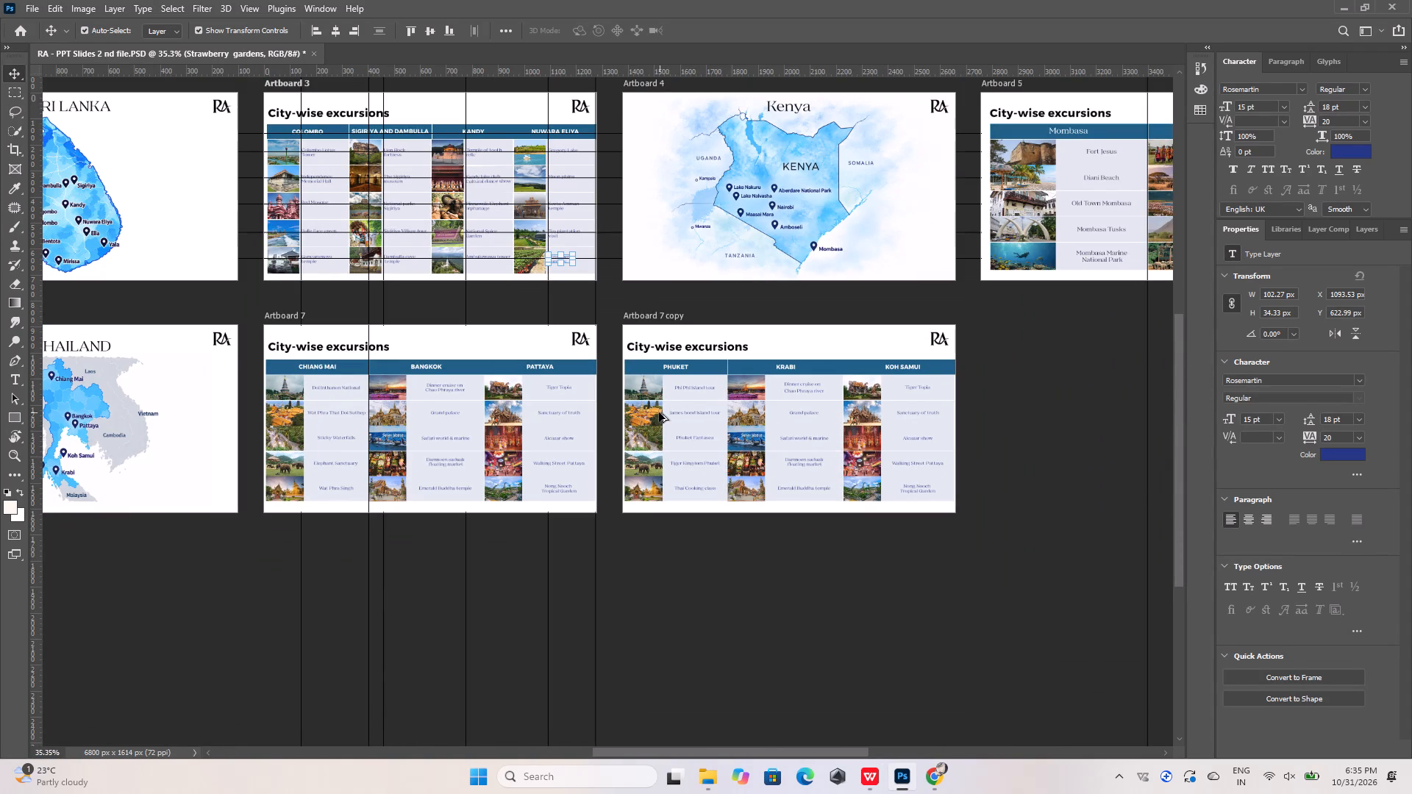
pyautogui.keyDown('alt'); pyautogui.scroll(13, 766, 400); pyautogui.keyUp('alt')
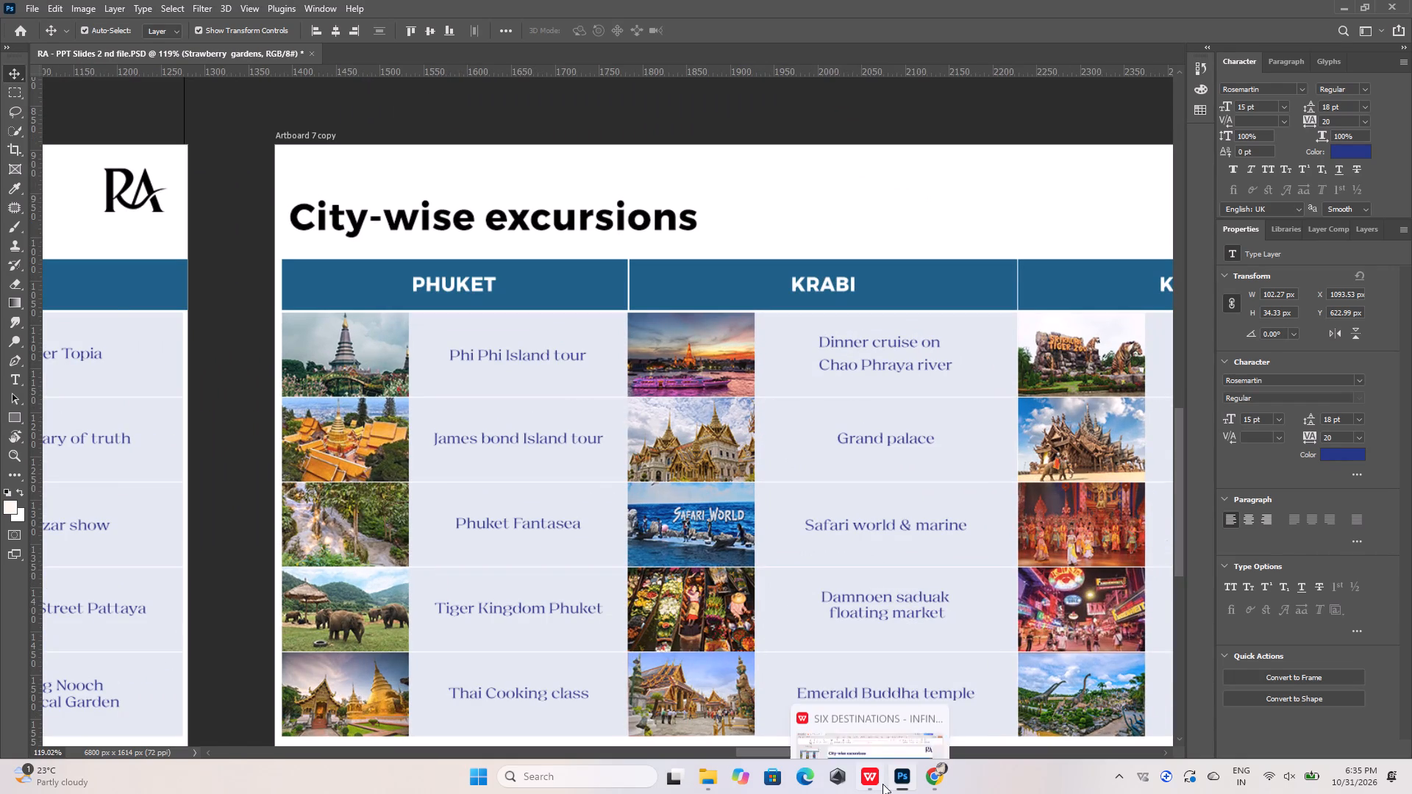
pyautogui.click(874, 777)
pyautogui.click(874, 776)
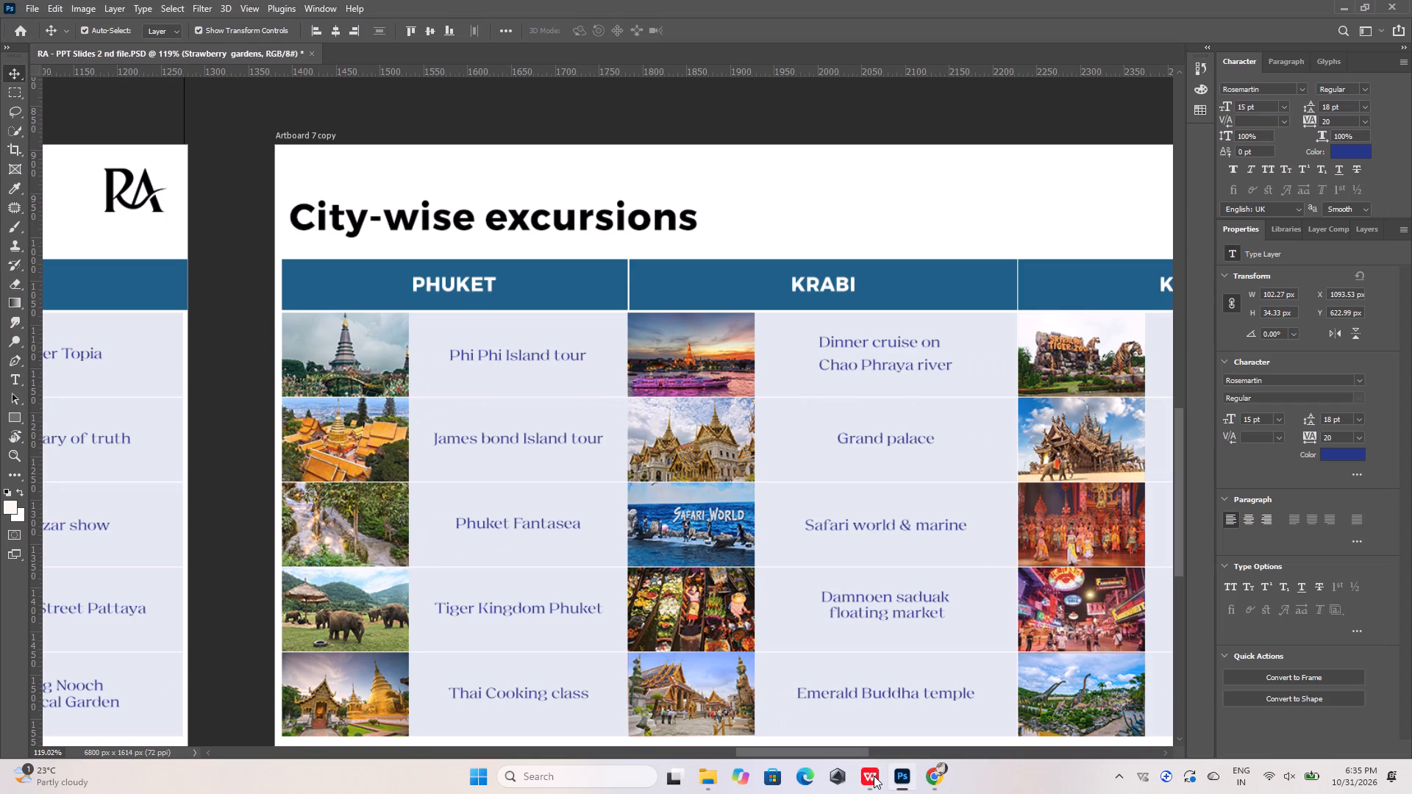
pyautogui.click(874, 776)
pyautogui.click(874, 776)
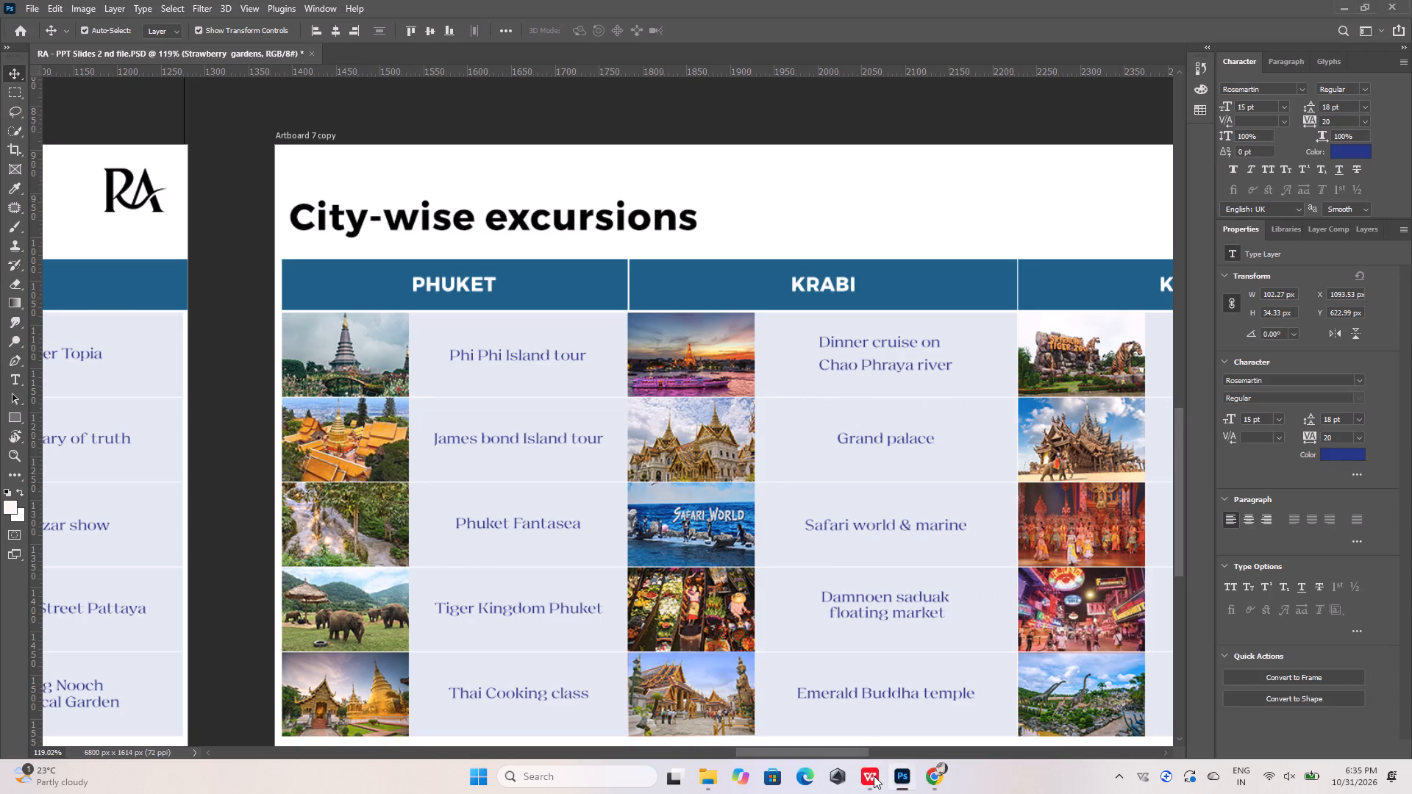
pyautogui.click(874, 776)
pyautogui.click(874, 776)
pyautogui.click(874, 770)
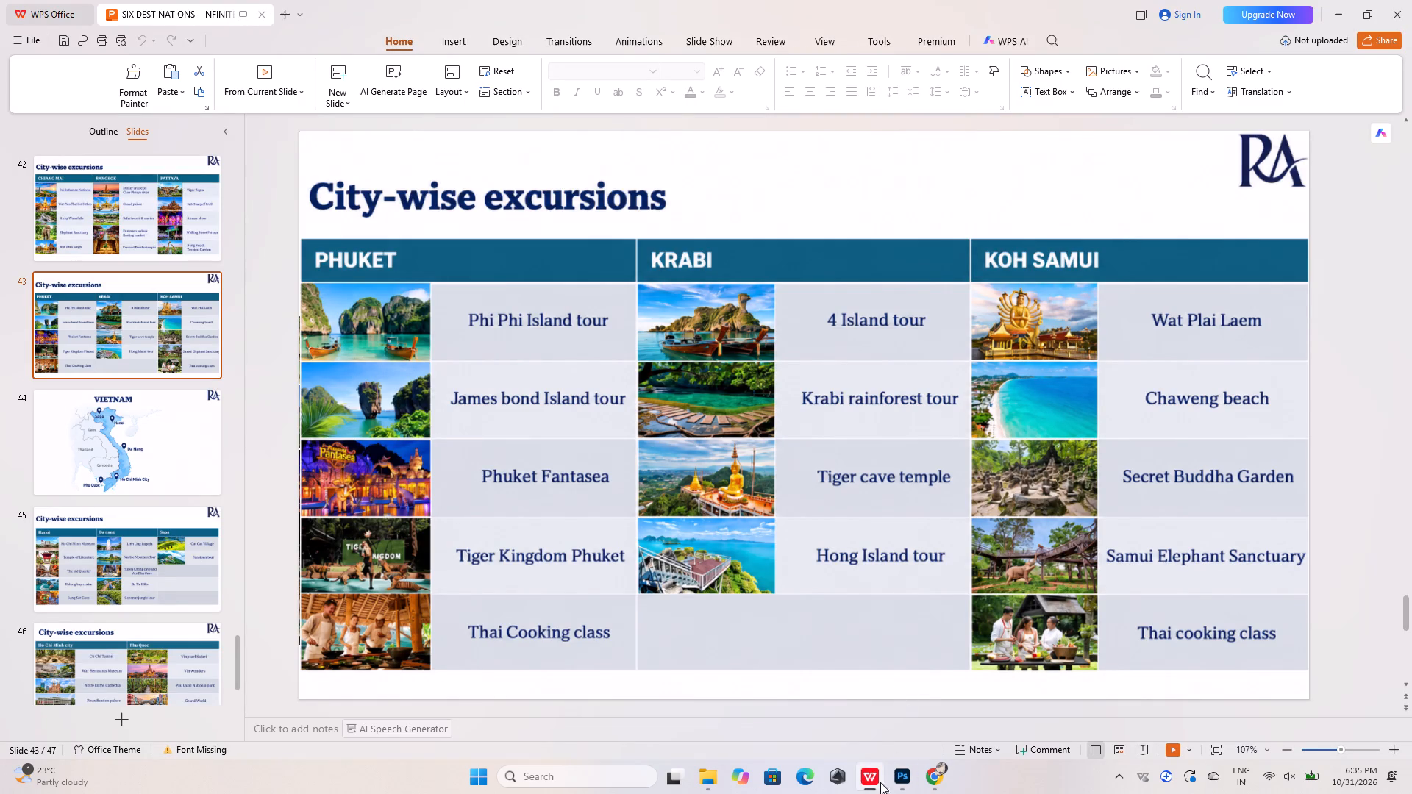
# Copy "4 Island tour" from the reference image in Chrome and replace the first Krabi label, Dinner cruise on Chao Phraya river, with it.
pyautogui.click(919, 775)
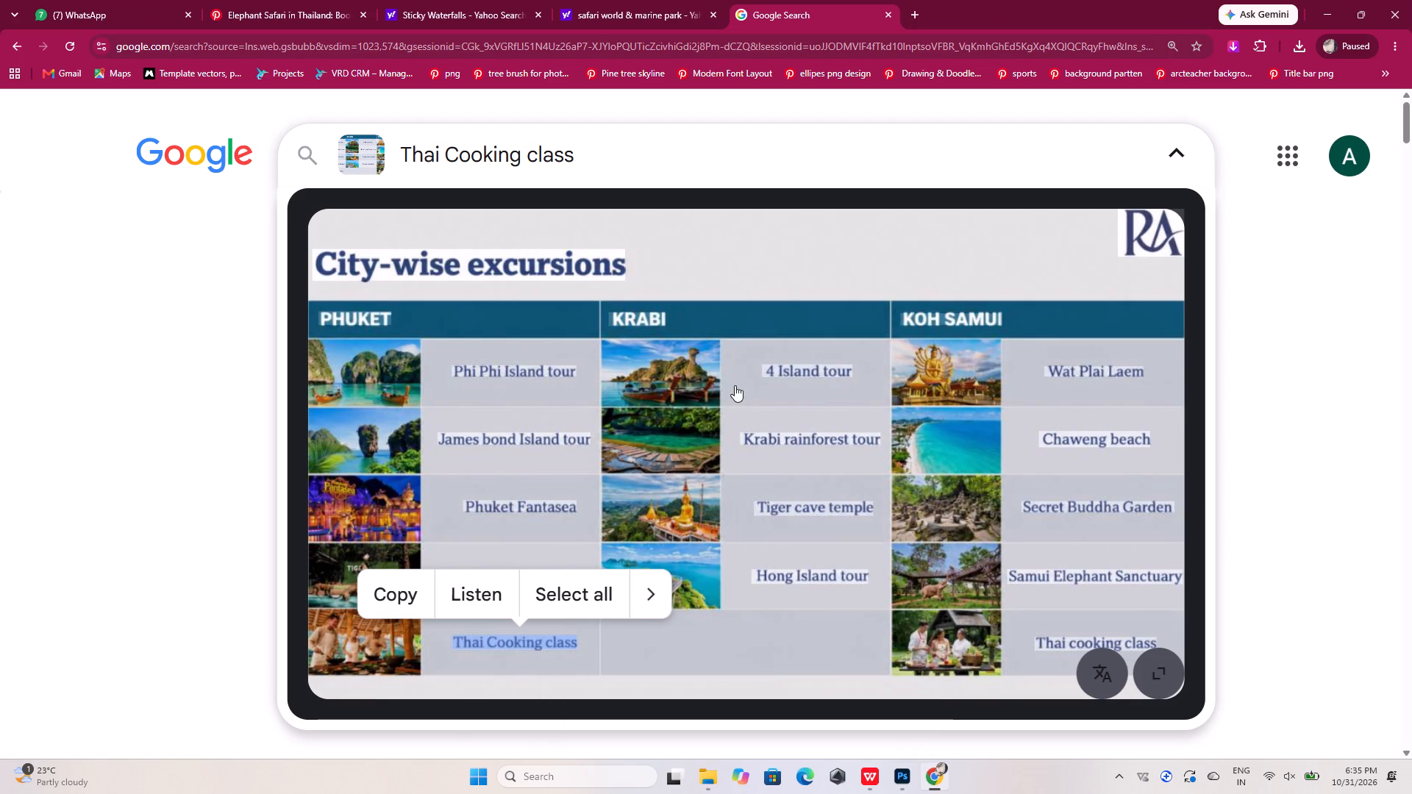
pyautogui.moveTo(763, 376); pyautogui.dragTo(844, 376)
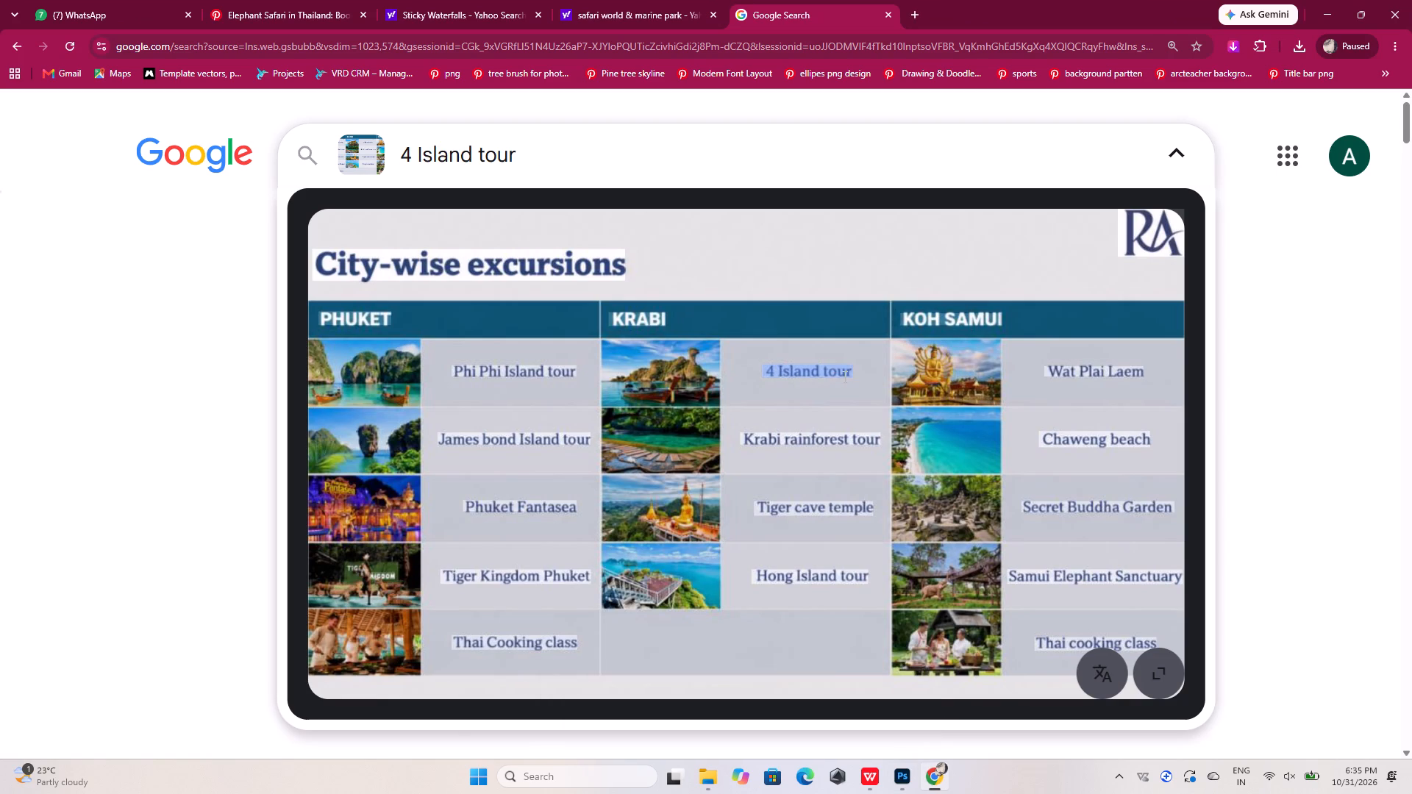
pyautogui.moveTo(844, 376); pyautogui.dragTo(847, 376)
pyautogui.click(692, 323)
pyautogui.click(905, 786)
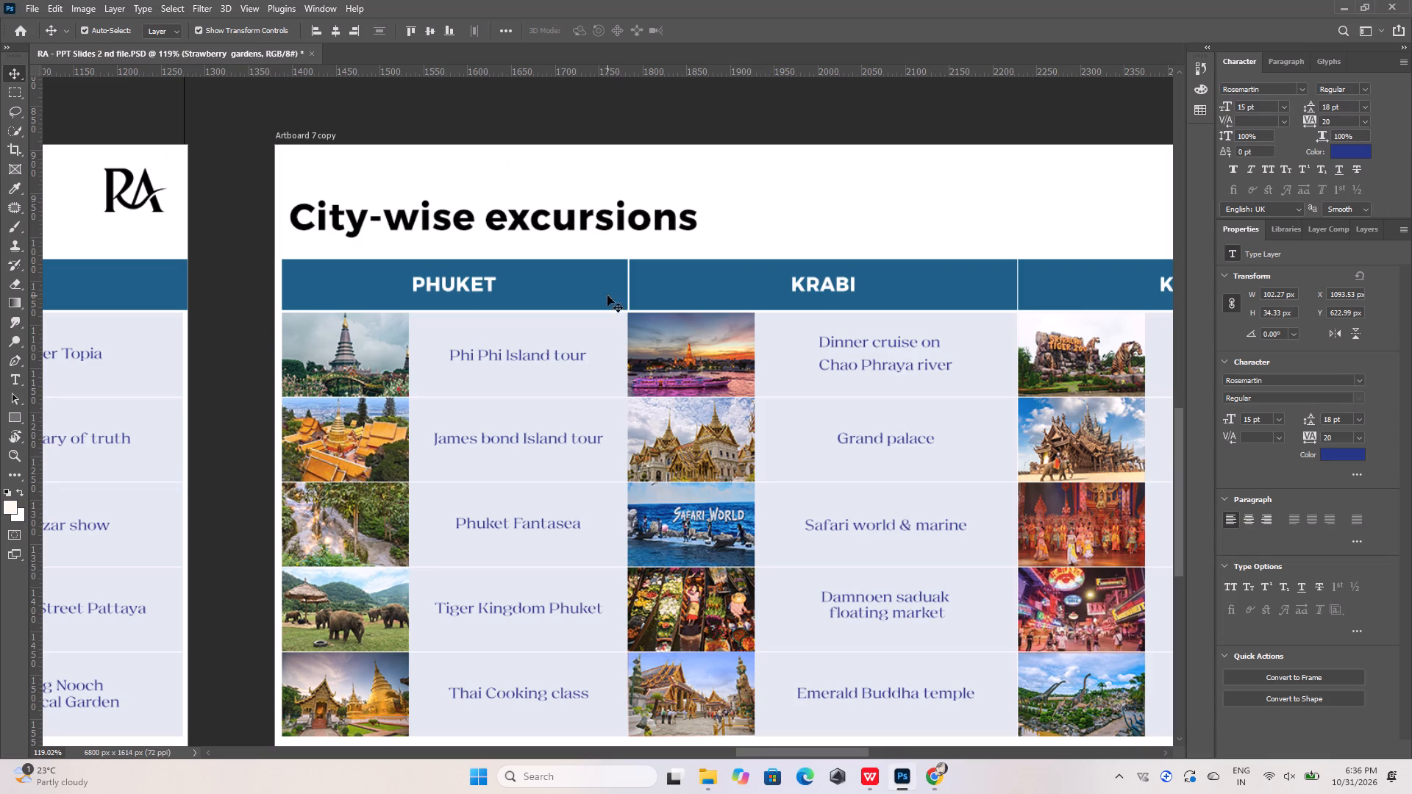
pyautogui.doubleClick(844, 344)
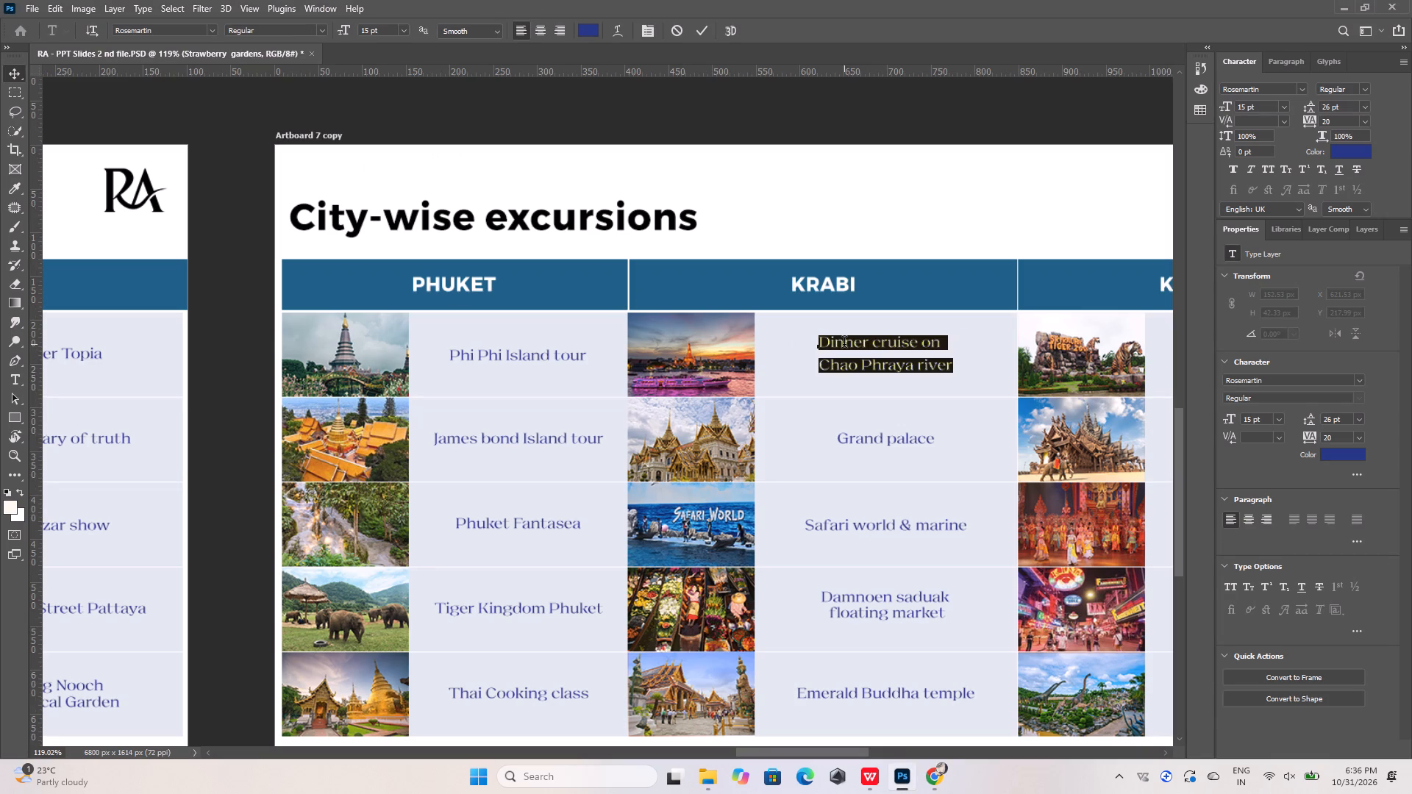
pyautogui.hotkey('ctrl', 'v')
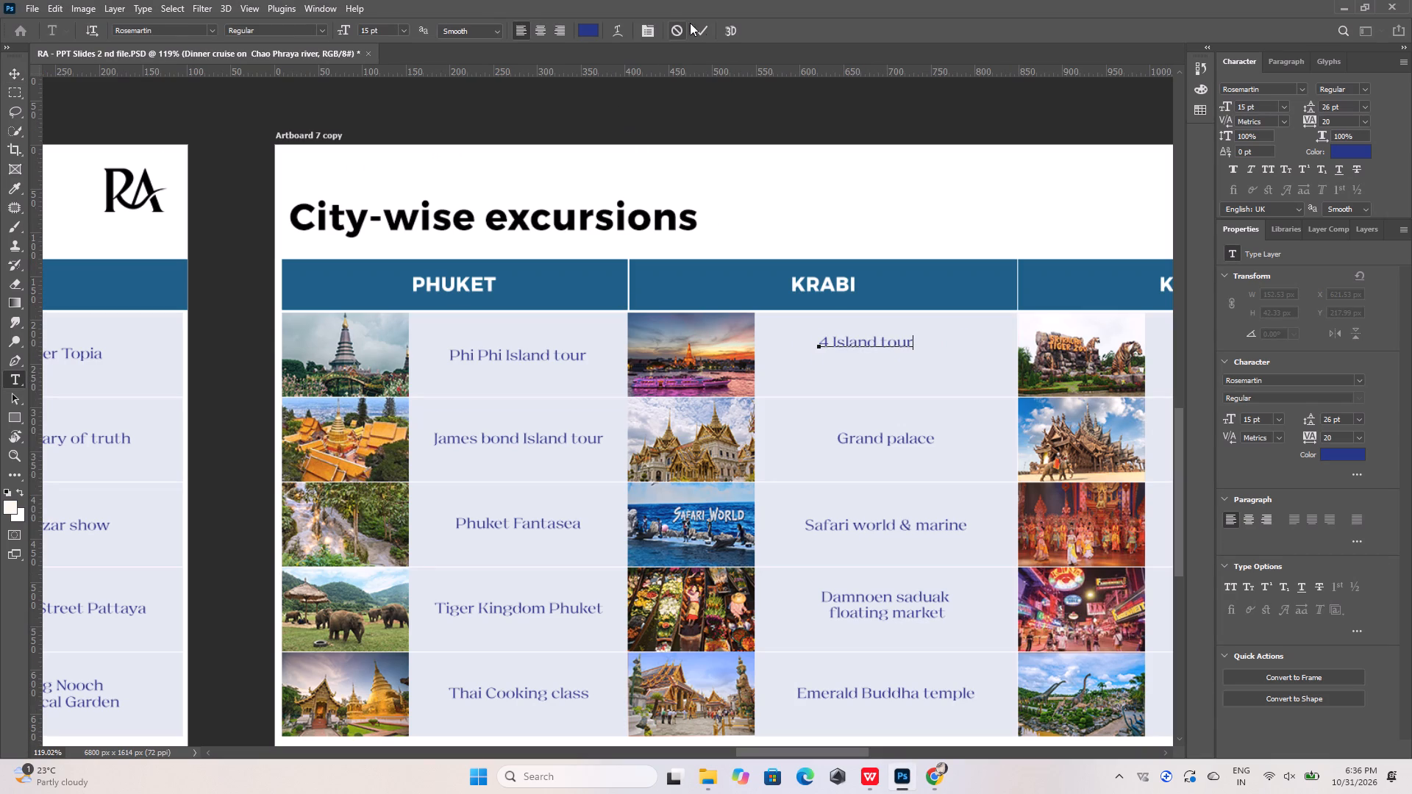
pyautogui.click(704, 27)
# Centre the 4 Island tour label vertically and horizontally within its table cell.
pyautogui.keyDown('shift'); pyautogui.click(930, 368); pyautogui.keyUp('shift')
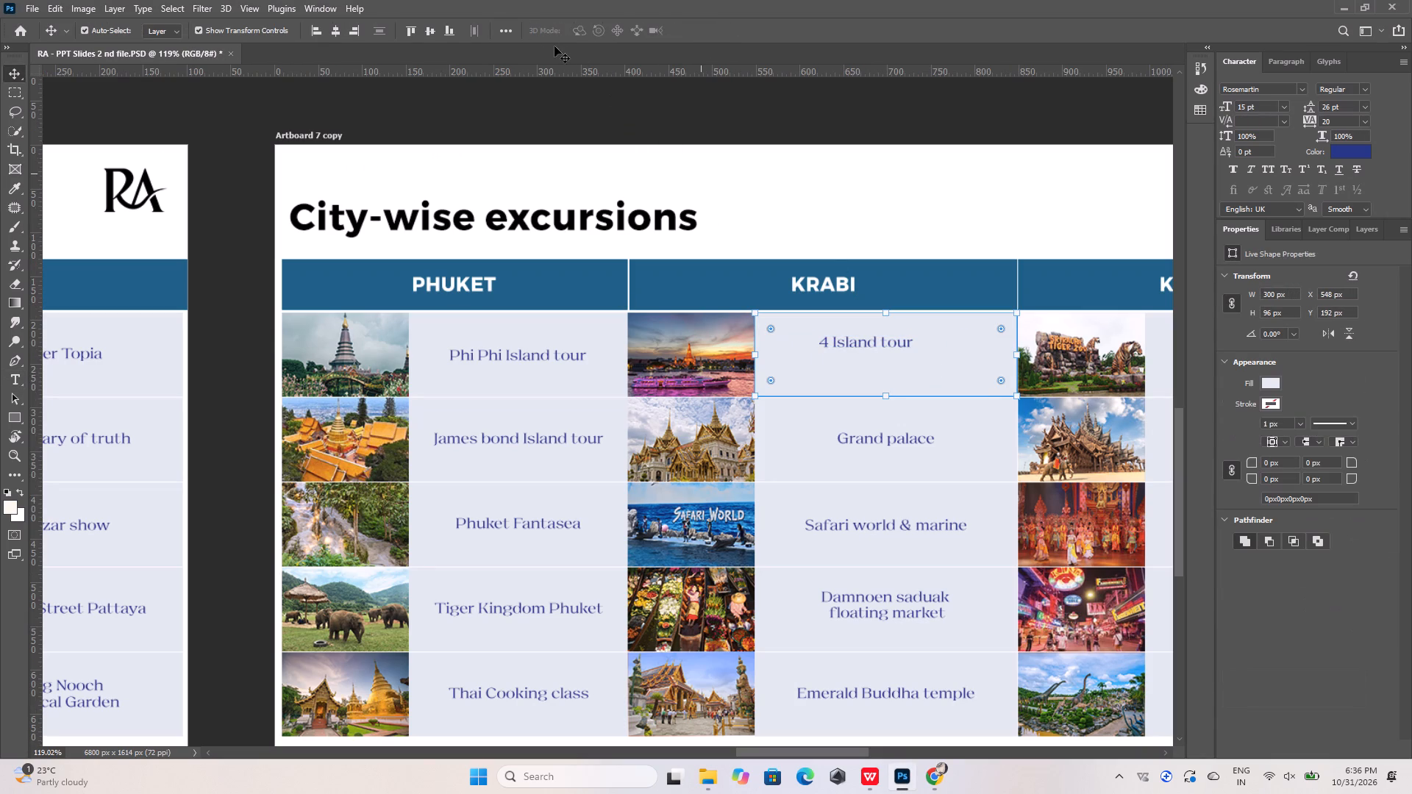
pyautogui.click(434, 28)
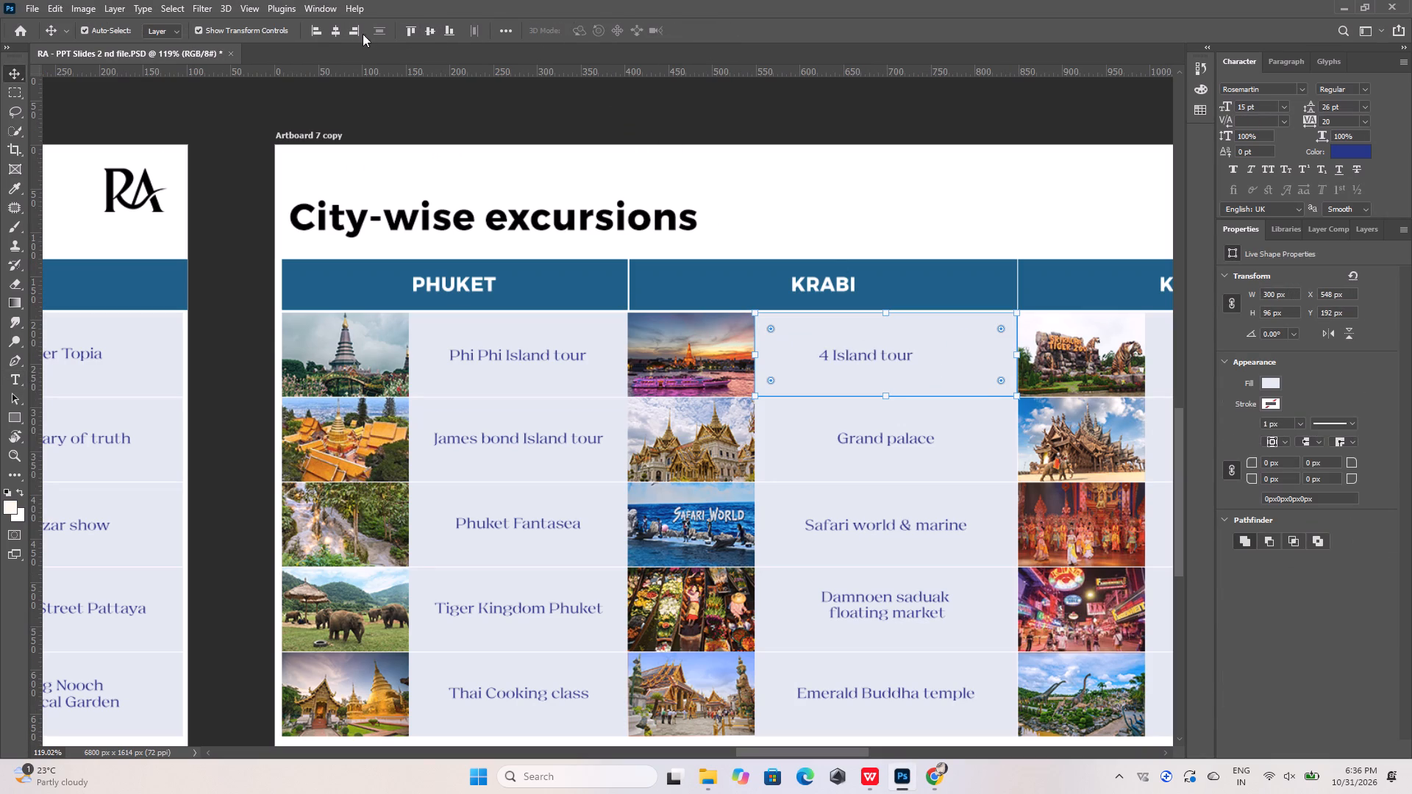
pyautogui.click(336, 31)
# Centre the Phi Phi Island tour label horizontally and vertically within its table cell.
pyautogui.click(505, 383)
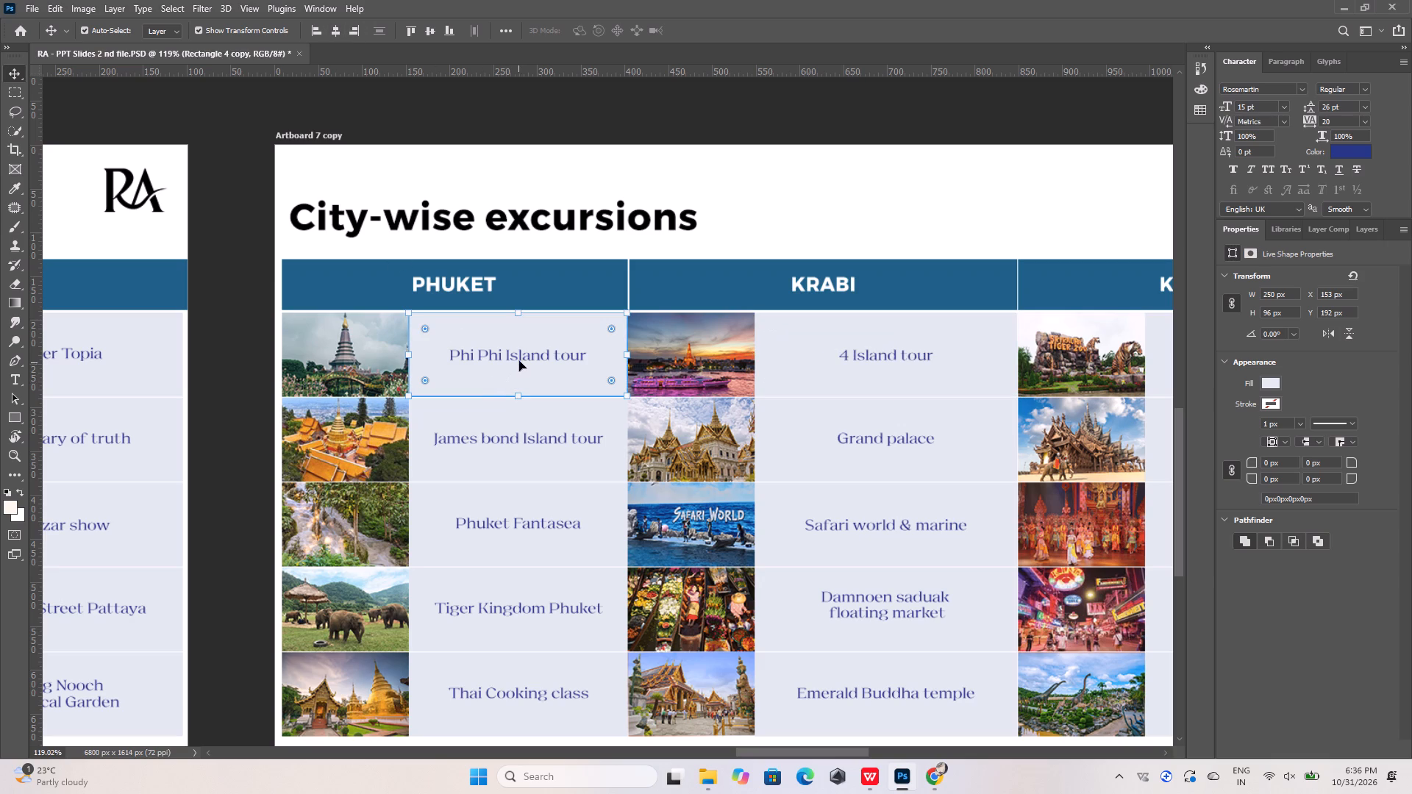
pyautogui.keyDown('shift'); pyautogui.click(522, 358); pyautogui.keyUp('shift')
pyautogui.click(335, 27)
pyautogui.click(432, 29)
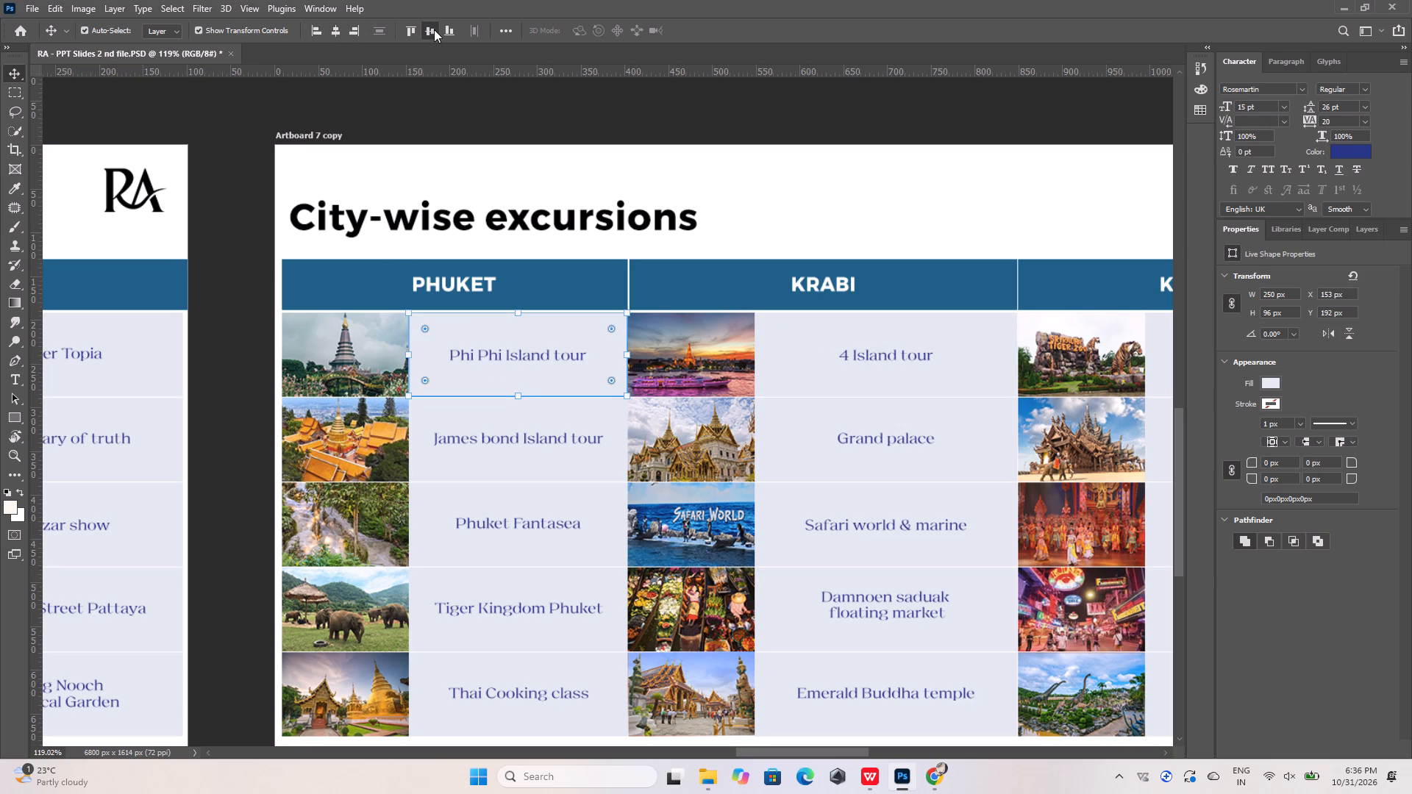
# Copy "Krabi rainforest tour" from the reference image in Chrome and replace the Grand palace label in the Krabi column with it.
pyautogui.keyDown('alt'); pyautogui.scroll(-5, 473, 237); pyautogui.keyUp('alt')
pyautogui.keyDown('alt'); pyautogui.scroll(5, 732, 359); pyautogui.keyUp('alt')
pyautogui.doubleClick(744, 365)
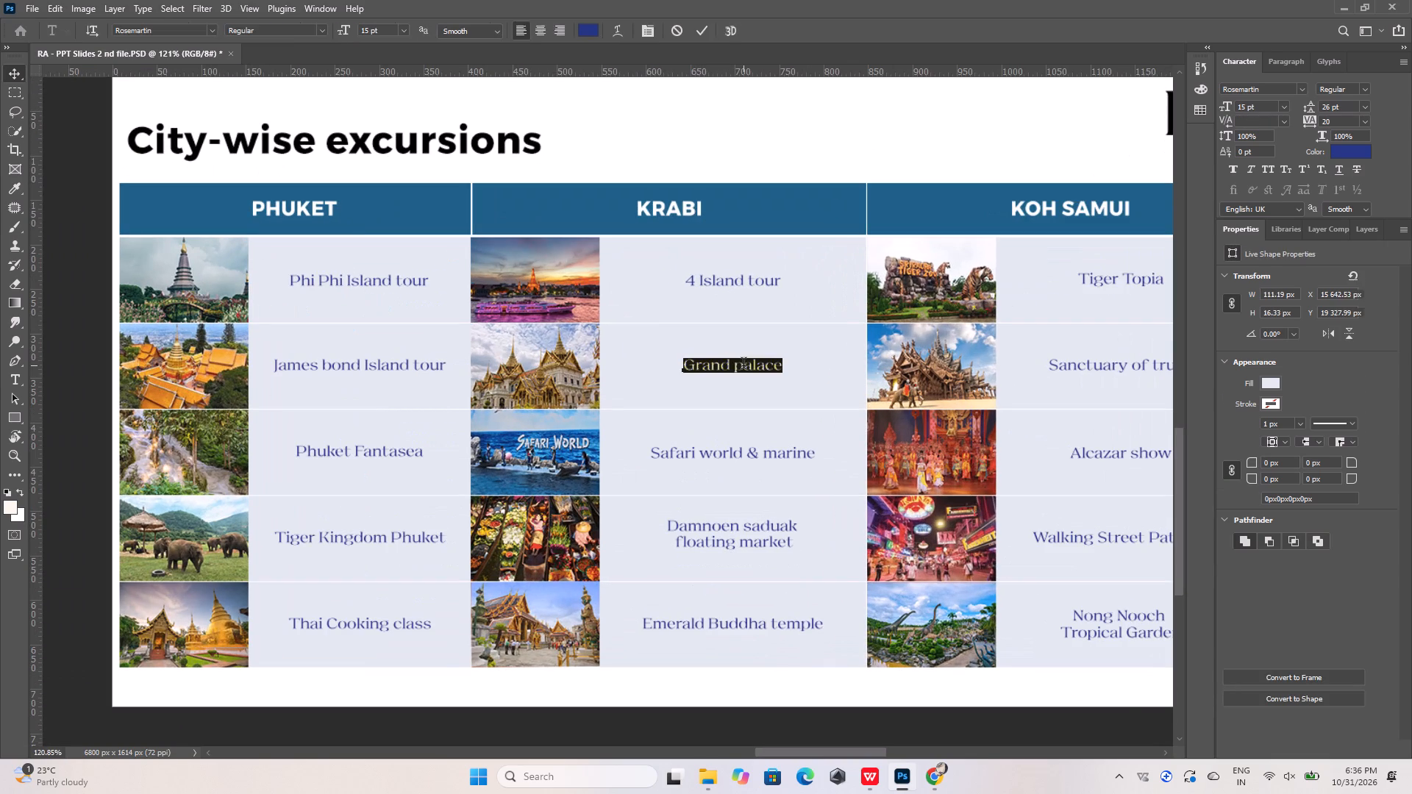
pyautogui.click(908, 782)
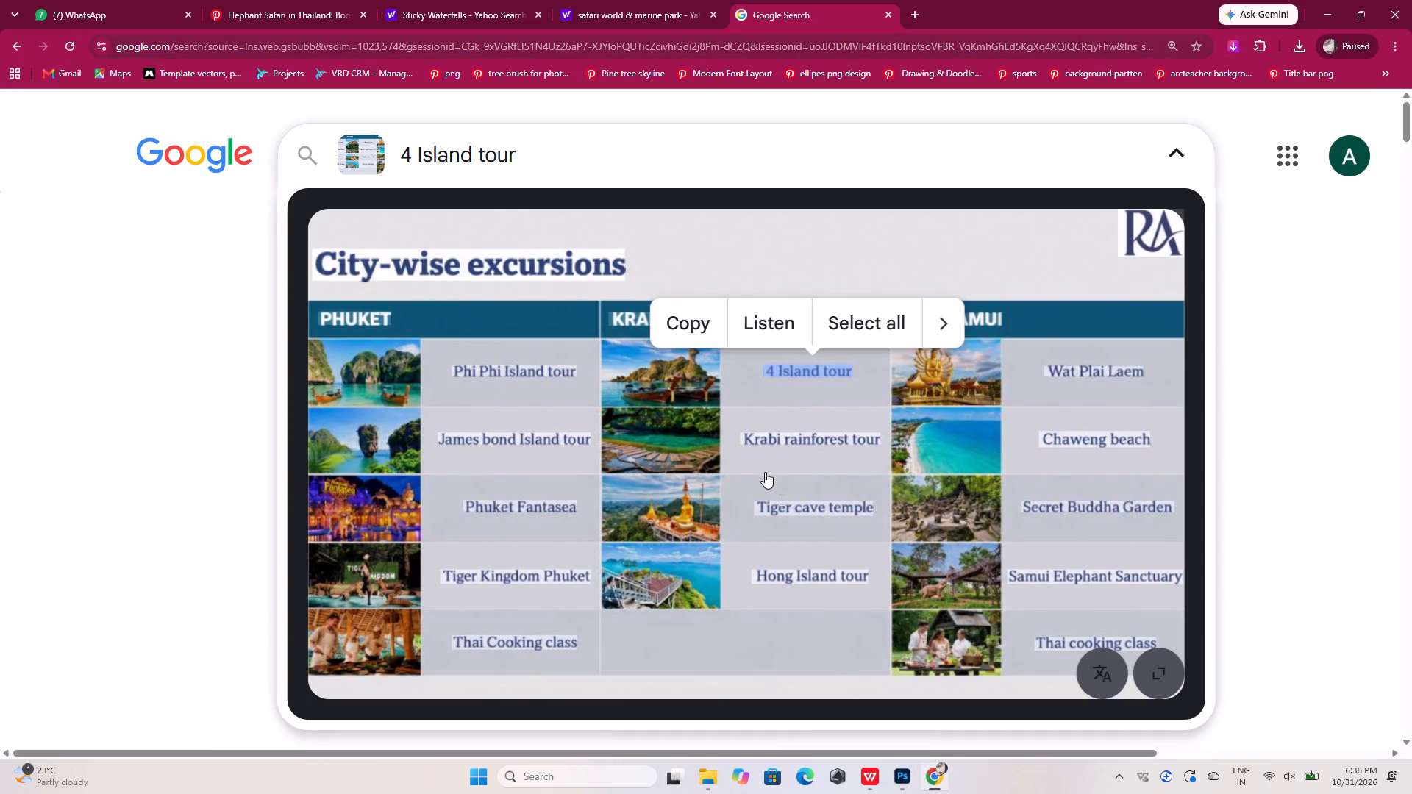
pyautogui.moveTo(742, 439); pyautogui.dragTo(867, 439)
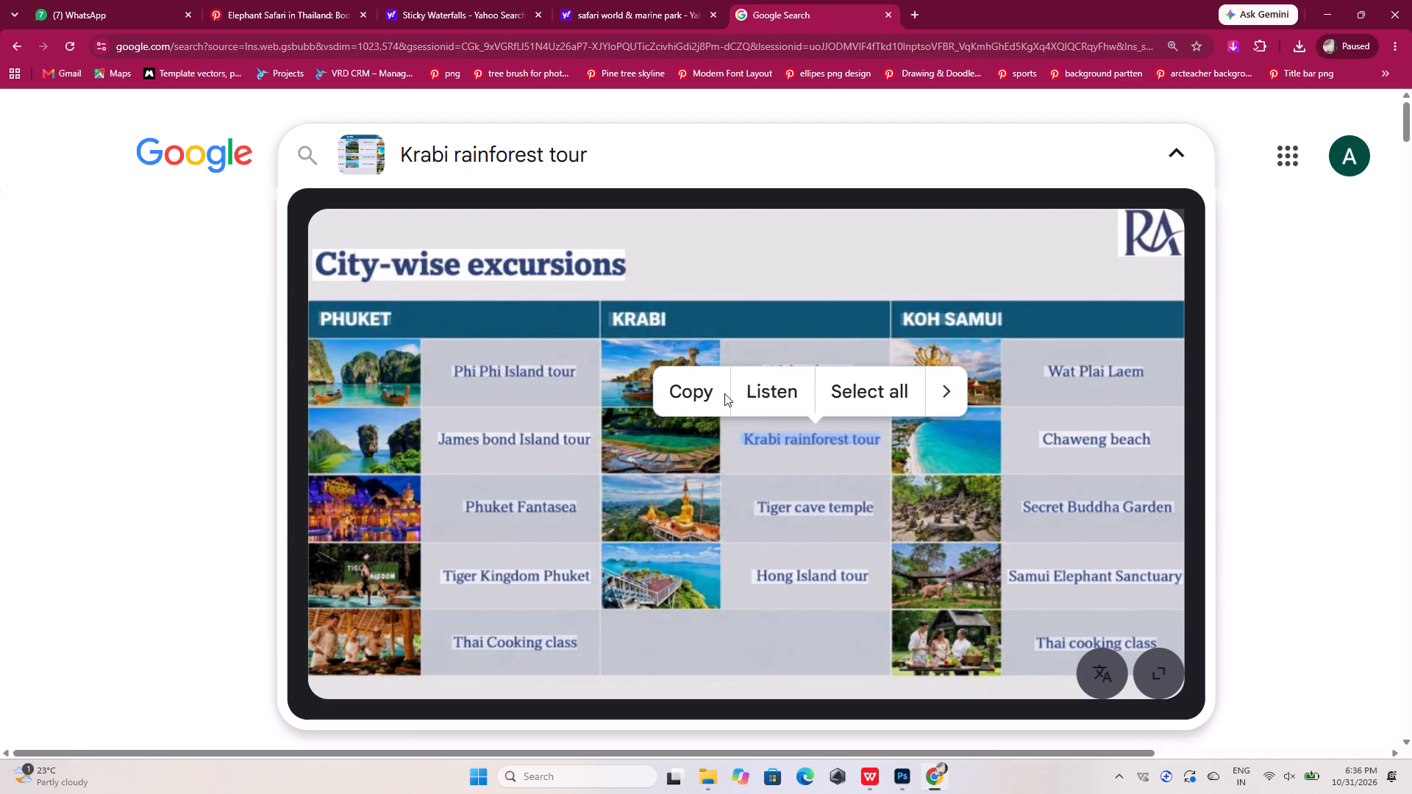
pyautogui.click(691, 388)
pyautogui.click(900, 777)
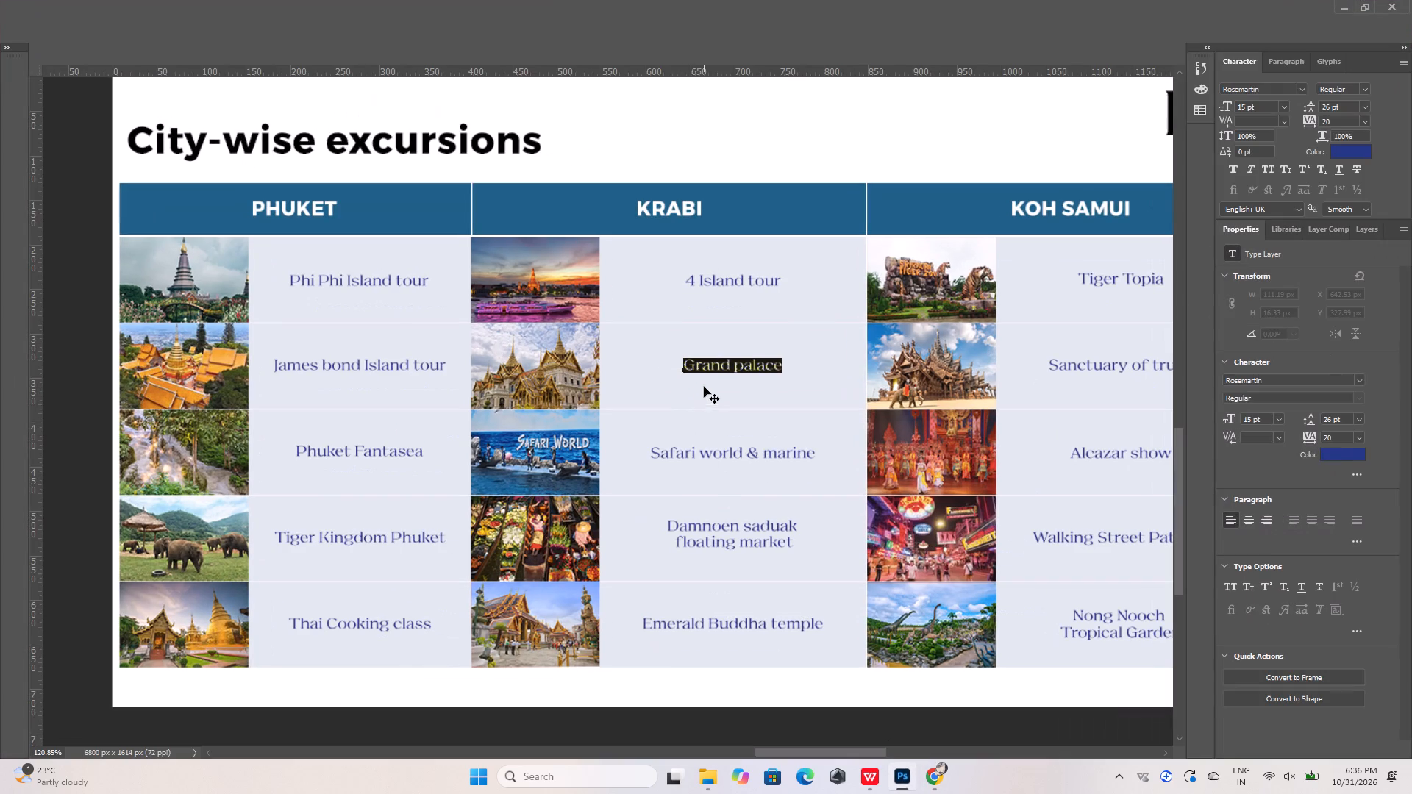
pyautogui.hotkey('ctrl', 'v')
pyautogui.click(694, 30)
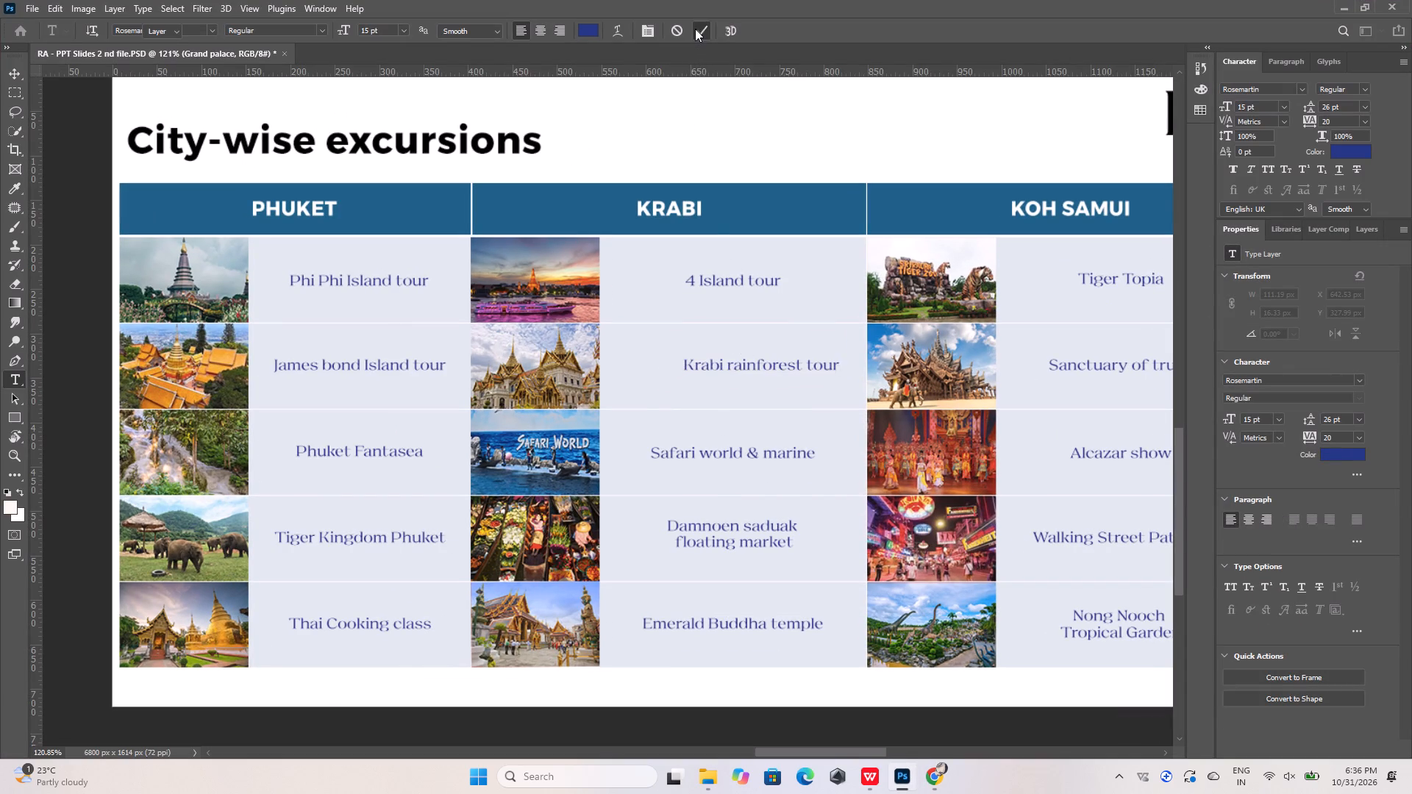
# Centre the Krabi rainforest tour label vertically and horizontally within its table cell.
pyautogui.keyDown('shift'); pyautogui.click(657, 396); pyautogui.keyUp('shift')
pyautogui.click(432, 29)
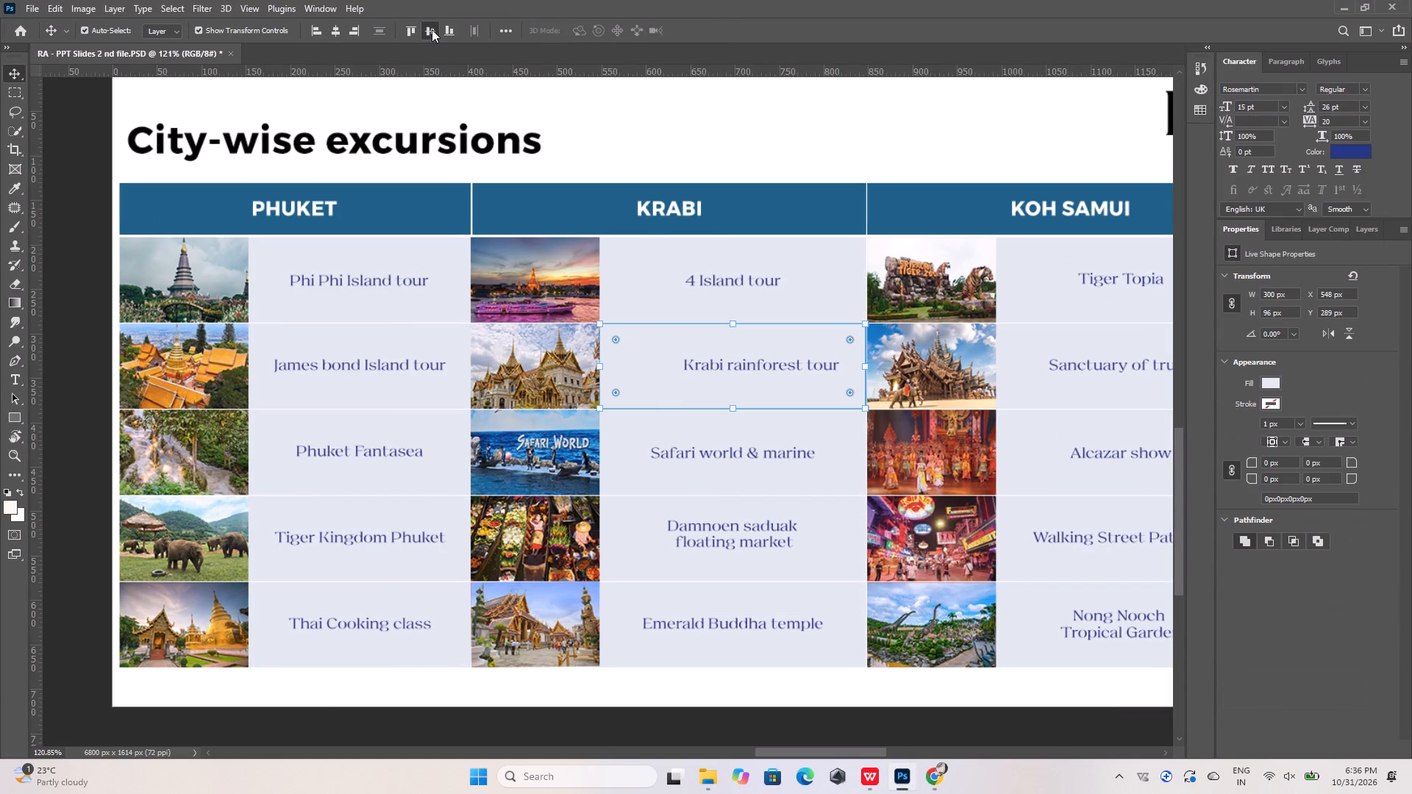
pyautogui.click(332, 30)
# Copy "Tiger cave temple" from the reference image in Chrome and replace the Safari world & marine label with it.
pyautogui.doubleClick(758, 455)
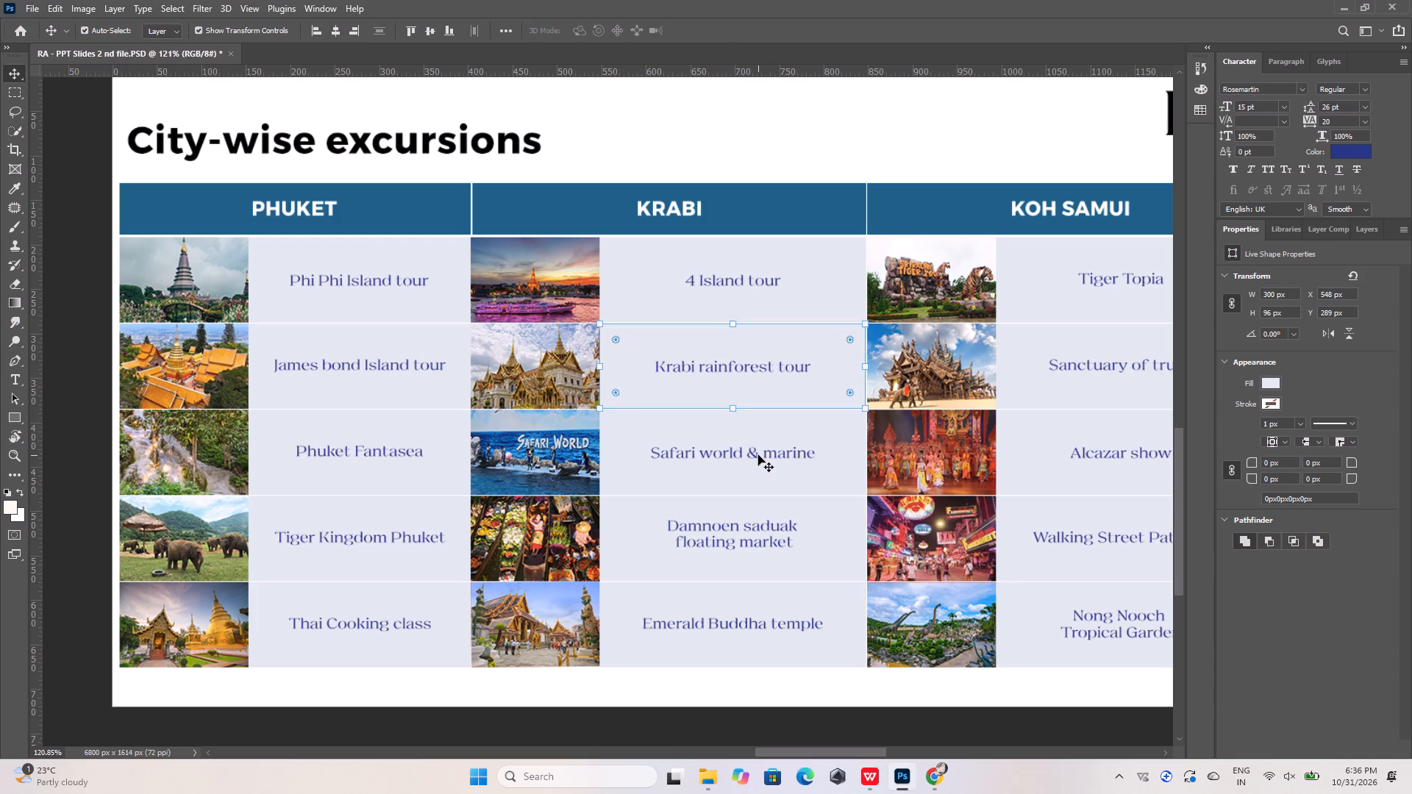
pyautogui.click(904, 773)
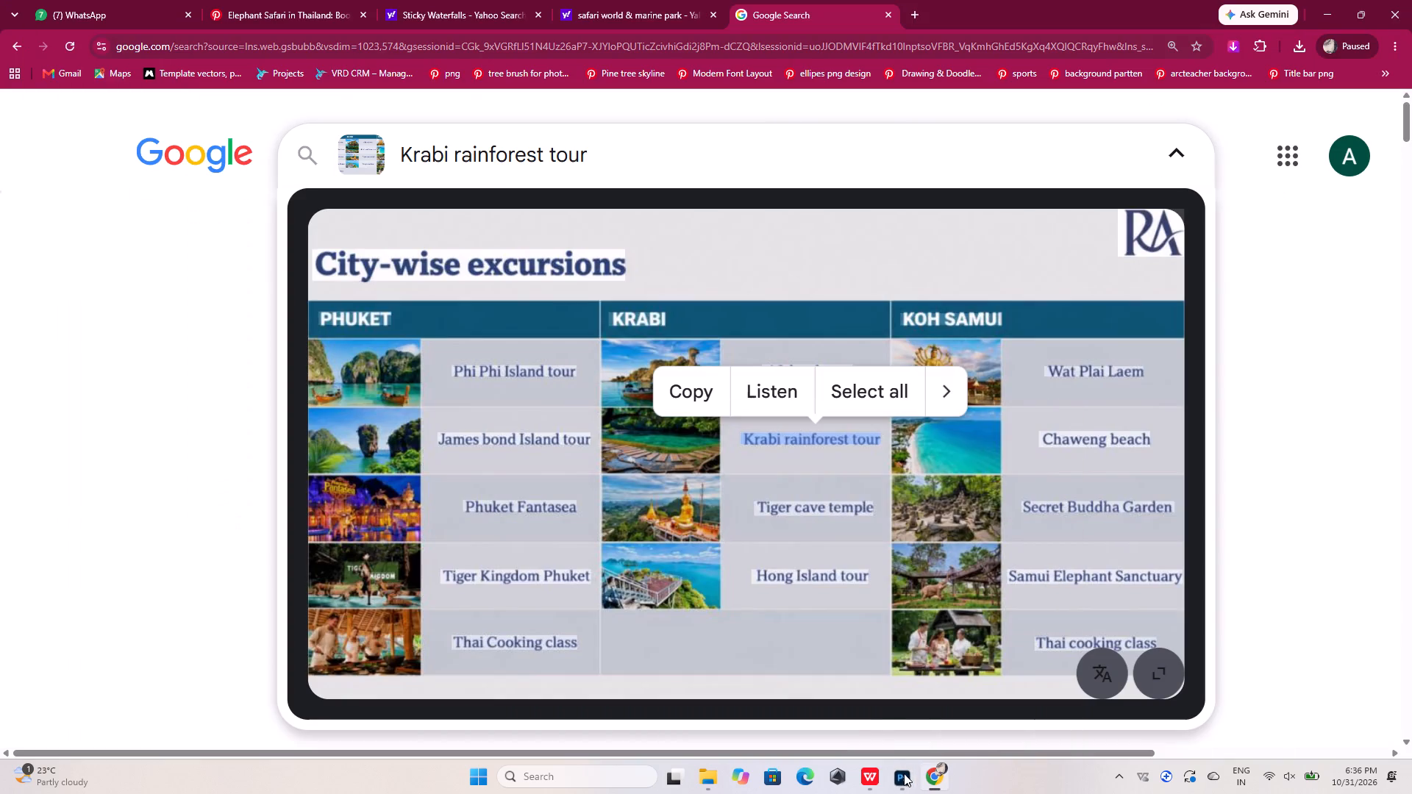
pyautogui.moveTo(760, 504); pyautogui.dragTo(877, 505)
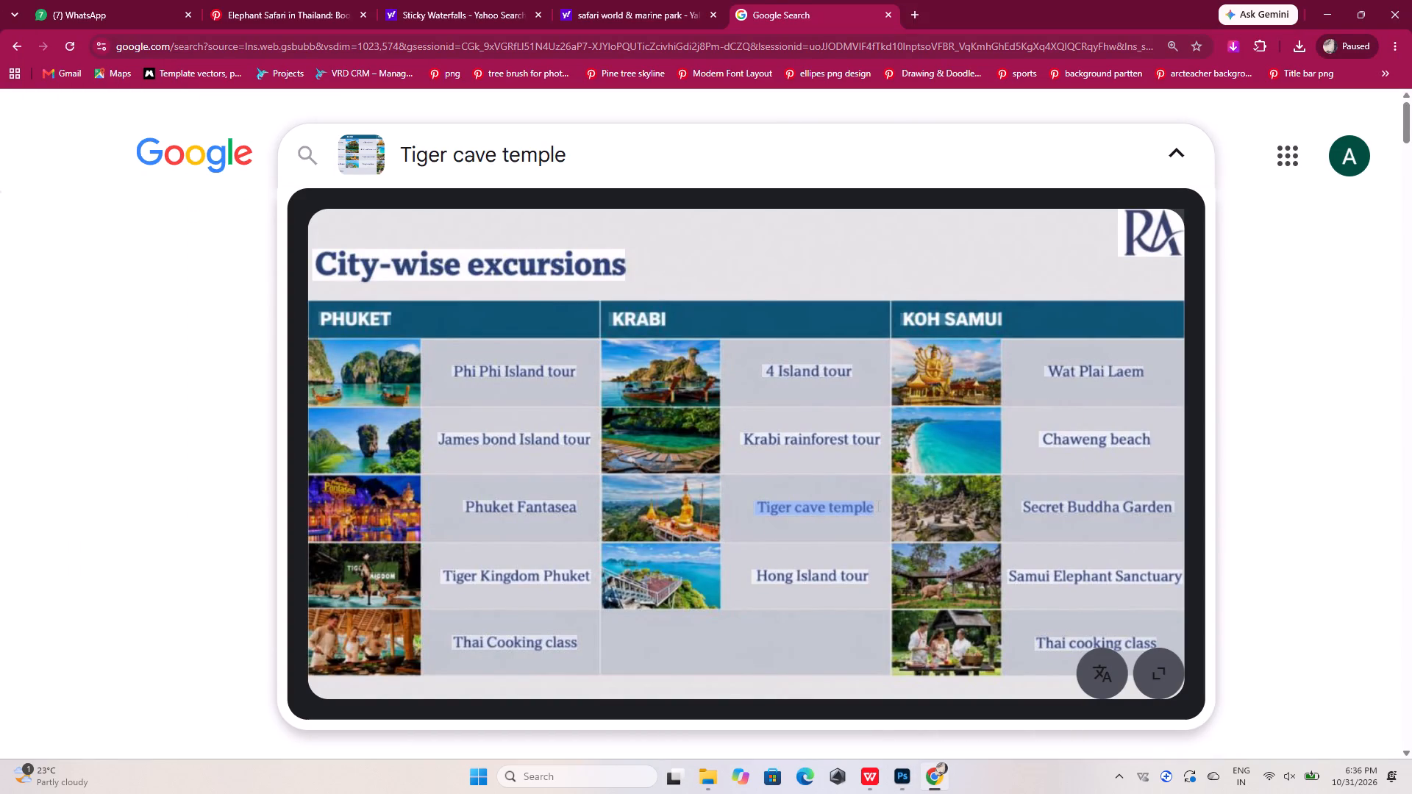
pyautogui.moveTo(877, 505); pyautogui.dragTo(877, 506)
pyautogui.click(707, 461)
pyautogui.click(937, 775)
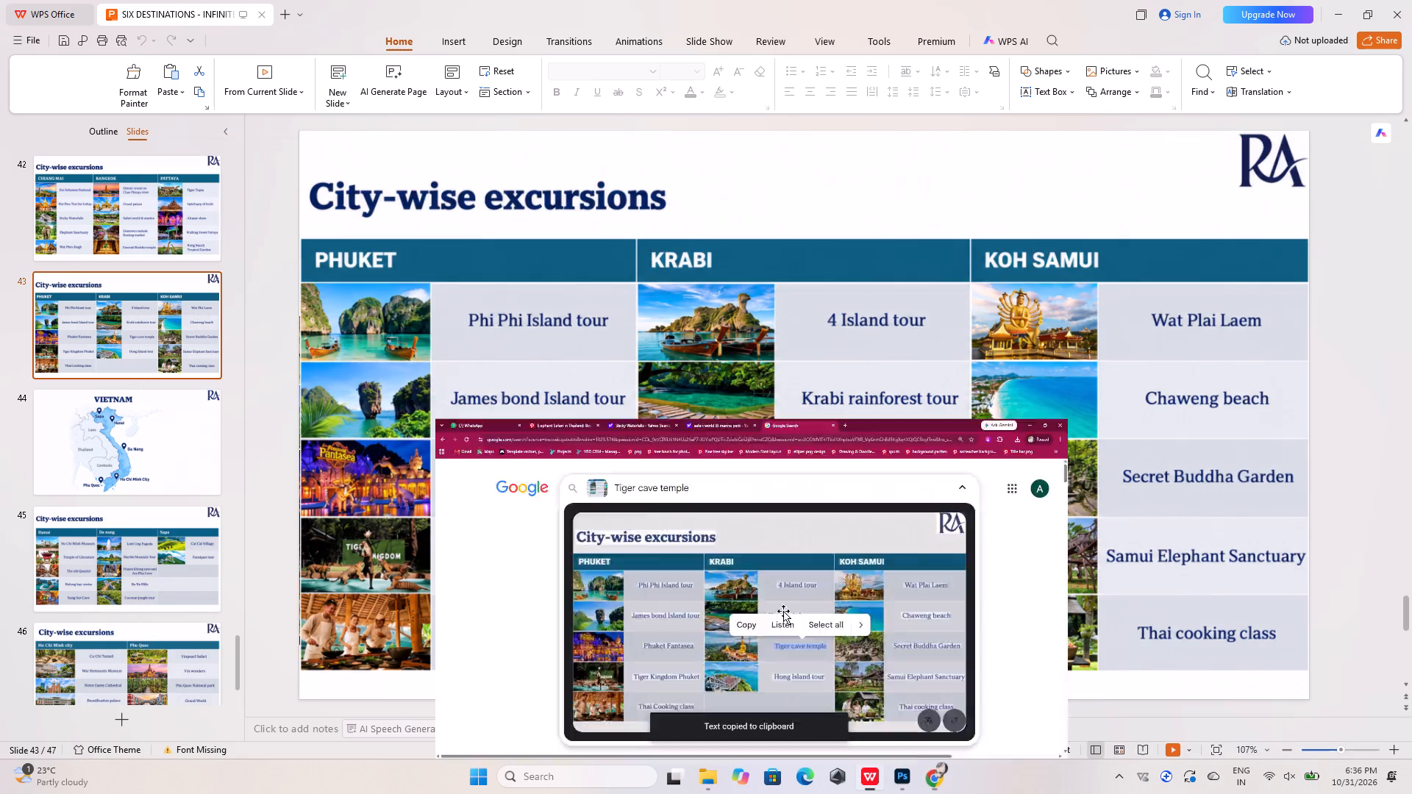
pyautogui.click(901, 774)
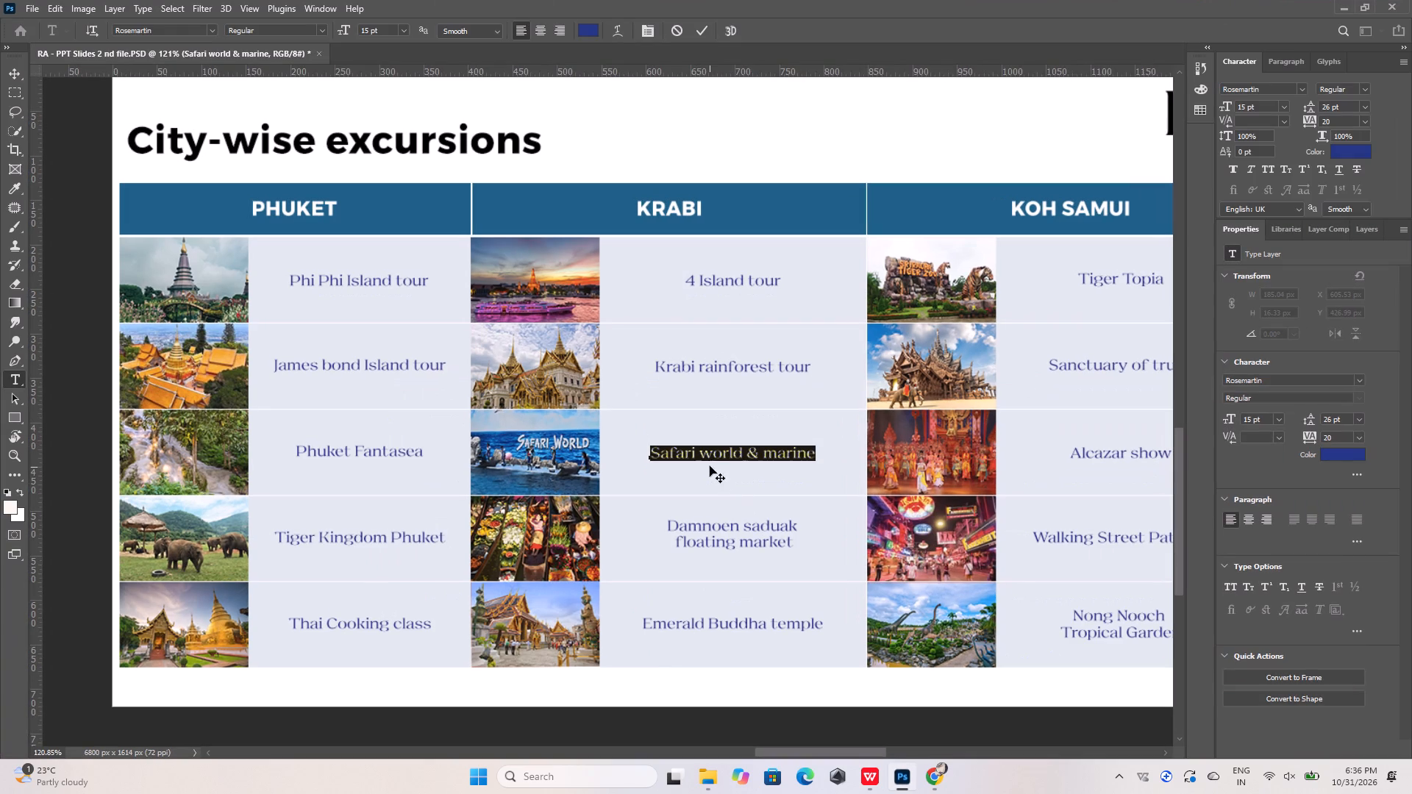
pyautogui.hotkey('ctrl', 'v')
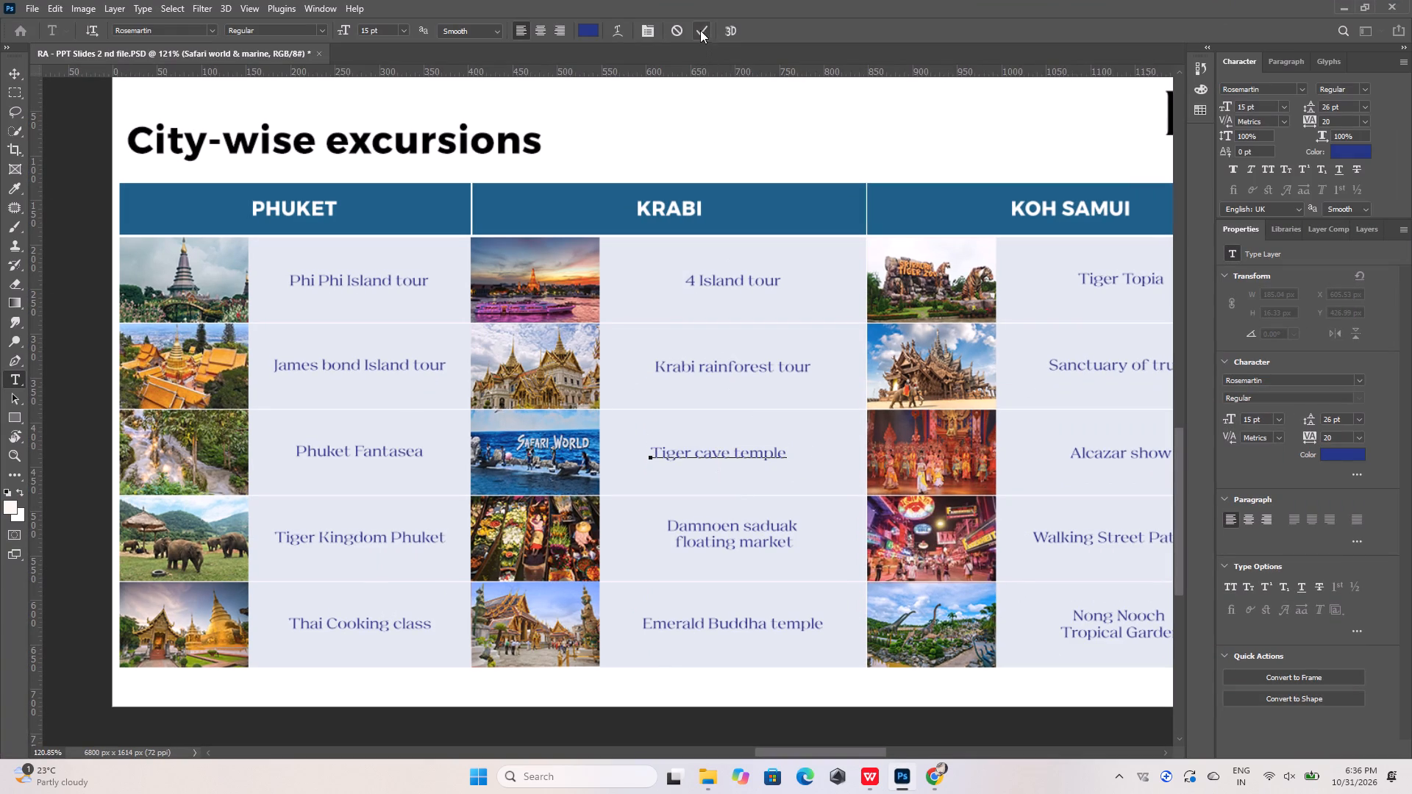
pyautogui.click(702, 20)
pyautogui.click(701, 30)
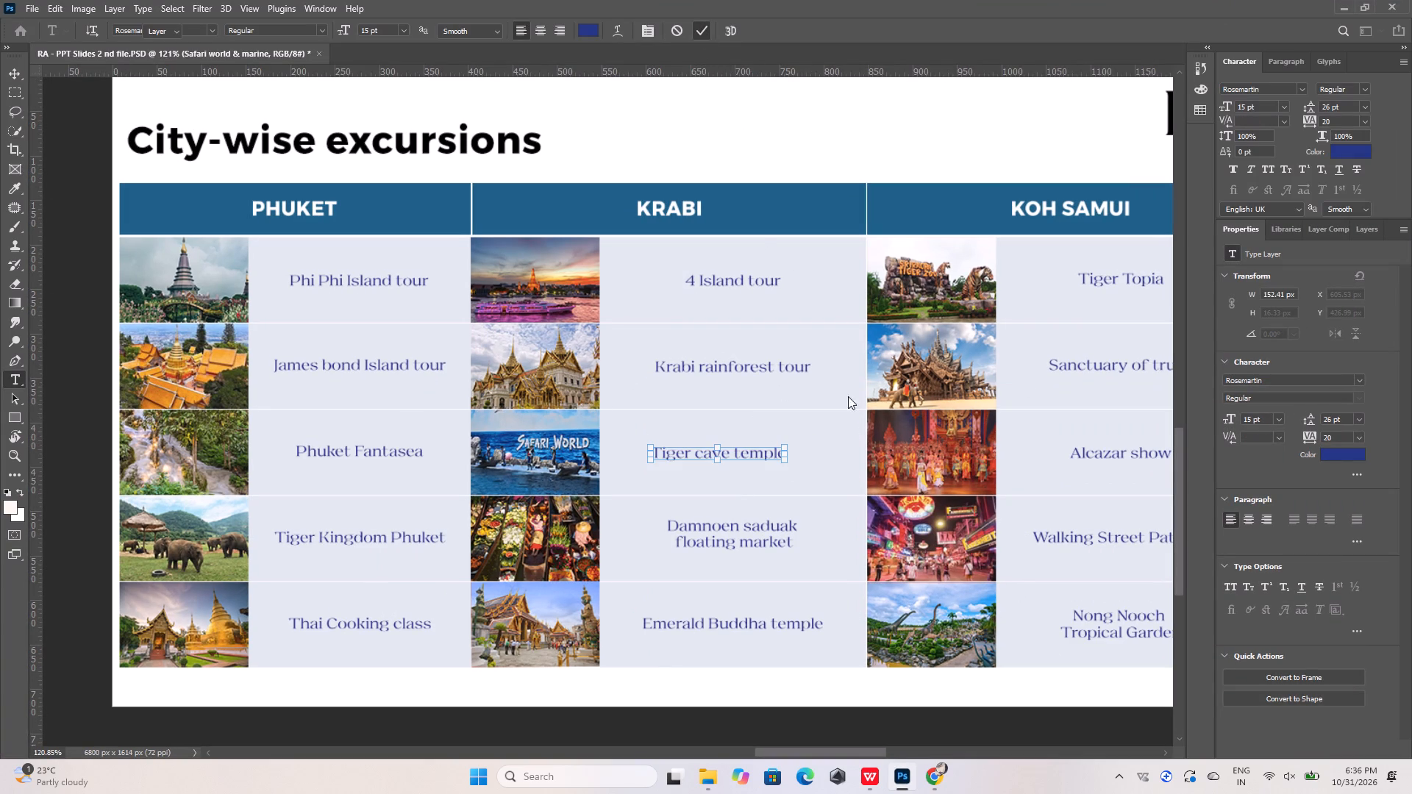
# Centre the Tiger cave temple label vertically and horizontally within its table cell.
pyautogui.keyDown('shift'); pyautogui.click(836, 451); pyautogui.keyUp('shift')
pyautogui.click(429, 26)
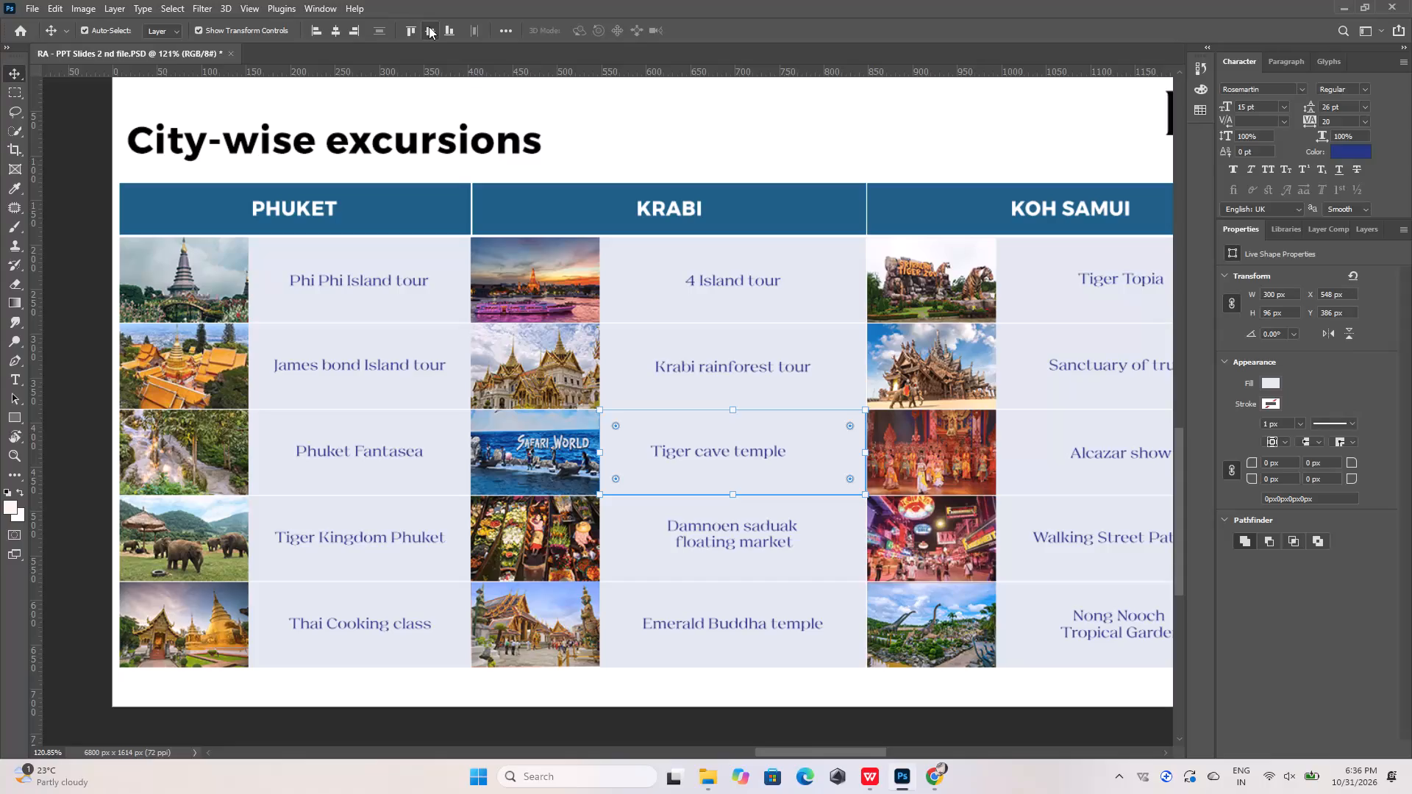
pyautogui.click(338, 35)
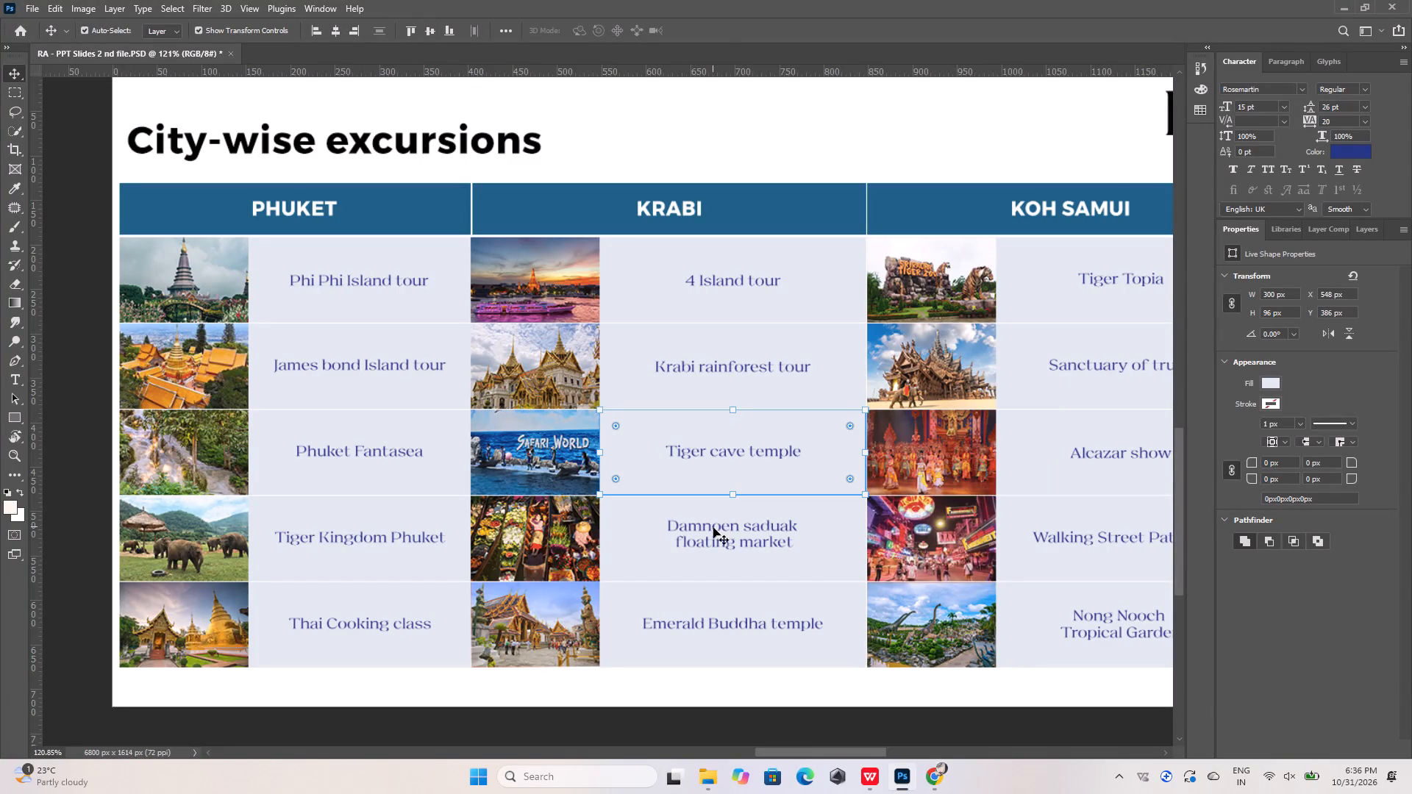
# Copy "Hong Island tour" from the reference image in Chrome and replace the Damnoen saduak floating market label with it.
pyautogui.doubleClick(713, 529)
pyautogui.click(933, 776)
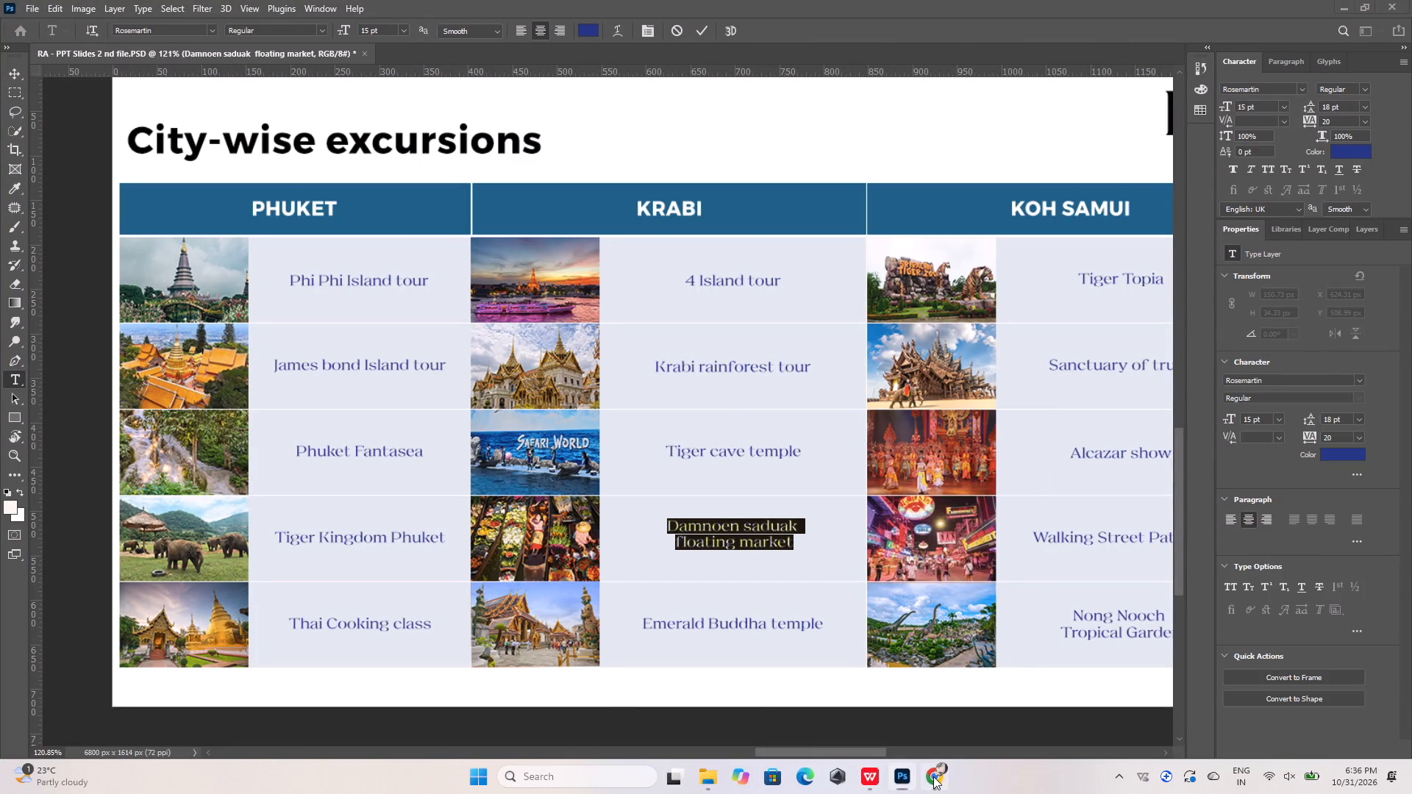
pyautogui.moveTo(754, 570); pyautogui.dragTo(844, 574)
pyautogui.moveTo(864, 571); pyautogui.dragTo(861, 571)
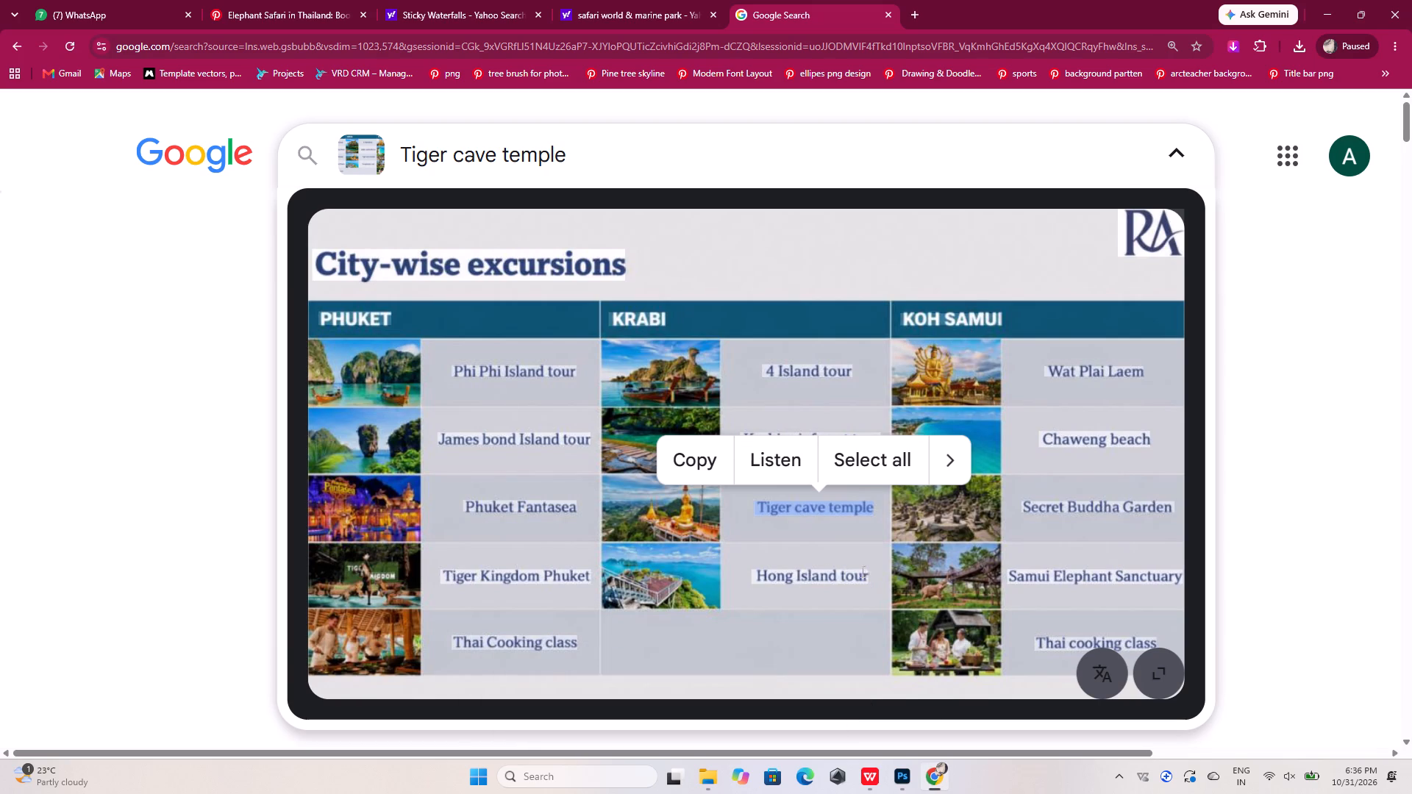
pyautogui.moveTo(861, 571); pyautogui.dragTo(760, 584)
pyautogui.click(691, 525)
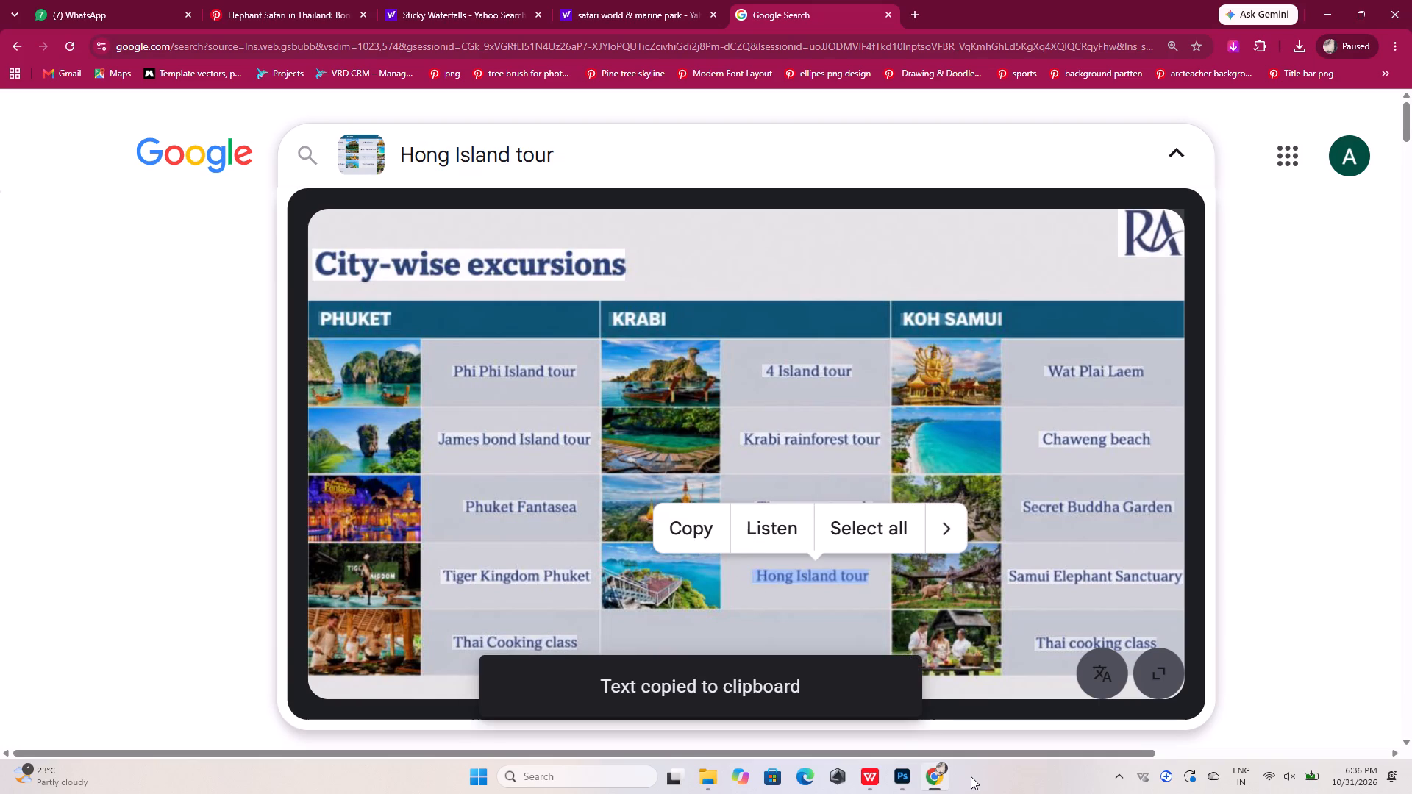
pyautogui.click(933, 776)
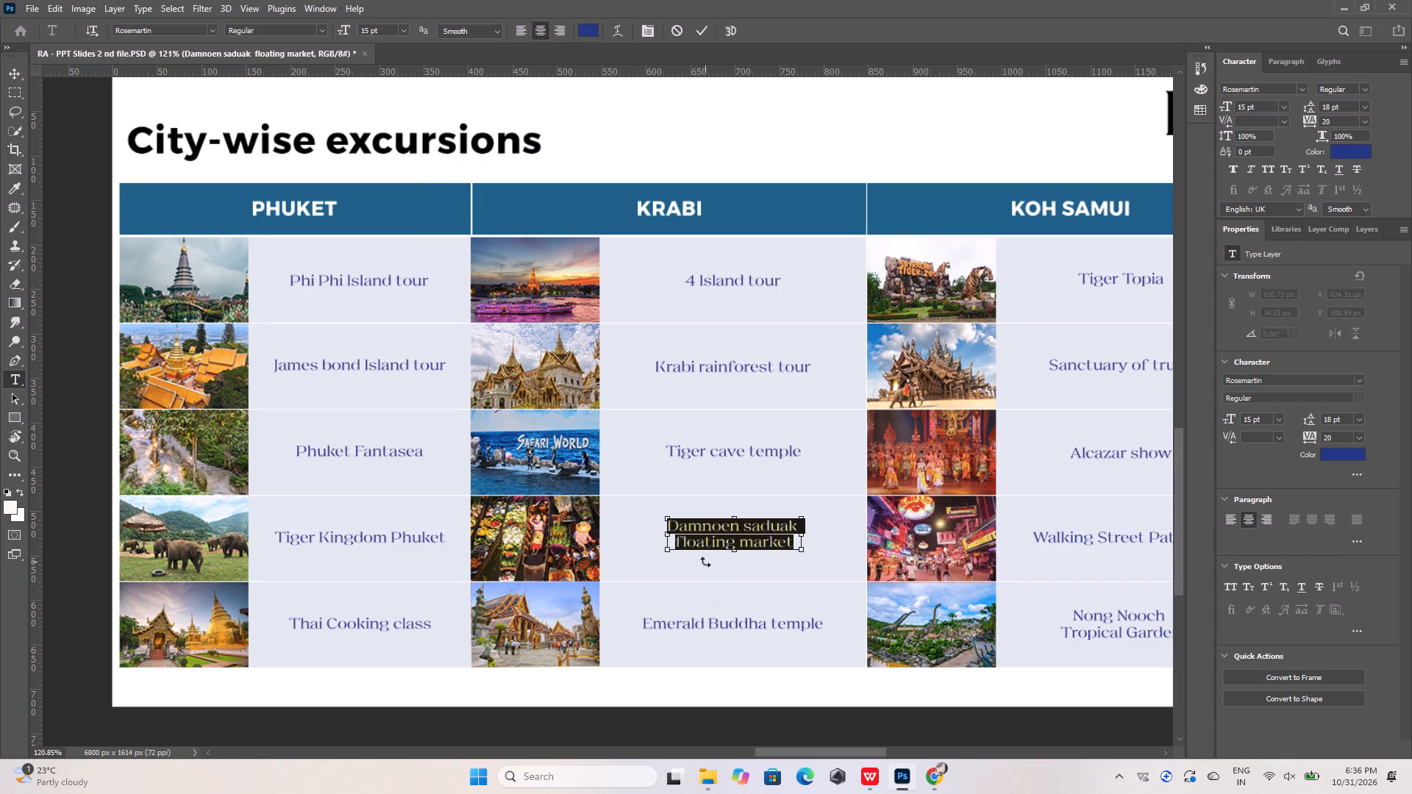
pyautogui.hotkey('ctrl', 'v')
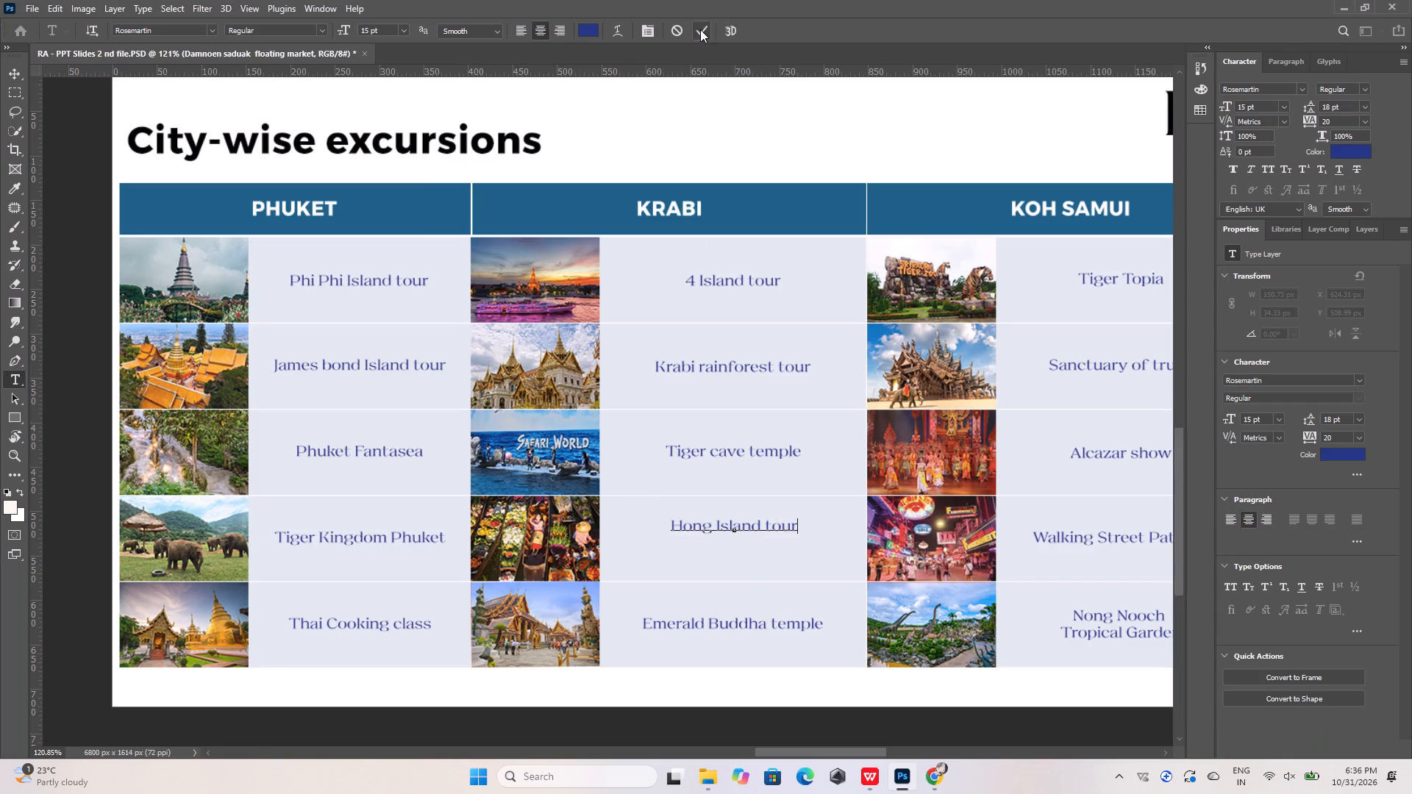
pyautogui.click(700, 29)
# Centre the Hong Island tour label horizontally and vertically within its table cell.
pyautogui.keyDown('shift'); pyautogui.click(821, 565); pyautogui.keyUp('shift')
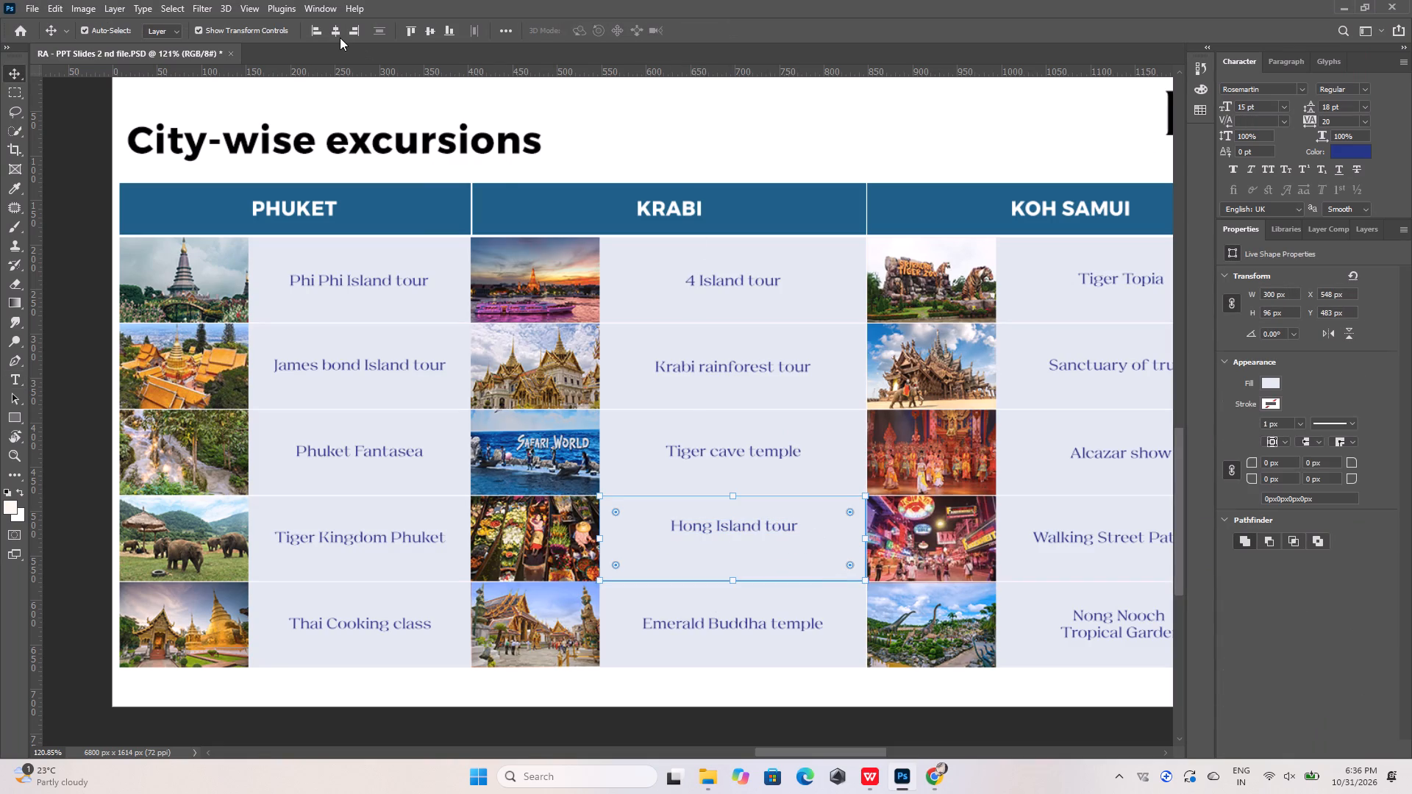
pyautogui.click(338, 29)
pyautogui.click(429, 27)
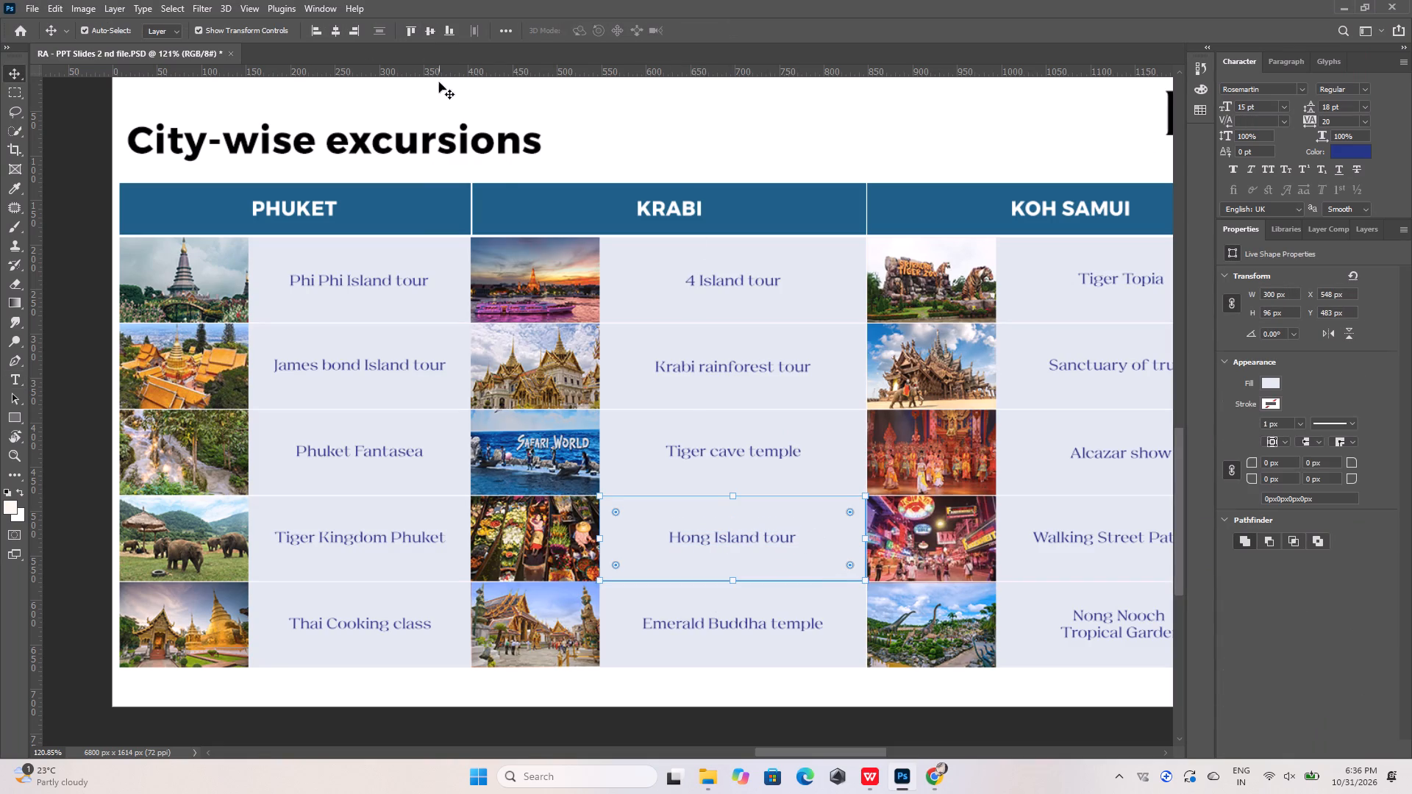
# Delete the fifth Krabi row's cell background, its Emerald Buddha temple label and its temple photo.
pyautogui.keyDown('alt'); pyautogui.scroll(-2, 531, 373); pyautogui.keyUp('alt')
pyautogui.keyDown('alt'); pyautogui.scroll(4, 619, 618); pyautogui.keyUp('alt')
pyautogui.click(639, 582)
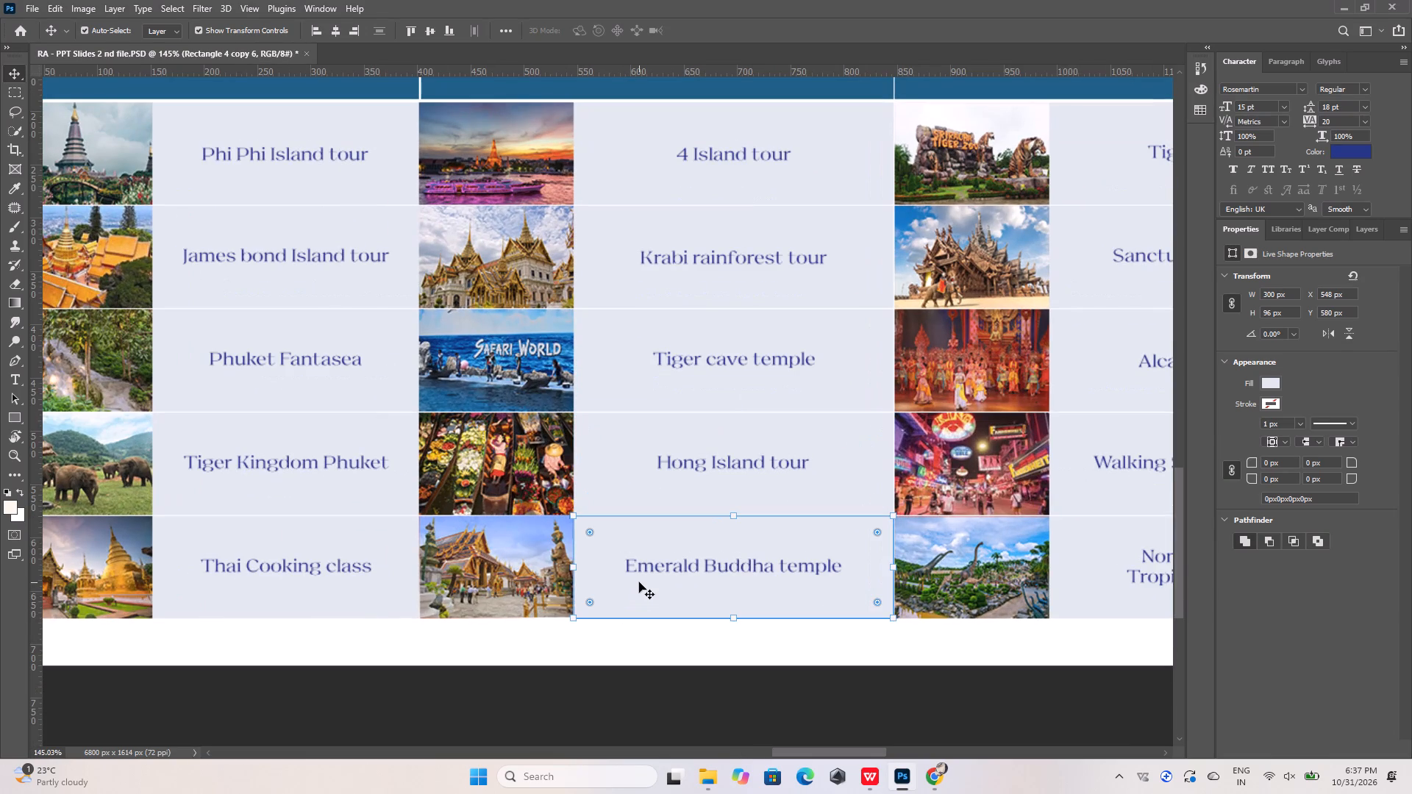
pyautogui.press('Delete')
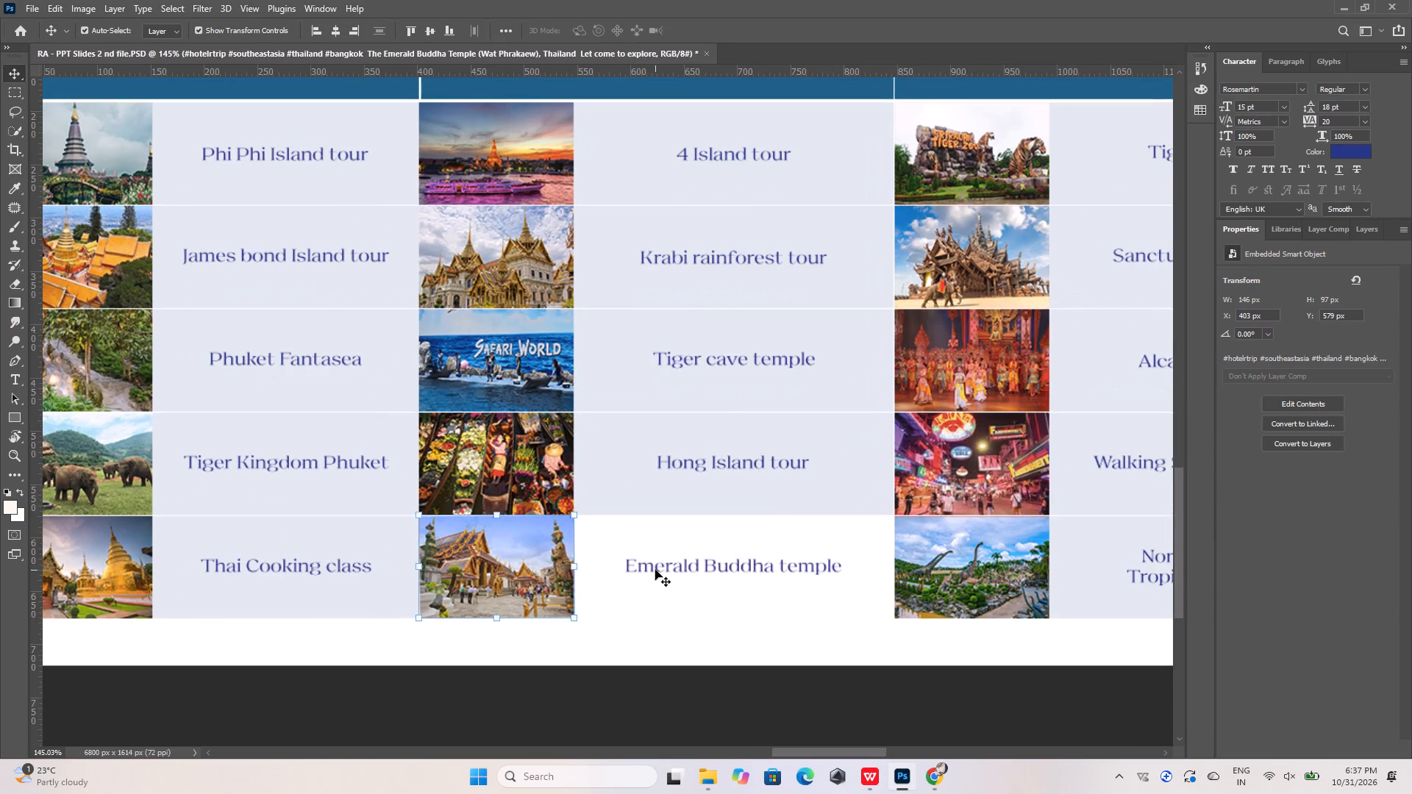
pyautogui.click(655, 570)
pyautogui.press('Delete')
pyautogui.moveTo(646, 570); pyautogui.dragTo(563, 587)
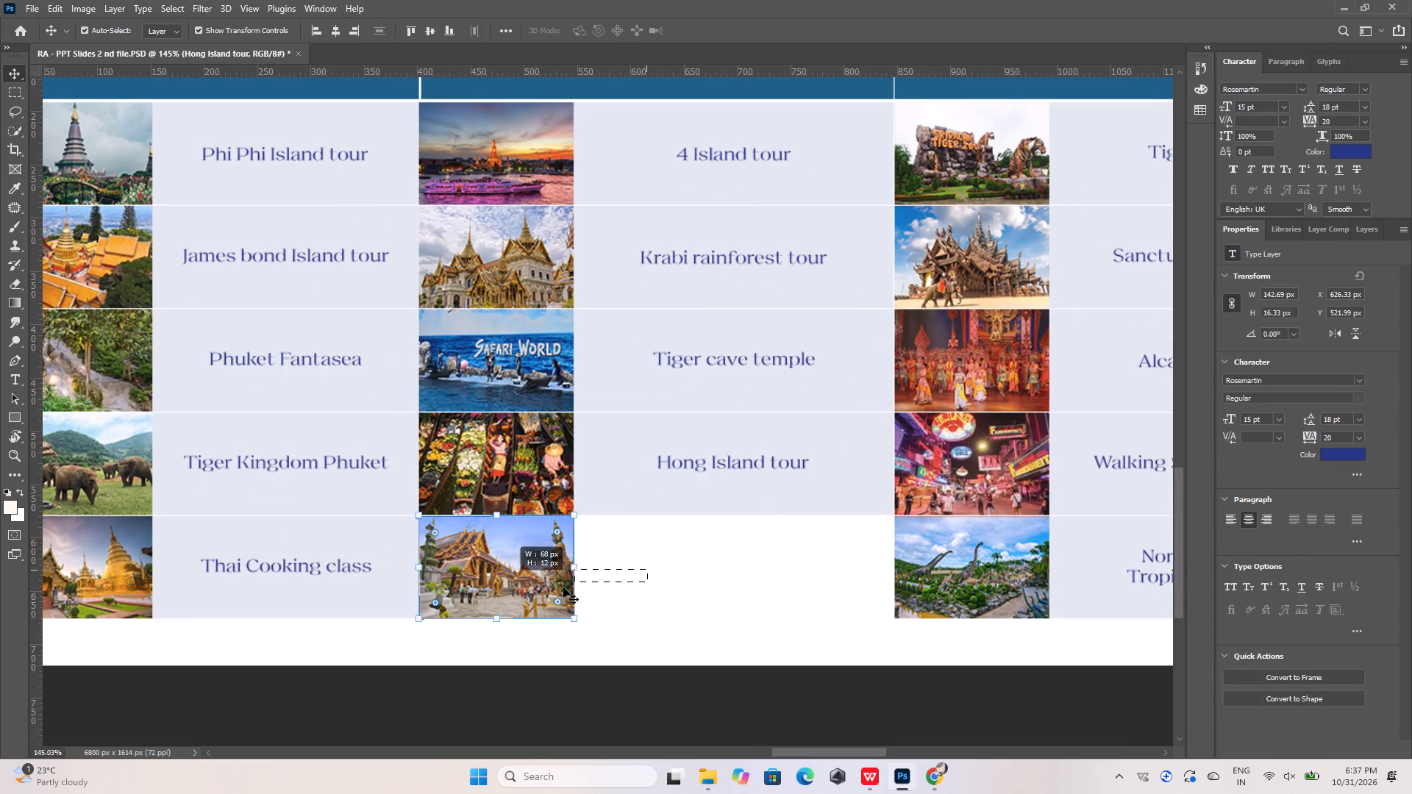
pyautogui.moveTo(563, 587); pyautogui.dragTo(552, 593)
pyautogui.press('Delete')
# Copy "Wat Plai Laem" from the reference image in Chrome and replace the Tiger Topia label in the Koh Samui column with it.
pyautogui.keyDown('alt'); pyautogui.scroll(-5, 460, 551); pyautogui.keyUp('alt')
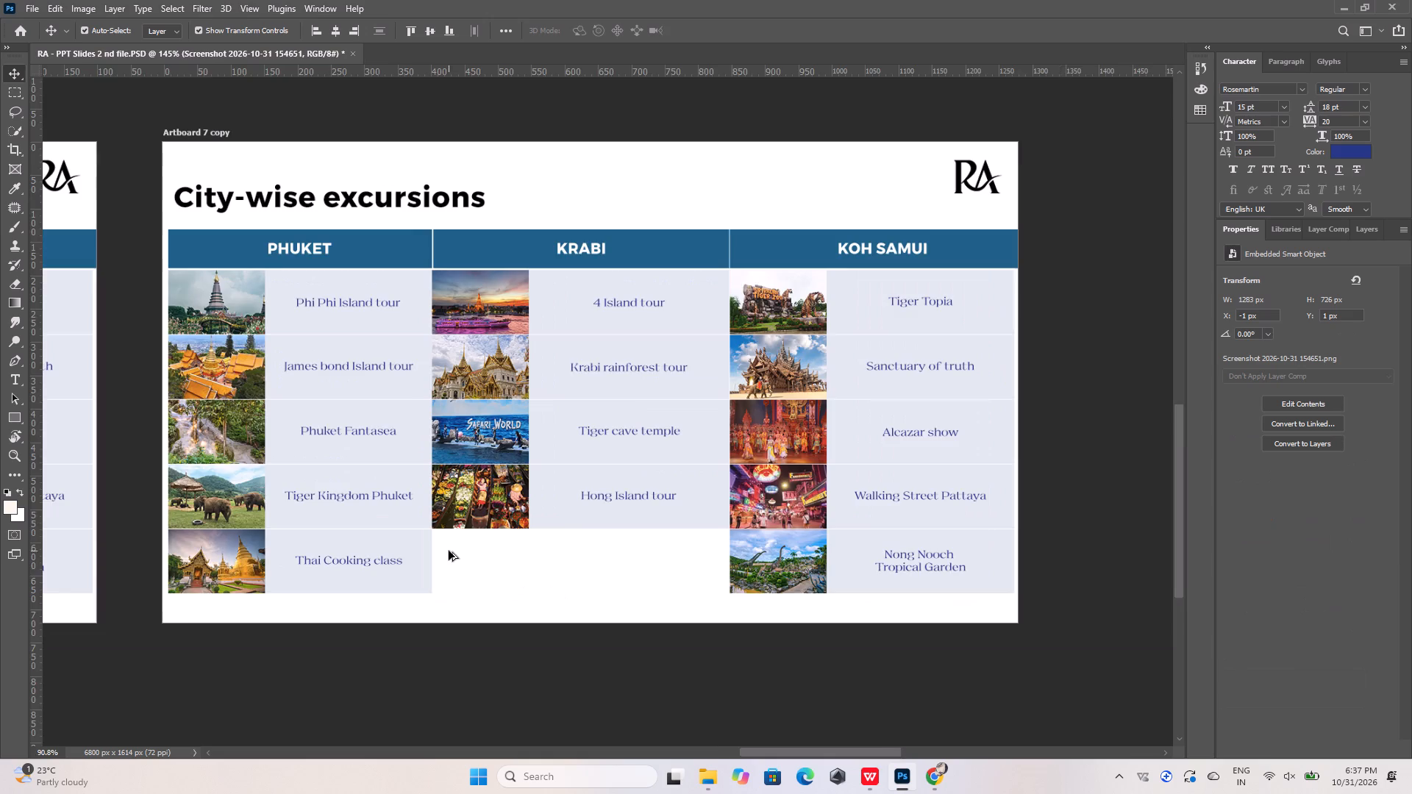
pyautogui.keyDown('alt'); pyautogui.scroll(-4, 449, 551); pyautogui.keyUp('alt')
pyautogui.keyDown('alt'); pyautogui.scroll(8, 794, 375); pyautogui.keyUp('alt')
pyautogui.doubleClick(787, 382)
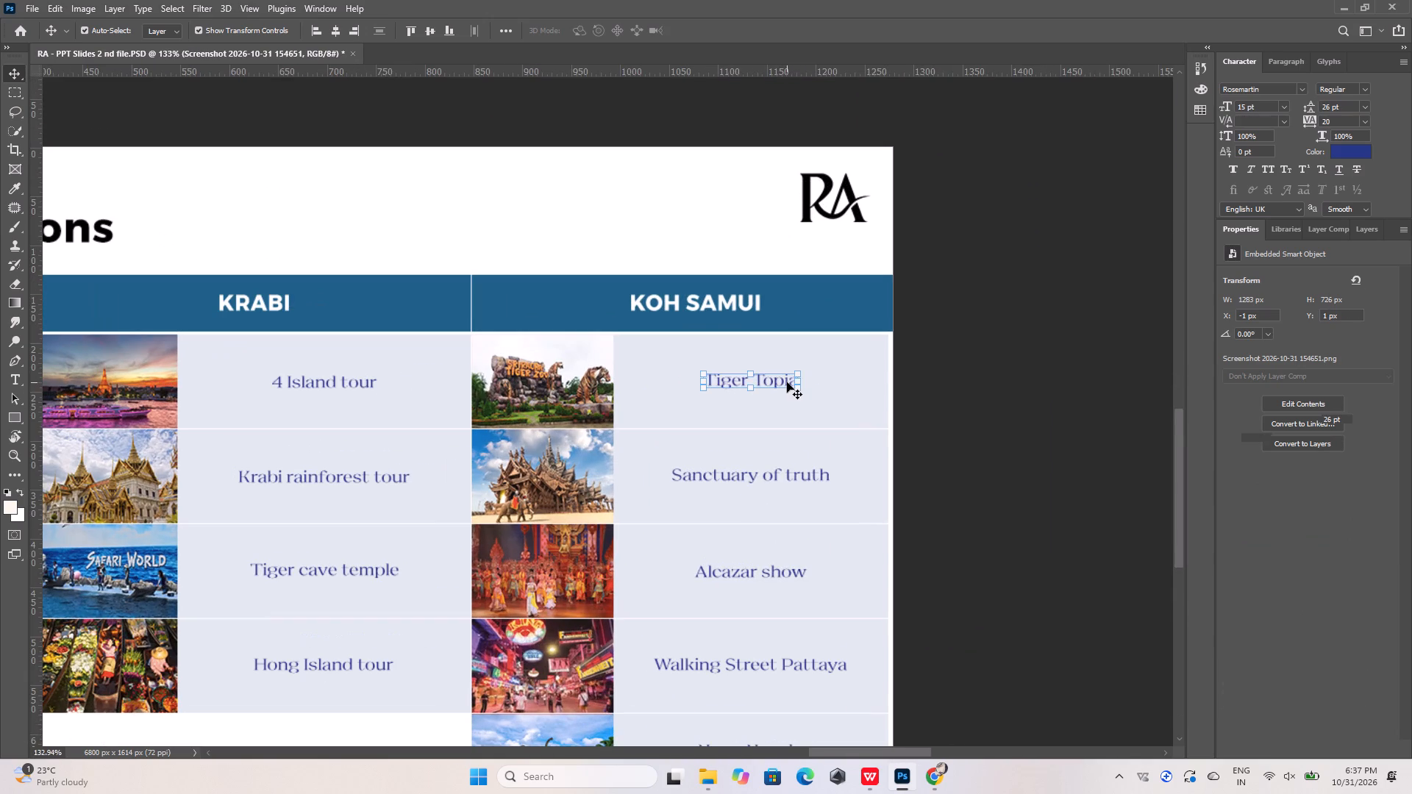
pyautogui.click(905, 779)
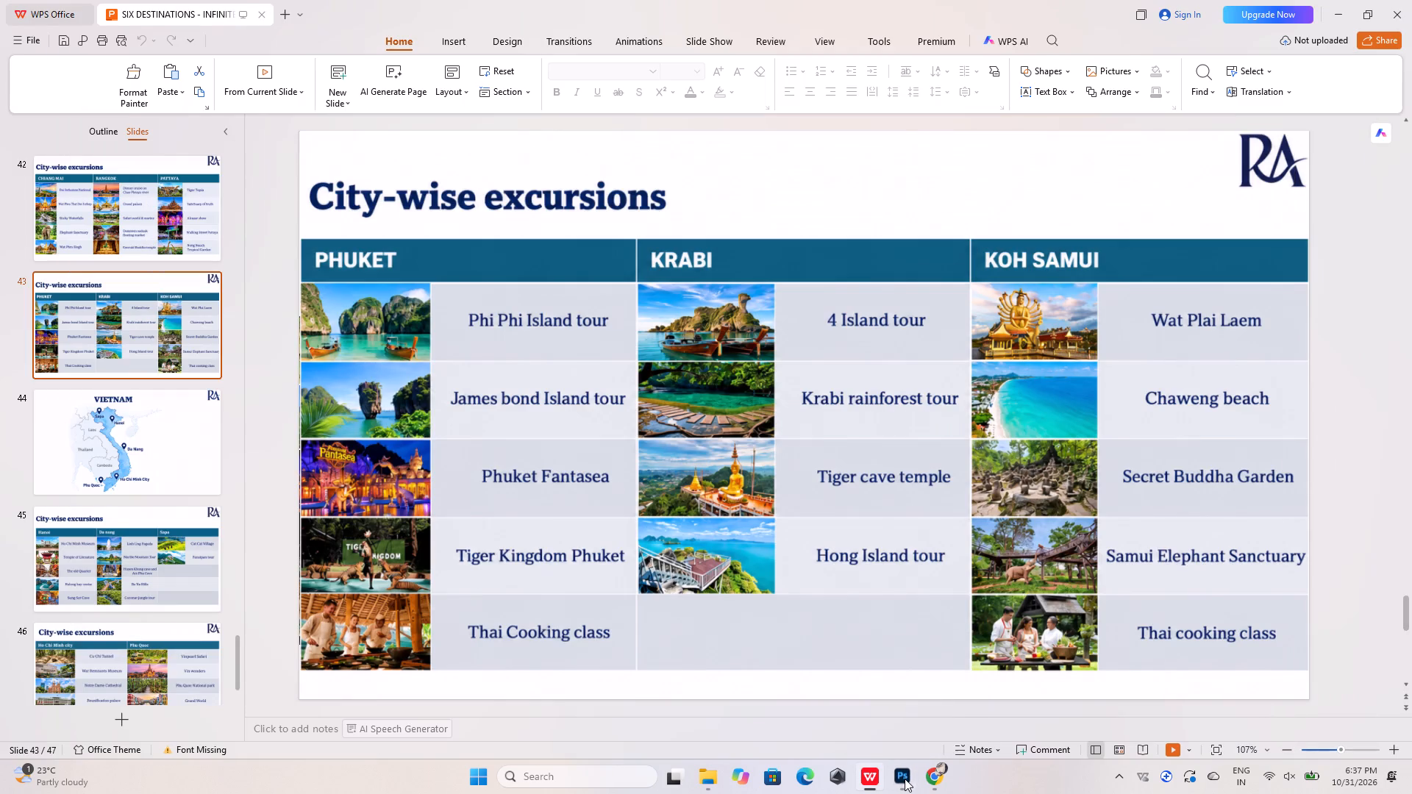
pyautogui.click(879, 782)
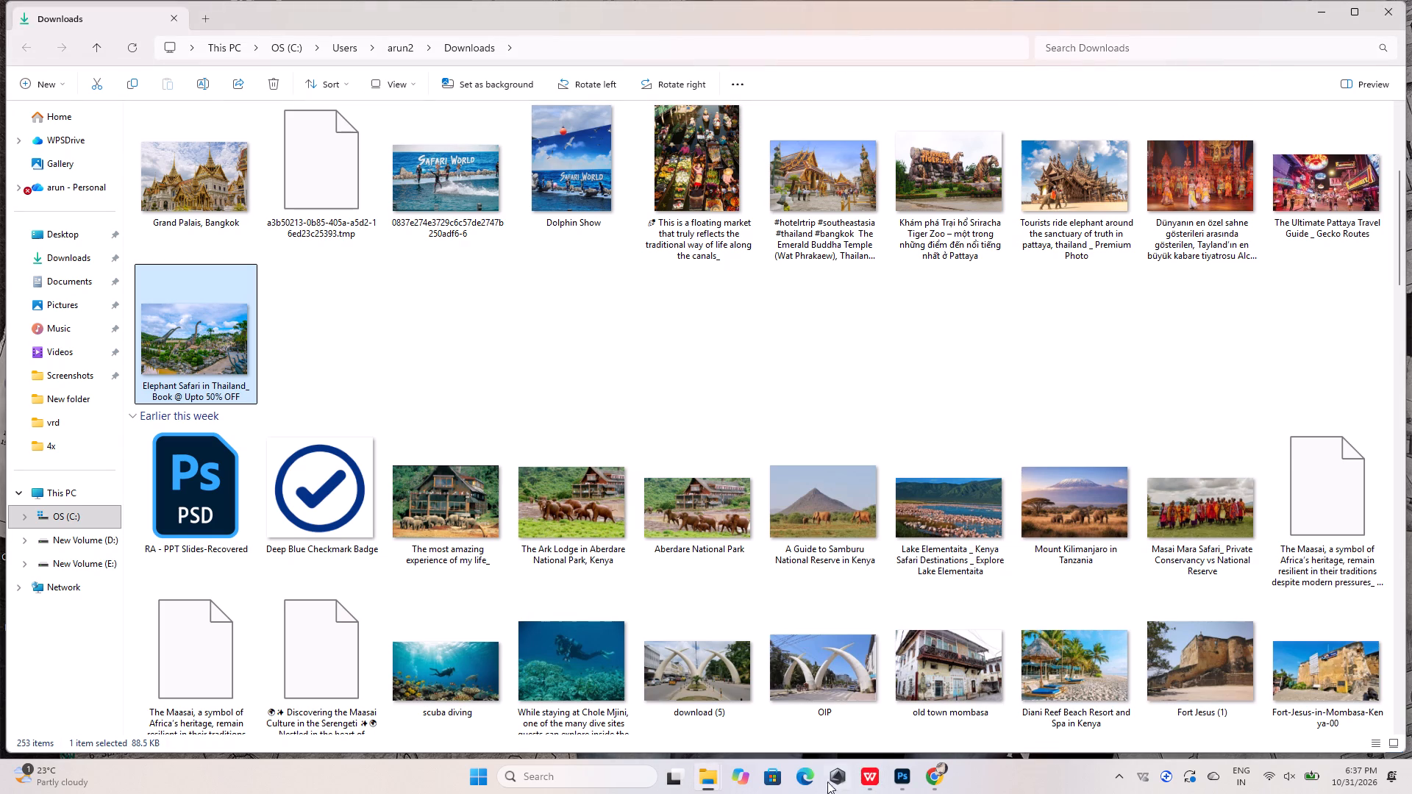
pyautogui.click(926, 771)
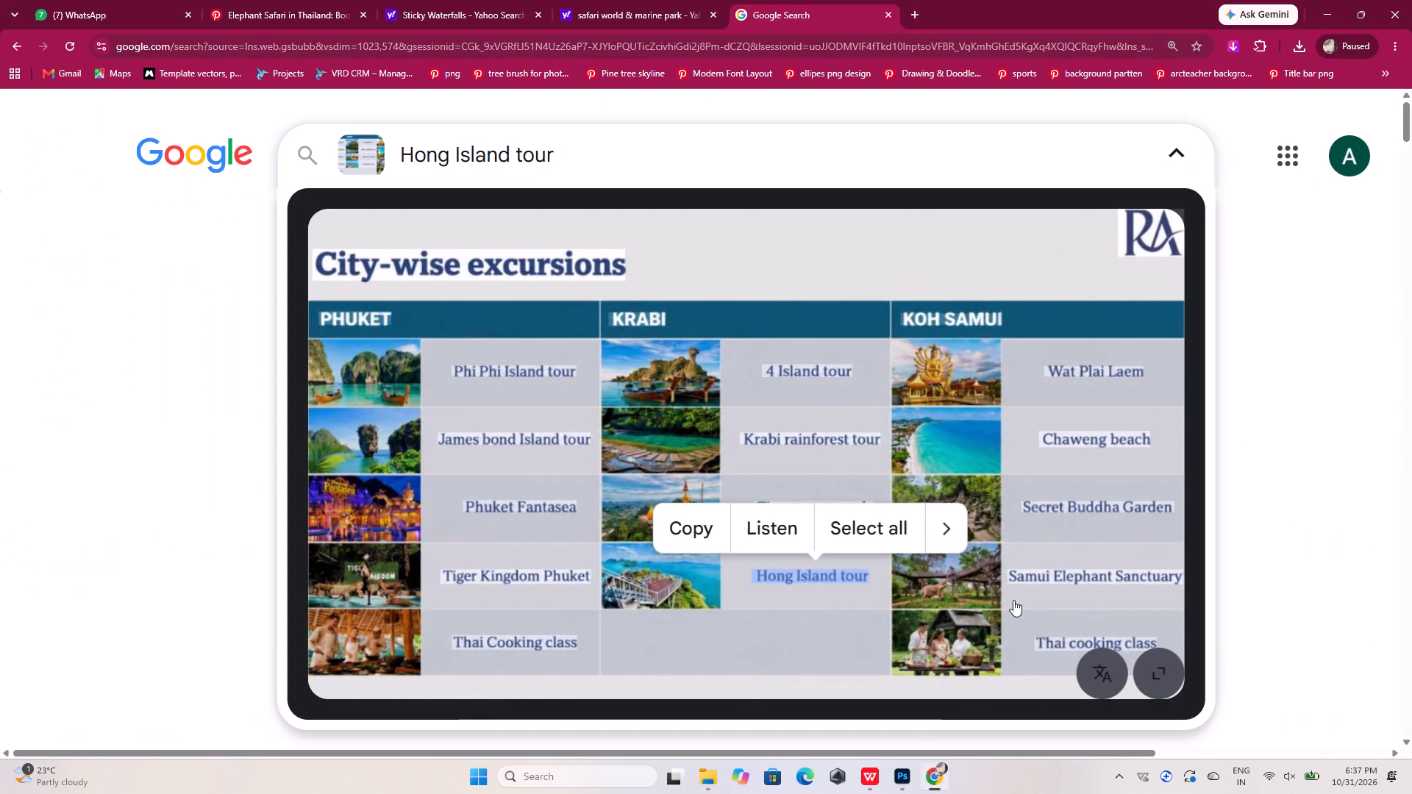
pyautogui.moveTo(1141, 368); pyautogui.dragTo(1072, 373)
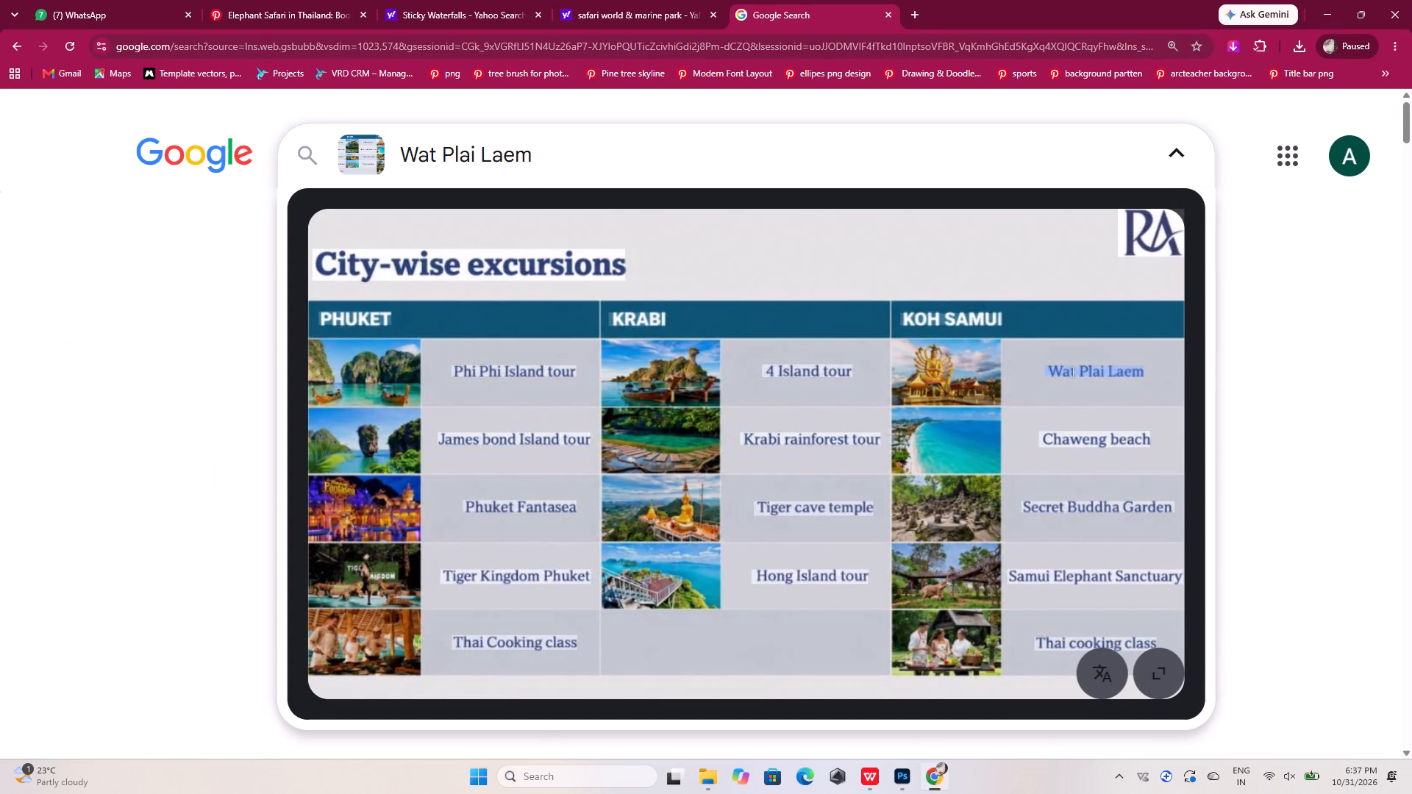
pyautogui.click(863, 322)
pyautogui.click(903, 773)
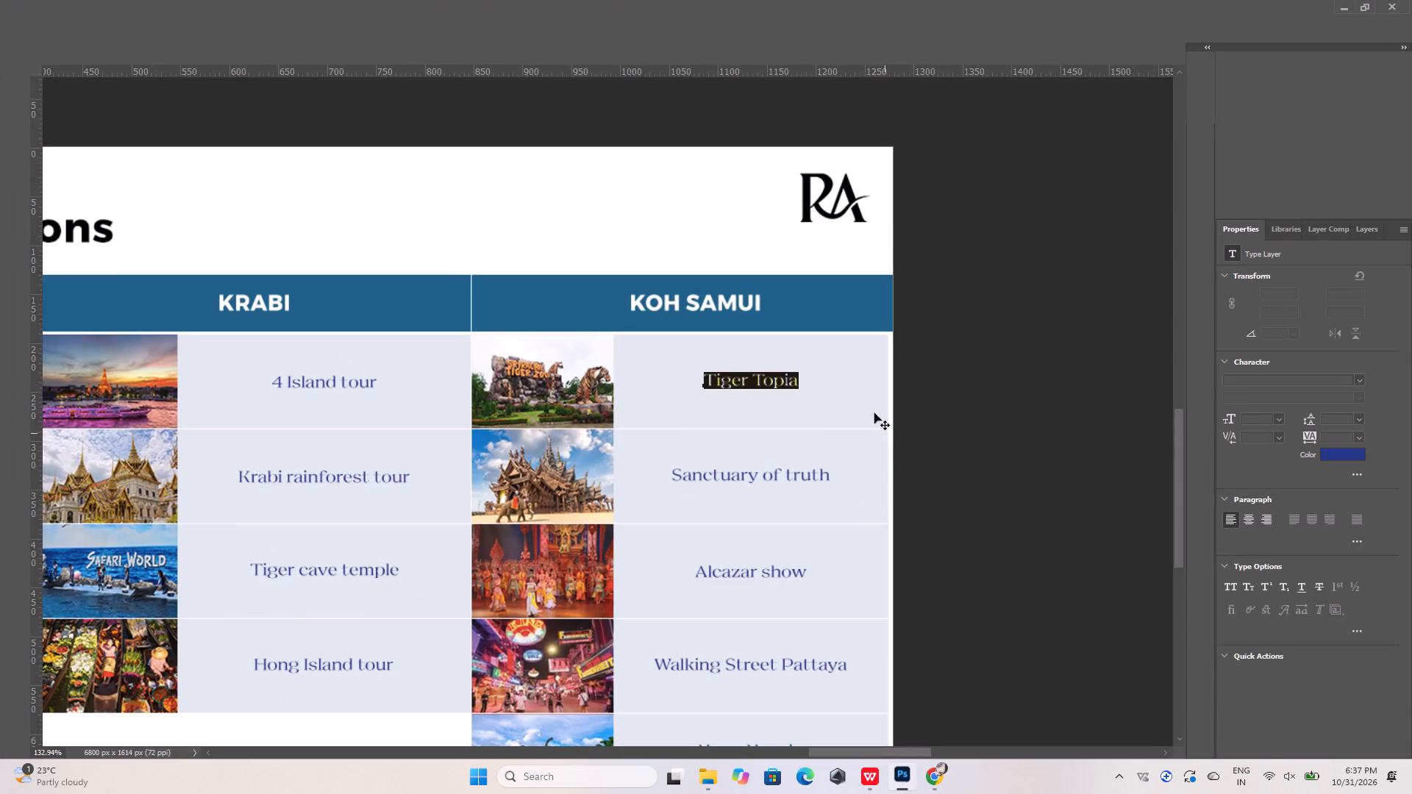
pyautogui.hotkey('ctrl', 'v')
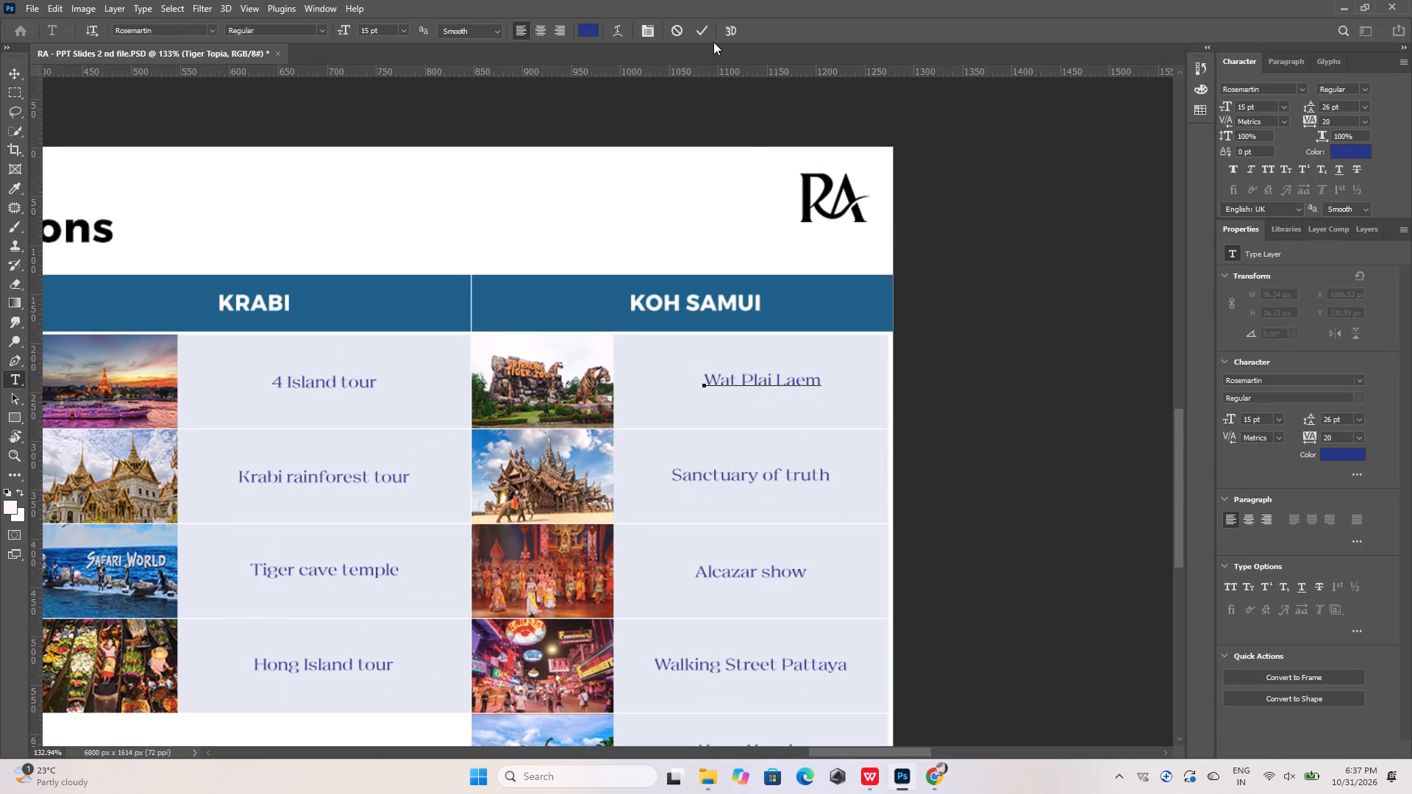
pyautogui.click(698, 26)
# Centre the Wat Plai Laem label horizontally and vertically within its table cell.
pyautogui.keyDown('shift'); pyautogui.click(864, 373); pyautogui.keyUp('shift')
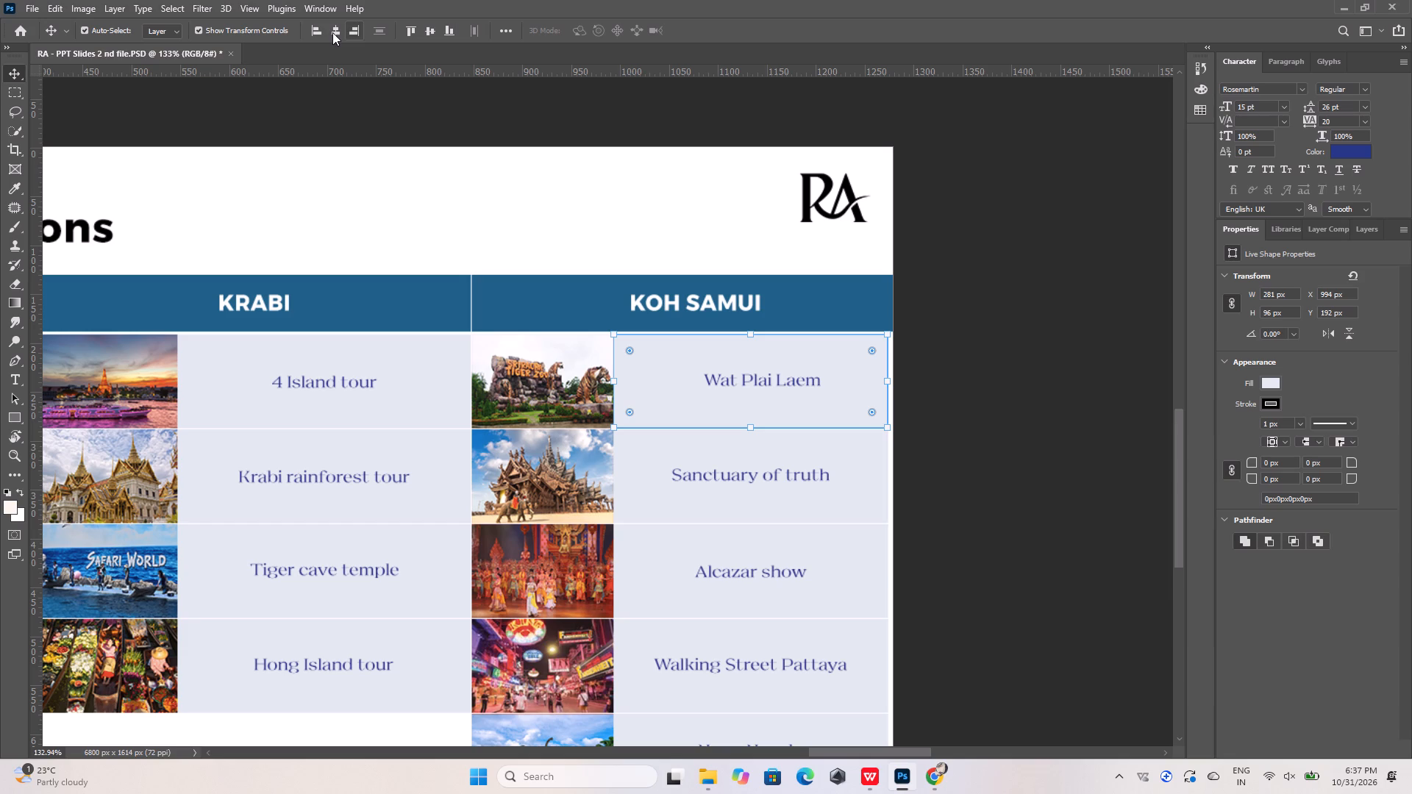
pyautogui.click(332, 32)
pyautogui.click(432, 29)
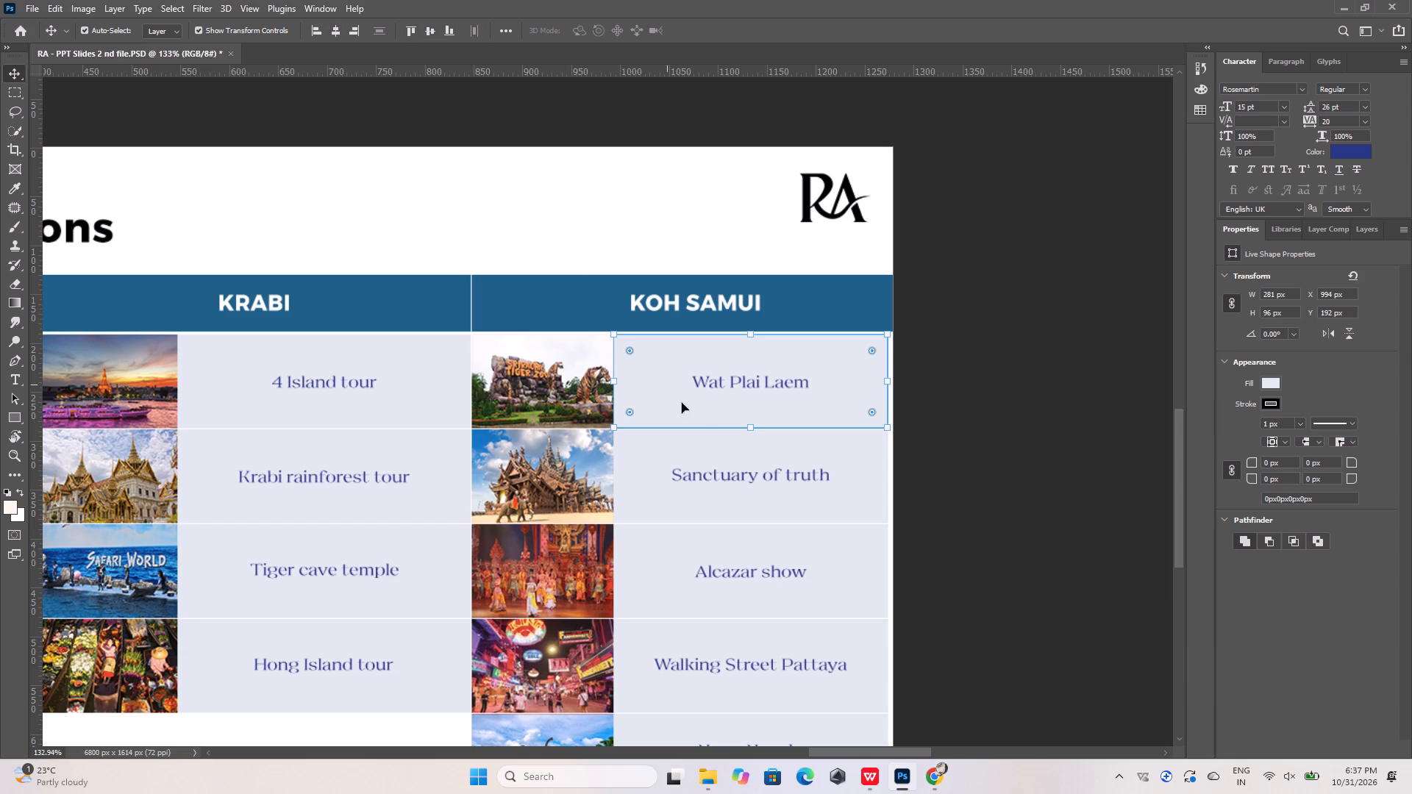
# Copy "Chaweng beach" from the reference image in Chrome and replace the Sanctuary of truth label in the Koh Samui column with it.
pyautogui.doubleClick(721, 475)
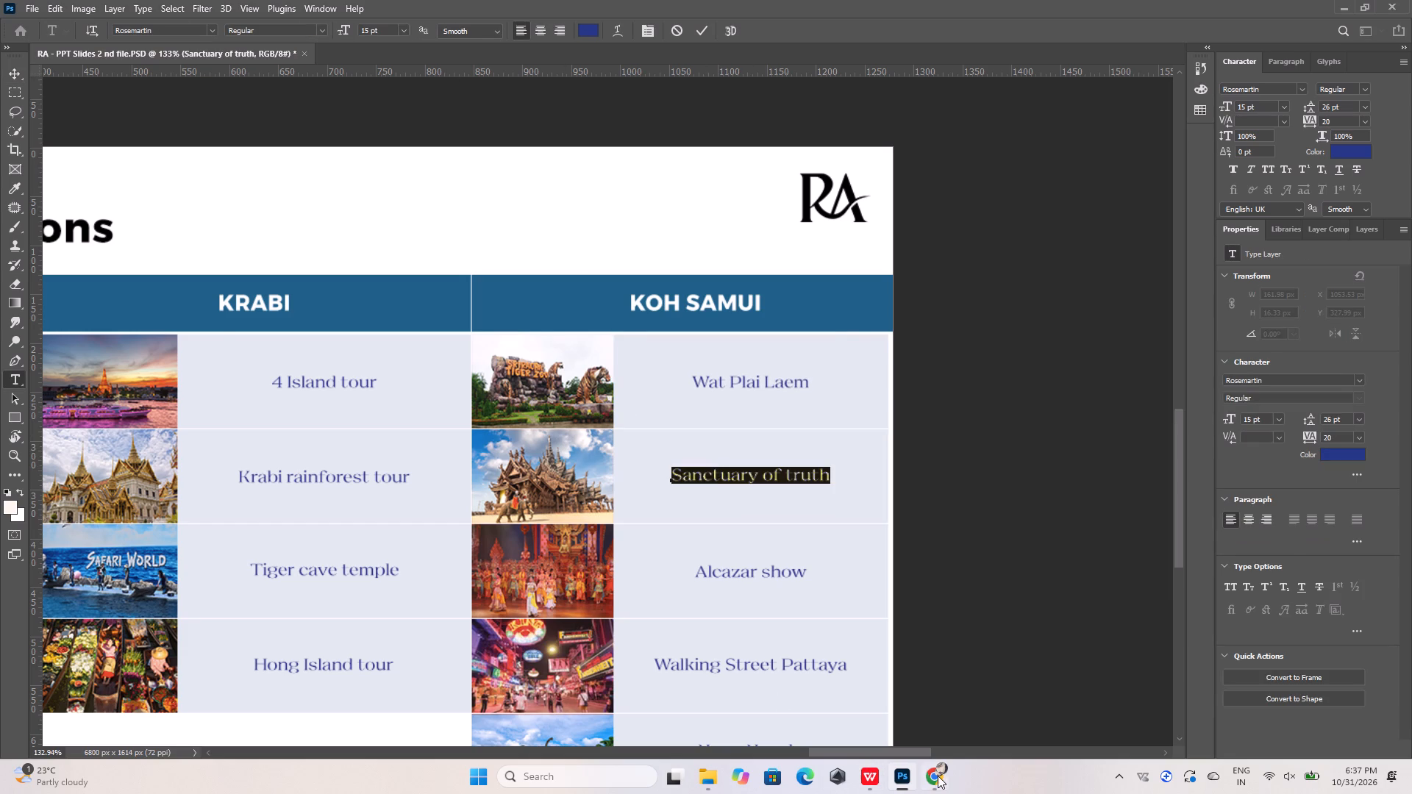
pyautogui.click(940, 774)
pyautogui.moveTo(1147, 437); pyautogui.dragTo(1129, 440)
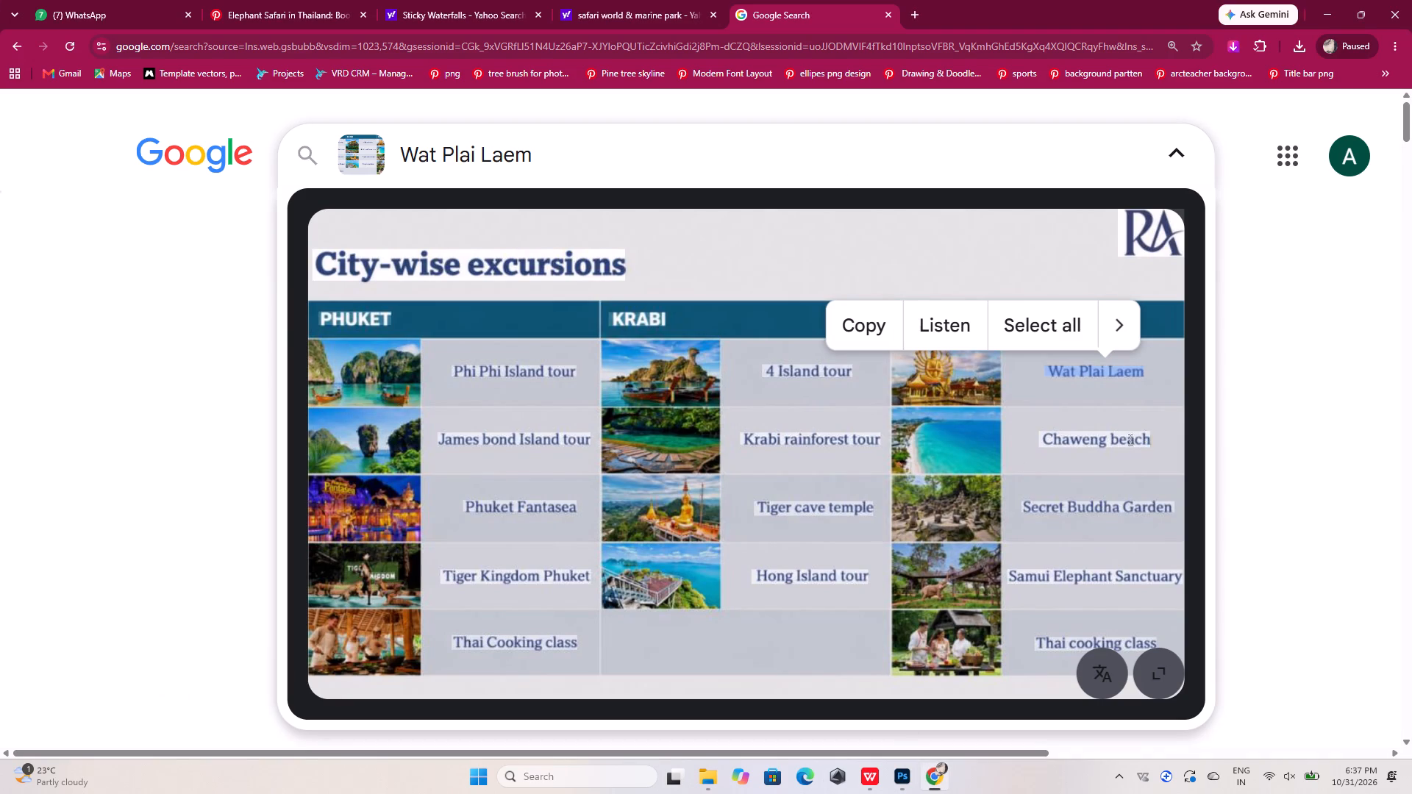
pyautogui.moveTo(1129, 440); pyautogui.dragTo(1054, 442)
pyautogui.click(866, 382)
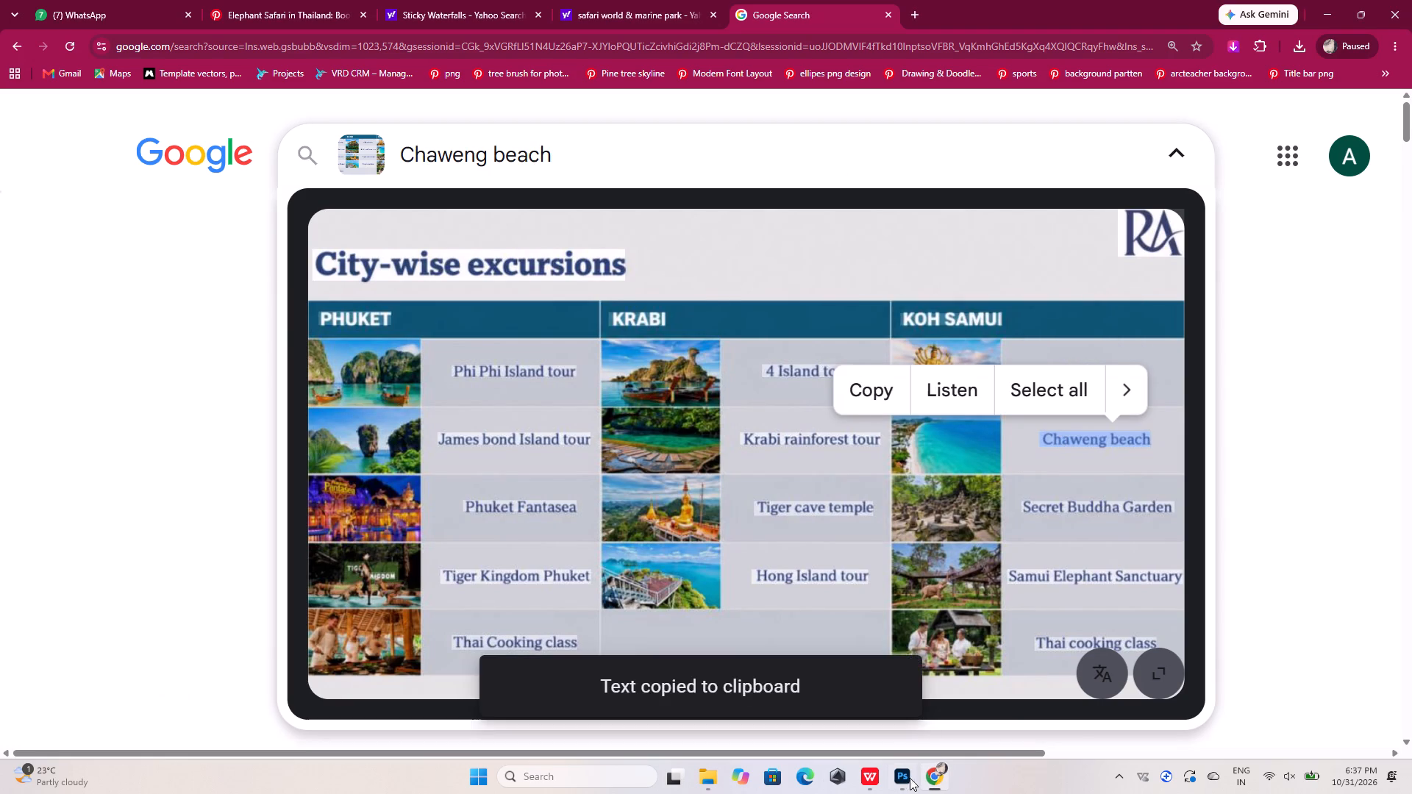
pyautogui.click(898, 780)
pyautogui.hotkey('ctrl', 'v')
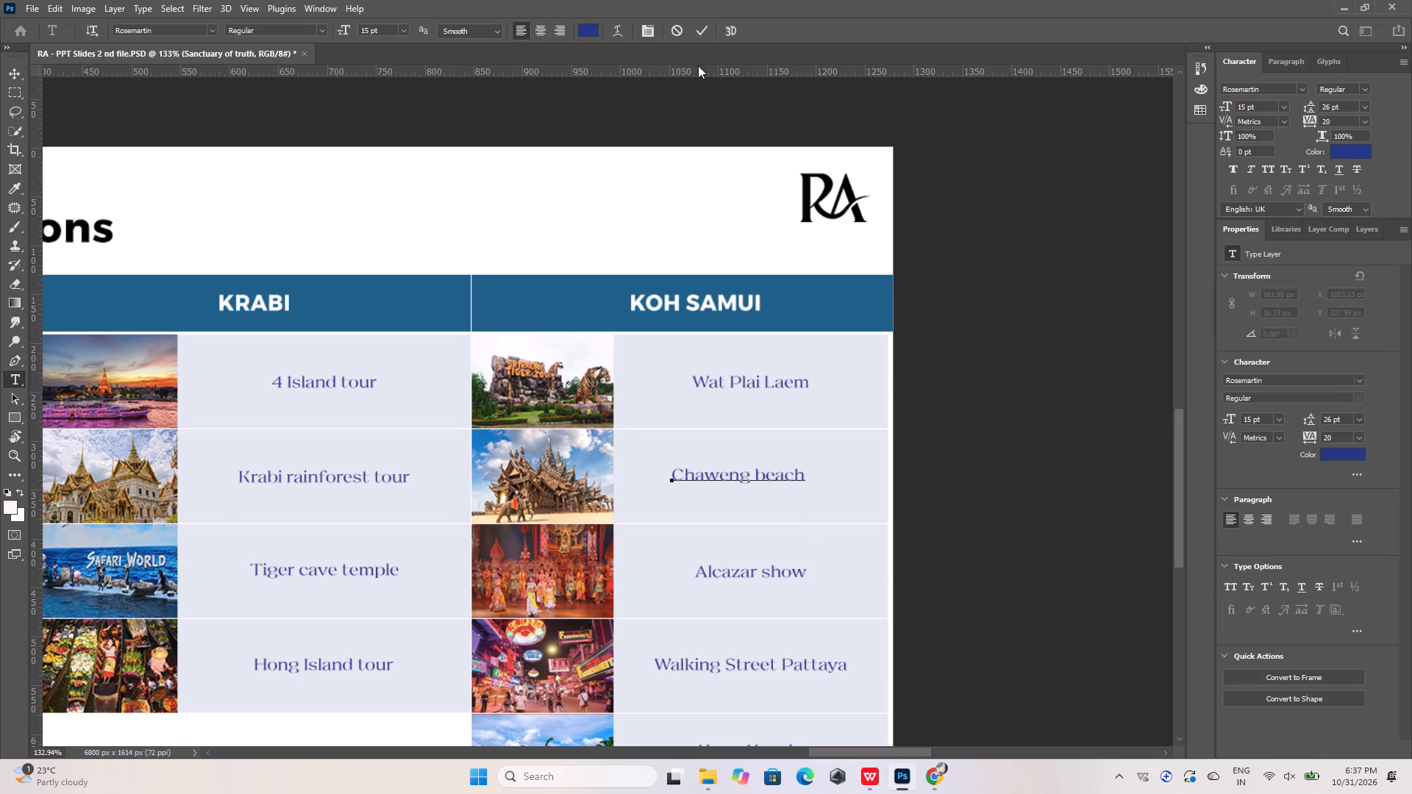
pyautogui.click(702, 28)
# Centre the Chaweng beach label horizontally and vertically within its table cell.
pyautogui.keyDown('shift'); pyautogui.click(844, 475); pyautogui.keyUp('shift')
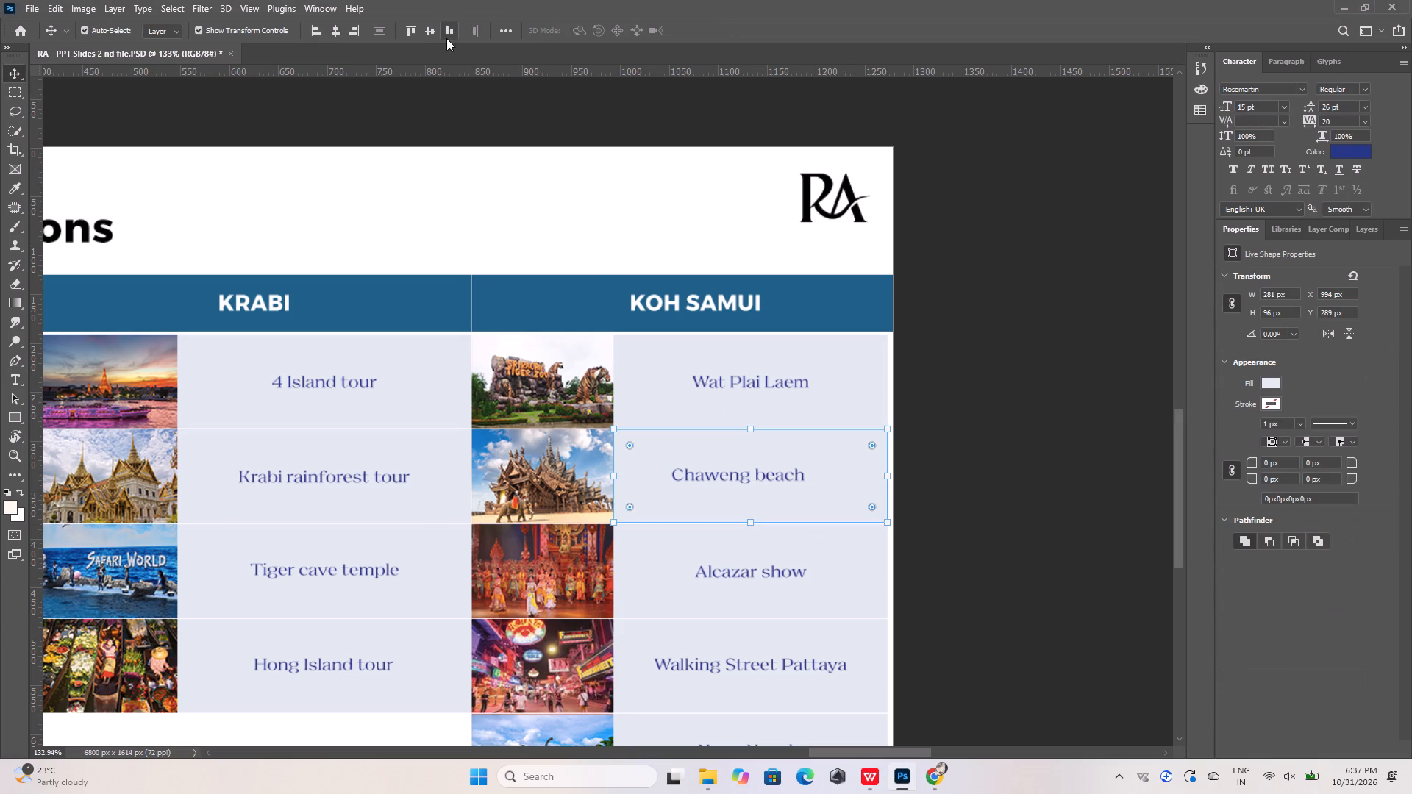
pyautogui.click(339, 32)
pyautogui.click(431, 31)
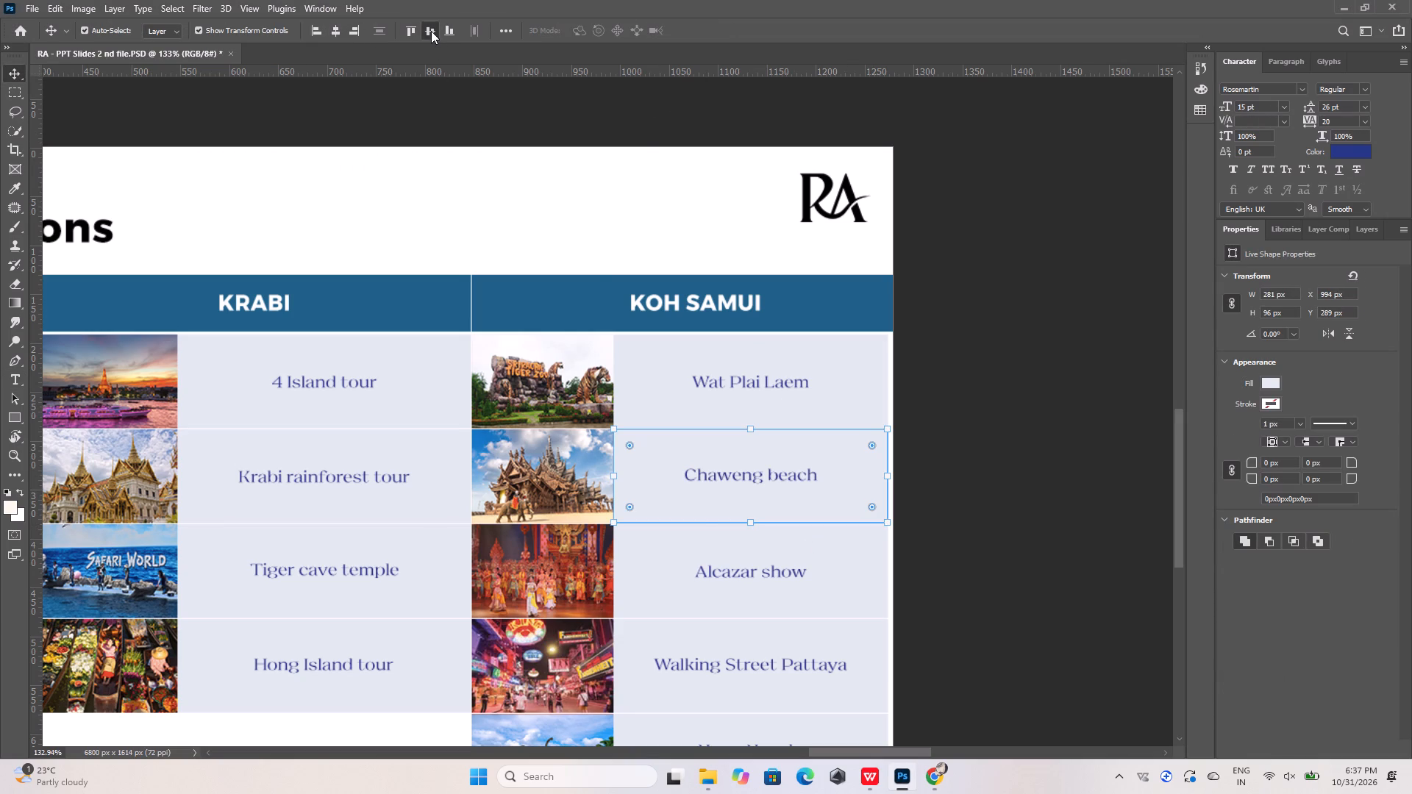
# Copy "Secret Buddha Garden" from the reference image in Chrome and replace the Alcazar show label in the Koh Samui column with it.
pyautogui.doubleClick(726, 573)
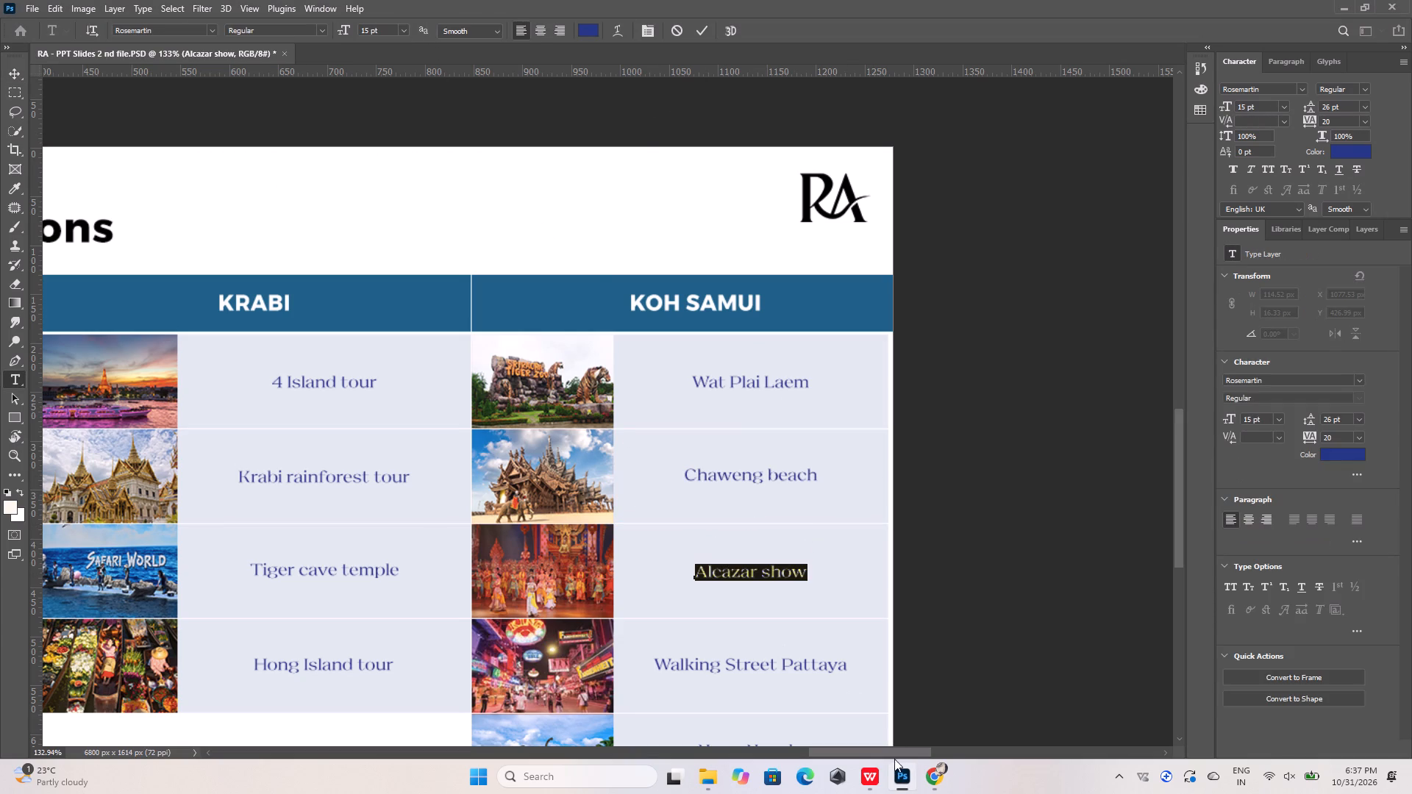
pyautogui.click(899, 777)
pyautogui.click(1026, 500)
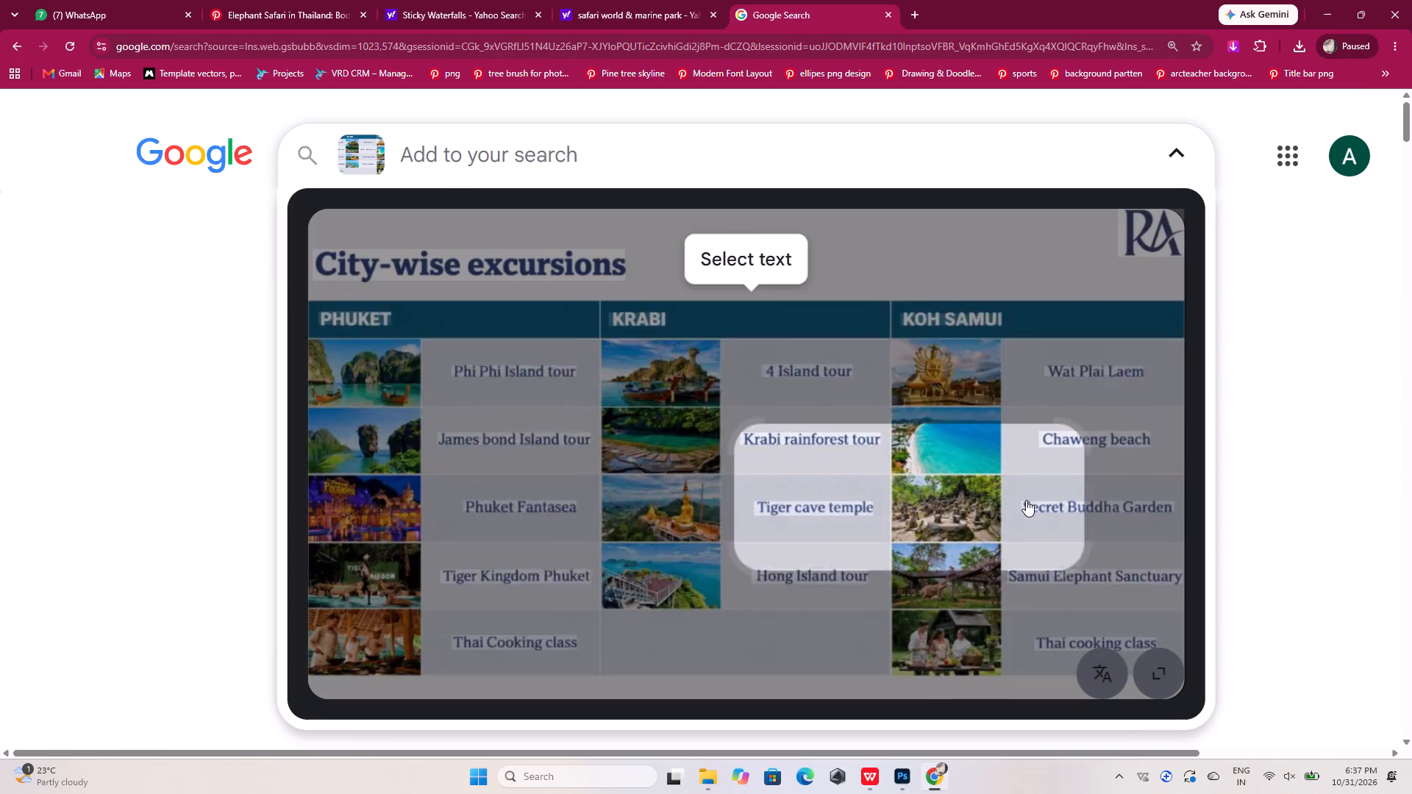
pyautogui.moveTo(1025, 502); pyautogui.dragTo(1168, 503)
pyautogui.click(894, 456)
pyautogui.click(934, 776)
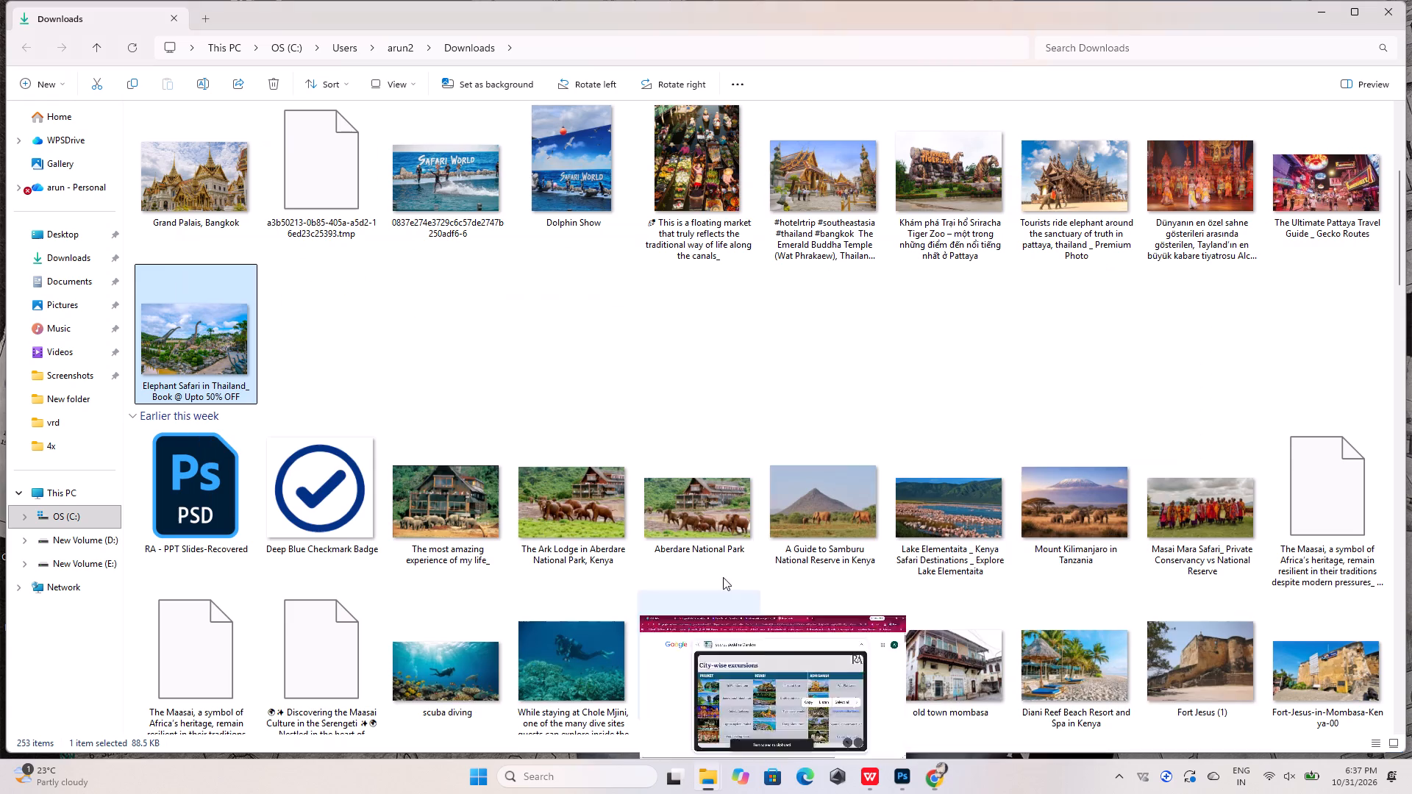
pyautogui.click(896, 776)
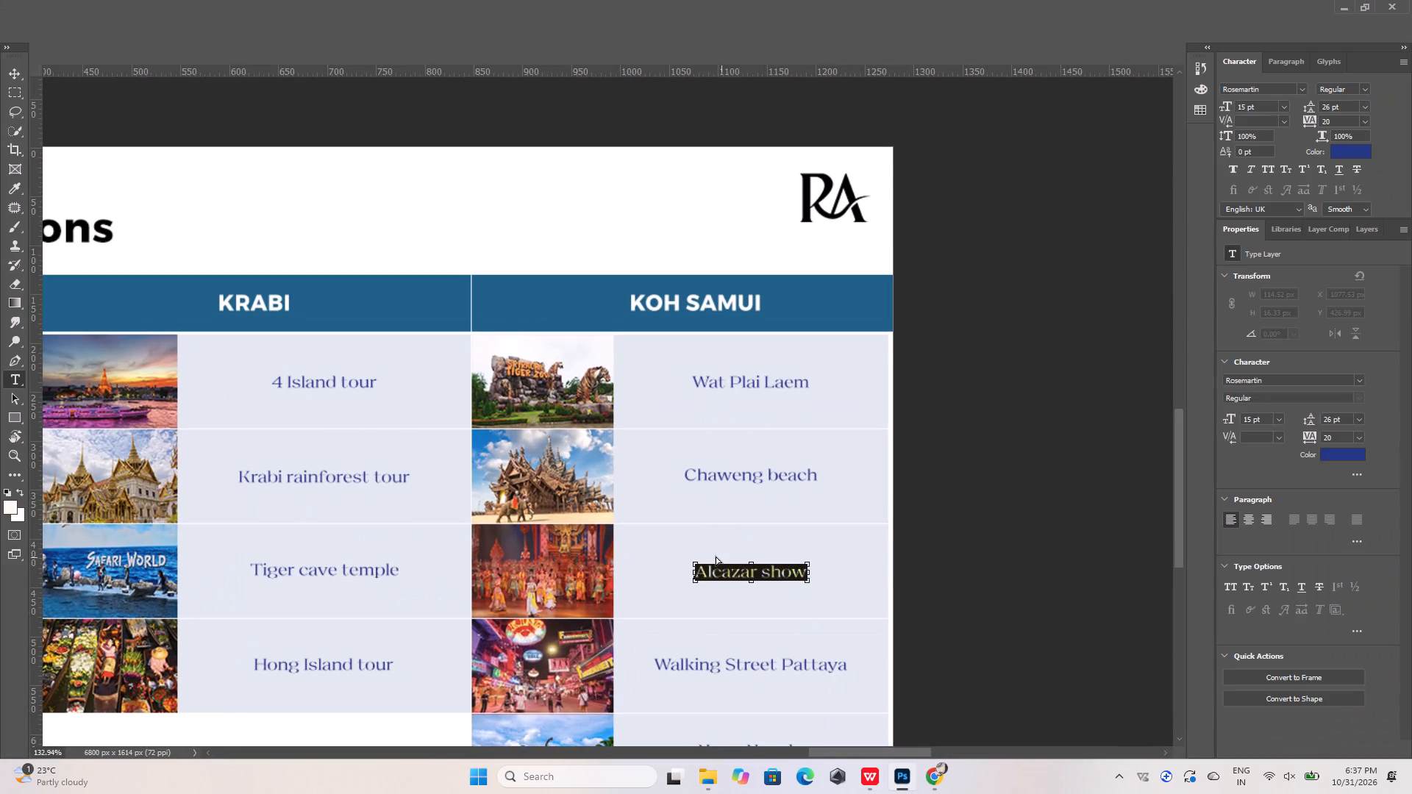
pyautogui.hotkey('ctrl', 'v')
pyautogui.click(695, 29)
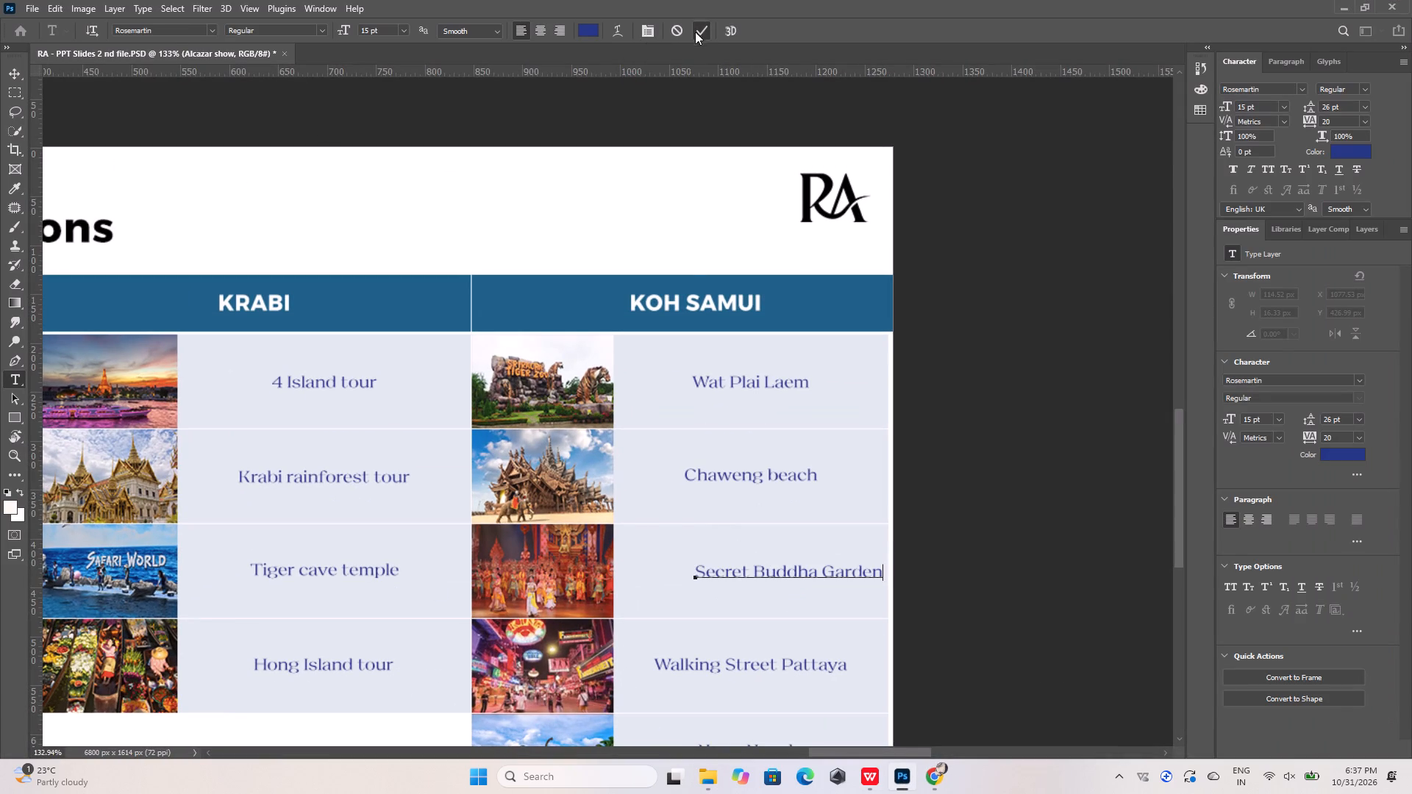
# Centre the Secret Buddha Garden label horizontally and vertically within its table cell.
pyautogui.keyDown('shift'); pyautogui.click(643, 559); pyautogui.keyUp('shift')
pyautogui.click(431, 29)
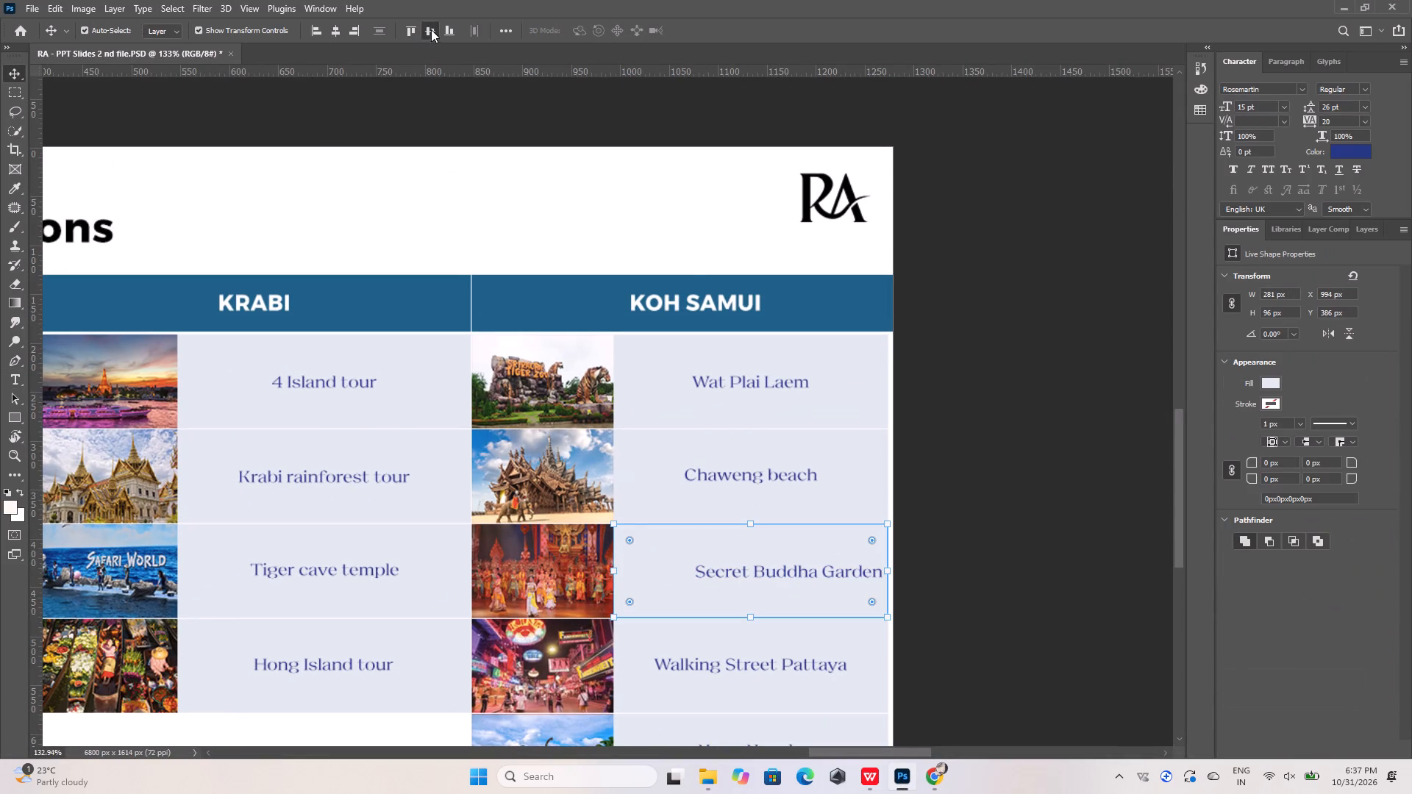
pyautogui.click(342, 32)
# Copy "Samui Elephant Sanctuary" from the reference image in Chrome and replace the Walking Street Pattaya label in the Koh Samui column with it.
pyautogui.scroll(-6, 605, 407)
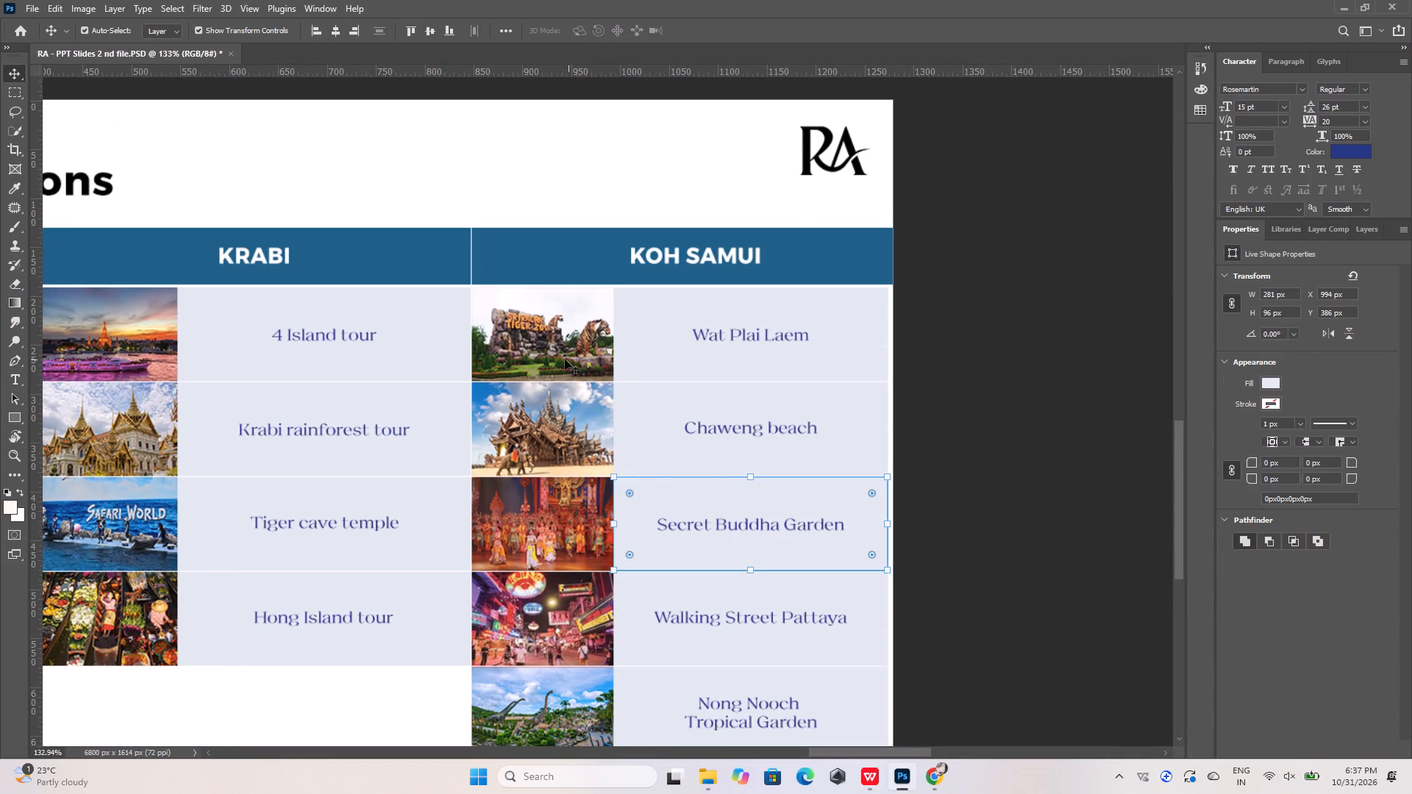
pyautogui.scroll(-6, 565, 360)
pyautogui.keyDown('alt'); pyautogui.scroll(3, 707, 531); pyautogui.keyUp('alt')
pyautogui.doubleClick(710, 520)
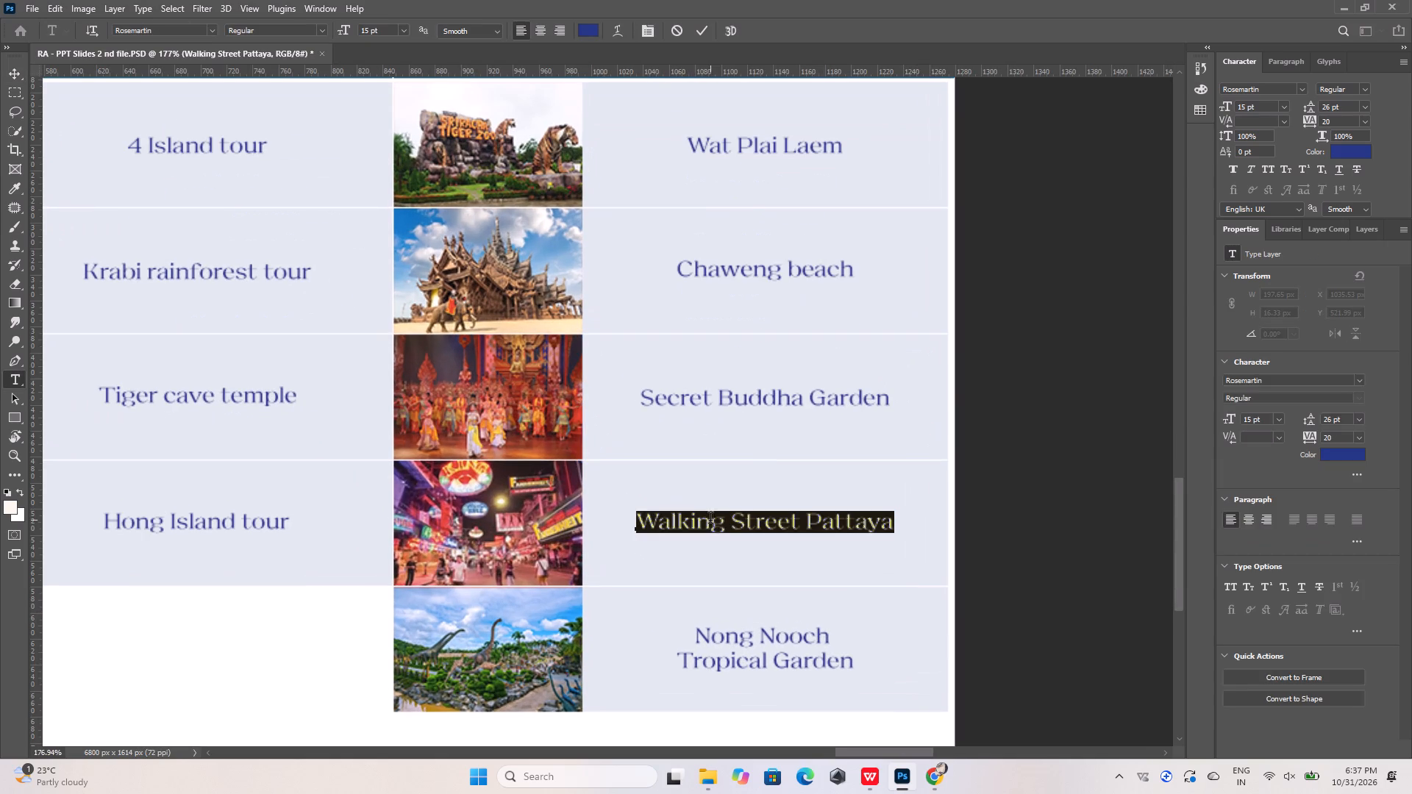
pyautogui.click(871, 776)
pyautogui.click(871, 776)
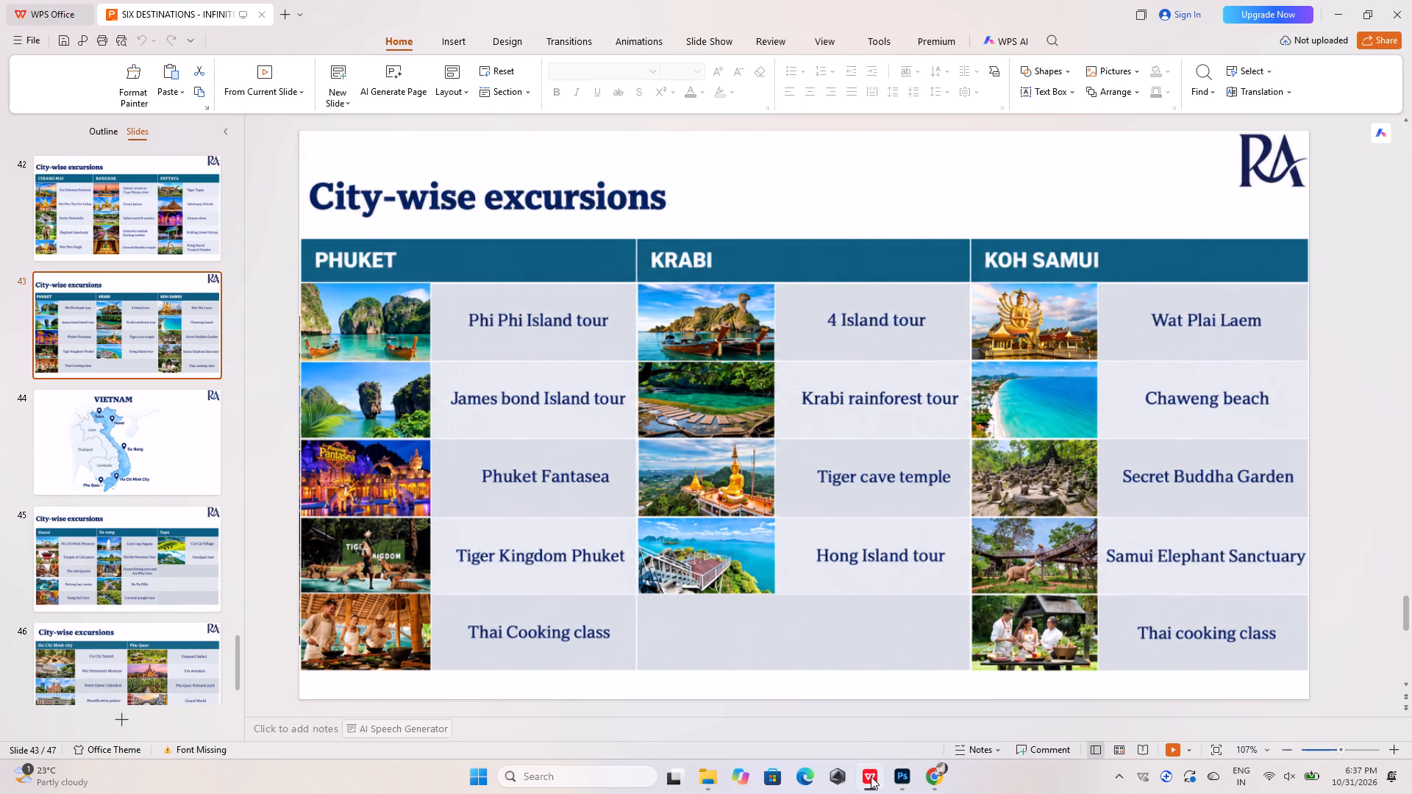
pyautogui.click(942, 776)
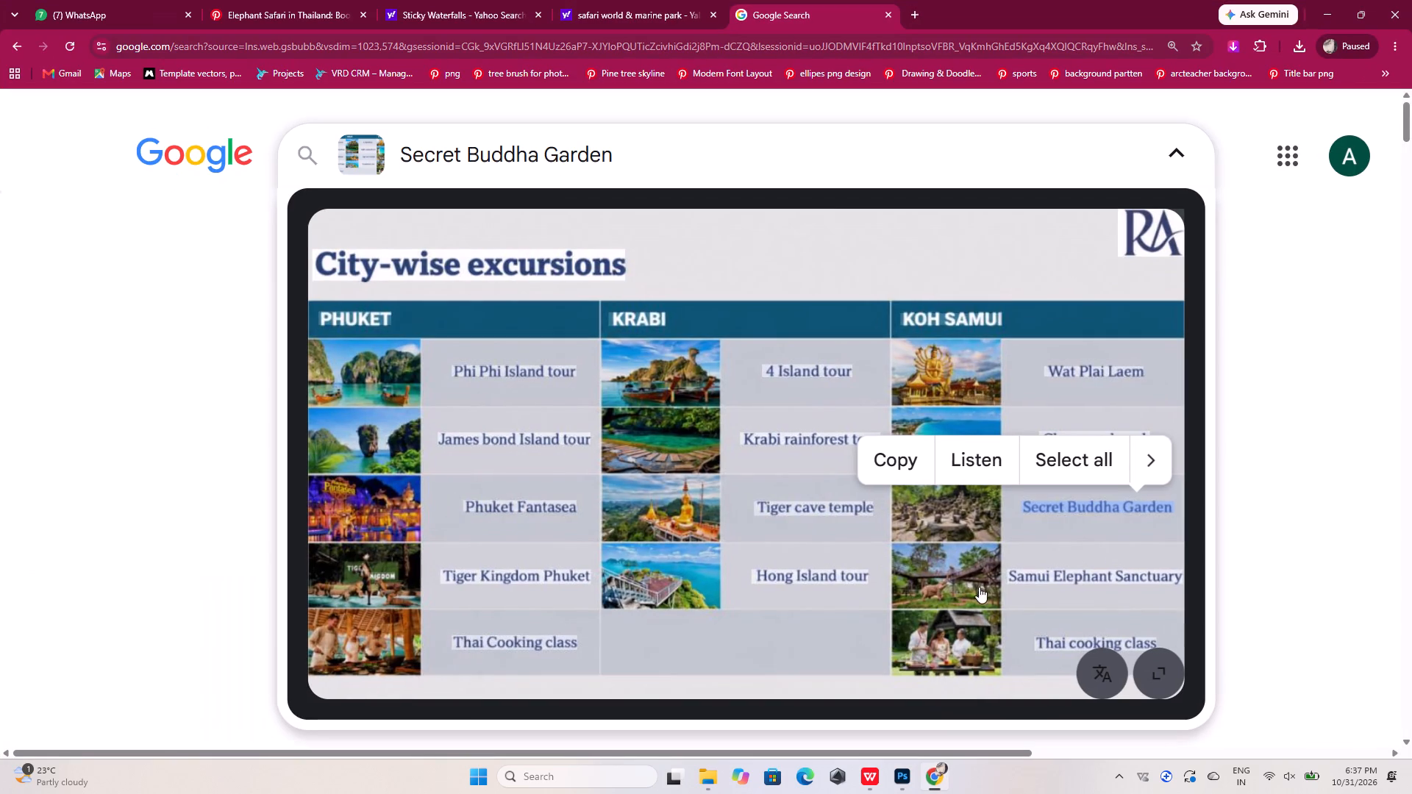
pyautogui.moveTo(1180, 573); pyautogui.dragTo(1022, 579)
pyautogui.click(903, 526)
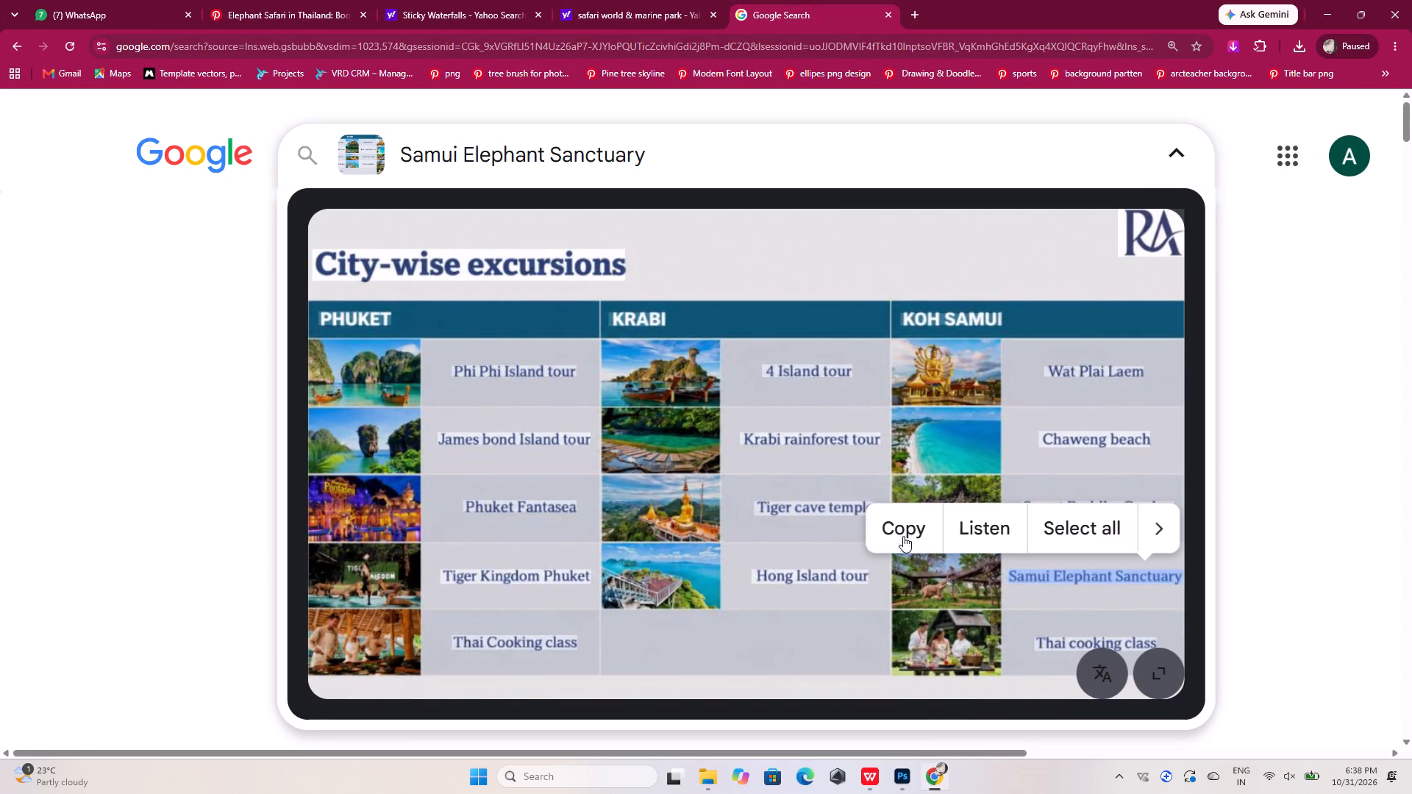
pyautogui.click(936, 779)
pyautogui.hotkey('ctrl', 'v')
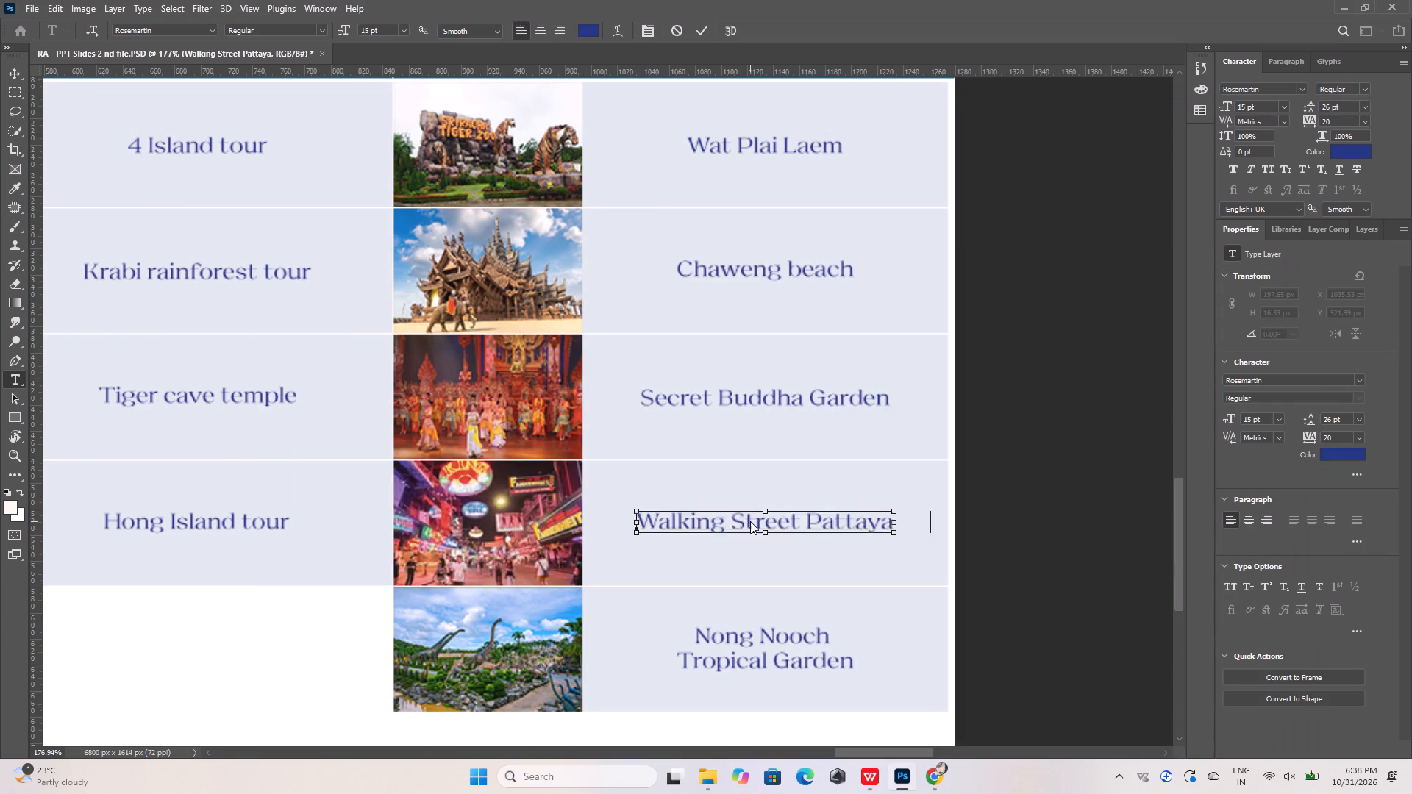
pyautogui.click(706, 32)
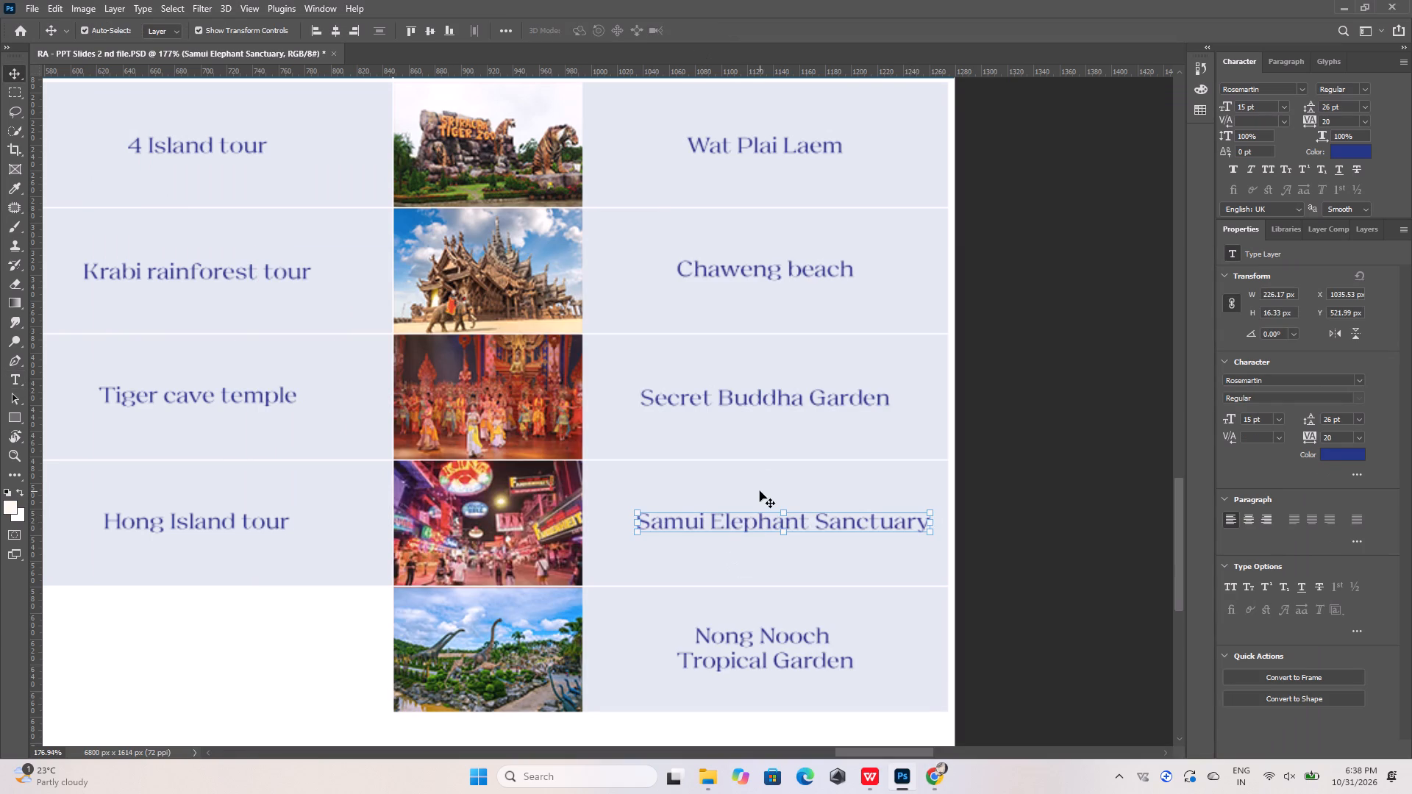
# Centre the Samui Elephant Sanctuary label horizontally and vertically within its table cell.
pyautogui.keyDown('shift'); pyautogui.click(760, 491); pyautogui.keyUp('shift')
pyautogui.click(432, 32)
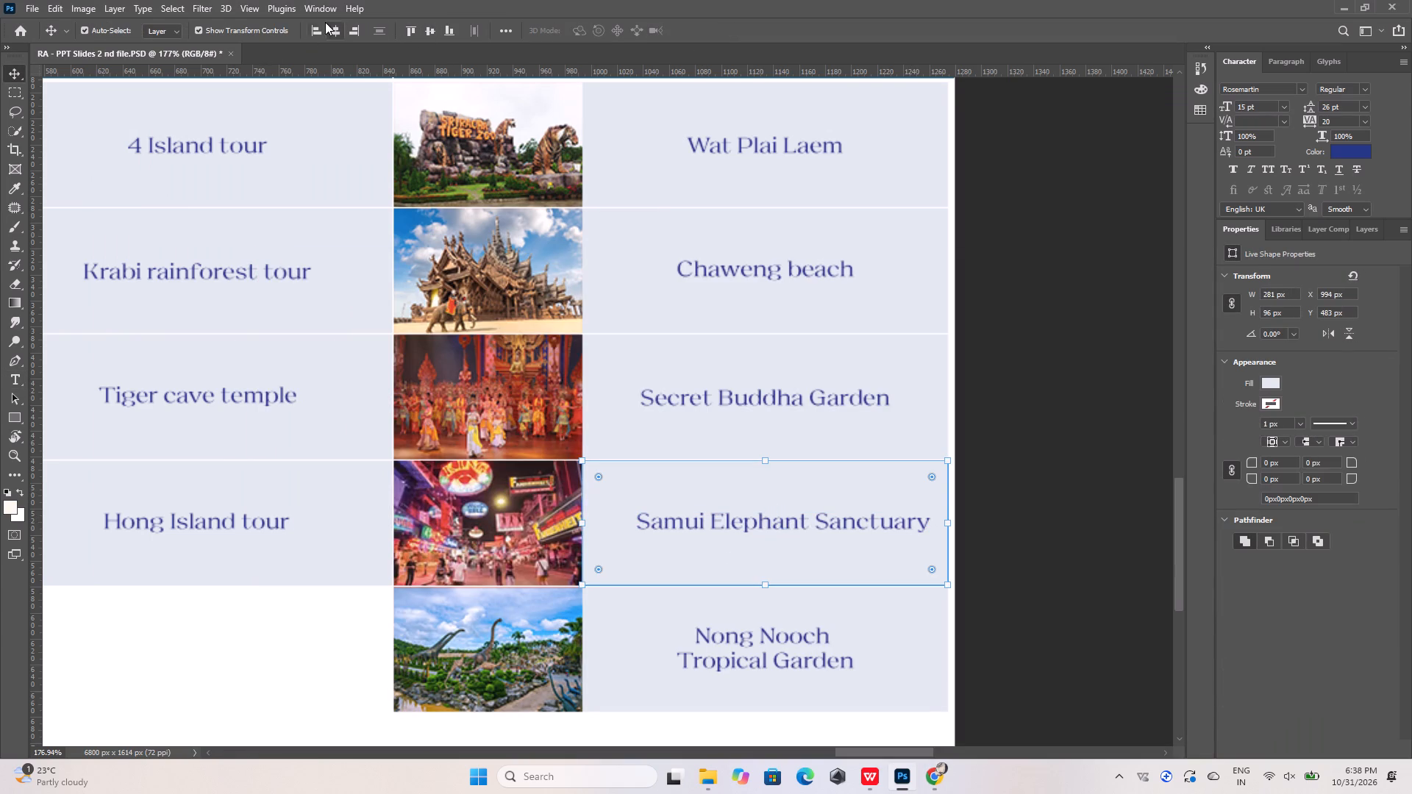
pyautogui.click(329, 29)
# Copy "Thai cooking class" from the reference image in Chrome and replace the Nong Nooch Tropical Garden label in the Koh Samui column with it.
pyautogui.keyDown('alt'); pyautogui.scroll(-7, 630, 360); pyautogui.keyUp('alt')
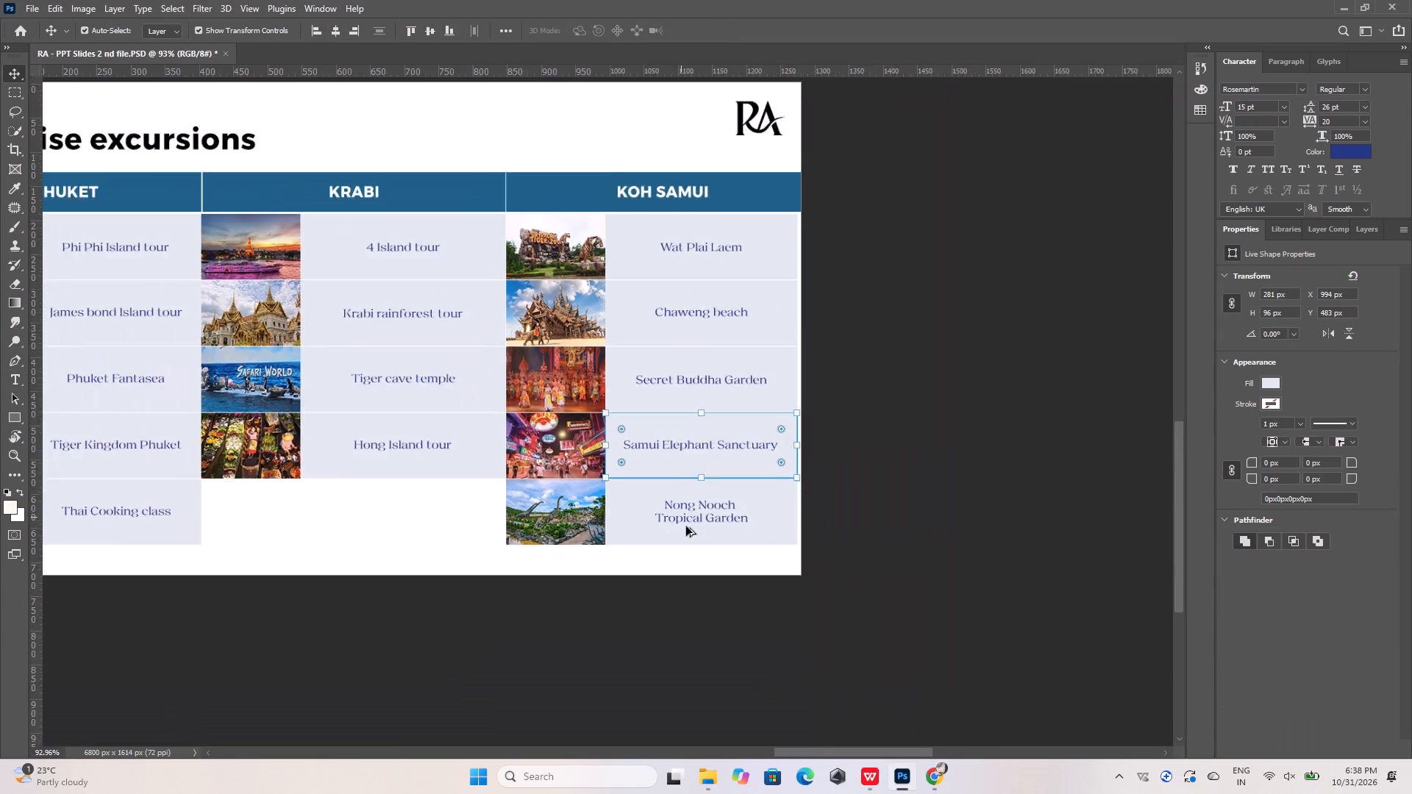
pyautogui.keyDown('alt'); pyautogui.scroll(5, 687, 527); pyautogui.keyUp('alt')
pyautogui.doubleClick(690, 498)
pyautogui.click(919, 773)
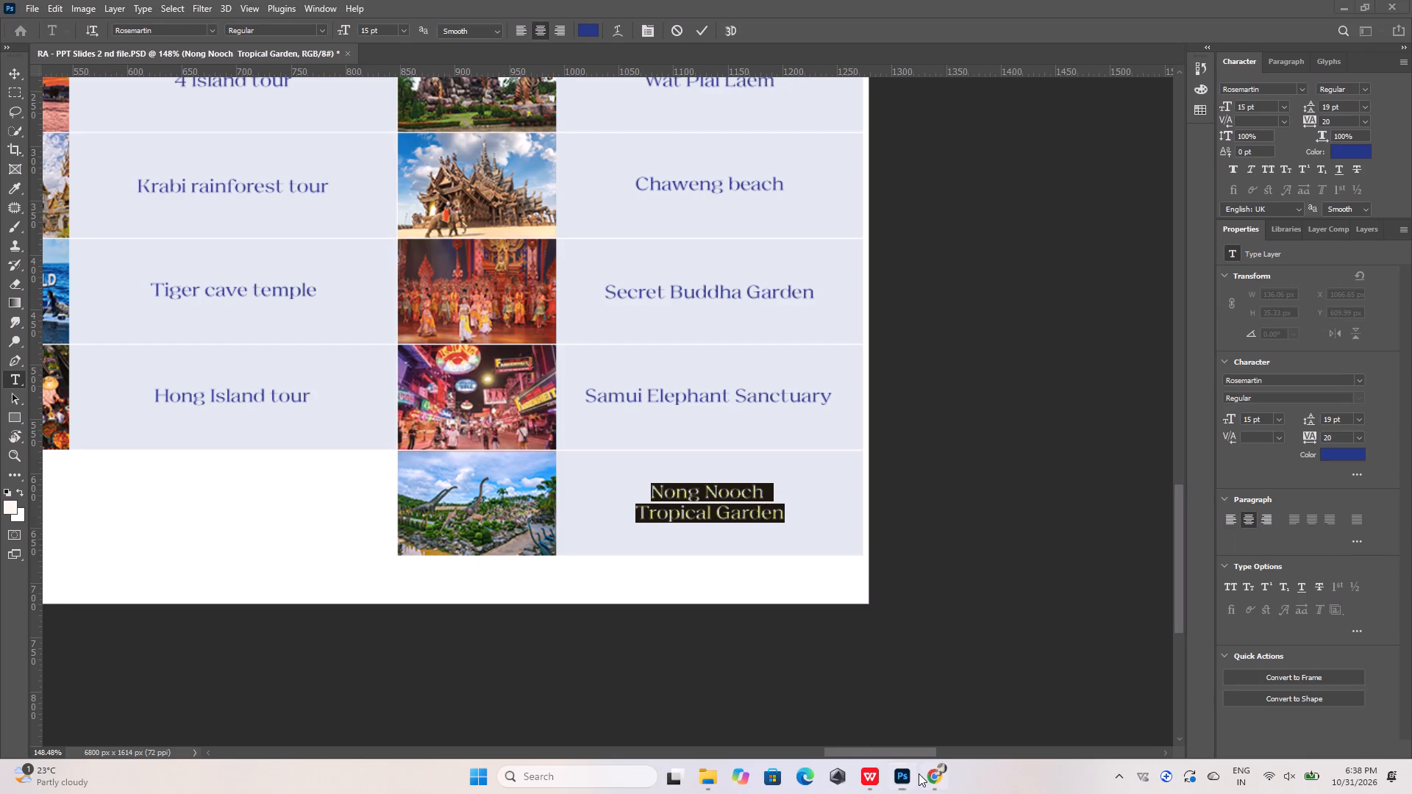
pyautogui.moveTo(1036, 643); pyautogui.dragTo(1165, 637)
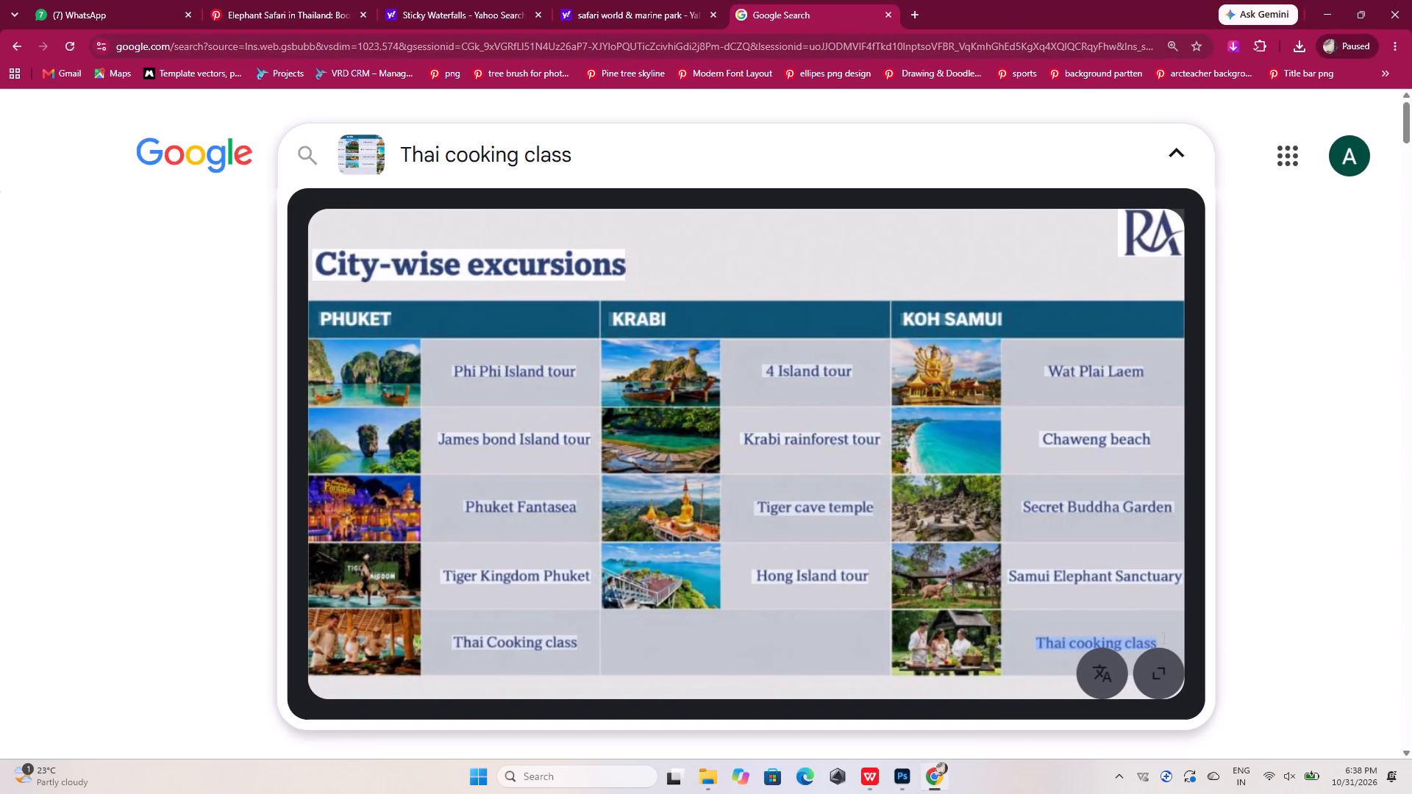
pyautogui.moveTo(1165, 637); pyautogui.dragTo(1174, 637)
pyautogui.click(867, 593)
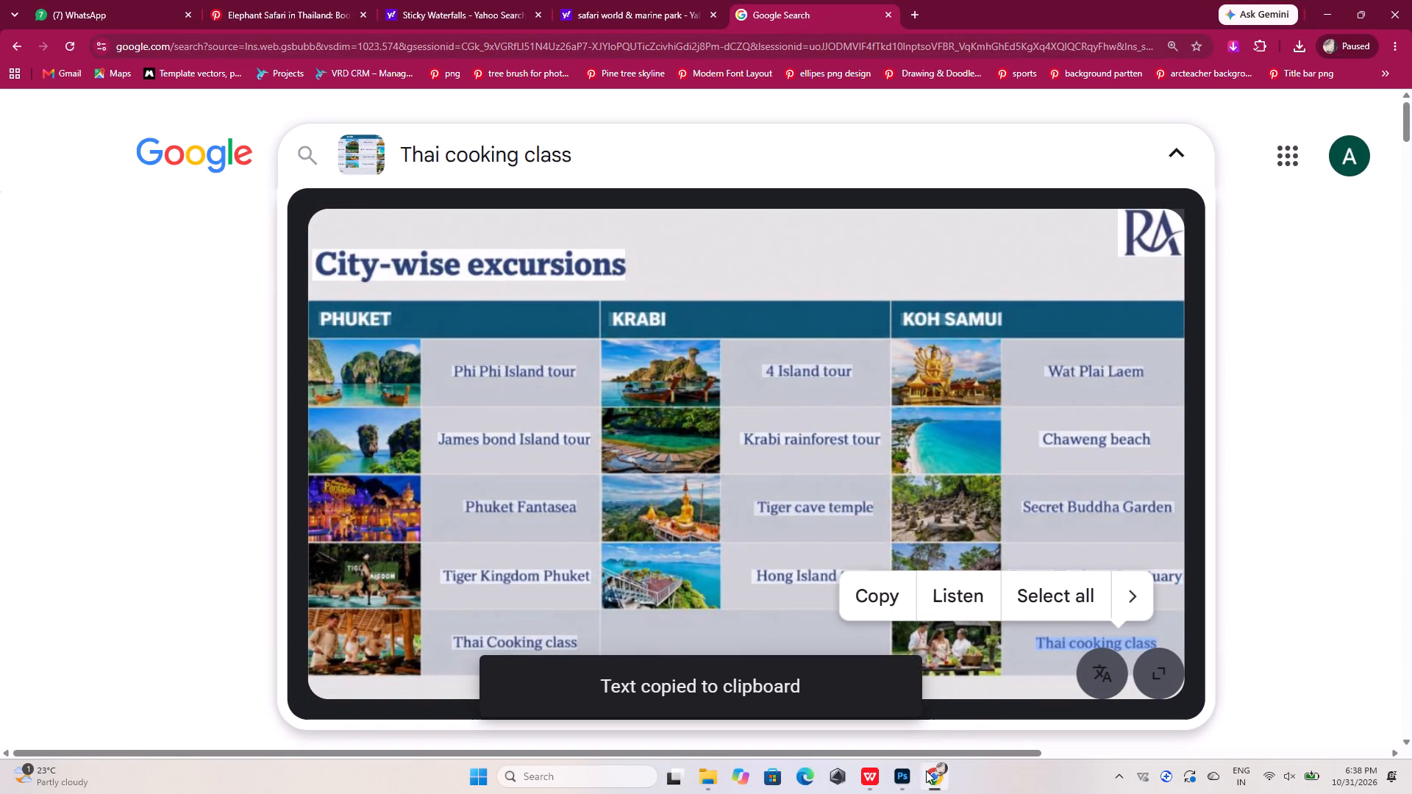
pyautogui.click(926, 774)
pyautogui.hotkey('ctrl', 'c')
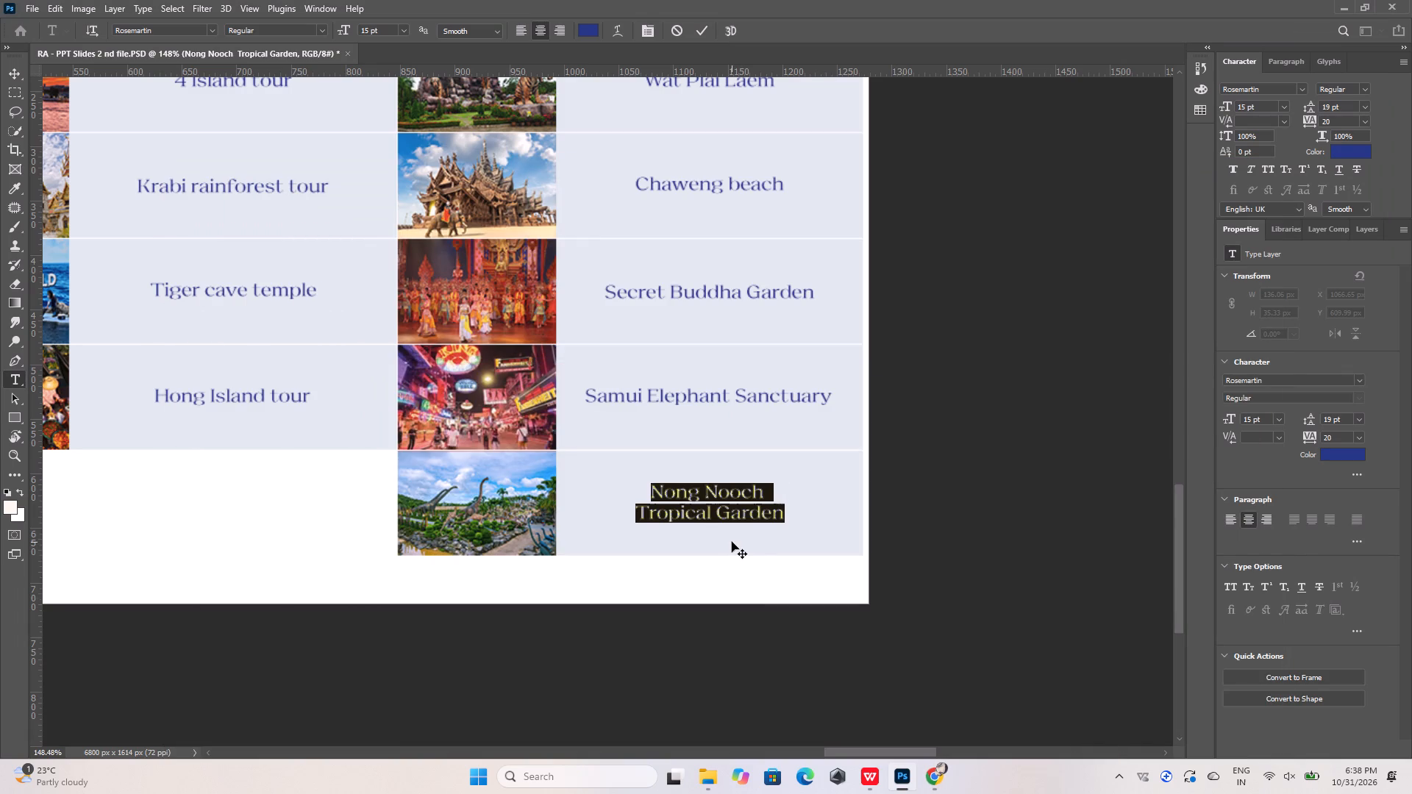
pyautogui.click(937, 775)
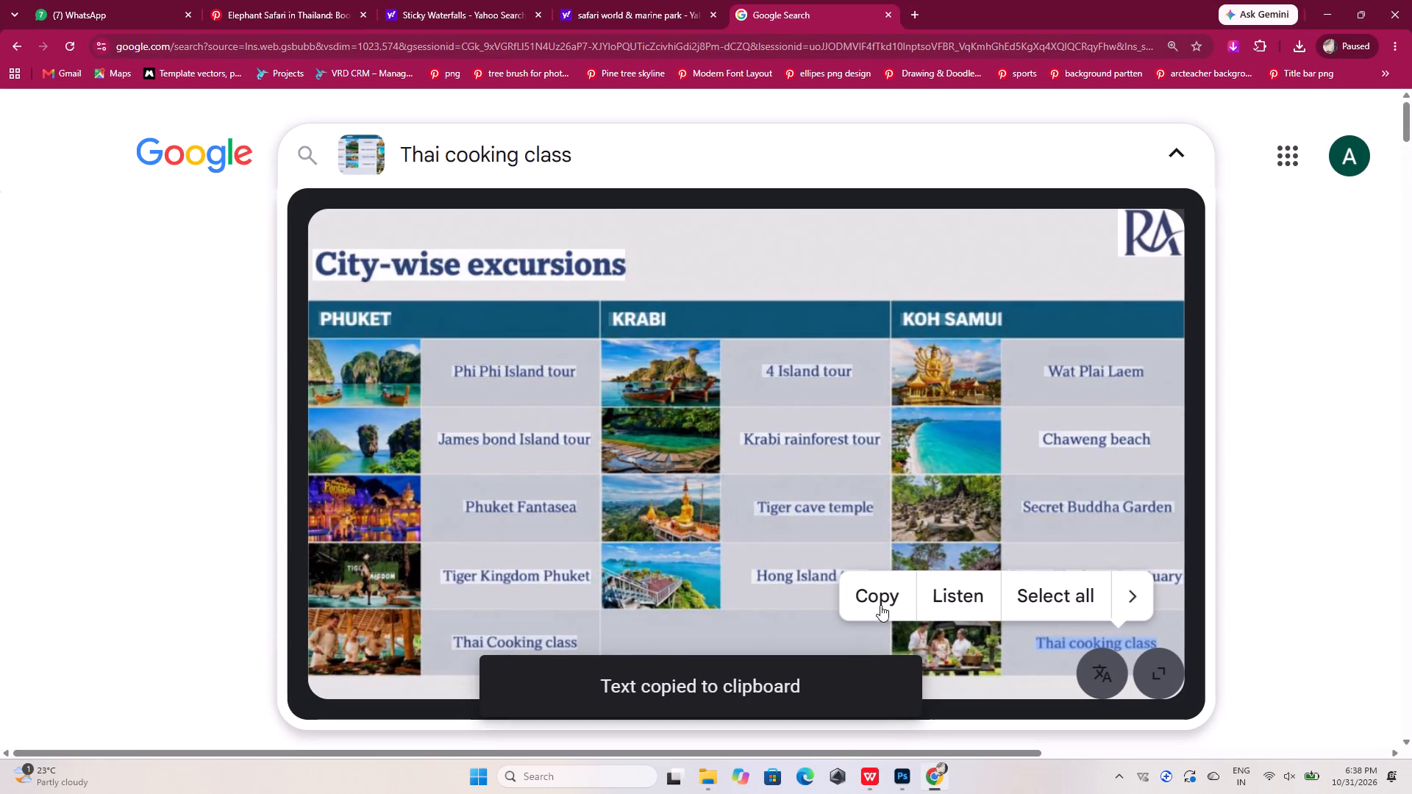
pyautogui.click(876, 601)
pyautogui.click(926, 777)
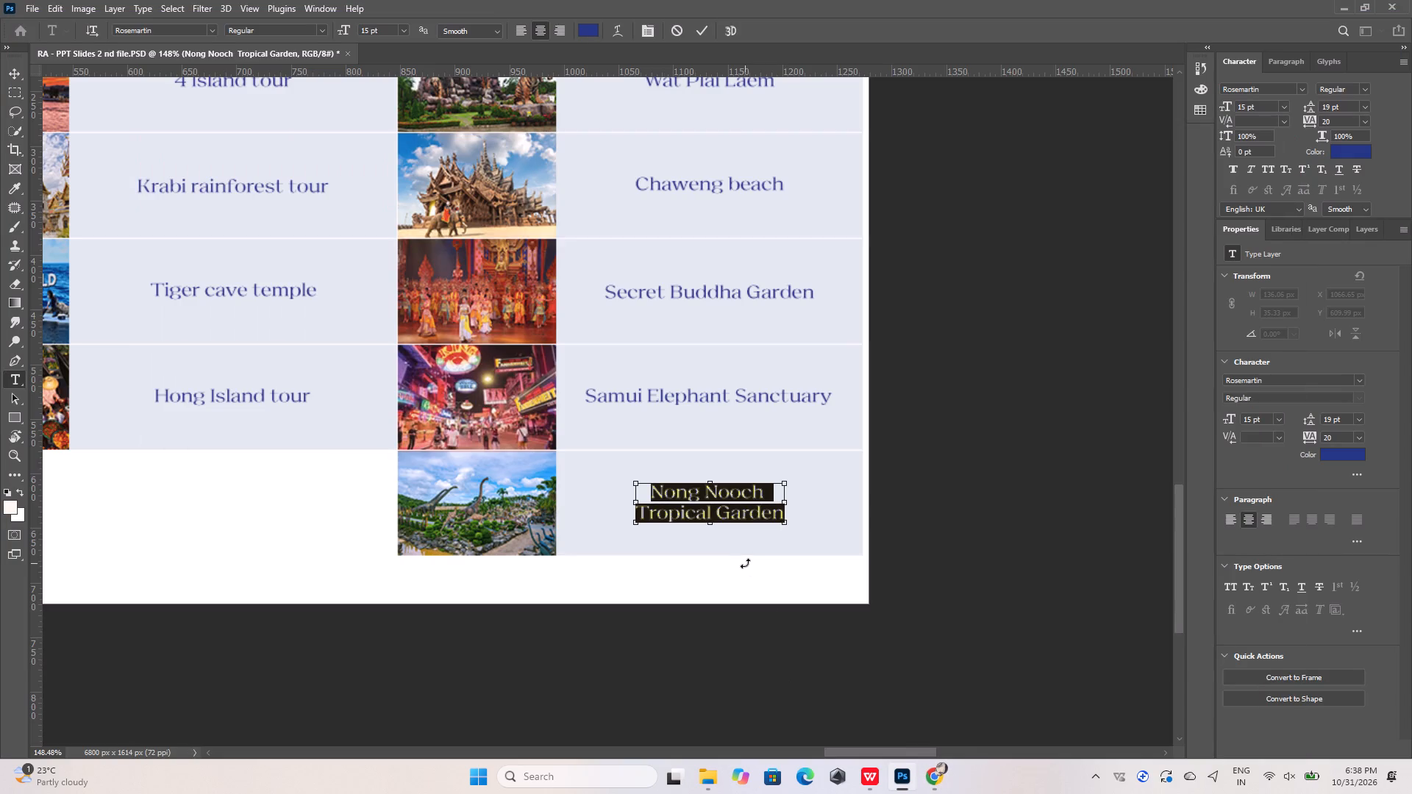
pyautogui.hotkey('ctrl', 'v')
pyautogui.click(699, 29)
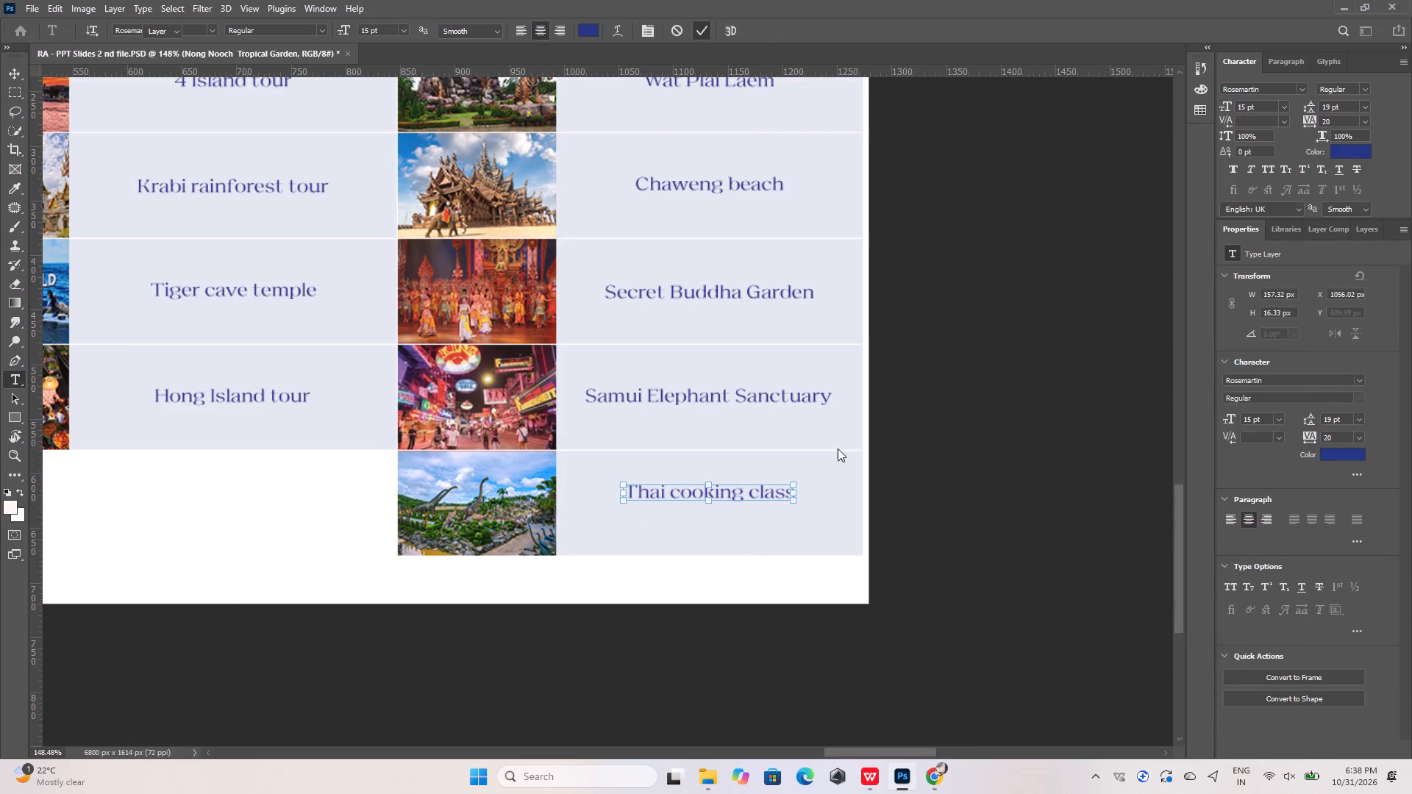
# Centre the Thai cooking class label in the Koh Samui column horizontally and vertically within its table cell.
pyautogui.keyDown('shift'); pyautogui.click(832, 474); pyautogui.keyUp('shift')
pyautogui.click(431, 31)
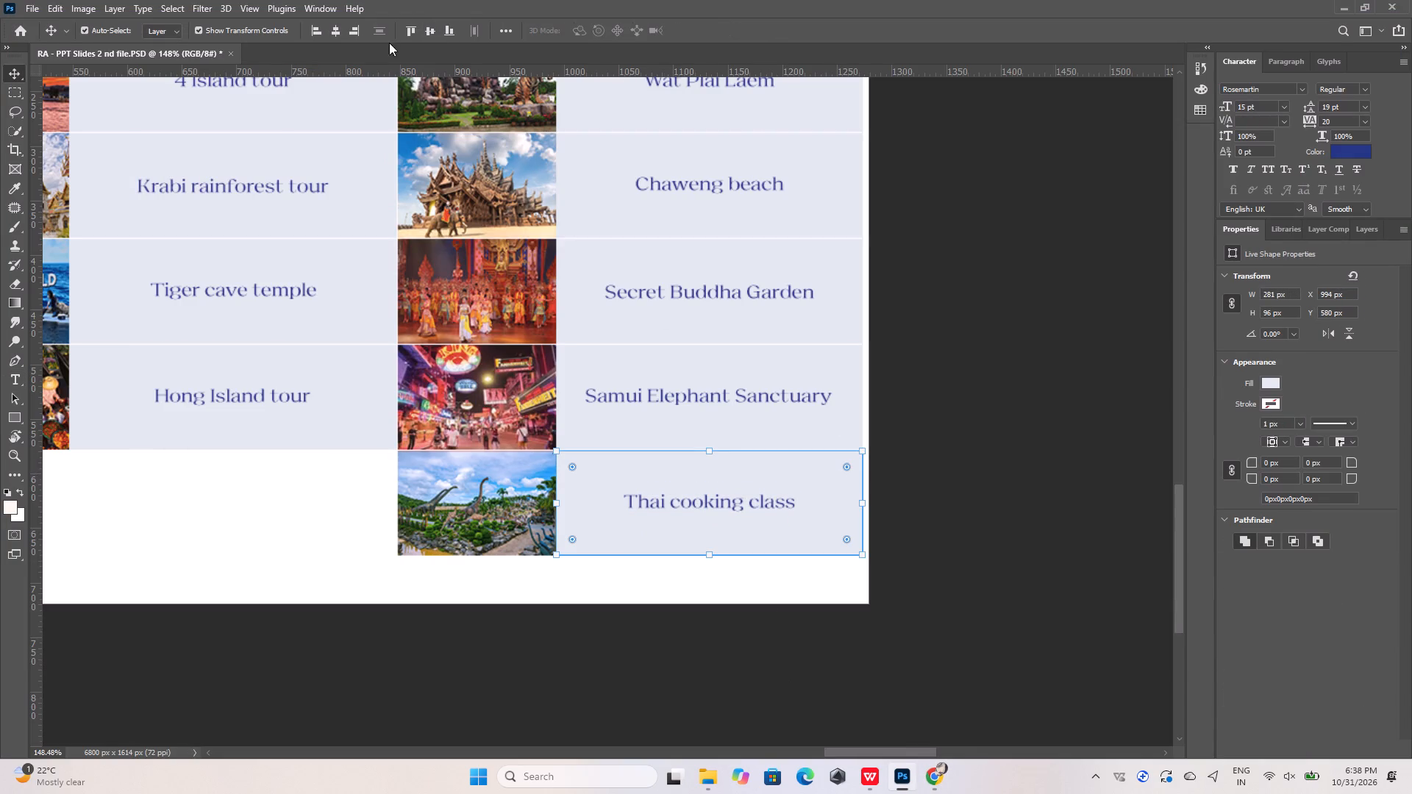
pyautogui.click(335, 33)
# Copy the "Phi Phi Island tour" label text from the Phuket column and search Pinterest in Chrome for it.
pyautogui.keyDown('alt'); pyautogui.scroll(-9, 482, 308); pyautogui.keyUp('alt')
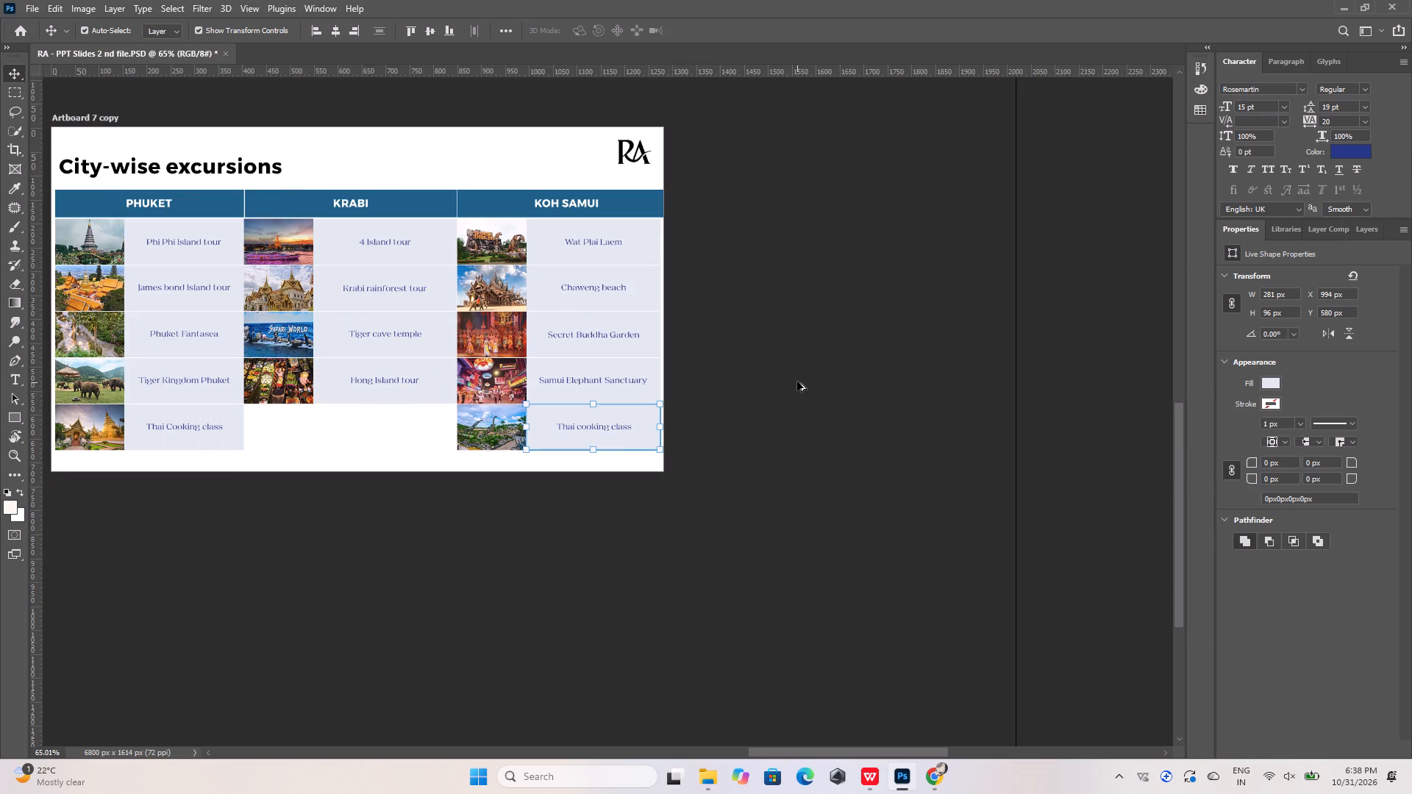
pyautogui.keyDown('alt'); pyautogui.click(797, 382); pyautogui.keyUp('alt')
pyautogui.keyDown('alt'); pyautogui.scroll(-5, 686, 326); pyautogui.keyUp('alt')
pyautogui.keyDown('alt'); pyautogui.scroll(4, 313, 217); pyautogui.keyUp('alt')
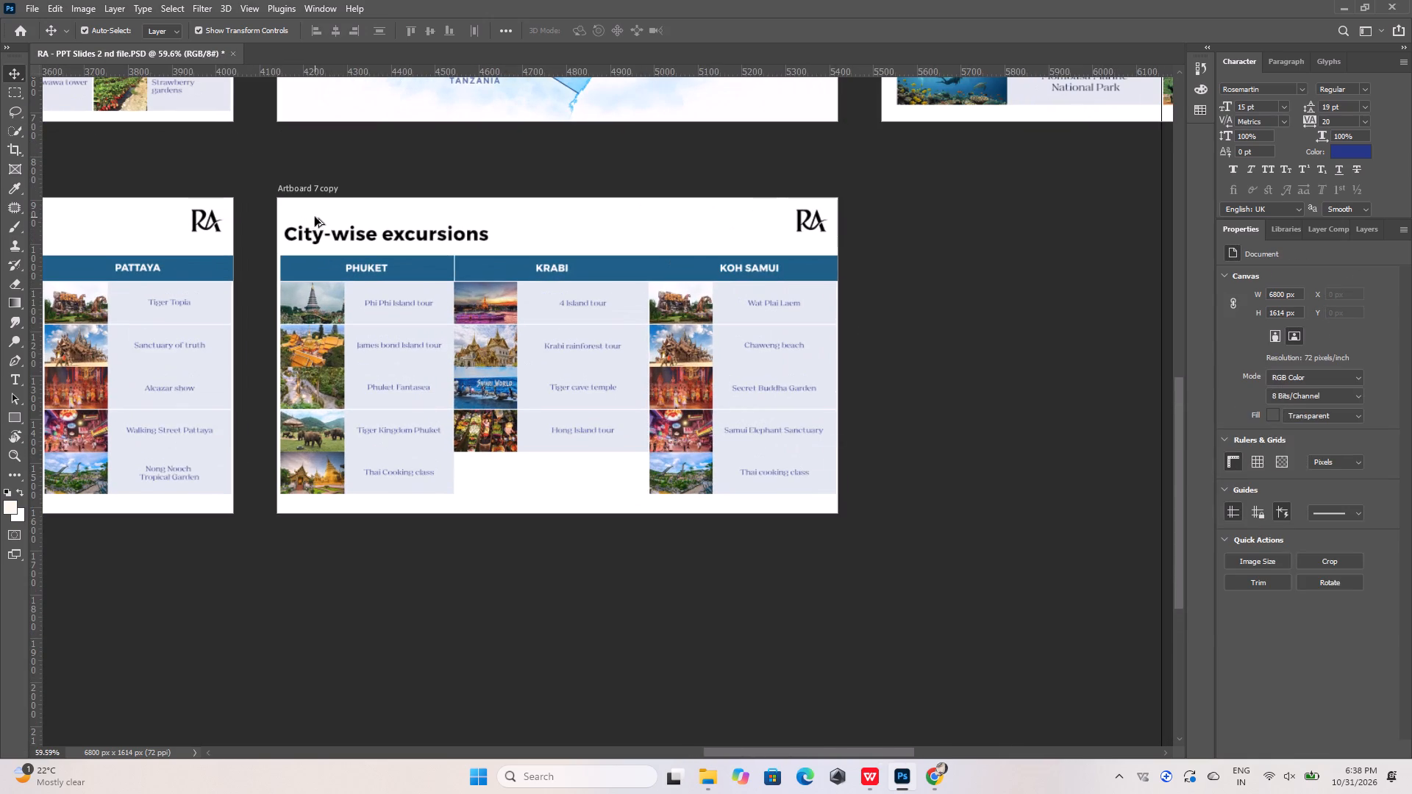
pyautogui.keyDown('alt'); pyautogui.scroll(-1, 298, 311); pyautogui.keyUp('alt')
pyautogui.keyDown('alt'); pyautogui.scroll(13, 298, 310); pyautogui.keyUp('alt')
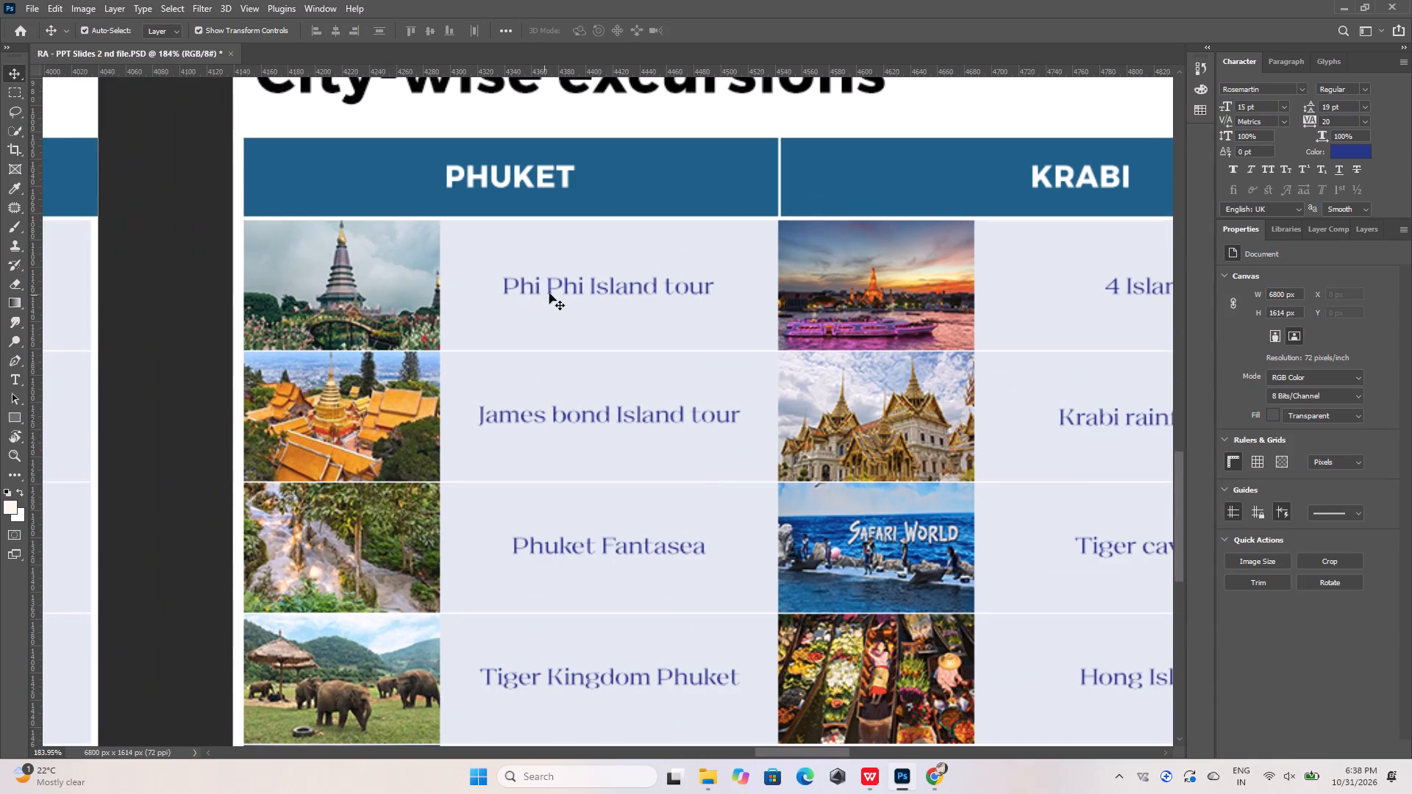
pyautogui.doubleClick(556, 286)
pyautogui.hotkey('ctrl', 'c')
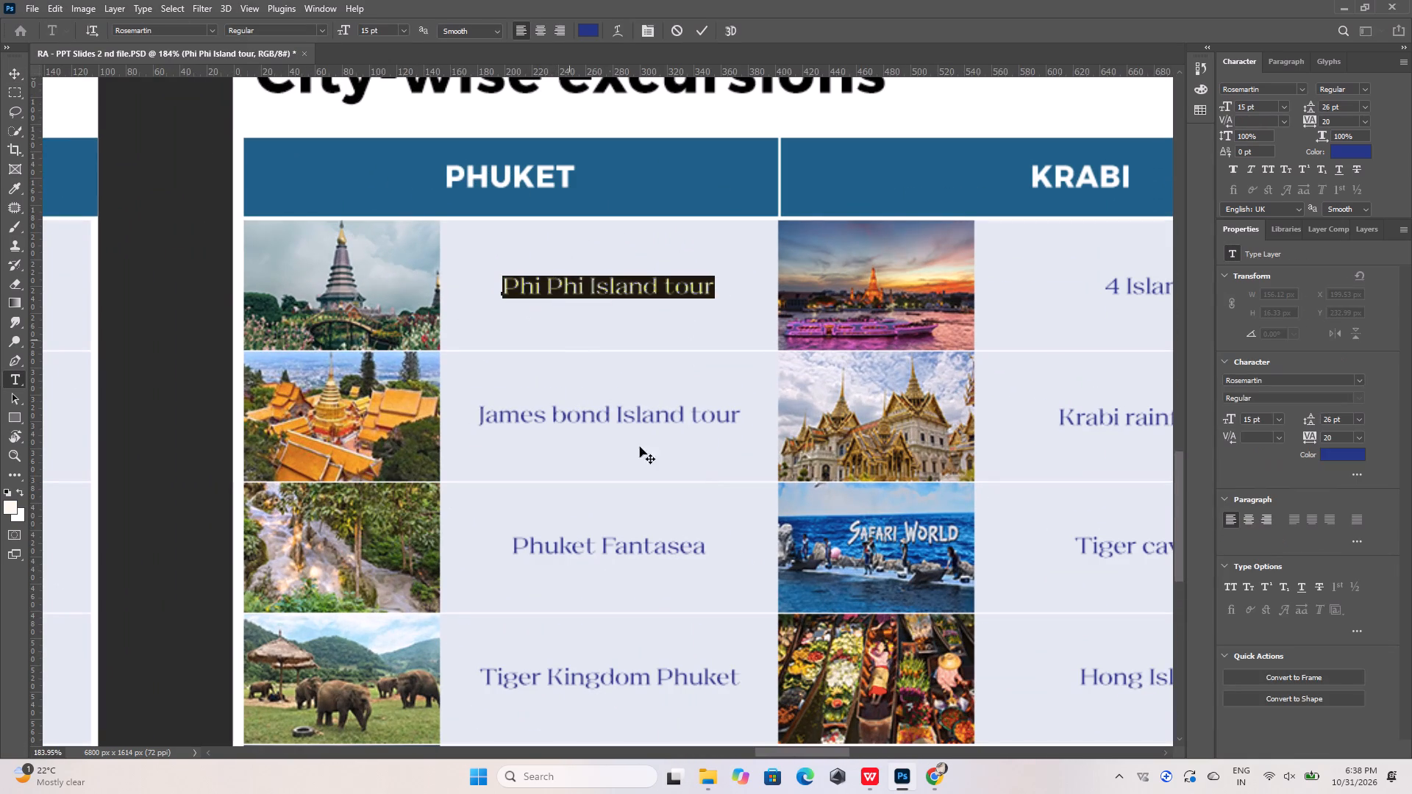
pyautogui.click(936, 776)
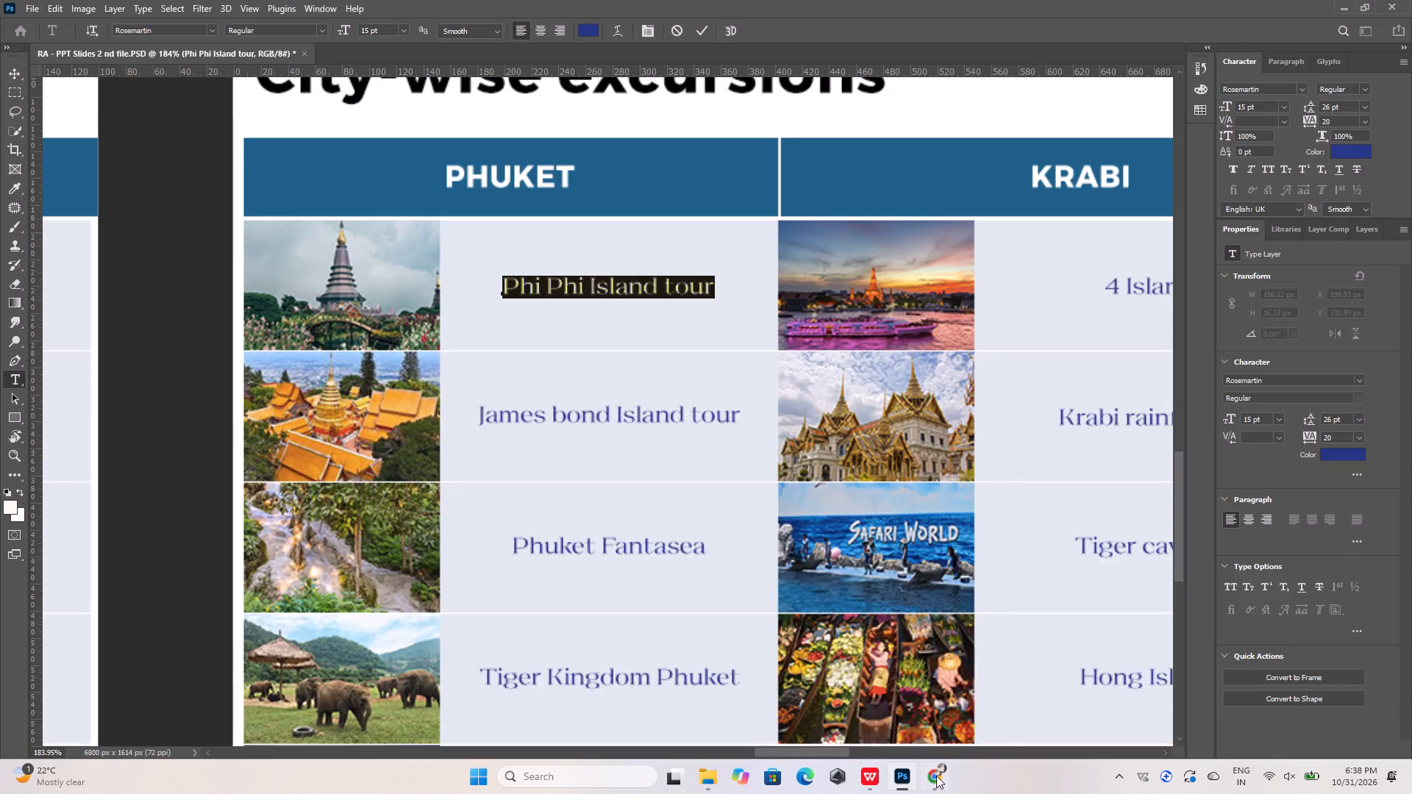
pyautogui.click(289, 18)
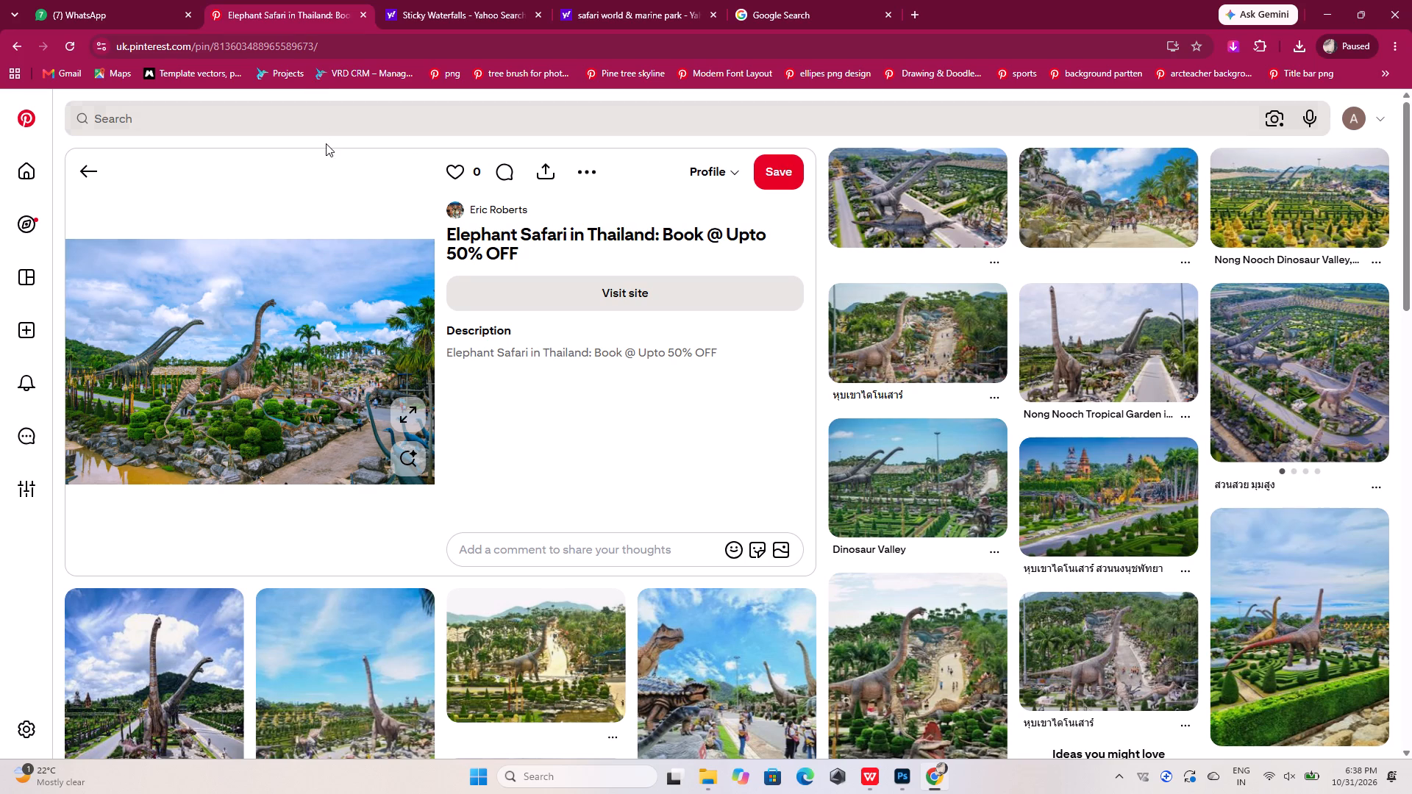
pyautogui.click(332, 128)
pyautogui.hotkey('ctrl', 'v')
pyautogui.press('Return')
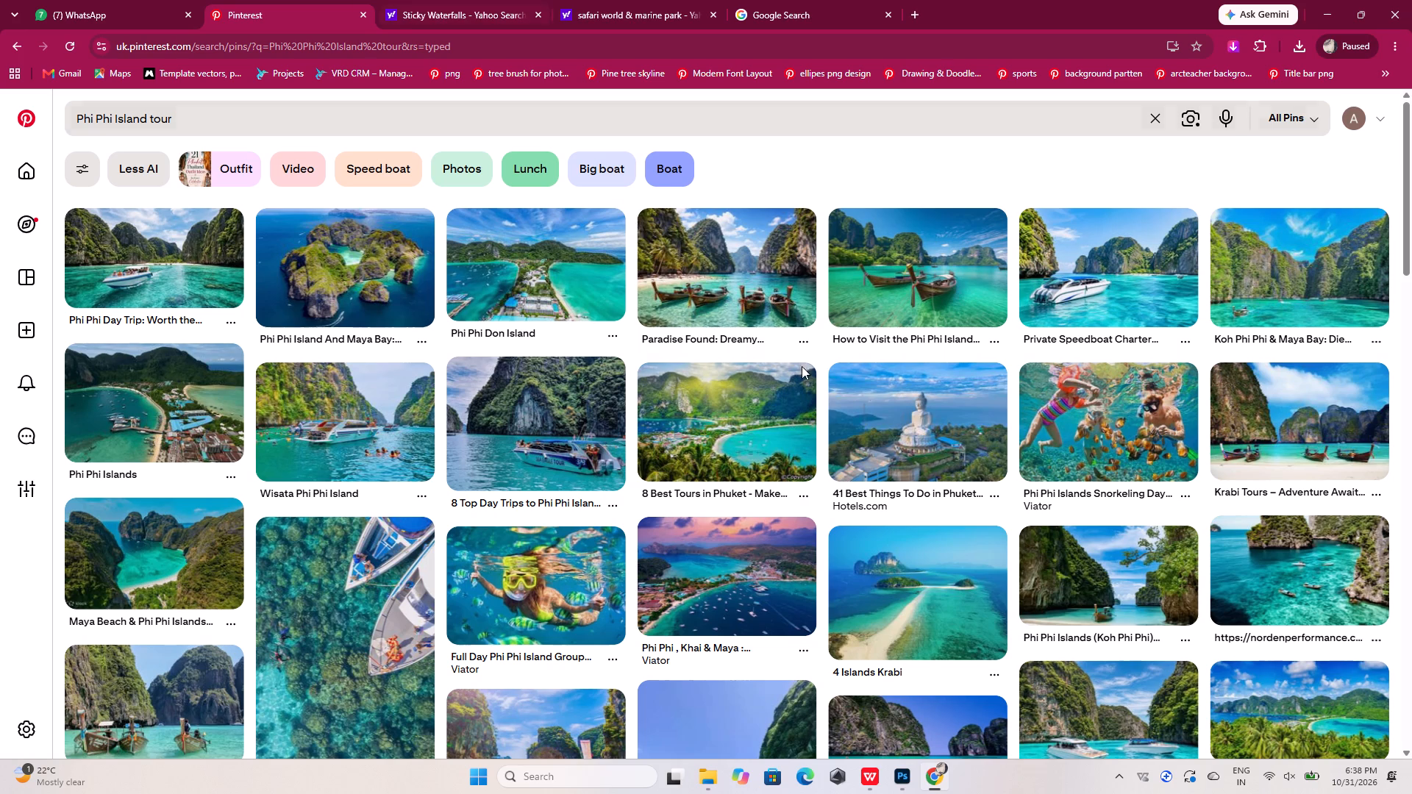
pyautogui.click(875, 780)
pyautogui.click(876, 778)
# Download the image of the "Phi Phi Day Trip: Worth the Crowds?" pin, showing a speedboat between green cliffs.
pyautogui.click(112, 259)
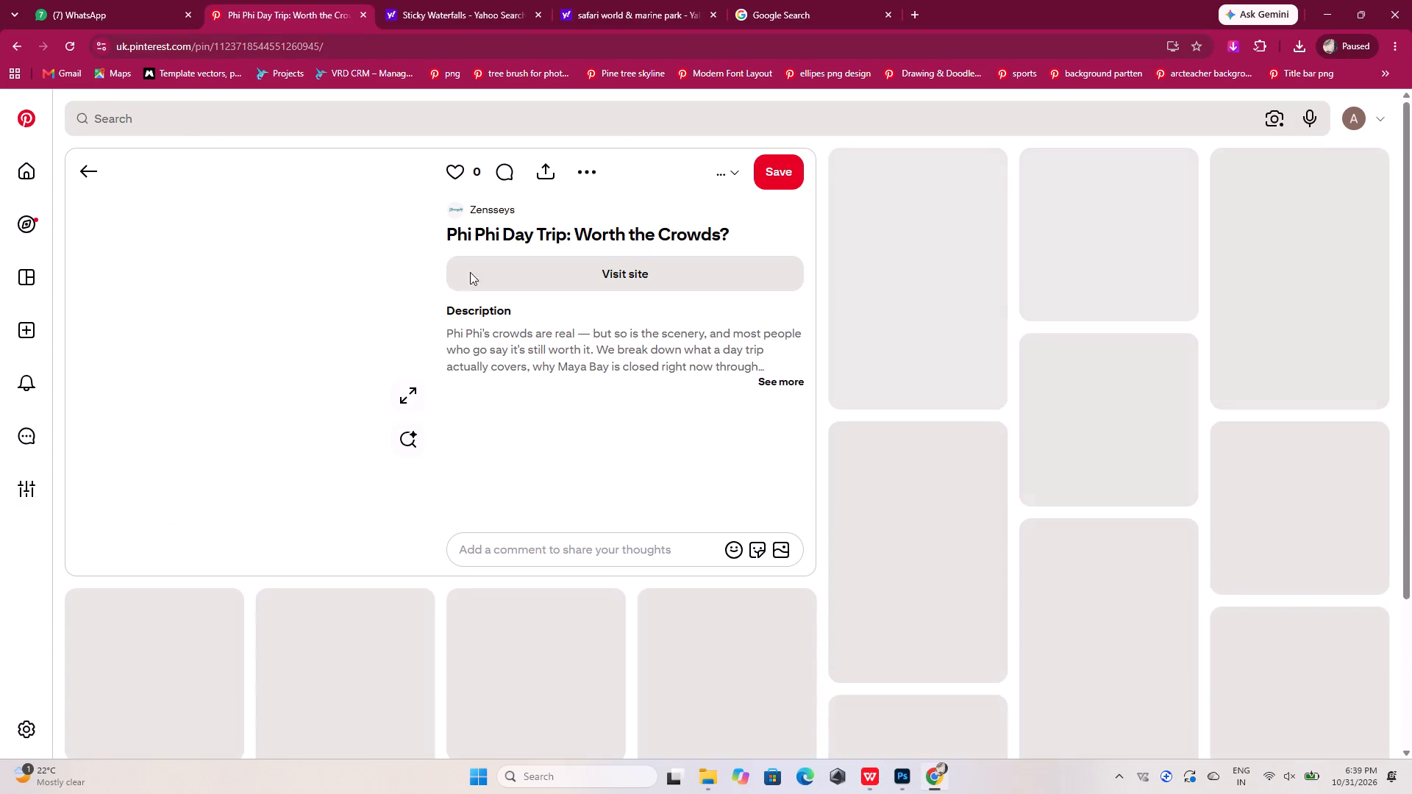
pyautogui.click(584, 176)
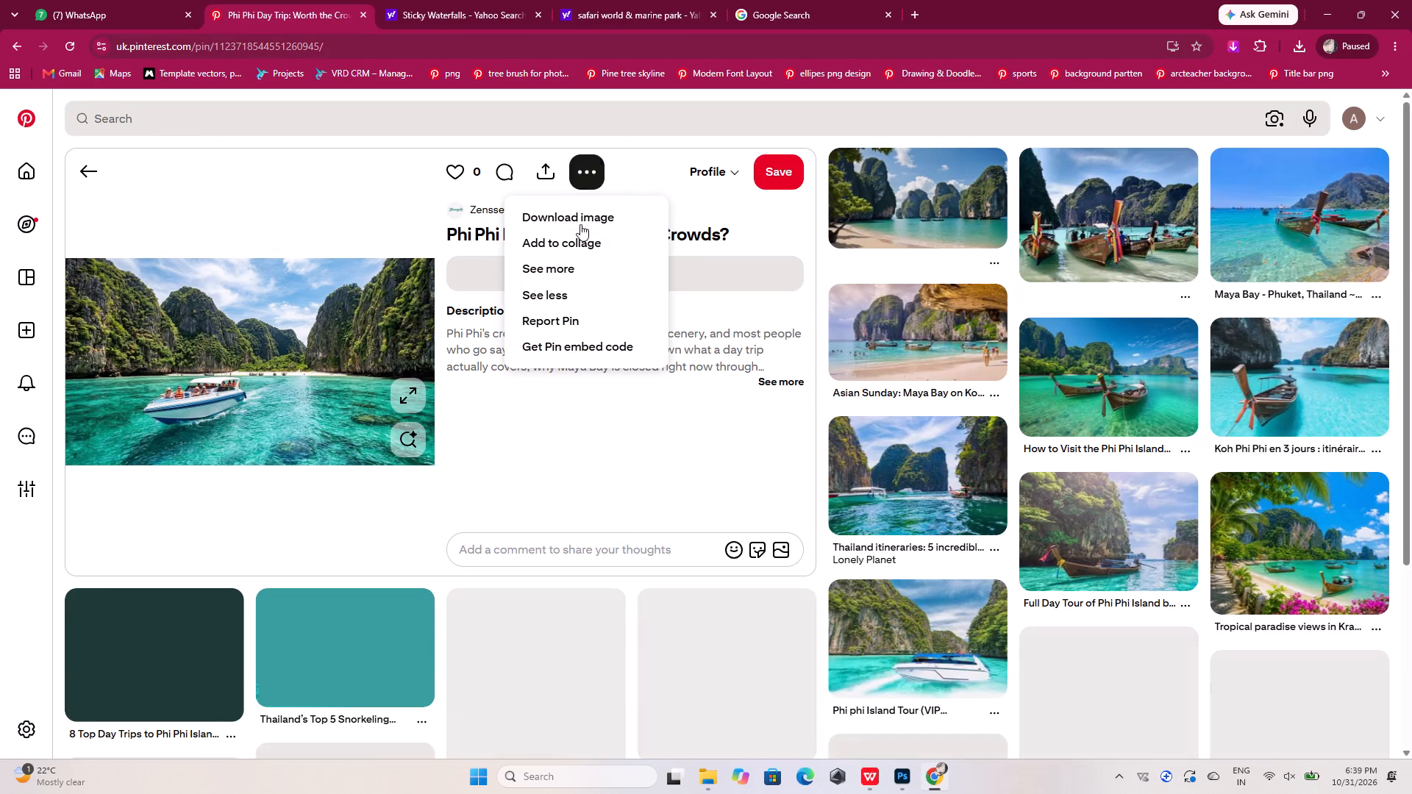
pyautogui.click(580, 224)
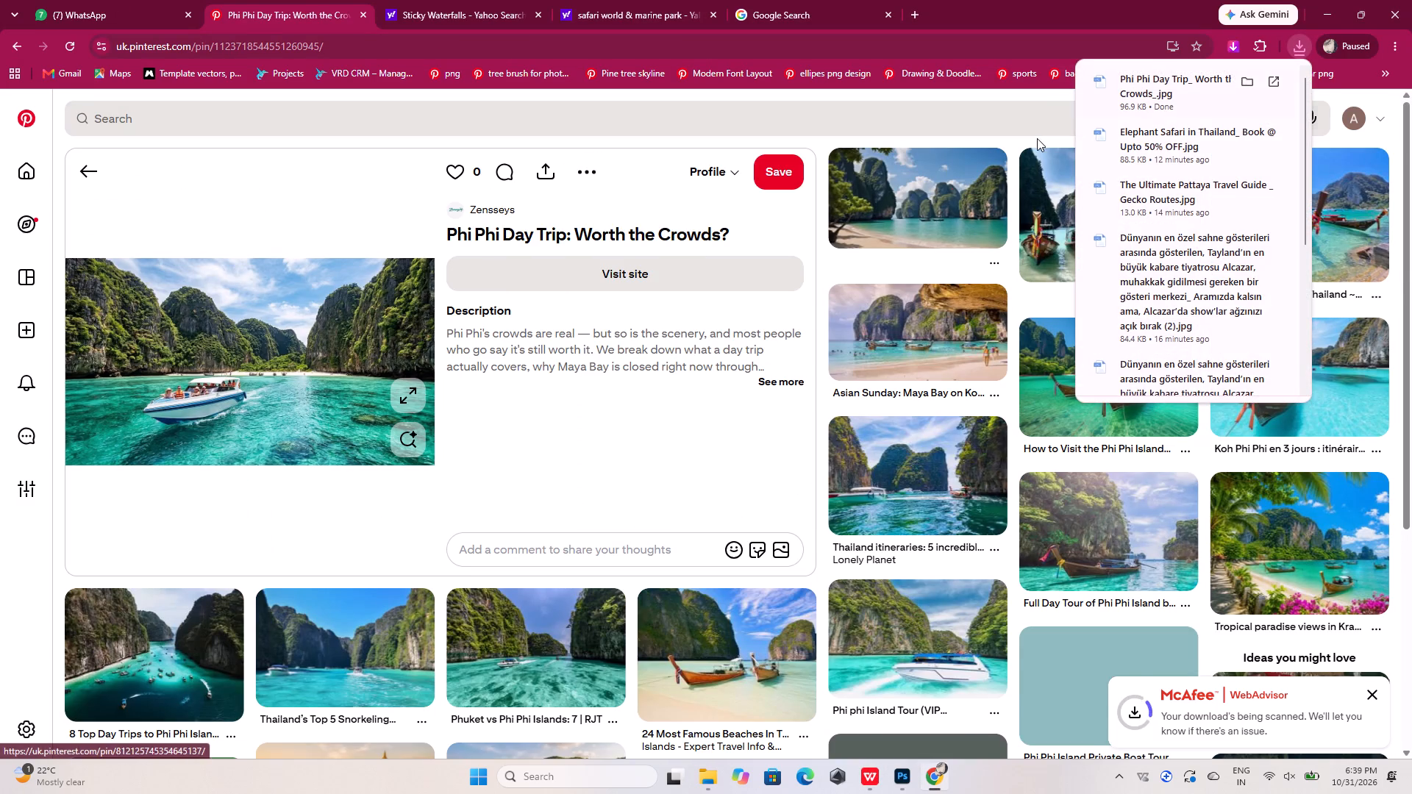
# Place the downloaded Phi Phi Day Trip photo from the Downloads folder onto the Artboard 7 copy slide in Photoshop.
pyautogui.click(1247, 81)
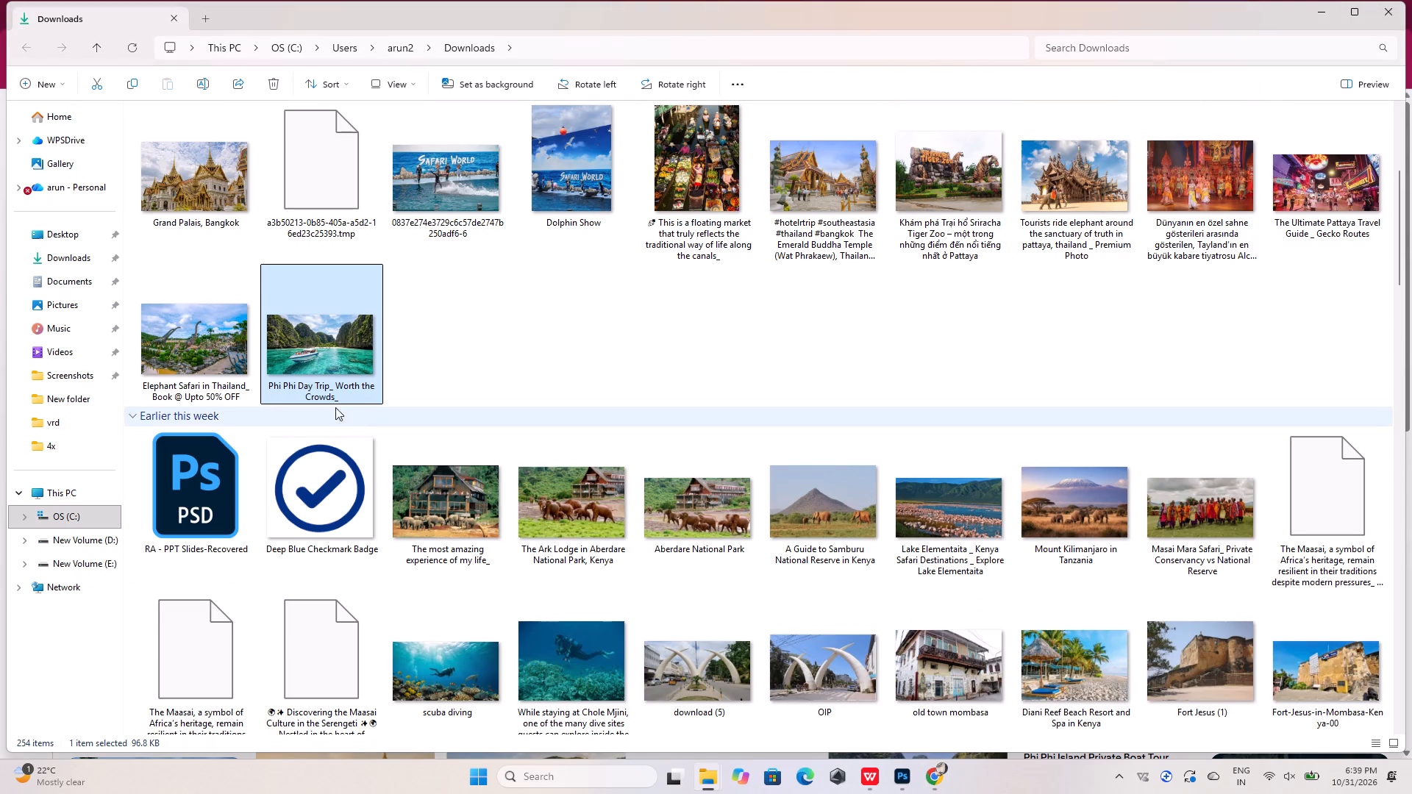
pyautogui.moveTo(327, 337); pyautogui.dragTo(913, 778)
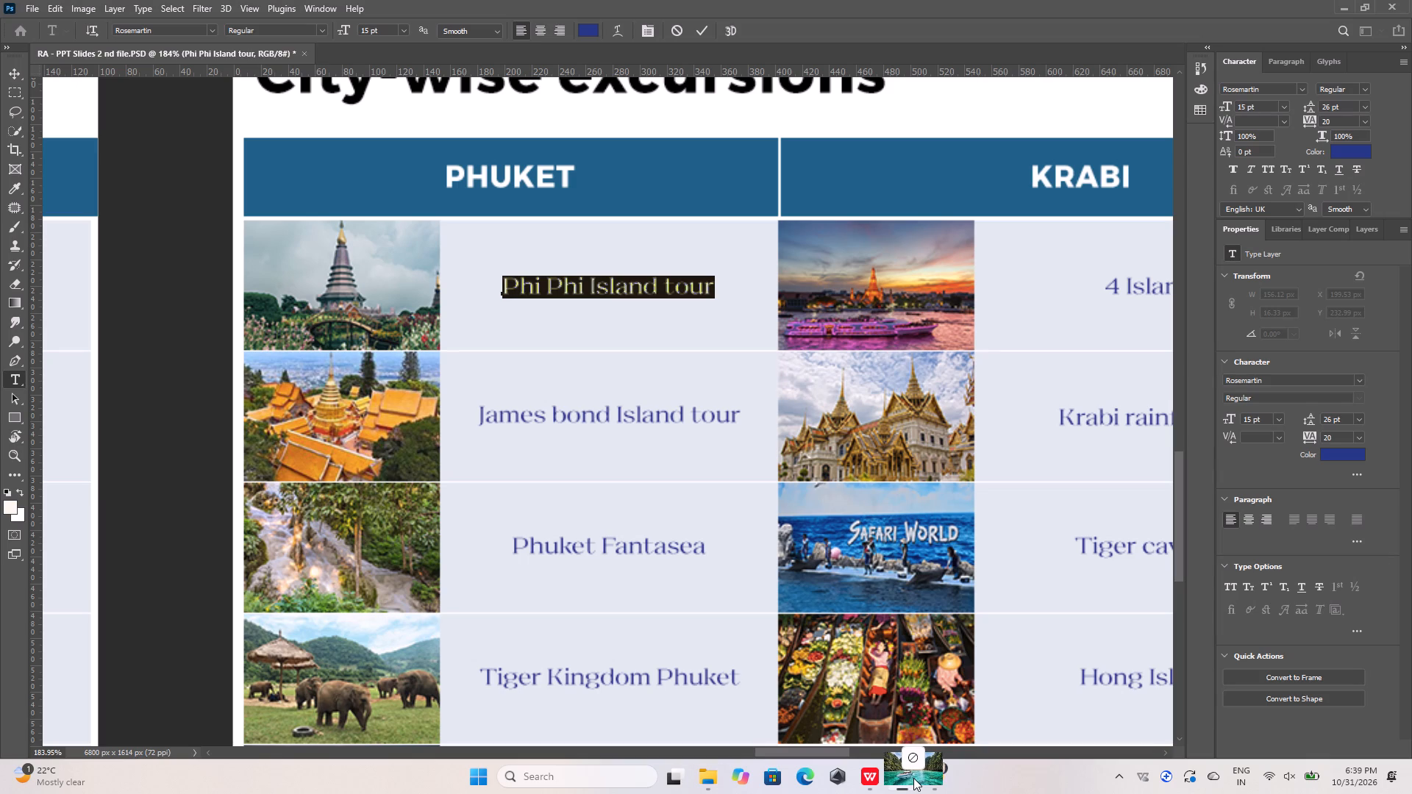
pyautogui.moveTo(913, 778); pyautogui.dragTo(696, 537)
pyautogui.click(706, 33)
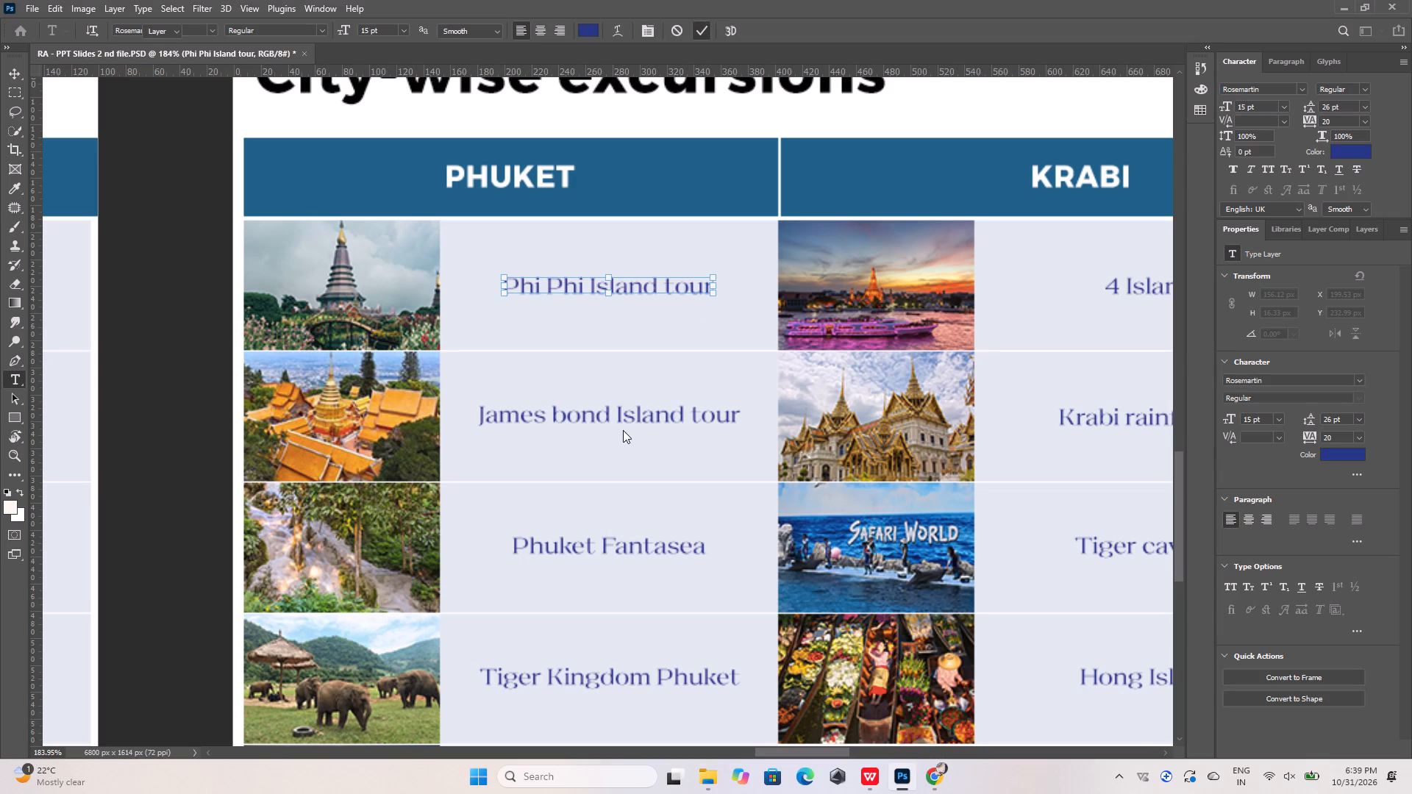
pyautogui.keyDown('alt'); pyautogui.scroll(-15, 476, 408); pyautogui.keyUp('alt')
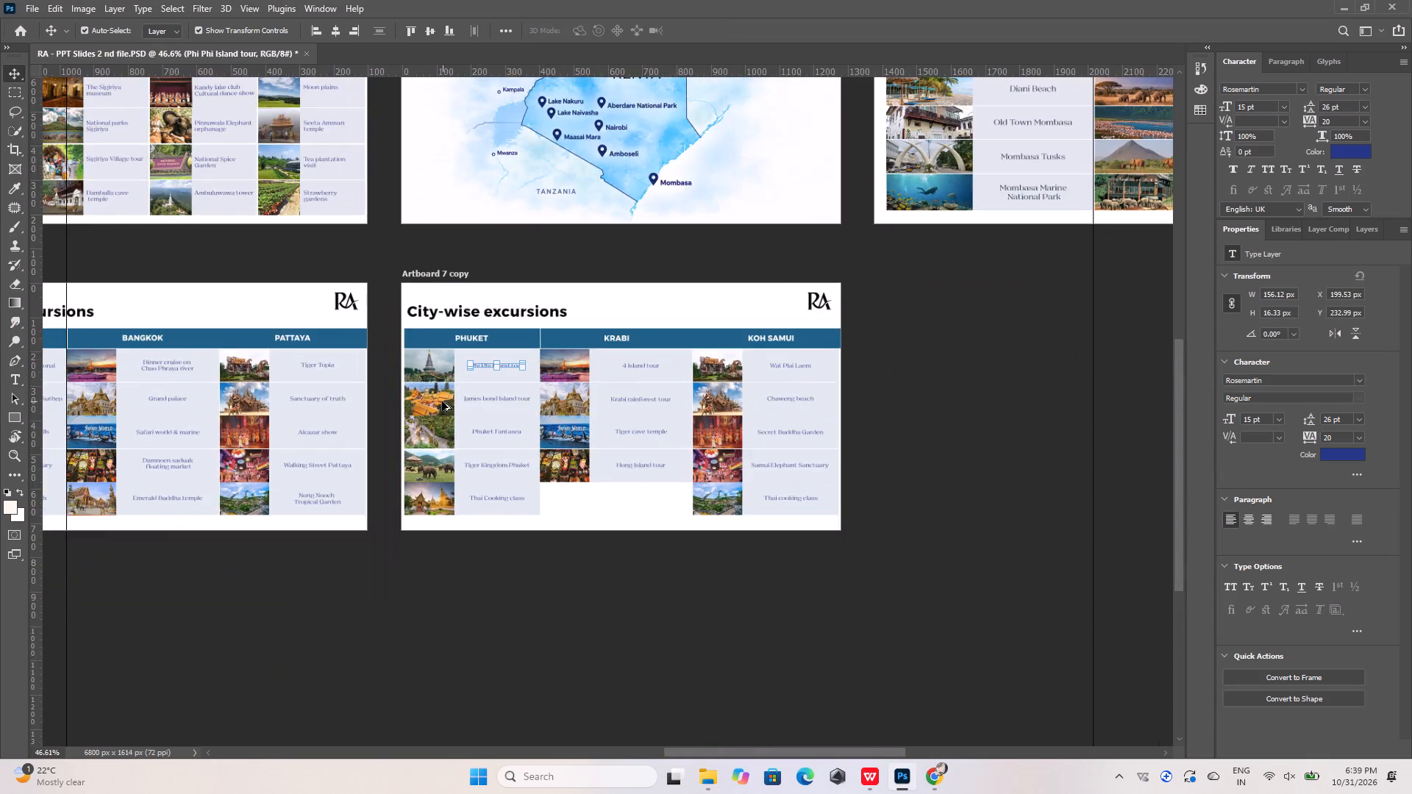
pyautogui.keyDown('alt'); pyautogui.scroll(5, 442, 401); pyautogui.keyUp('alt')
pyautogui.click(715, 780)
pyautogui.click(824, 693)
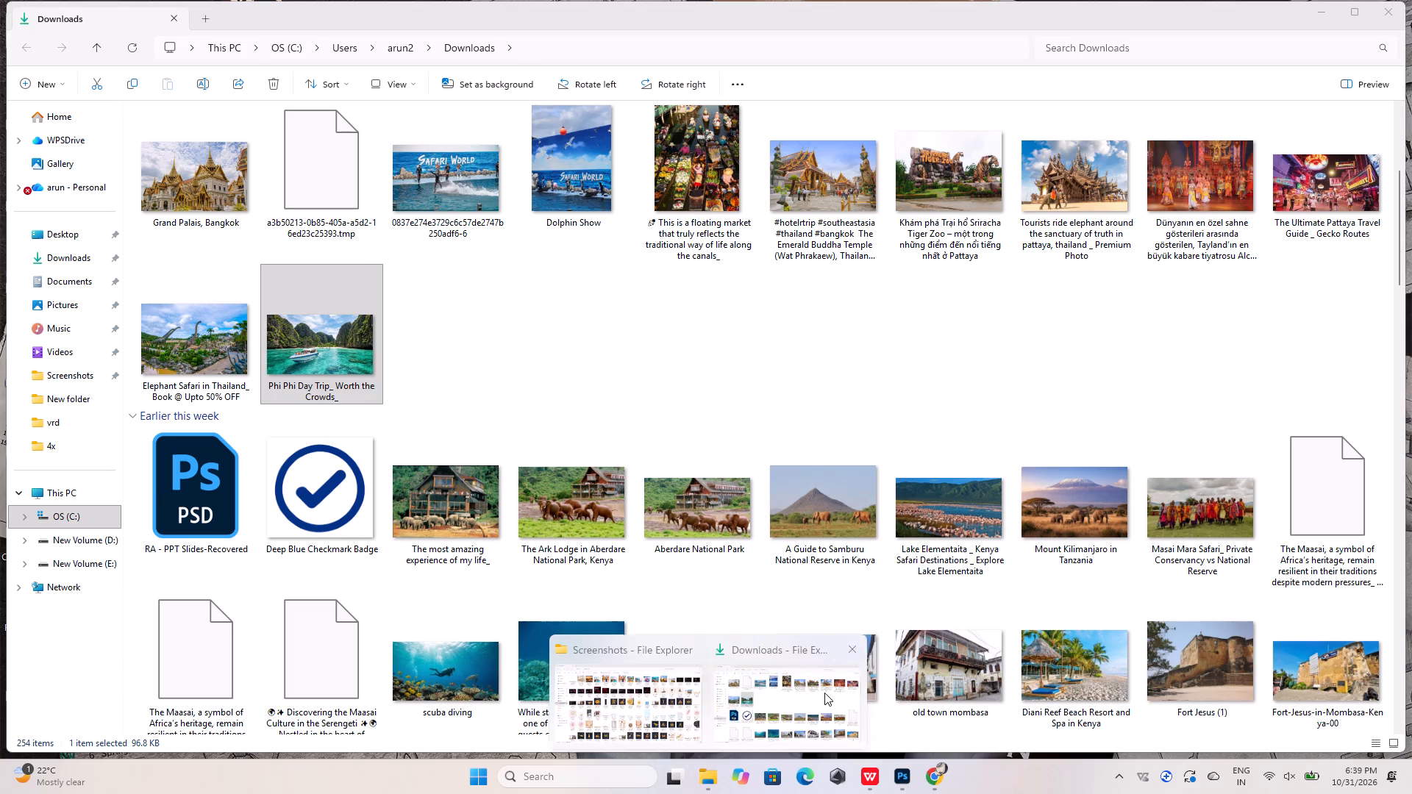
pyautogui.moveTo(312, 331); pyautogui.dragTo(724, 545)
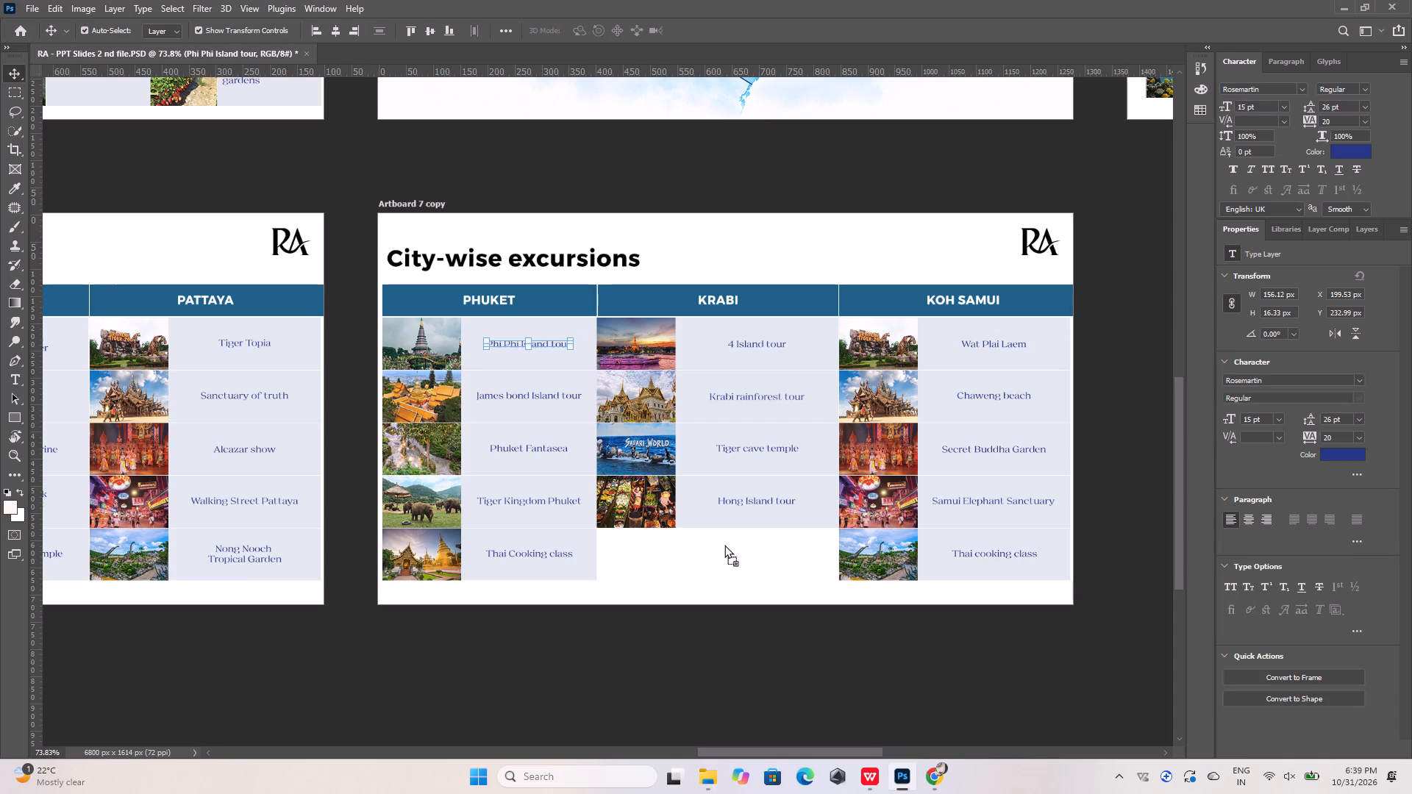
pyautogui.moveTo(724, 545); pyautogui.dragTo(608, 454)
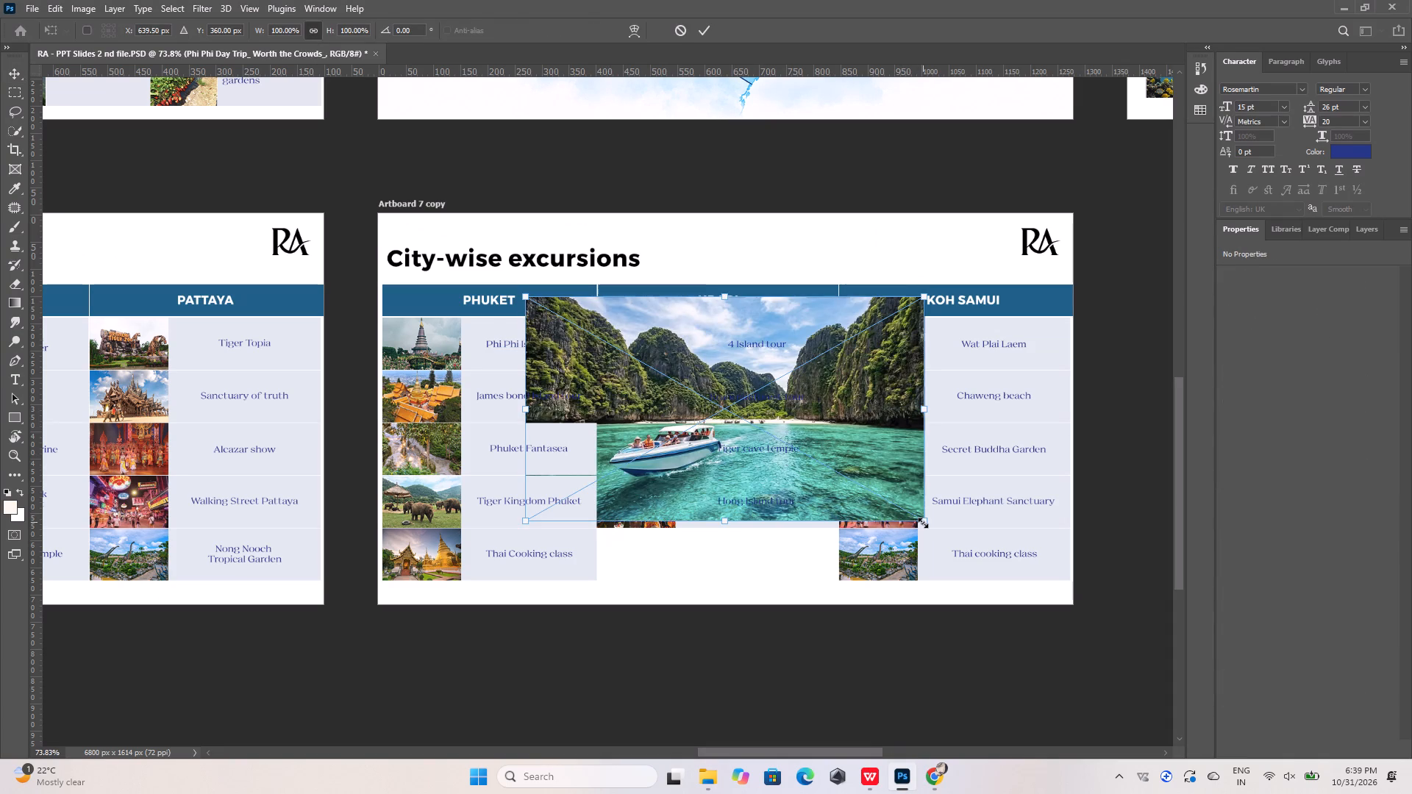
# Scale the Phi Phi photo down proportionally and fit it over the first photo cell of the Phuket column.
pyautogui.moveTo(924, 524); pyautogui.dragTo(625, 377)
pyautogui.keyDown('alt'); pyautogui.scroll(6, 523, 367); pyautogui.keyUp('alt')
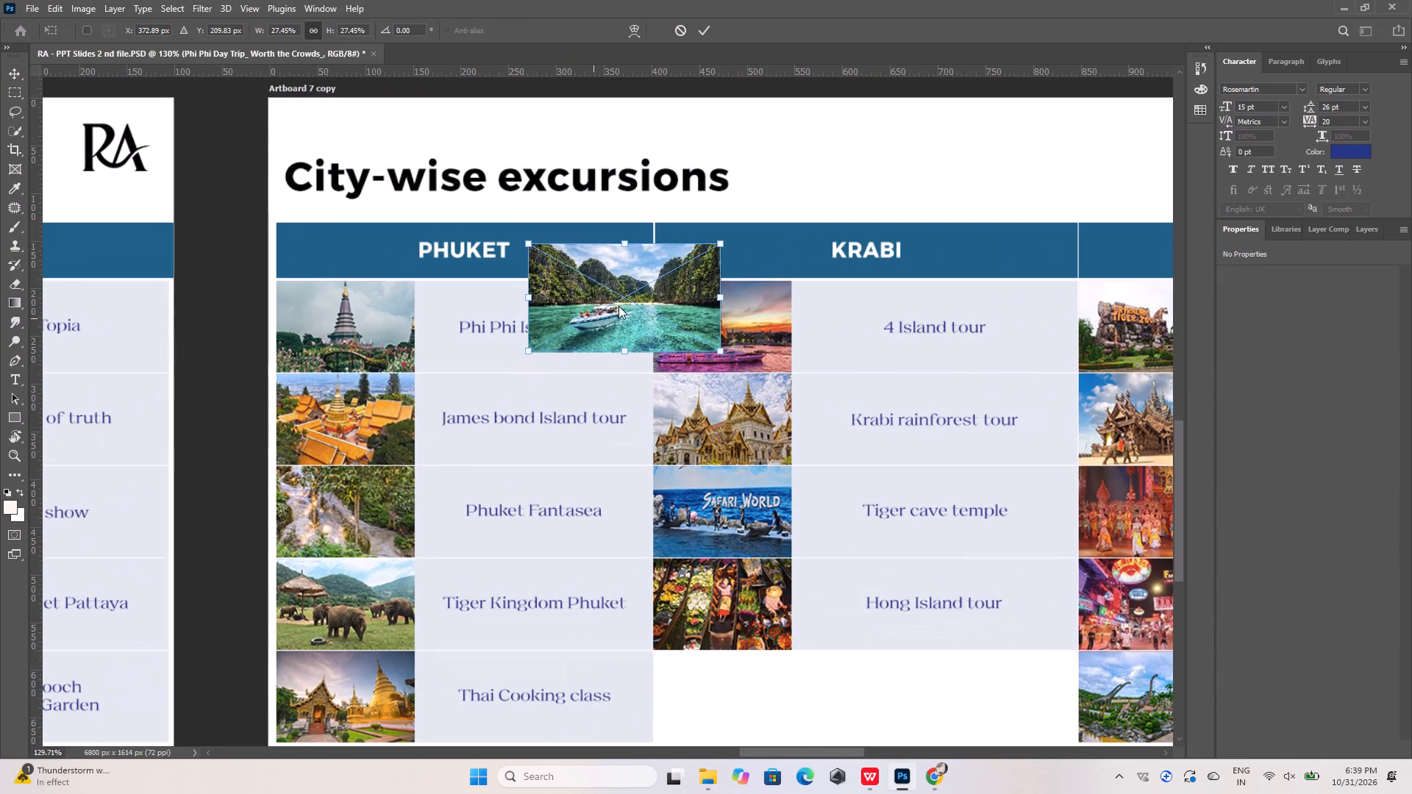
pyautogui.moveTo(627, 298); pyautogui.dragTo(368, 335)
pyautogui.keyDown('alt'); pyautogui.scroll(5, 274, 311); pyautogui.keyUp('alt')
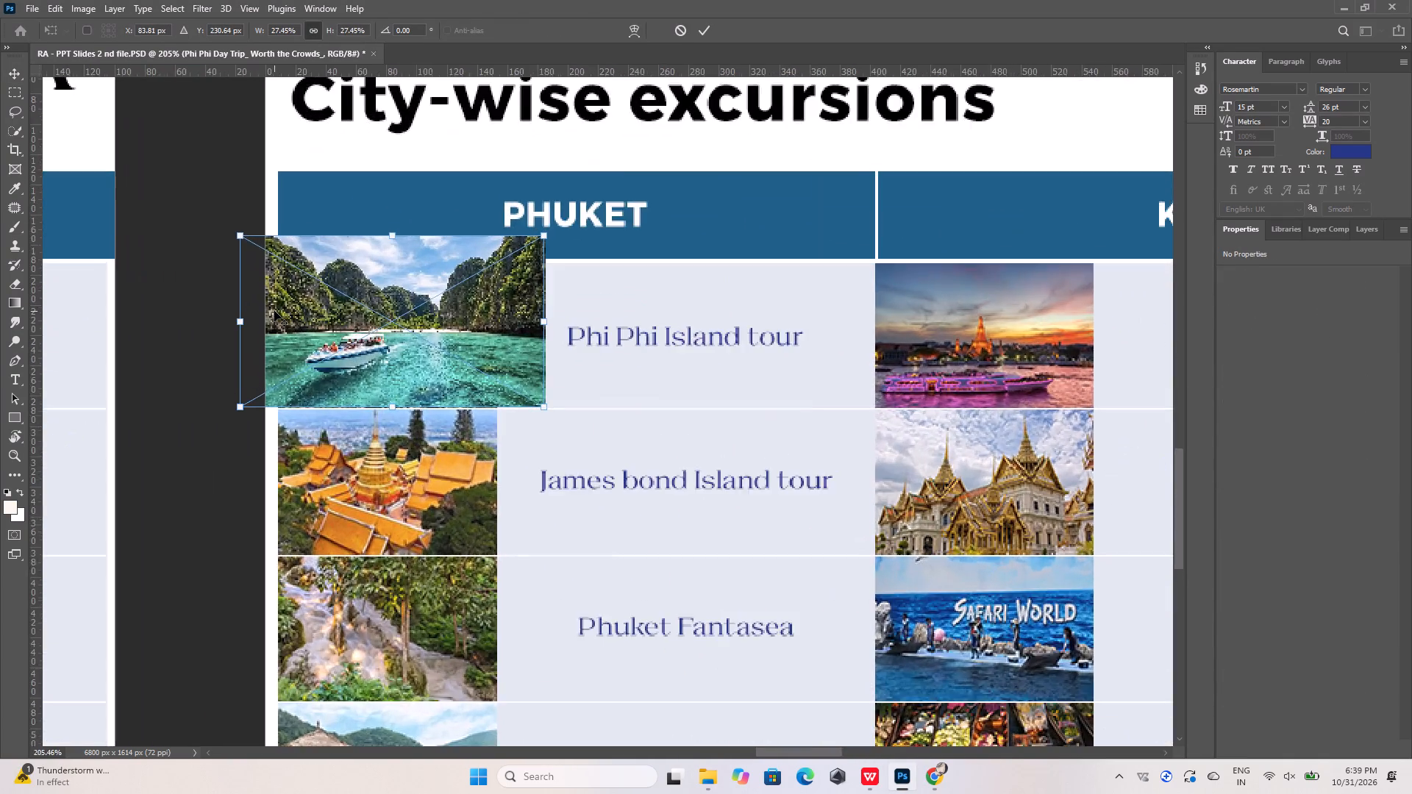
pyautogui.keyDown('alt'); pyautogui.scroll(4, 274, 311); pyautogui.keyUp('alt')
pyautogui.moveTo(318, 241); pyautogui.dragTo(385, 285)
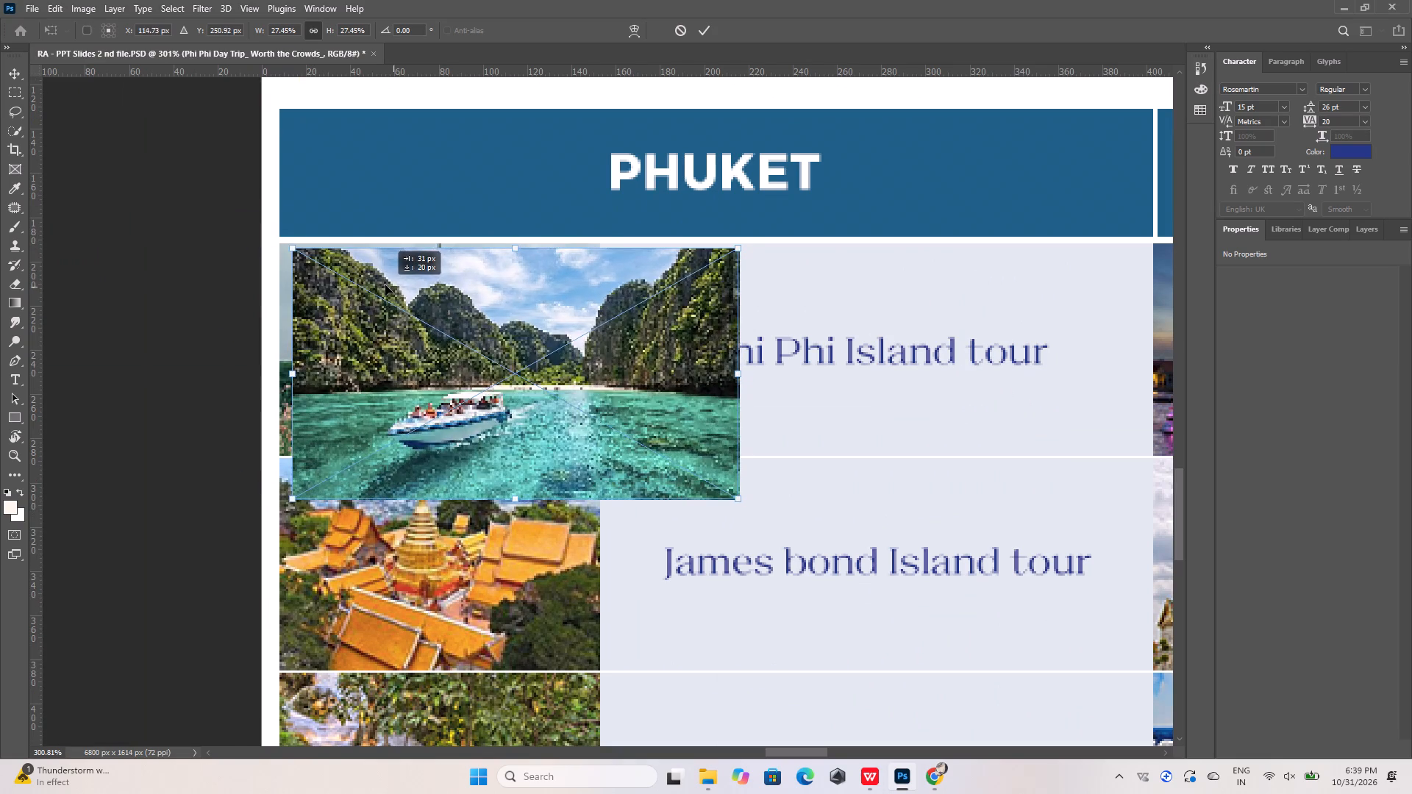
# Align the Phi Phi photo with the first Phuket cell's top-left corner and scale it to about 23.4% to match the cell's height.
pyautogui.moveTo(385, 285); pyautogui.dragTo(372, 282)
pyautogui.moveTo(724, 496); pyautogui.dragTo(566, 406)
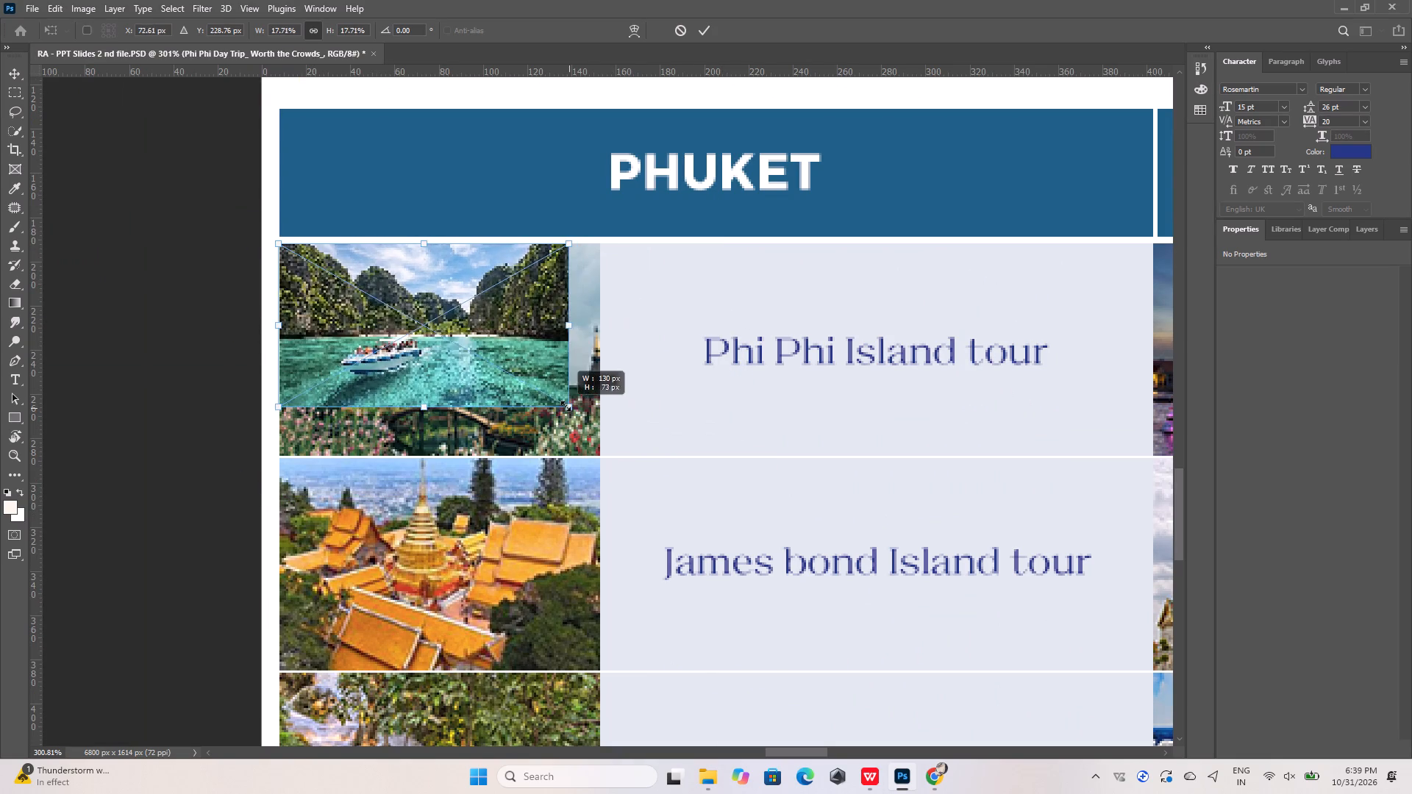
pyautogui.moveTo(566, 406); pyautogui.dragTo(635, 500)
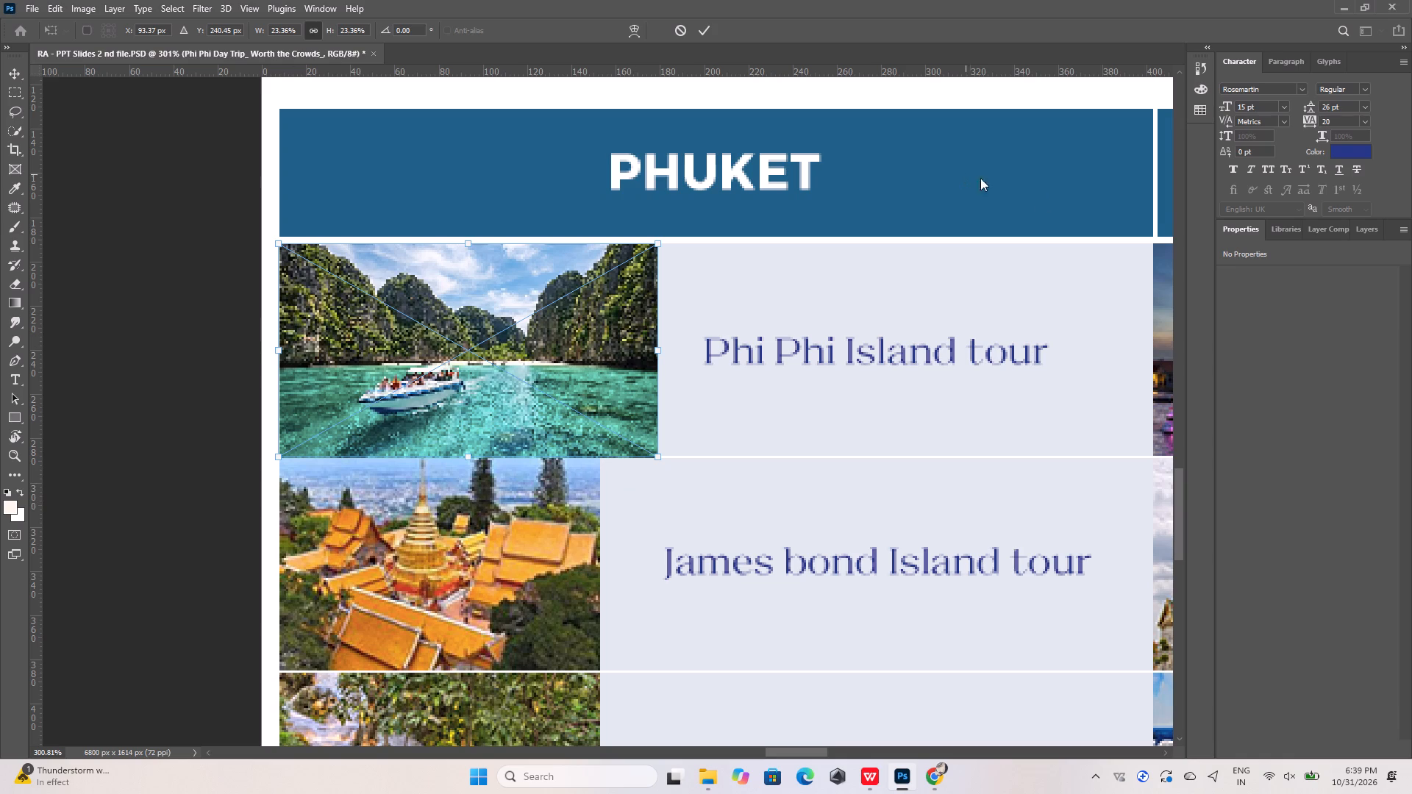
pyautogui.click(1365, 233)
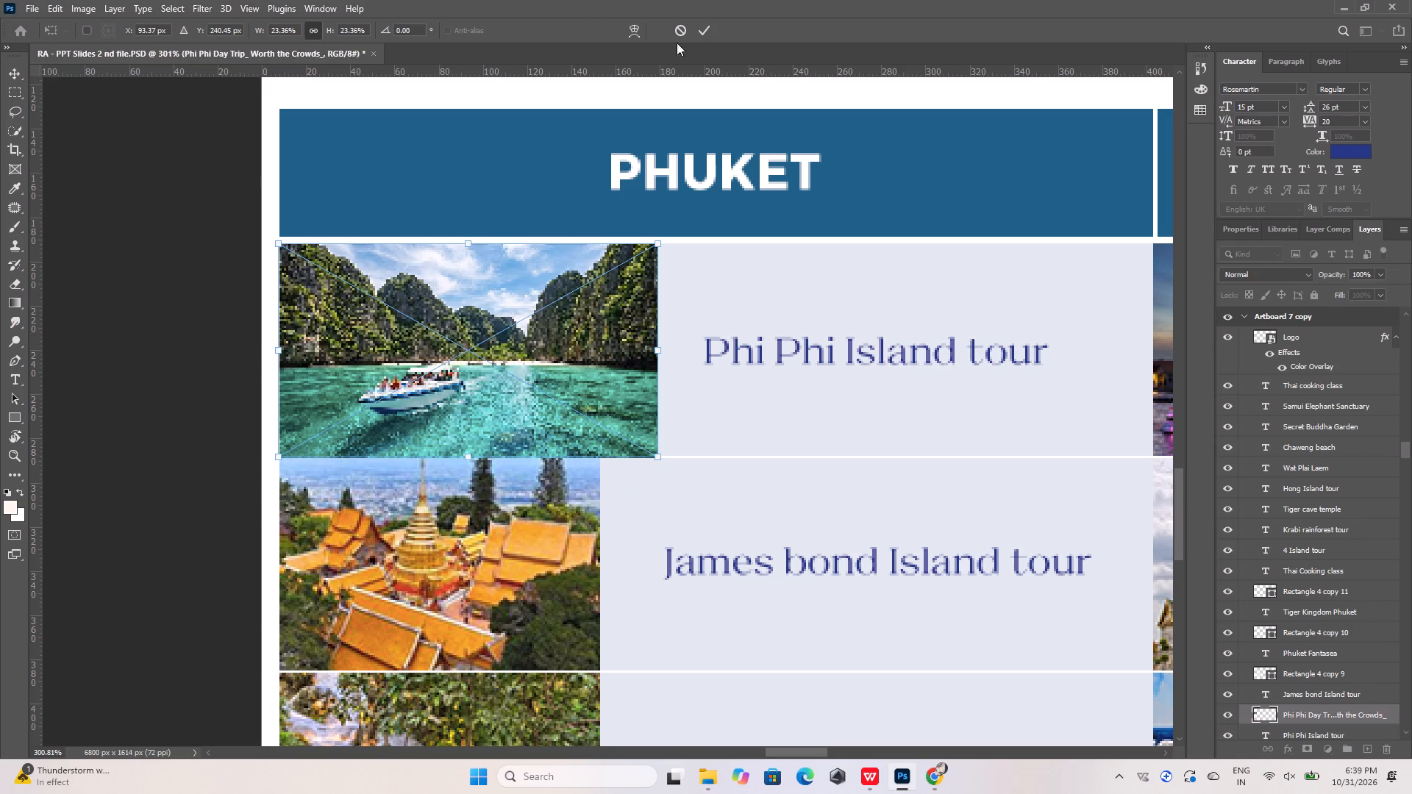
pyautogui.click(696, 30)
# Shift the Phi Phi photo down off the temple photo and restack its layer directly above "The REAL St...gram Photos" layer.
pyautogui.moveTo(568, 303); pyautogui.dragTo(569, 402)
pyautogui.click(553, 288)
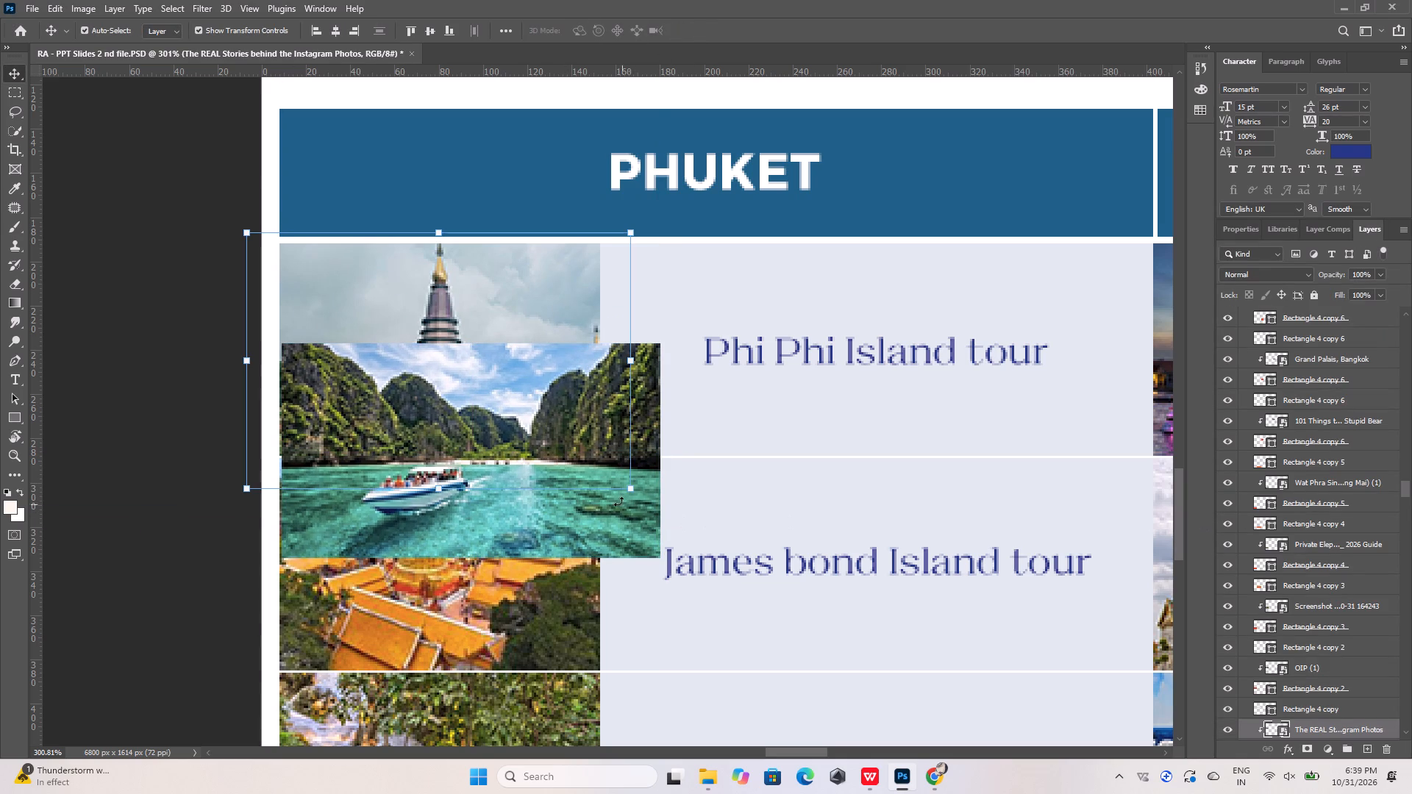
pyautogui.click(624, 534)
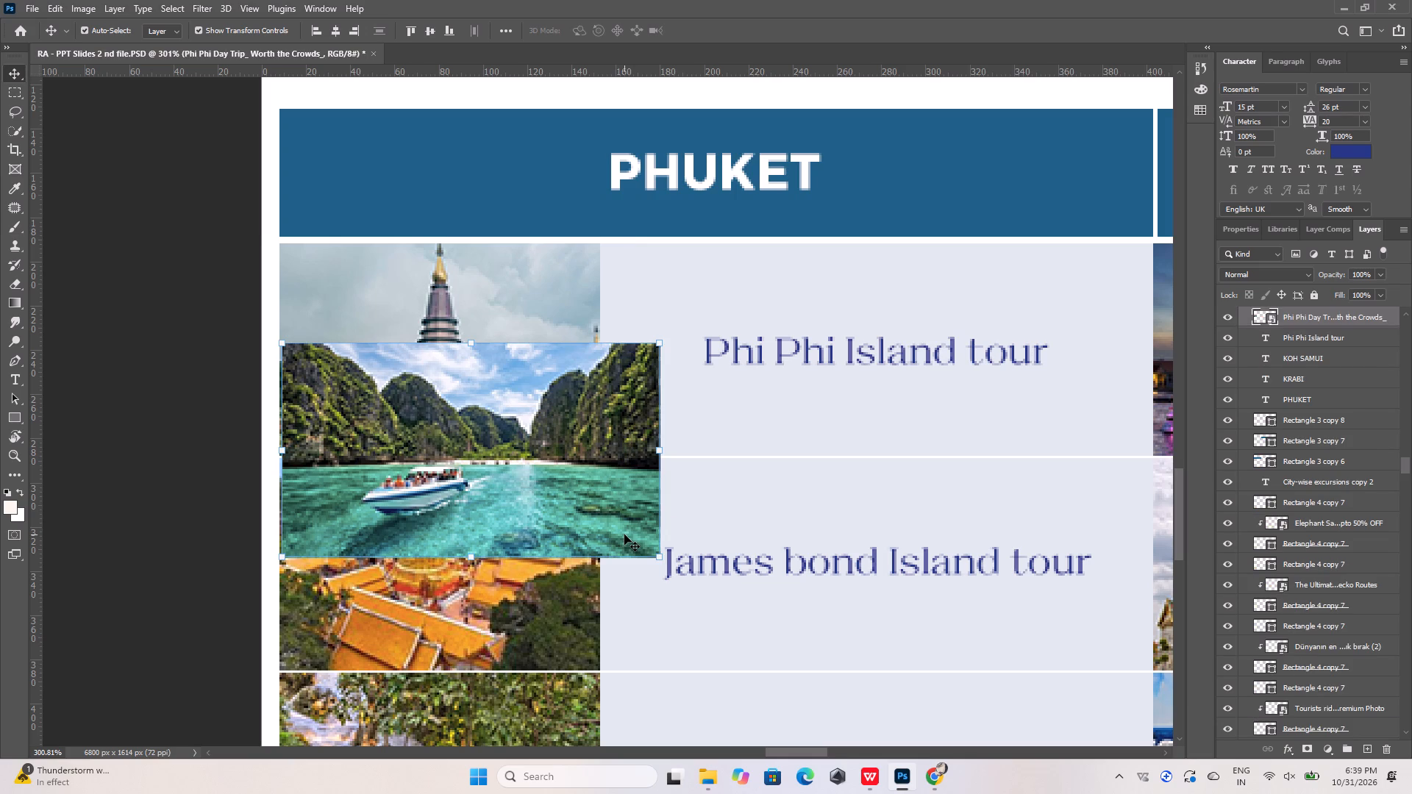
pyautogui.click(529, 312)
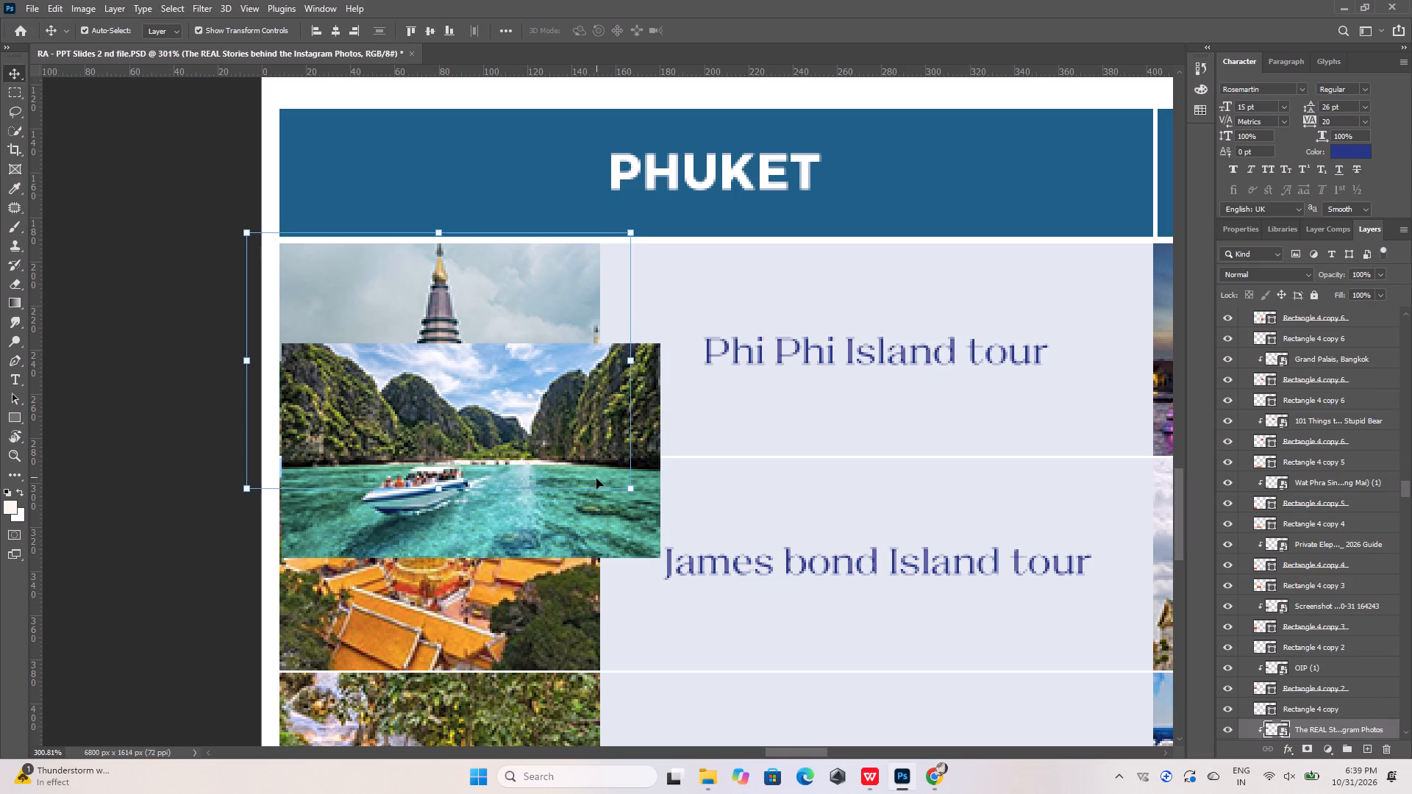
pyautogui.click(602, 536)
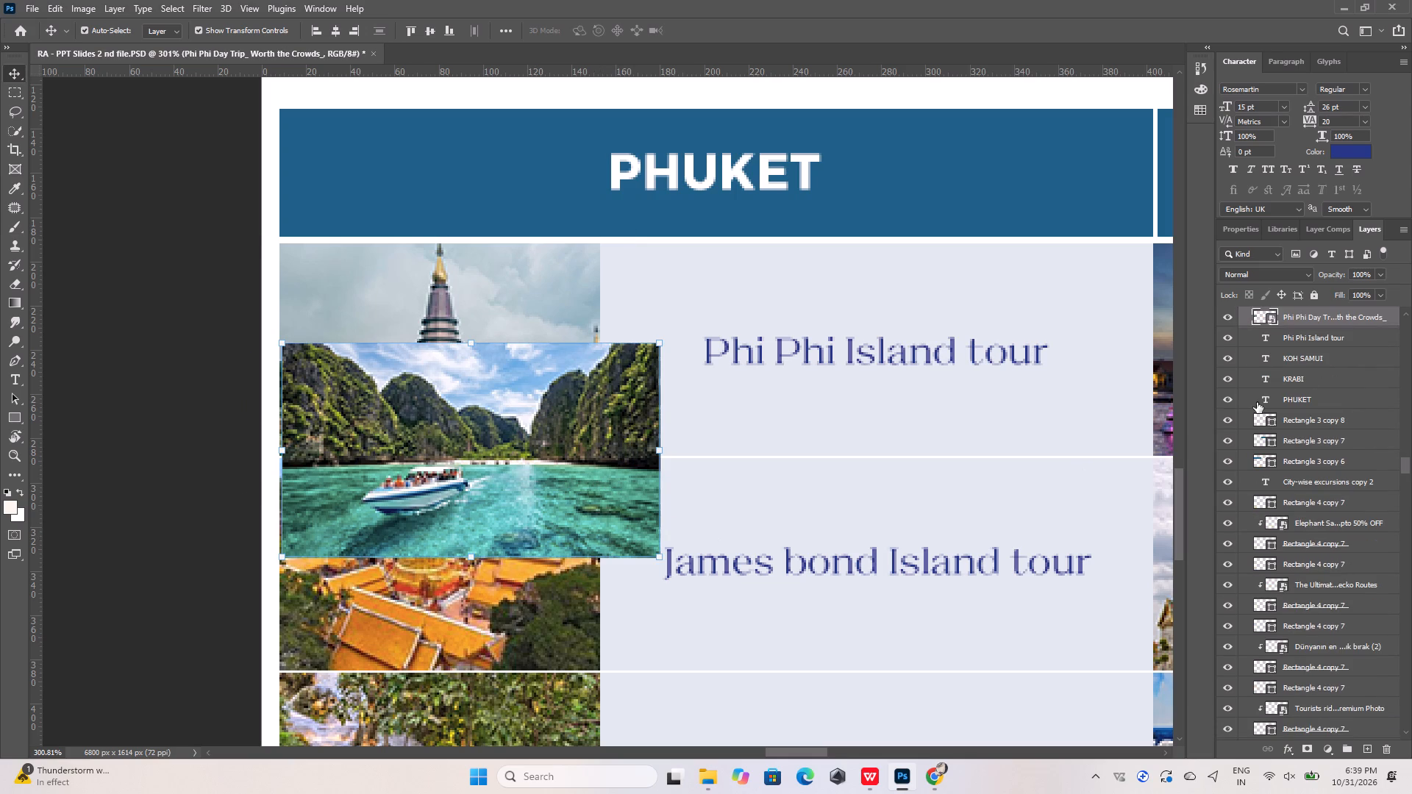
pyautogui.moveTo(1328, 320); pyautogui.dragTo(1339, 674)
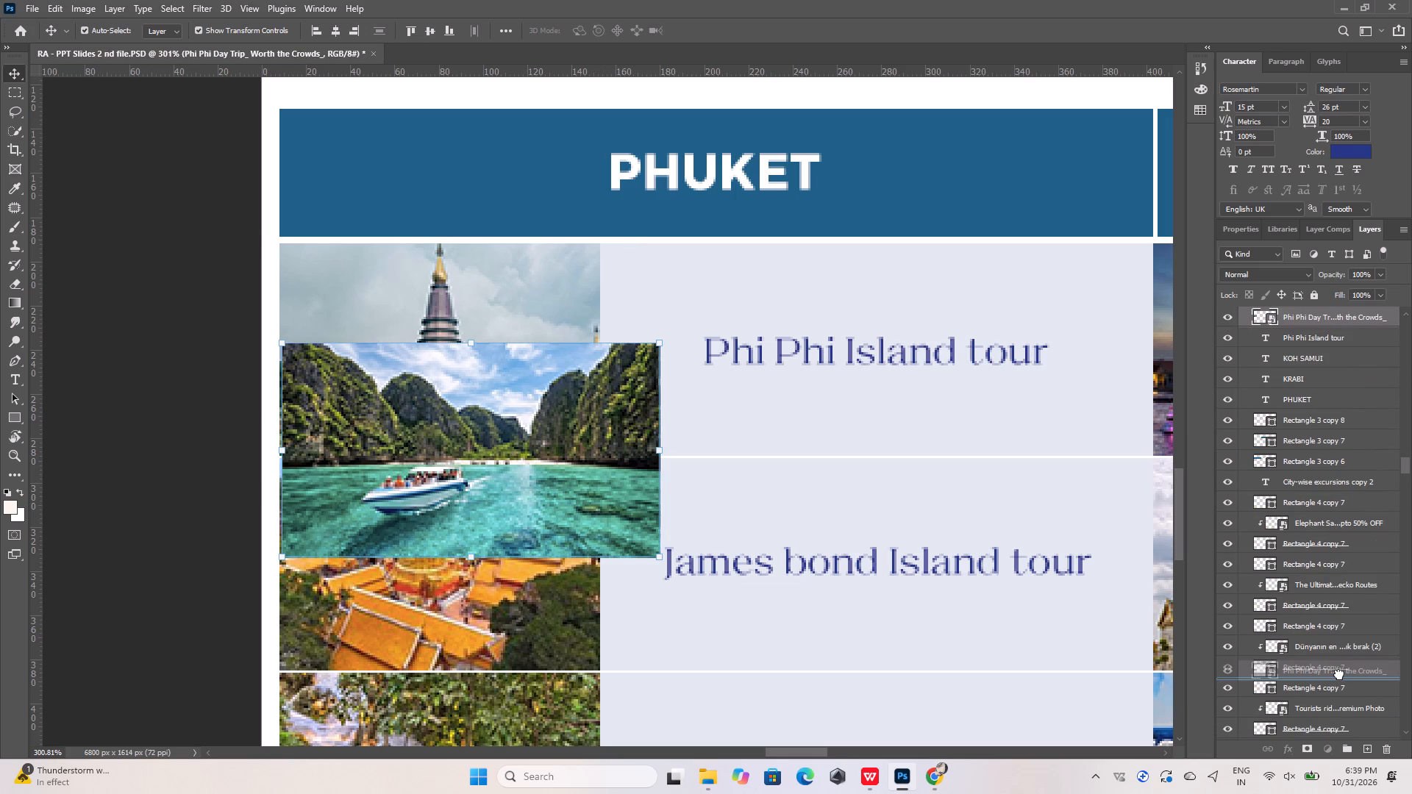
pyautogui.moveTo(1339, 674); pyautogui.dragTo(1363, 793)
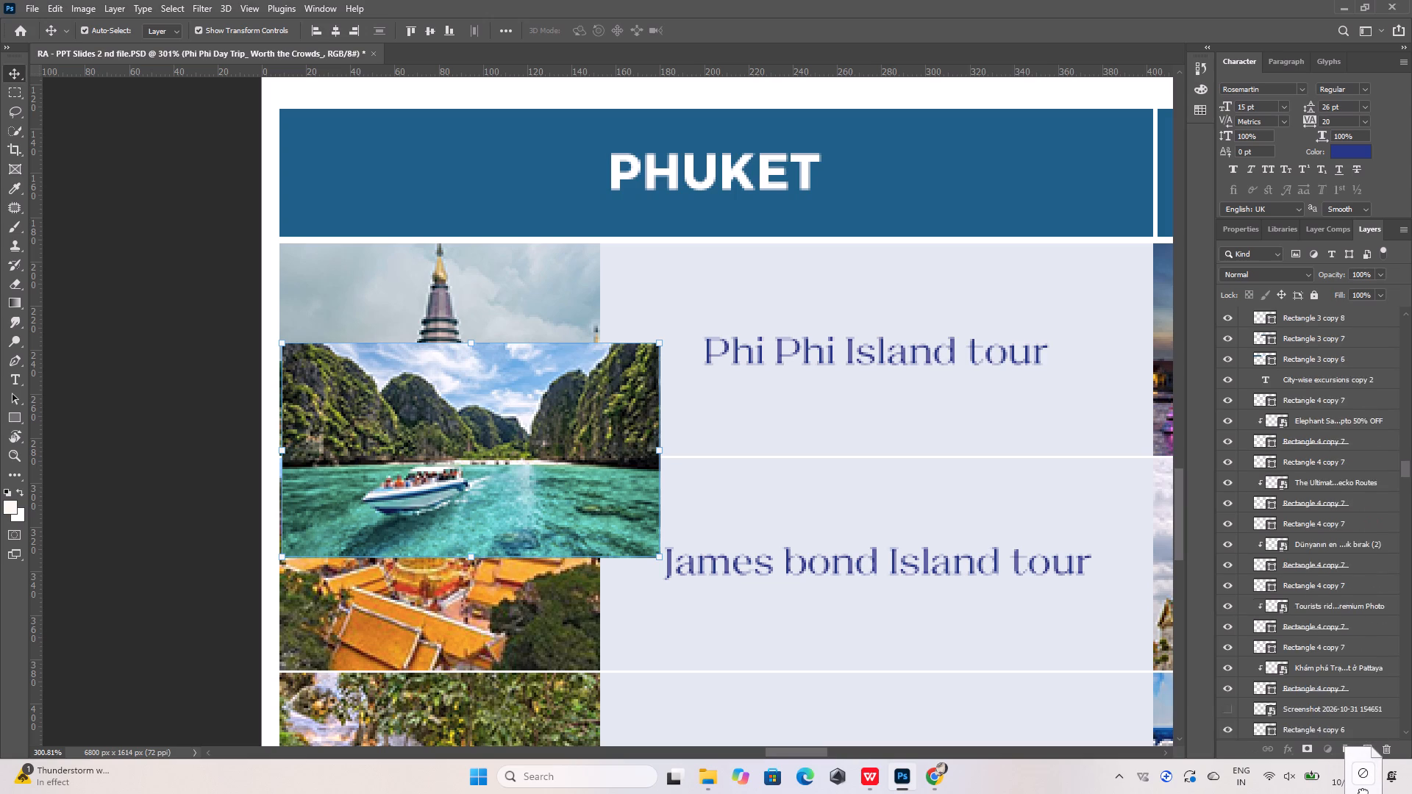
pyautogui.moveTo(1363, 793); pyautogui.dragTo(1343, 689)
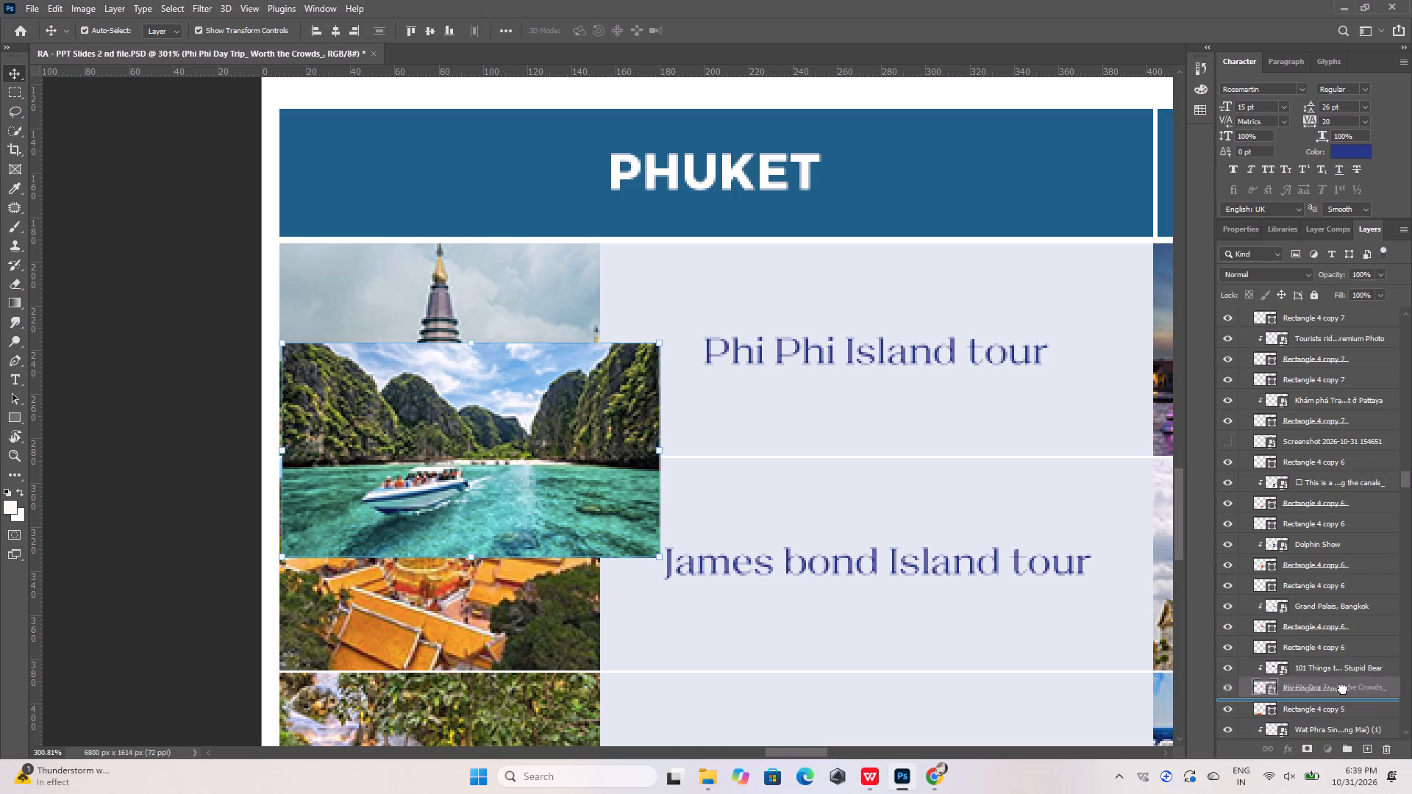
pyautogui.moveTo(1343, 689); pyautogui.dragTo(1343, 692)
pyautogui.moveTo(1343, 692); pyautogui.dragTo(1344, 784)
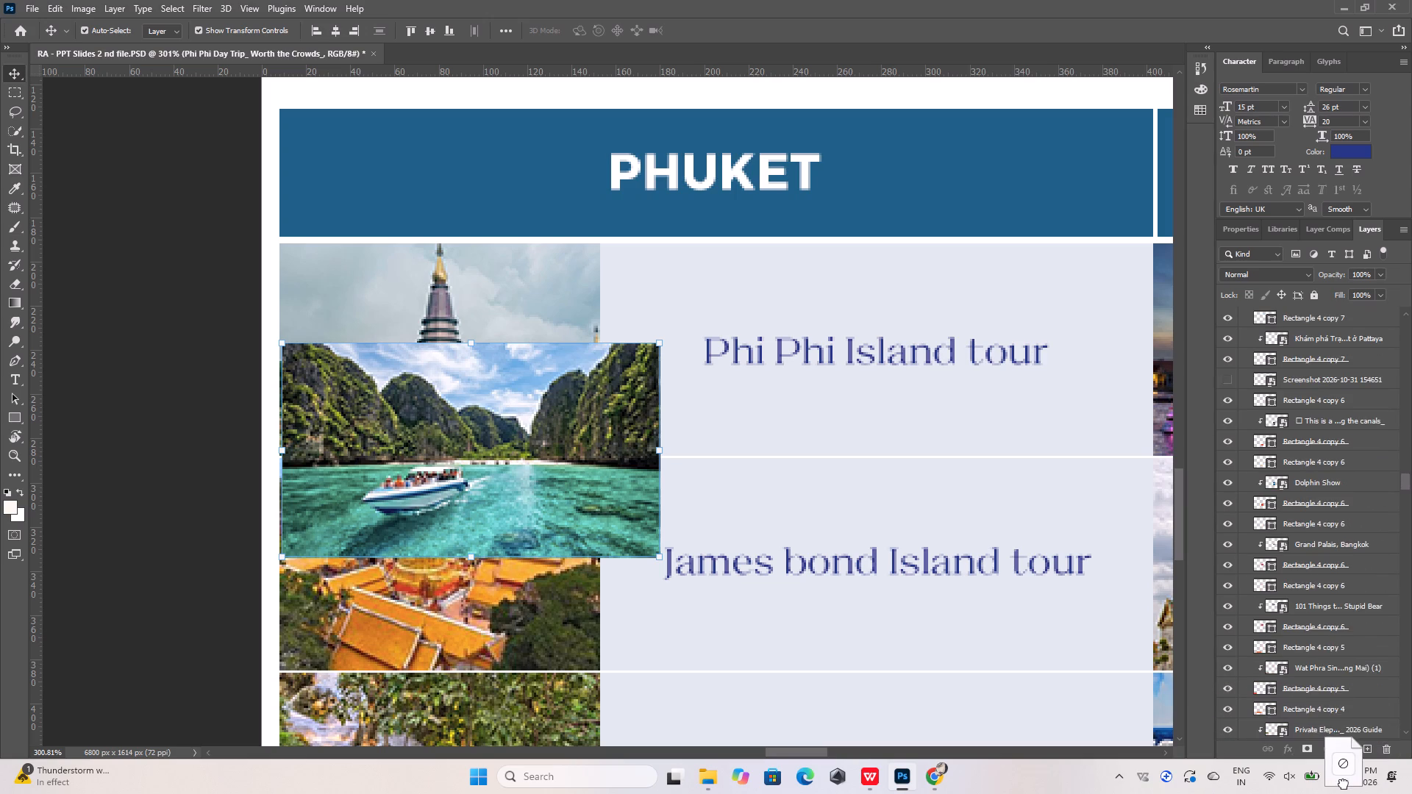
pyautogui.moveTo(1344, 784); pyautogui.dragTo(1353, 590)
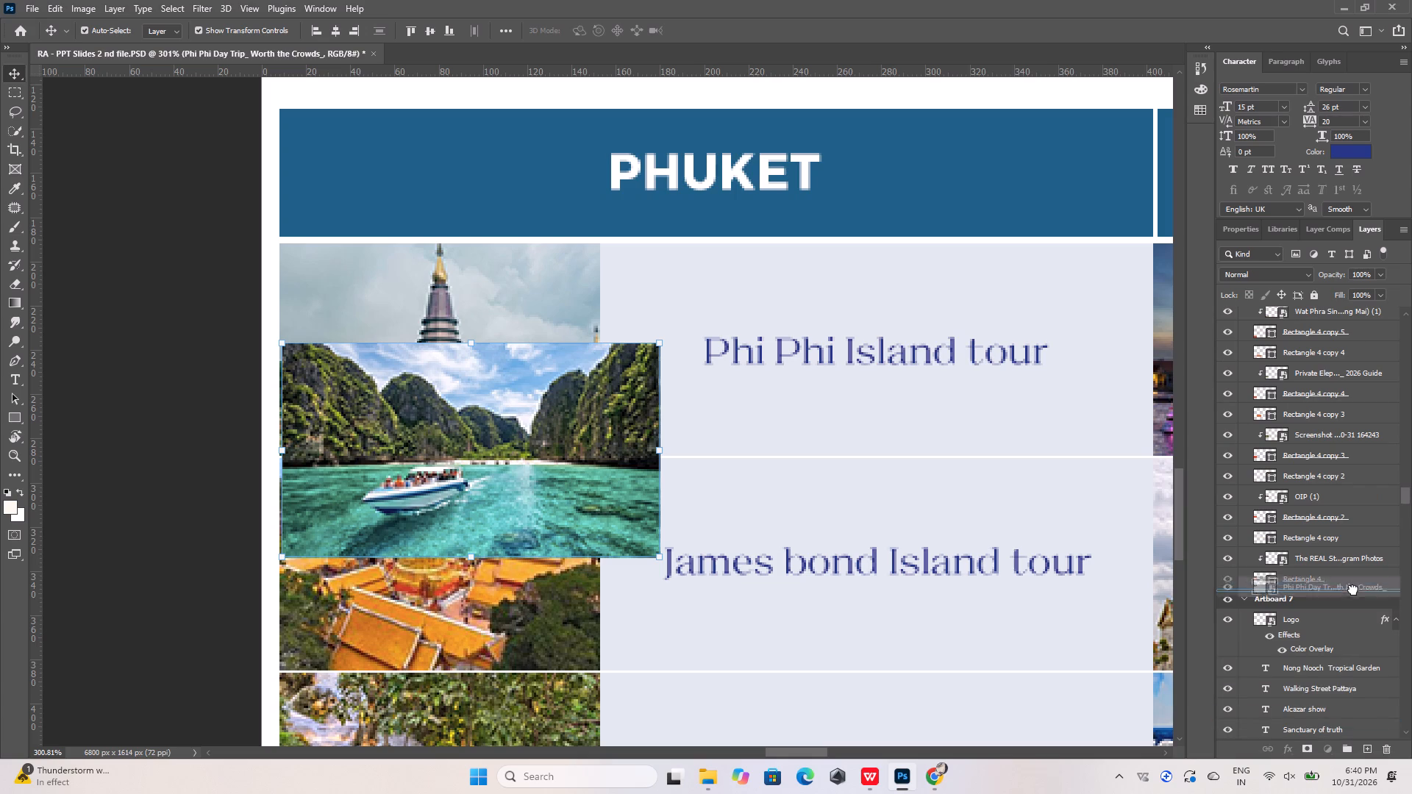
pyautogui.moveTo(1353, 590); pyautogui.dragTo(1358, 471)
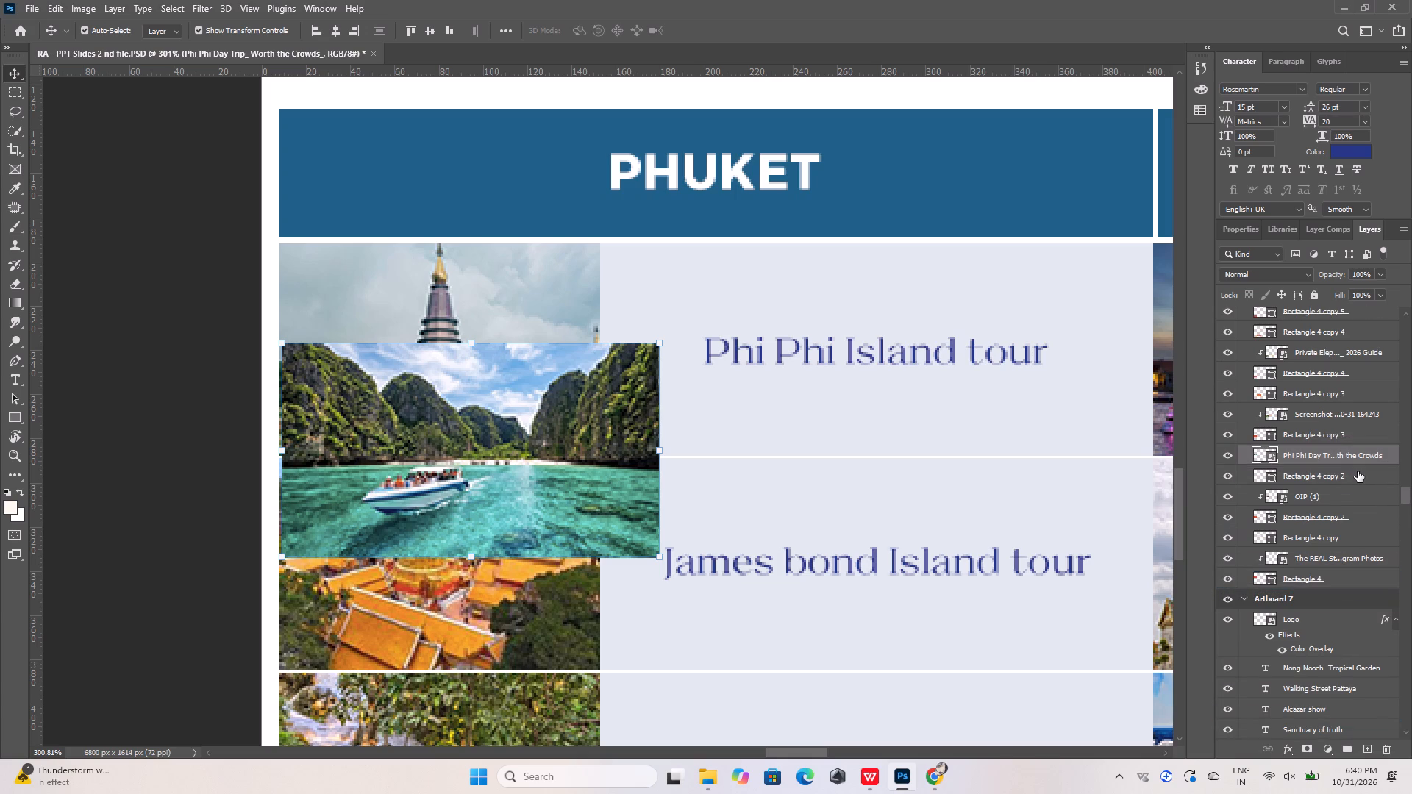
pyautogui.click(477, 285)
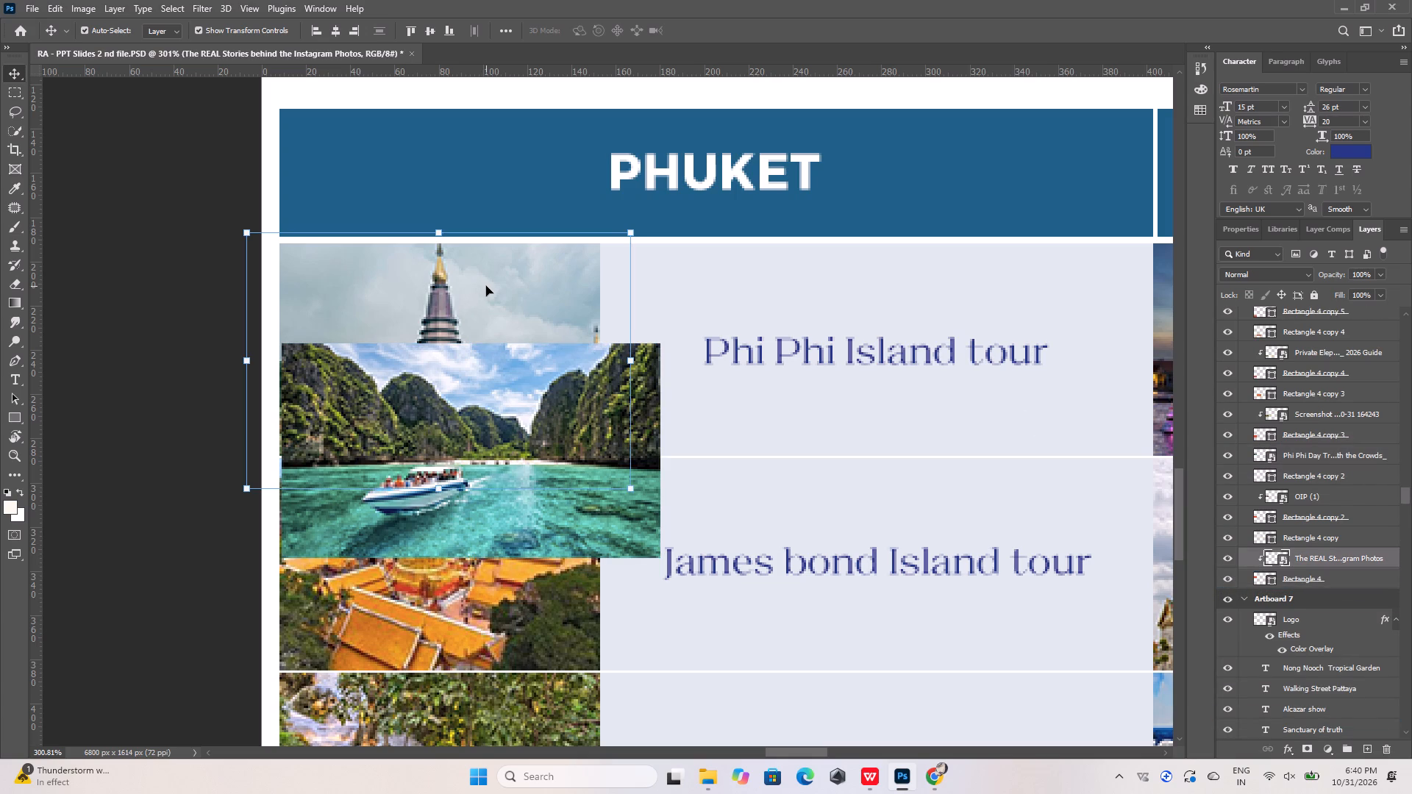
pyautogui.click(630, 542)
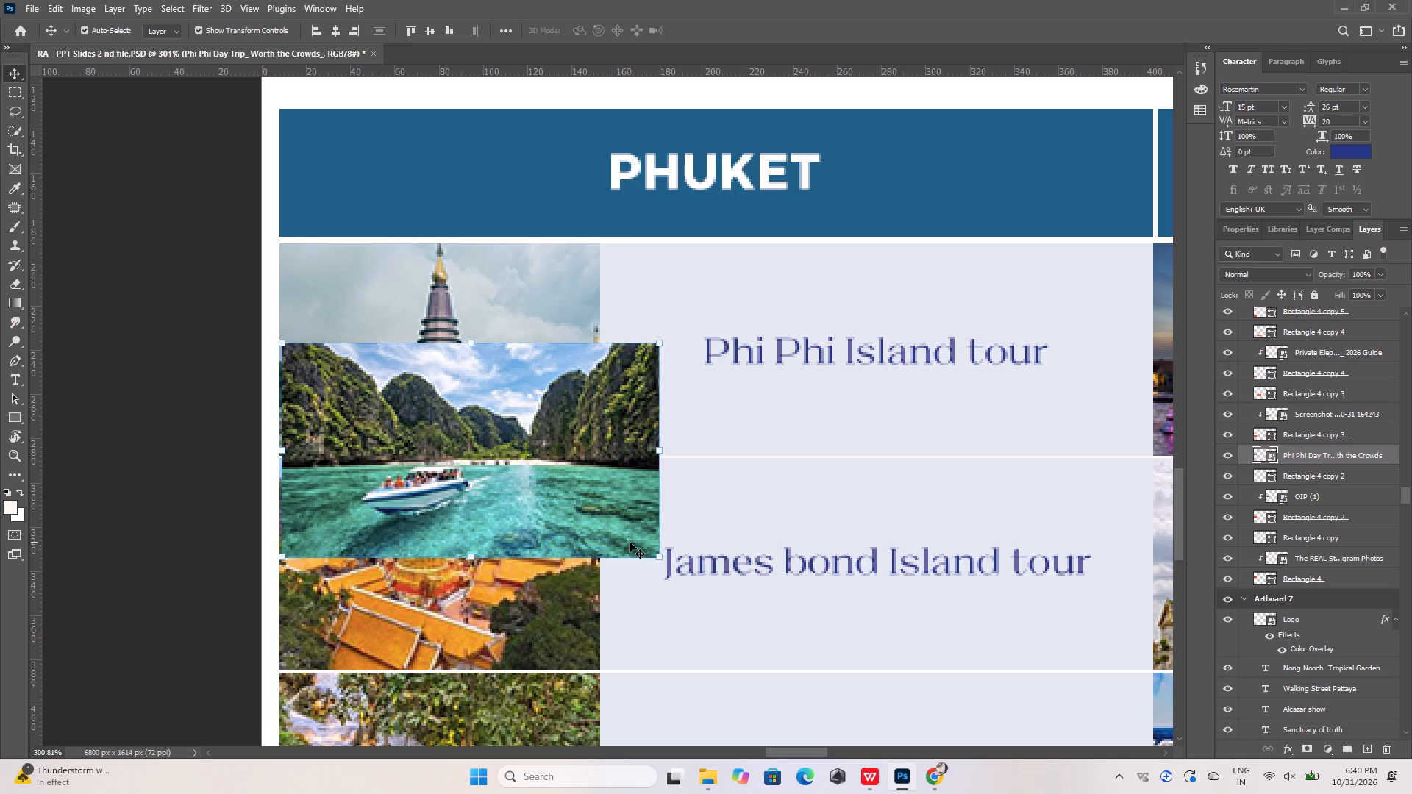
pyautogui.click(542, 306)
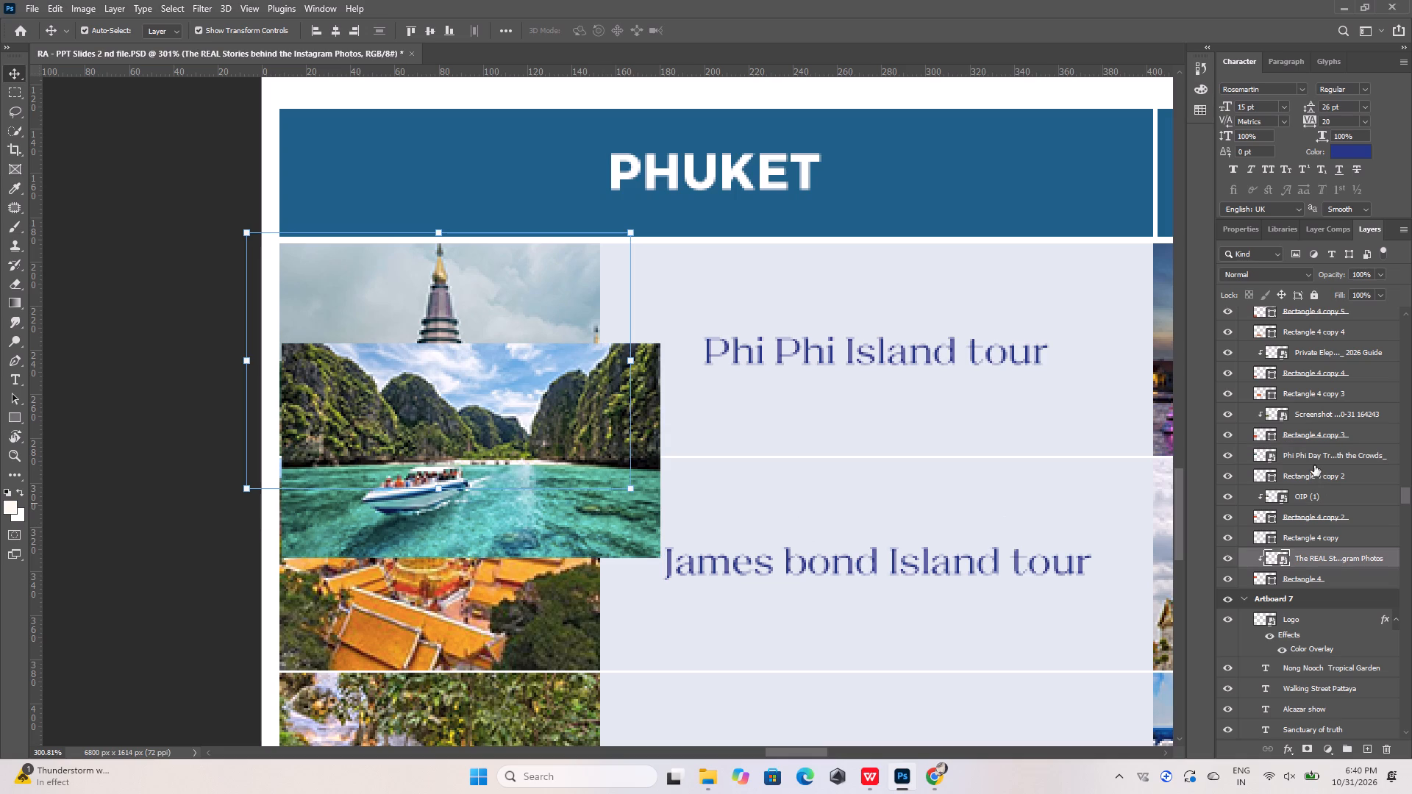
pyautogui.moveTo(1313, 451); pyautogui.dragTo(1315, 555)
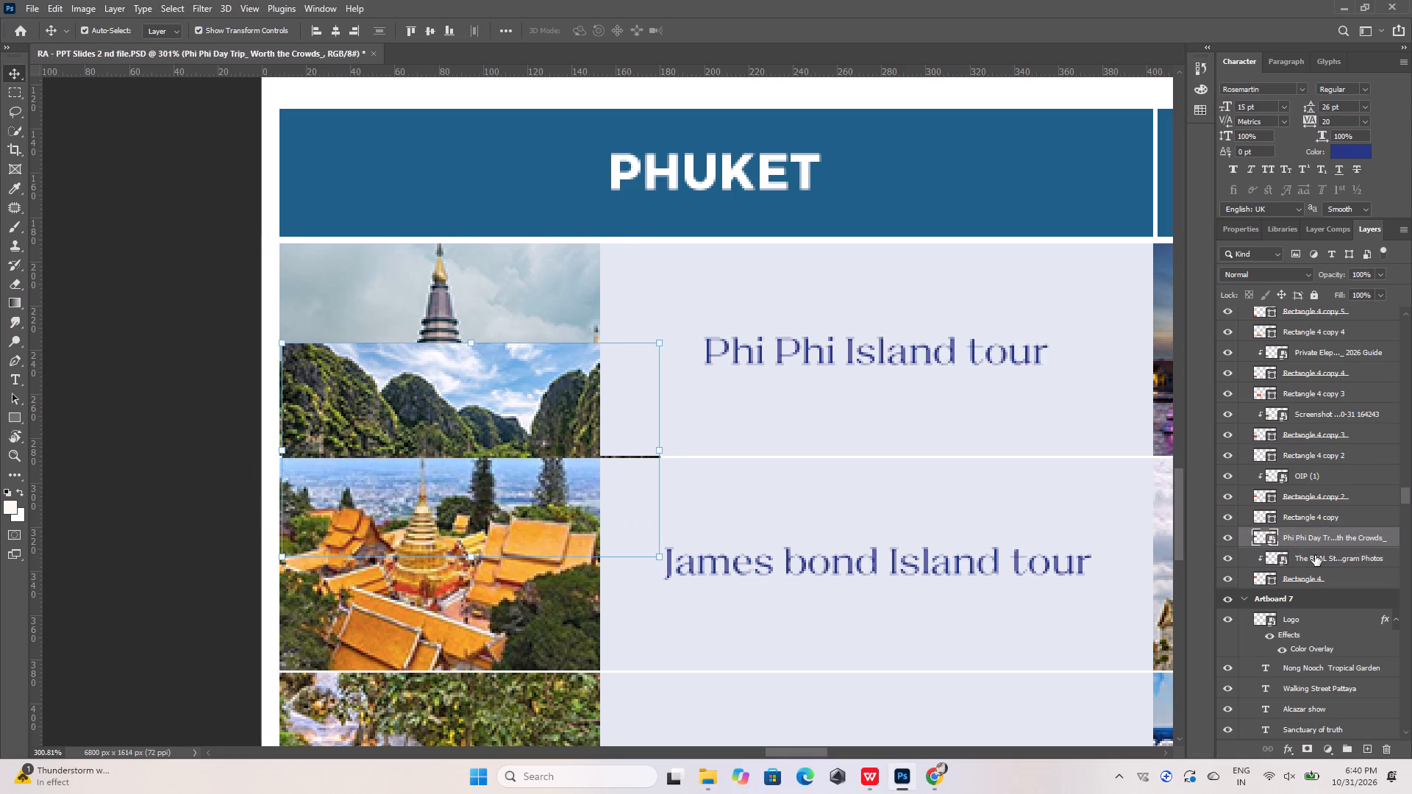
# Hide the old temple photo layer "The REAL St...gram Photos" in the first Phuket cell.
pyautogui.click(1225, 557)
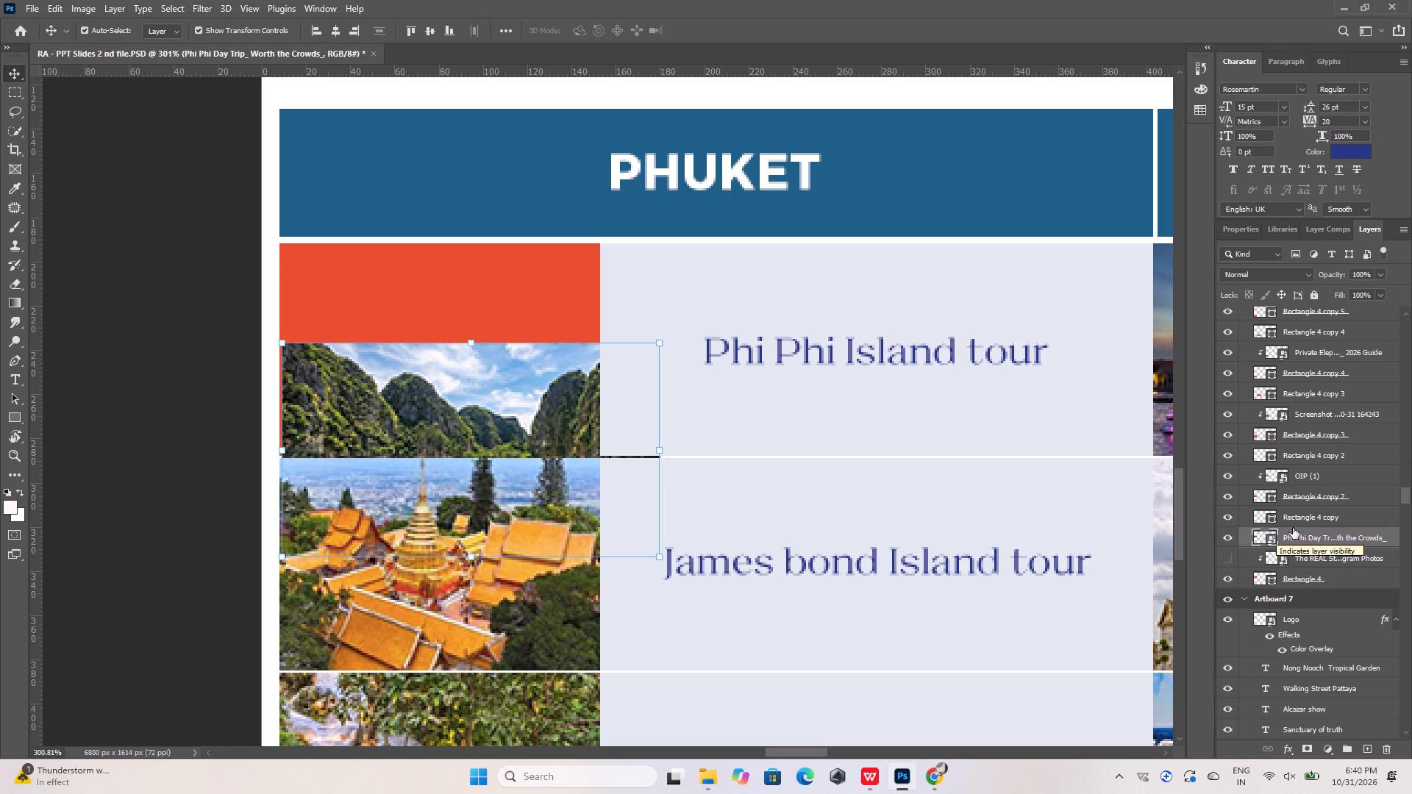
# Nudge the Phi Phi photo up about 45 px to line up with the top of the first Phuket photo cell.
pyautogui.hotkey('shift', 'Up')
pyautogui.hotkey('shift', 'Up')
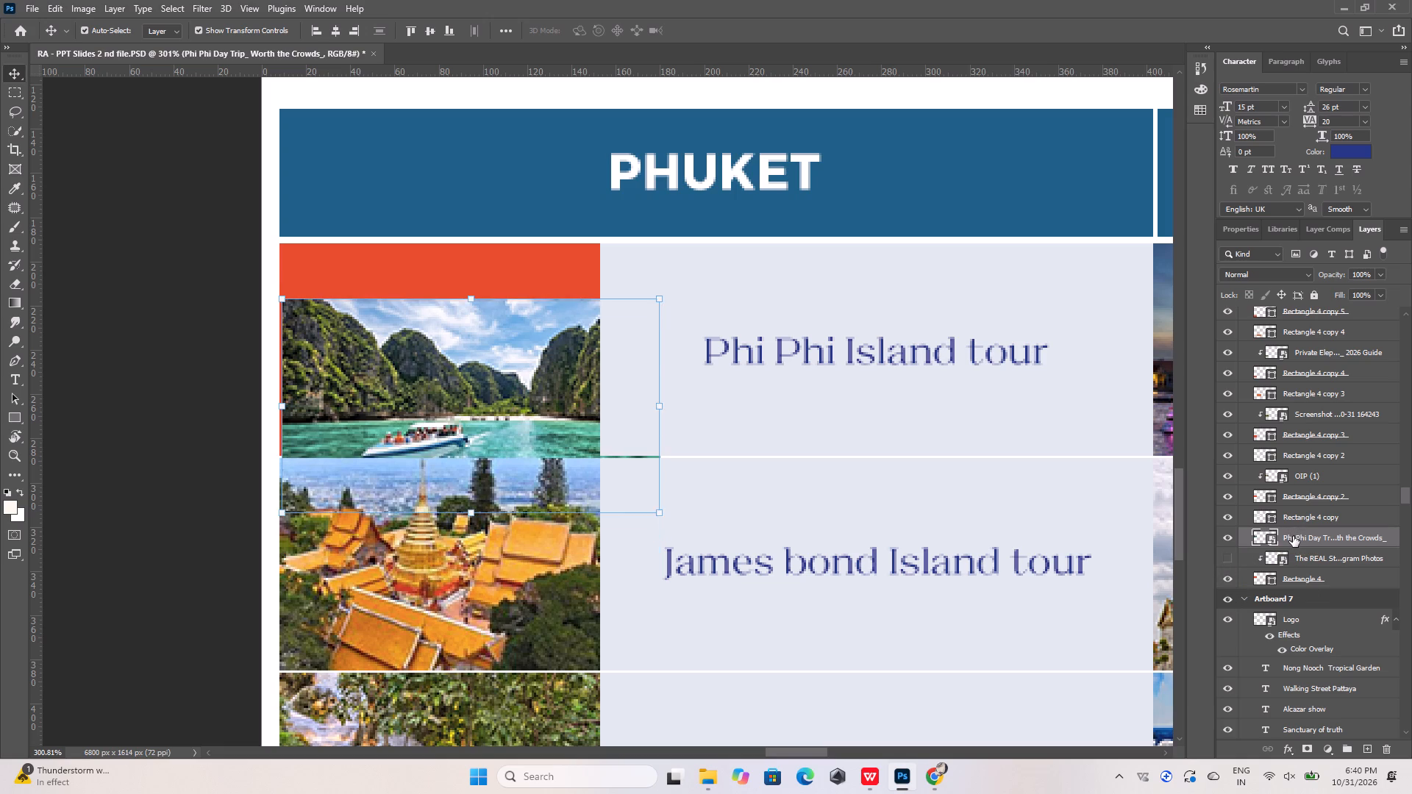
pyautogui.hotkey('shift', 'Up')
pyautogui.hotkey('shift', 'Up')
pyautogui.press('Up')
pyautogui.press('Up')
pyautogui.press('Up')
pyautogui.press('Up')
pyautogui.press('Up')
pyautogui.press('Up')
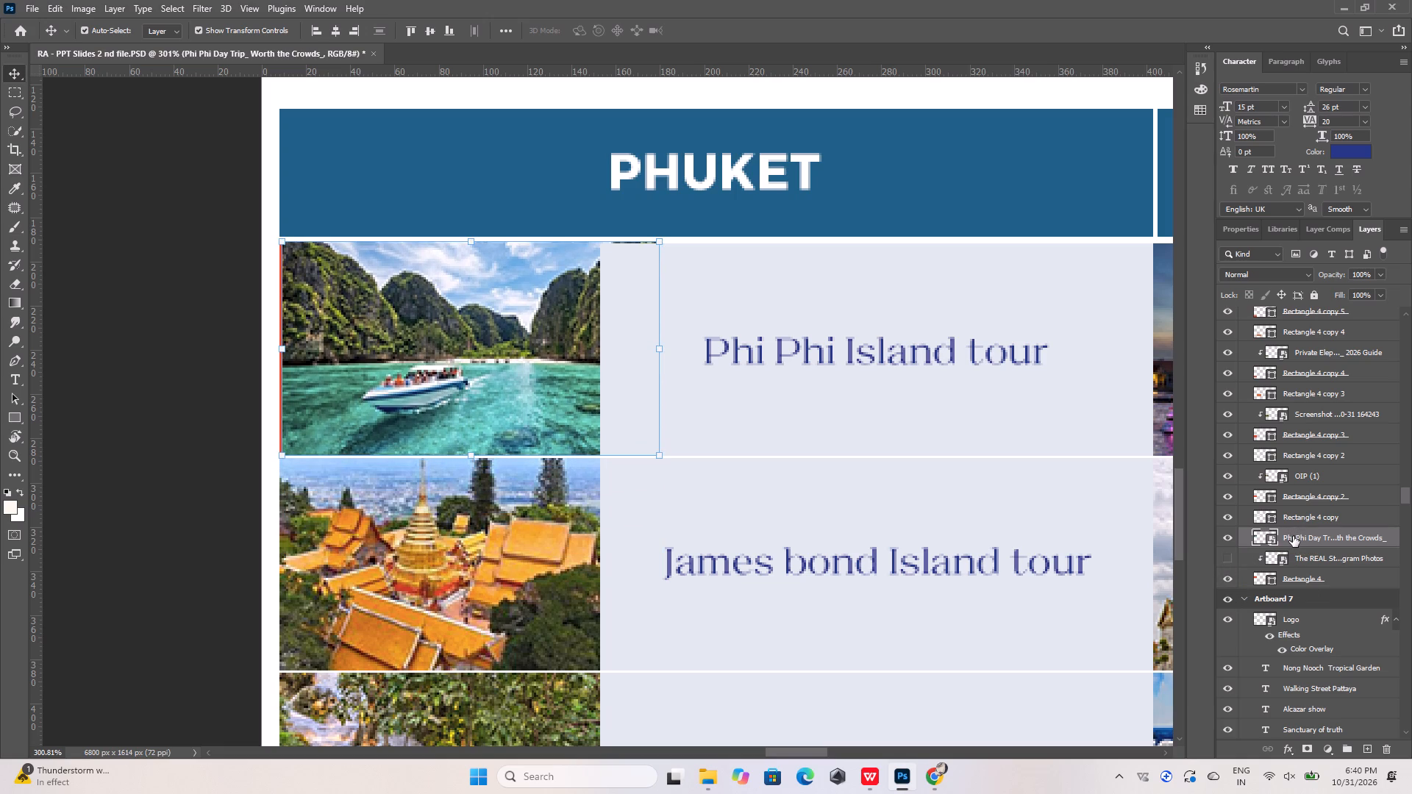
pyautogui.press('Down')
pyautogui.press('Up')
pyautogui.press('Down')
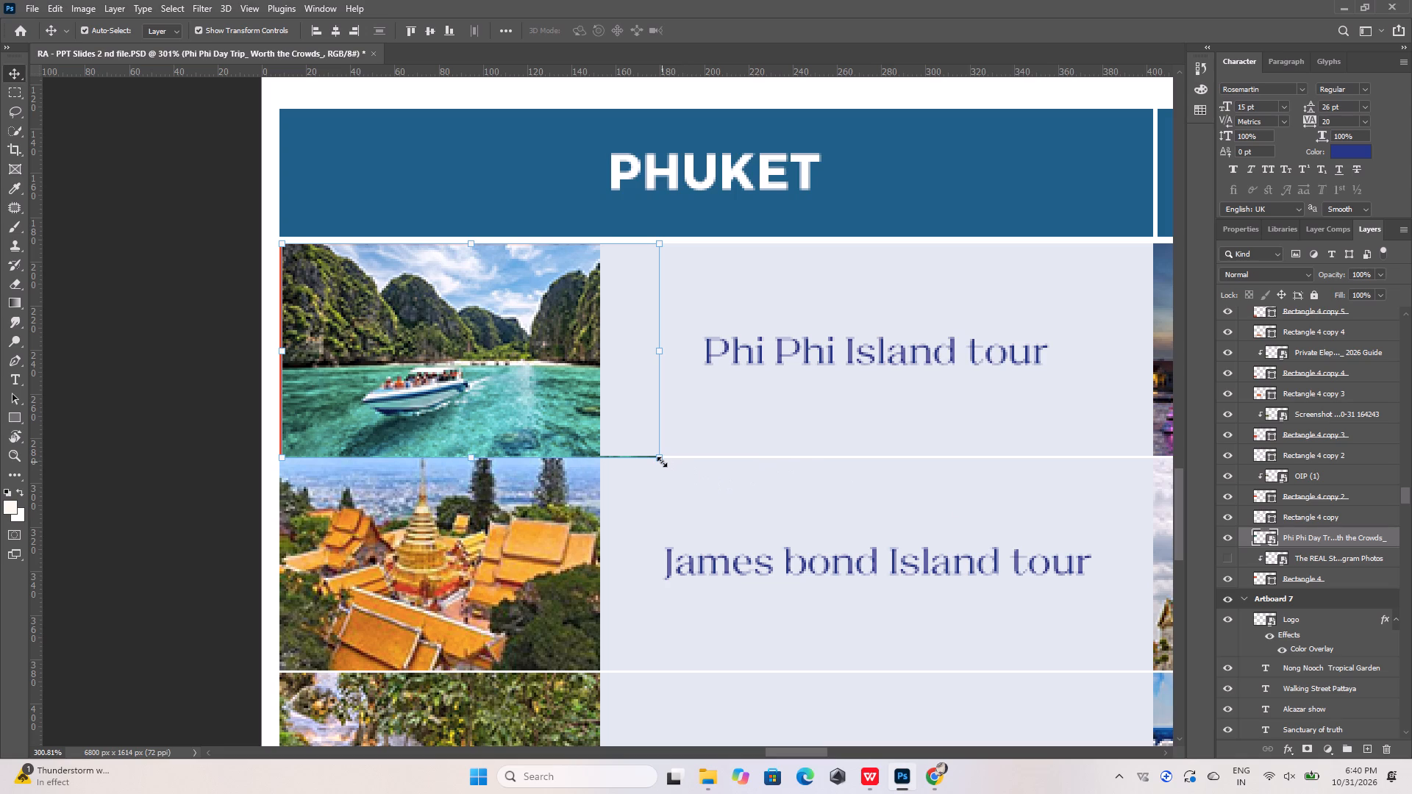
# Reposition the Phi Phi photo so it covers the Rectangle 4 photo cell beside the Phi Phi Island tour label.
pyautogui.click(1283, 581)
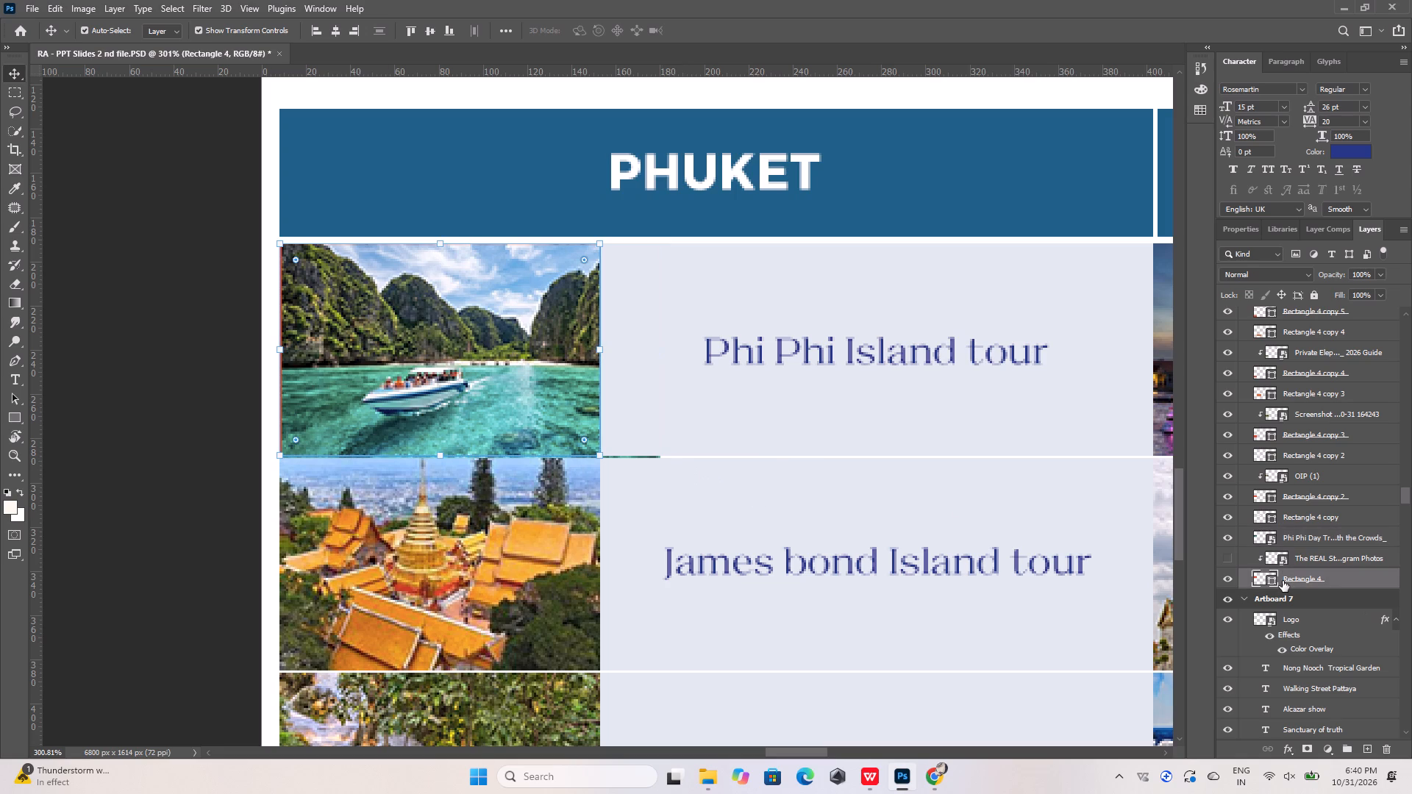
pyautogui.moveTo(568, 401); pyautogui.dragTo(568, 484)
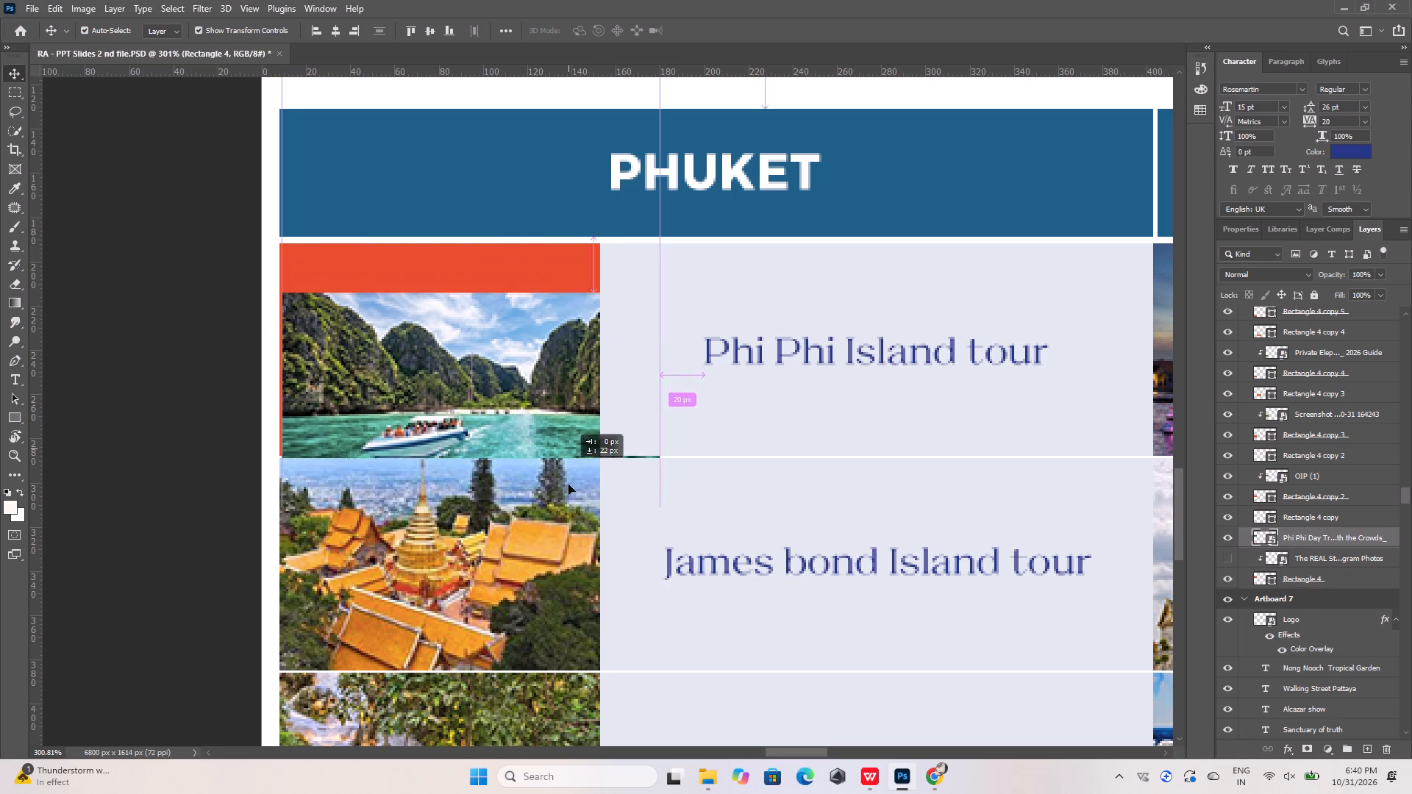
pyautogui.moveTo(568, 484); pyautogui.dragTo(529, 409)
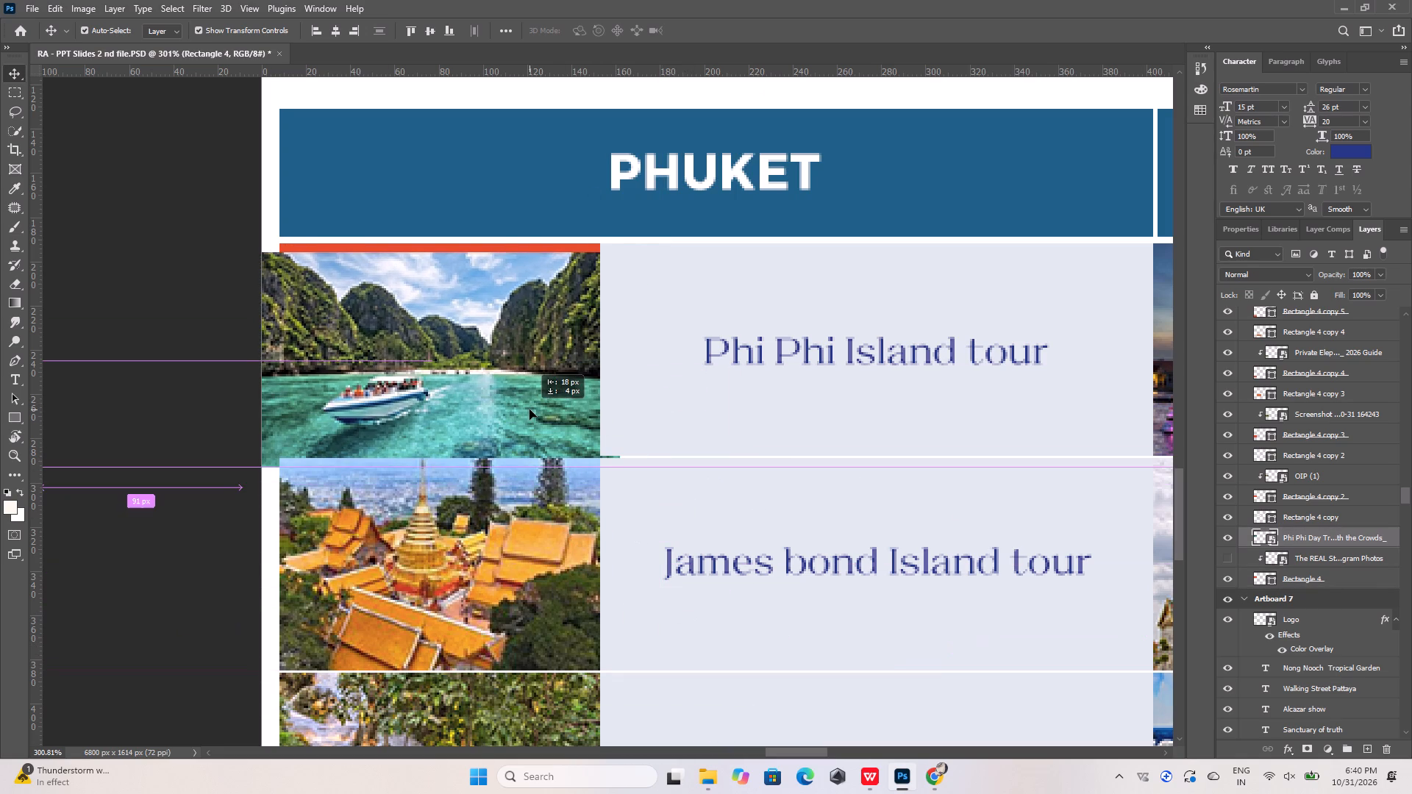
pyautogui.moveTo(529, 409); pyautogui.dragTo(587, 454)
pyautogui.moveTo(584, 439); pyautogui.dragTo(587, 454, button='right')
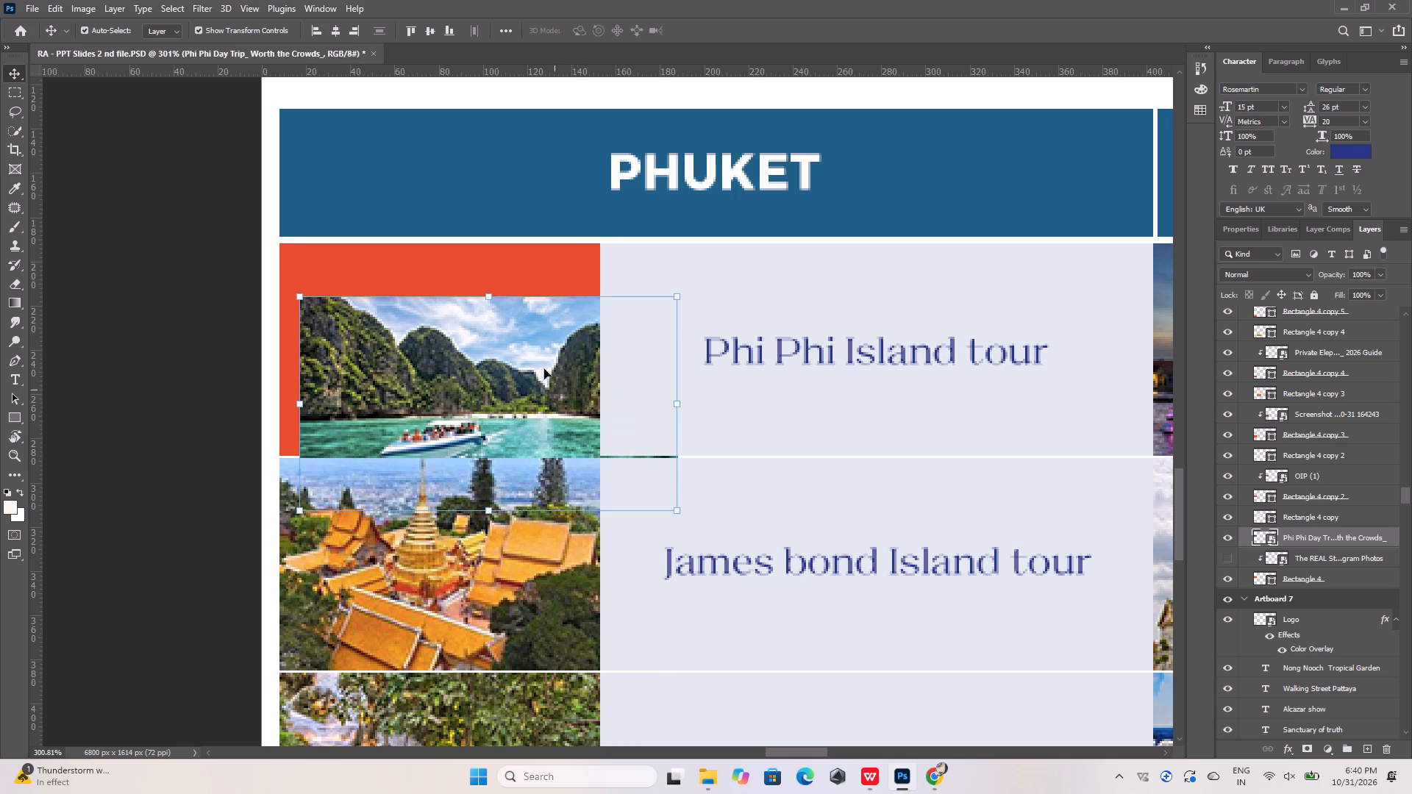
pyautogui.click(510, 273)
pyautogui.click(520, 346)
pyautogui.moveTo(516, 339); pyautogui.dragTo(494, 286)
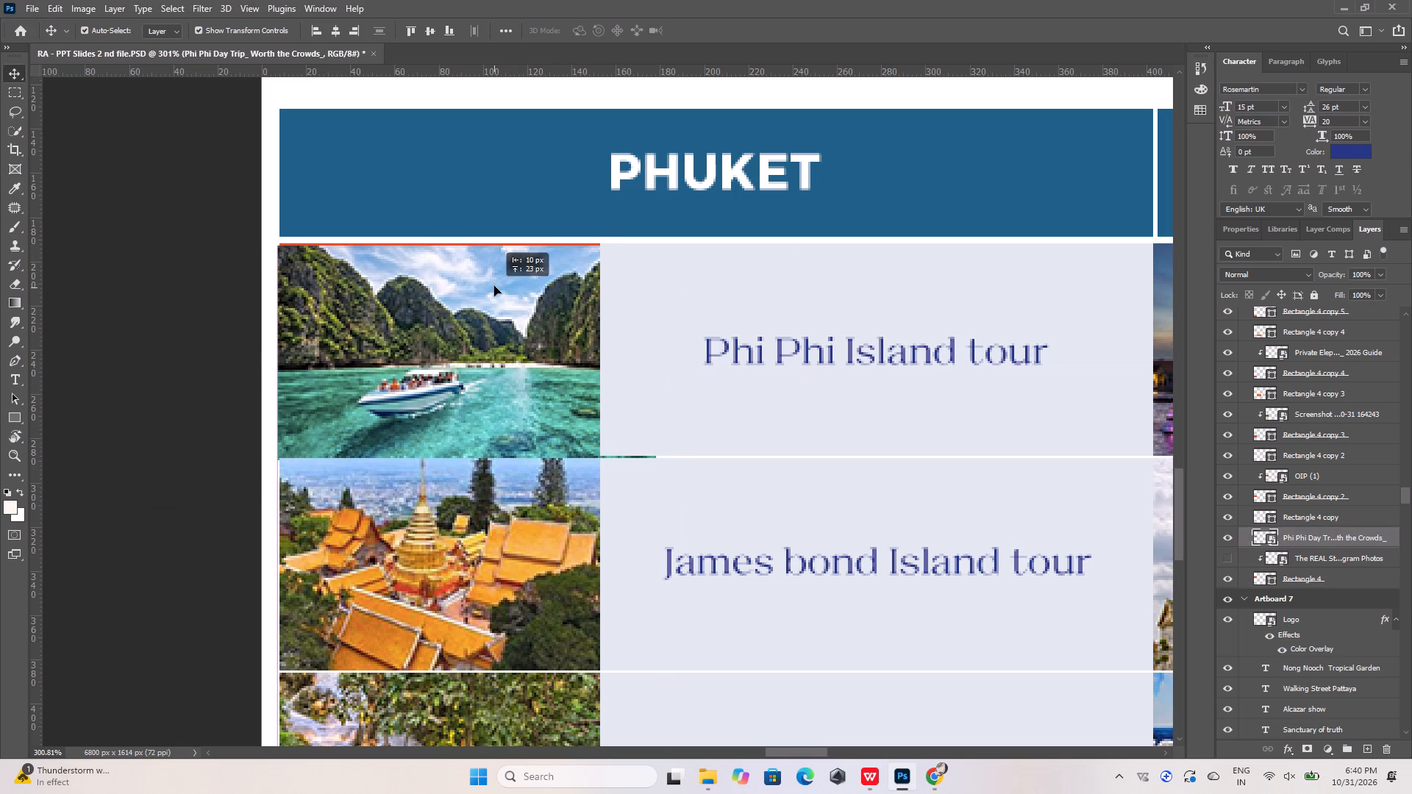
pyautogui.moveTo(494, 286); pyautogui.dragTo(494, 285)
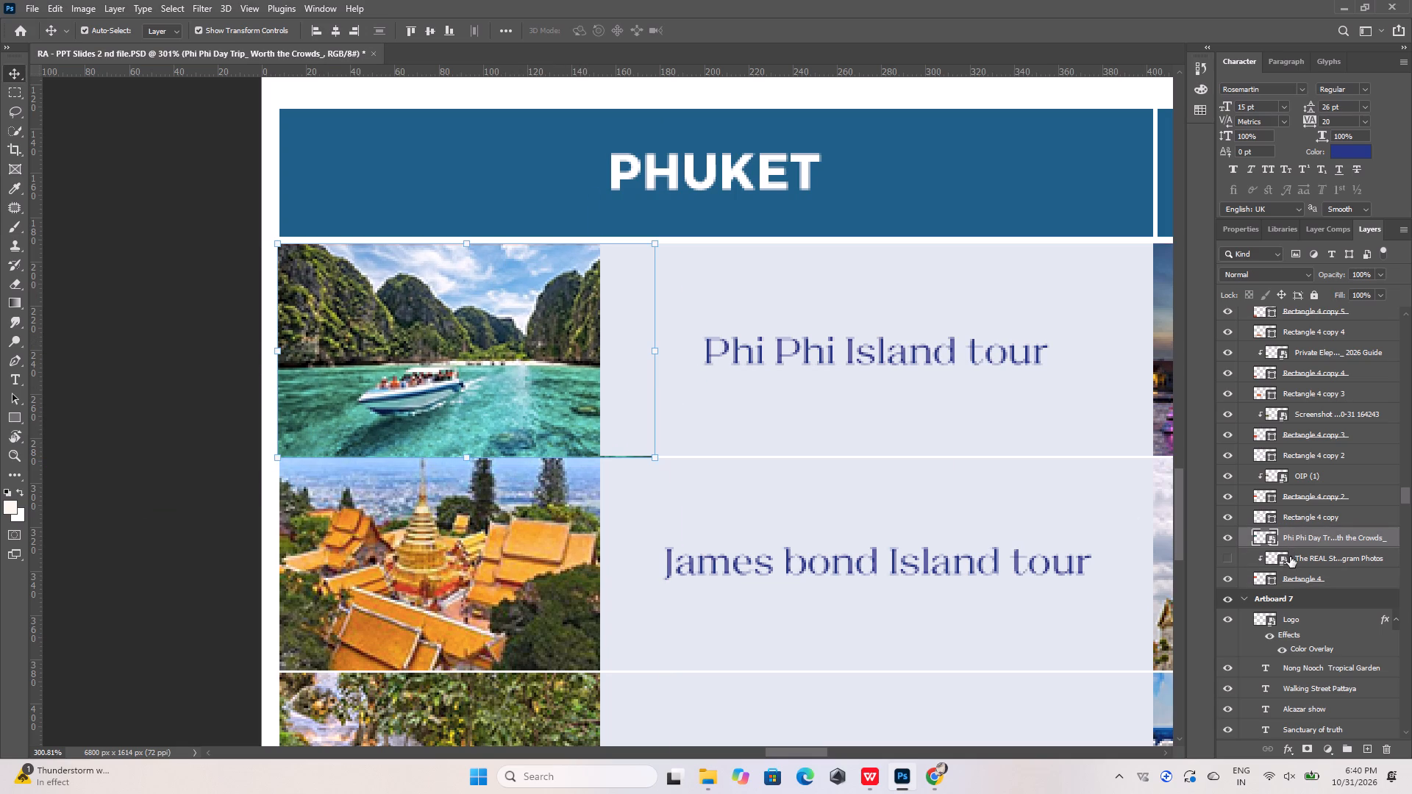
# Delete the hidden old temple photo layer "The REAL Stories behind the Instagram Photos" above Rectangle 4.
pyautogui.click(1290, 557)
pyautogui.moveTo(1316, 560); pyautogui.dragTo(1390, 748)
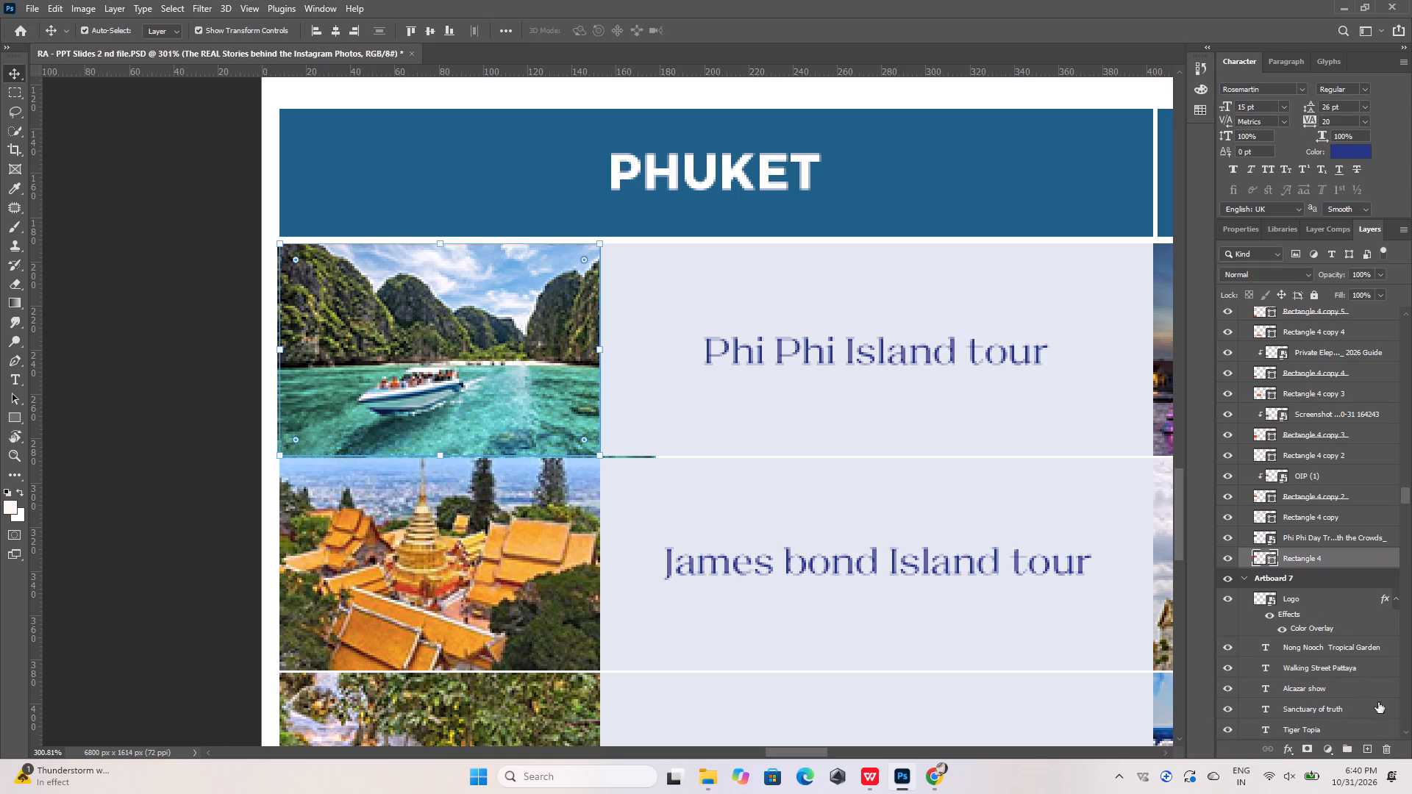
# Clip the Phi Phi Day Trip photo layer to Rectangle 4 with a clipping mask.
pyautogui.click(1294, 537)
pyautogui.rightClick(1294, 537)
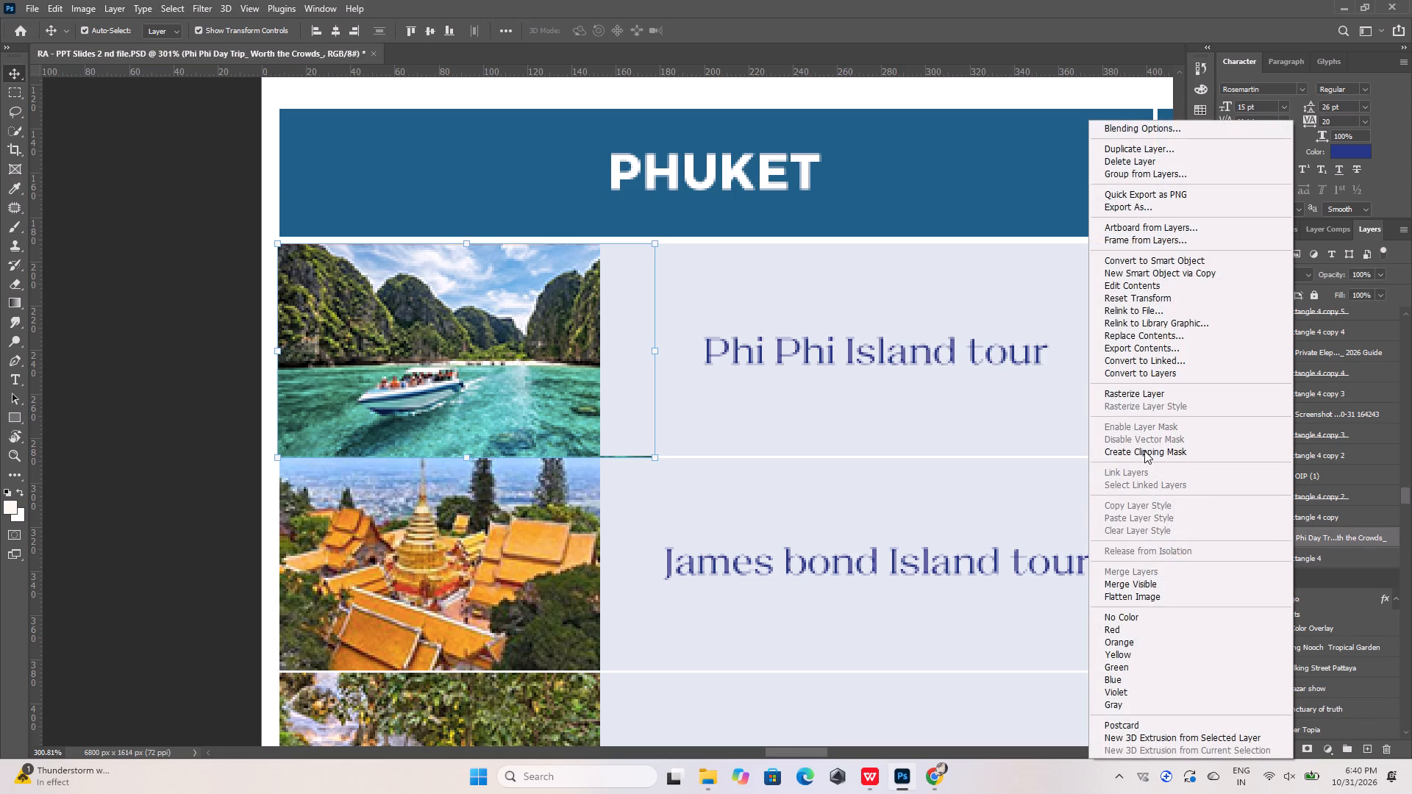
pyautogui.click(1144, 451)
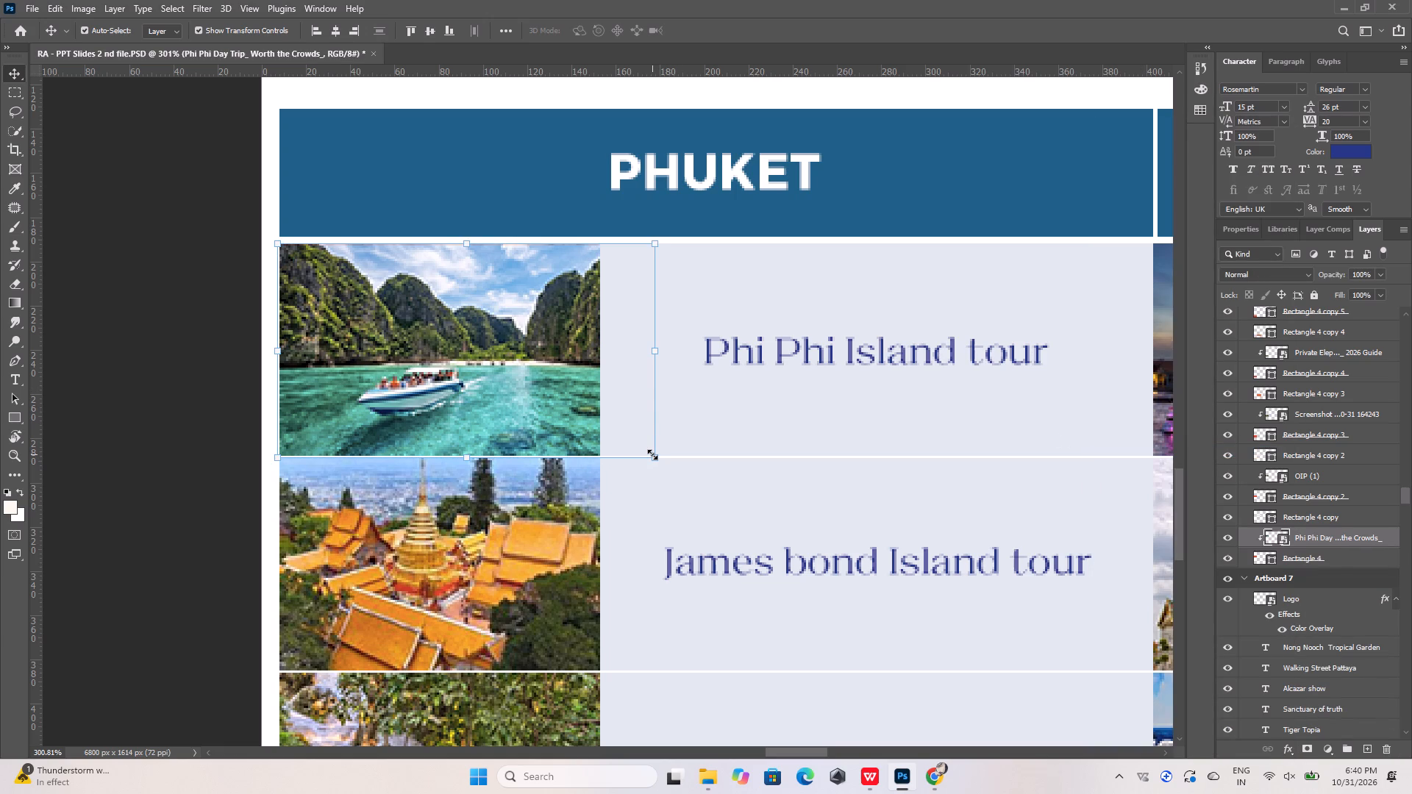
pyautogui.click(691, 429)
# Copy the "James bond Island tour" label text from the Phuket column and search Pinterest in Chrome for it.
pyautogui.scroll(-7, 692, 425)
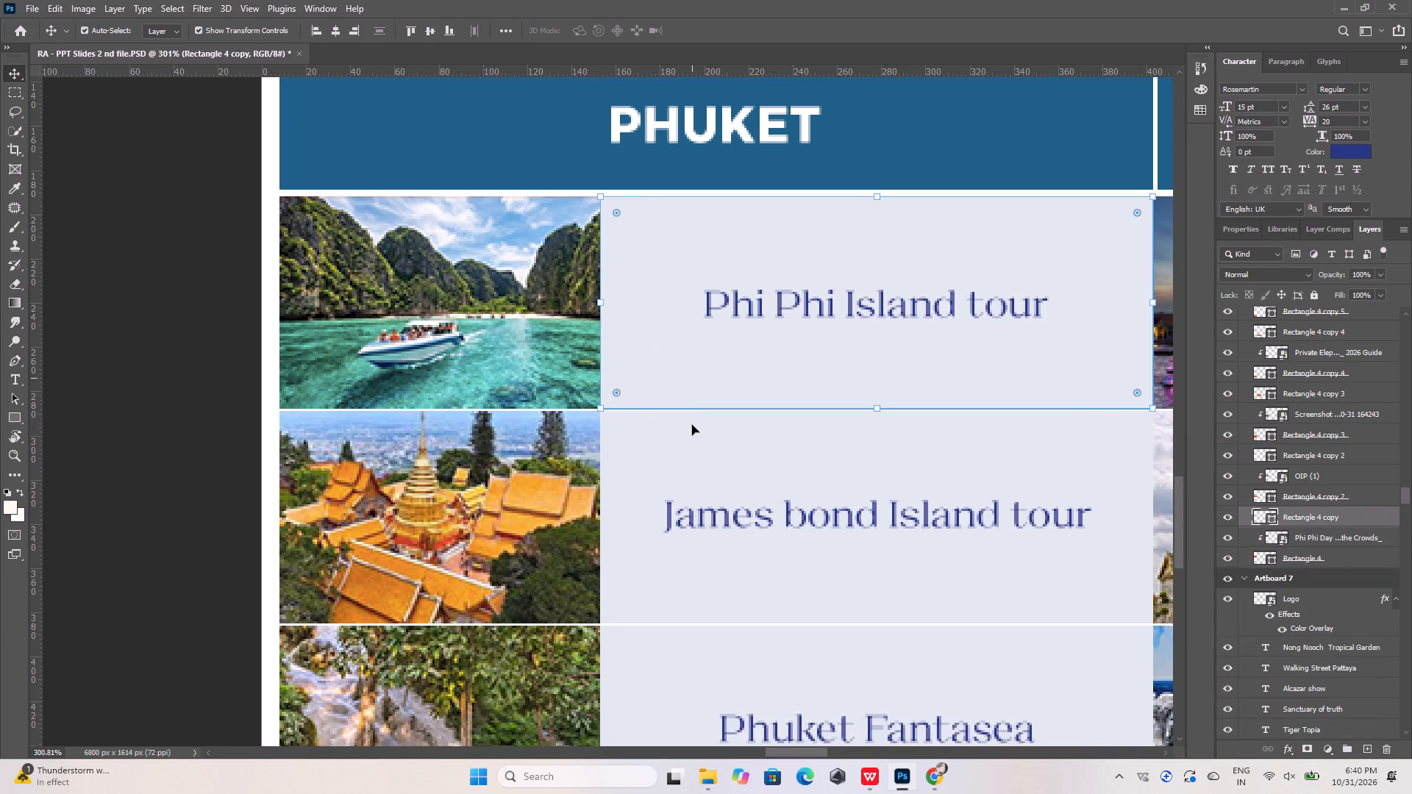
pyautogui.scroll(-2, 692, 425)
pyautogui.doubleClick(707, 449)
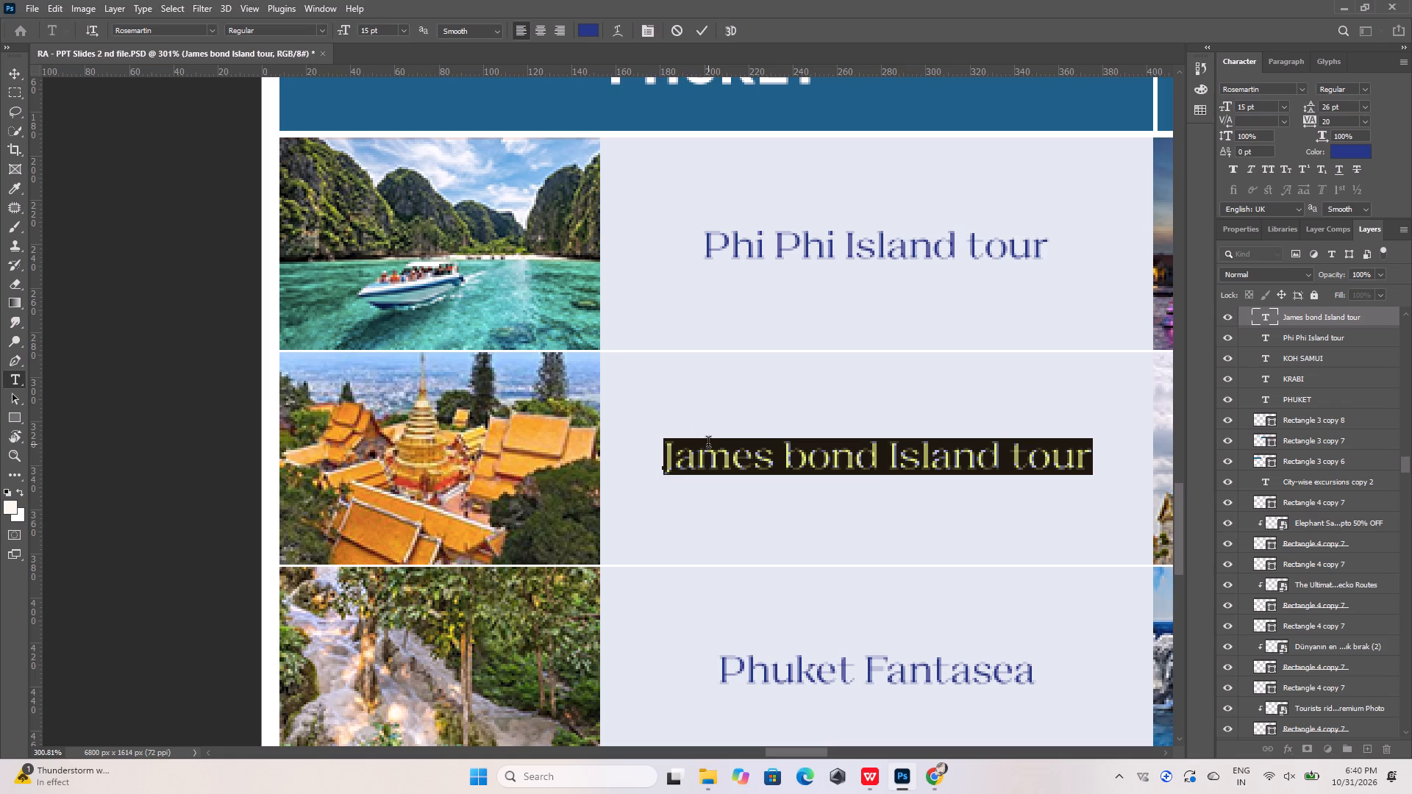
pyautogui.hotkey('ctrl', 'c')
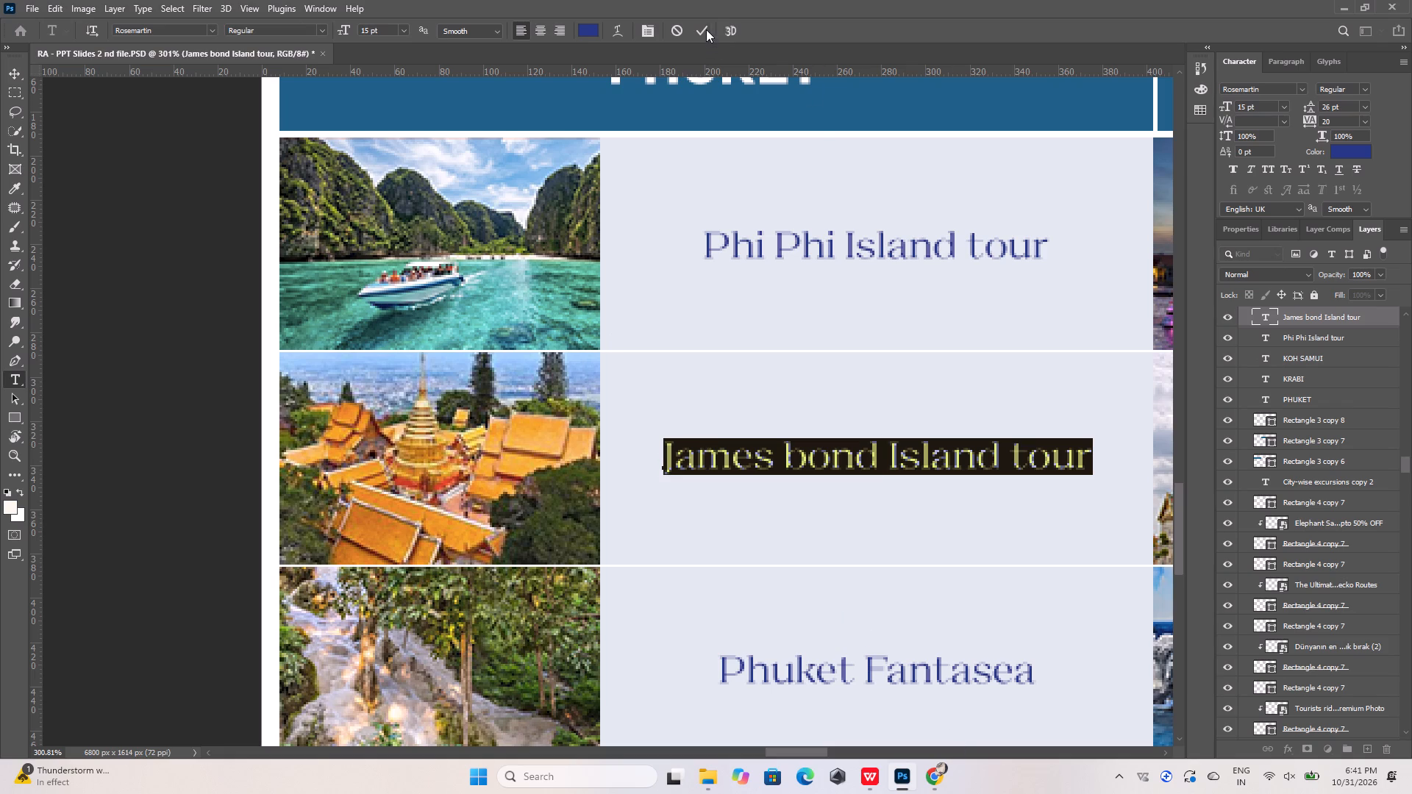
pyautogui.click(706, 29)
pyautogui.click(933, 773)
pyautogui.click(369, 125)
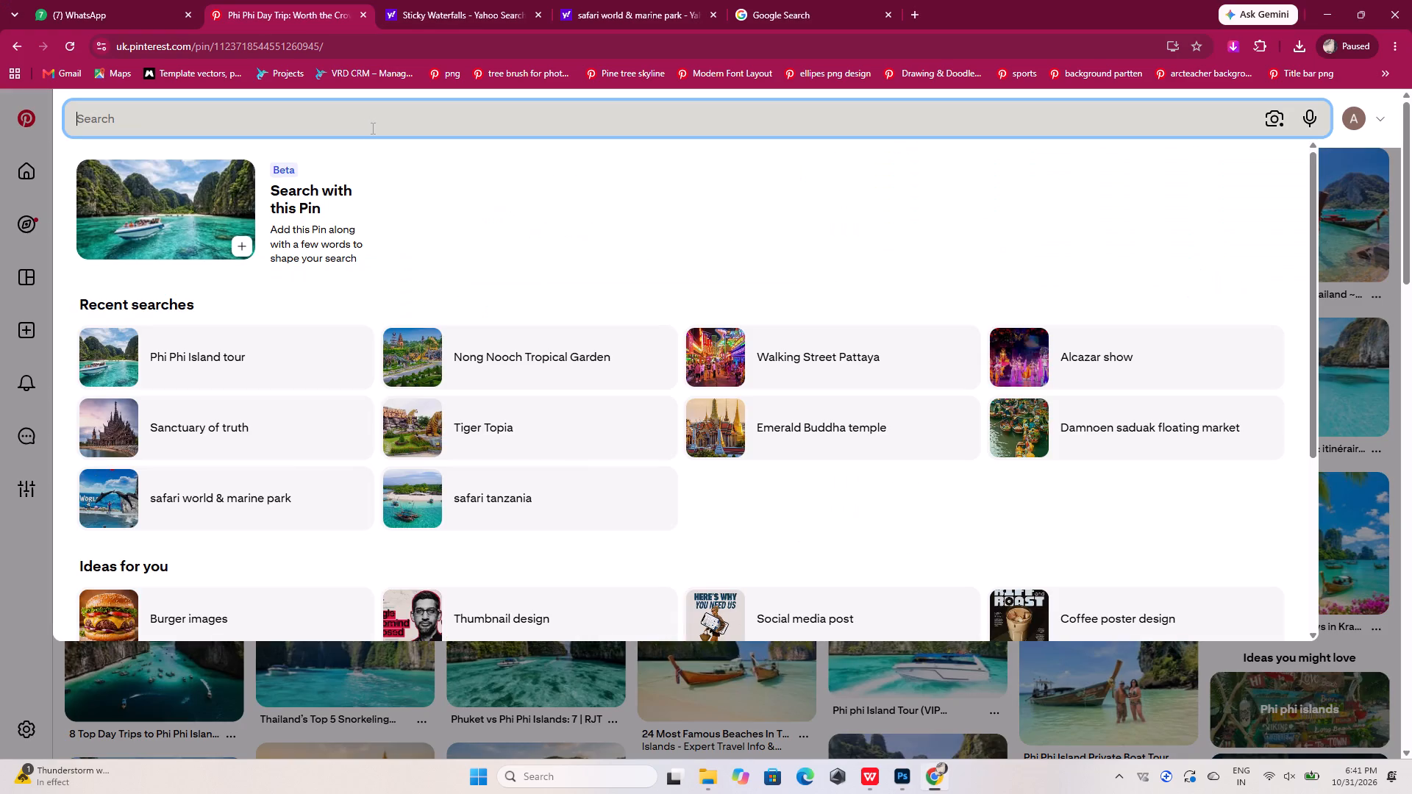
pyautogui.hotkey('ctrl', 'v')
pyautogui.press('Return')
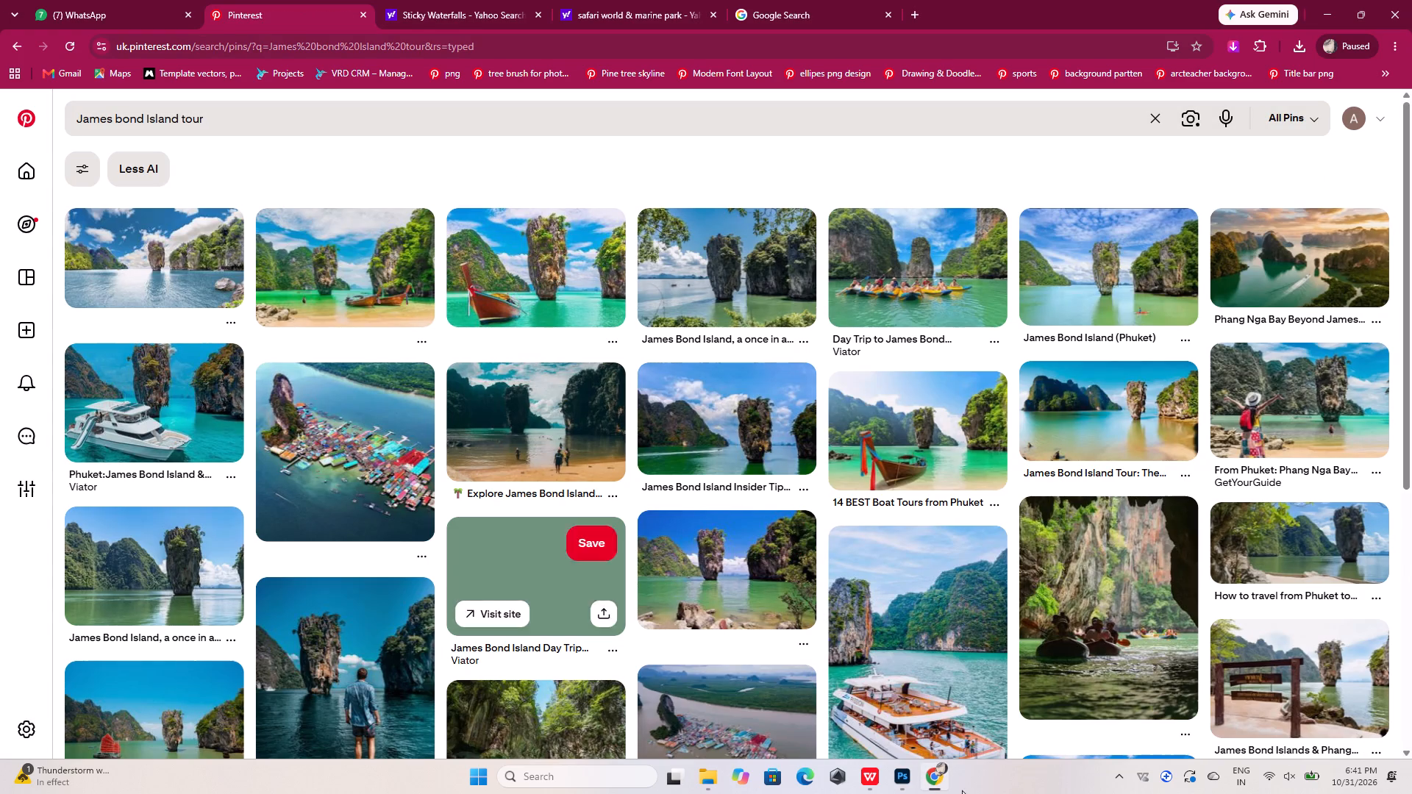
# Check the SIX DESTINATIONS reference presentation in WPS Office and return to the Pinterest results in Chrome.
pyautogui.click(900, 776)
pyautogui.click(901, 776)
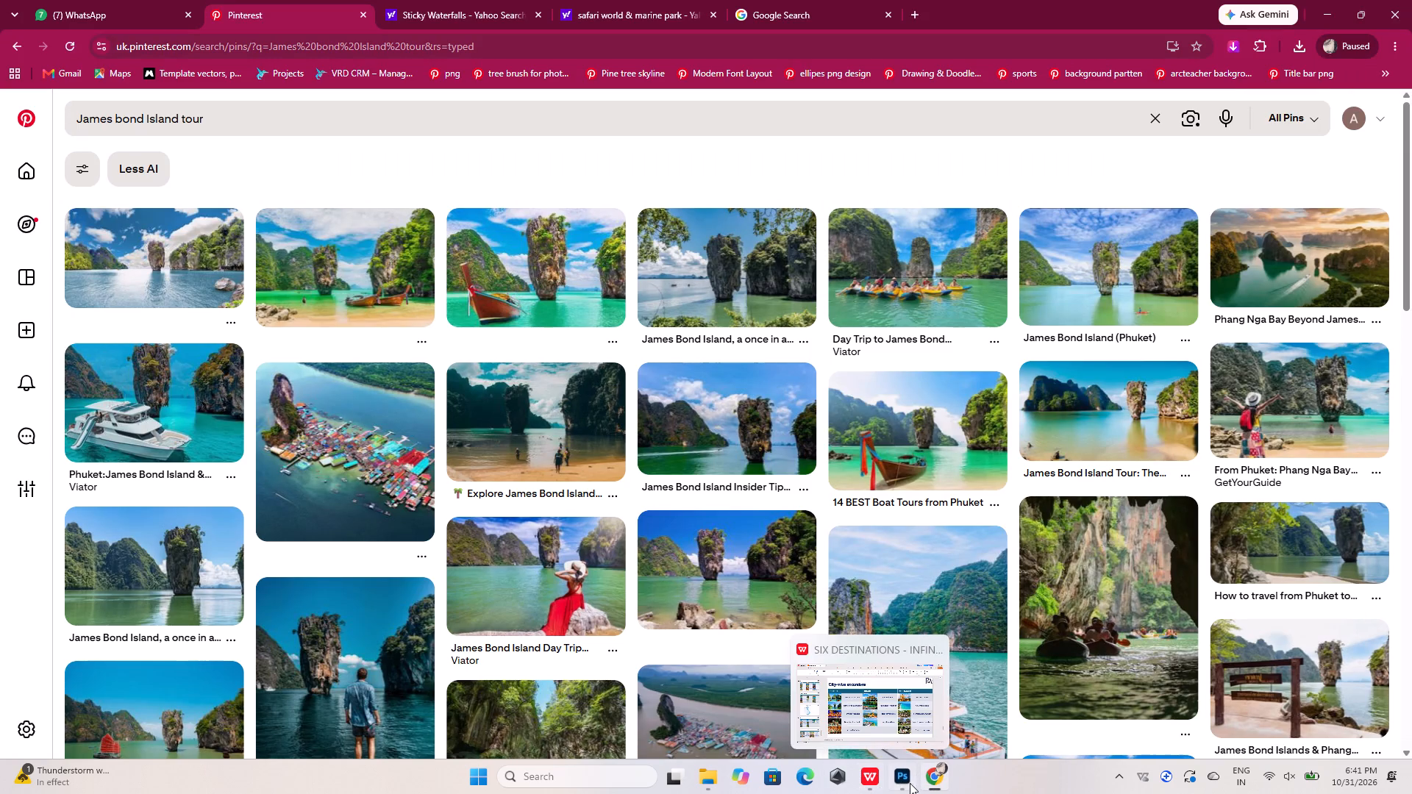
pyautogui.click(932, 779)
pyautogui.click(932, 779)
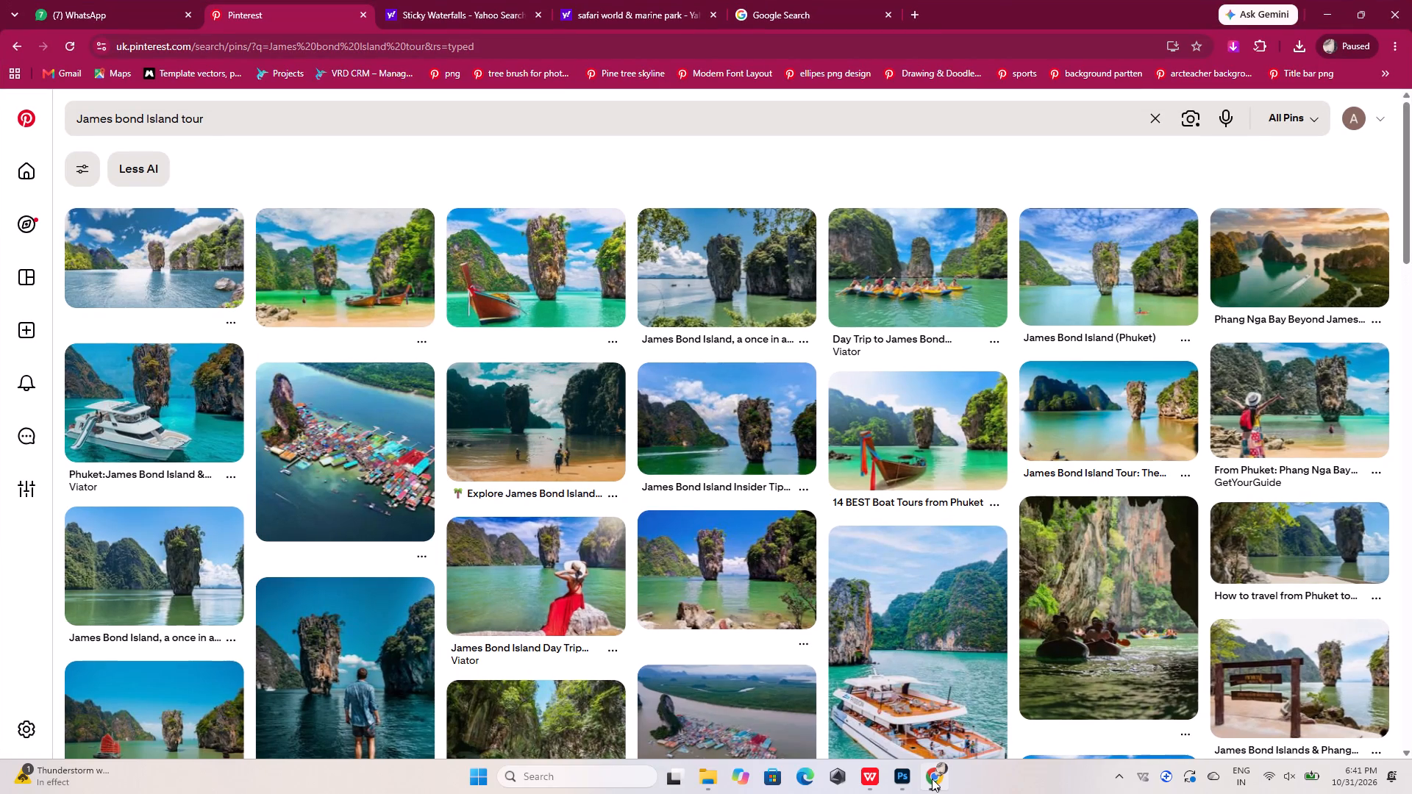
pyautogui.click(874, 780)
pyautogui.click(874, 780)
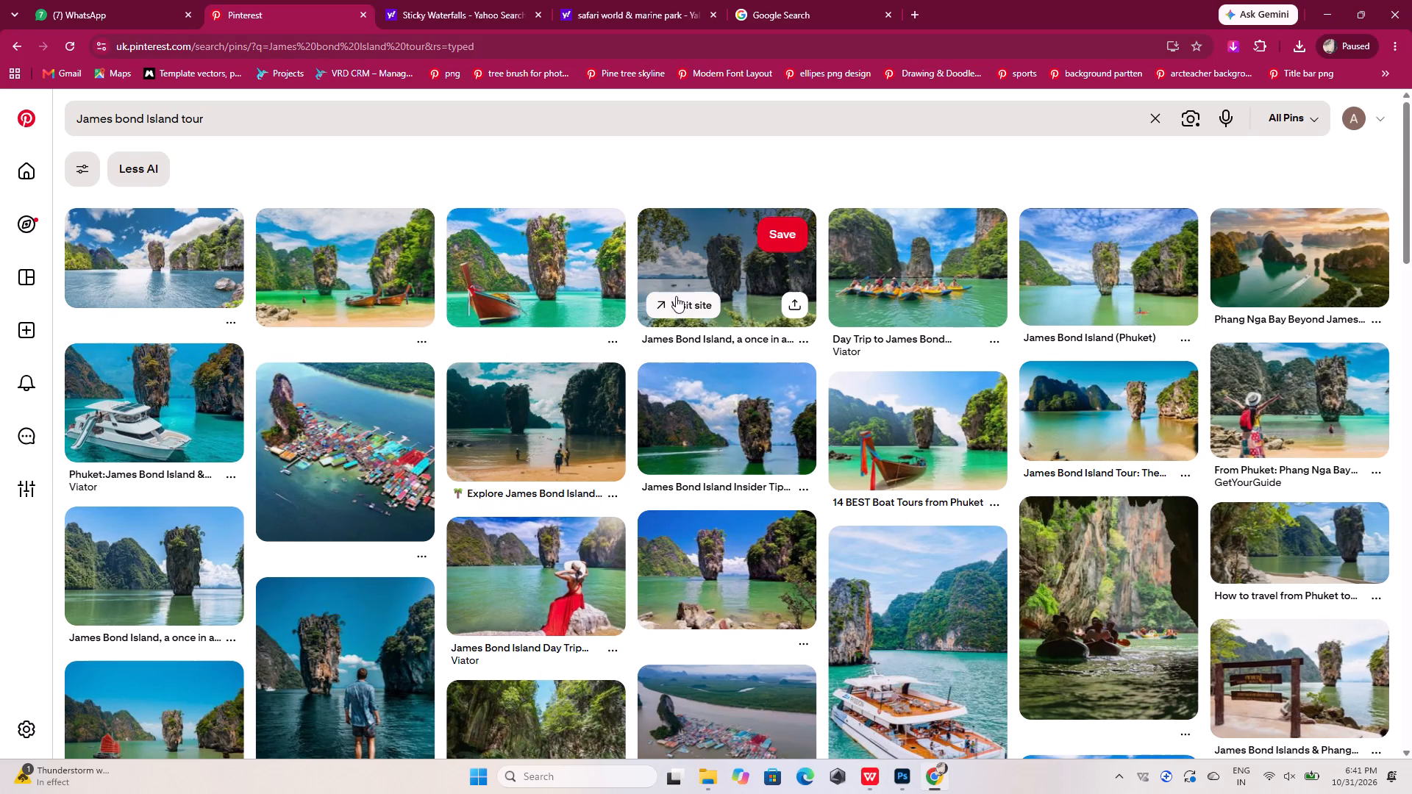
# Download the Pinterest image of the James Bond Island rock framed by tree foliage.
pyautogui.click(677, 258)
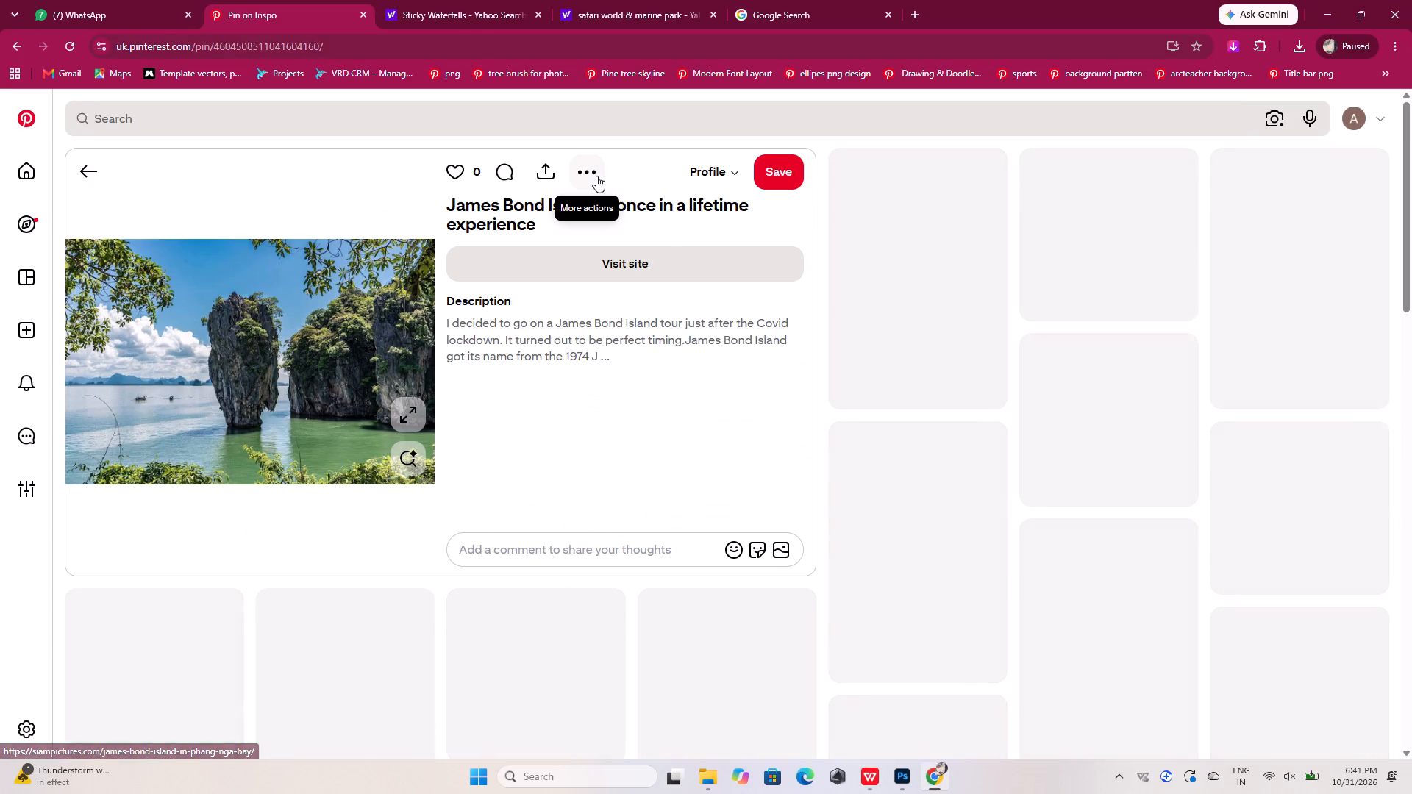
pyautogui.click(592, 171)
pyautogui.click(585, 217)
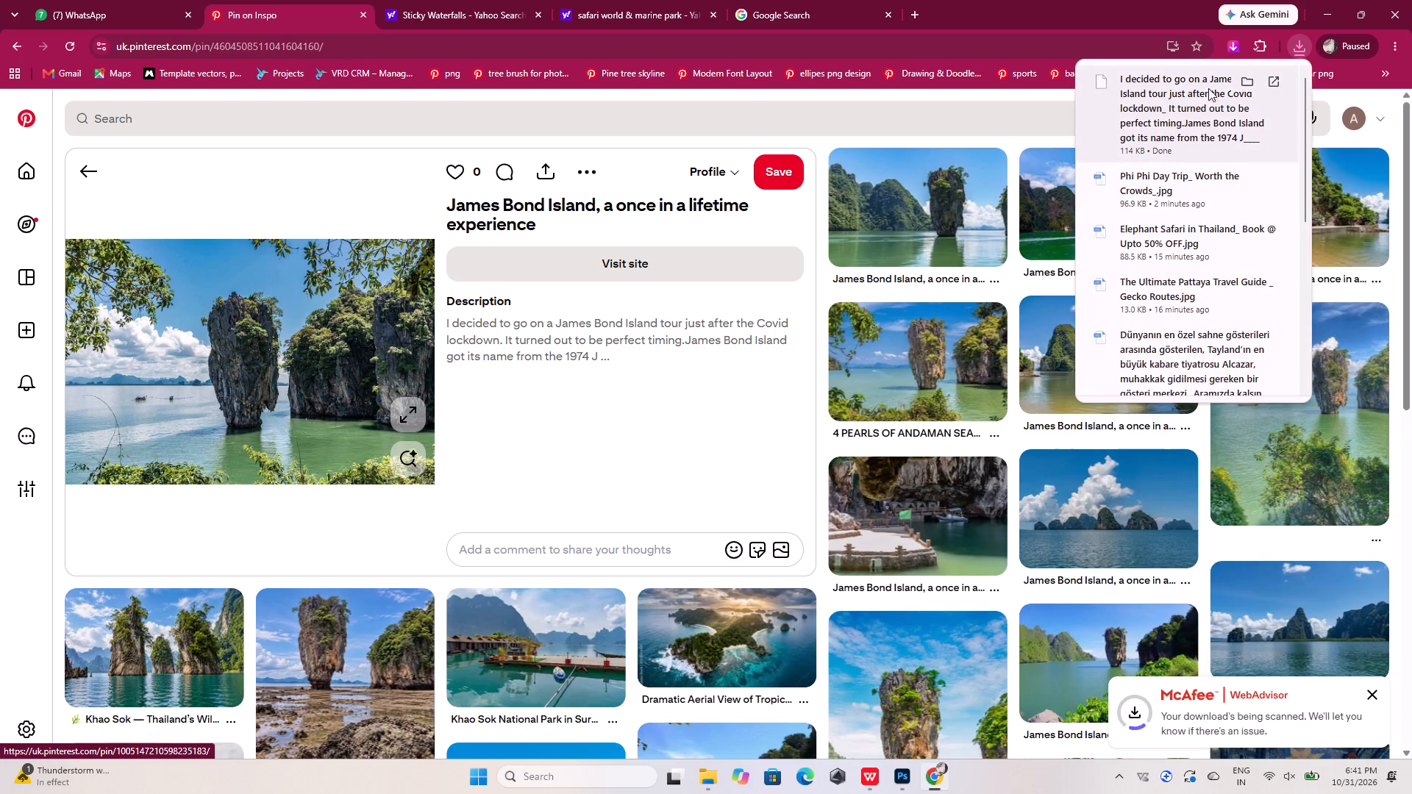
# Open the related James Bond Island pin showing the rock beside green hills and download its image.
pyautogui.click(903, 200)
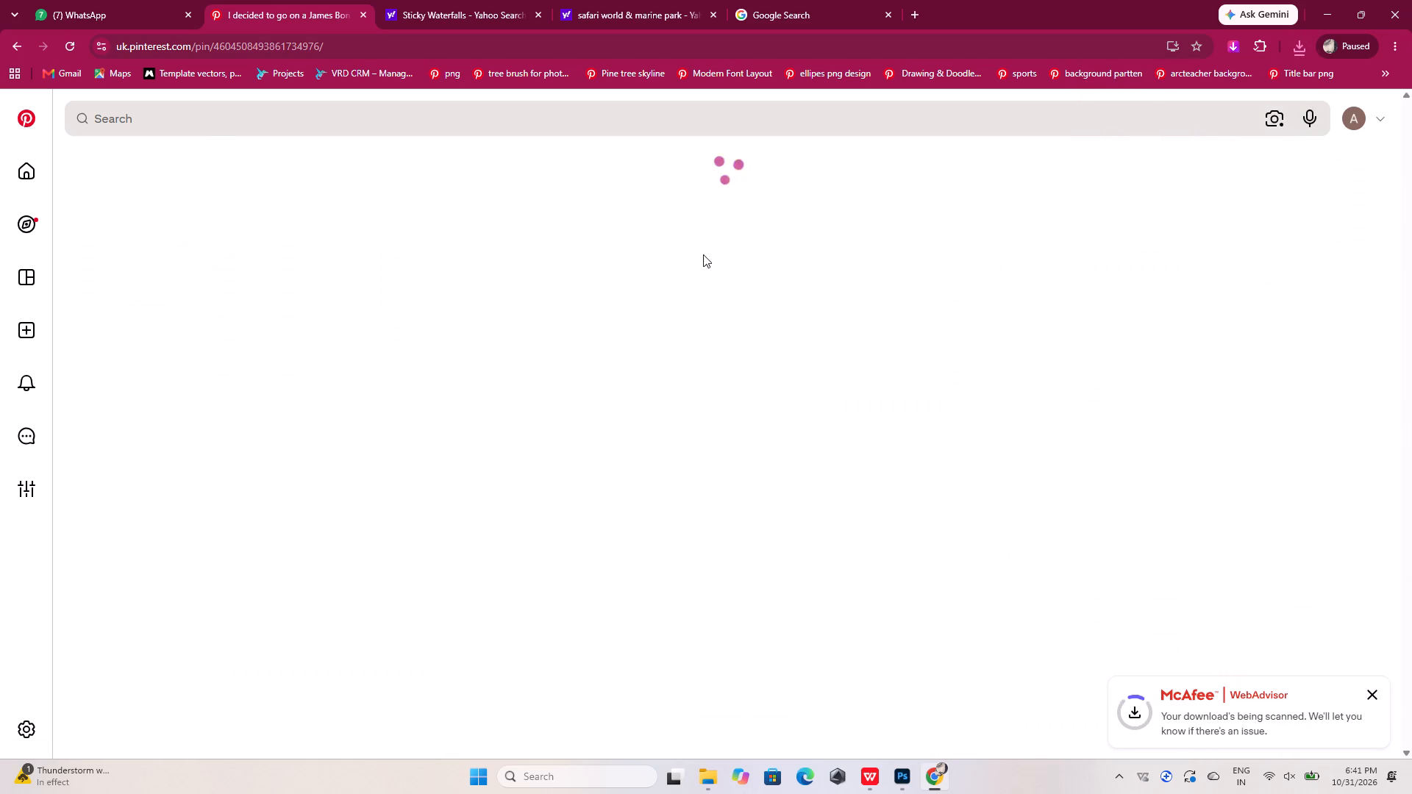
pyautogui.click(578, 171)
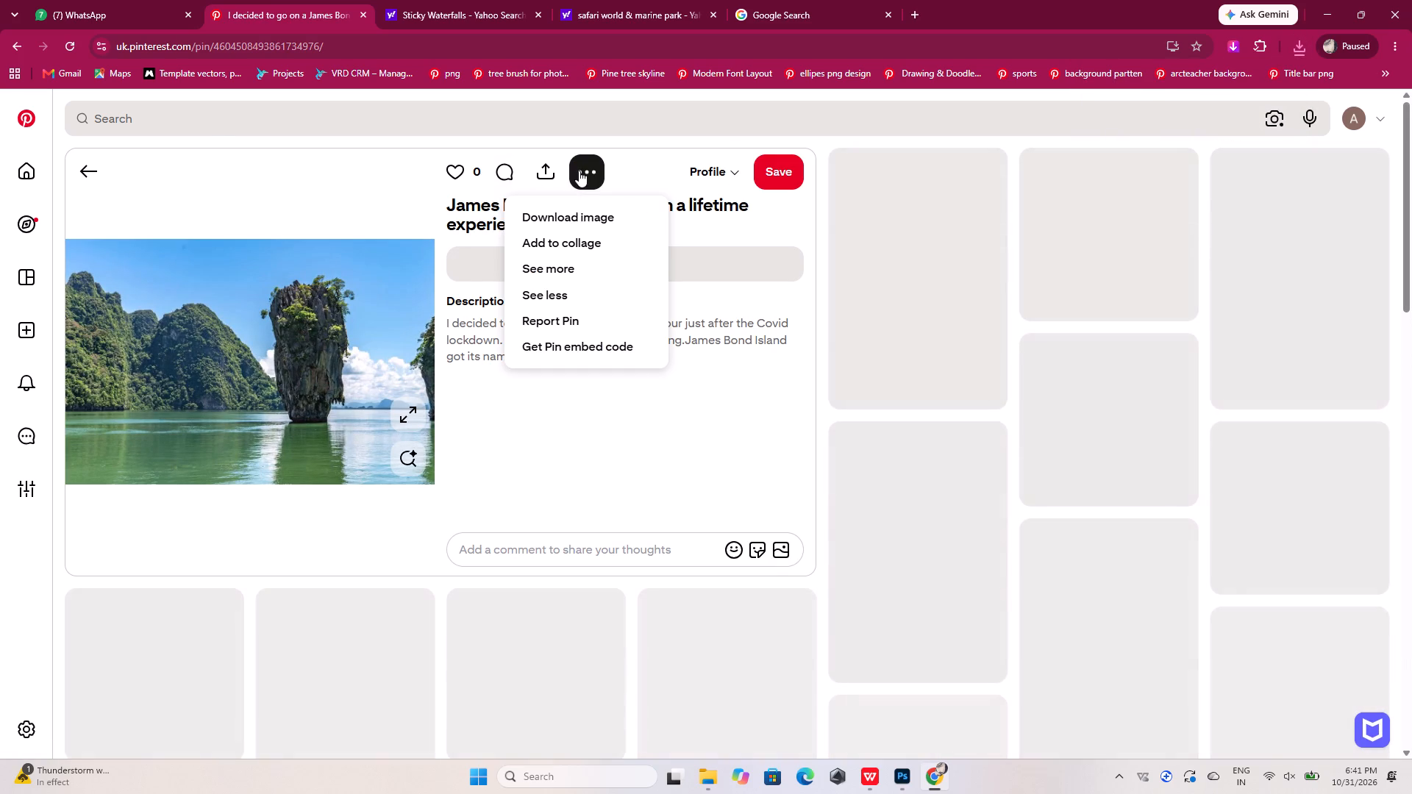
pyautogui.click(575, 217)
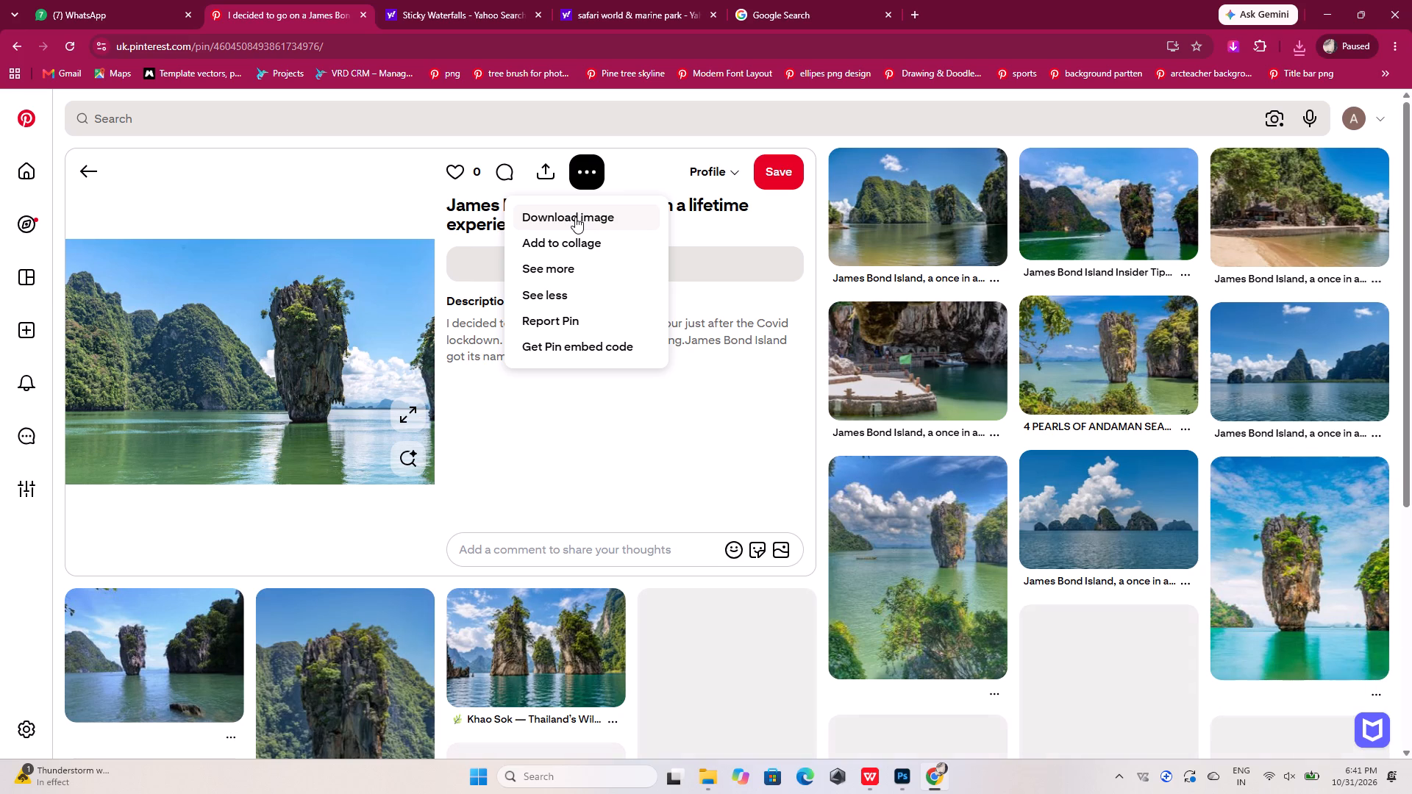
# Download the pin's image of the James Bond Island rock beside green hills.
pyautogui.click(575, 217)
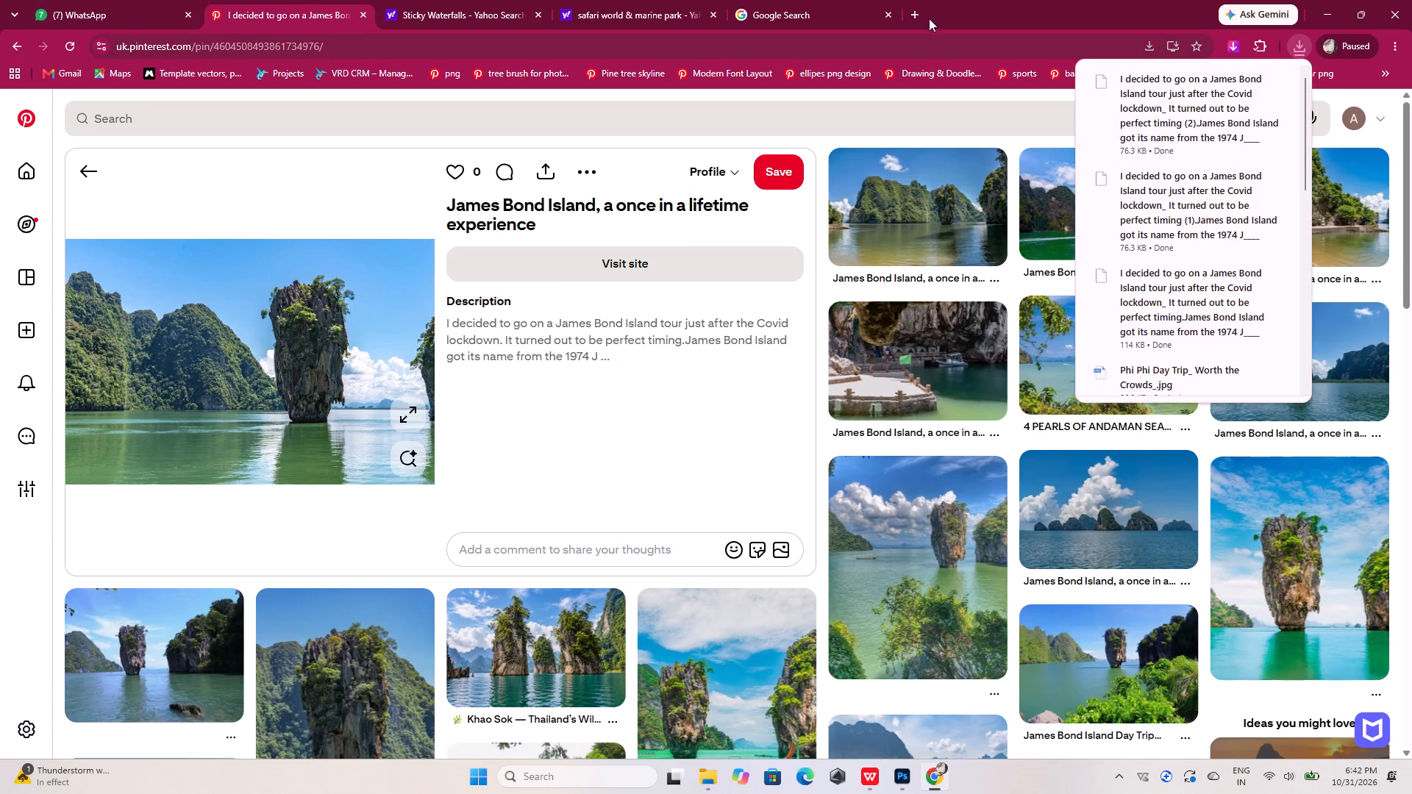
# Open YouTube in a new browser tab and restore the browser window to its smaller floating size.
pyautogui.click(910, 17)
pyautogui.click(860, 46)
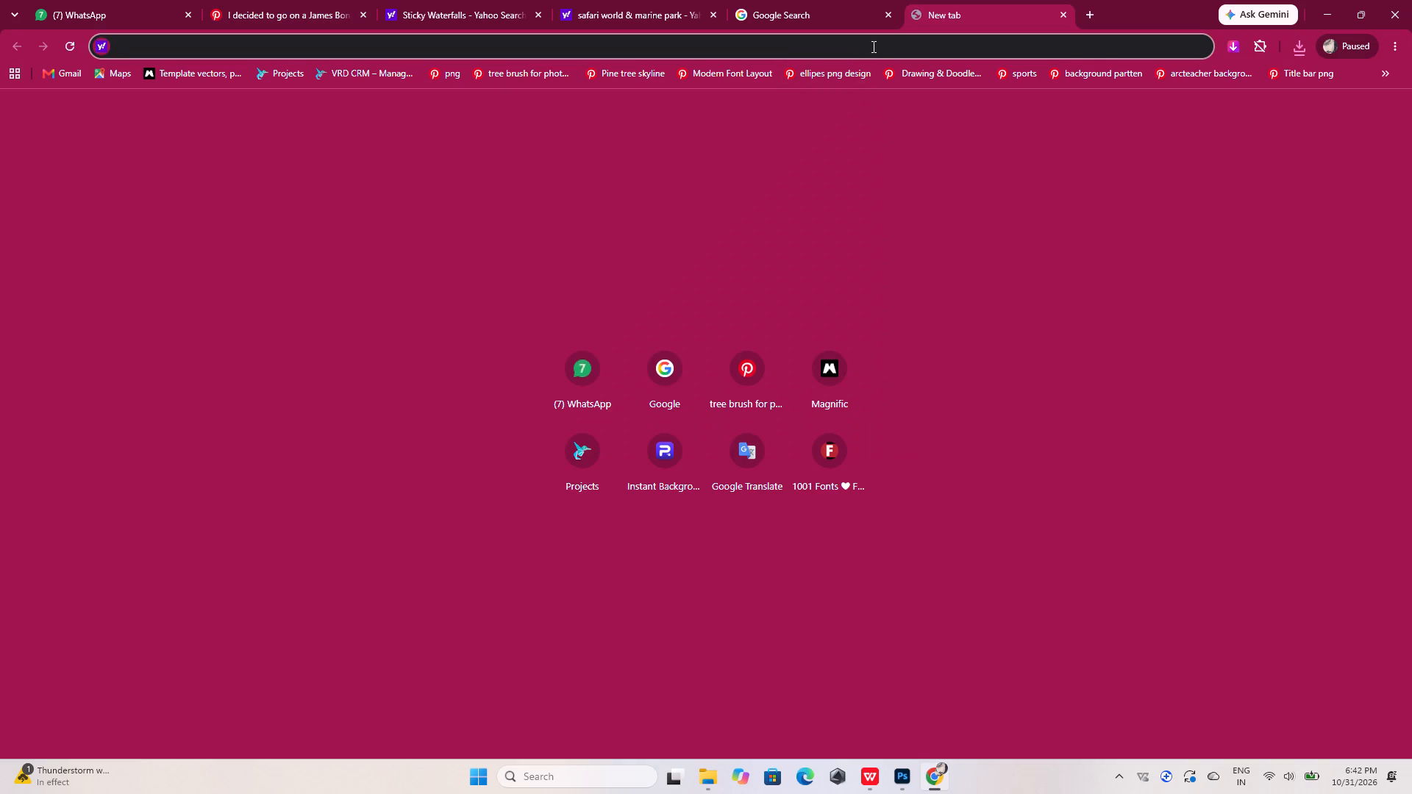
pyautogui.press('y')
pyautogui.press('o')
pyautogui.press('Return')
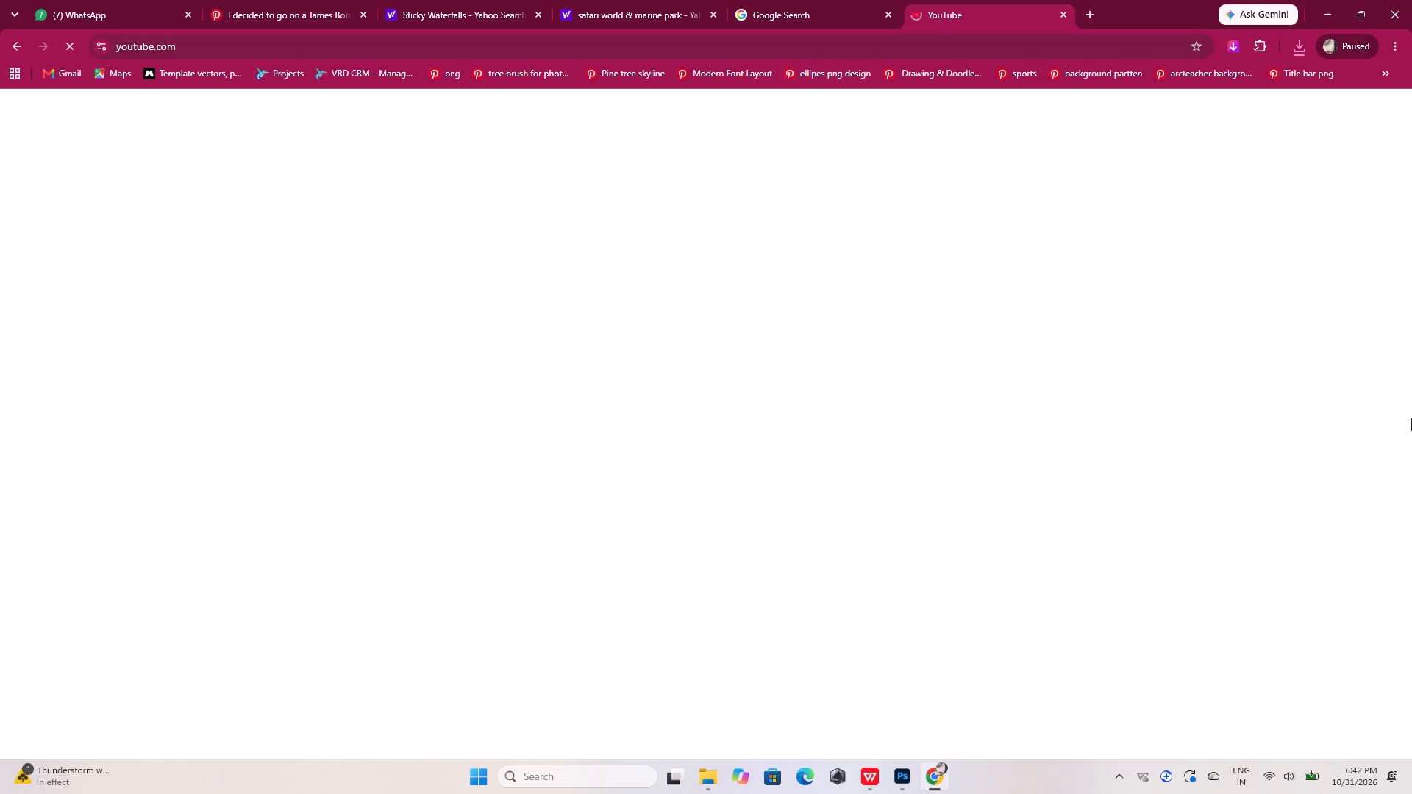
pyautogui.click(1362, 11)
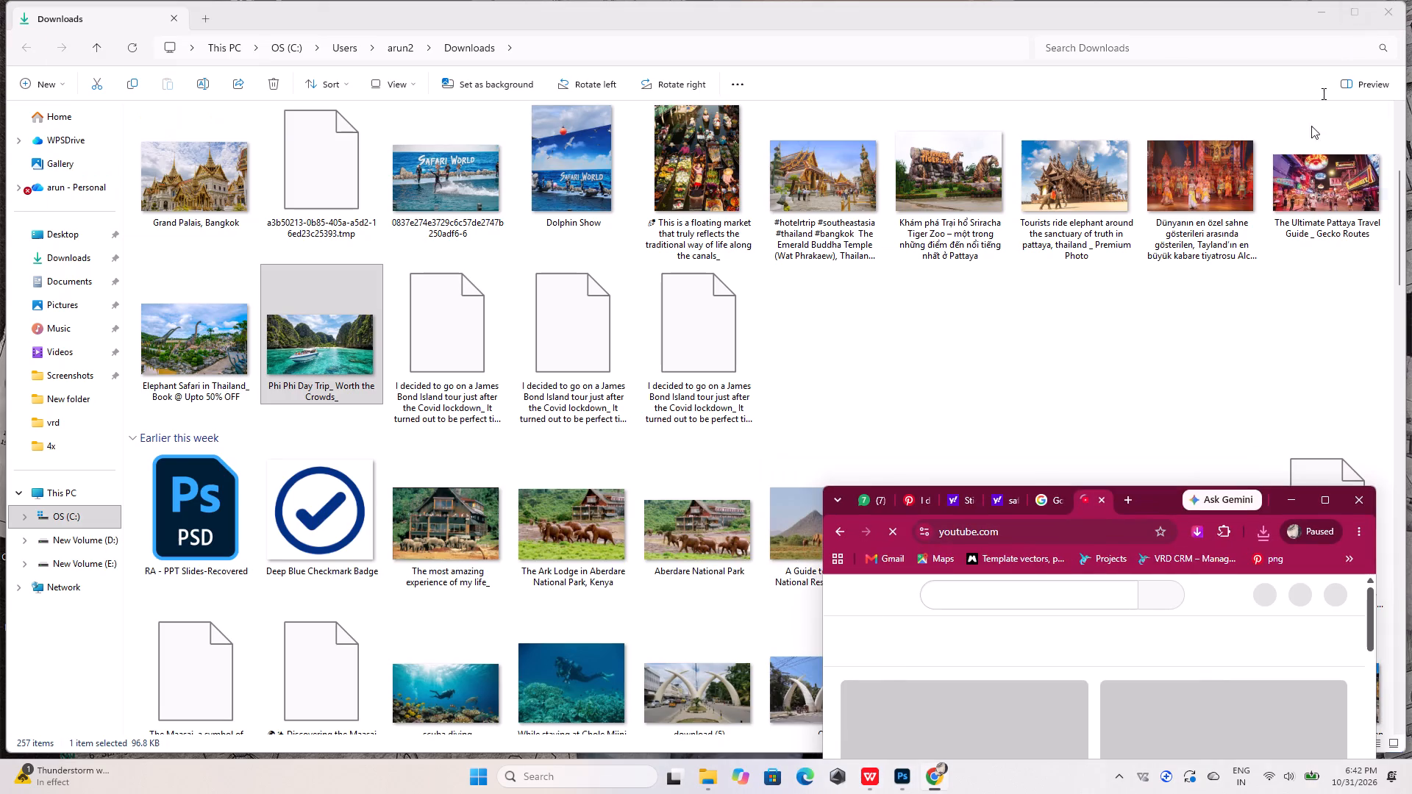
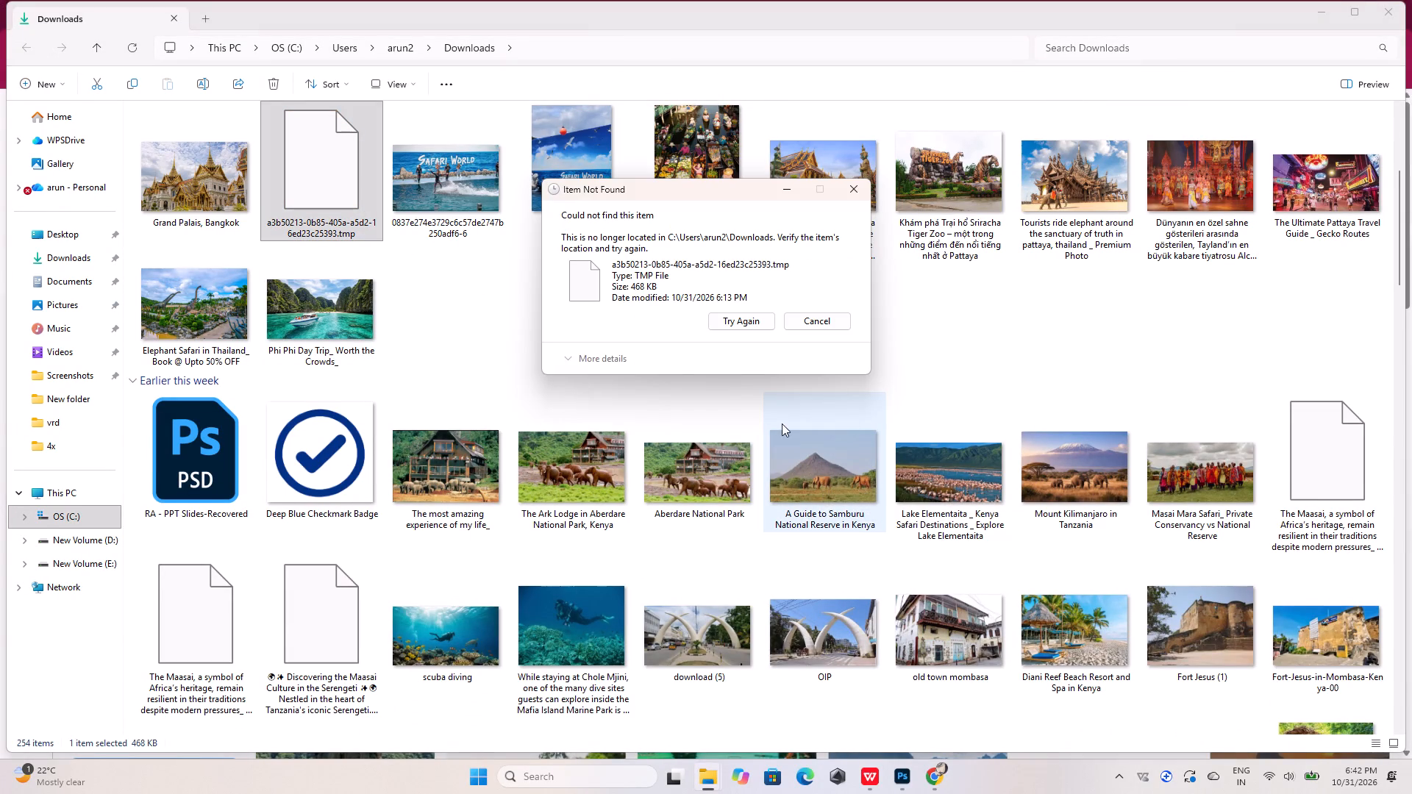
# Dismiss the missing-file dialog, return to Pinterest in Chrome, and download the Jc Tour Phuket pin image of James Bond Island.
pyautogui.click(830, 326)
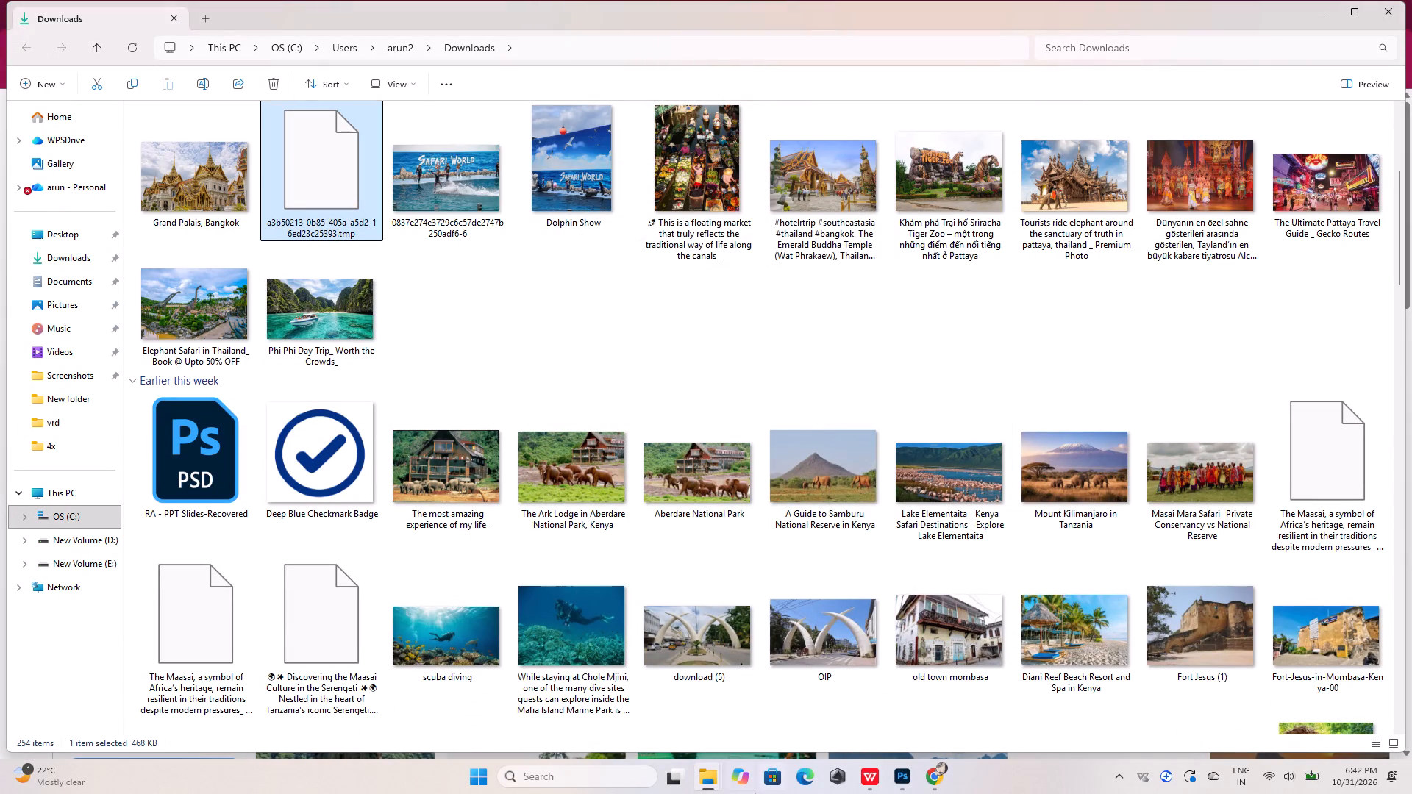
pyautogui.click(933, 775)
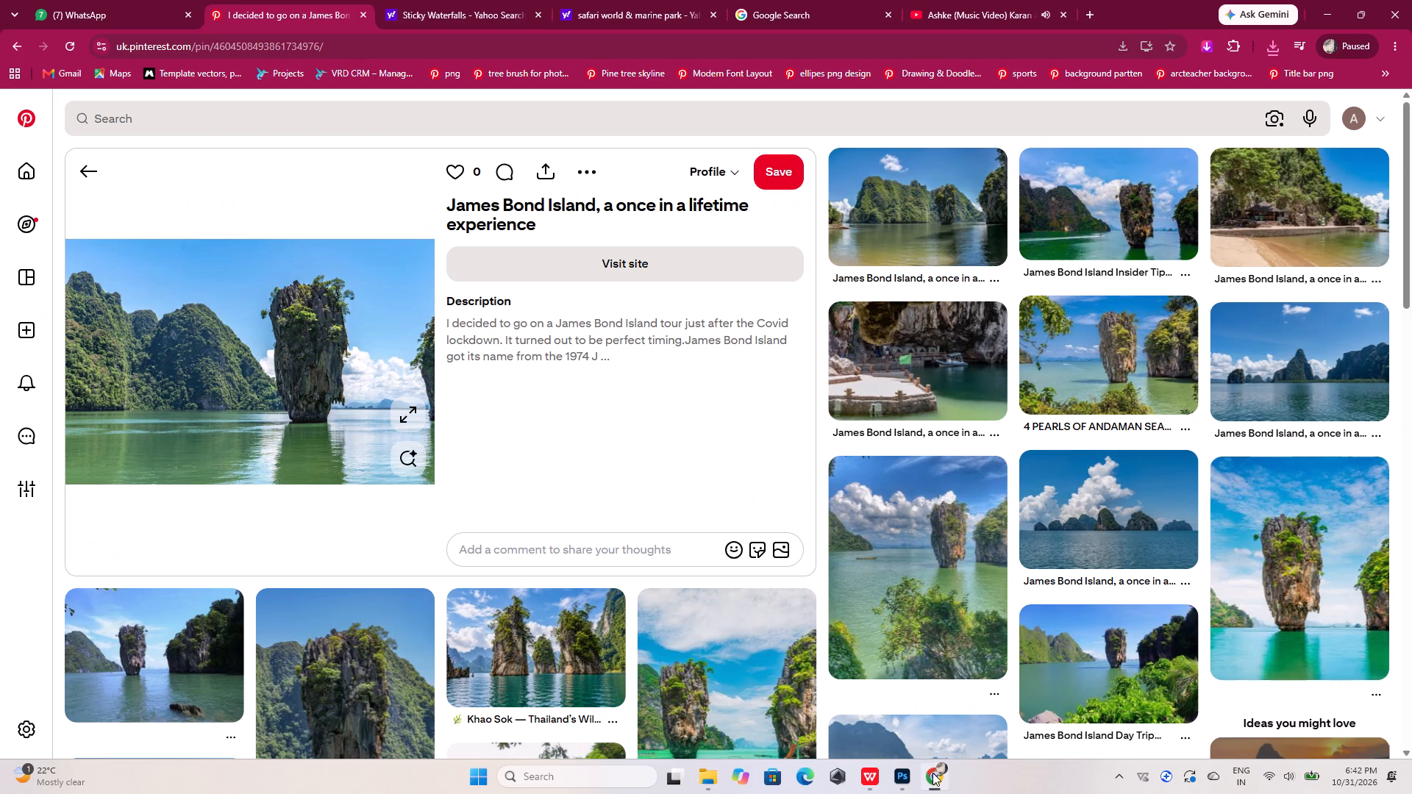
pyautogui.click(1054, 362)
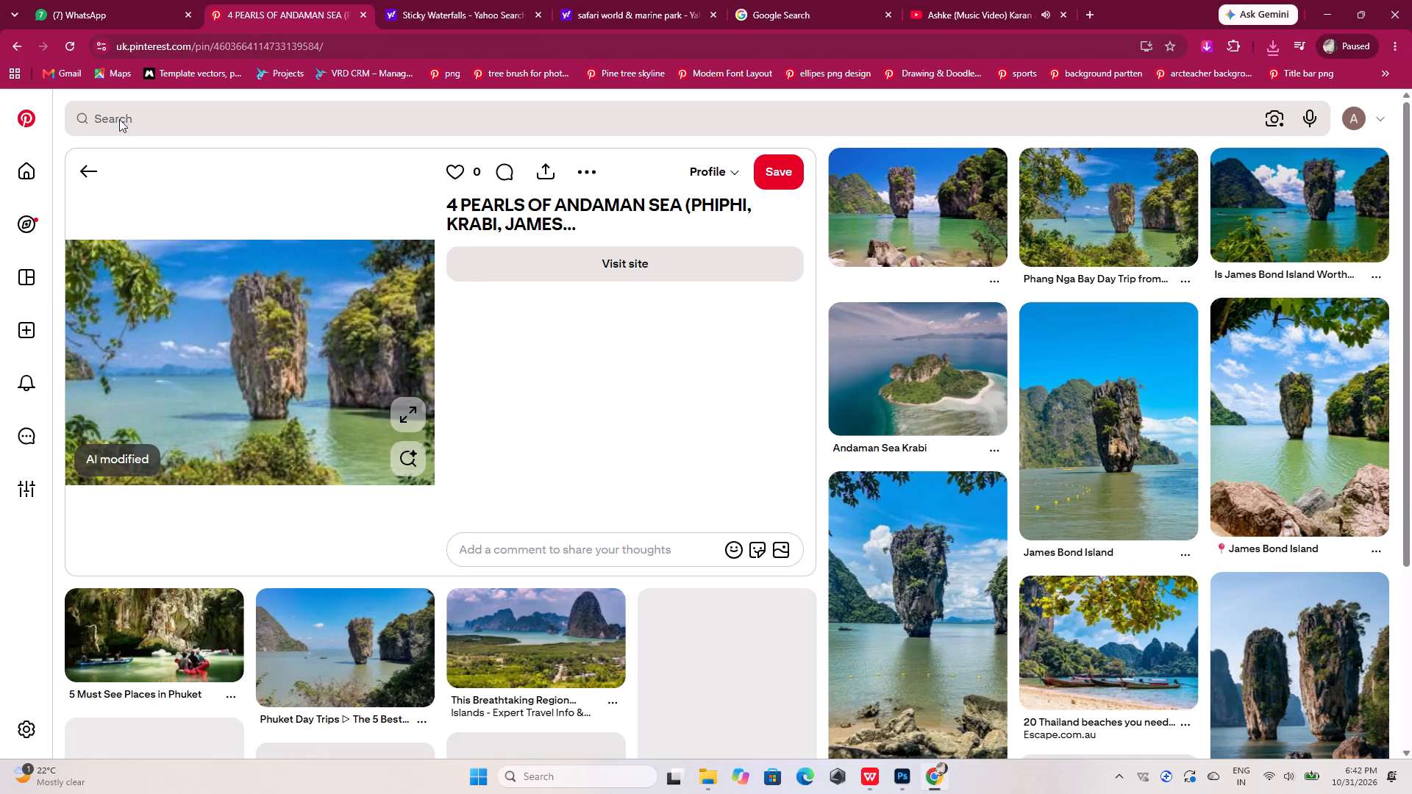
pyautogui.click(864, 182)
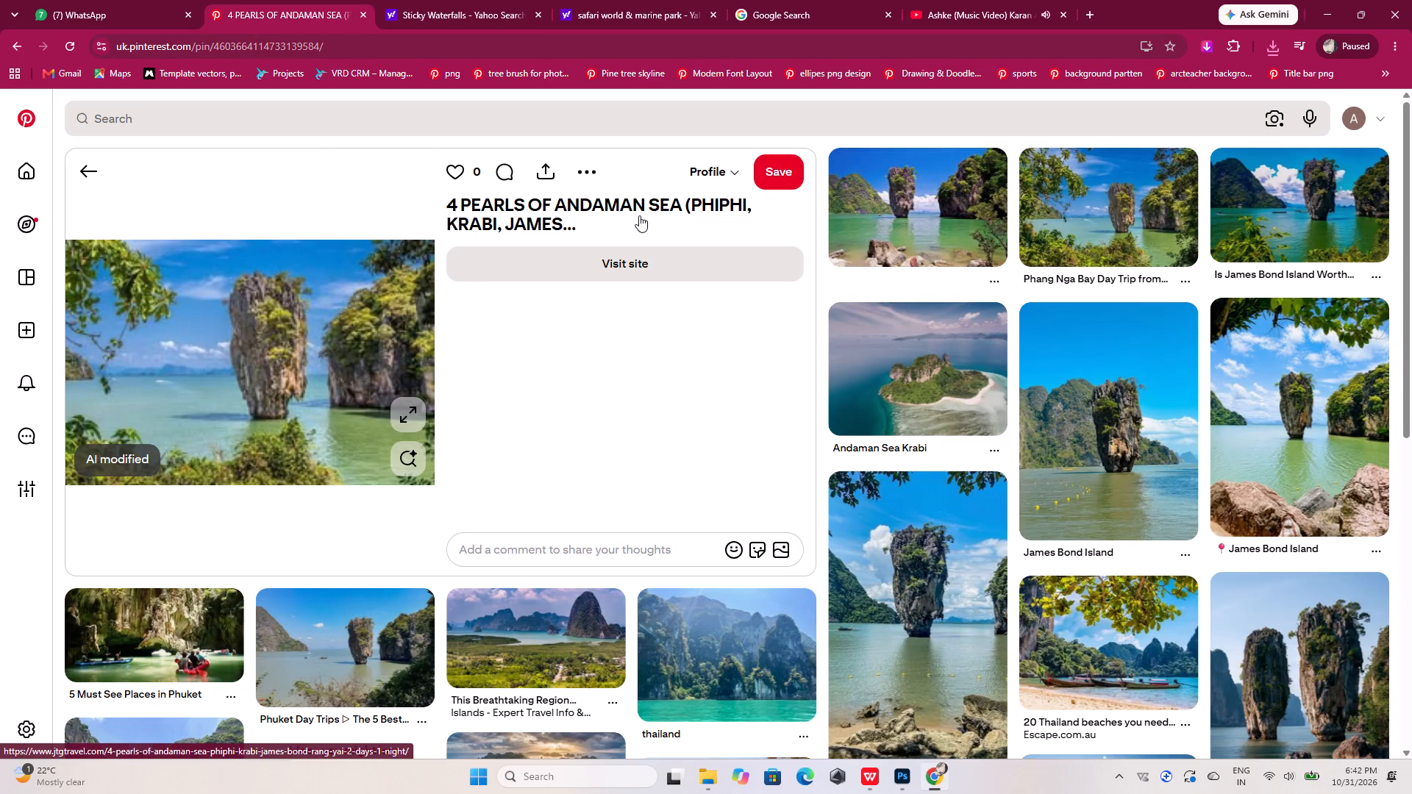
pyautogui.click(906, 193)
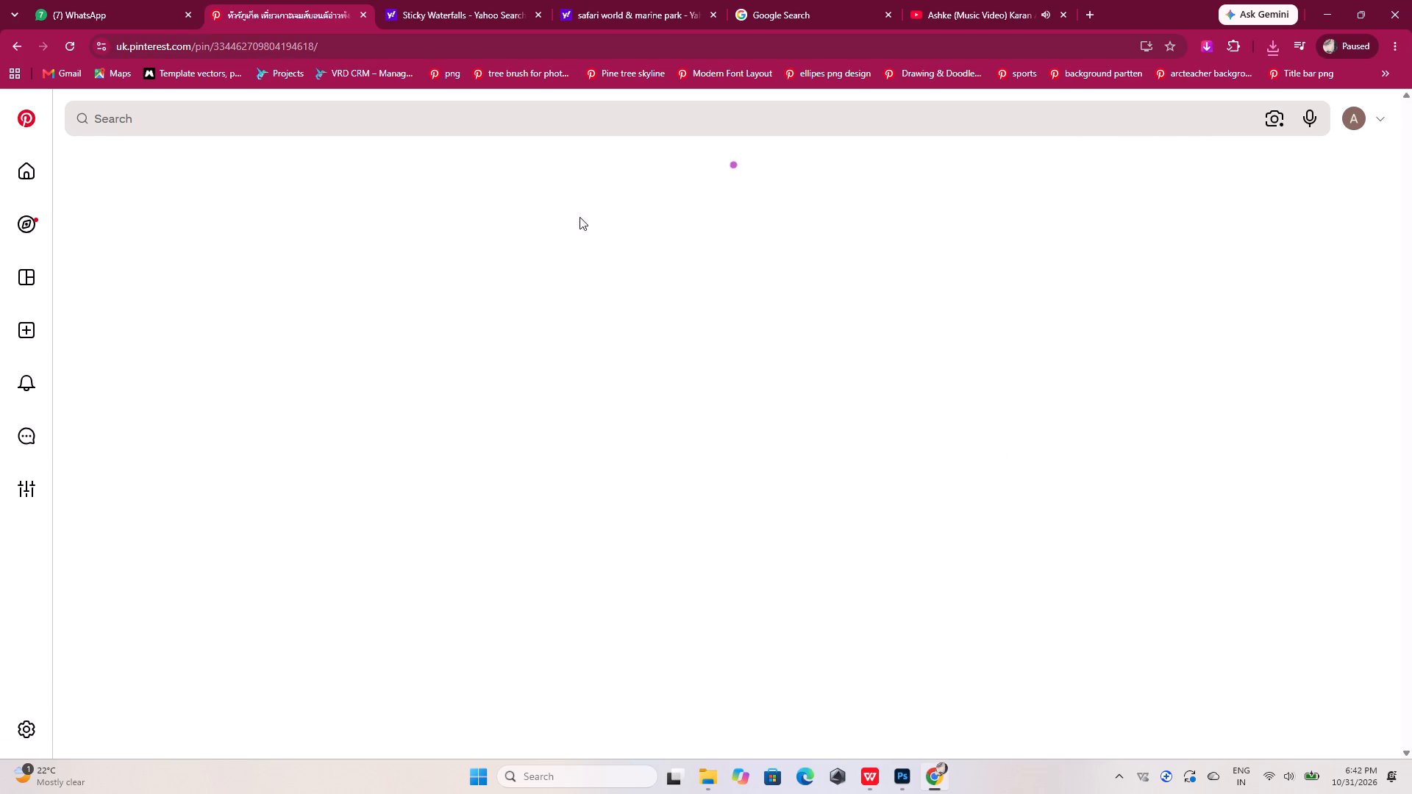
pyautogui.click(586, 165)
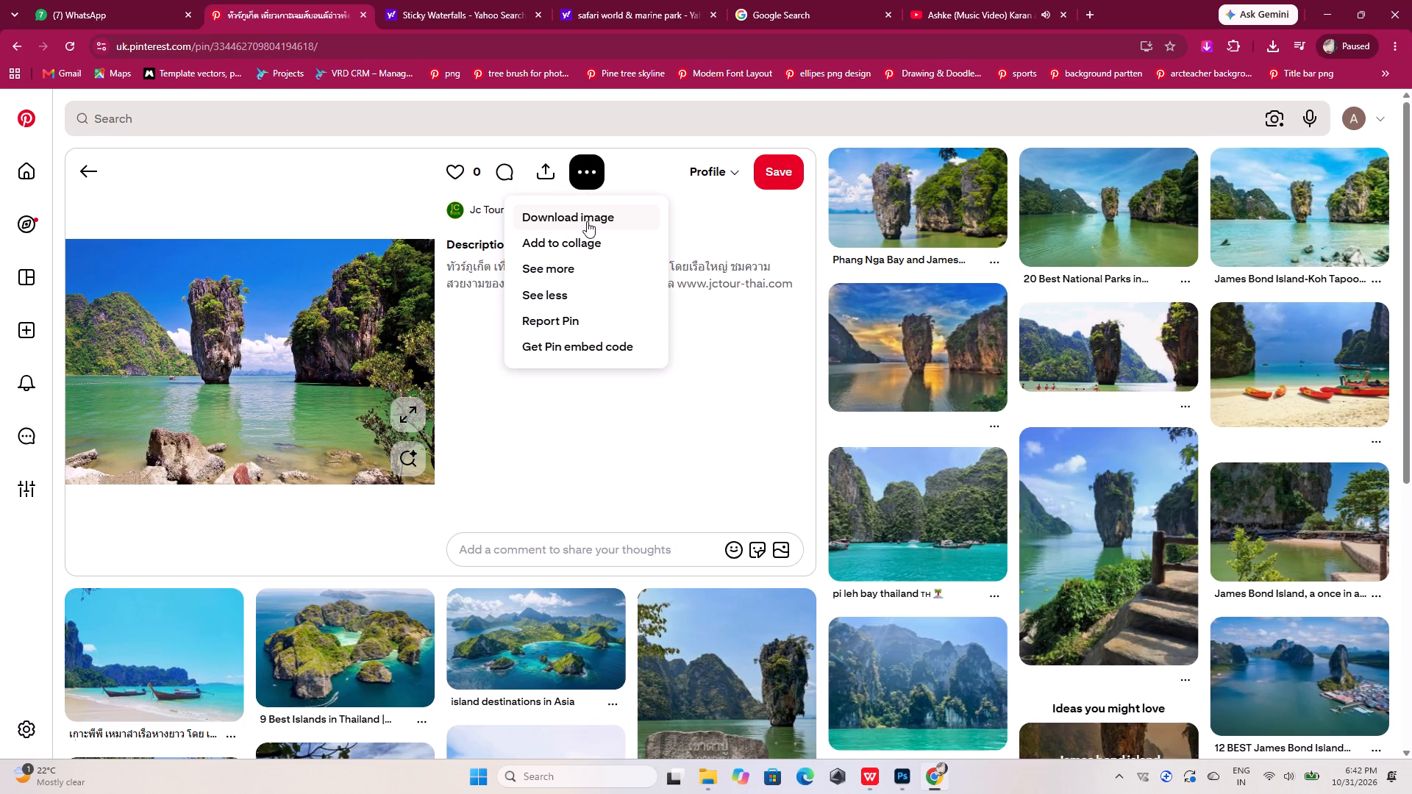
pyautogui.click(587, 221)
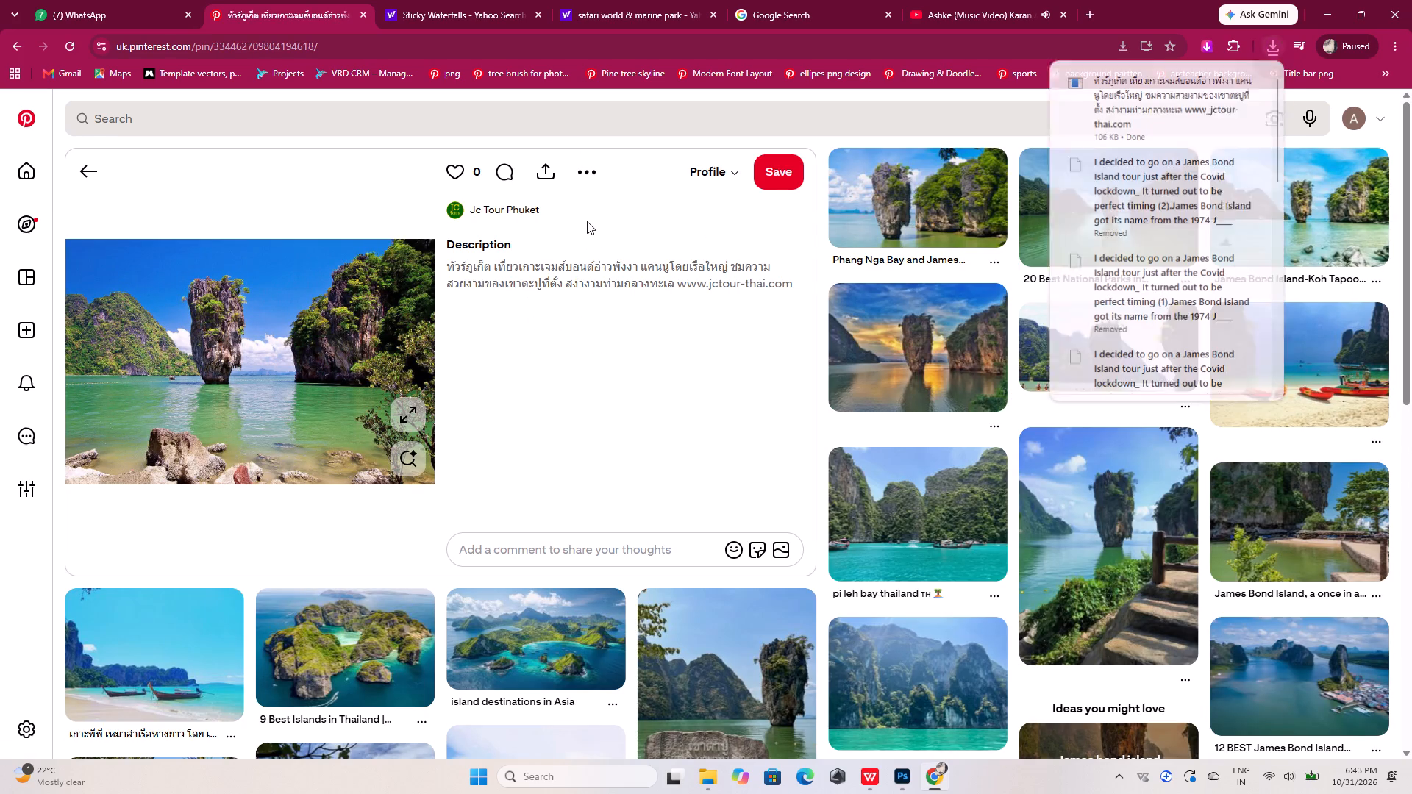
# Place the newly downloaded James Bond Island image from the Downloads folder into the Photoshop slide document.
pyautogui.click(1216, 84)
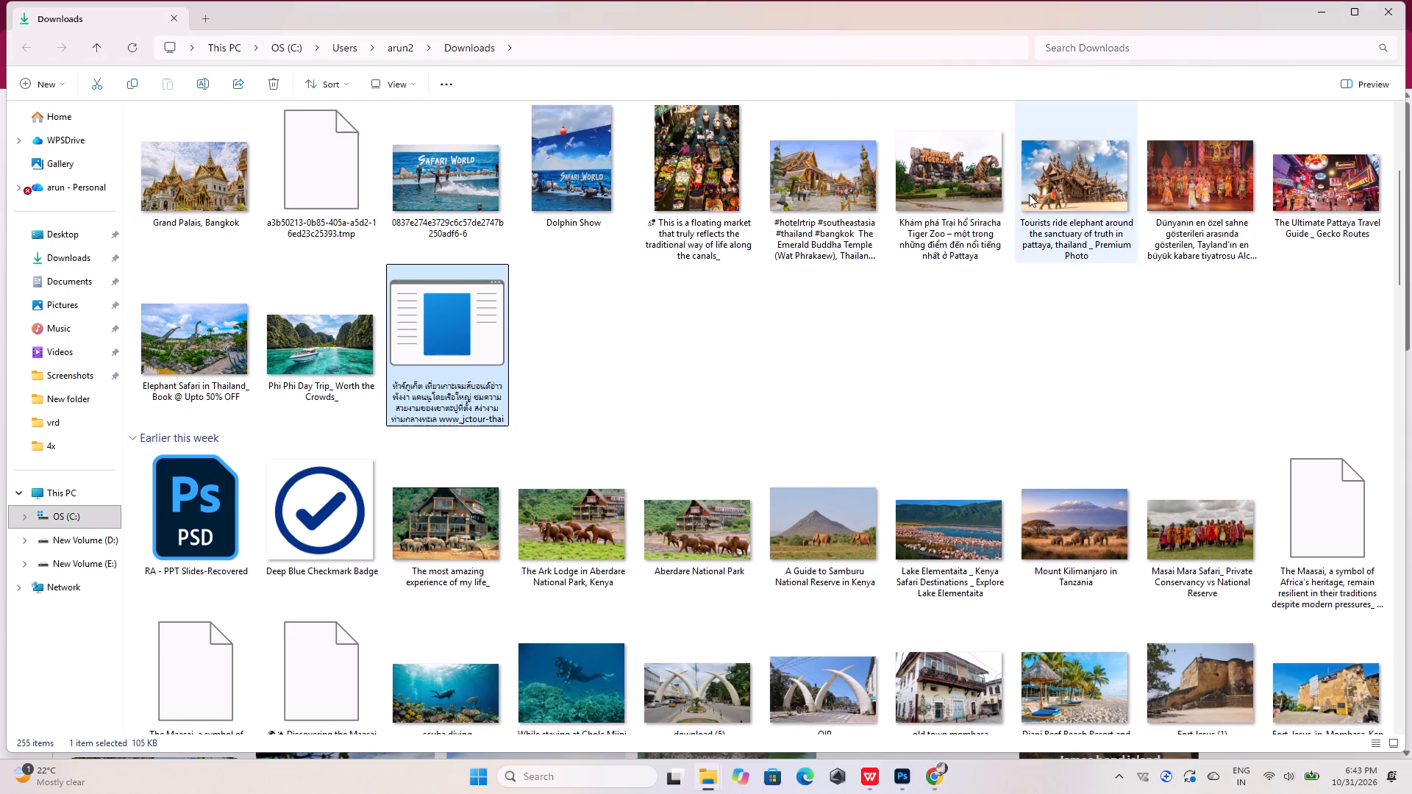
pyautogui.moveTo(436, 337); pyautogui.dragTo(909, 774)
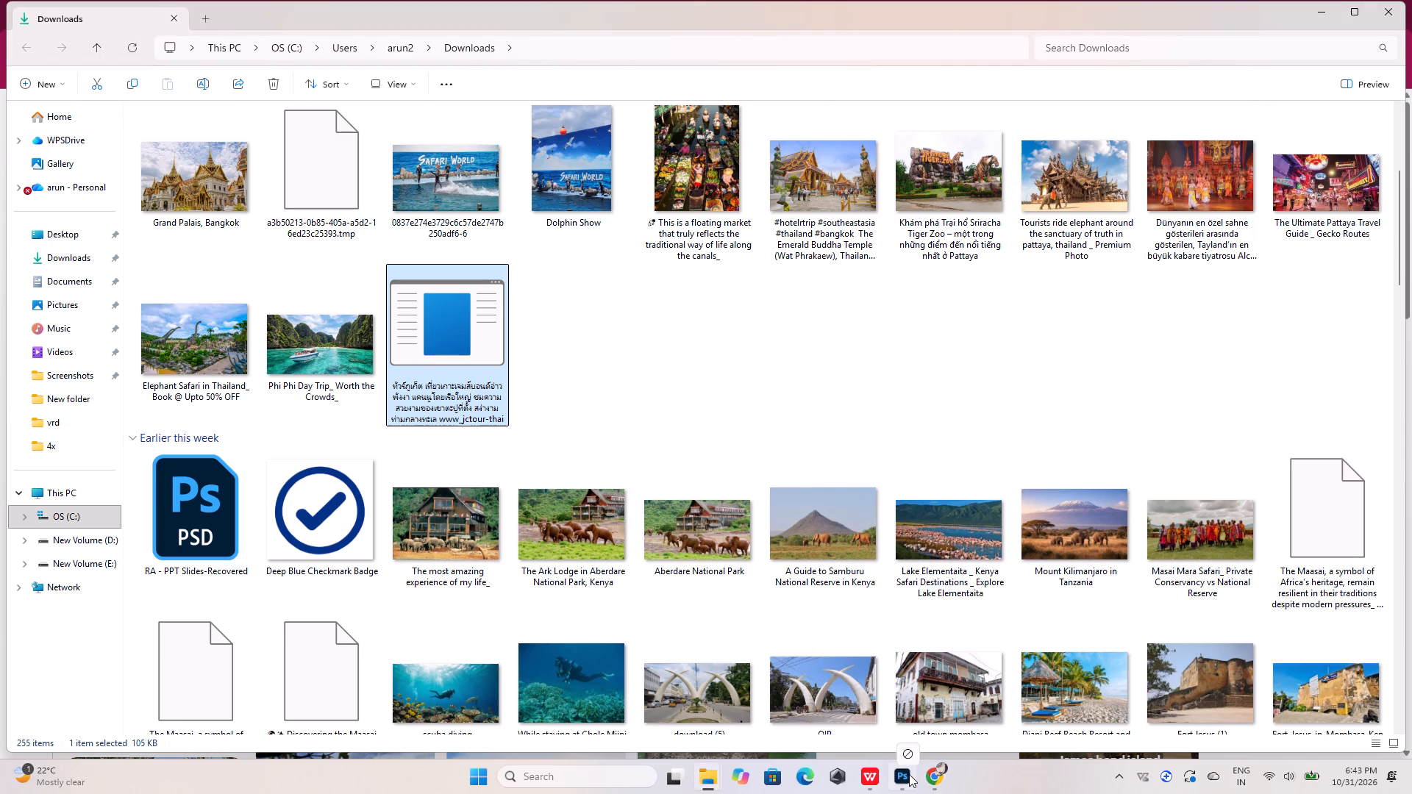
pyautogui.moveTo(909, 774); pyautogui.dragTo(836, 504)
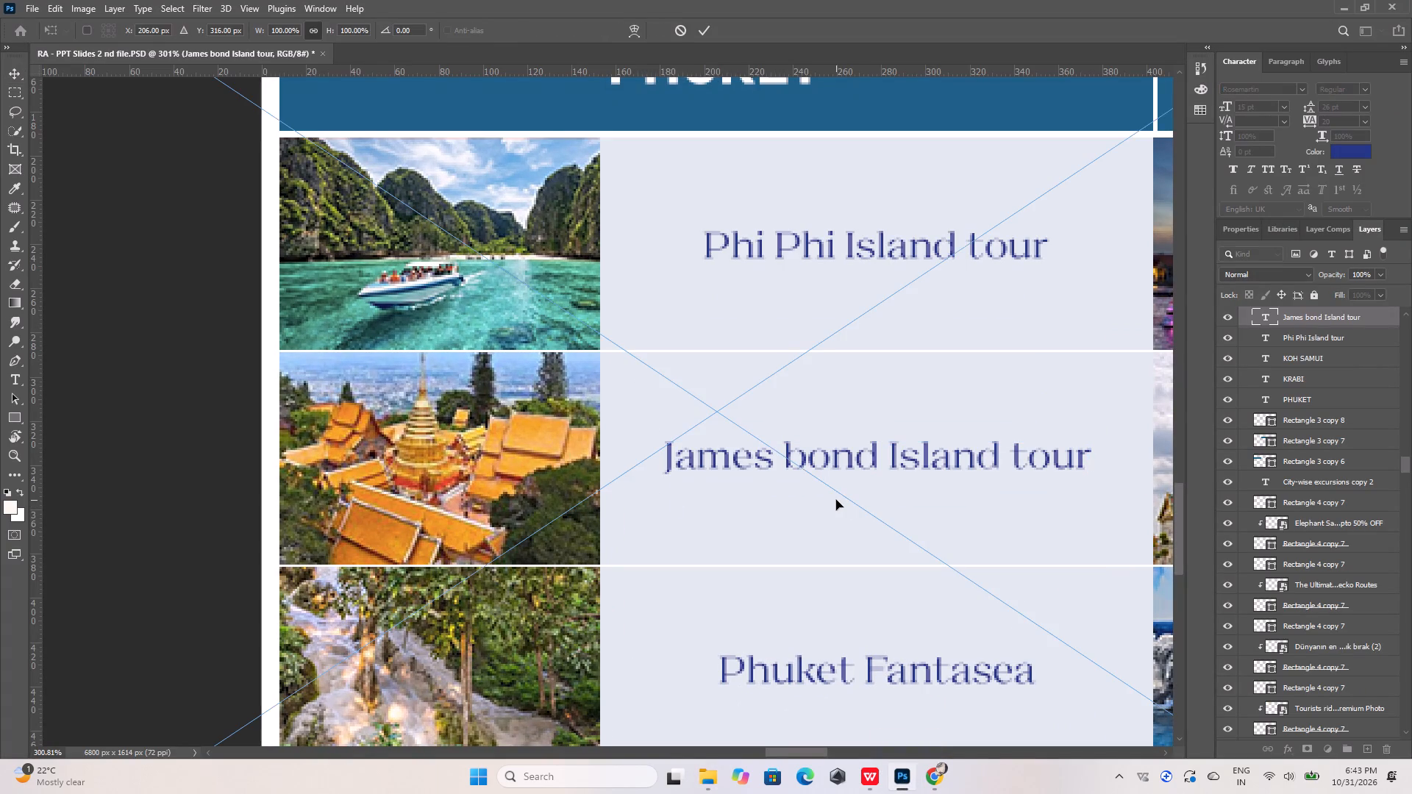
pyautogui.keyDown('alt'); pyautogui.scroll(-12, 511, 363); pyautogui.keyUp('alt')
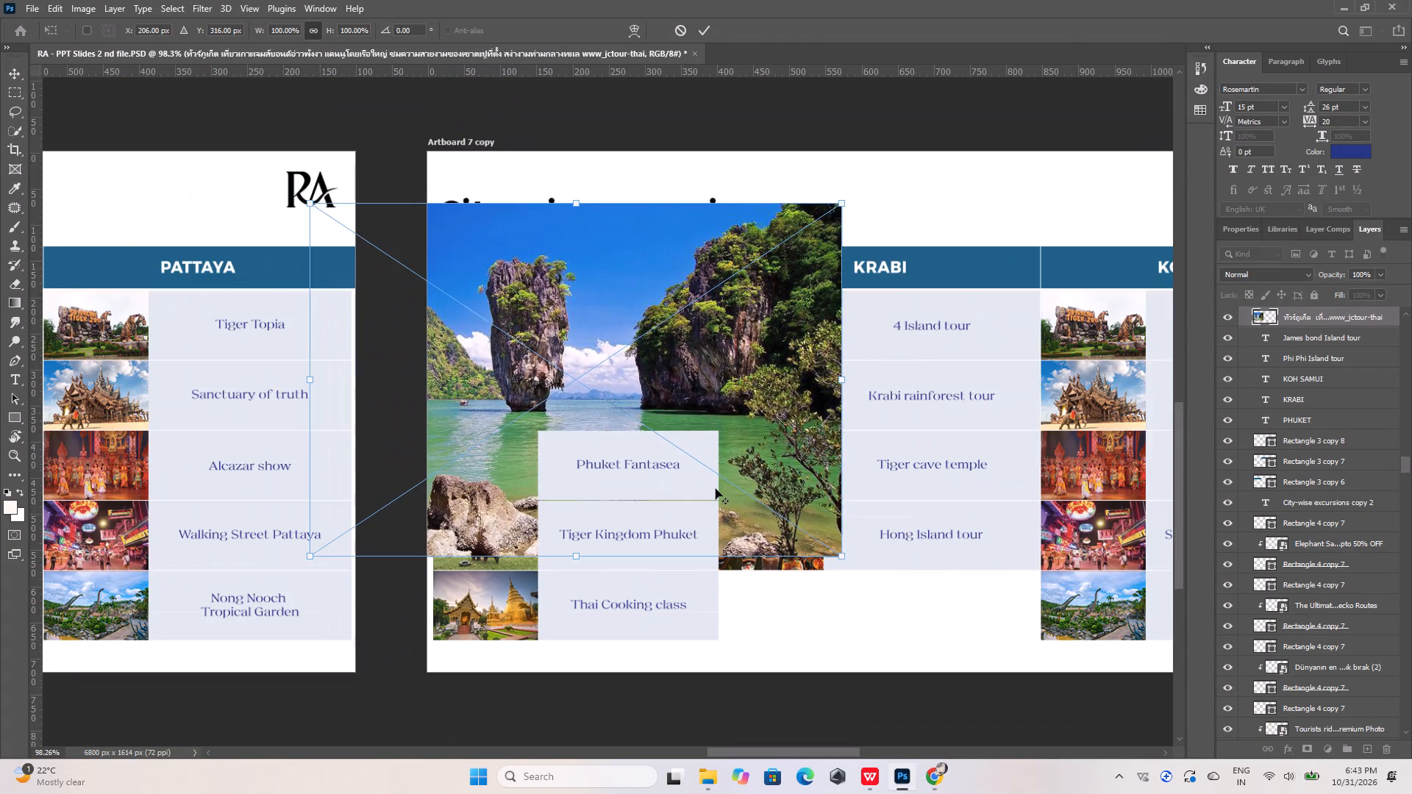
# Lower the system volume slightly and return to the slide document.
pyautogui.click(1287, 774)
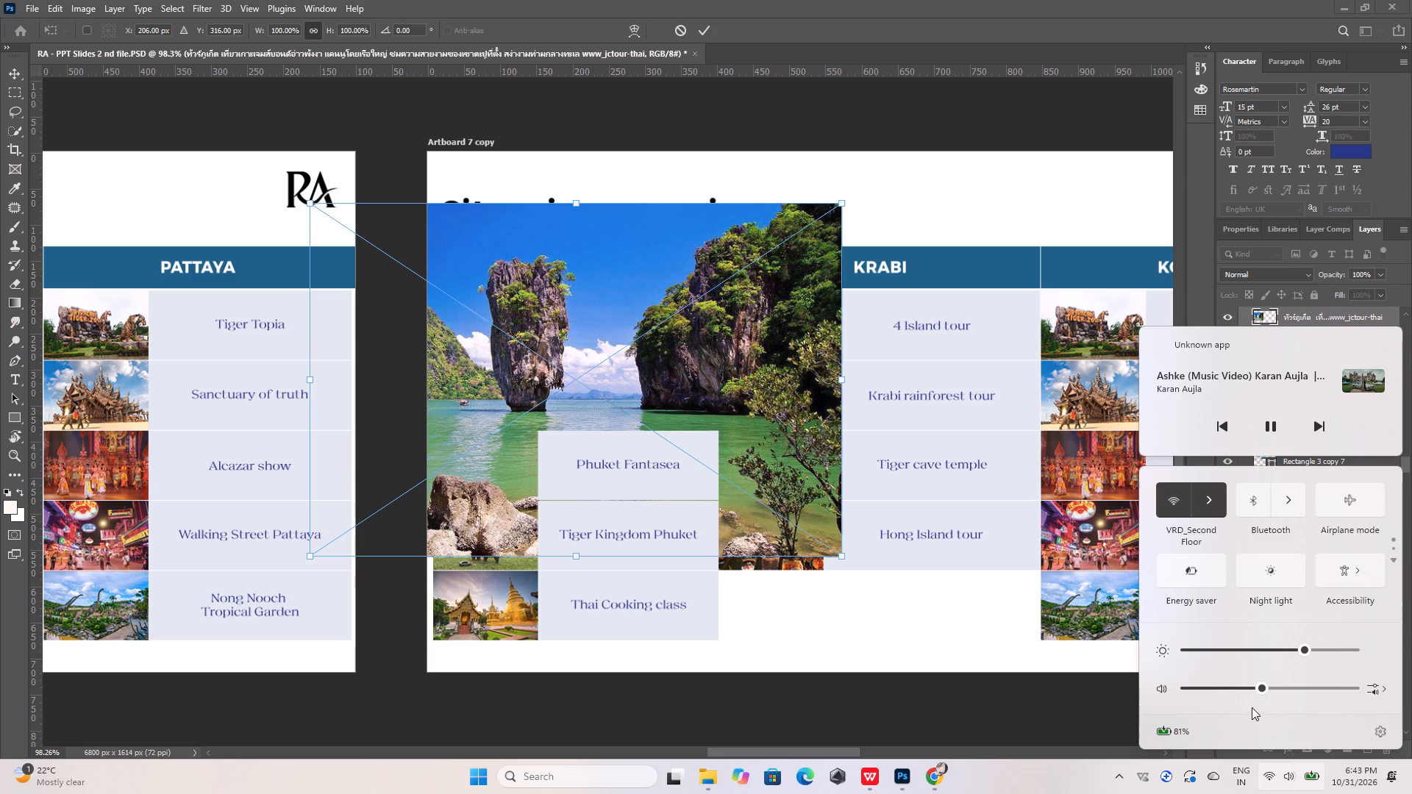
pyautogui.click(1247, 687)
pyautogui.click(715, 113)
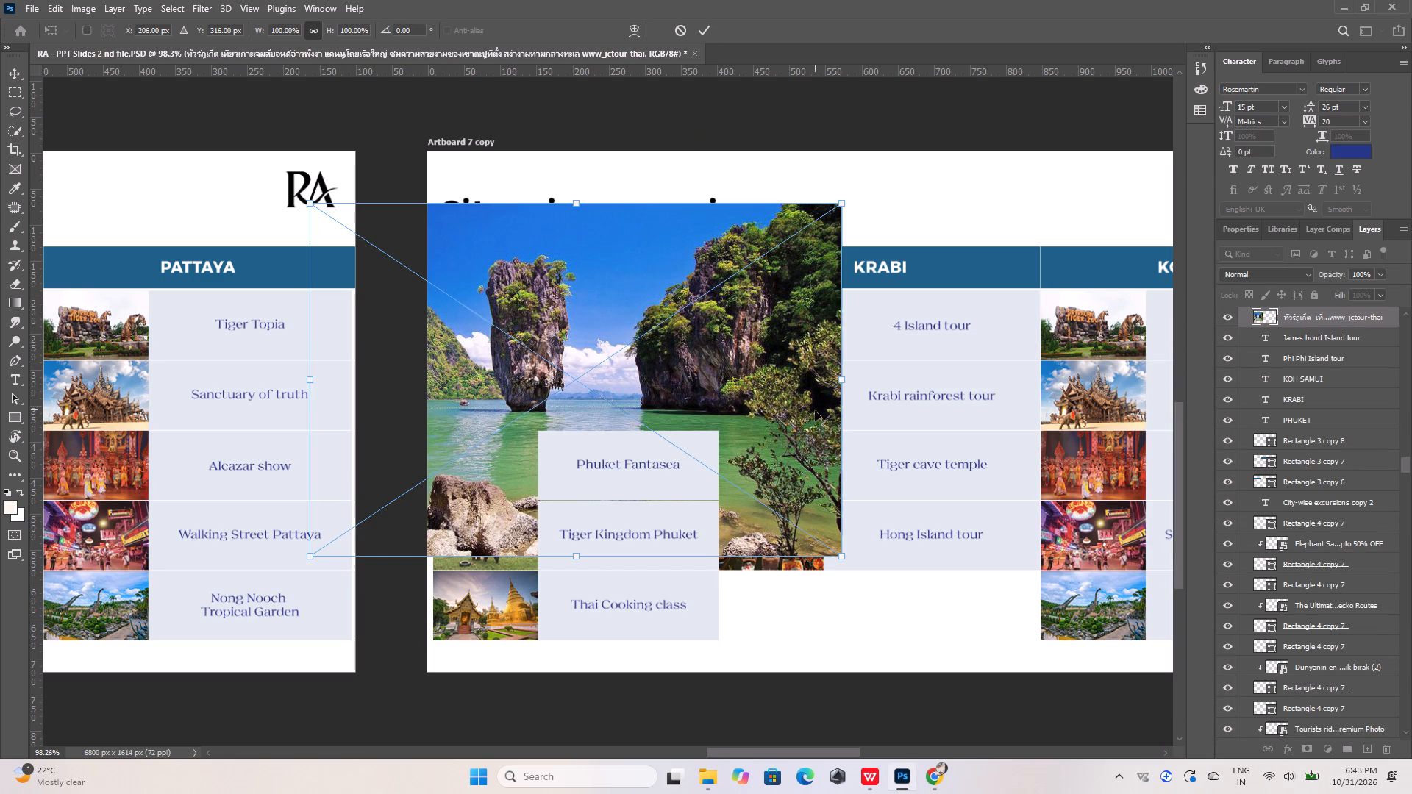
# Scale the placed island photo to about 25% and commit it over the "James bond Island tour" row of the Phuket column.
pyautogui.click(815, 411)
pyautogui.moveTo(842, 557); pyautogui.dragTo(617, 389)
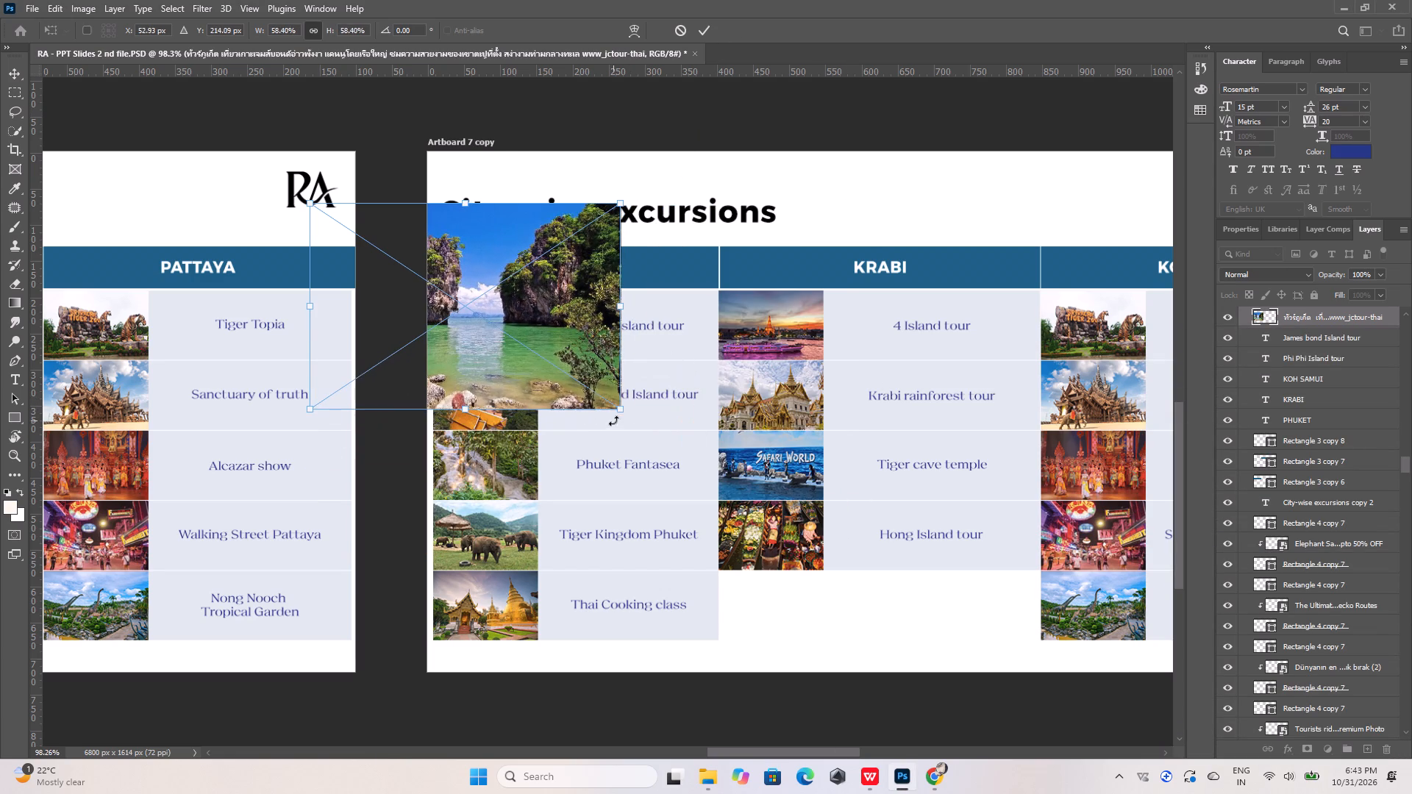
pyautogui.moveTo(503, 337); pyautogui.dragTo(860, 409)
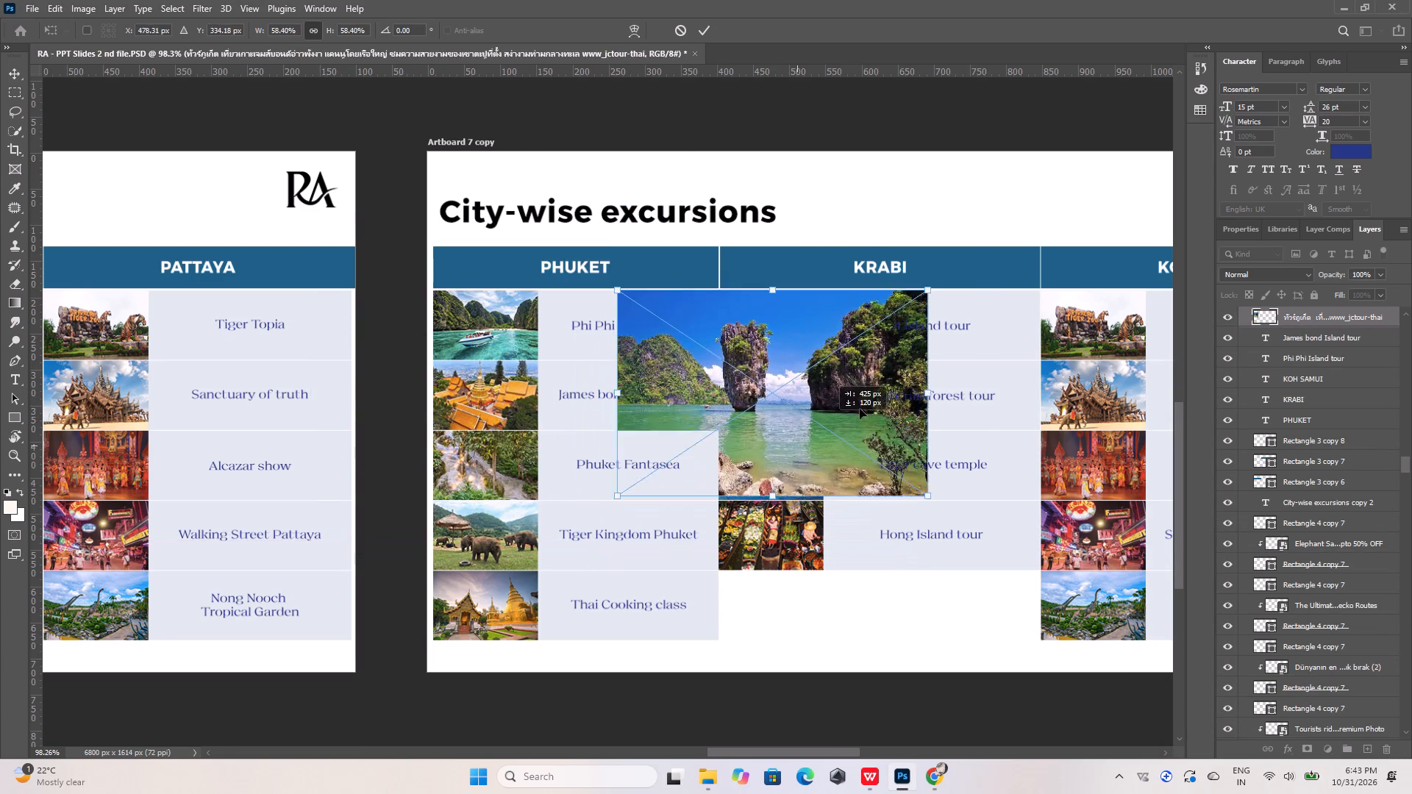
pyautogui.moveTo(860, 409); pyautogui.dragTo(865, 403)
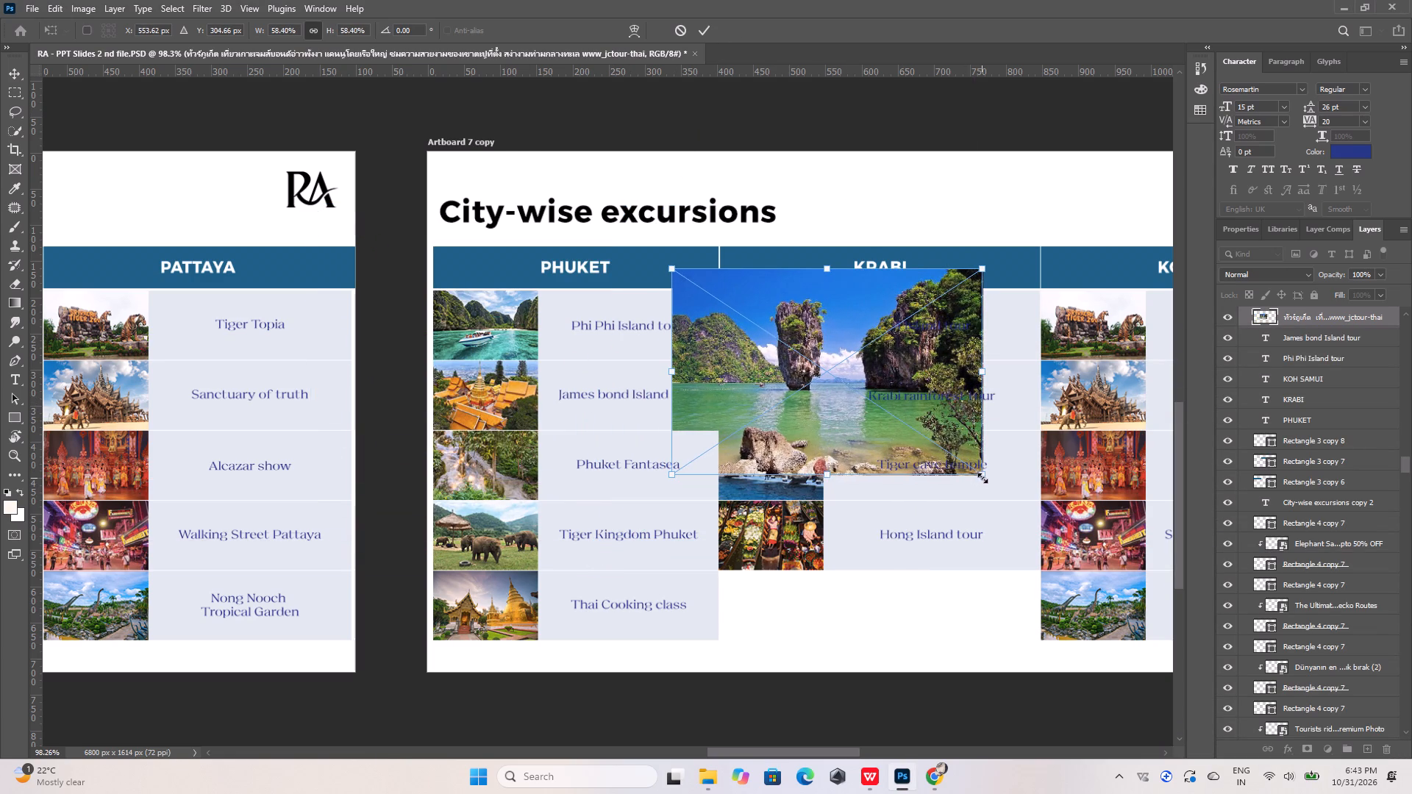
pyautogui.moveTo(983, 477); pyautogui.dragTo(805, 360)
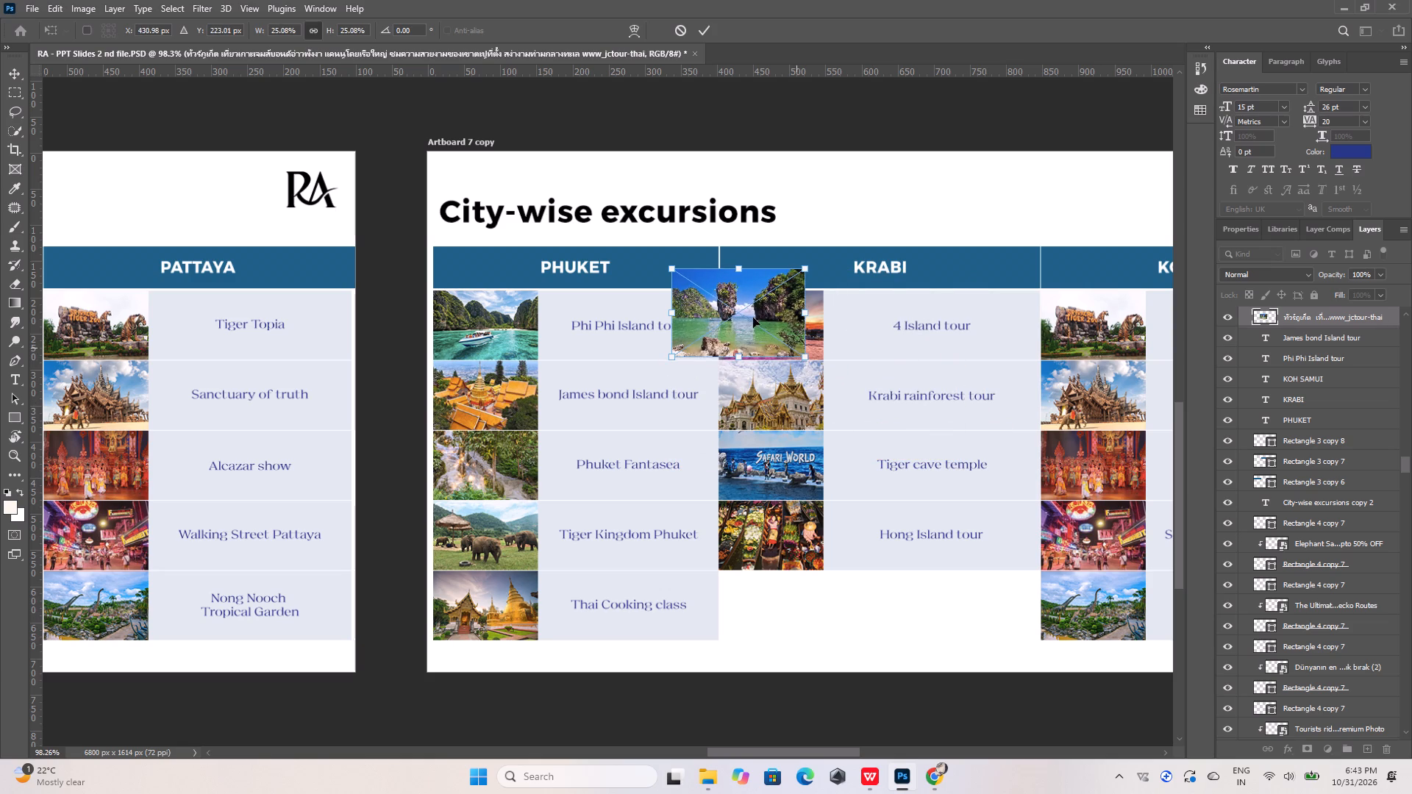
pyautogui.moveTo(740, 310); pyautogui.dragTo(603, 396)
pyautogui.click(704, 35)
# Move the island photo layer down the layer stack to directly above the old temple photo layer OIP (1).
pyautogui.keyDown('alt'); pyautogui.scroll(4, 495, 418); pyautogui.keyUp('alt')
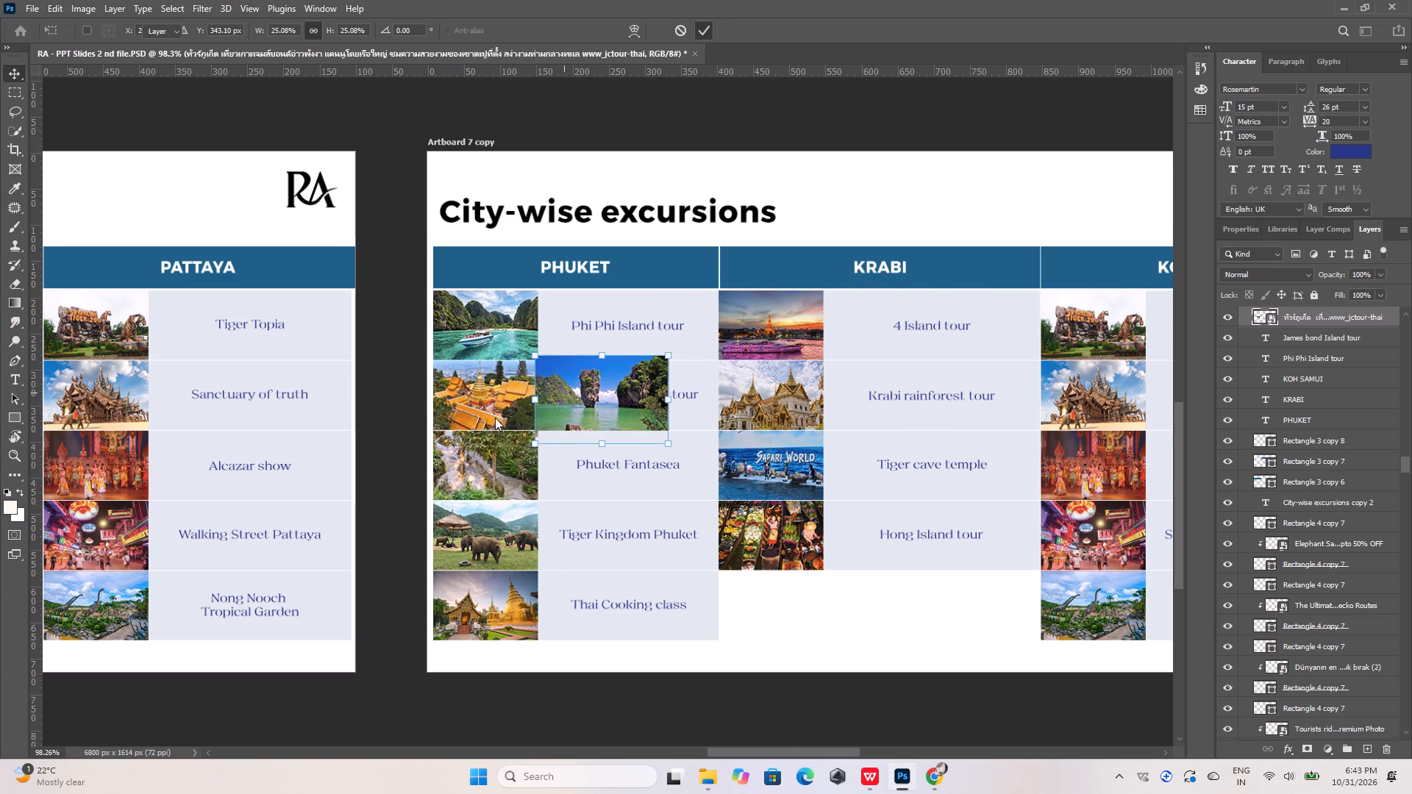
pyautogui.click(500, 394)
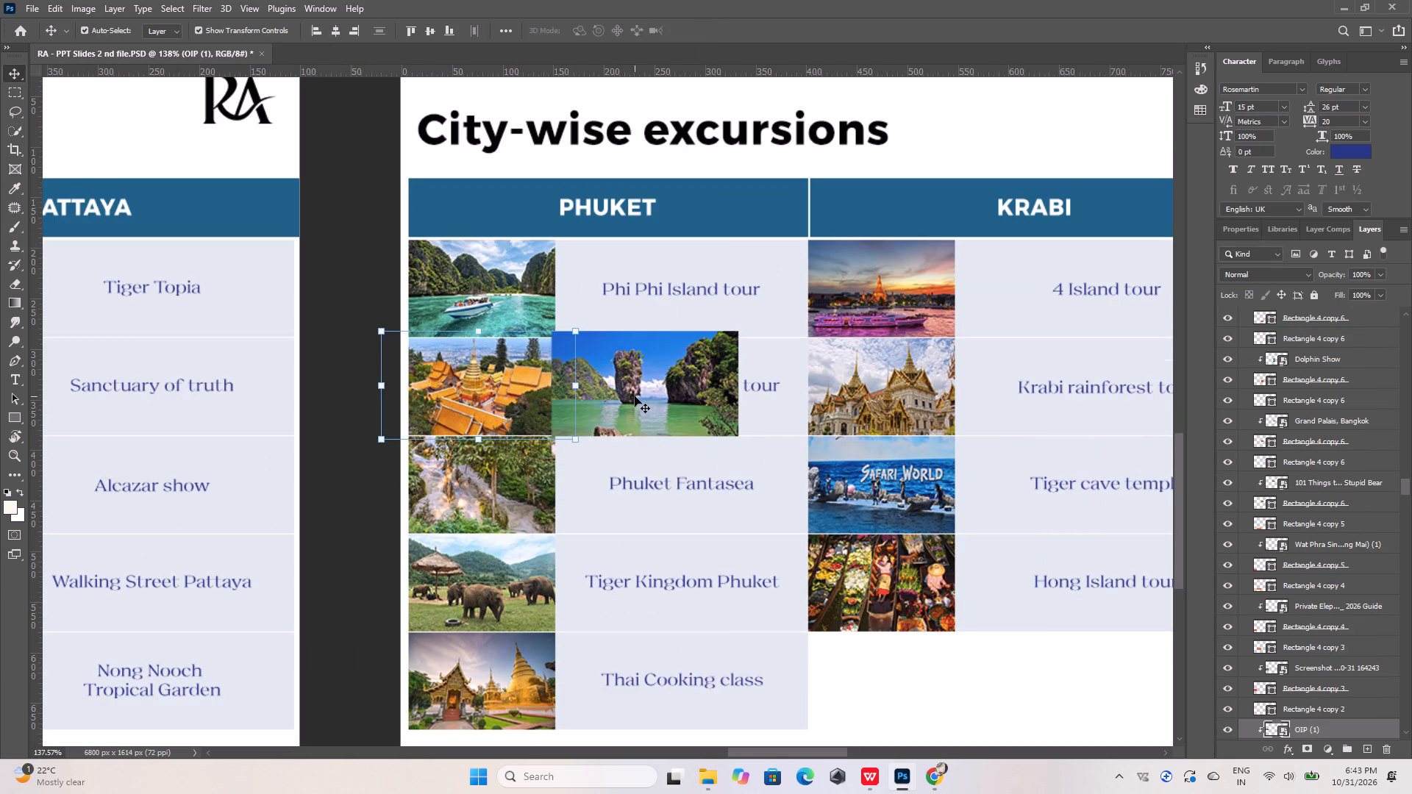
pyautogui.scroll(-4, 1262, 653)
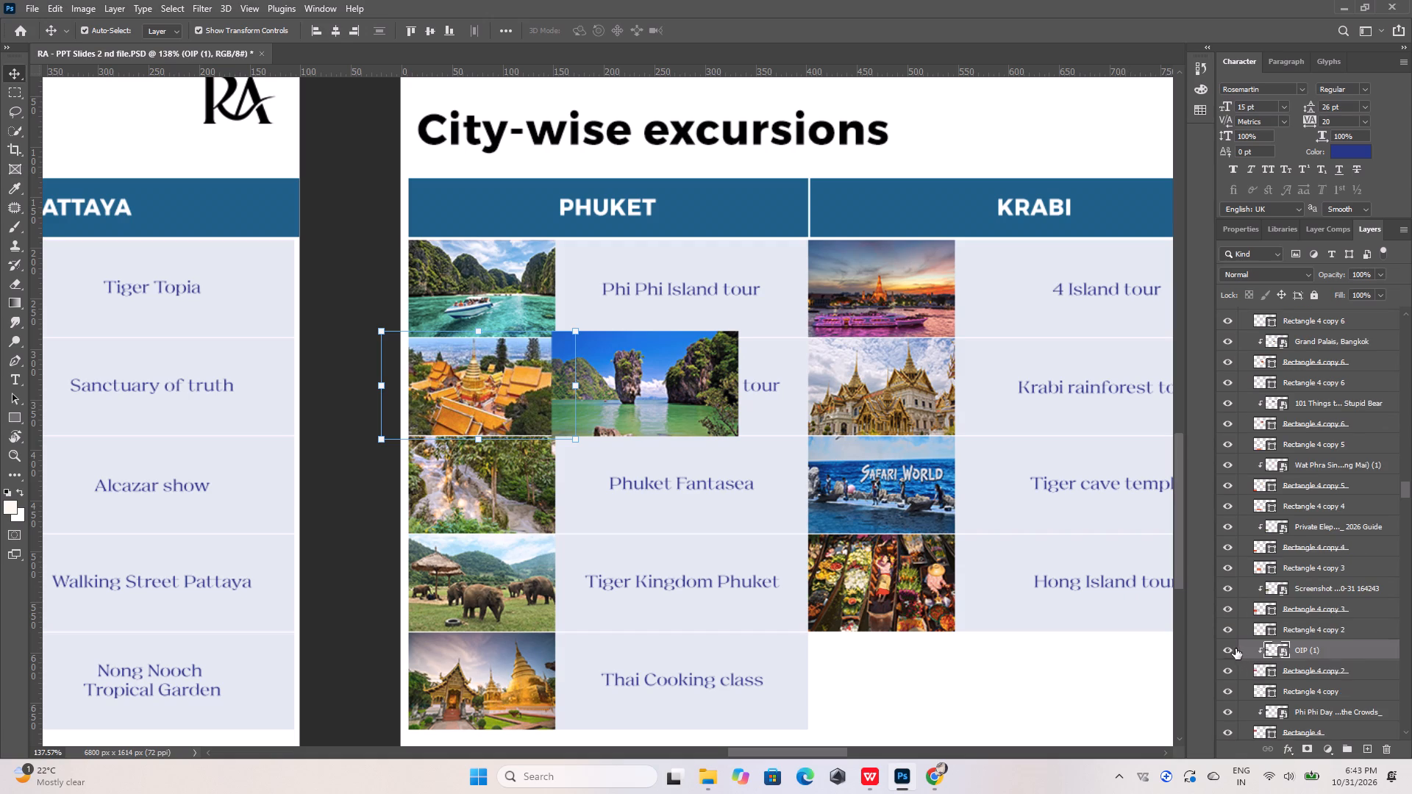
pyautogui.click(688, 390)
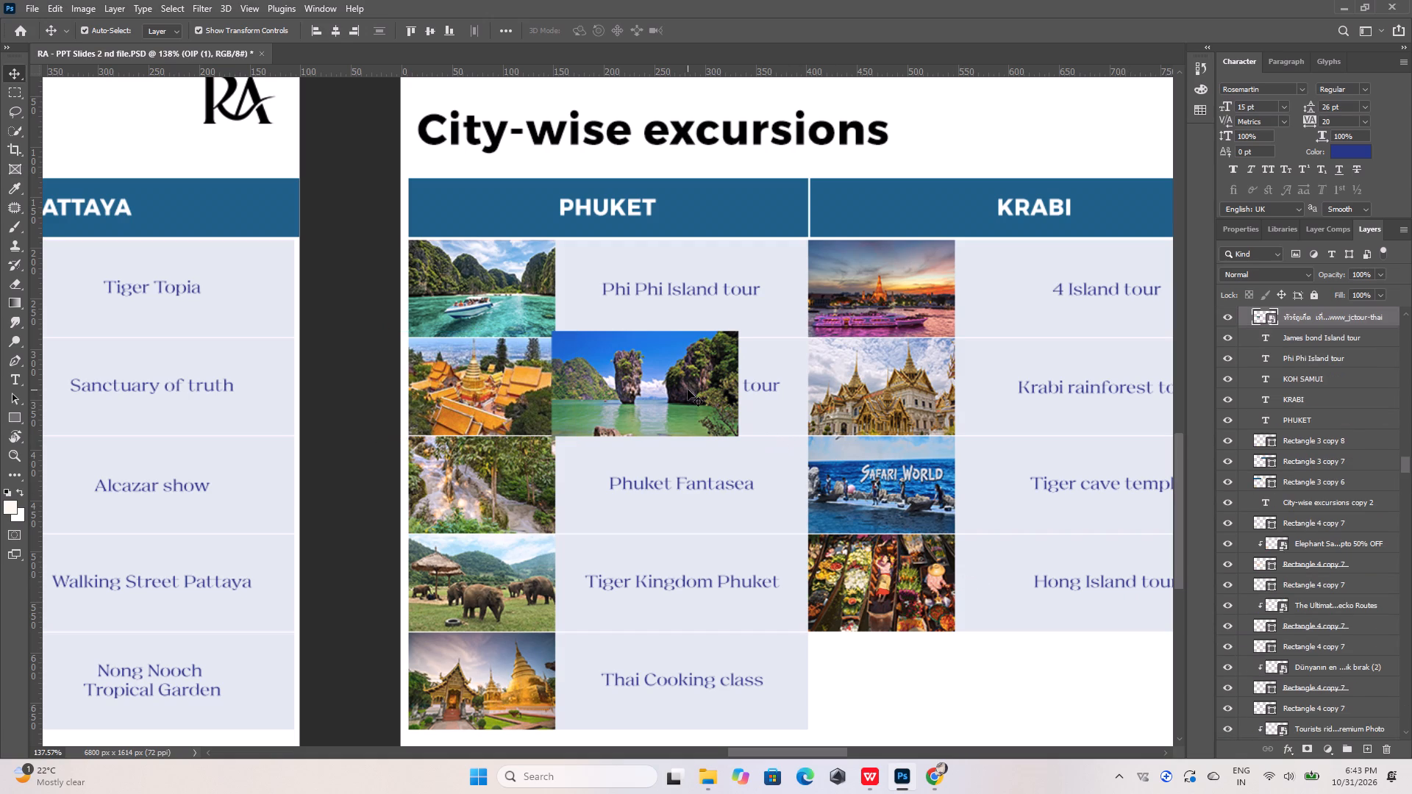
pyautogui.moveTo(1303, 314); pyautogui.dragTo(1338, 738)
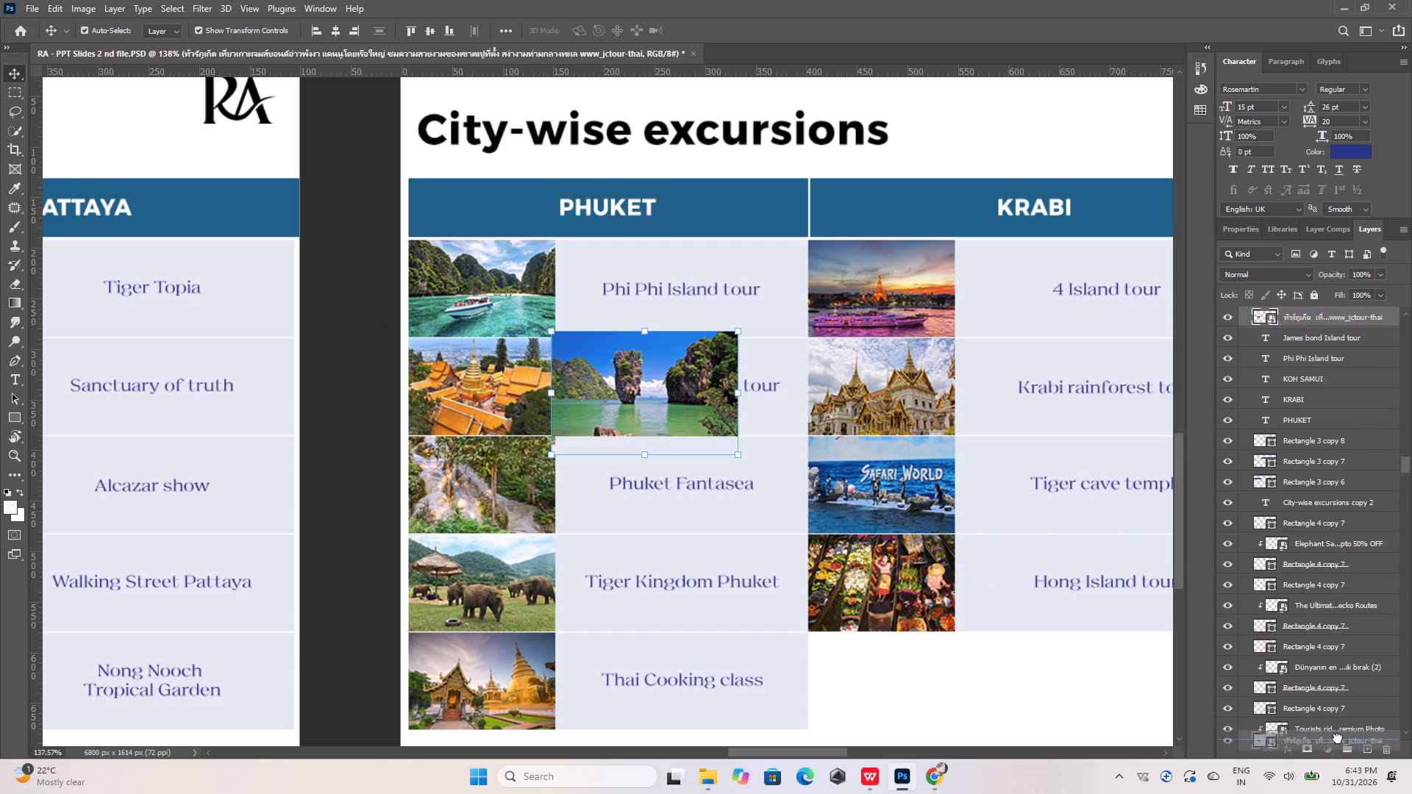
pyautogui.moveTo(1338, 738); pyautogui.dragTo(1347, 781)
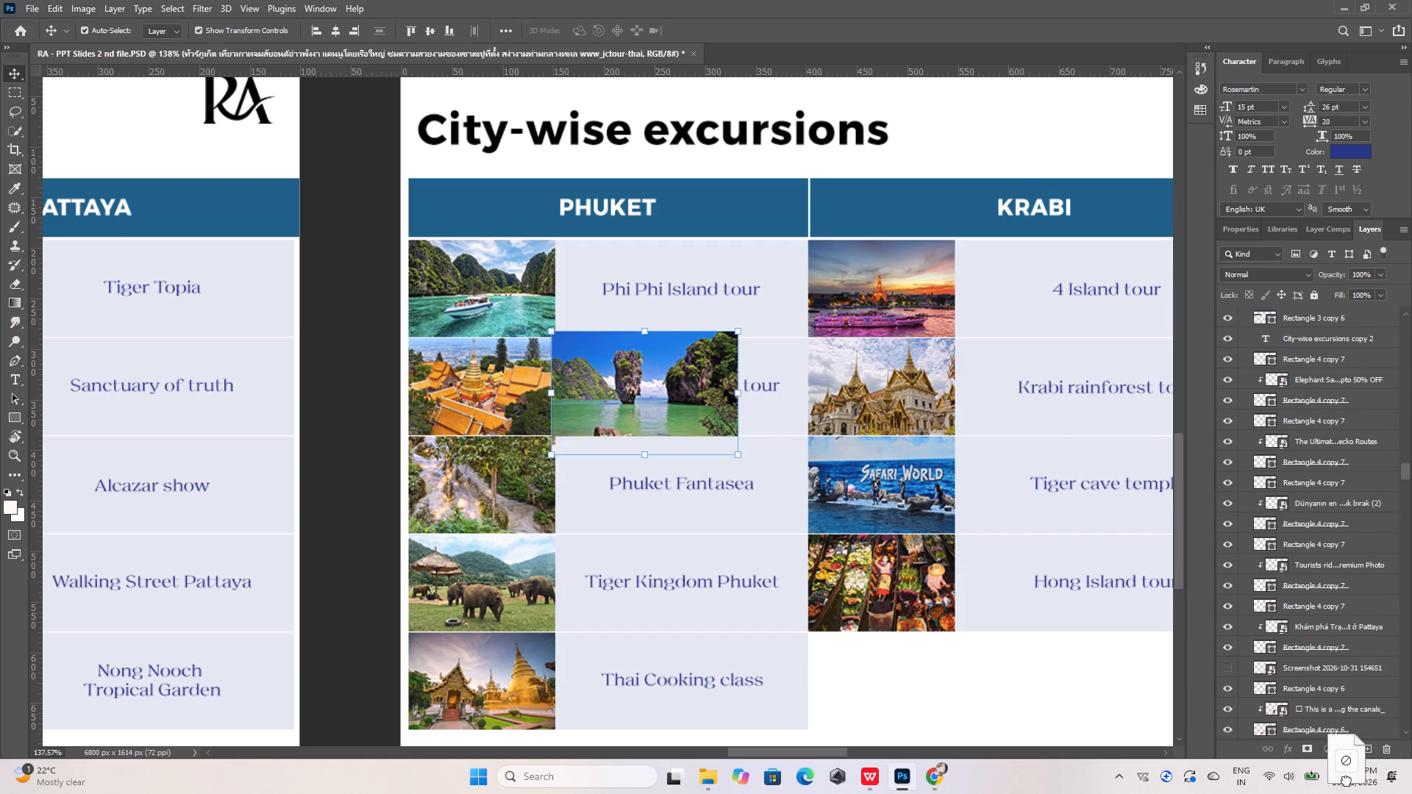
pyautogui.moveTo(1347, 781); pyautogui.dragTo(1355, 768)
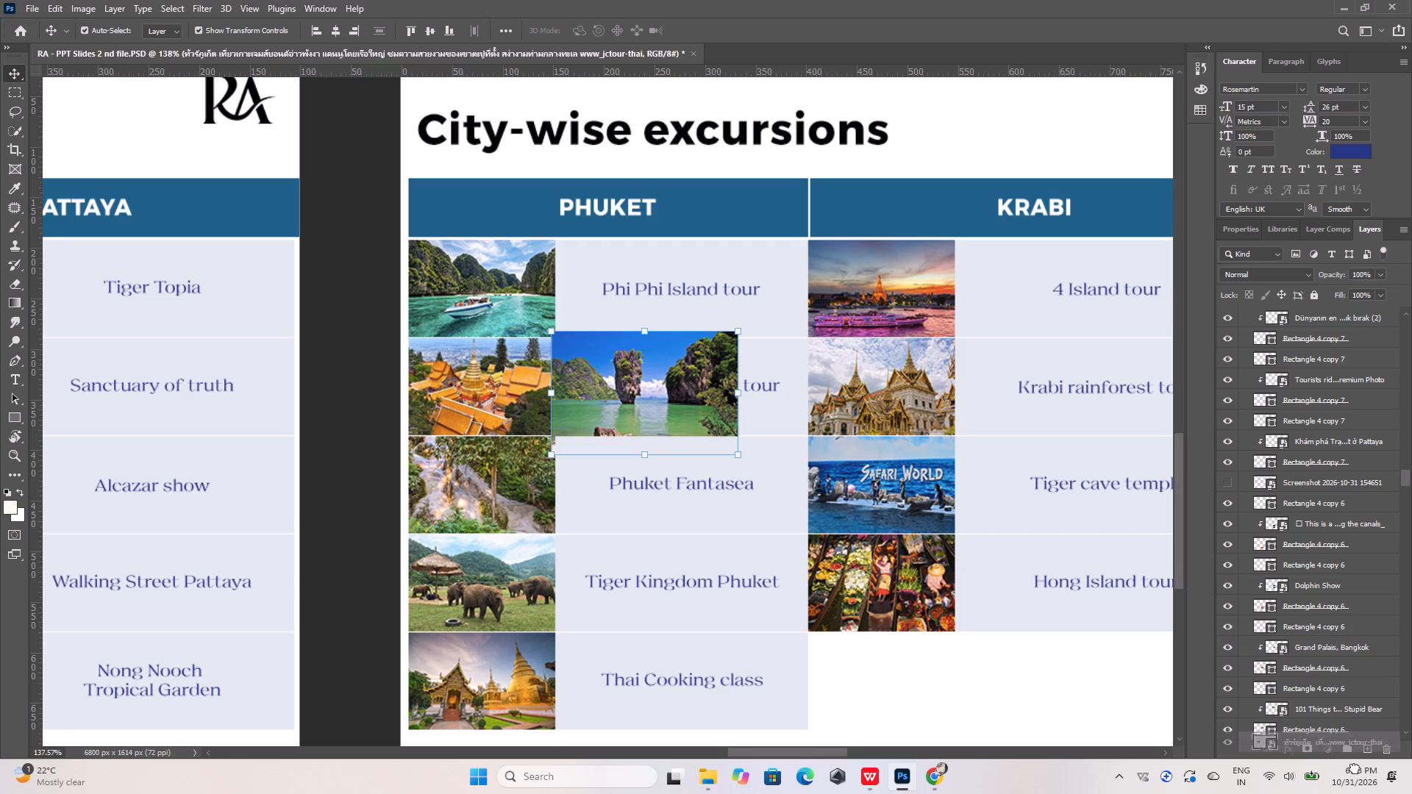
pyautogui.moveTo(1355, 768); pyautogui.dragTo(1358, 770)
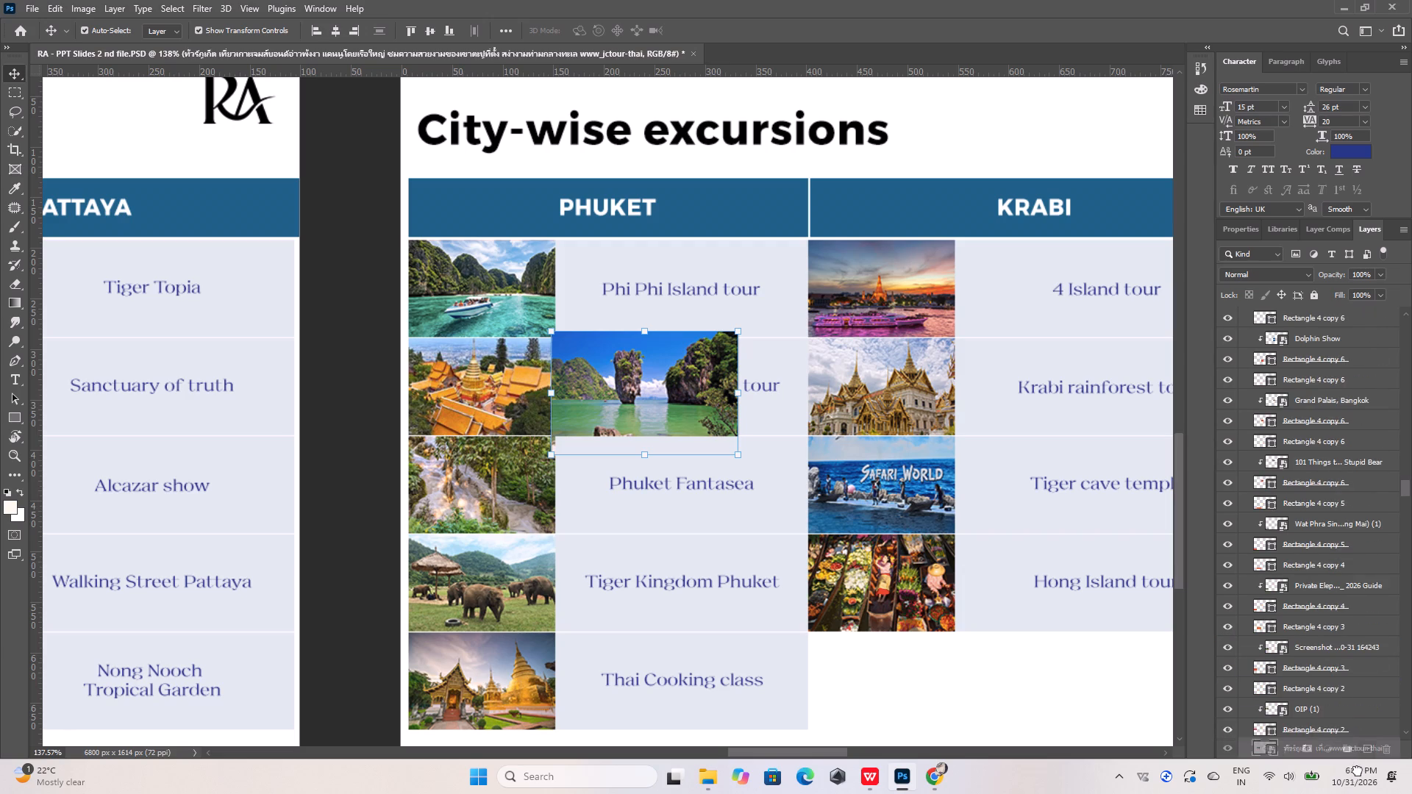
pyautogui.moveTo(1358, 770); pyautogui.dragTo(1379, 651)
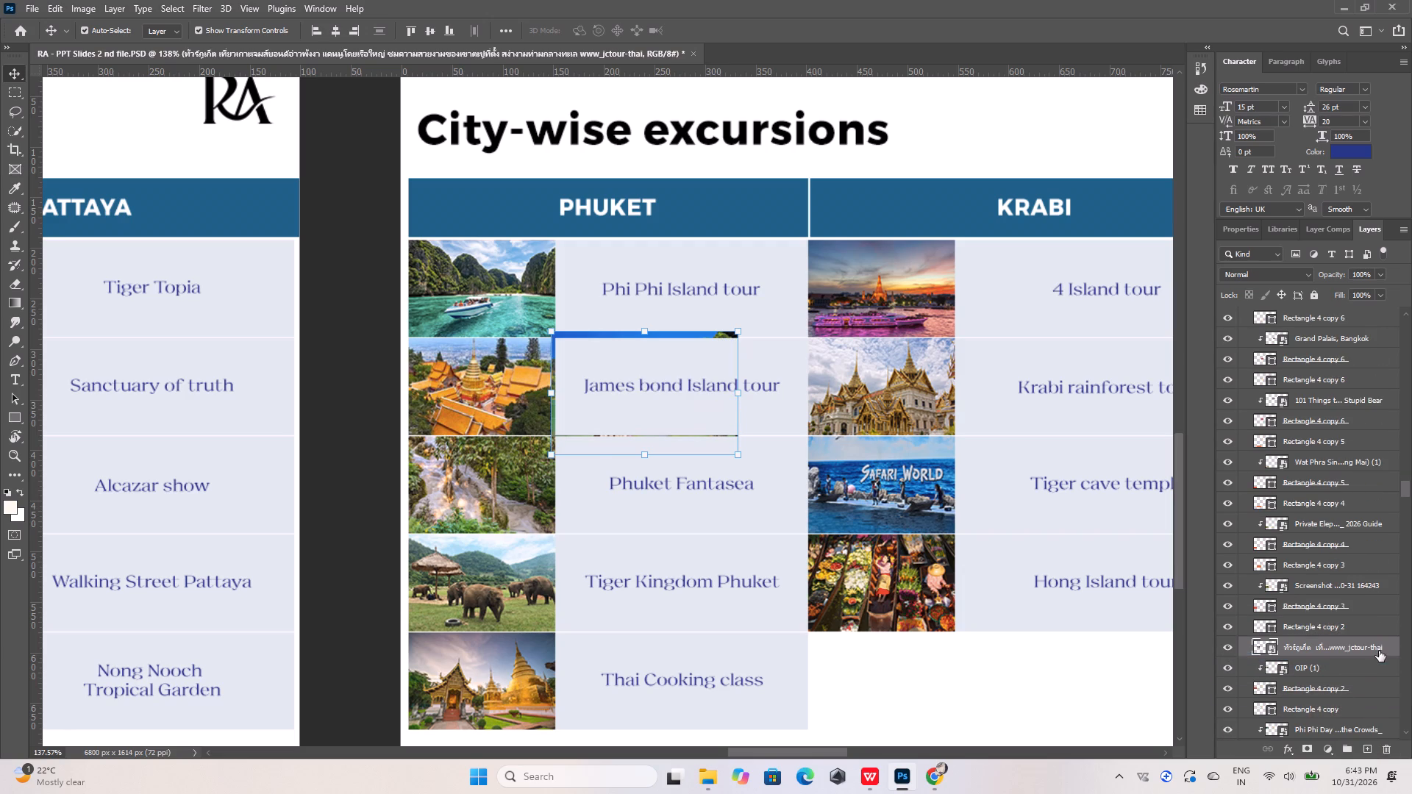
# Hide the OIP (1) temple photo and position the island photo over the picture cell beside "James bond Island tour".
pyautogui.click(1227, 668)
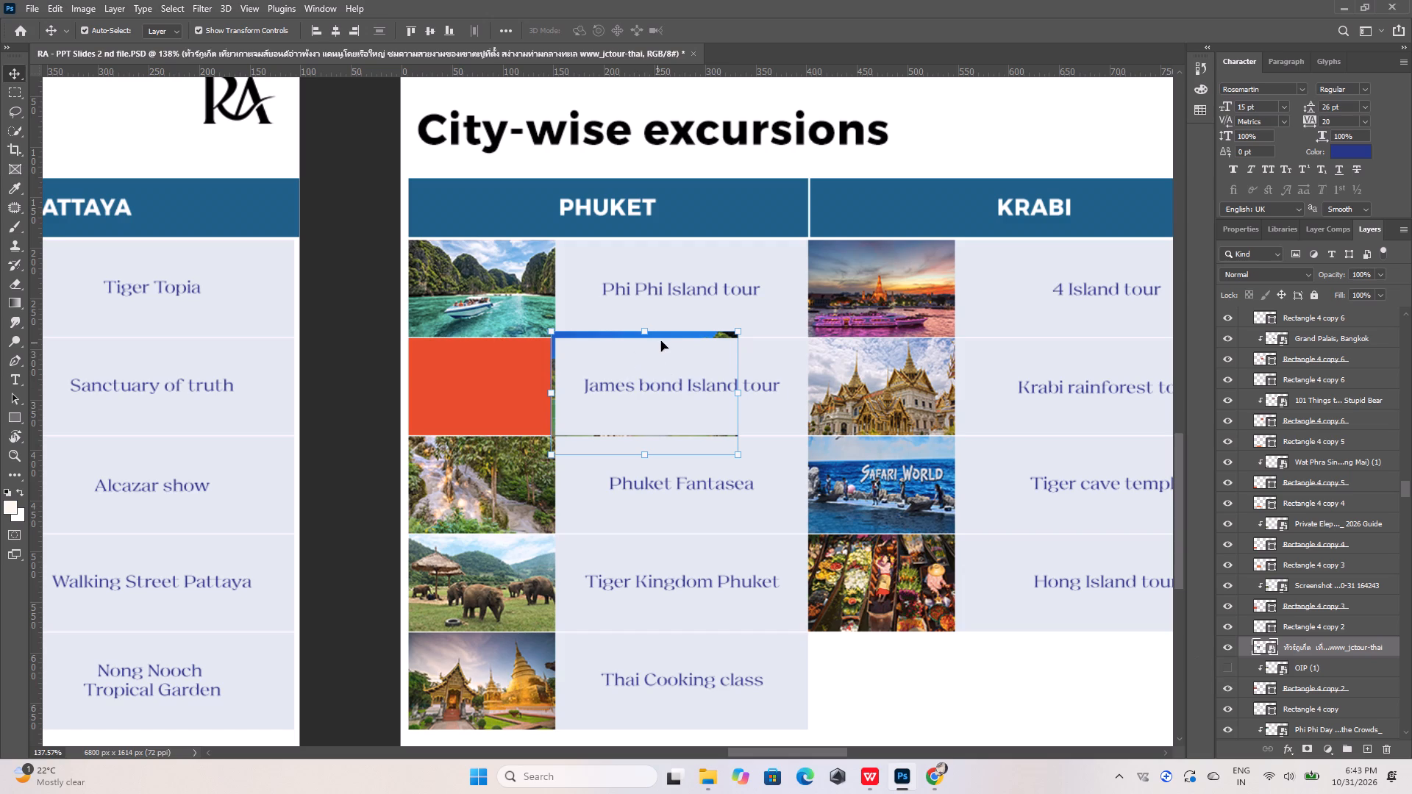
pyautogui.moveTo(679, 337); pyautogui.dragTo(550, 346)
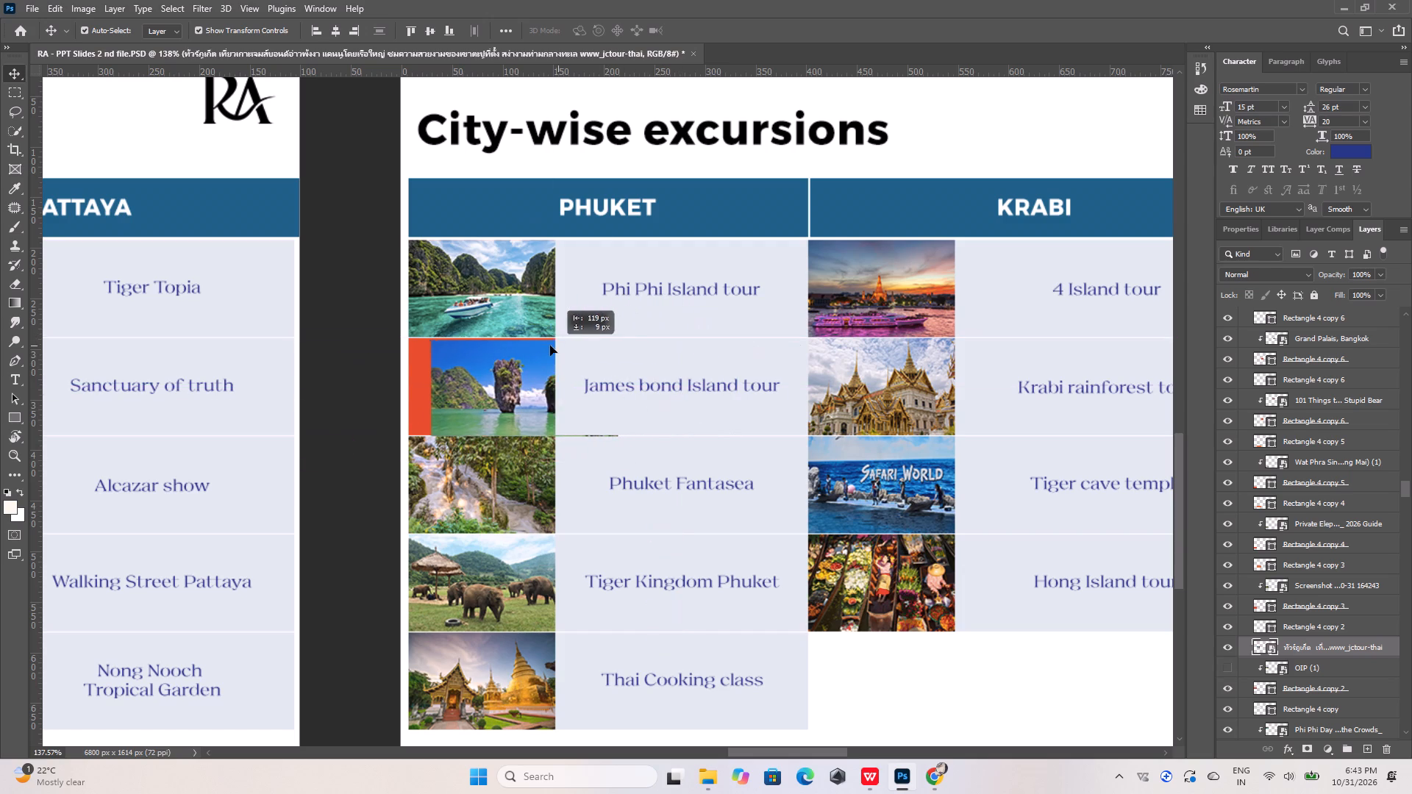
pyautogui.moveTo(550, 346); pyautogui.dragTo(533, 344)
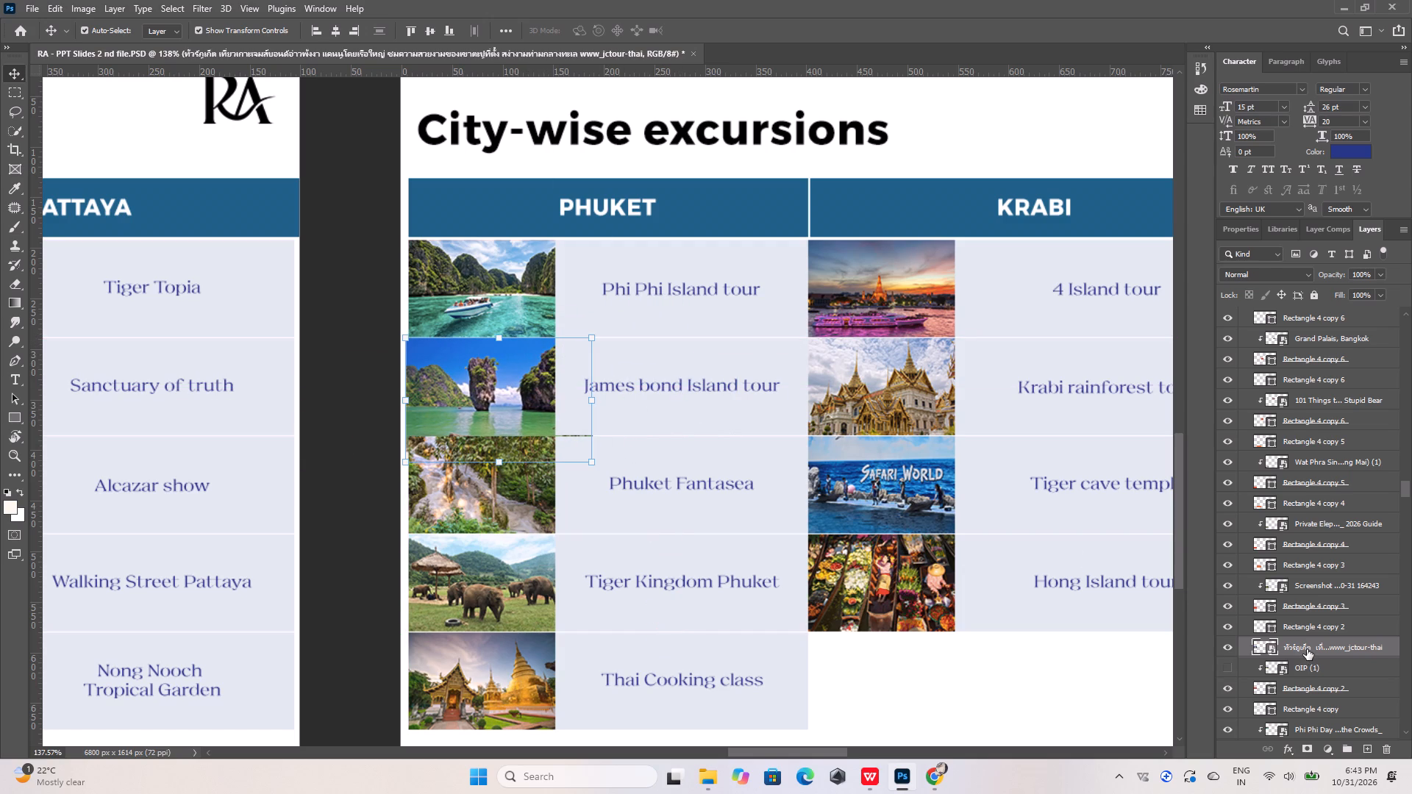
# Delete the hidden OIP (1) temple photo layer.
pyautogui.click(1304, 665)
pyautogui.moveTo(1295, 668); pyautogui.dragTo(1358, 732)
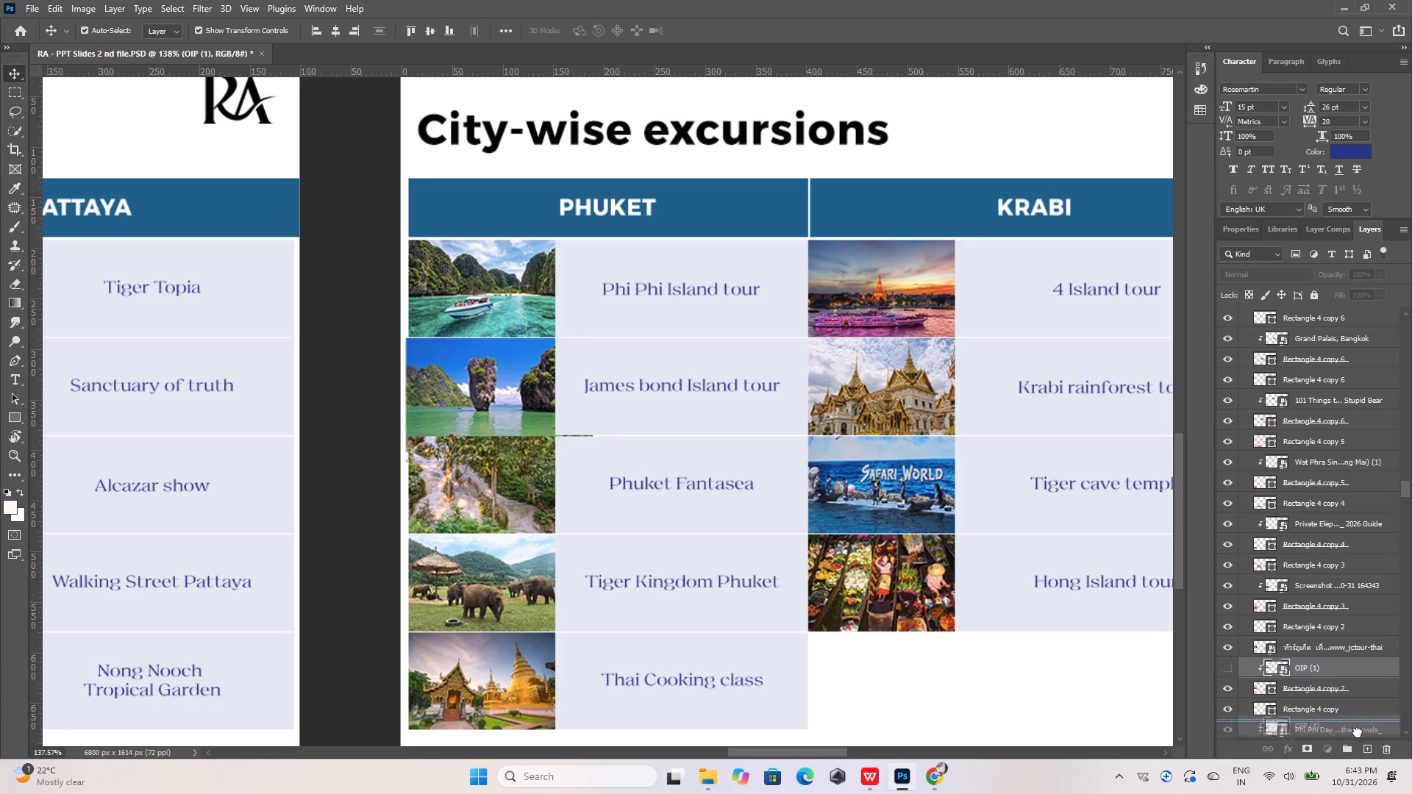
pyautogui.moveTo(1358, 732); pyautogui.dragTo(1383, 751)
# Clip the island photo to the picture-cell rectangle below it with a clipping mask.
pyautogui.click(1309, 643)
pyautogui.rightClick(1309, 643)
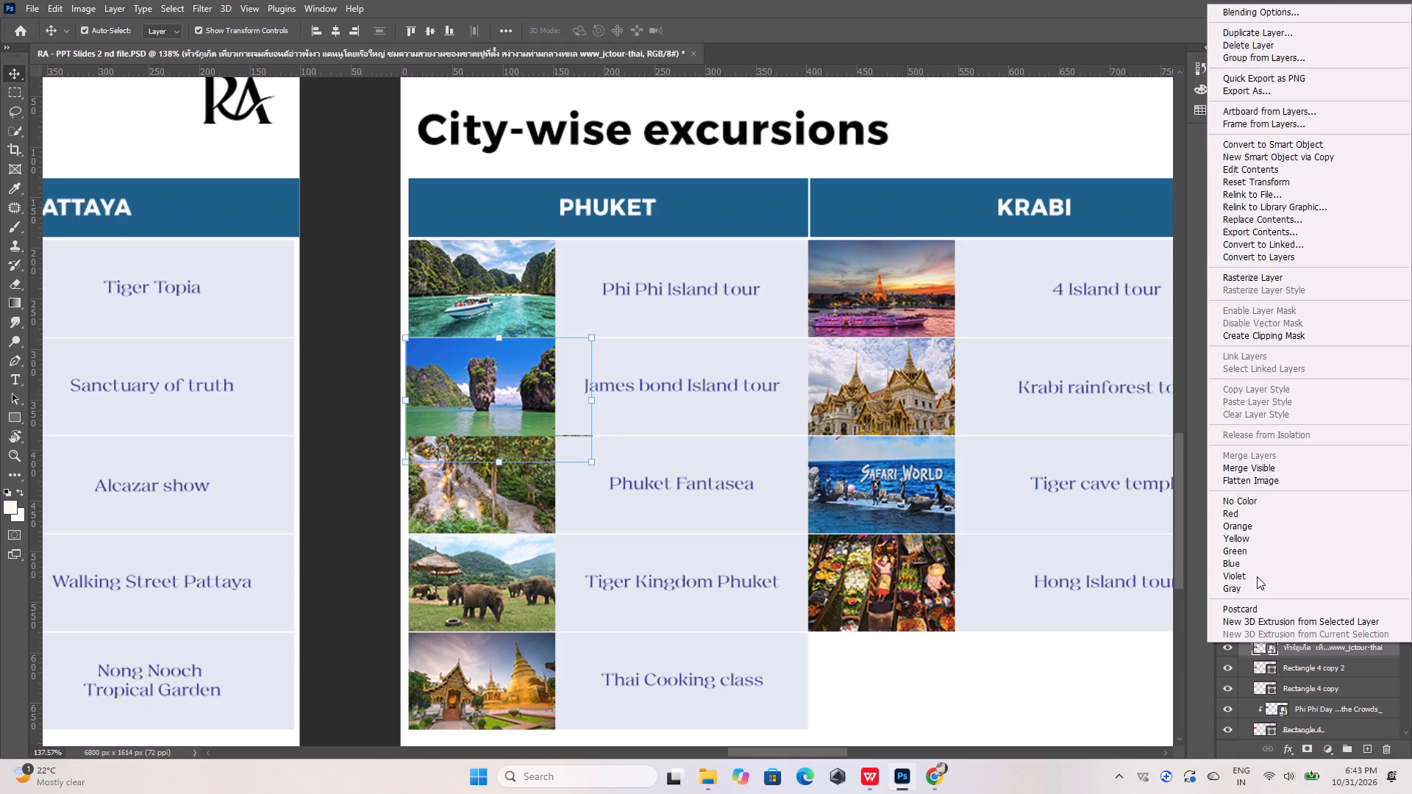
pyautogui.click(1252, 336)
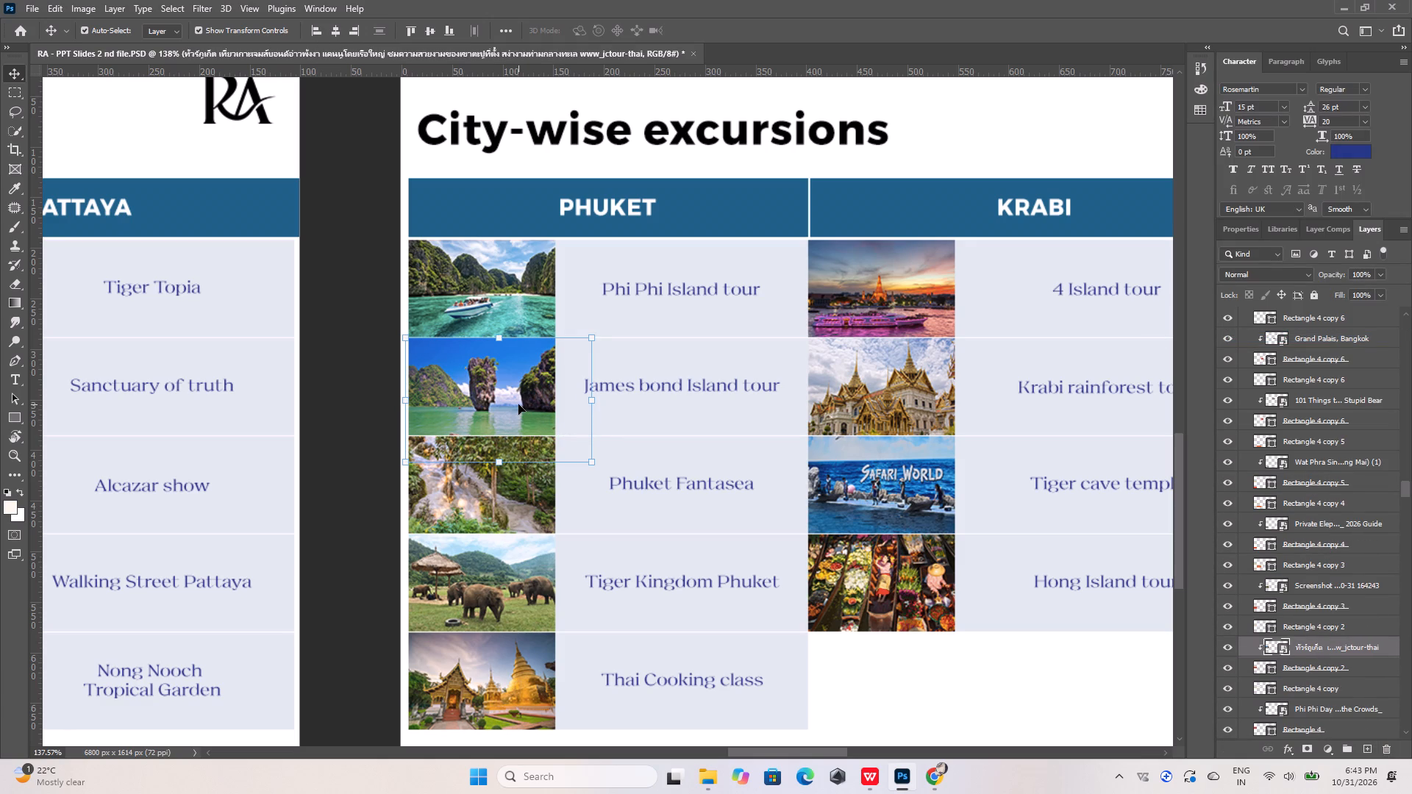
# Scale the clipped island photo down to about 20% so it fits its picture cell, and commit the transform.
pyautogui.moveTo(593, 462); pyautogui.dragTo(582, 454)
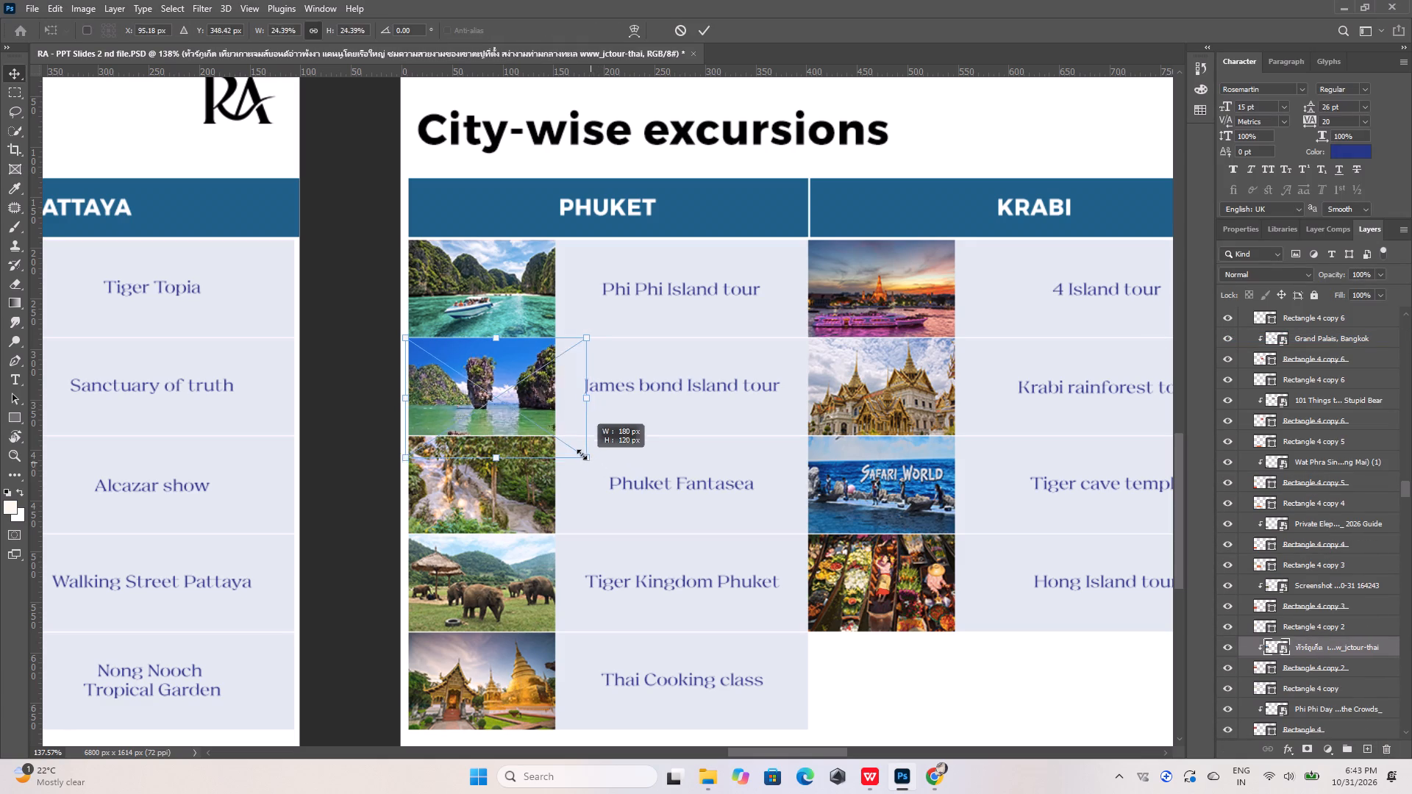
pyautogui.moveTo(582, 454); pyautogui.dragTo(562, 432)
pyautogui.click(701, 27)
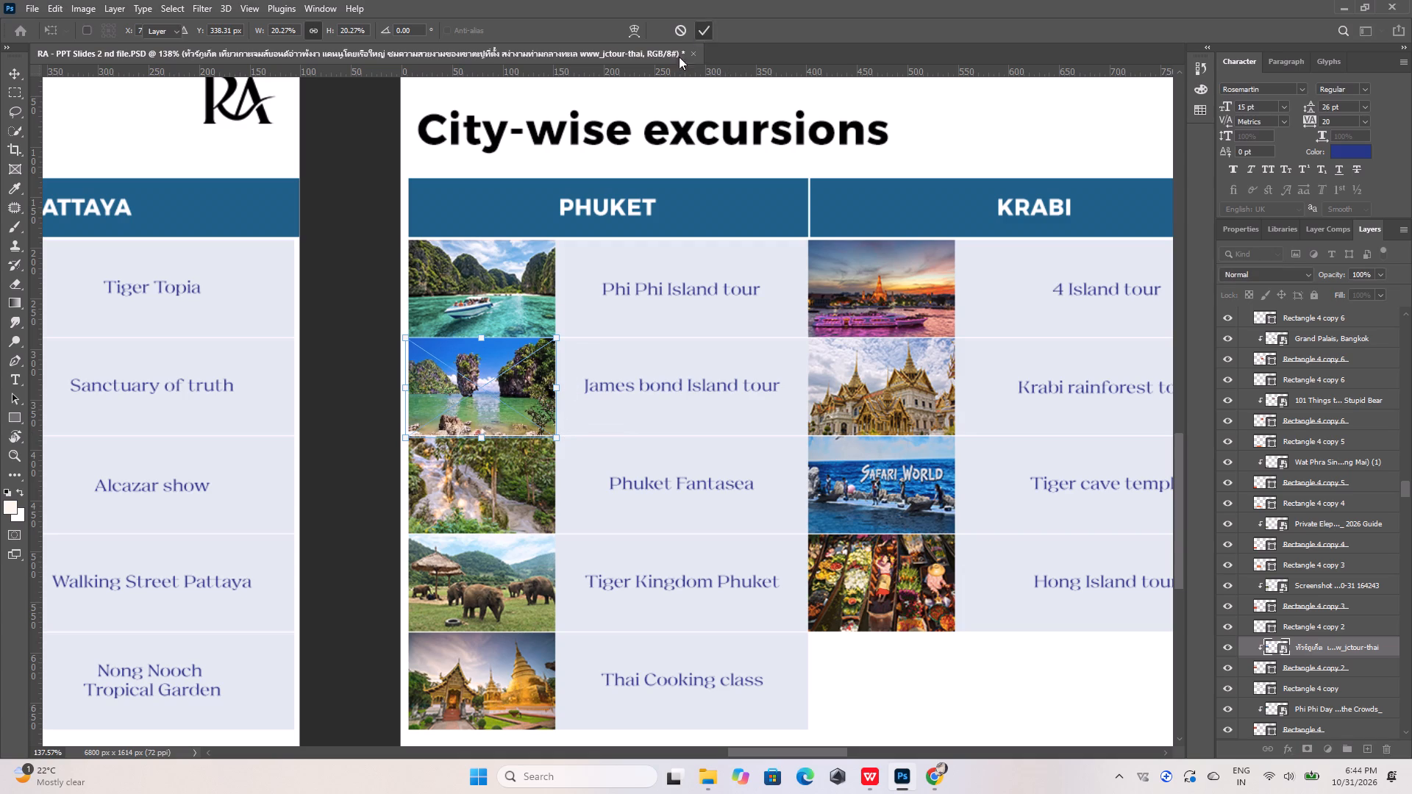
pyautogui.keyDown('alt'); pyautogui.scroll(8, 396, 393); pyautogui.keyUp('alt')
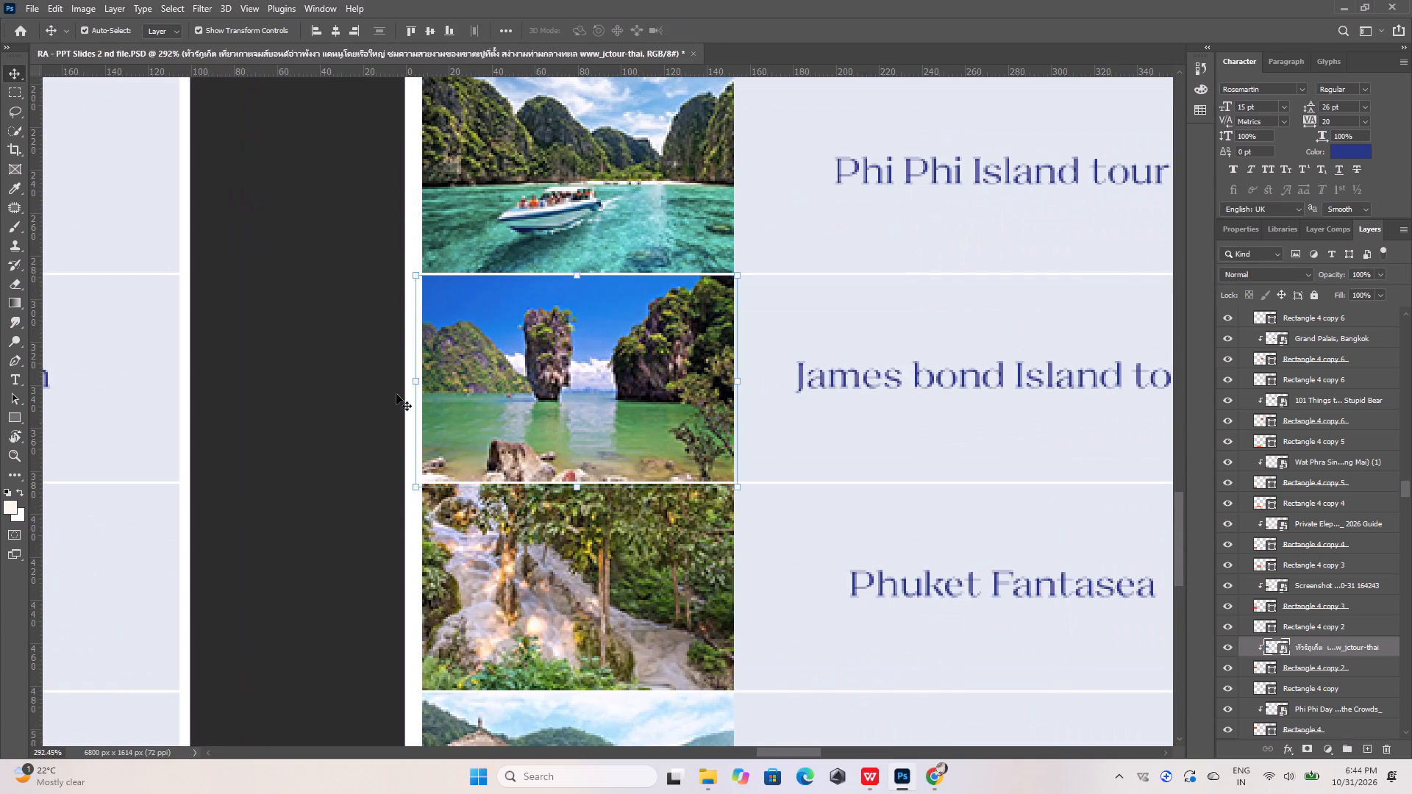
# Adjust the clipped island photo's scale to 20% to fit its picture cell, commit the transform and deselect it.
pyautogui.click(413, 493)
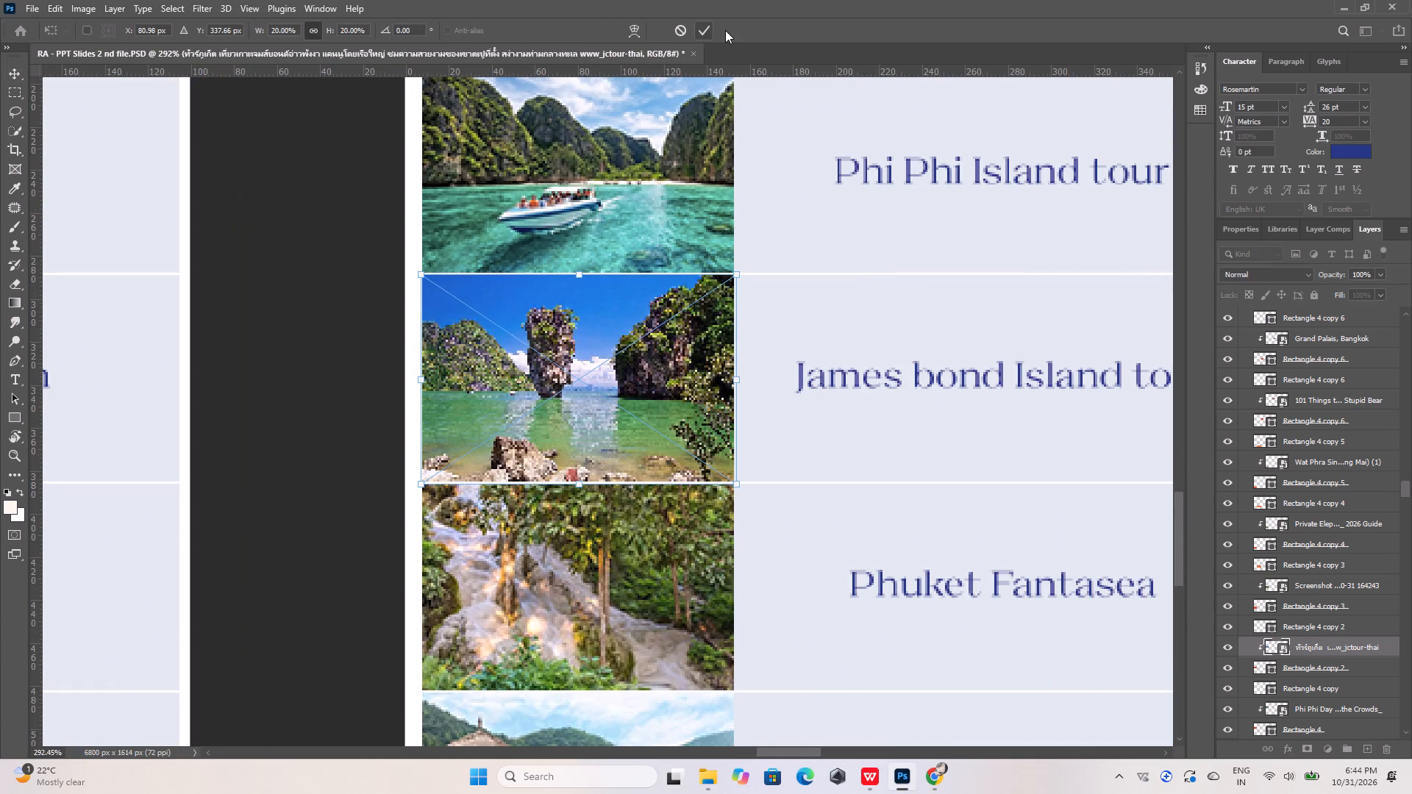
pyautogui.click(702, 27)
pyautogui.click(365, 315)
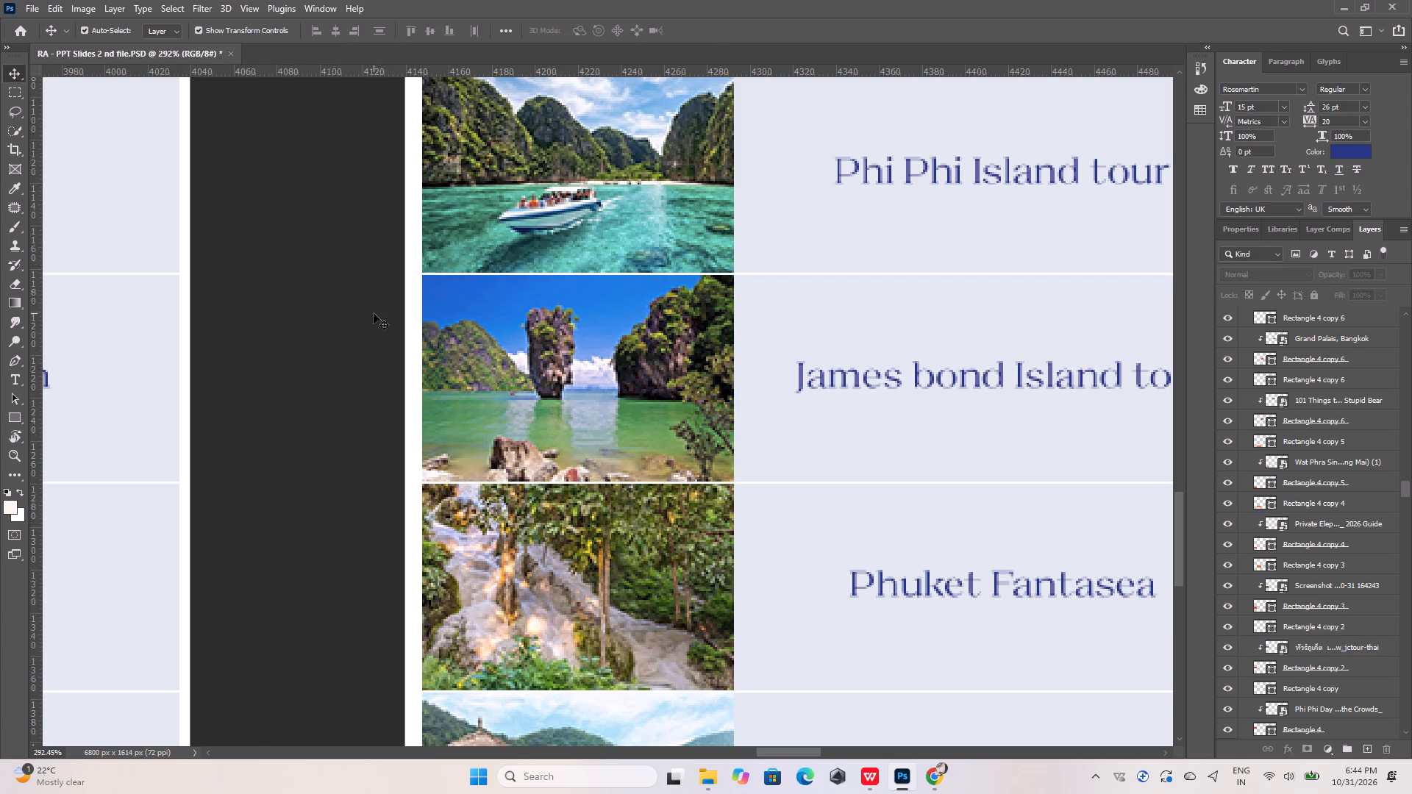
# Copy the "Phuket Fantasea" label text from the table and search Pinterest in Chrome for it.
pyautogui.keyDown('alt'); pyautogui.scroll(-9, 374, 313); pyautogui.keyUp('alt')
pyautogui.doubleClick(617, 429)
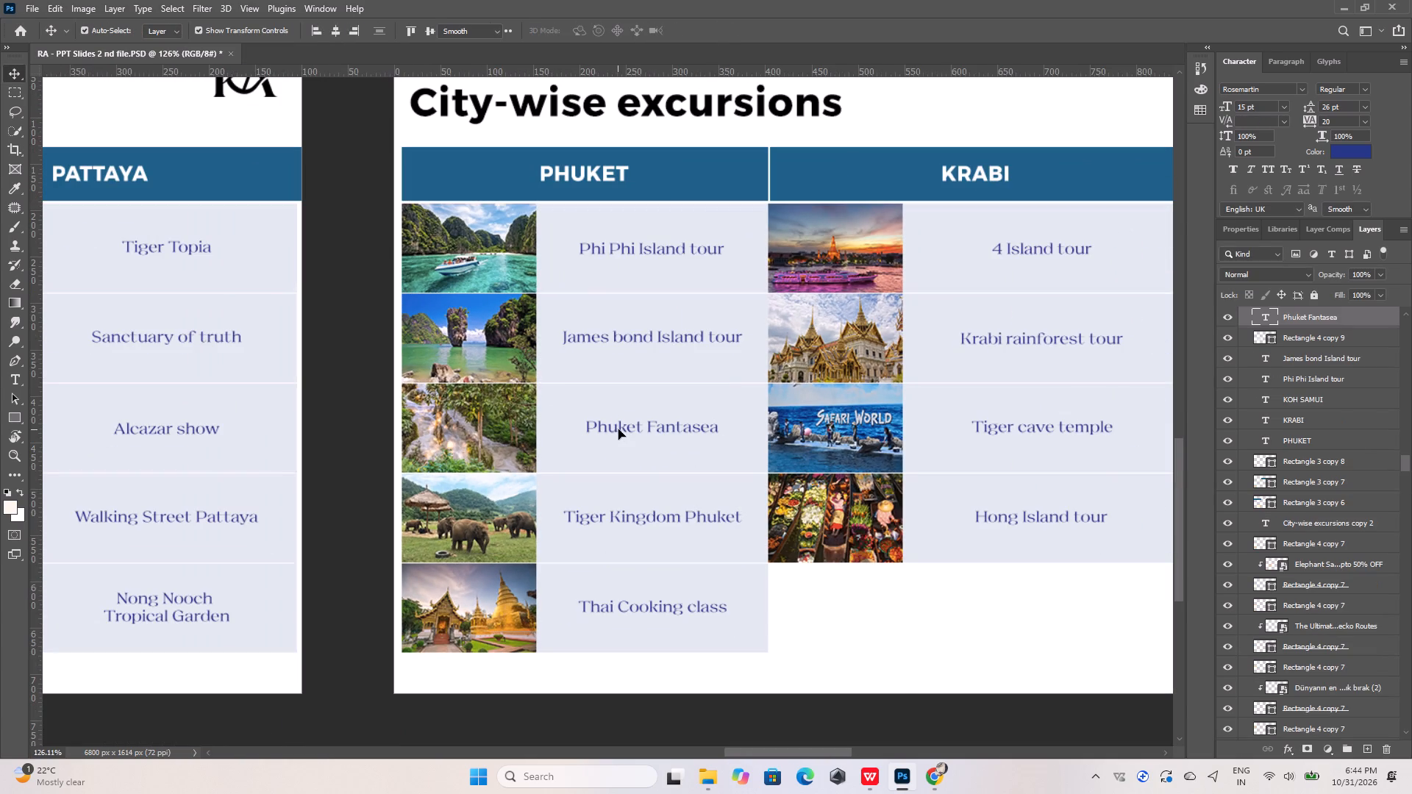
pyautogui.hotkey('ctrl', 'c')
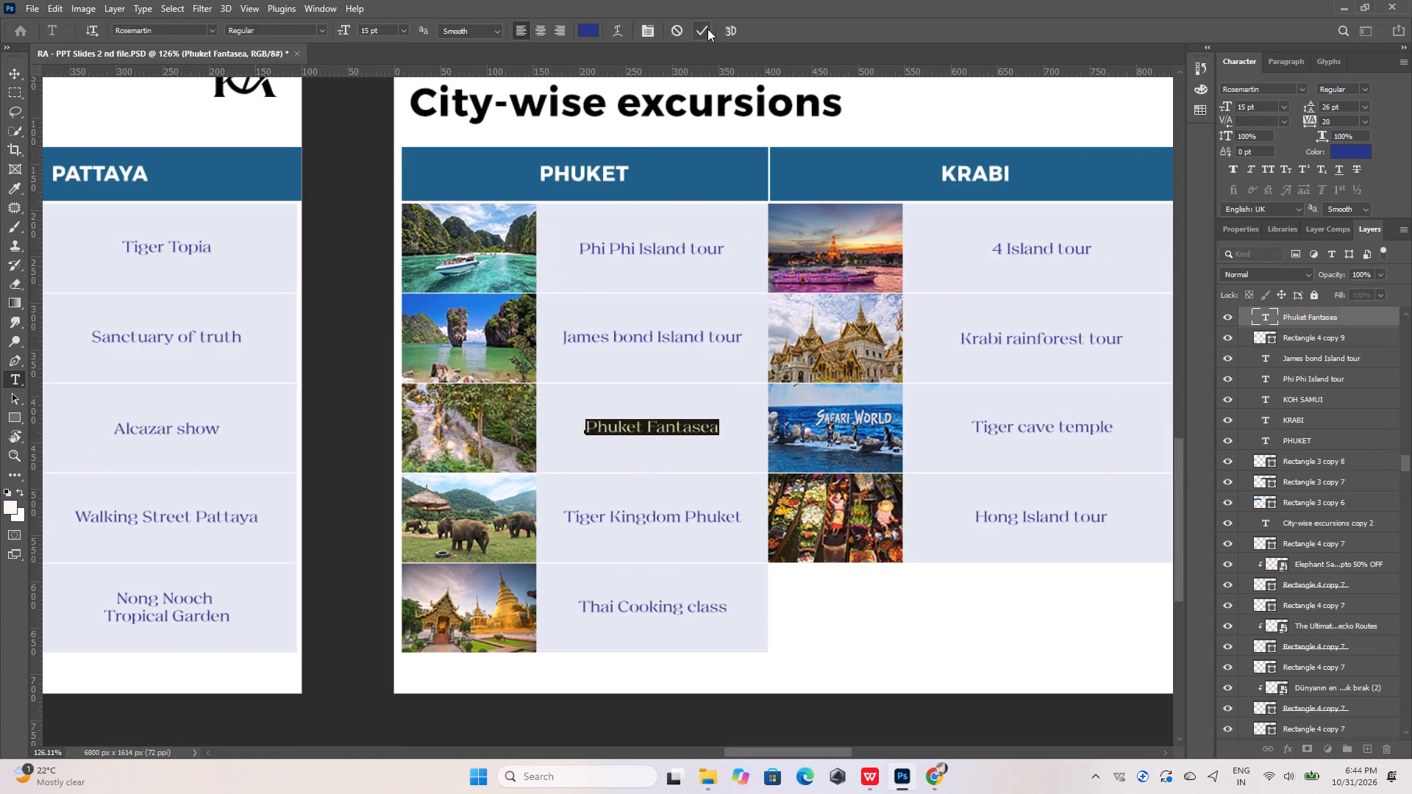
pyautogui.click(707, 28)
pyautogui.click(939, 776)
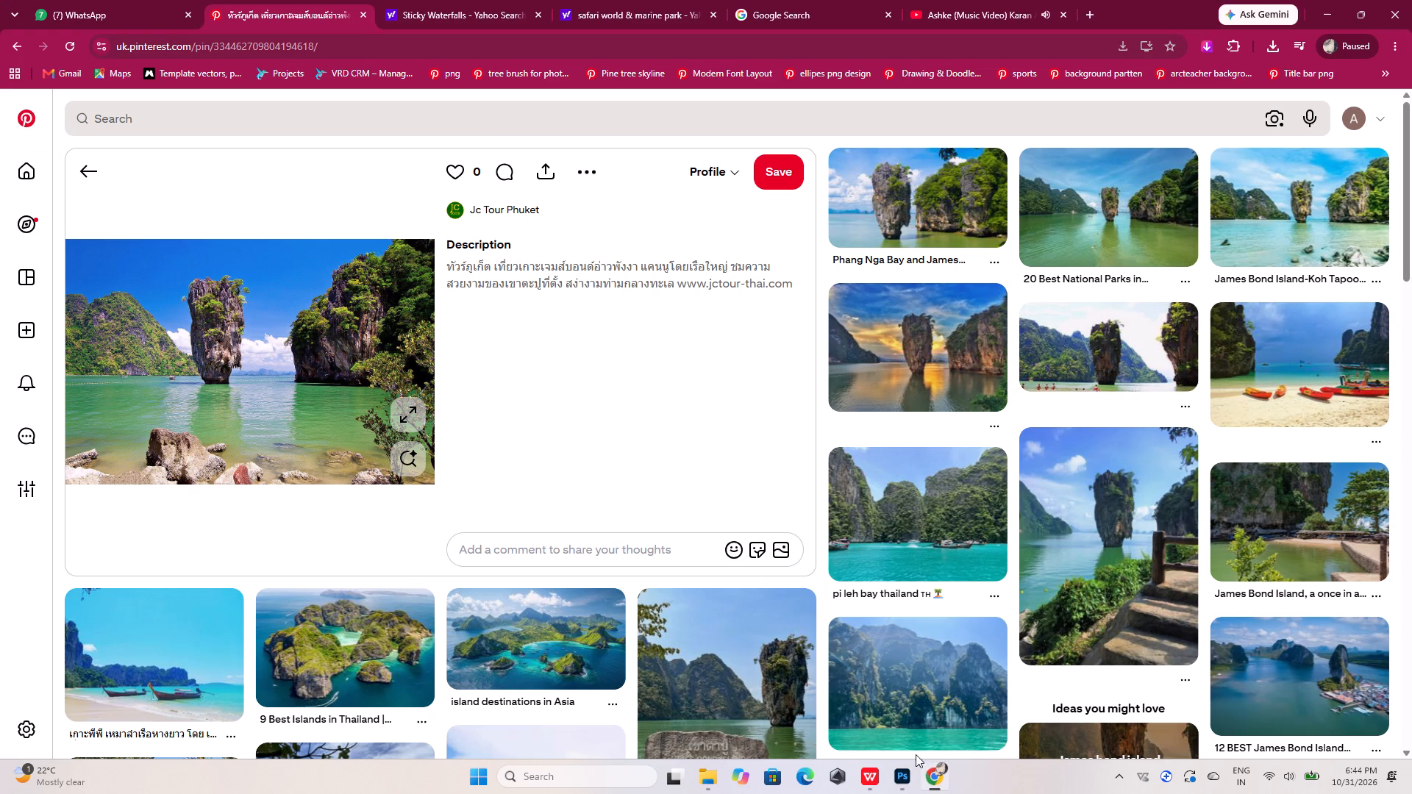
pyautogui.click(476, 118)
pyautogui.hotkey('ctrl', 'v')
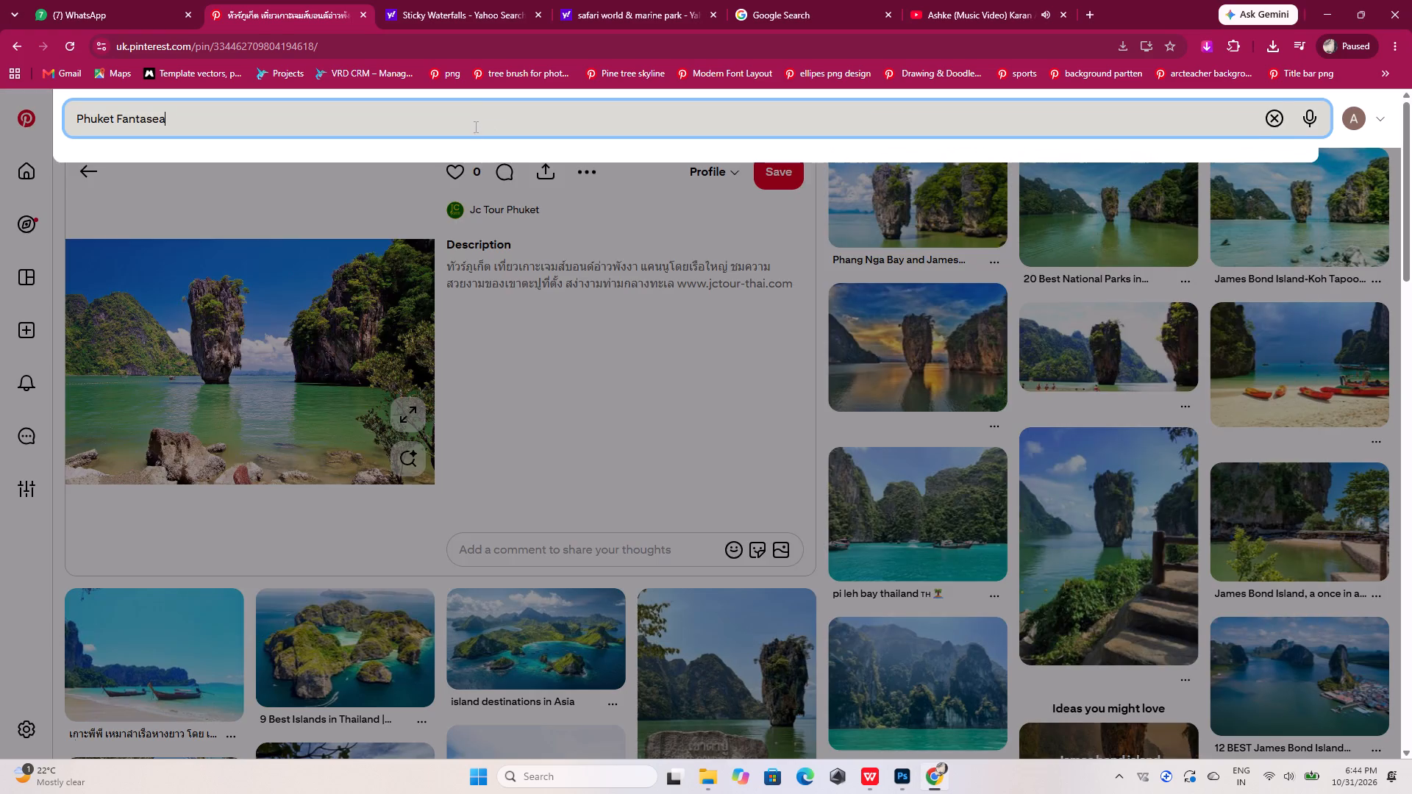
pyautogui.press('Return')
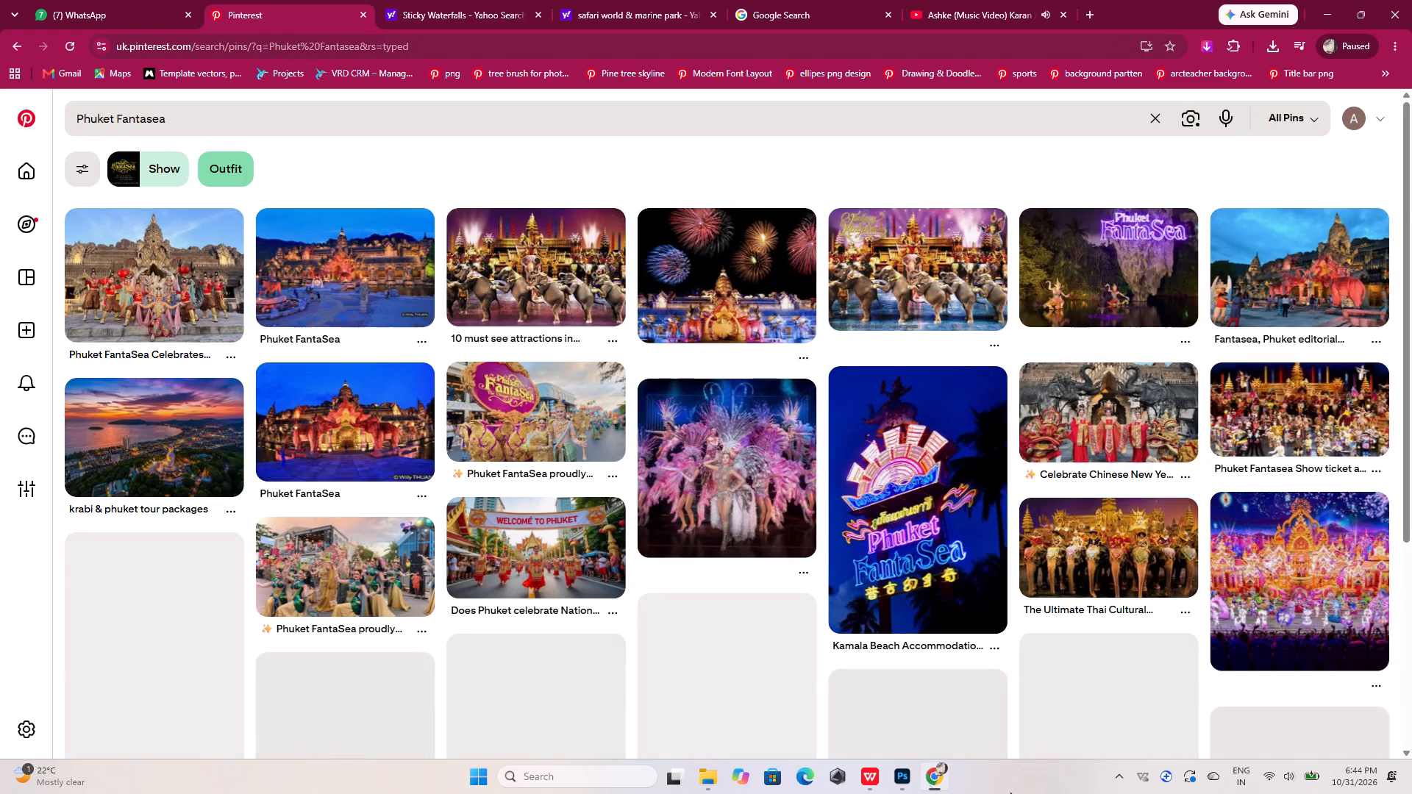
# Check the reference slide in WPS Office, then download the Pinterest image "Phuket FantaSea Celebrates Chinese New Year with Special Performances".
pyautogui.click(866, 776)
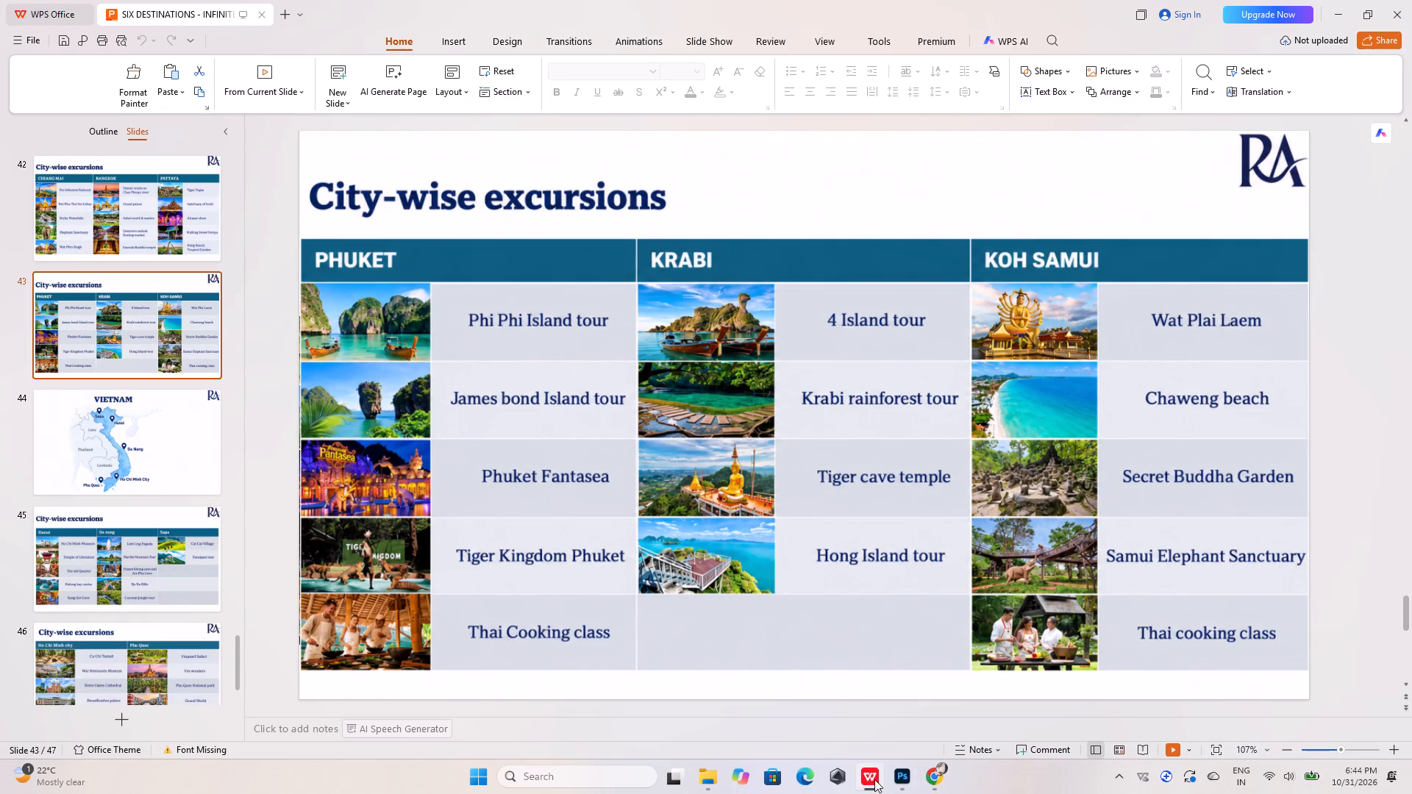
pyautogui.click(877, 773)
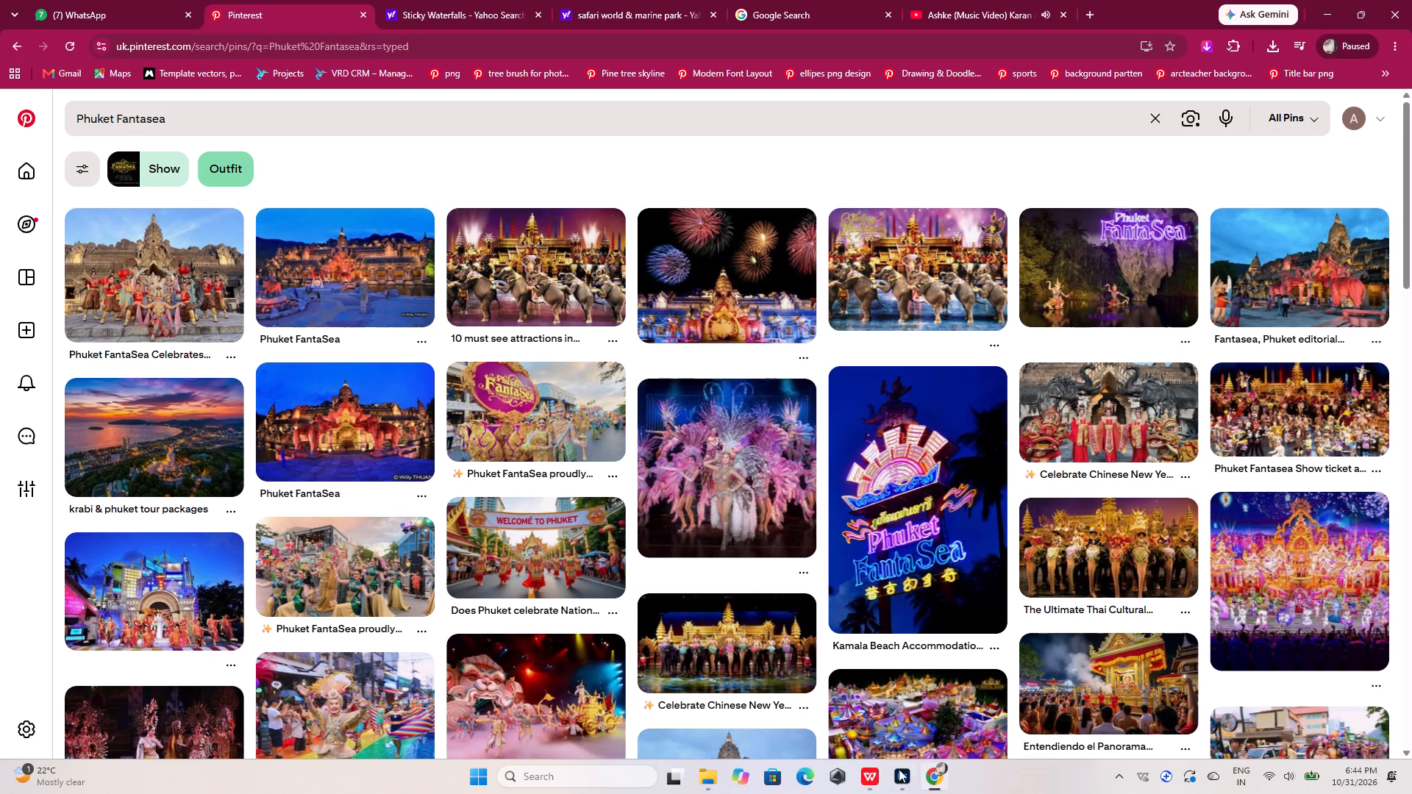
pyautogui.click(186, 297)
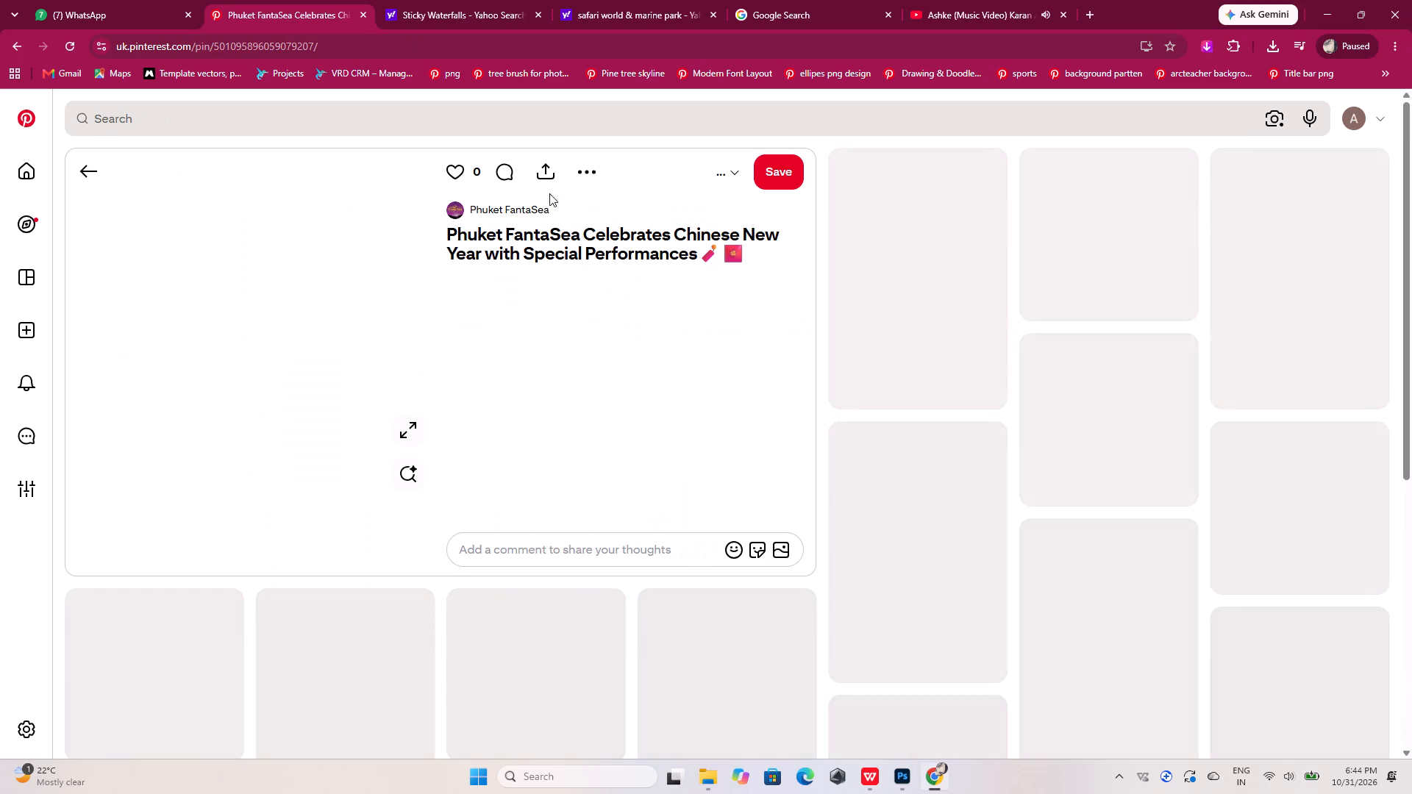
pyautogui.click(568, 171)
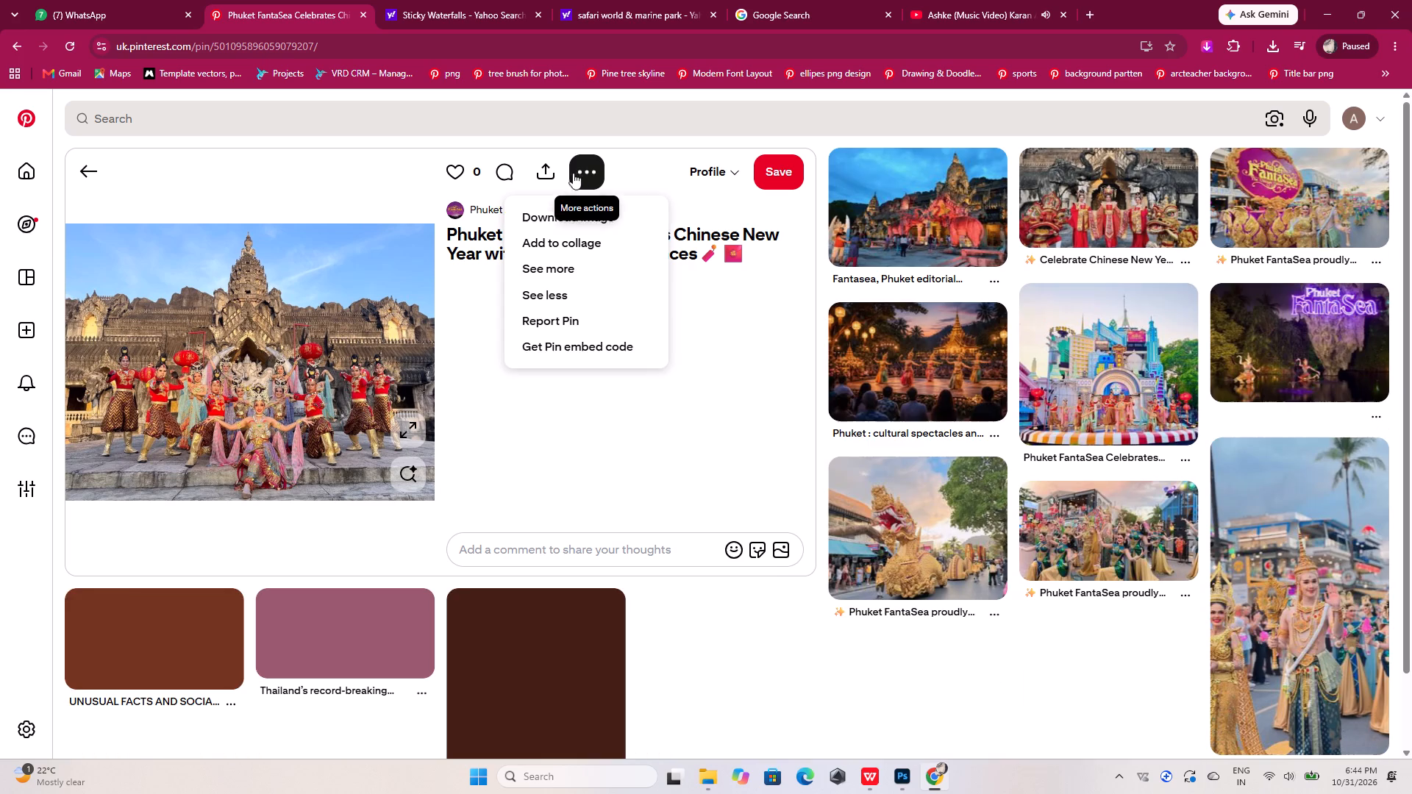
pyautogui.click(577, 218)
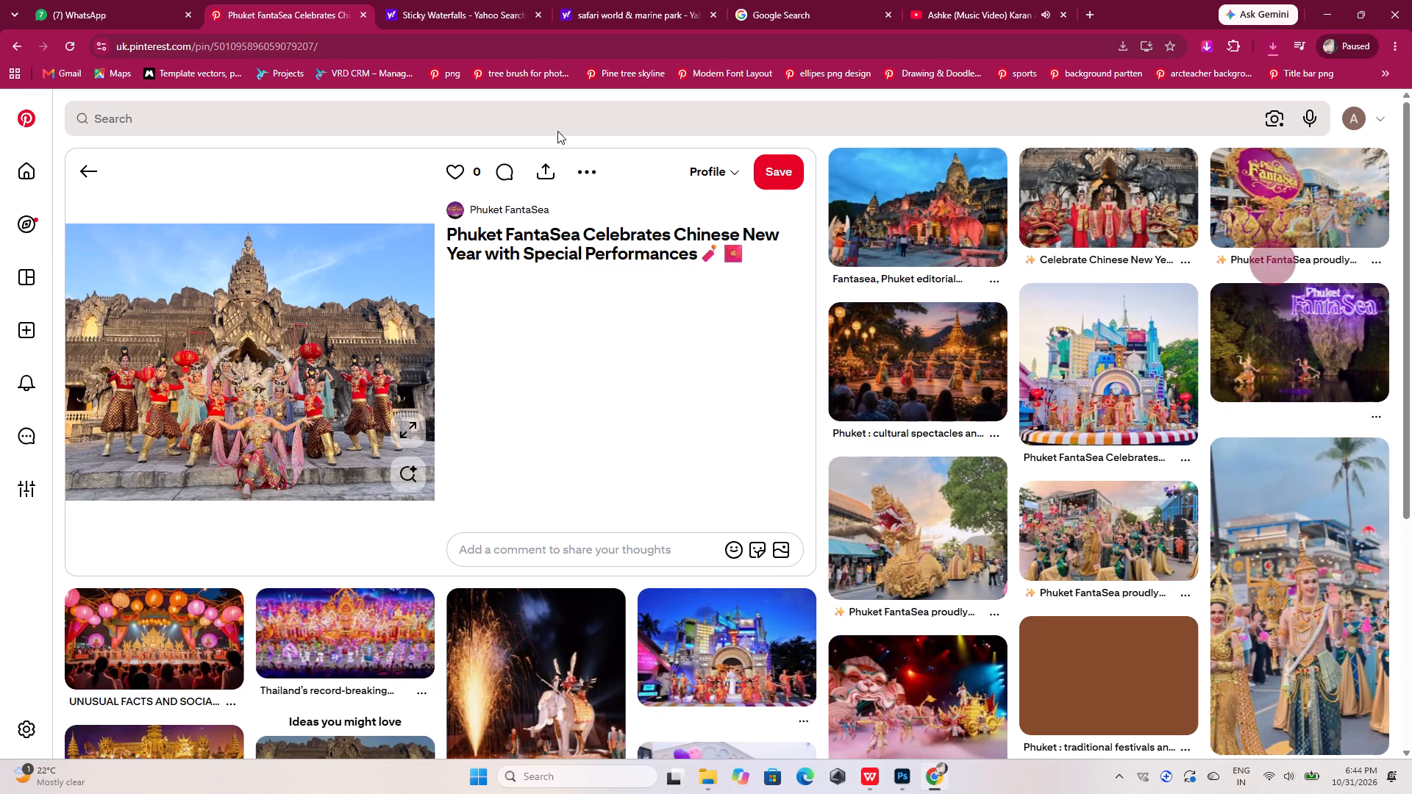
# Place the downloaded Phuket FantaSea photo from the Downloads folder into the Photoshop slide, scaled to about 22%.
pyautogui.click(1219, 82)
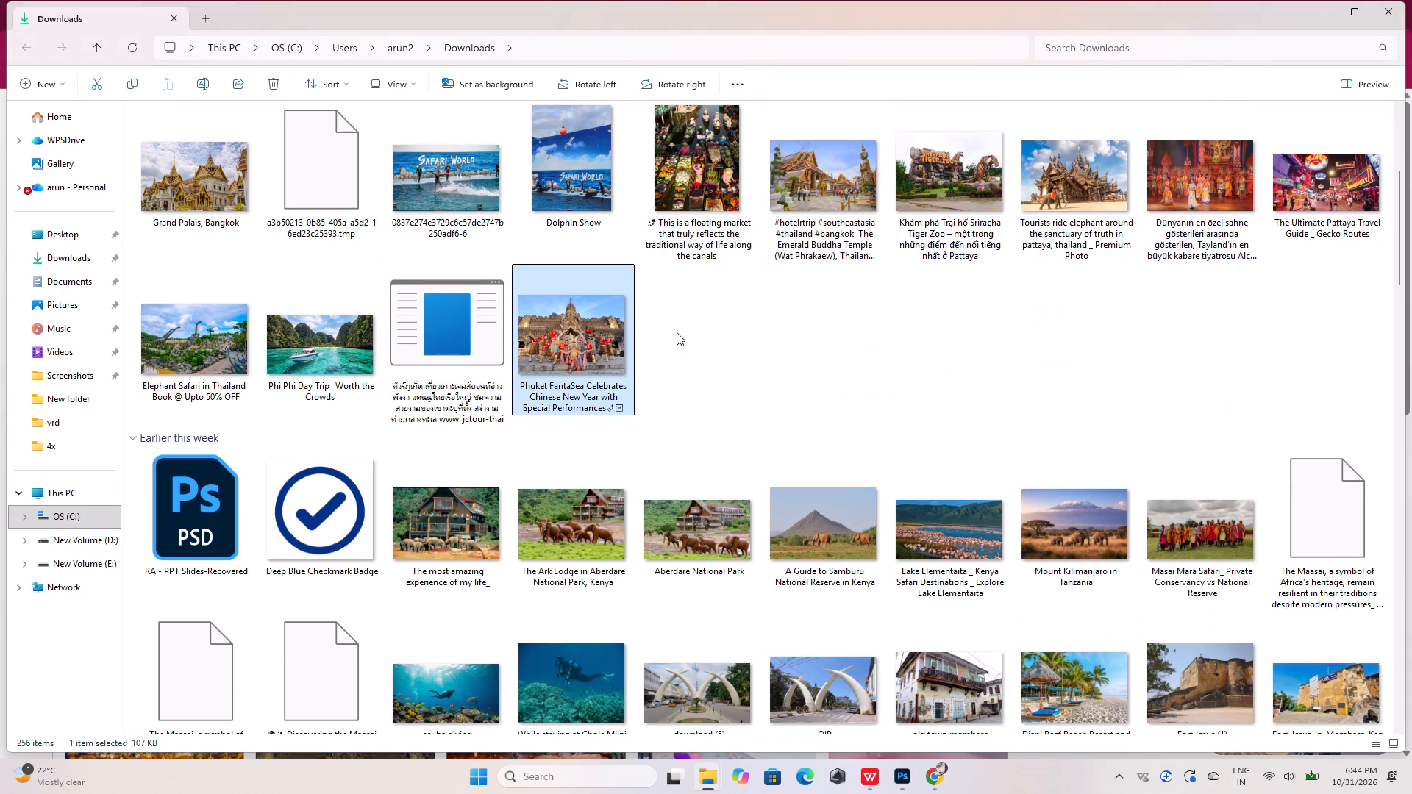
pyautogui.moveTo(591, 339); pyautogui.dragTo(891, 770)
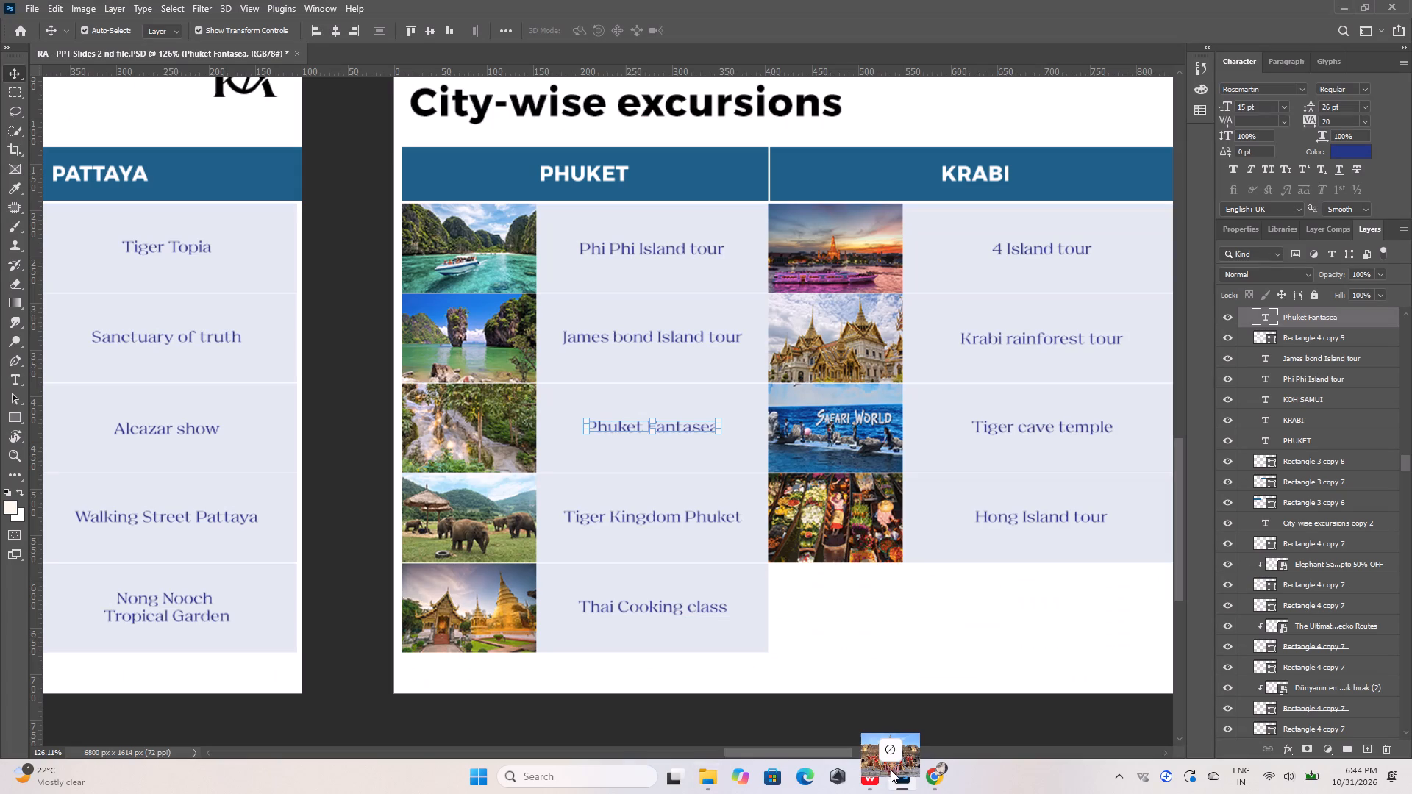
pyautogui.moveTo(891, 770); pyautogui.dragTo(690, 464)
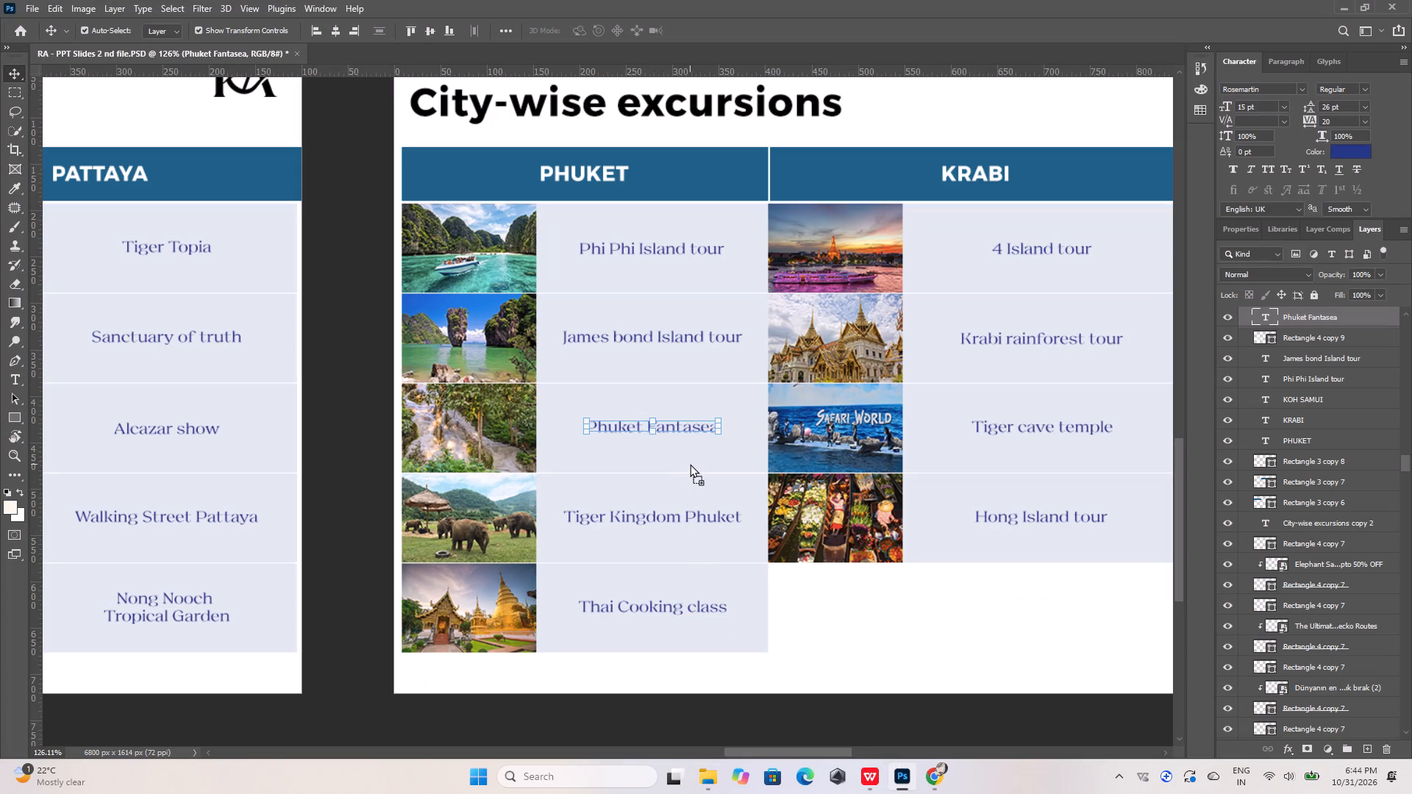
pyautogui.moveTo(690, 464); pyautogui.dragTo(691, 464)
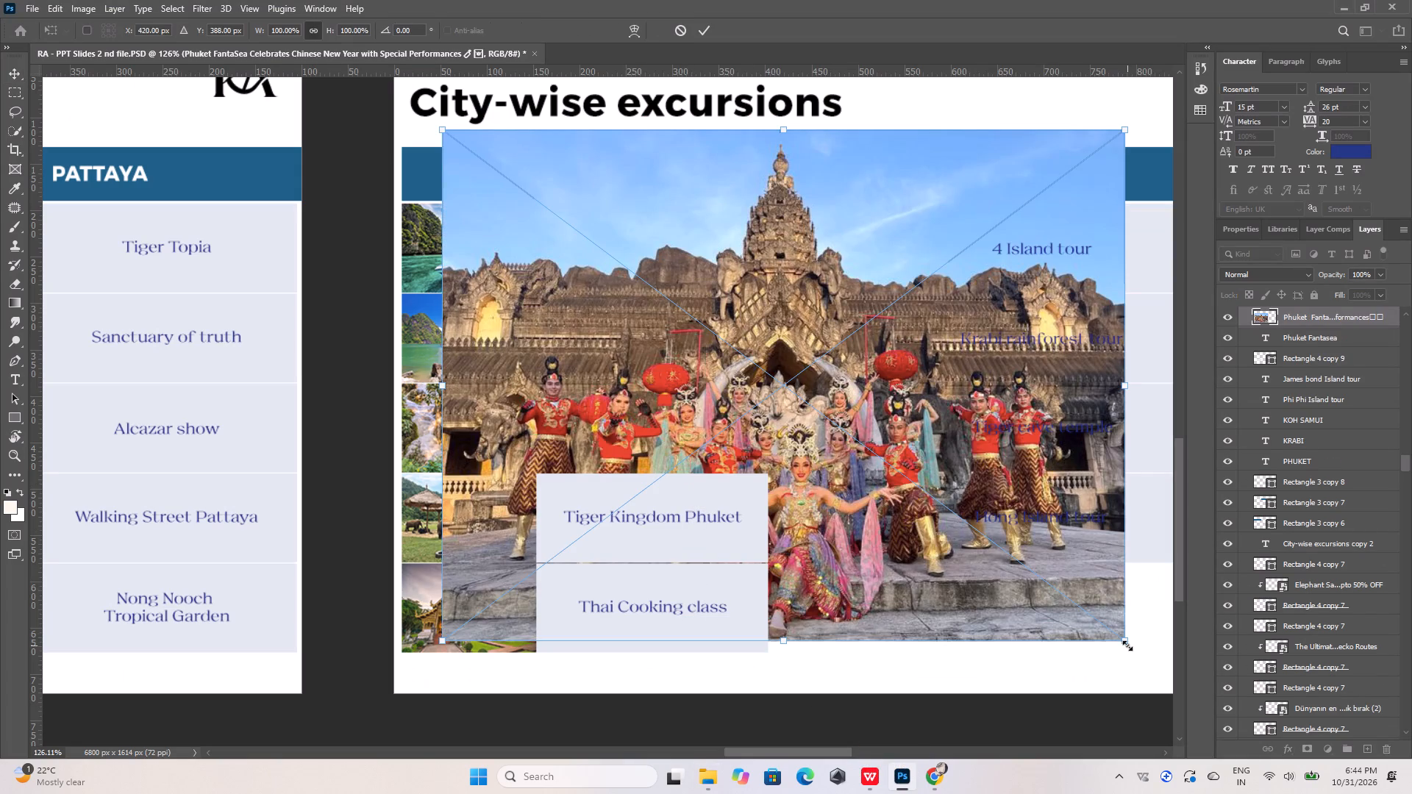
pyautogui.moveTo(1128, 643); pyautogui.dragTo(593, 246)
pyautogui.click(703, 27)
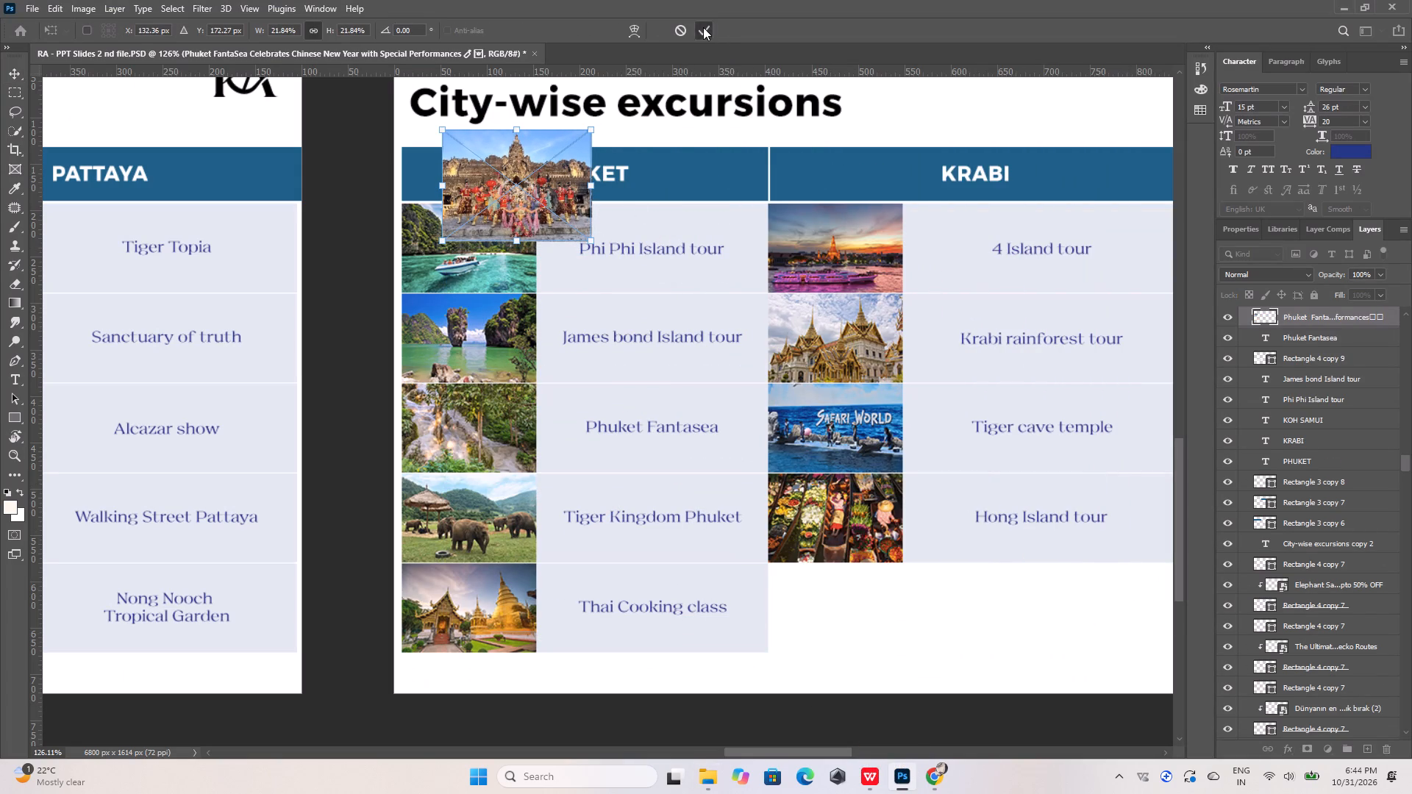
# Lower the Phuket FantaSea photo layer to just above Dolphin Show and move the photo down toward the "Phuket Fantasea" picture cell.
pyautogui.click(514, 434)
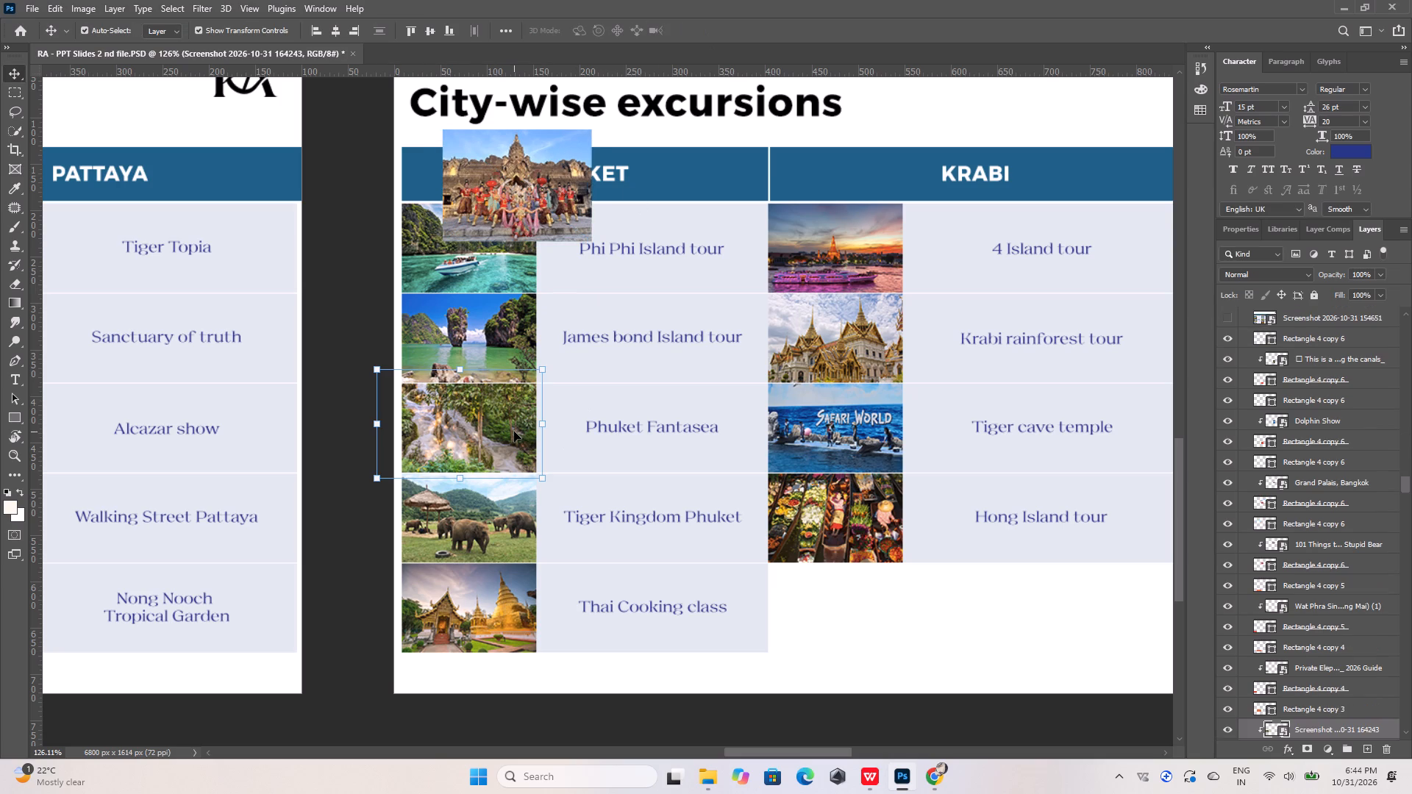
pyautogui.click(513, 197)
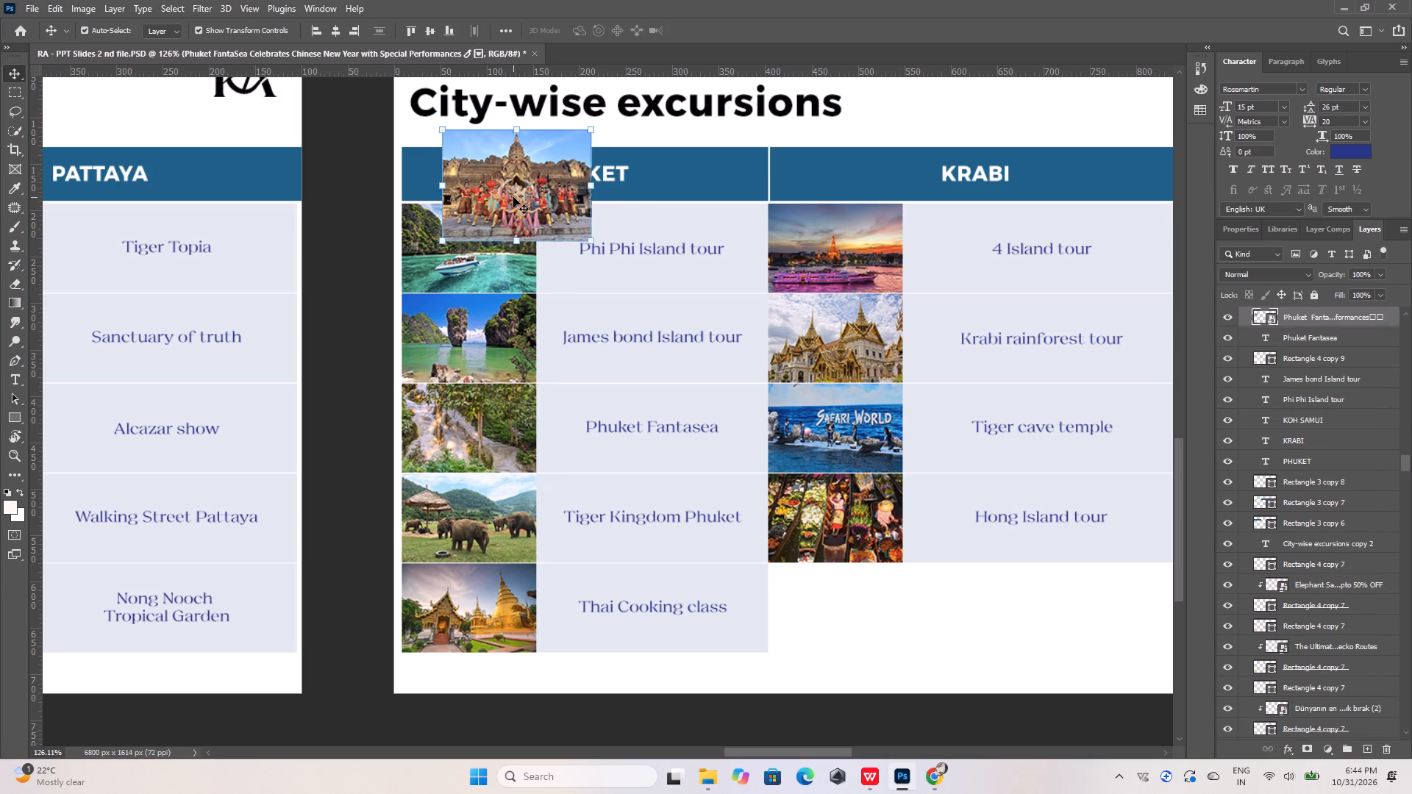
pyautogui.moveTo(1298, 318); pyautogui.dragTo(1313, 701)
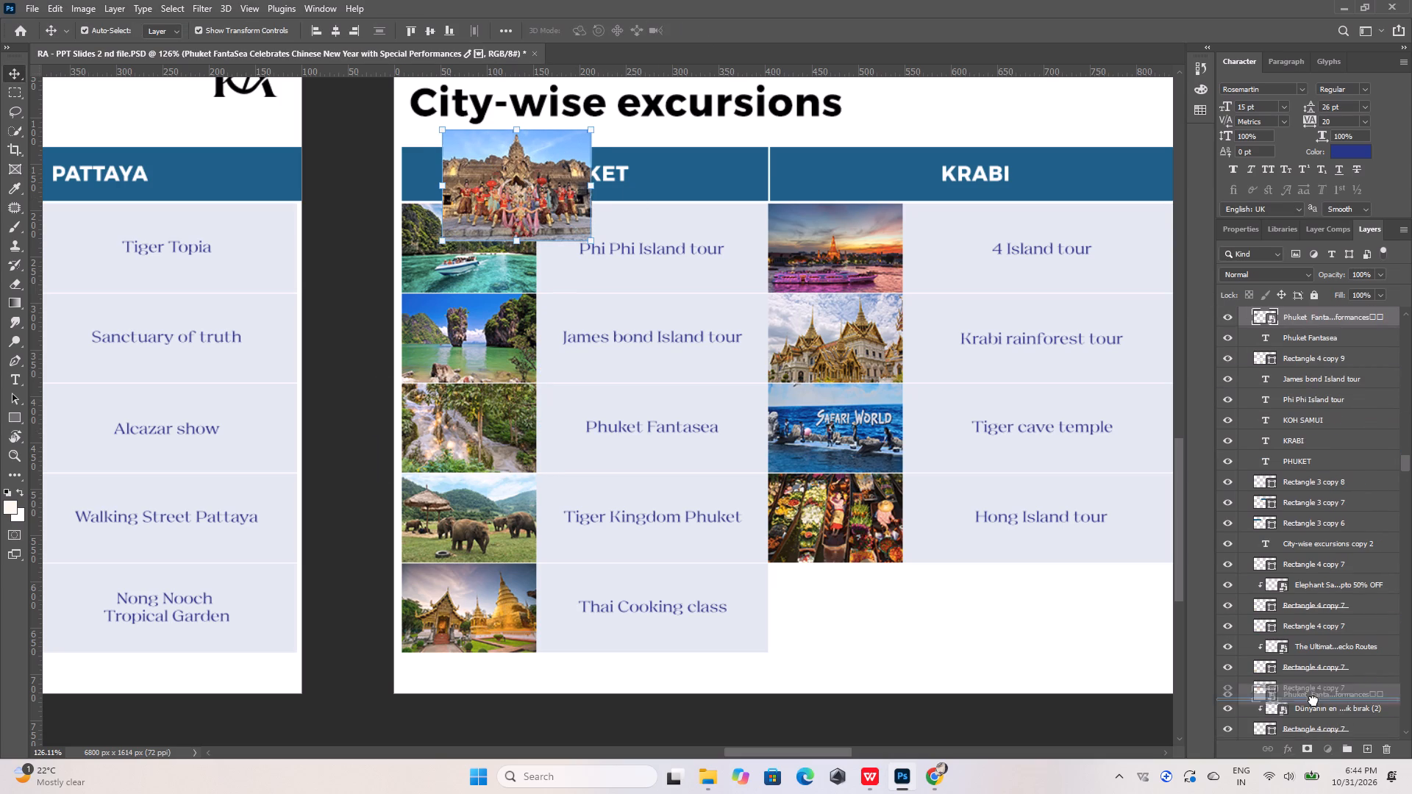
pyautogui.moveTo(1313, 701); pyautogui.dragTo(1315, 783)
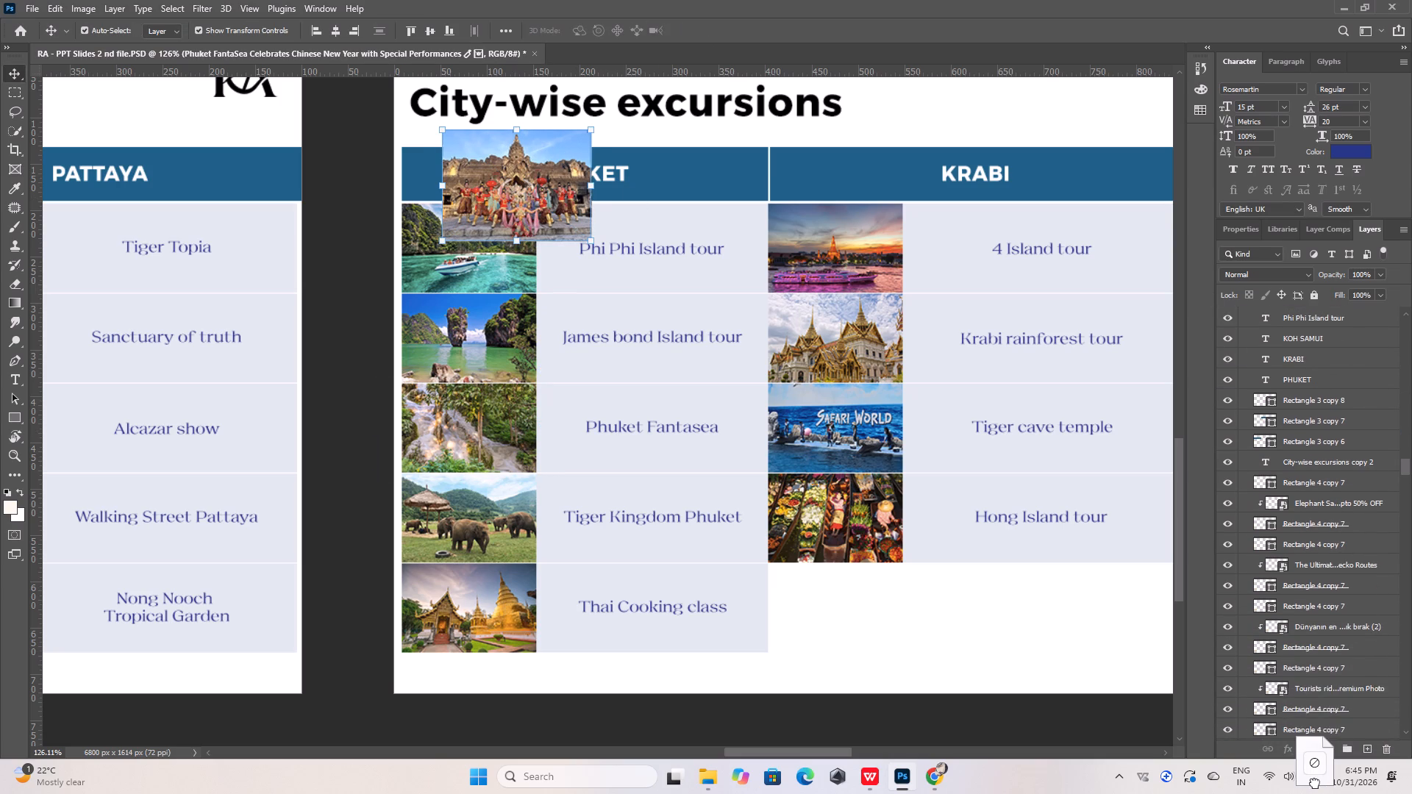
pyautogui.moveTo(1315, 783); pyautogui.dragTo(1341, 645)
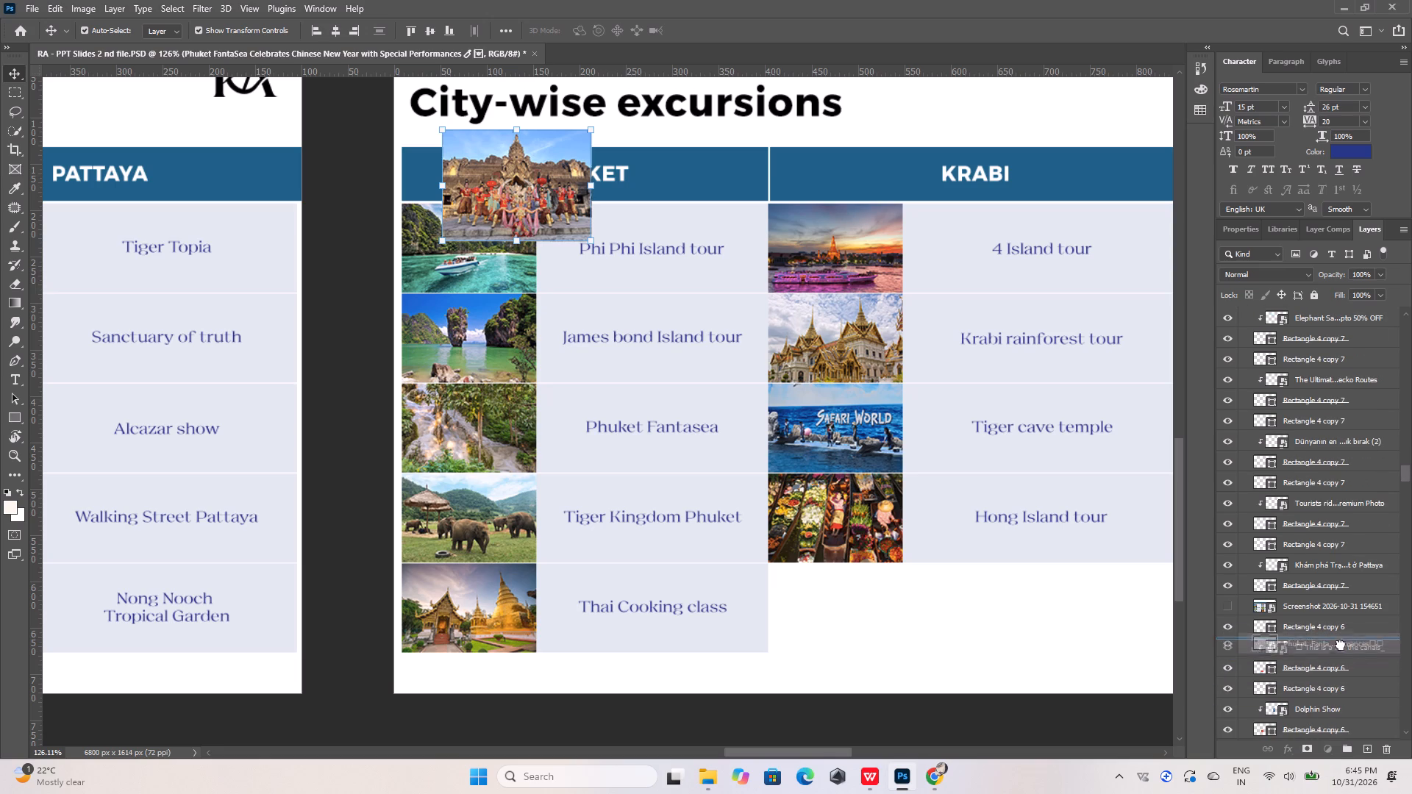
pyautogui.moveTo(1341, 645); pyautogui.dragTo(1353, 693)
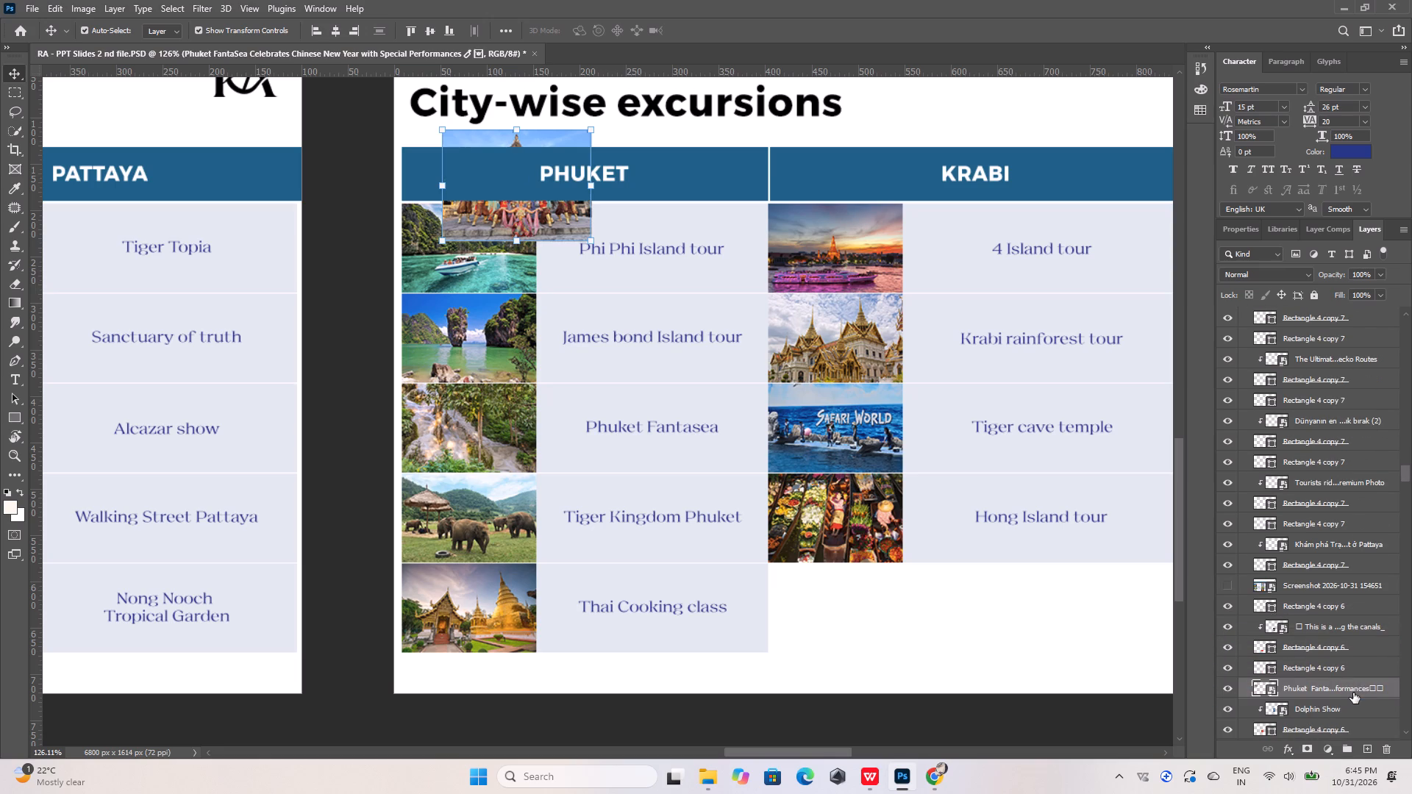
pyautogui.moveTo(549, 221); pyautogui.dragTo(551, 363)
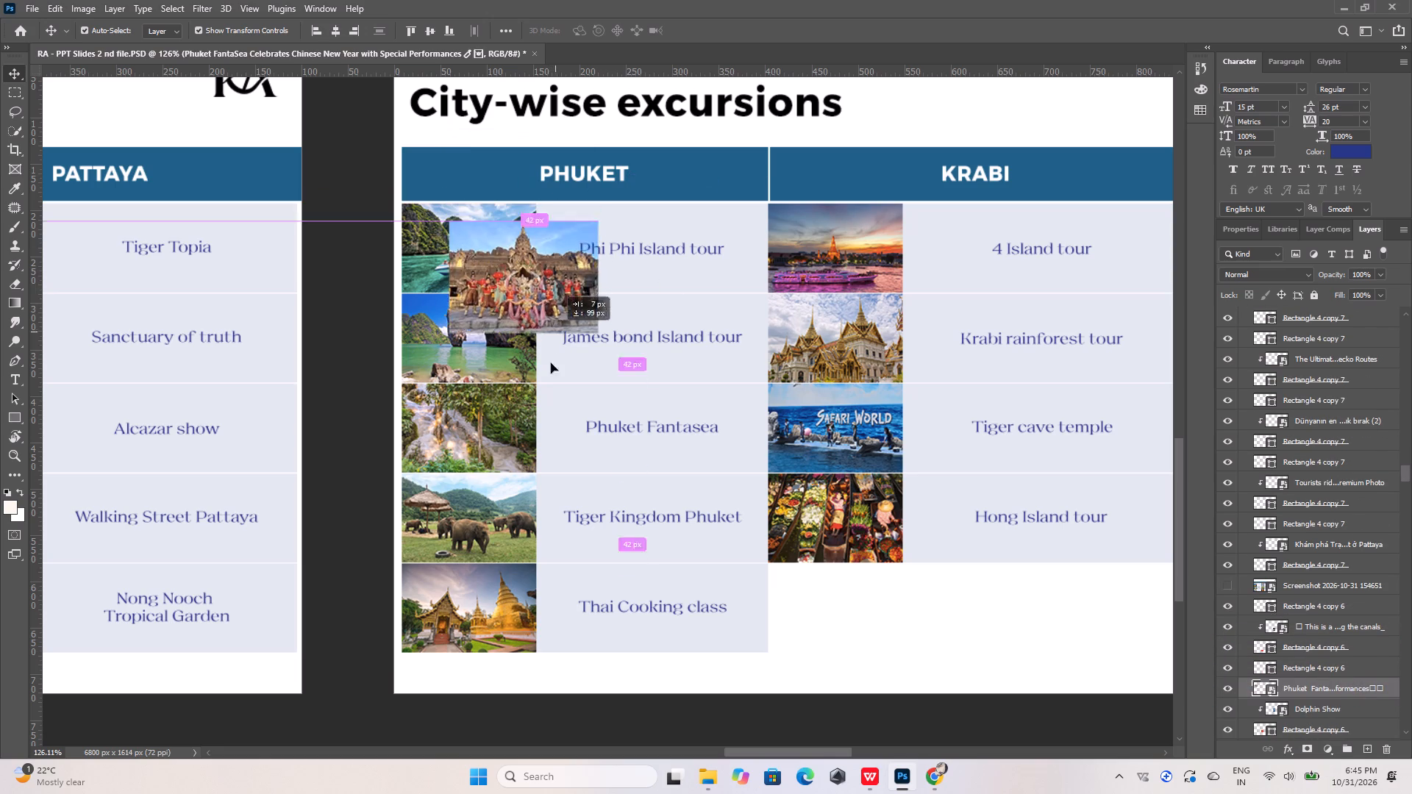
pyautogui.moveTo(551, 363); pyautogui.dragTo(556, 416)
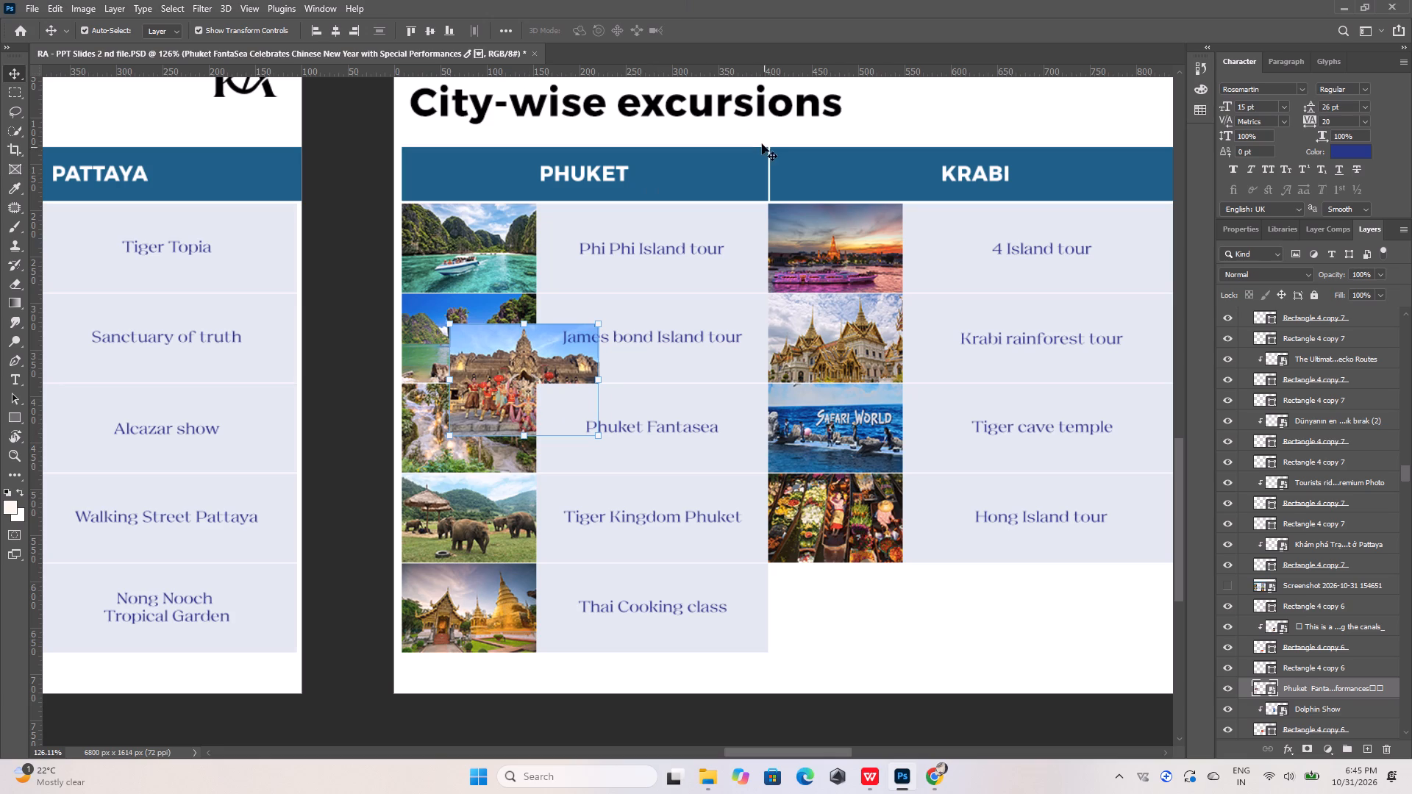
pyautogui.click(760, 140)
pyautogui.click(499, 457)
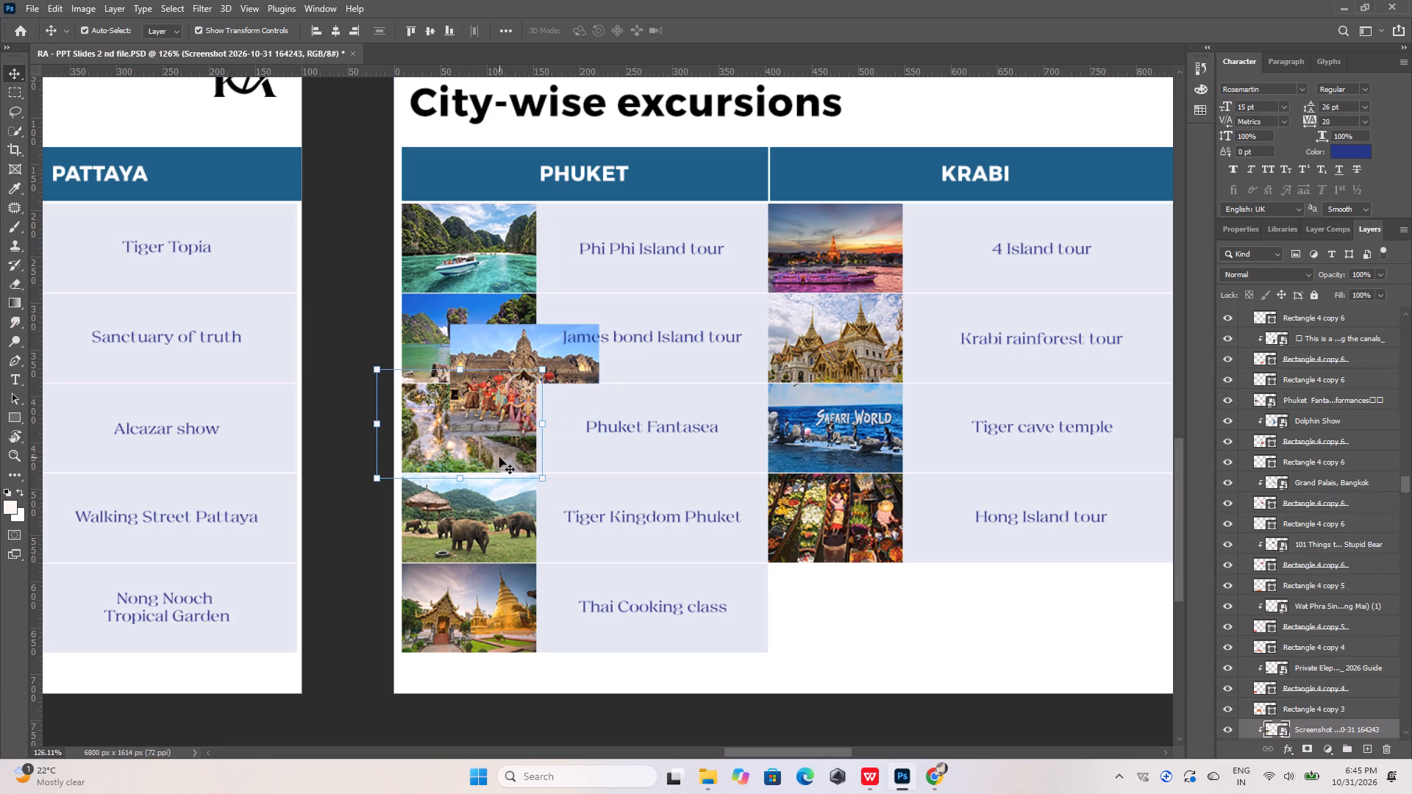
pyautogui.click(561, 348)
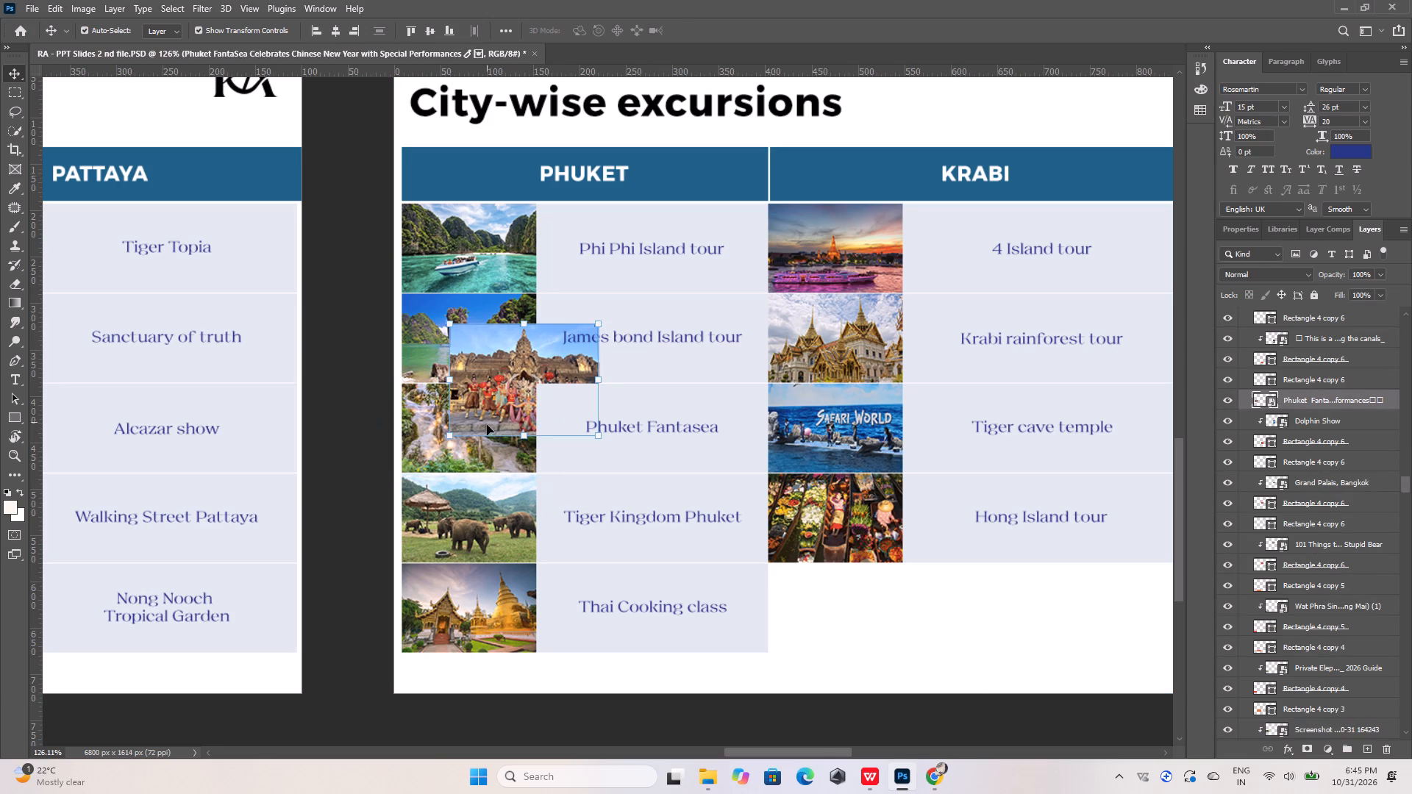
pyautogui.click(482, 460)
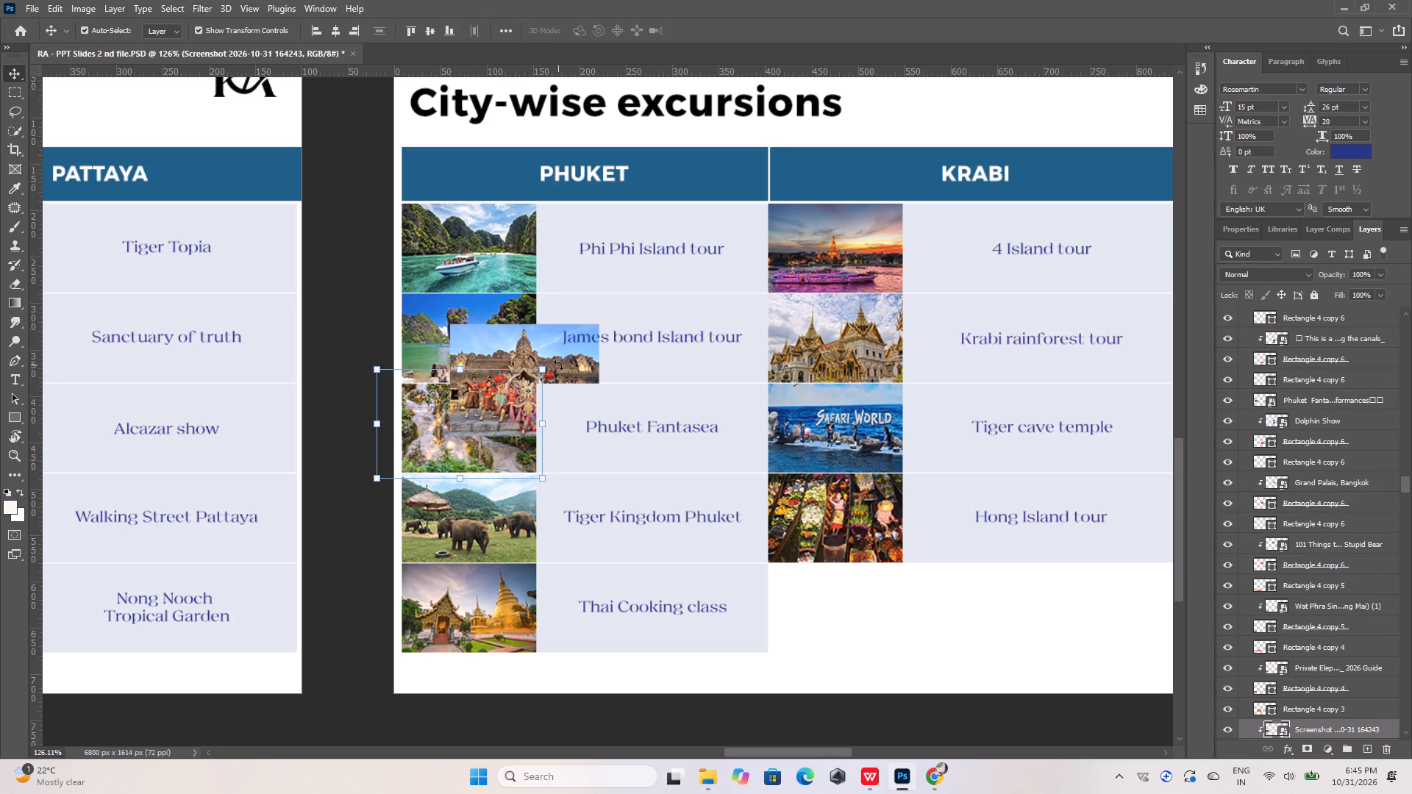
pyautogui.click(565, 362)
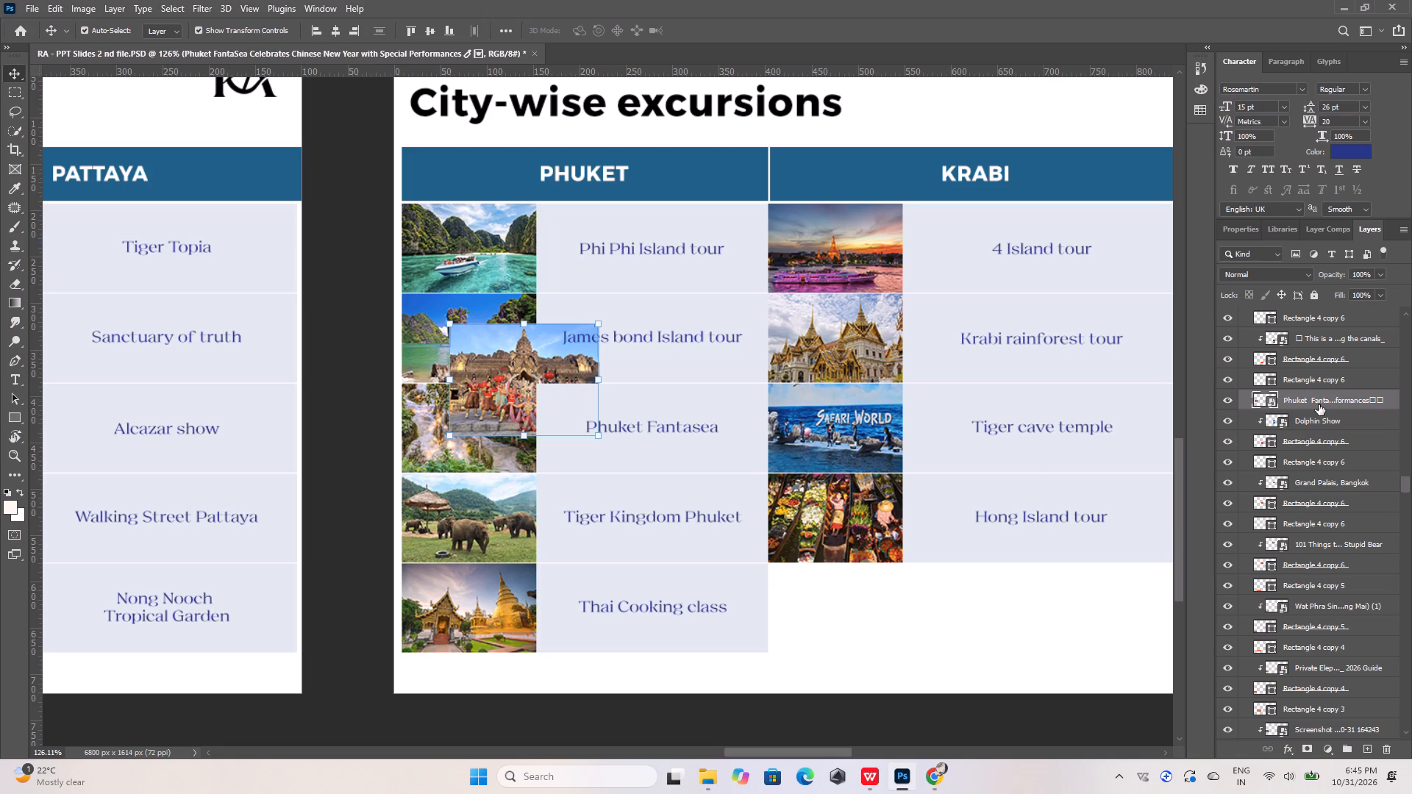
pyautogui.moveTo(1319, 401); pyautogui.dragTo(1303, 719)
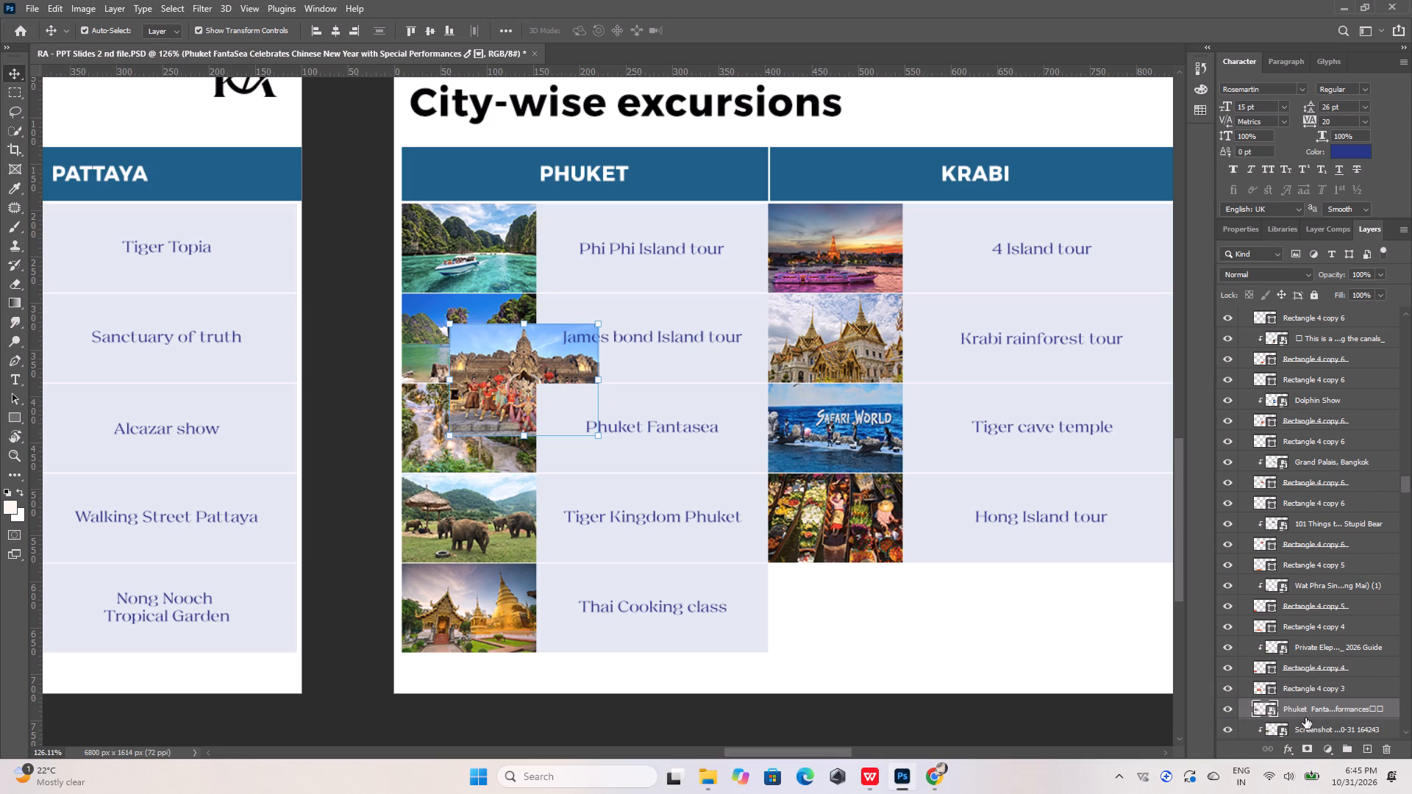
pyautogui.scroll(-7, 1306, 718)
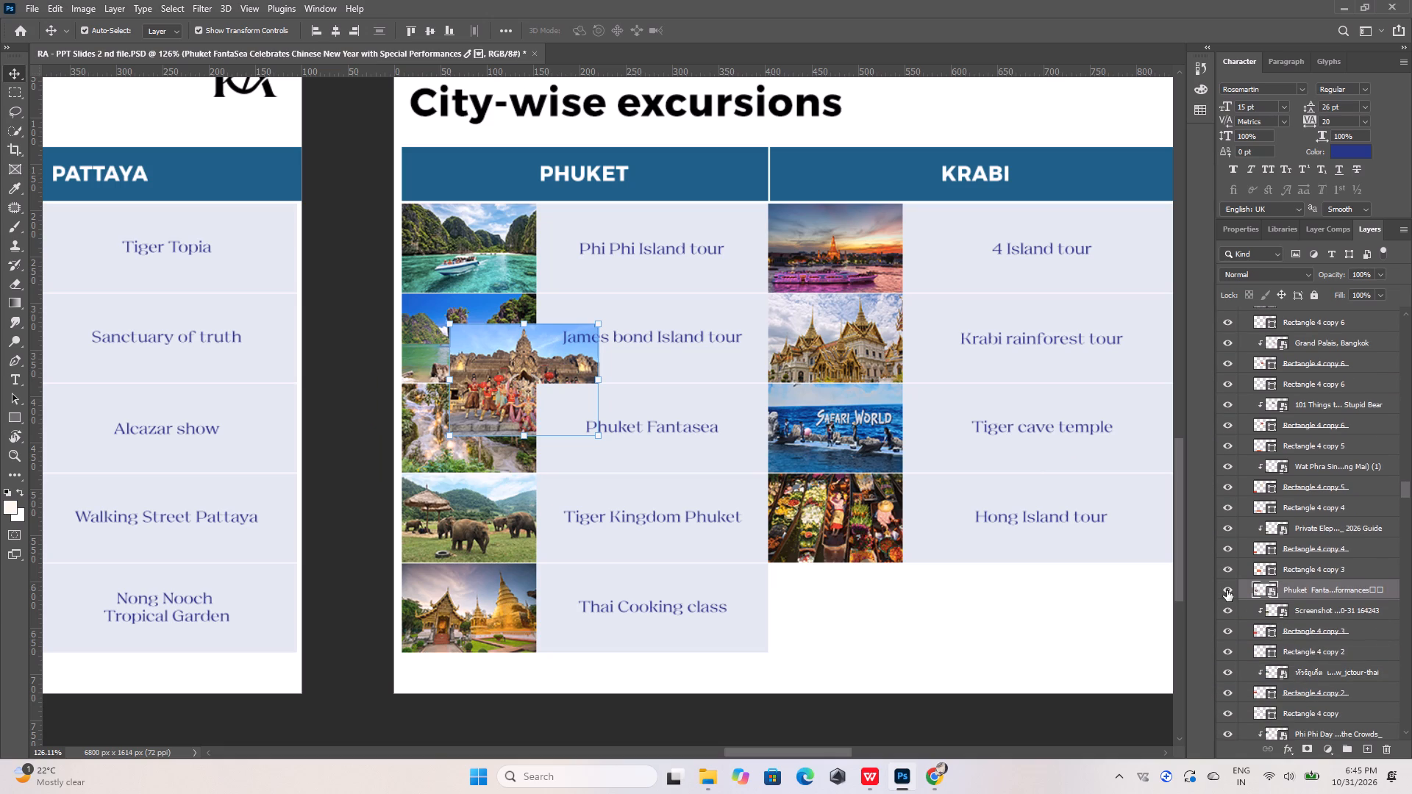
pyautogui.moveTo(1315, 587); pyautogui.dragTo(1391, 751)
# Clip the Phuket FantaSea photo to the picture-cell rectangle below it with a clipping mask.
pyautogui.rightClick(1312, 545)
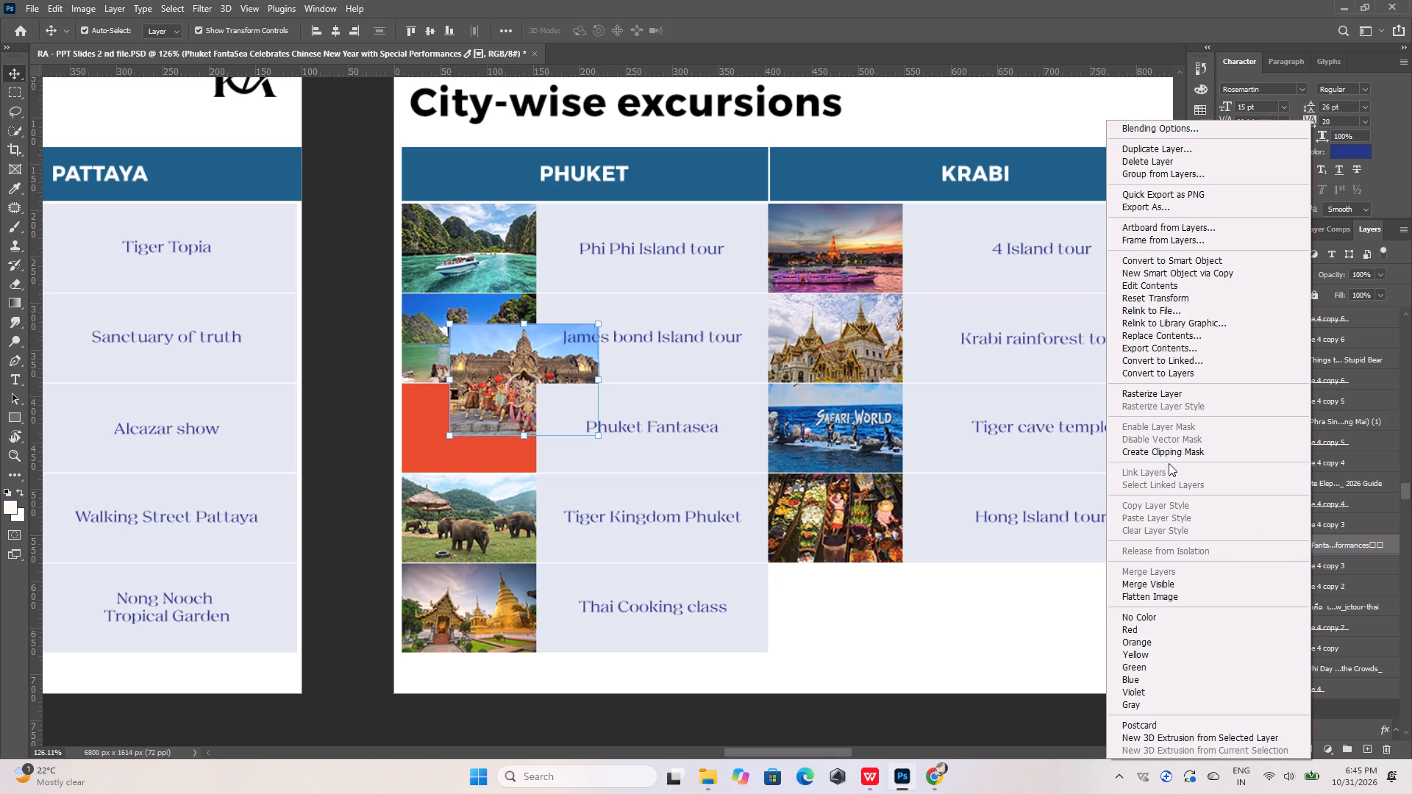
pyautogui.click(1170, 454)
# Move the Phuket FantaSea photo onto its picture cell and scale it down to match the cell's width.
pyautogui.moveTo(506, 407); pyautogui.dragTo(460, 451)
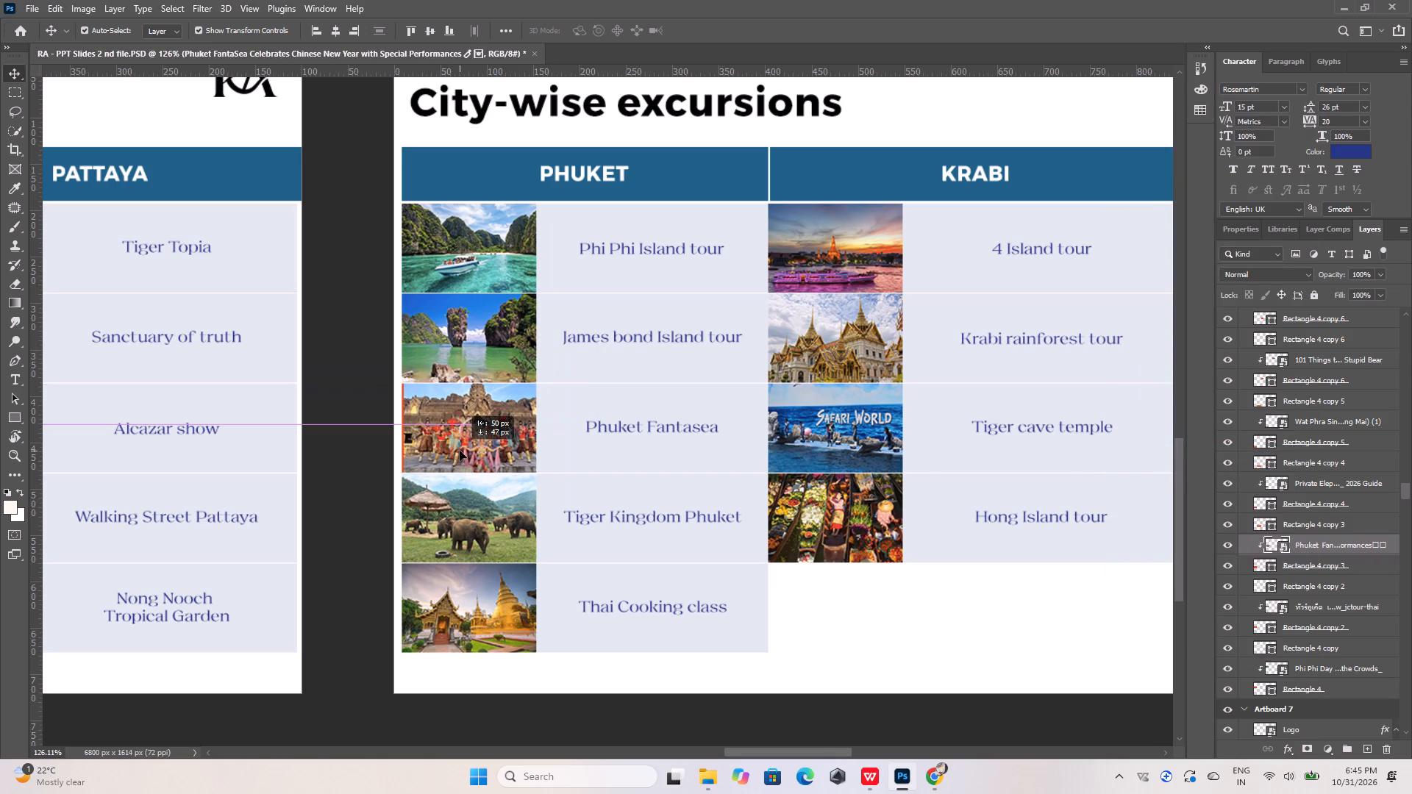
pyautogui.moveTo(460, 451); pyautogui.dragTo(455, 451)
pyautogui.moveTo(550, 480); pyautogui.dragTo(541, 474)
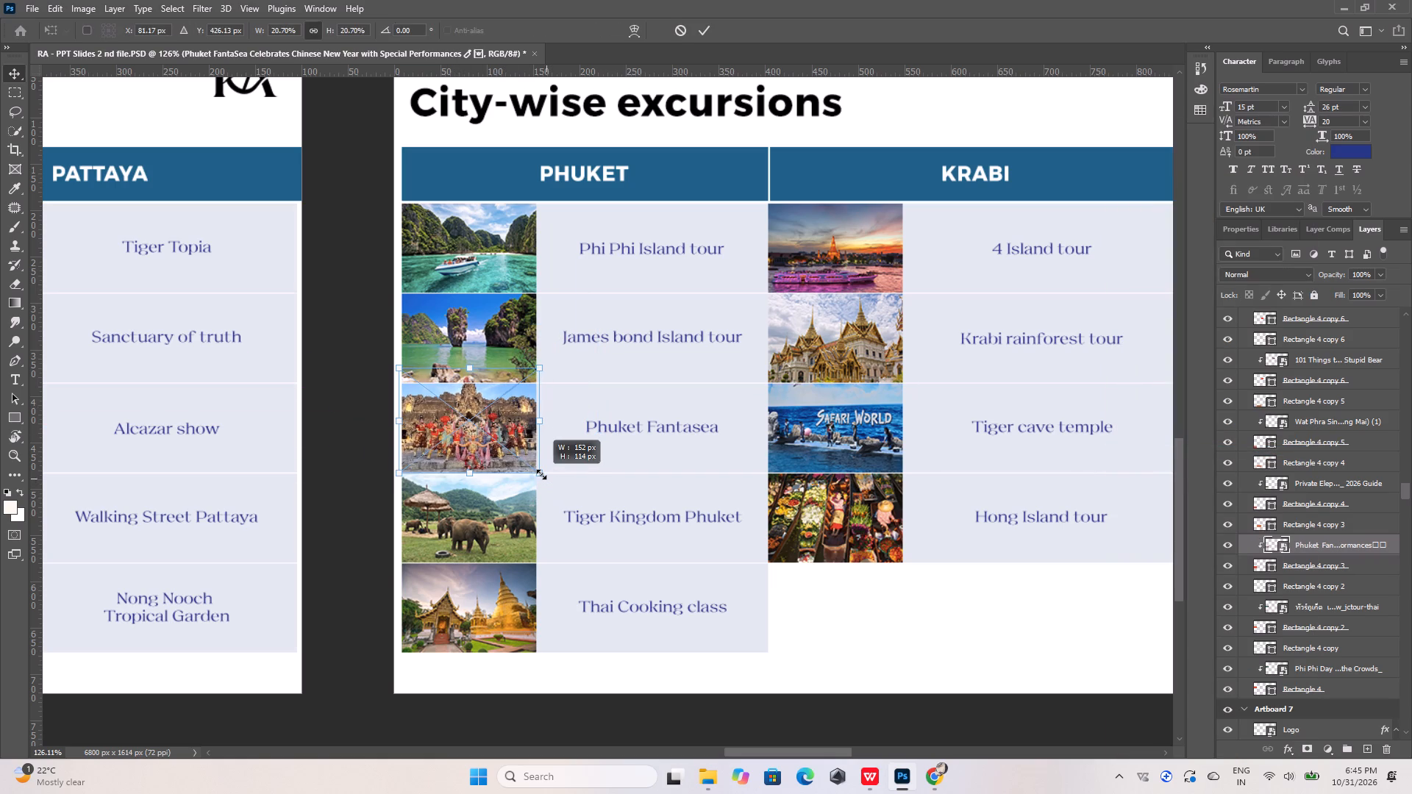
pyautogui.moveTo(541, 474); pyautogui.dragTo(541, 473)
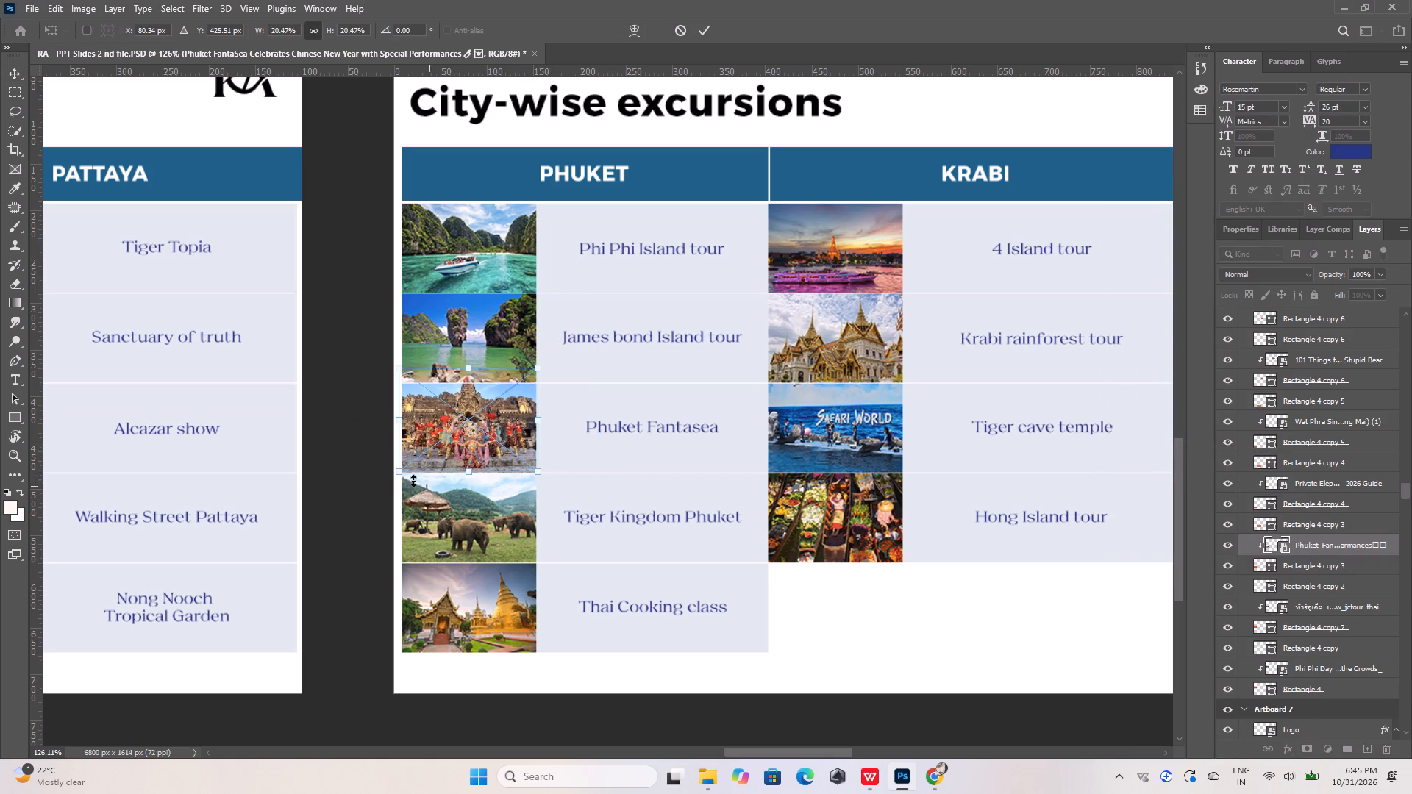
pyautogui.keyDown('alt'); pyautogui.scroll(12, 394, 474); pyautogui.keyUp('alt')
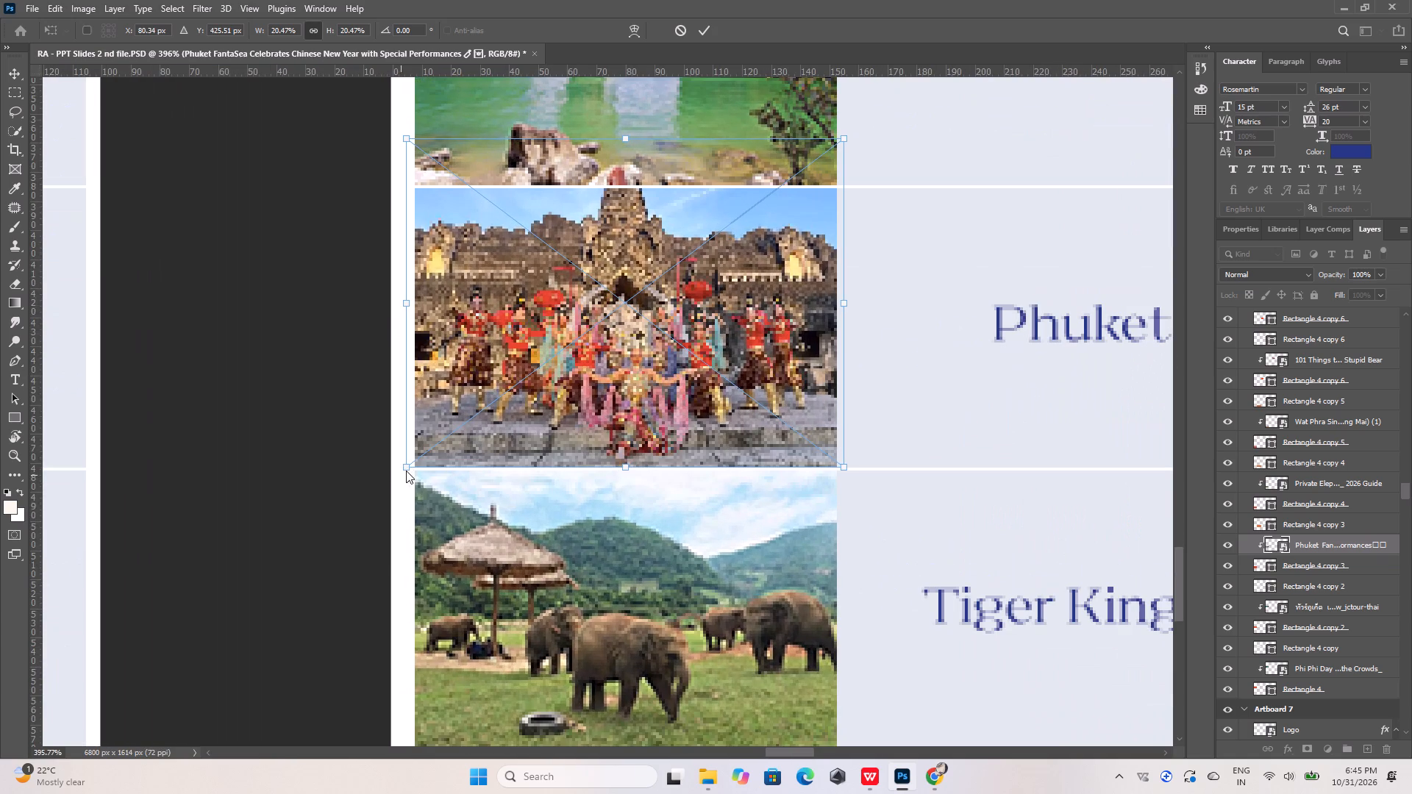
pyautogui.click(408, 468)
pyautogui.moveTo(408, 468); pyautogui.dragTo(421, 462)
pyautogui.moveTo(845, 459); pyautogui.dragTo(839, 451)
pyautogui.click(709, 29)
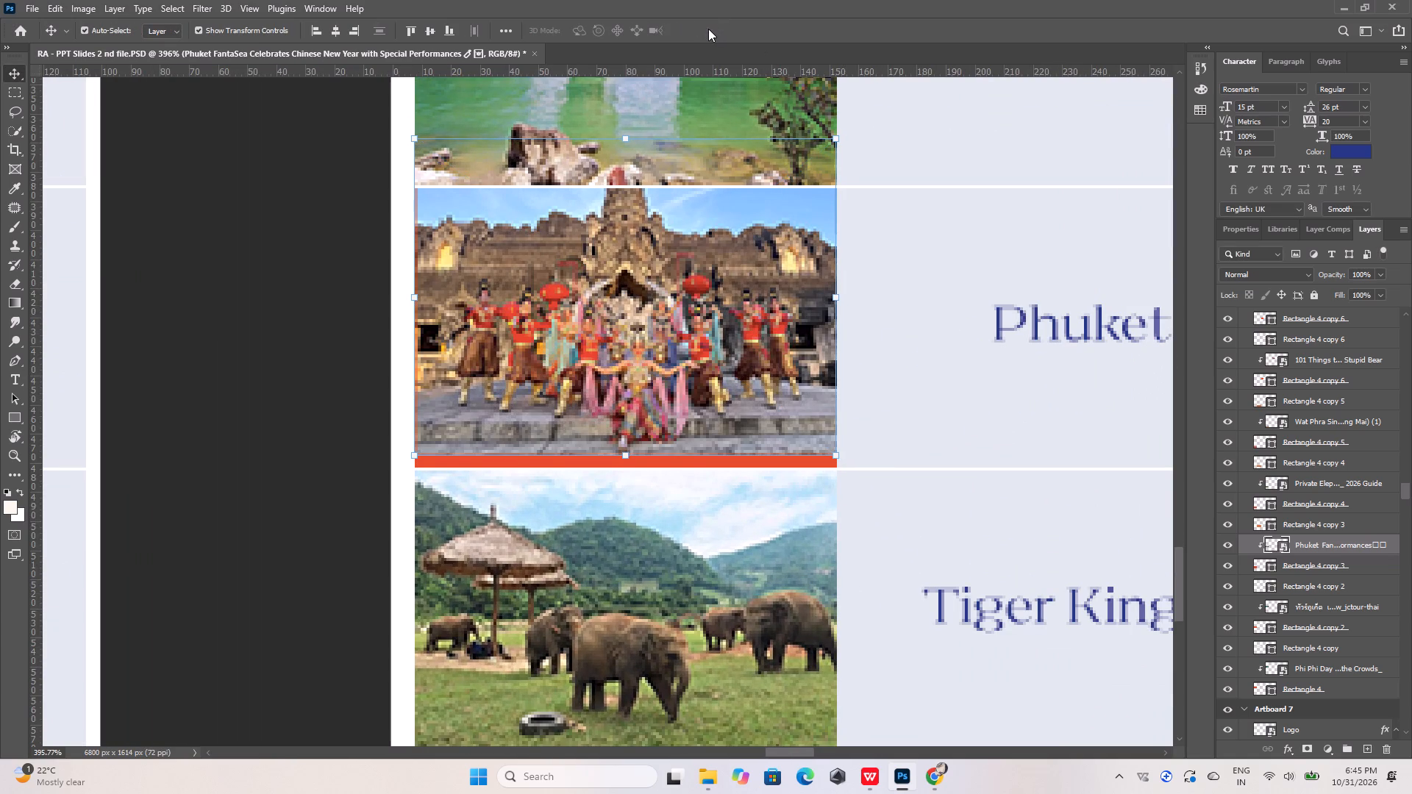
# Nudge the Phuket FantaSea photo down until it covers the bottom edge of its picture cell.
pyautogui.hotkey('shift', 'Down')
pyautogui.hotkey('shift', 'Down')
pyautogui.hotkey('shift', 'Up')
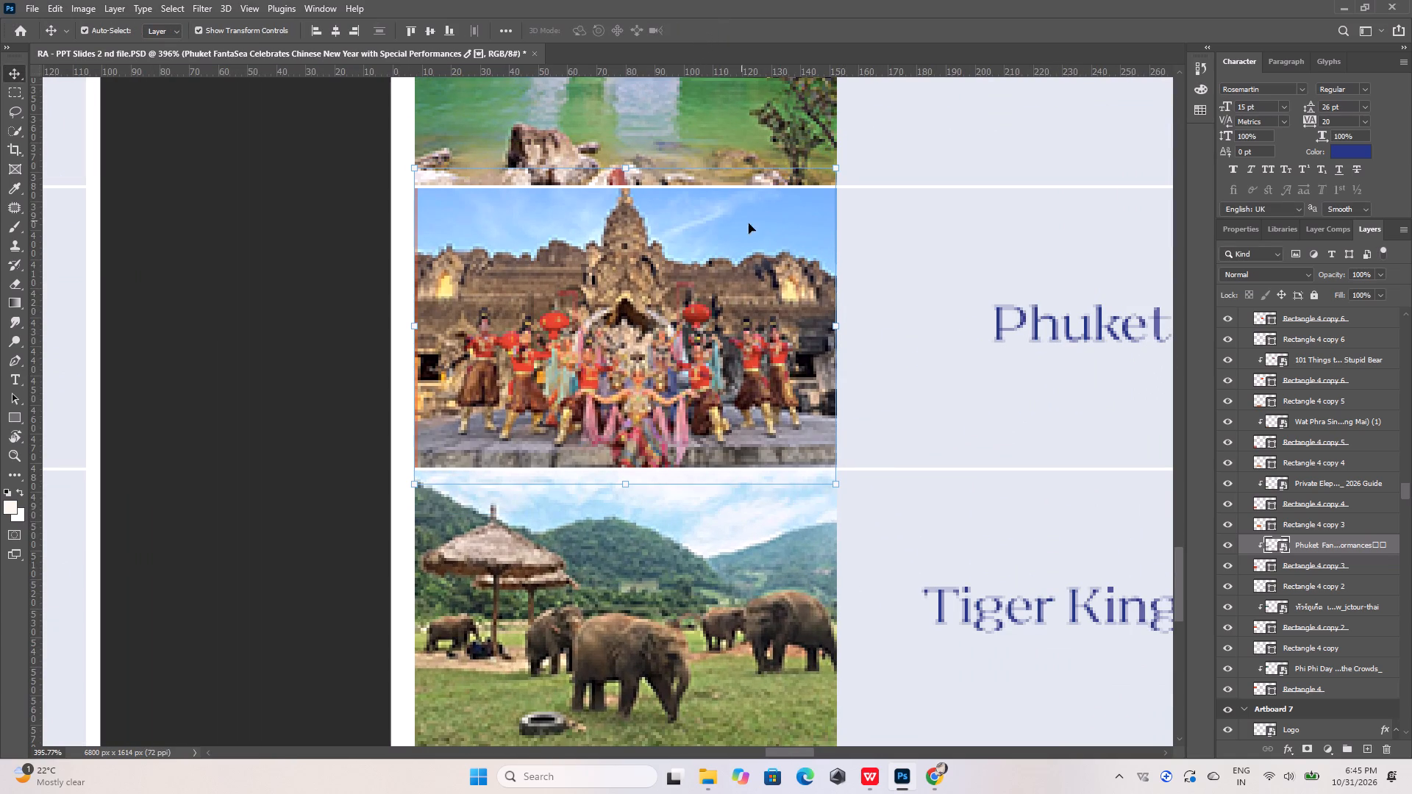
pyautogui.click(863, 254)
pyautogui.click(653, 345)
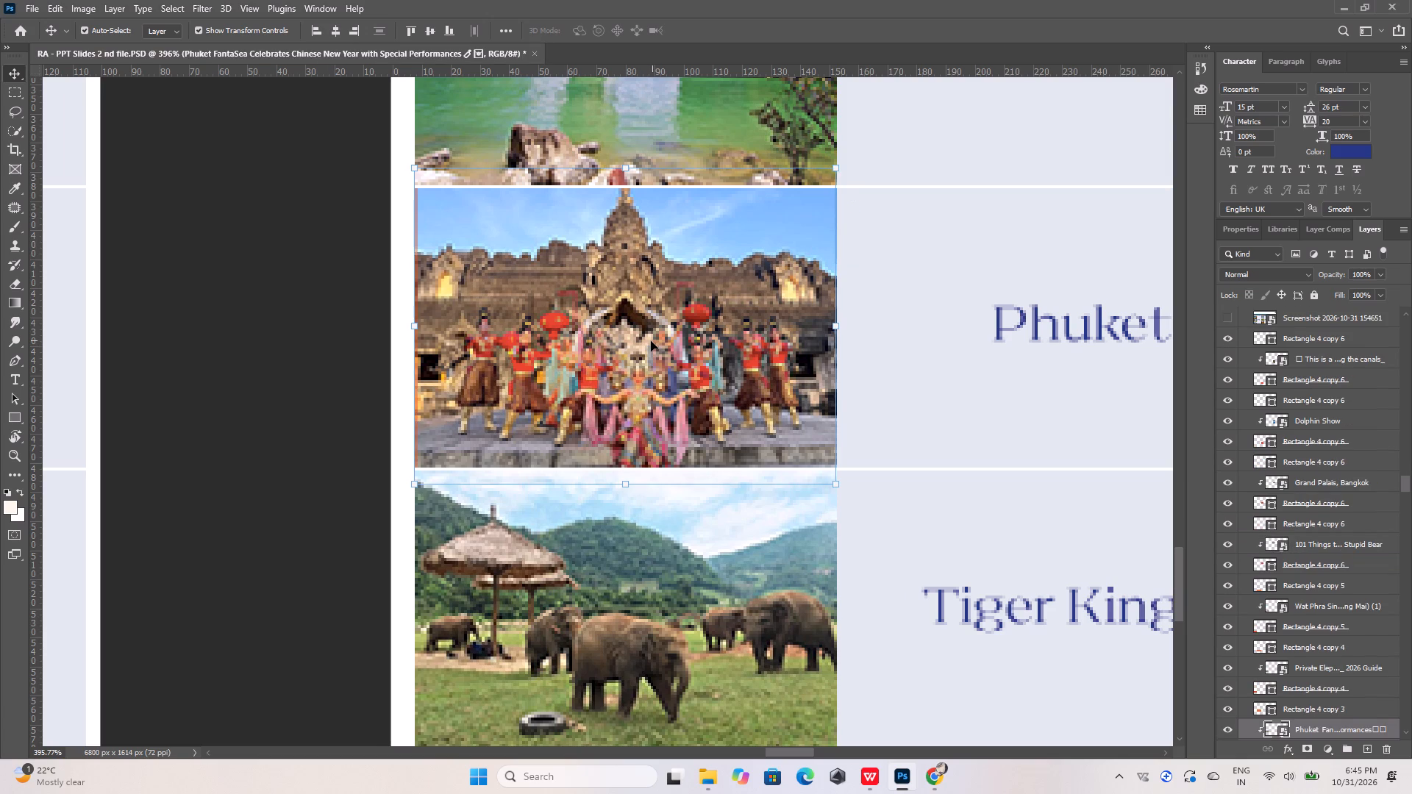
# Copy the "Tiger Kingdom Phuket" label text and search Pinterest in Chrome for it.
pyautogui.keyDown('alt'); pyautogui.scroll(-8, 591, 316); pyautogui.keyUp('alt')
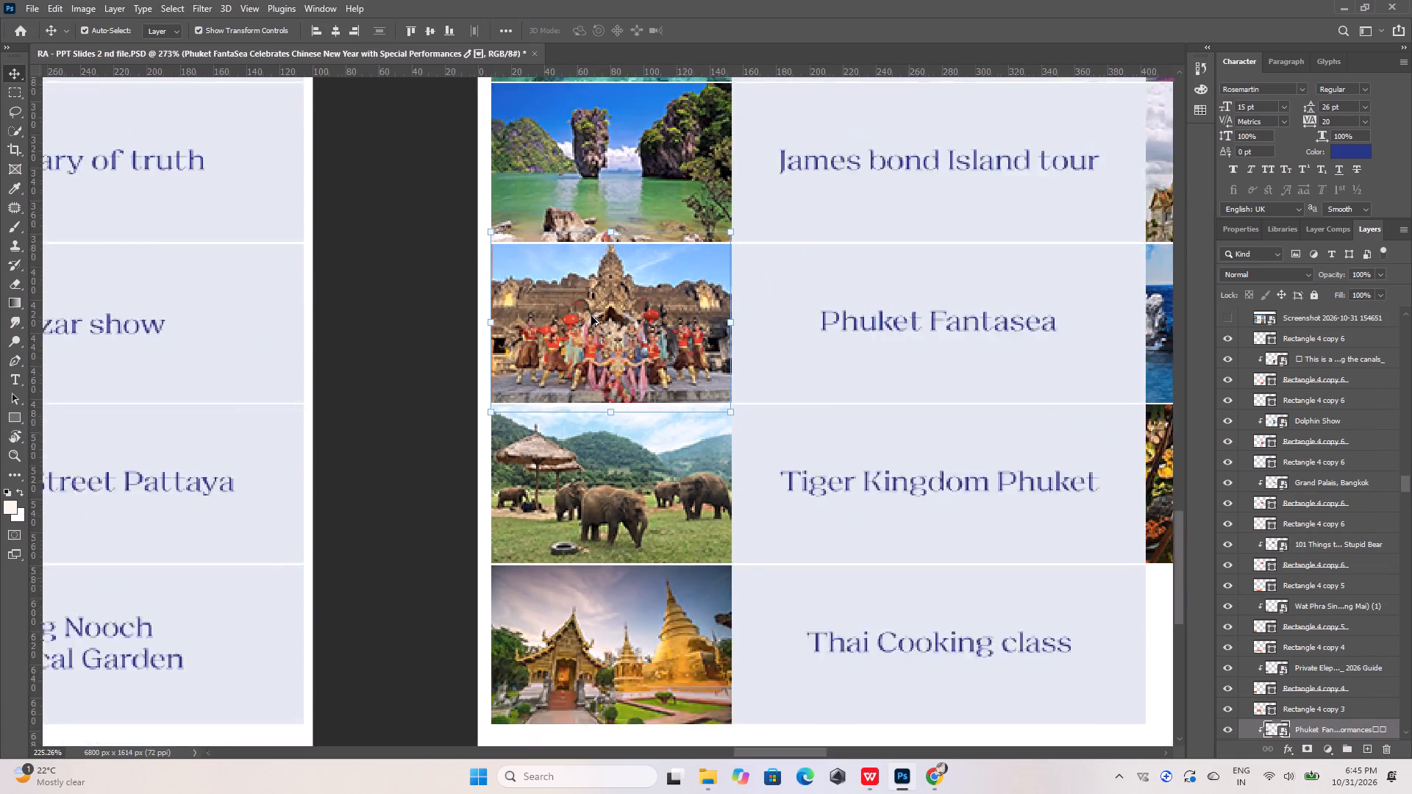
pyautogui.keyDown('alt'); pyautogui.scroll(-2, 591, 316); pyautogui.keyUp('alt')
pyautogui.keyDown('alt'); pyautogui.scroll(8, 597, 207); pyautogui.keyUp('alt')
pyautogui.keyDown('alt'); pyautogui.scroll(-3, 591, 218); pyautogui.keyUp('alt')
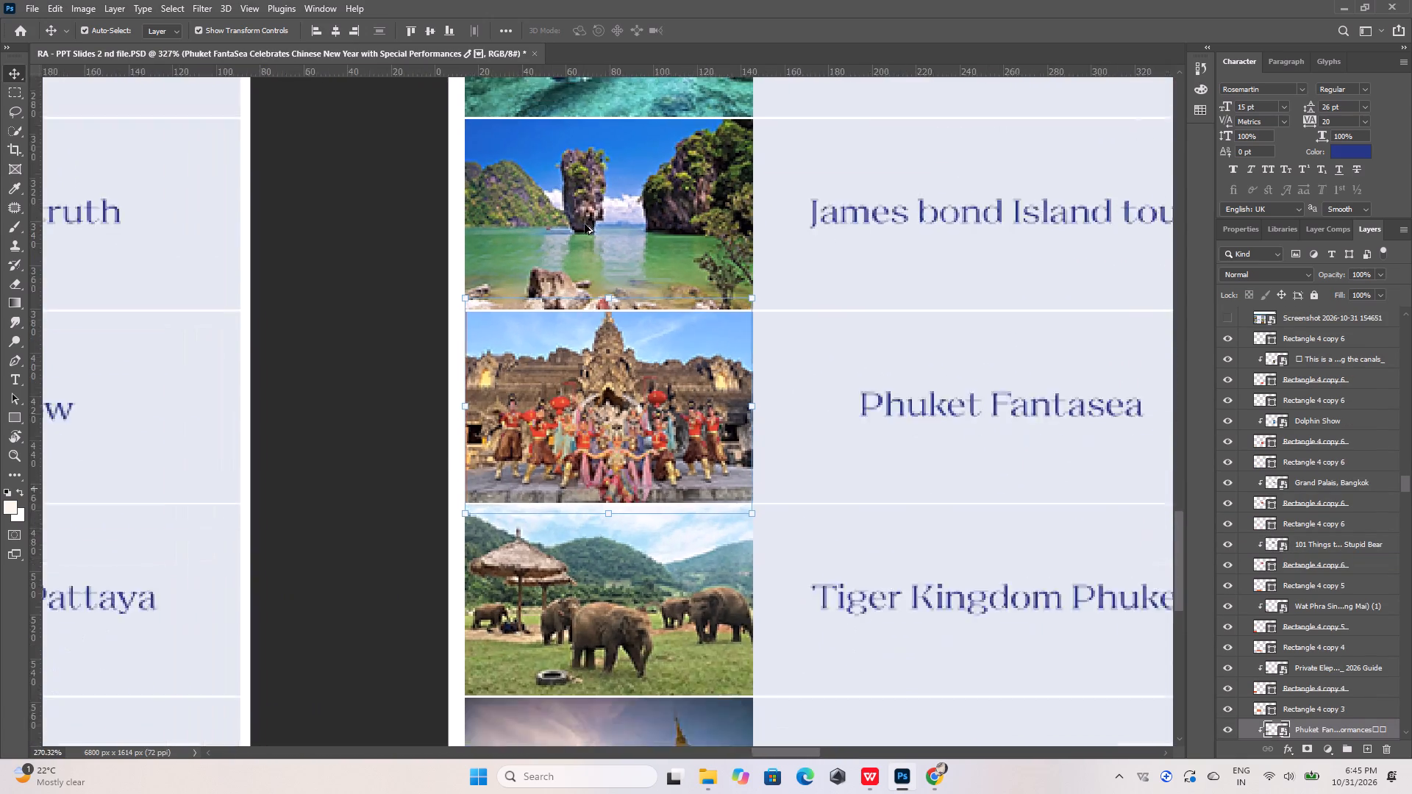
pyautogui.keyDown('alt'); pyautogui.scroll(-9, 585, 224); pyautogui.keyUp('alt')
pyautogui.doubleClick(732, 379)
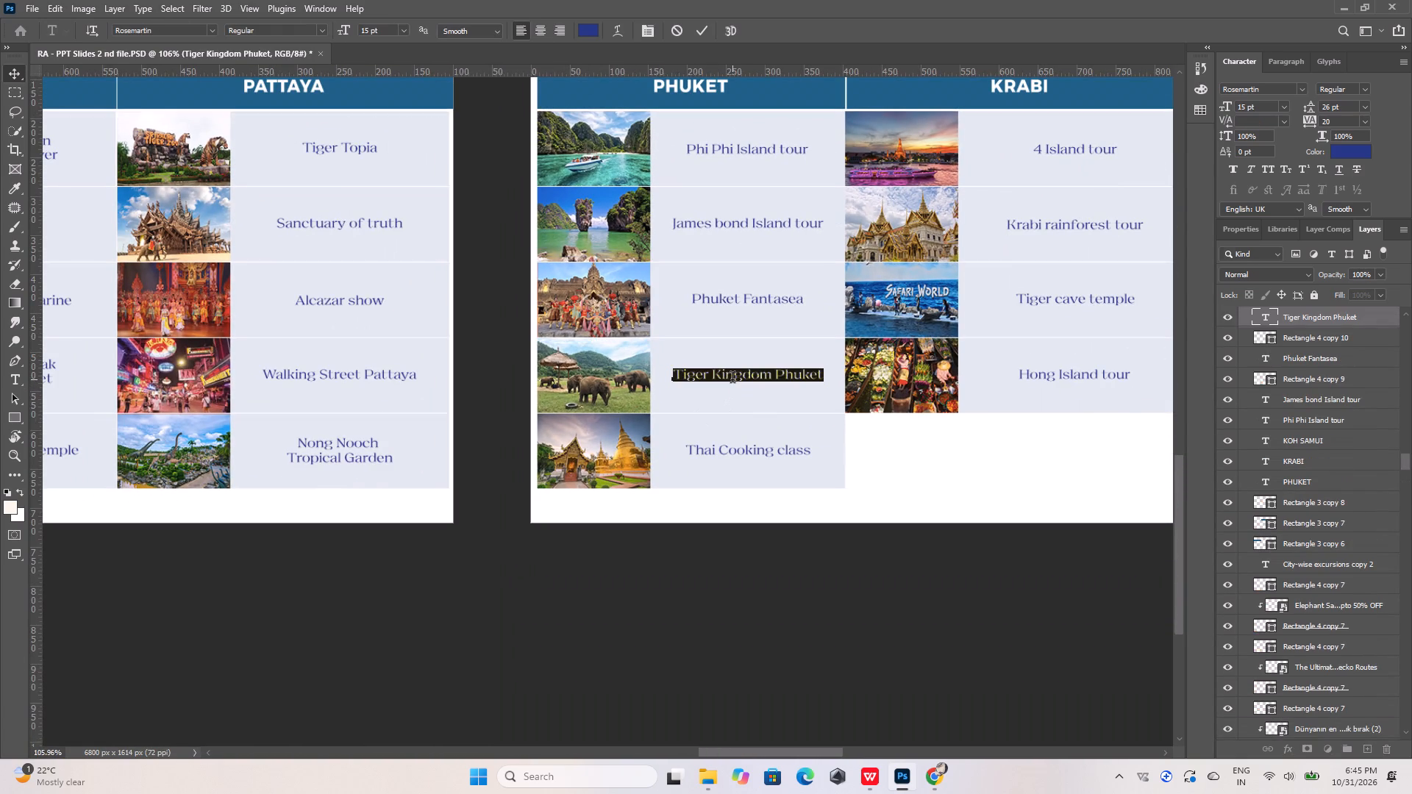
pyautogui.hotkey('ctrl', 'c')
pyautogui.click(704, 32)
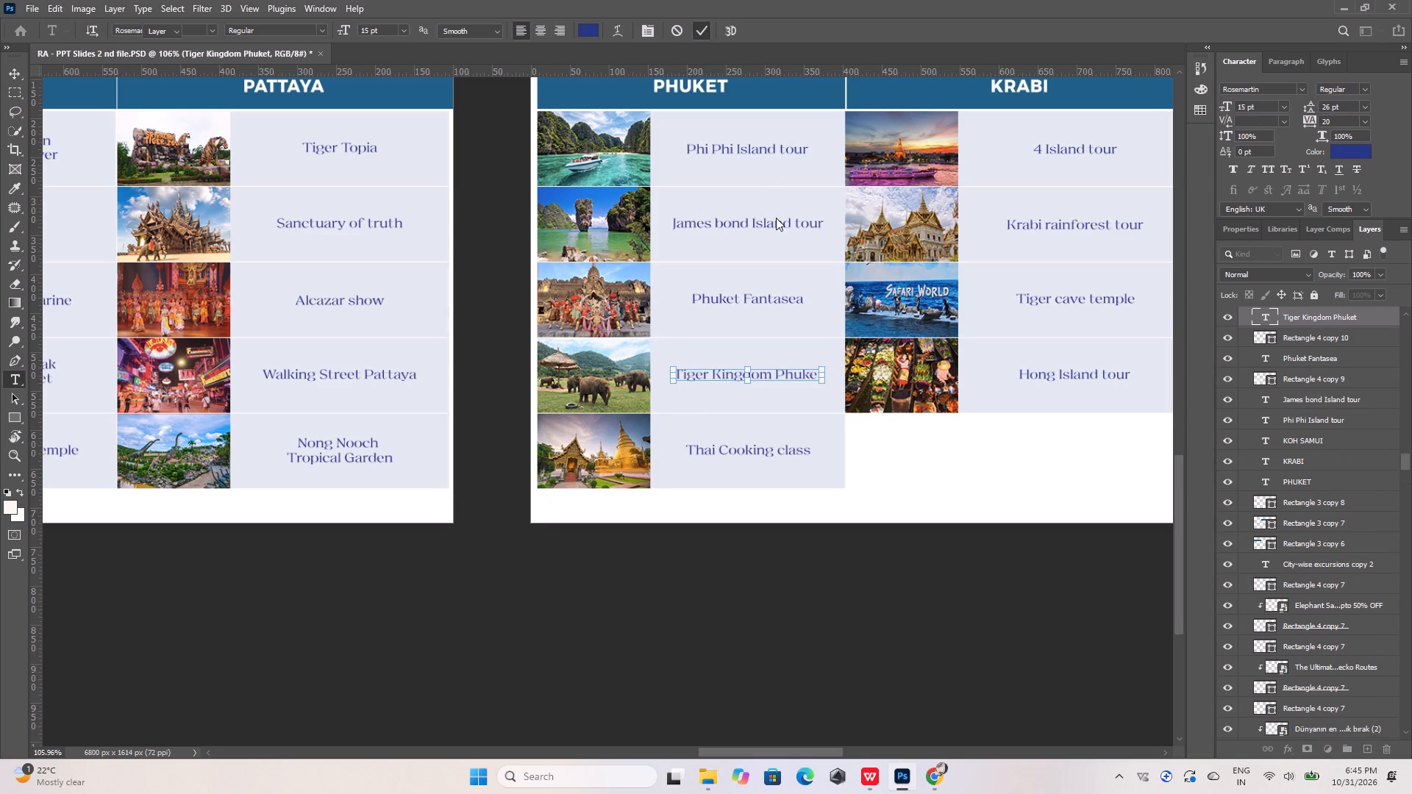
pyautogui.click(933, 782)
pyautogui.click(513, 115)
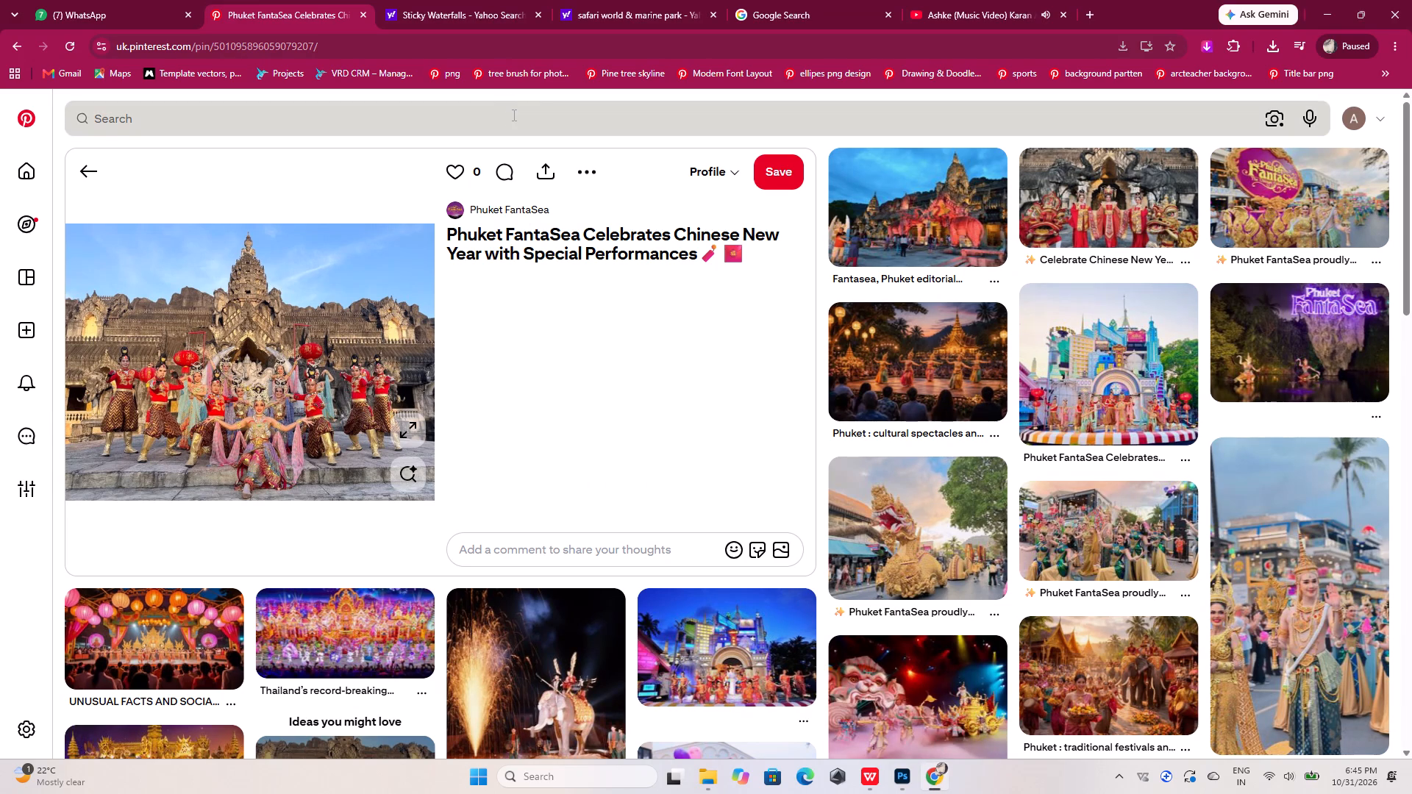
pyautogui.hotkey('ctrl', 'v')
pyautogui.press('Return')
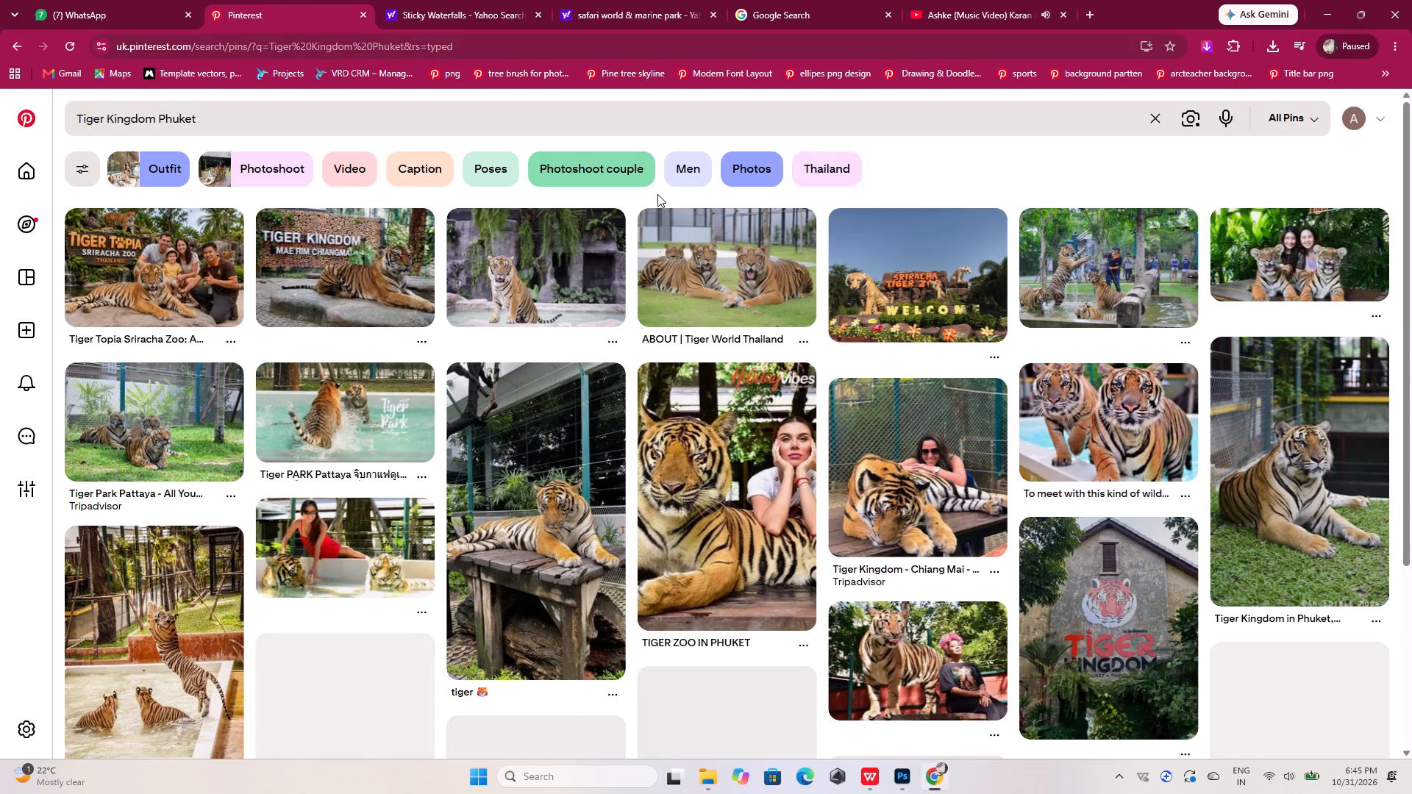
# Check the Tiger Kingdom Phuket picture on the WPS reference slide, and download the Pinterest photo of tigers playing in a pool.
pyautogui.click(872, 772)
pyautogui.click(872, 772)
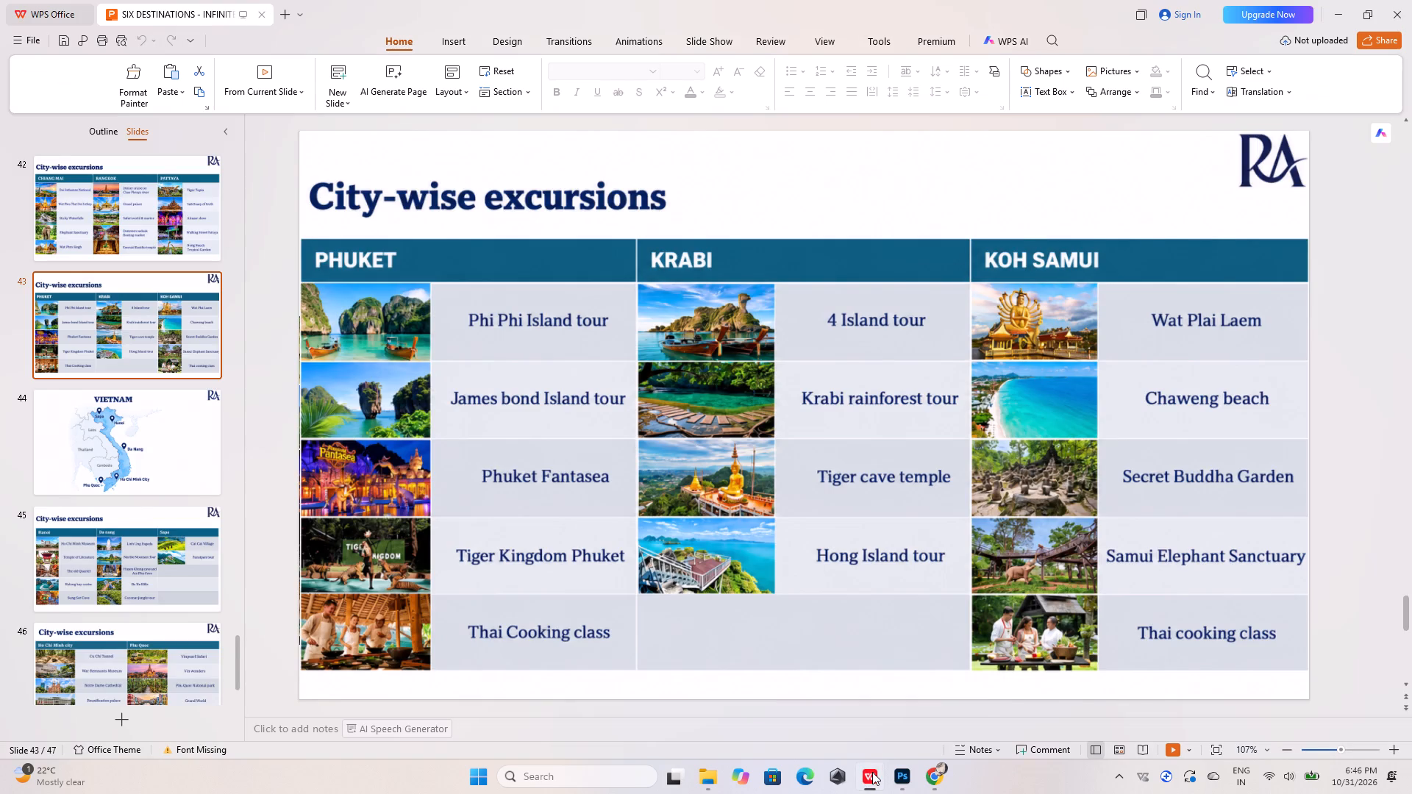
pyautogui.click(872, 773)
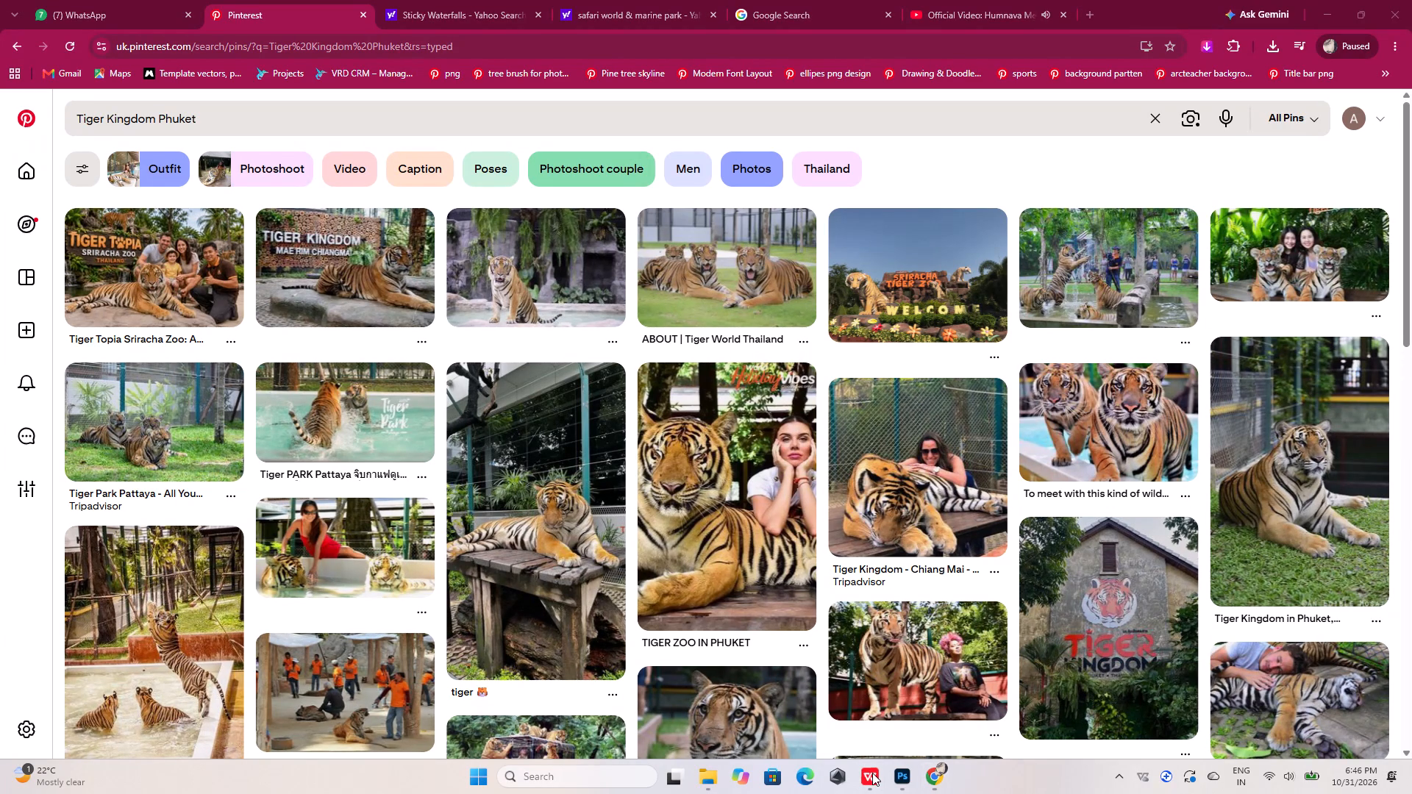
pyautogui.click(872, 771)
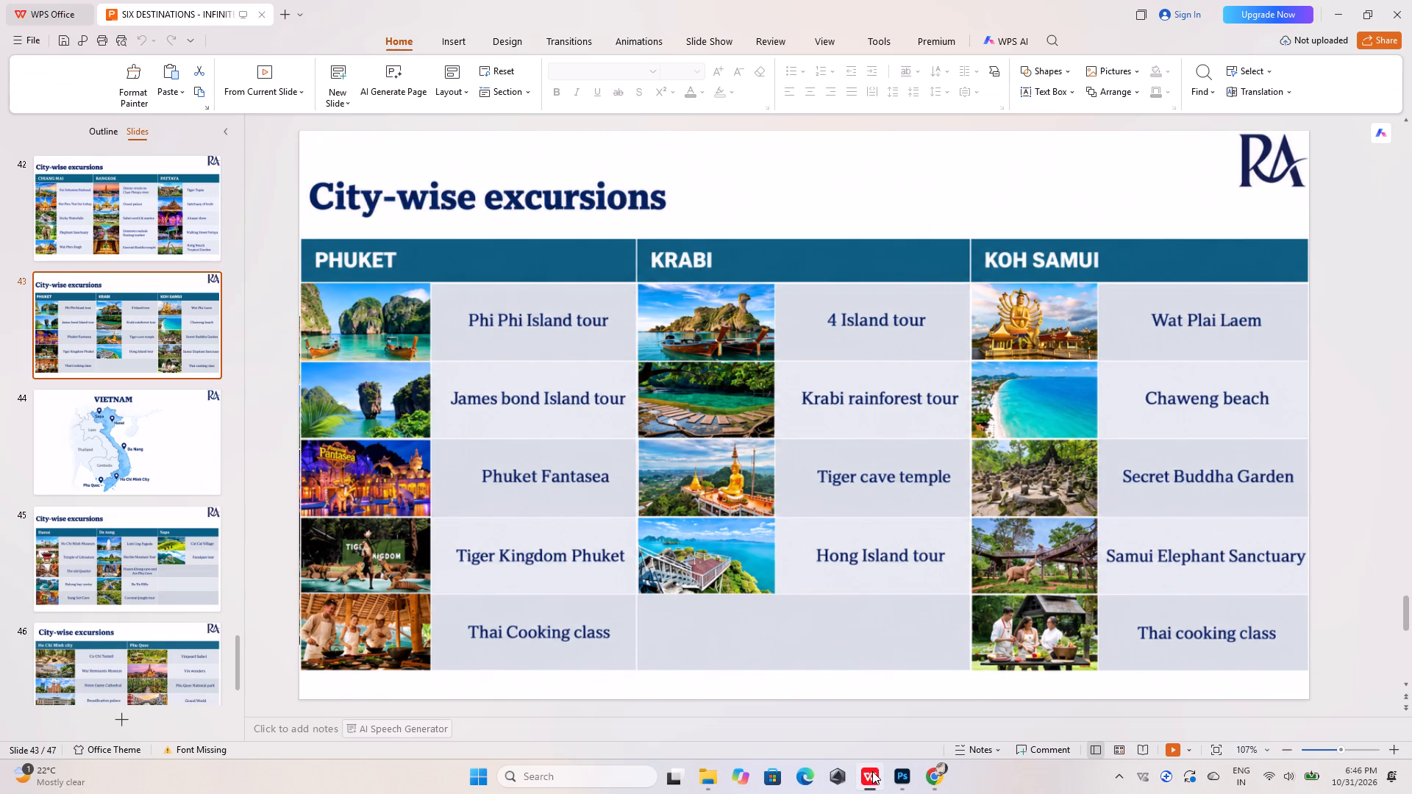
pyautogui.click(872, 771)
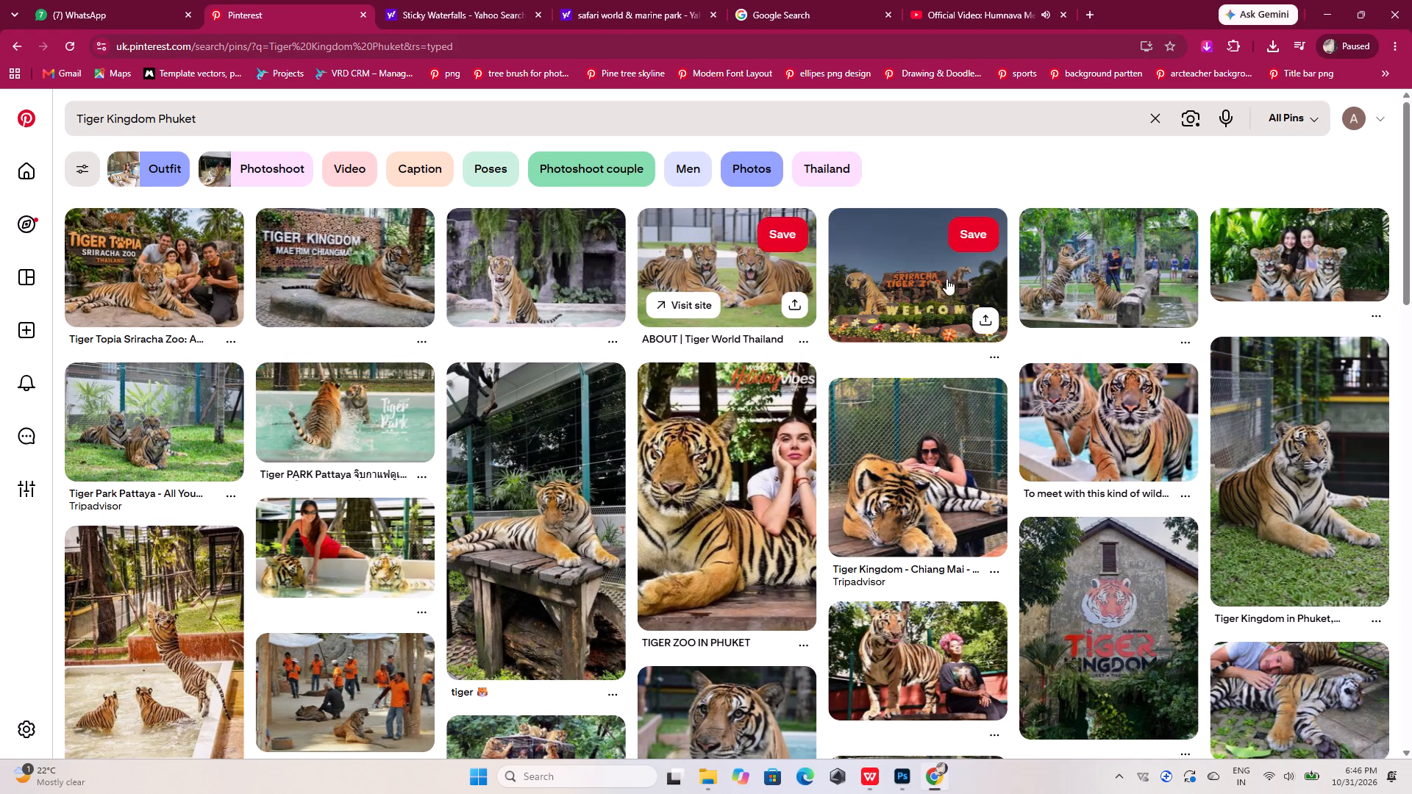
pyautogui.moveTo(1034, 271); pyautogui.dragTo(1033, 260)
pyautogui.click(1110, 257)
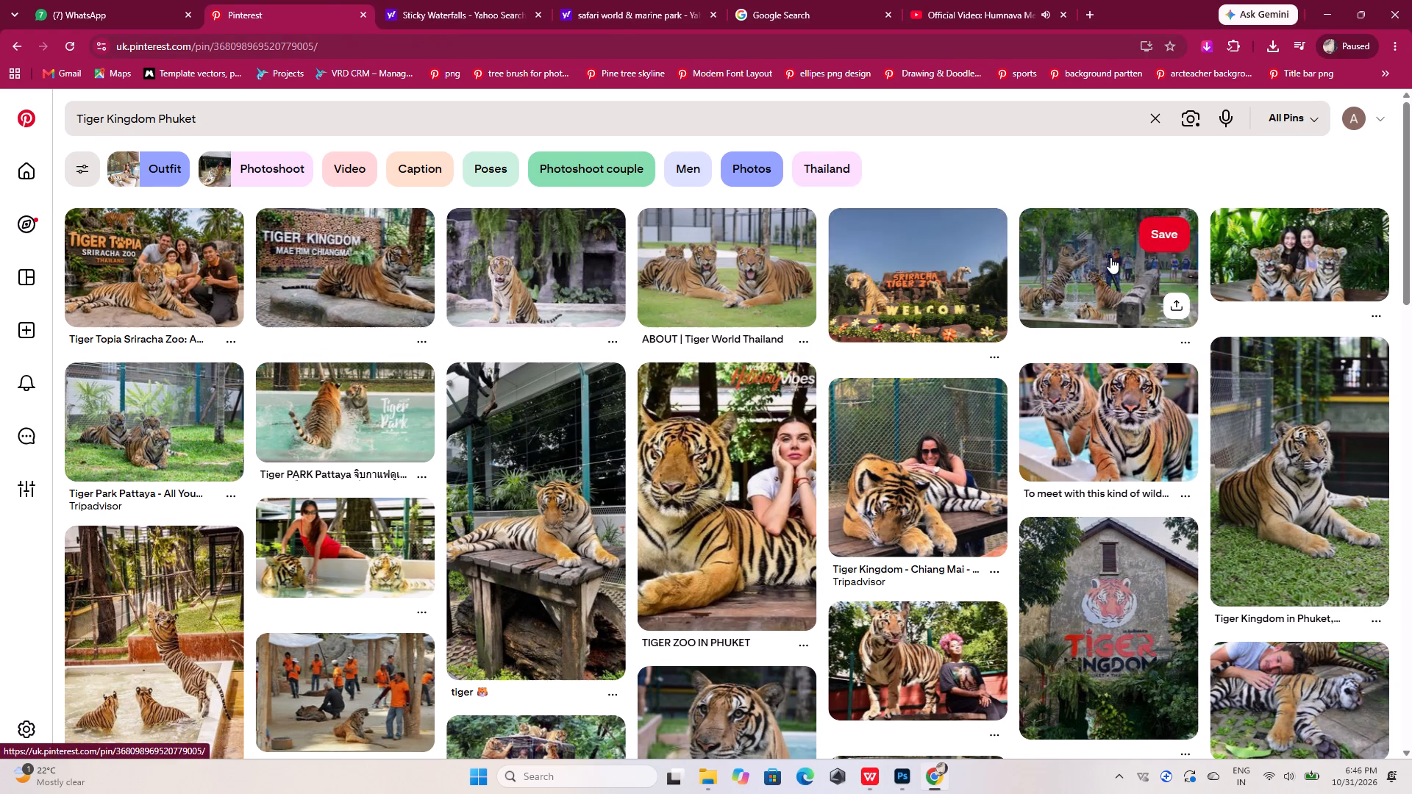
pyautogui.click(591, 171)
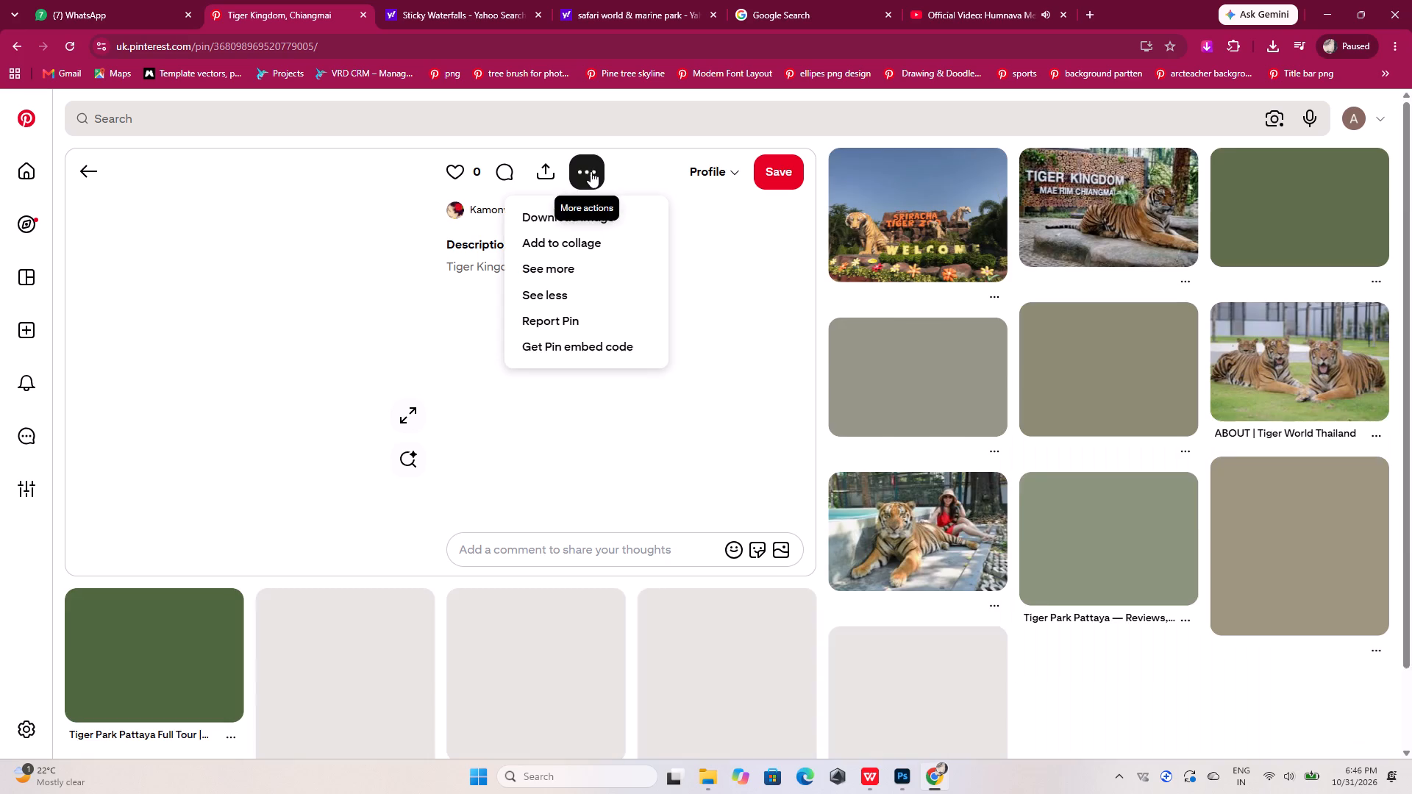
pyautogui.click(602, 218)
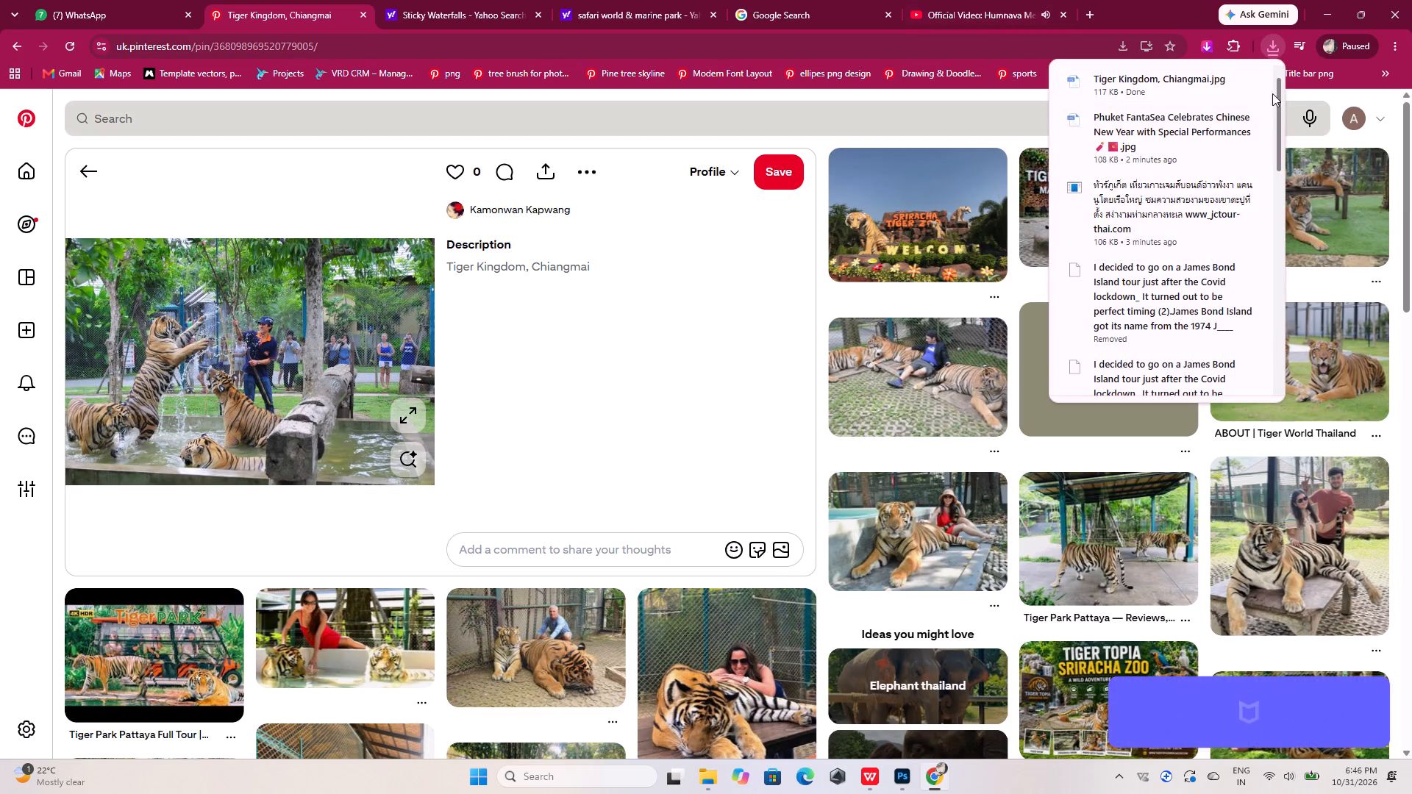
# Place the downloaded Tiger Kingdom, Chiangmai image in the Photoshop document at roughly half size, over the "Tiger Kingdom Phuket" row.
pyautogui.click(1219, 84)
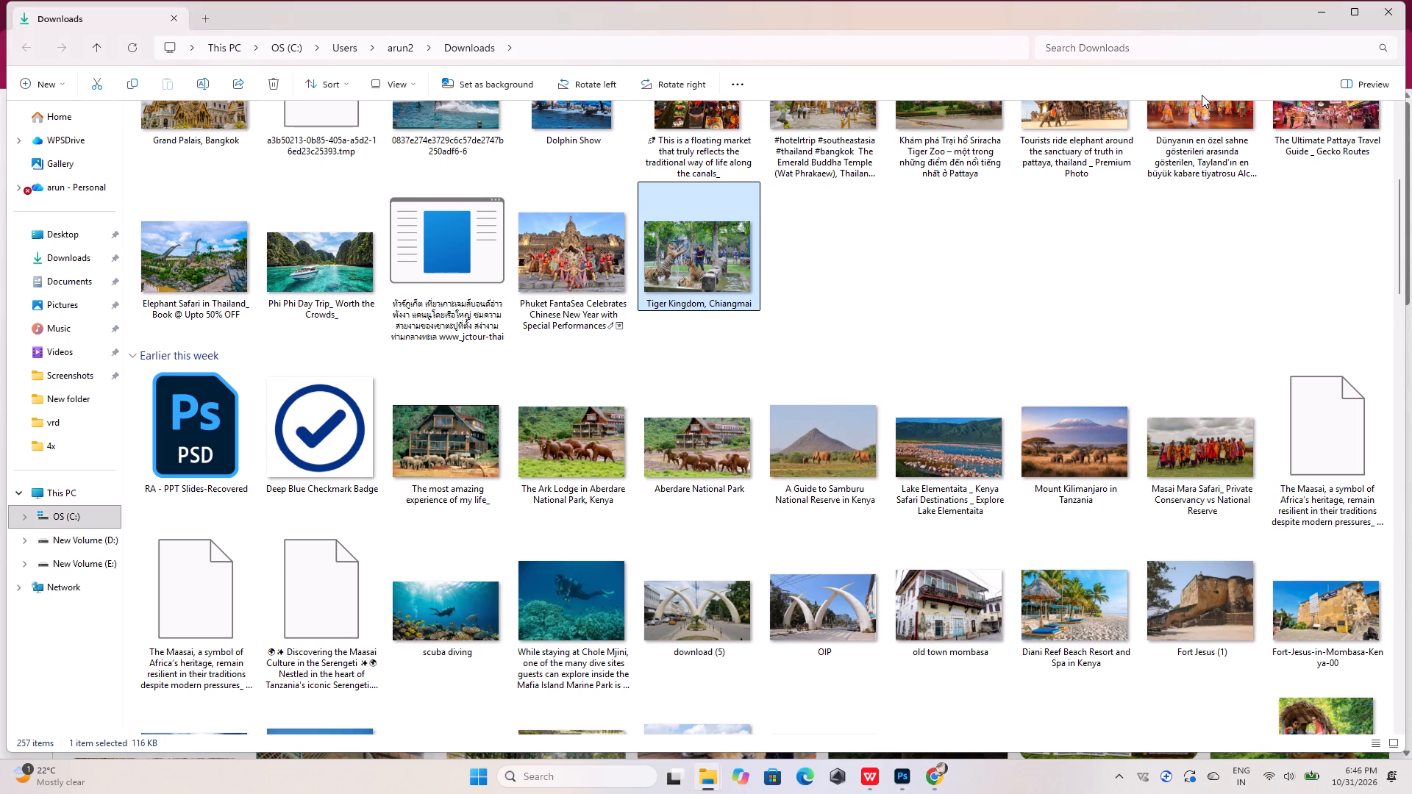
pyautogui.moveTo(721, 245); pyautogui.dragTo(896, 776)
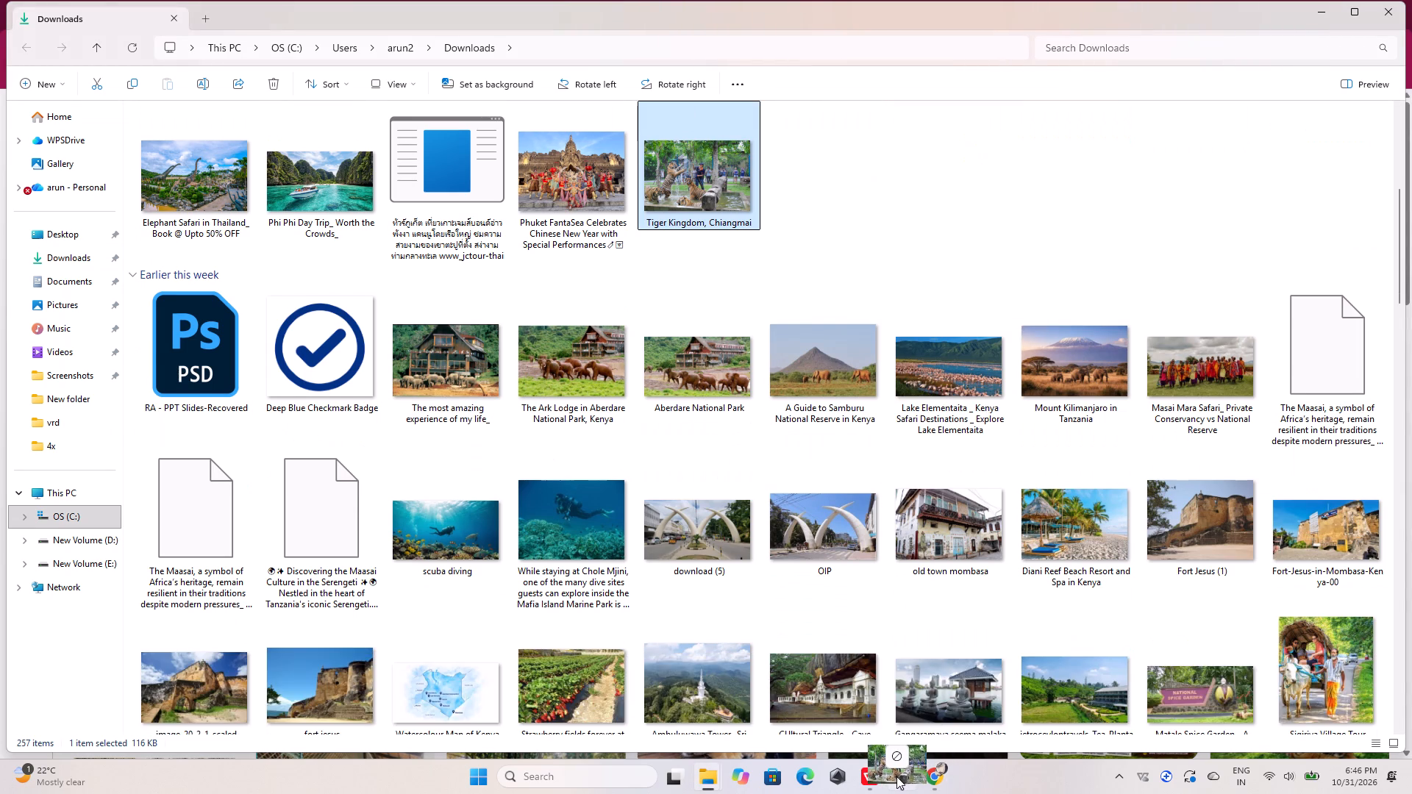
pyautogui.moveTo(896, 776); pyautogui.dragTo(772, 335)
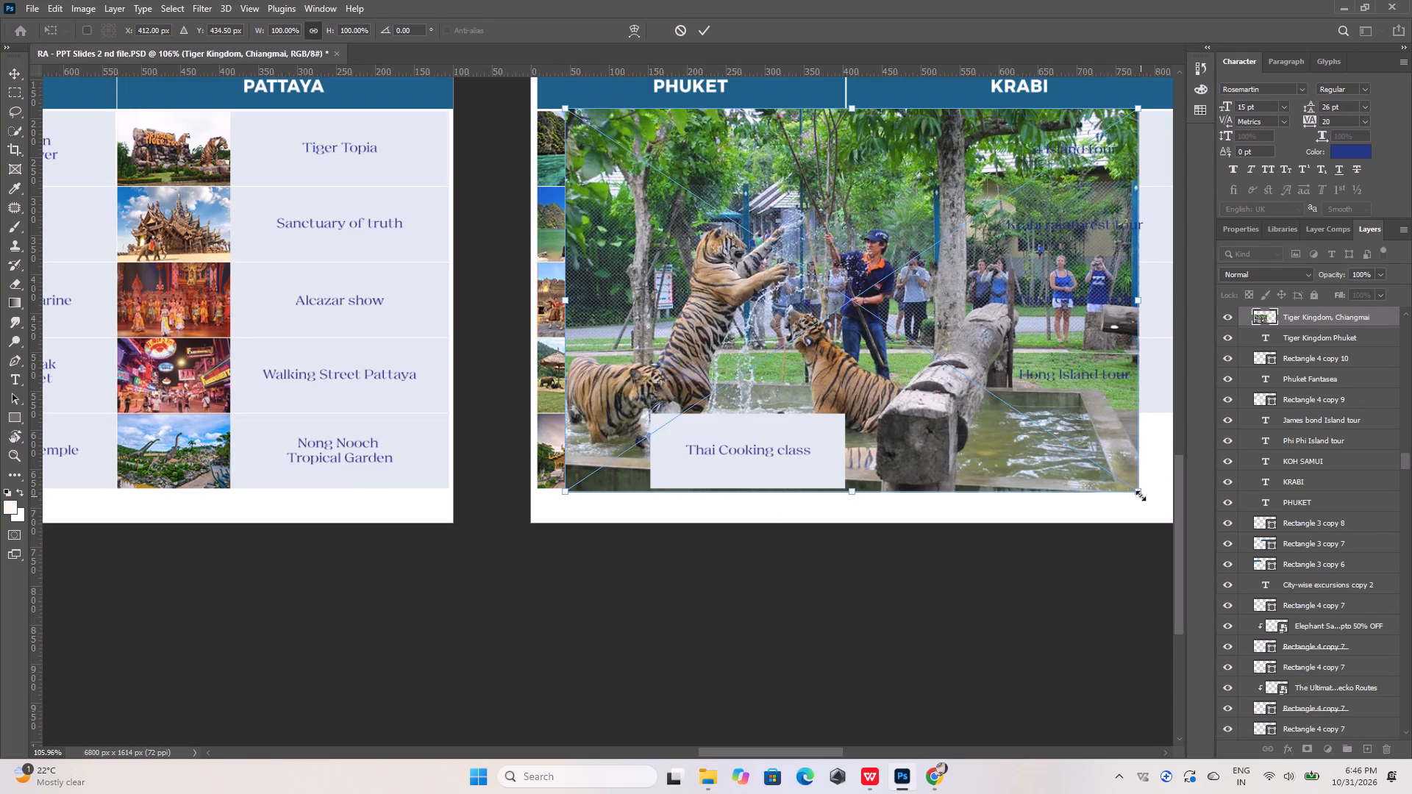
pyautogui.moveTo(1140, 493); pyautogui.dragTo(847, 276)
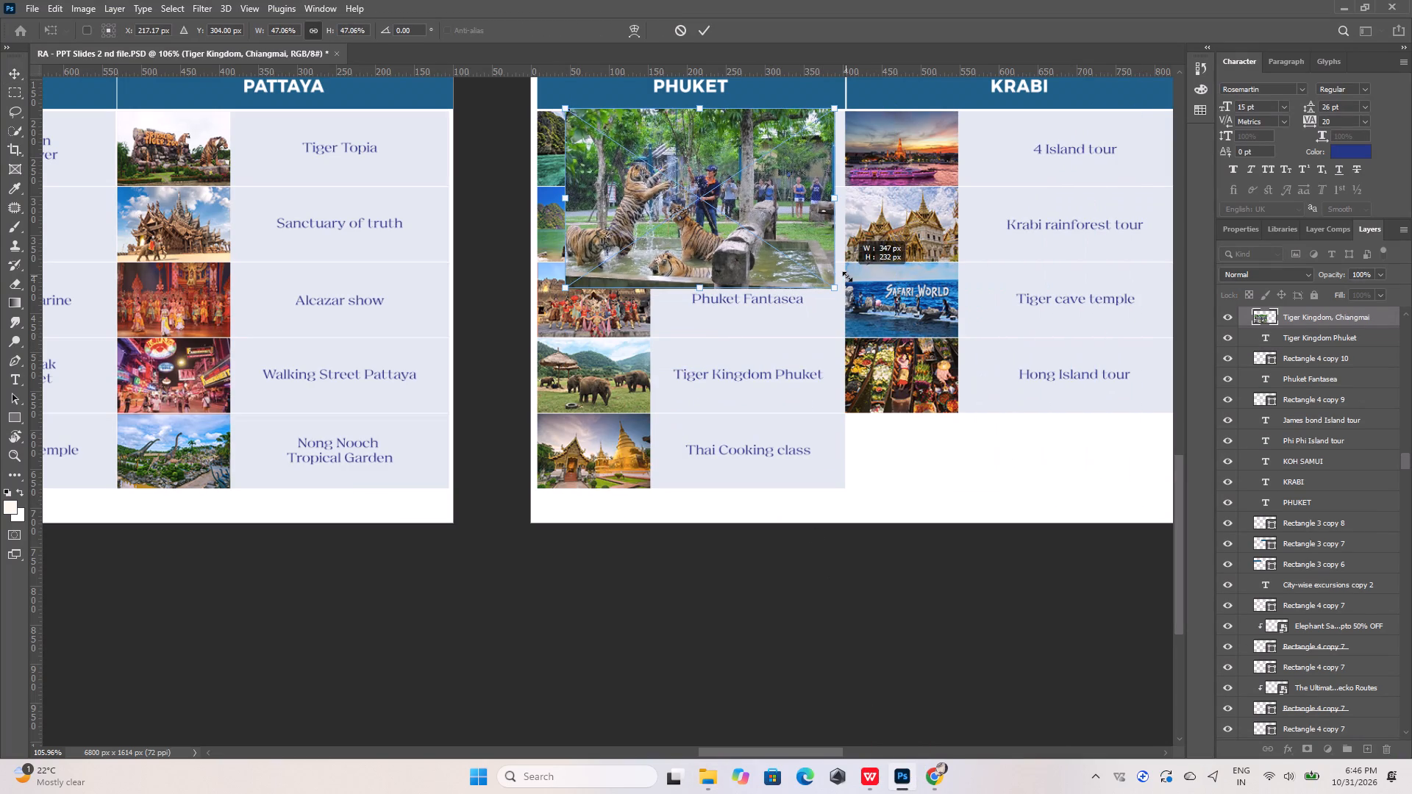
pyautogui.moveTo(847, 276); pyautogui.dragTo(855, 282)
pyautogui.click(1062, 637)
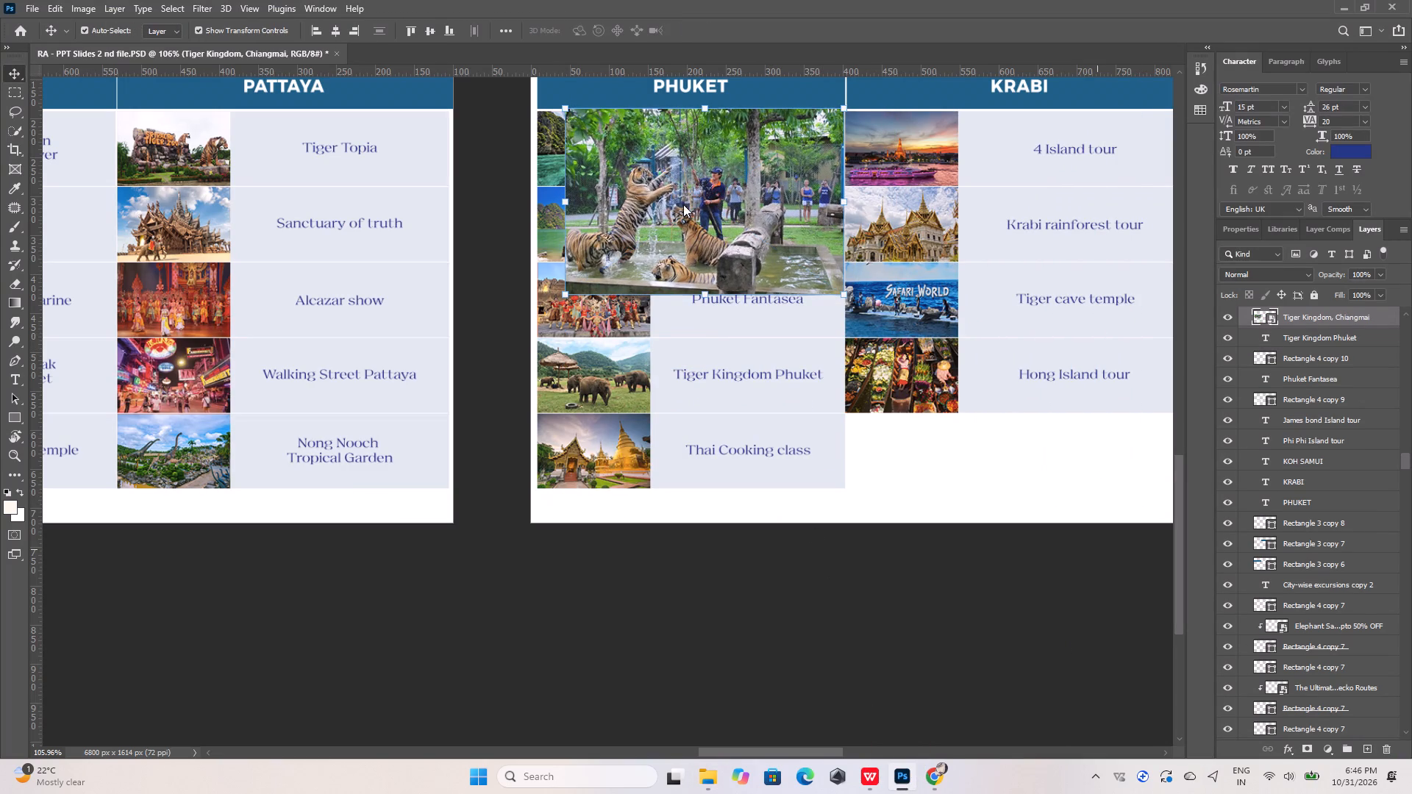
pyautogui.moveTo(687, 201); pyautogui.dragTo(760, 381)
pyautogui.click(590, 390)
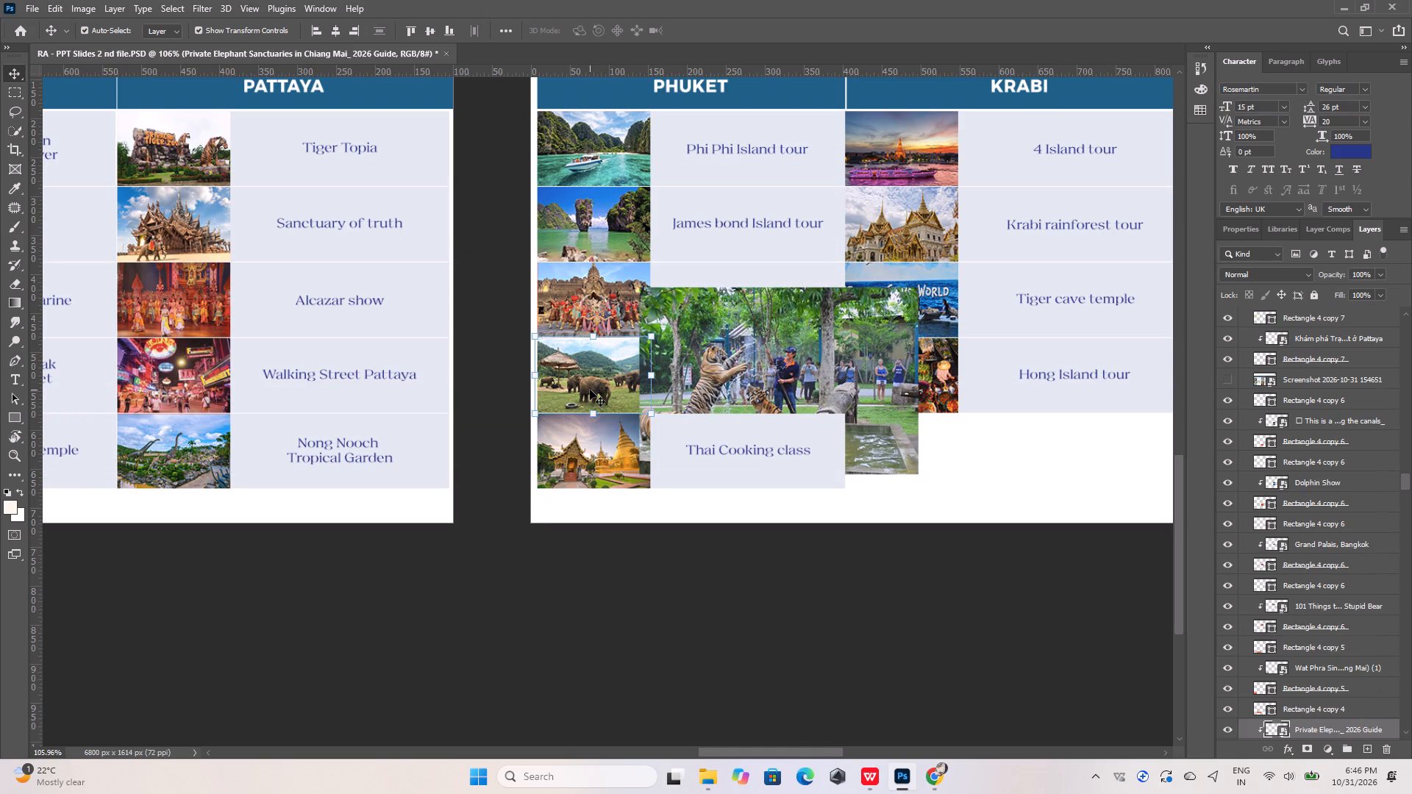
pyautogui.click(781, 363)
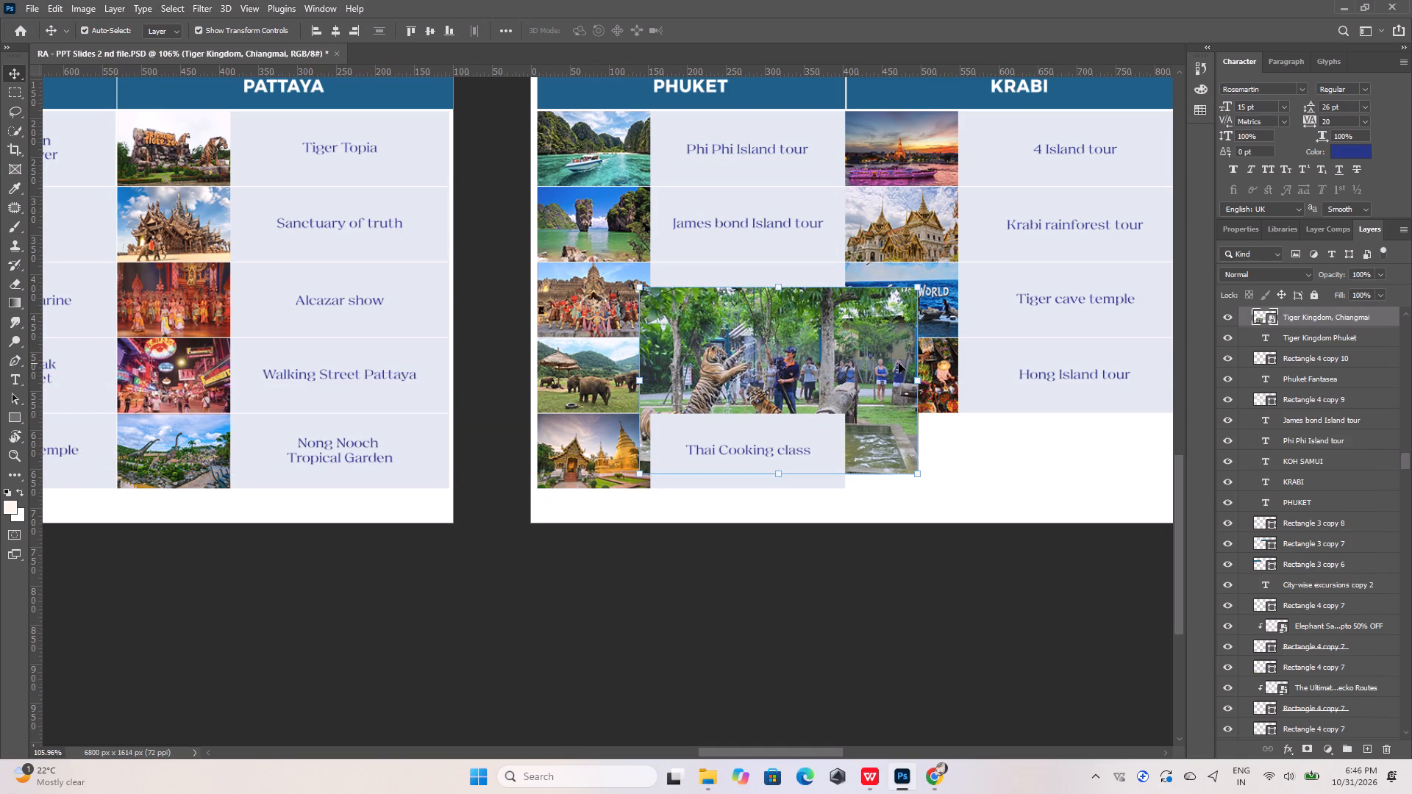
pyautogui.moveTo(1318, 320); pyautogui.dragTo(1358, 769)
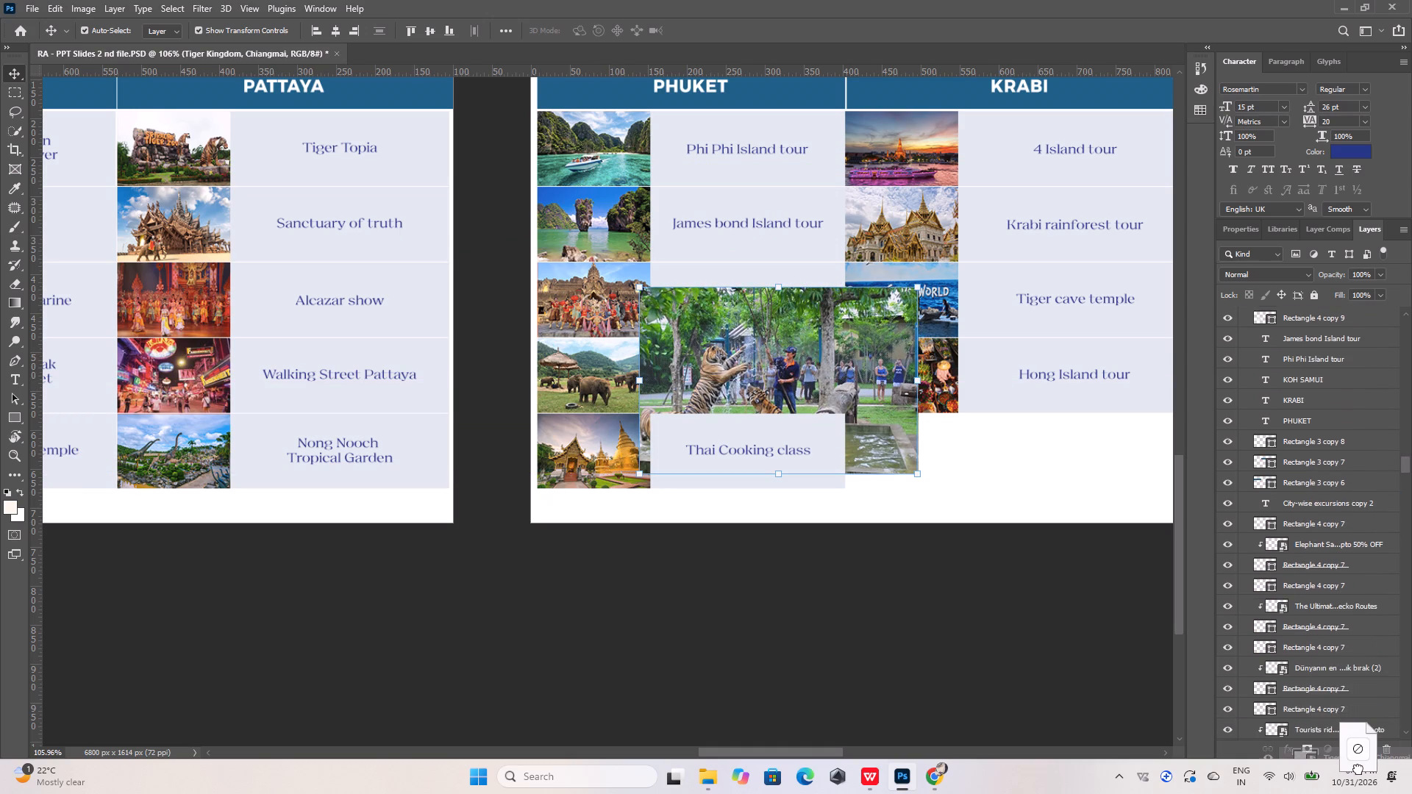
pyautogui.moveTo(1358, 769); pyautogui.dragTo(1361, 727)
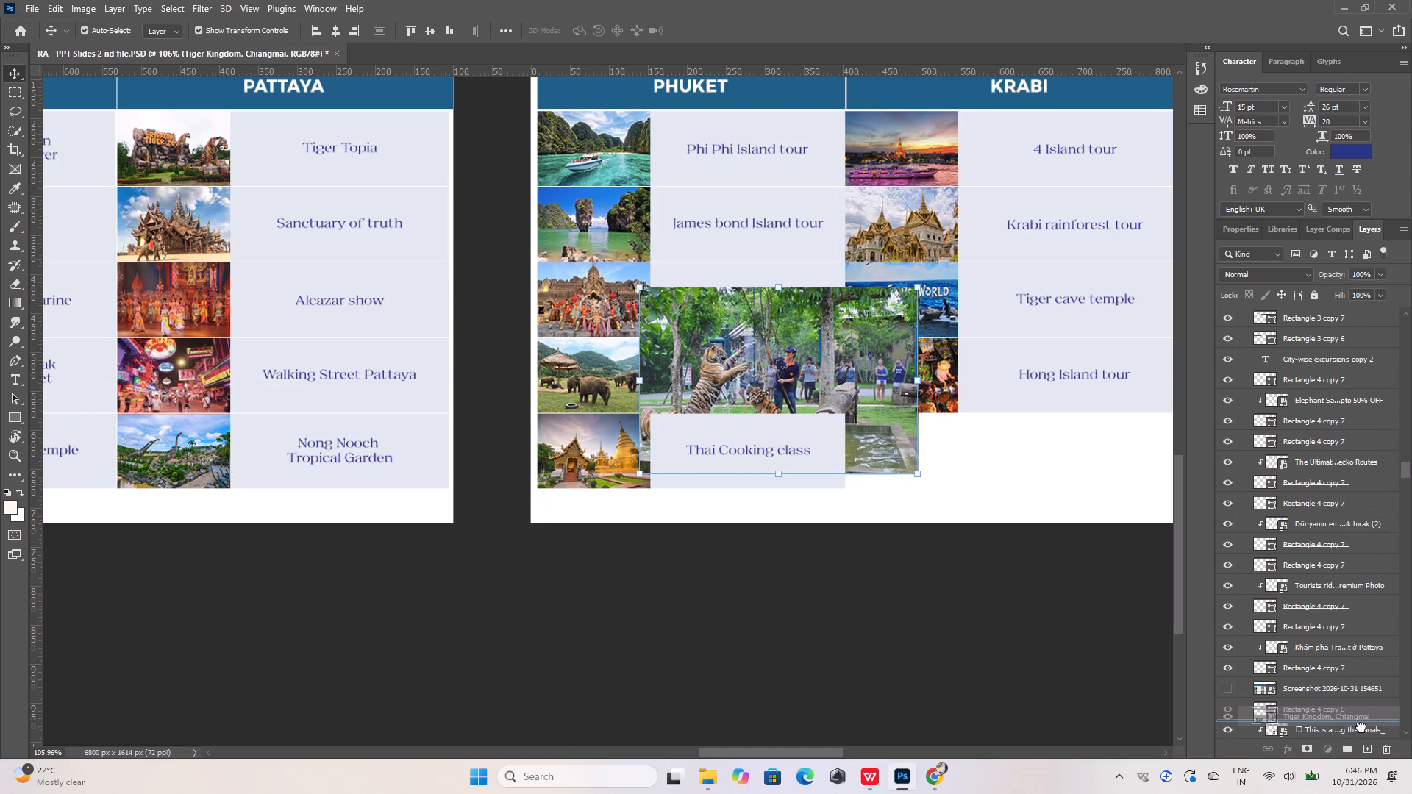
pyautogui.moveTo(1361, 727); pyautogui.dragTo(1368, 696)
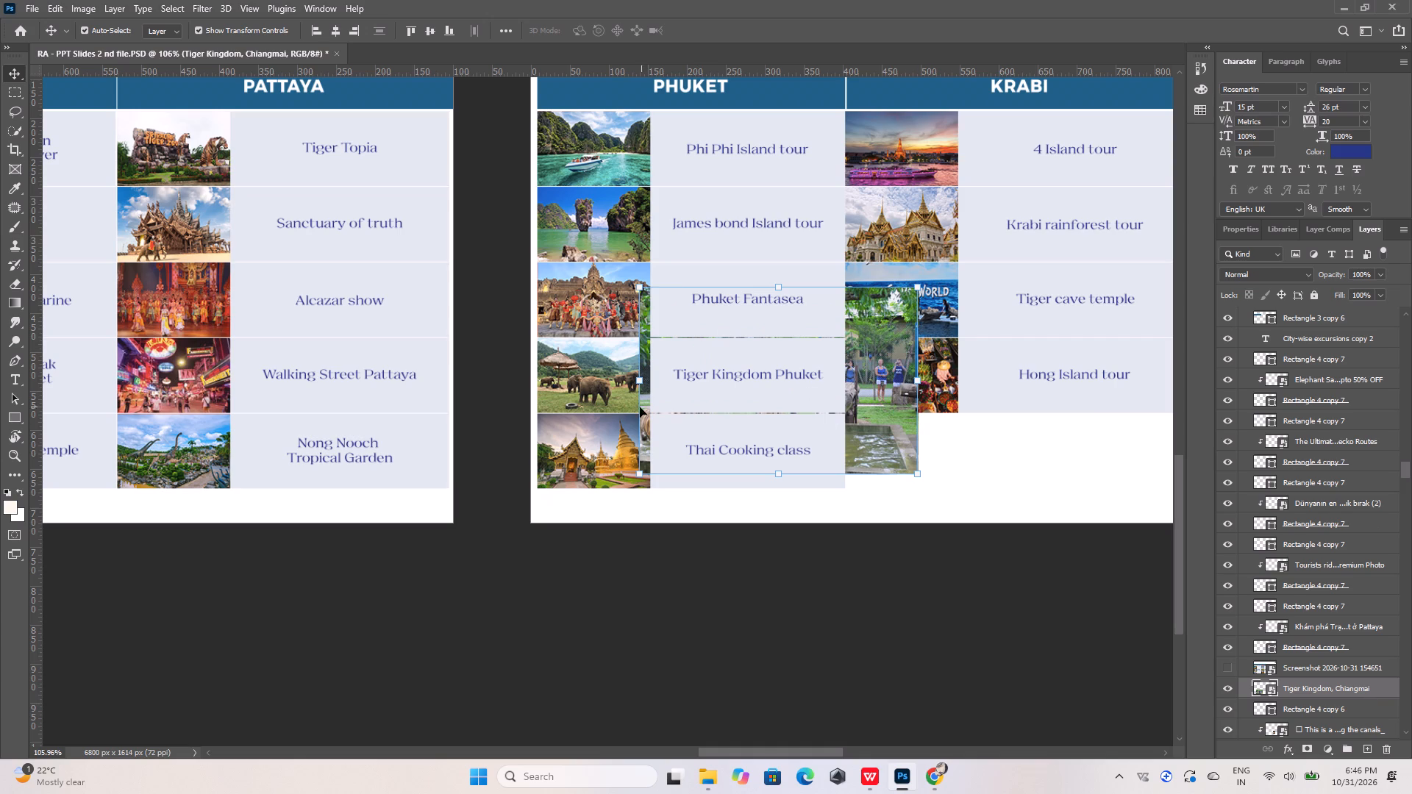
# Move the Tiger Kingdom, Chiangmai layer down to directly above the Private Elephant Sanctuaries photo layer.
pyautogui.click(593, 390)
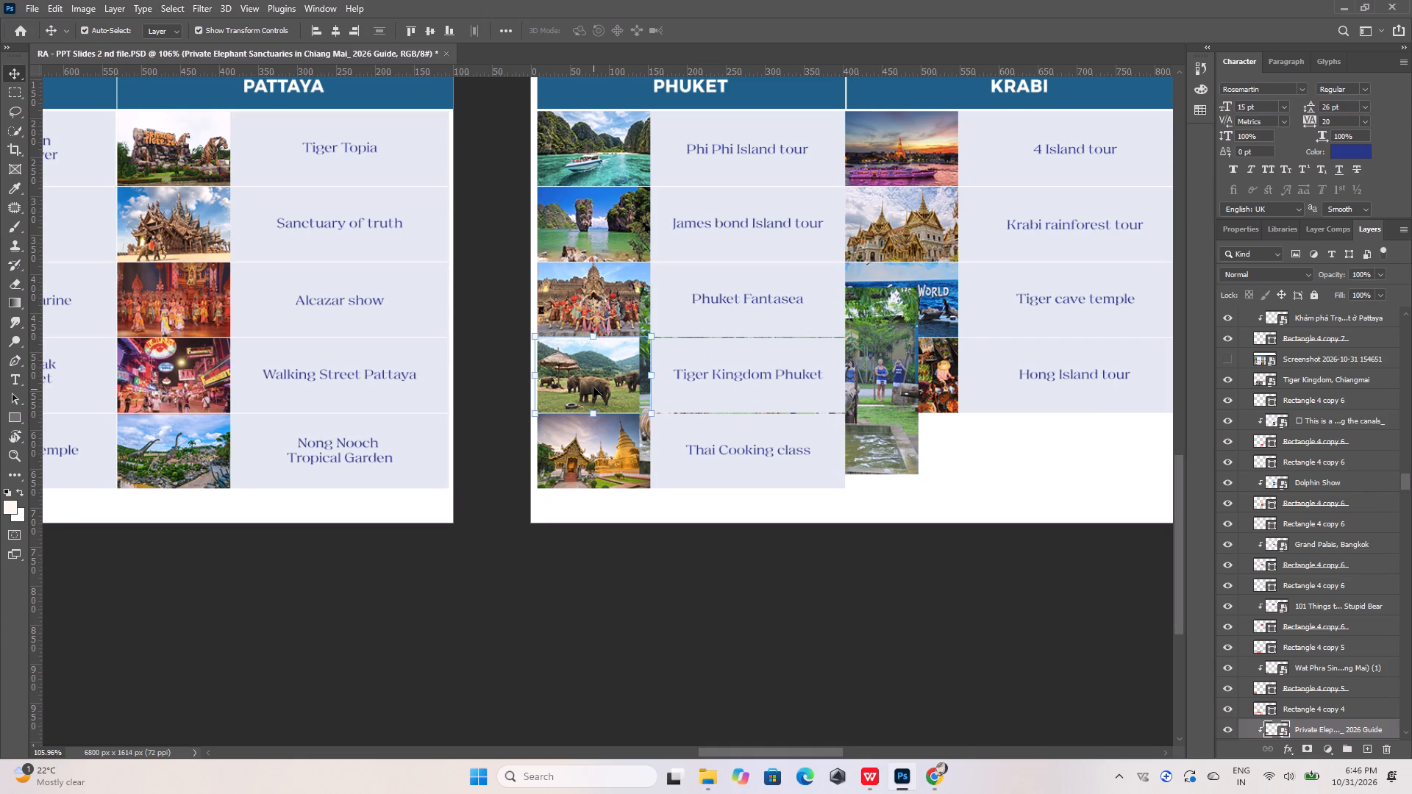
pyautogui.click(591, 387)
pyautogui.scroll(-4, 1281, 654)
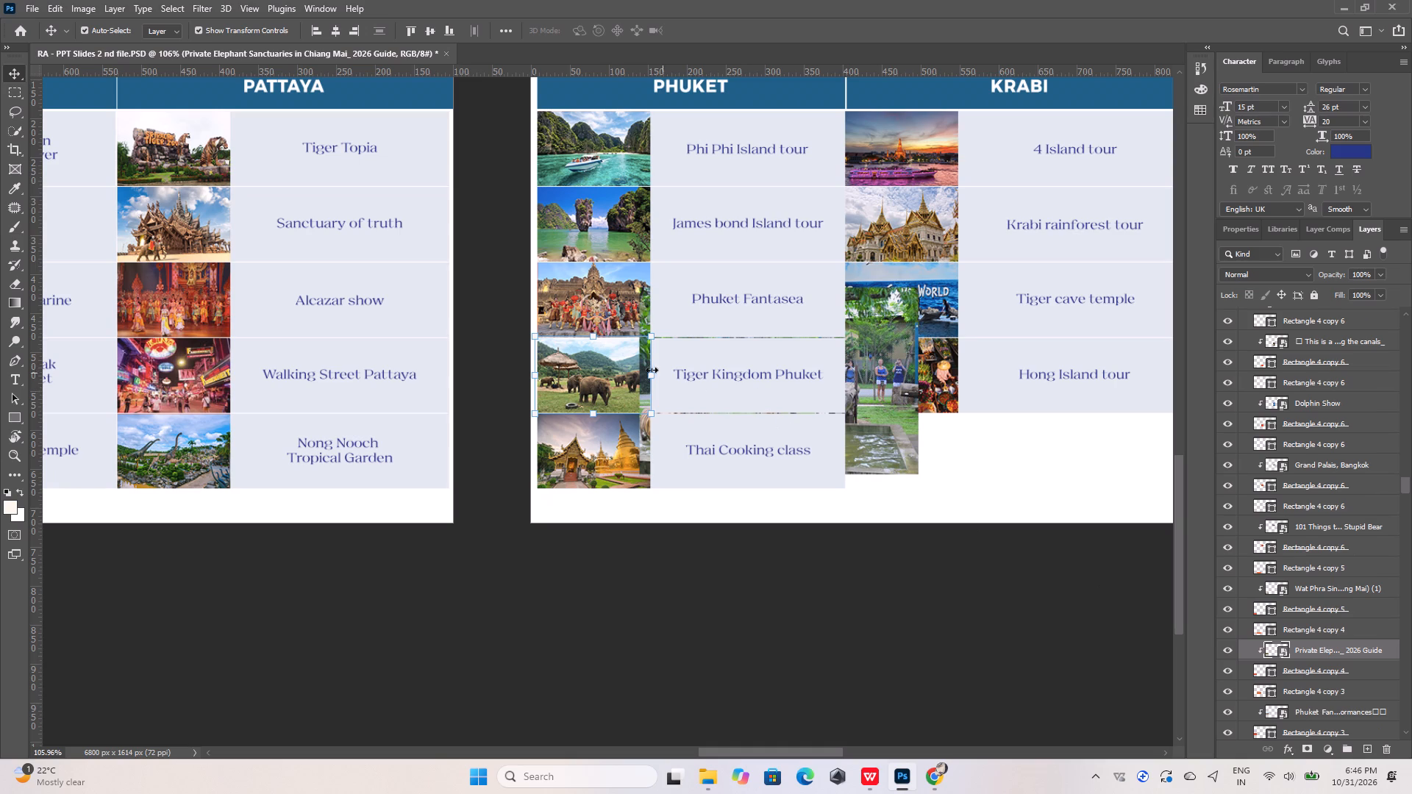
pyautogui.click(899, 451)
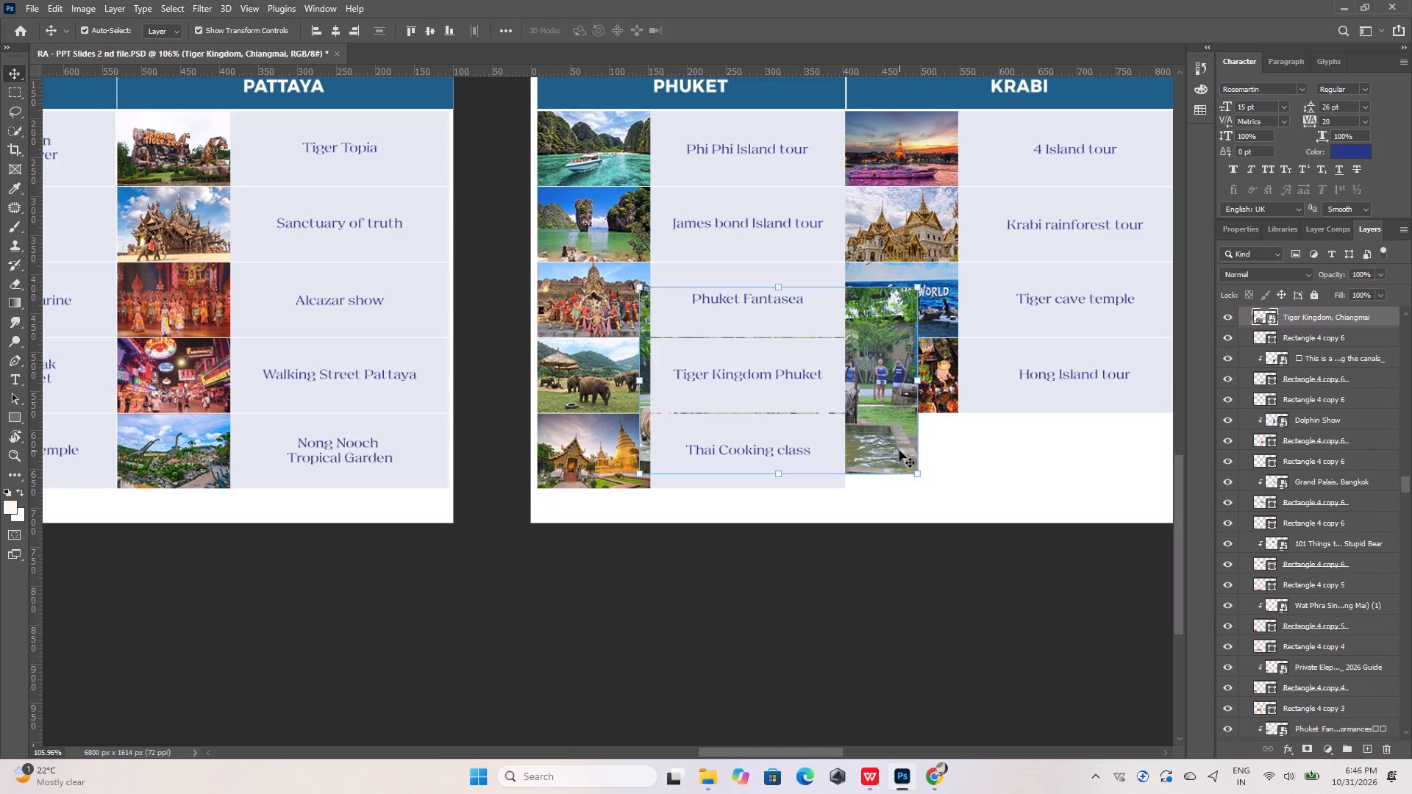
pyautogui.click(603, 385)
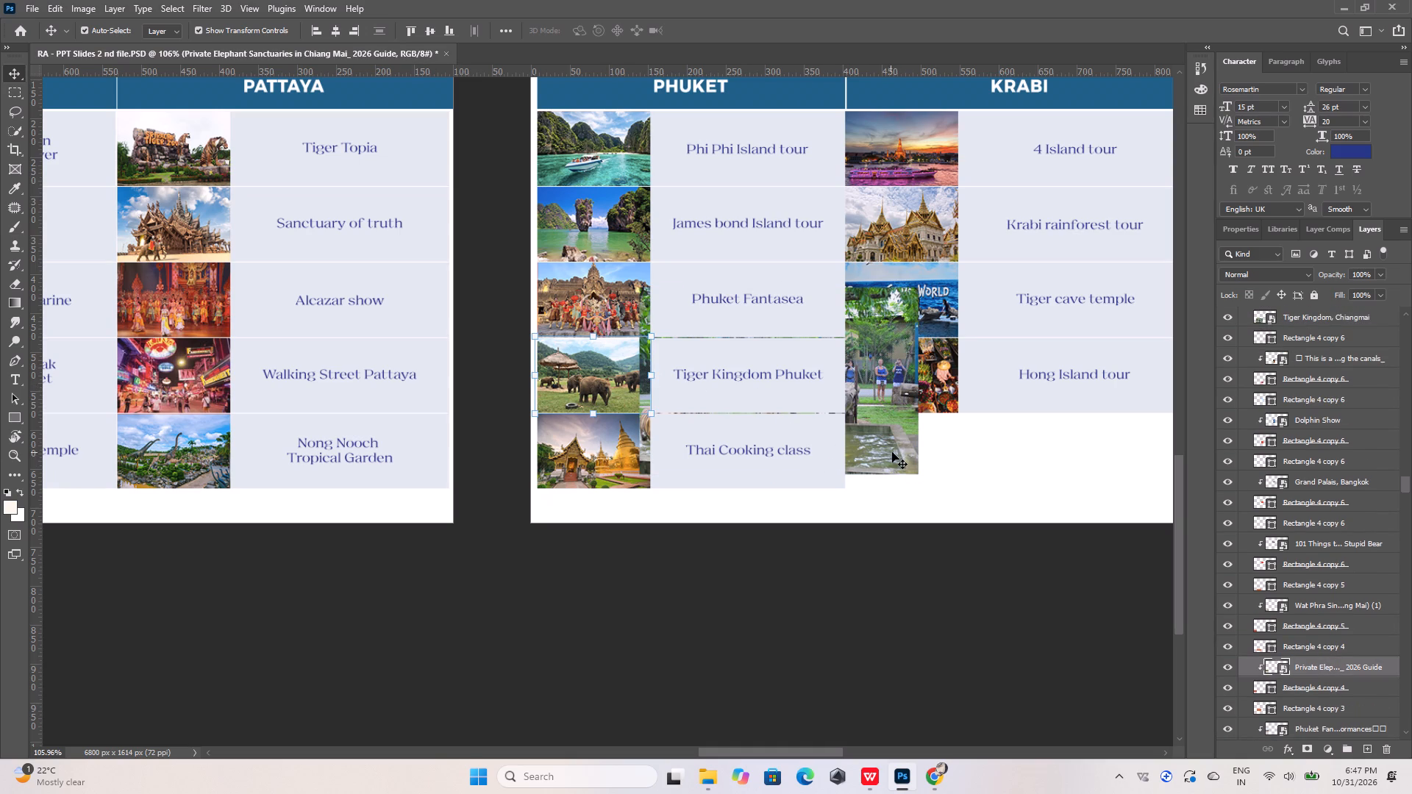
pyautogui.click(894, 452)
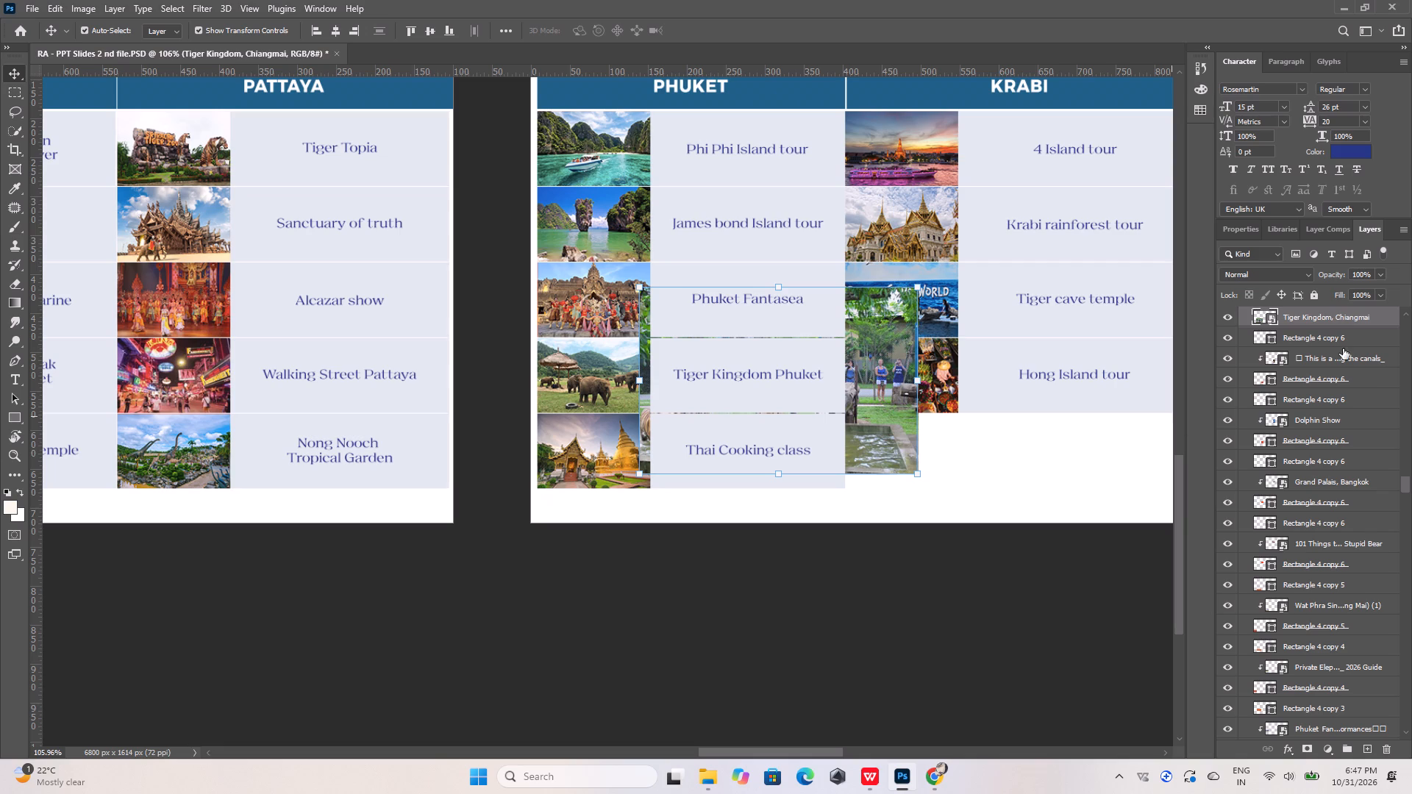
pyautogui.moveTo(1329, 313); pyautogui.dragTo(1317, 664)
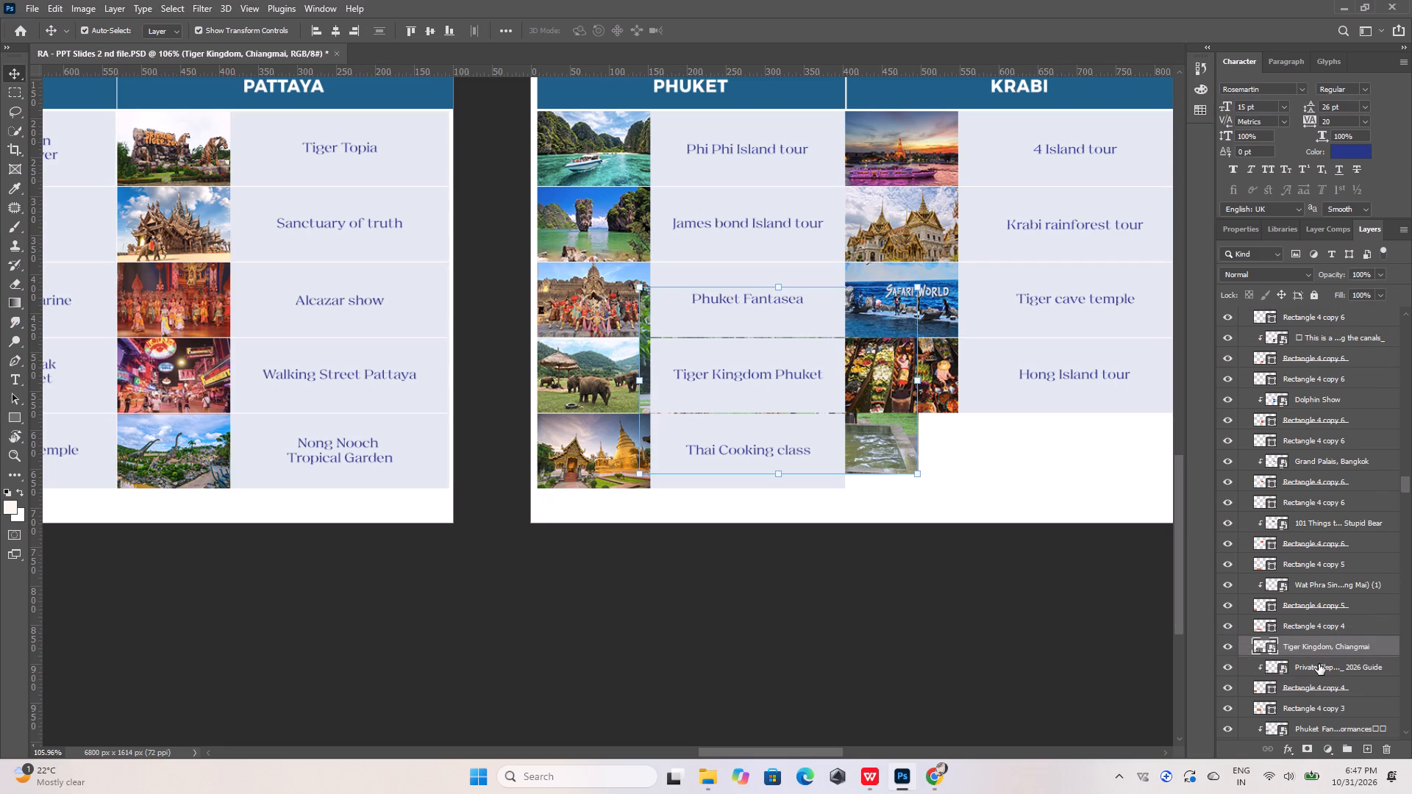
# Delete the Private Elephant Sanctuaries photo layer from the "Tiger Kingdom Phuket" row.
pyautogui.click(1305, 669)
pyautogui.moveTo(1307, 668); pyautogui.dragTo(1381, 745)
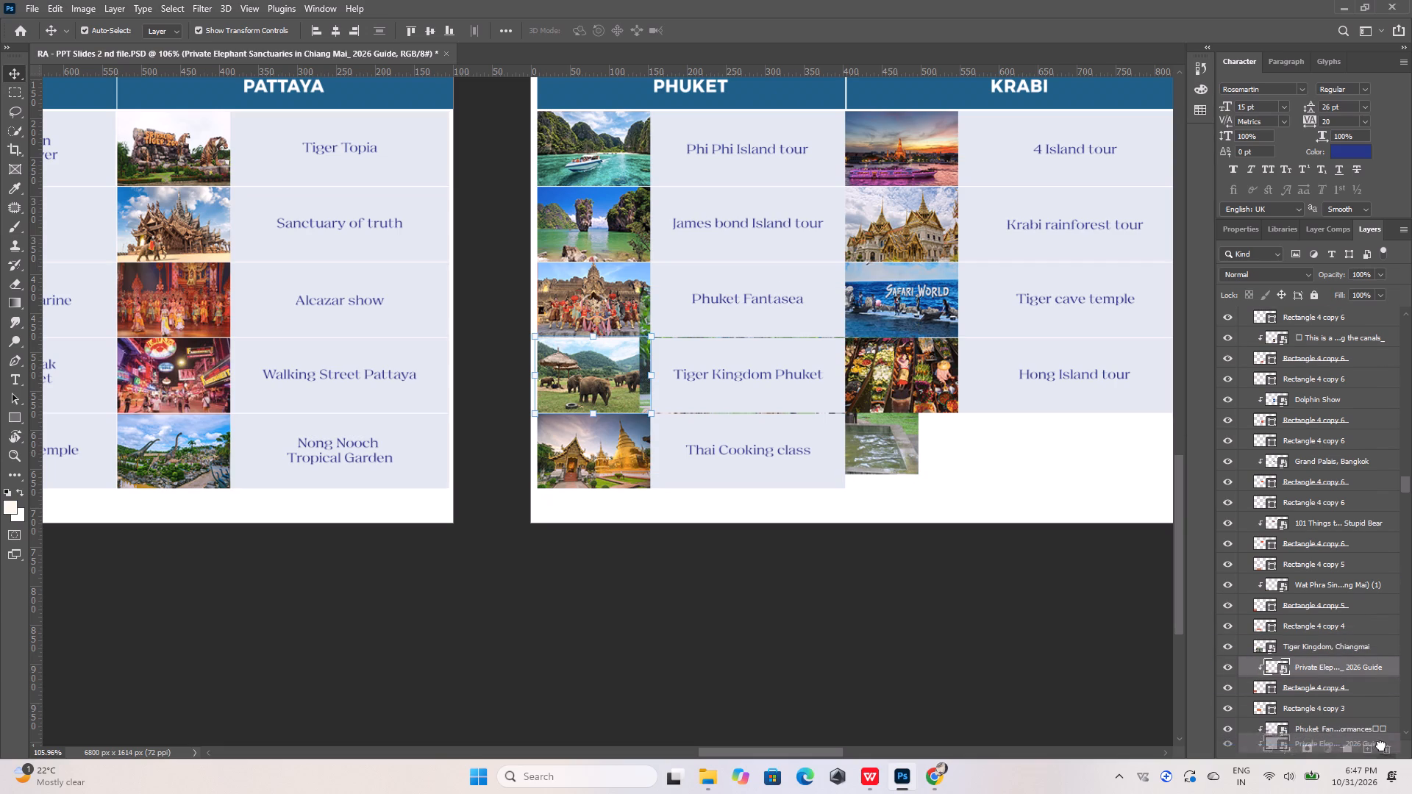
pyautogui.moveTo(1381, 745); pyautogui.dragTo(1387, 750)
# Move the tiger photo over the "Tiger Kingdom Phuket" picture cell and clip it to the cell's rectangle.
pyautogui.moveTo(892, 449); pyautogui.dragTo(780, 433)
pyautogui.rightClick(1328, 645)
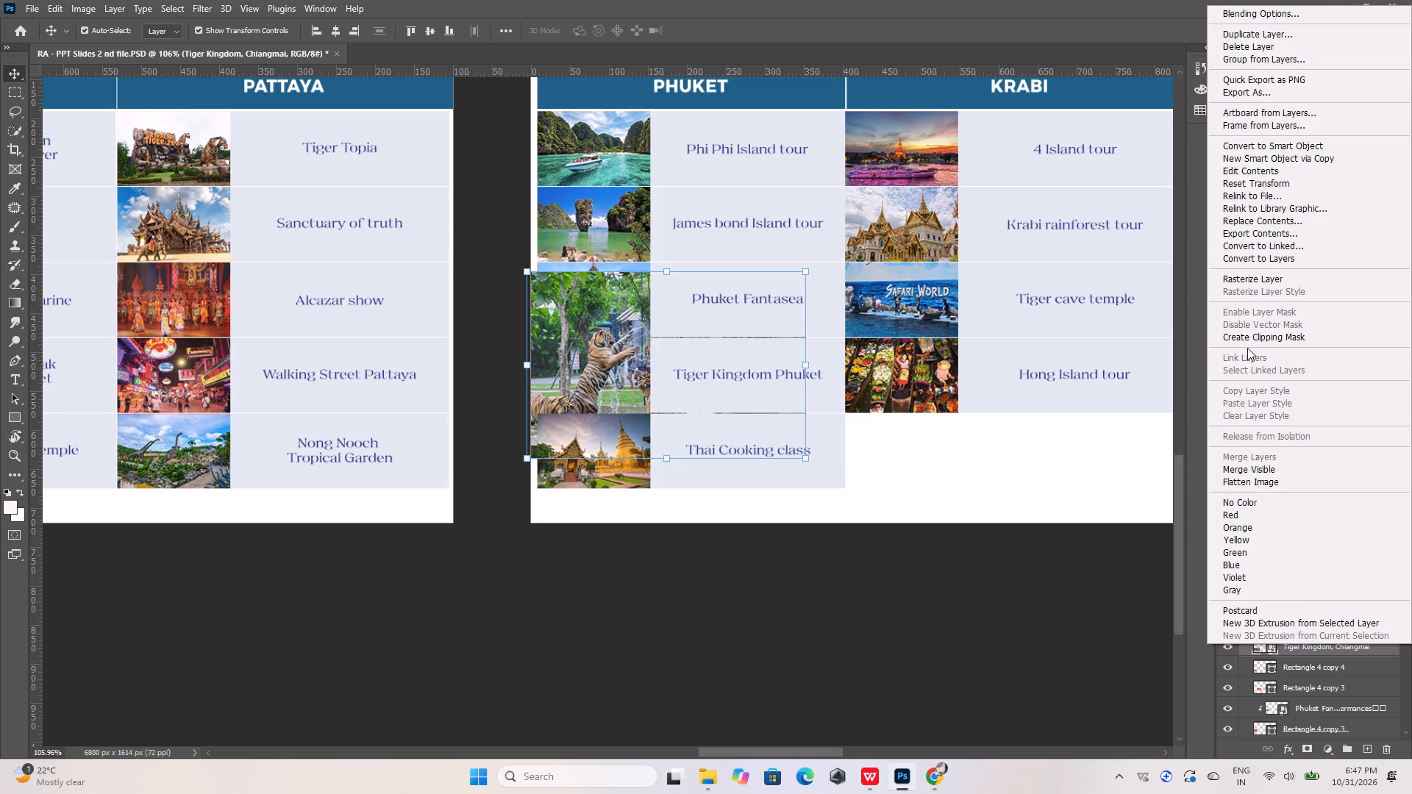
pyautogui.click(1247, 335)
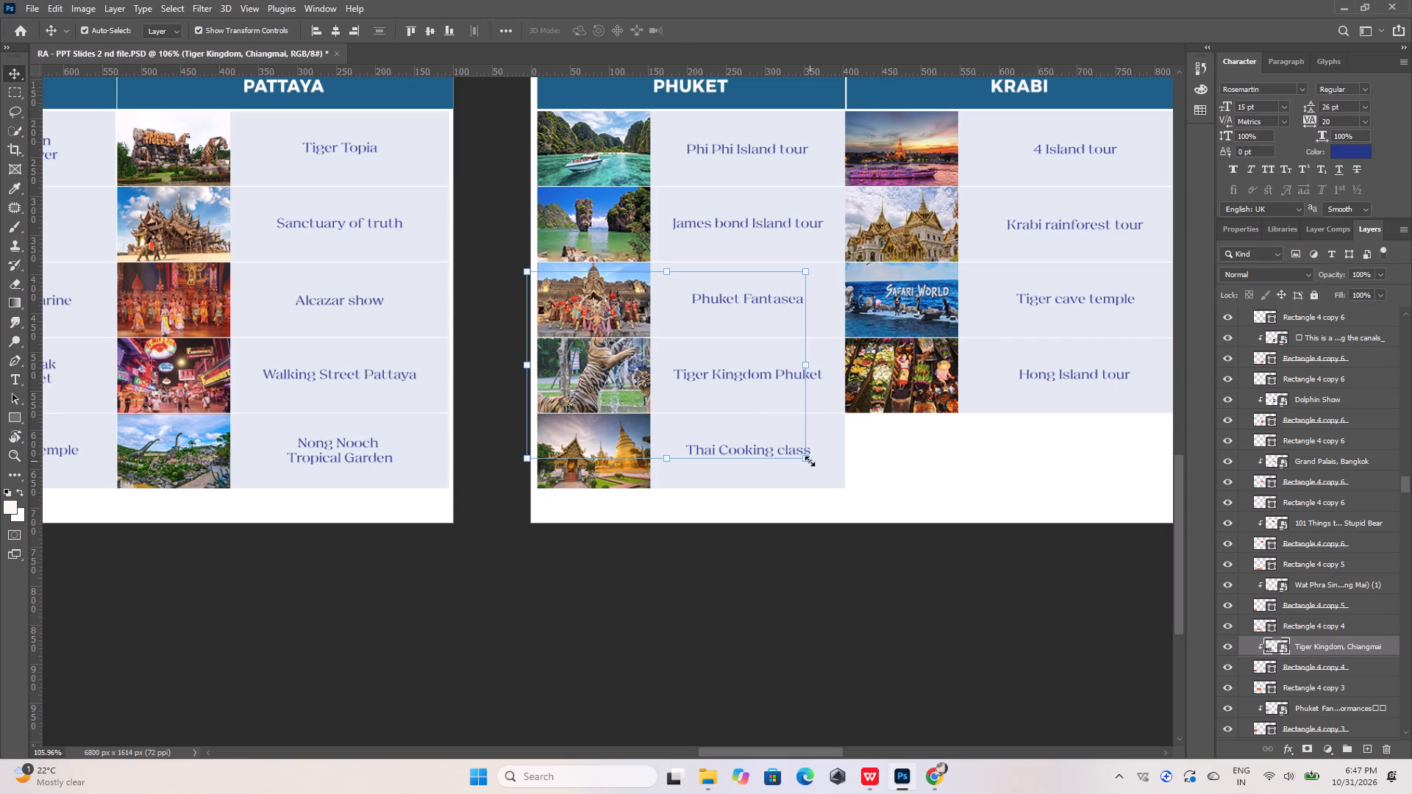
# Scale the clipped tiger photo to about 19.83% and position it to fill the "Tiger Kingdom Phuket" picture cell.
pyautogui.moveTo(810, 461); pyautogui.dragTo(666, 400)
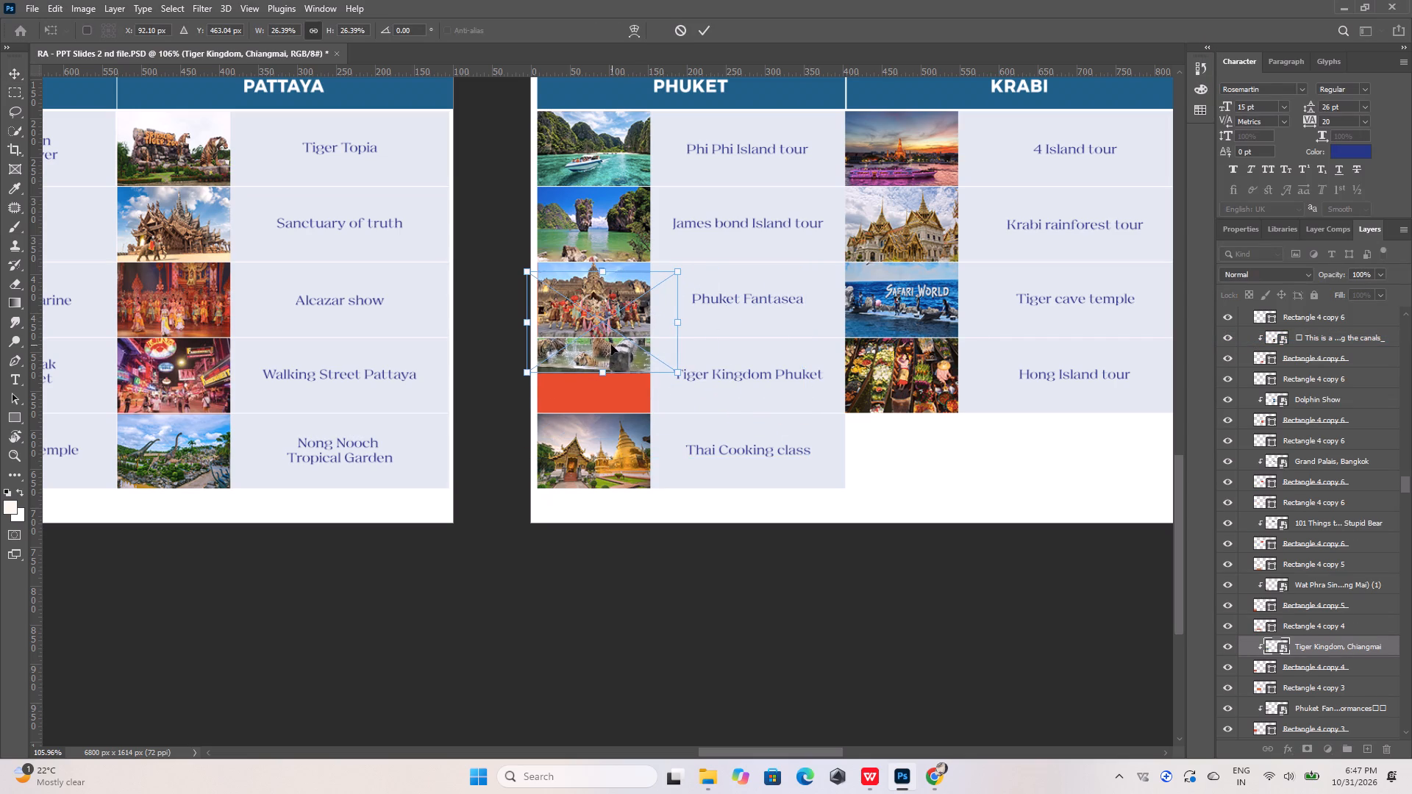
pyautogui.moveTo(609, 348); pyautogui.dragTo(618, 402)
pyautogui.moveTo(687, 328); pyautogui.dragTo(654, 339)
pyautogui.keyDown('alt'); pyautogui.scroll(6, 577, 376); pyautogui.keyUp('alt')
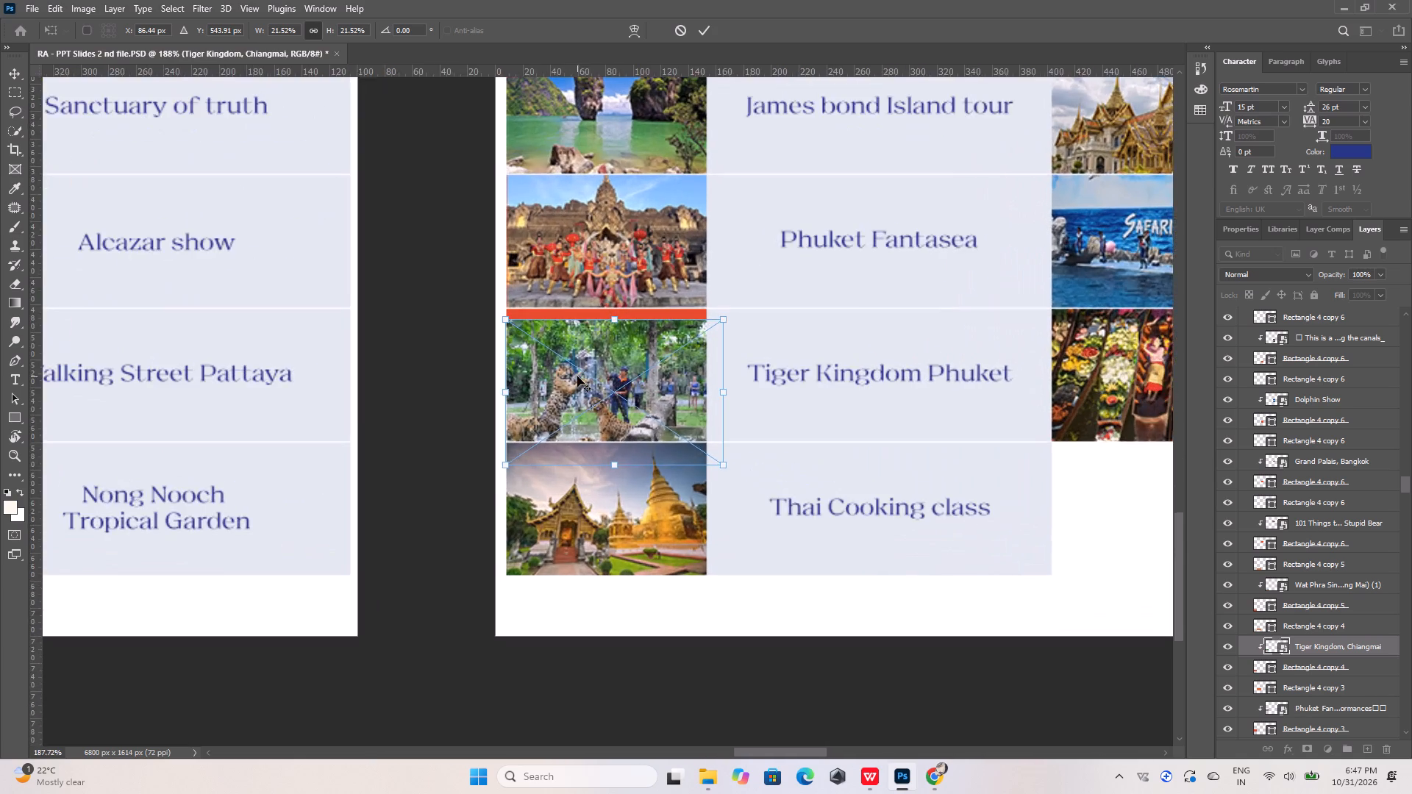
pyautogui.keyDown('alt'); pyautogui.scroll(5, 590, 368); pyautogui.keyUp('alt')
pyautogui.moveTo(613, 357); pyautogui.dragTo(615, 336)
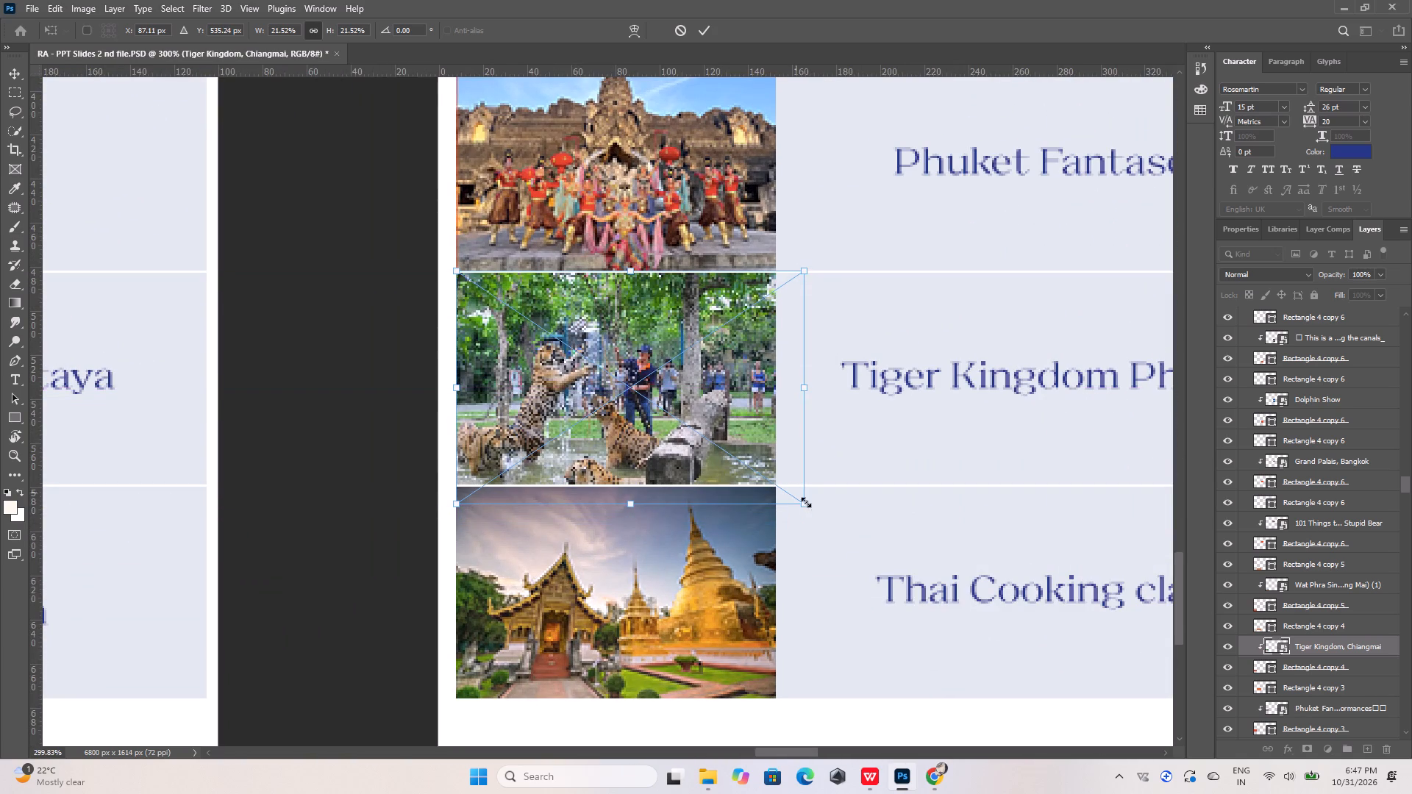
pyautogui.moveTo(809, 506); pyautogui.dragTo(782, 484)
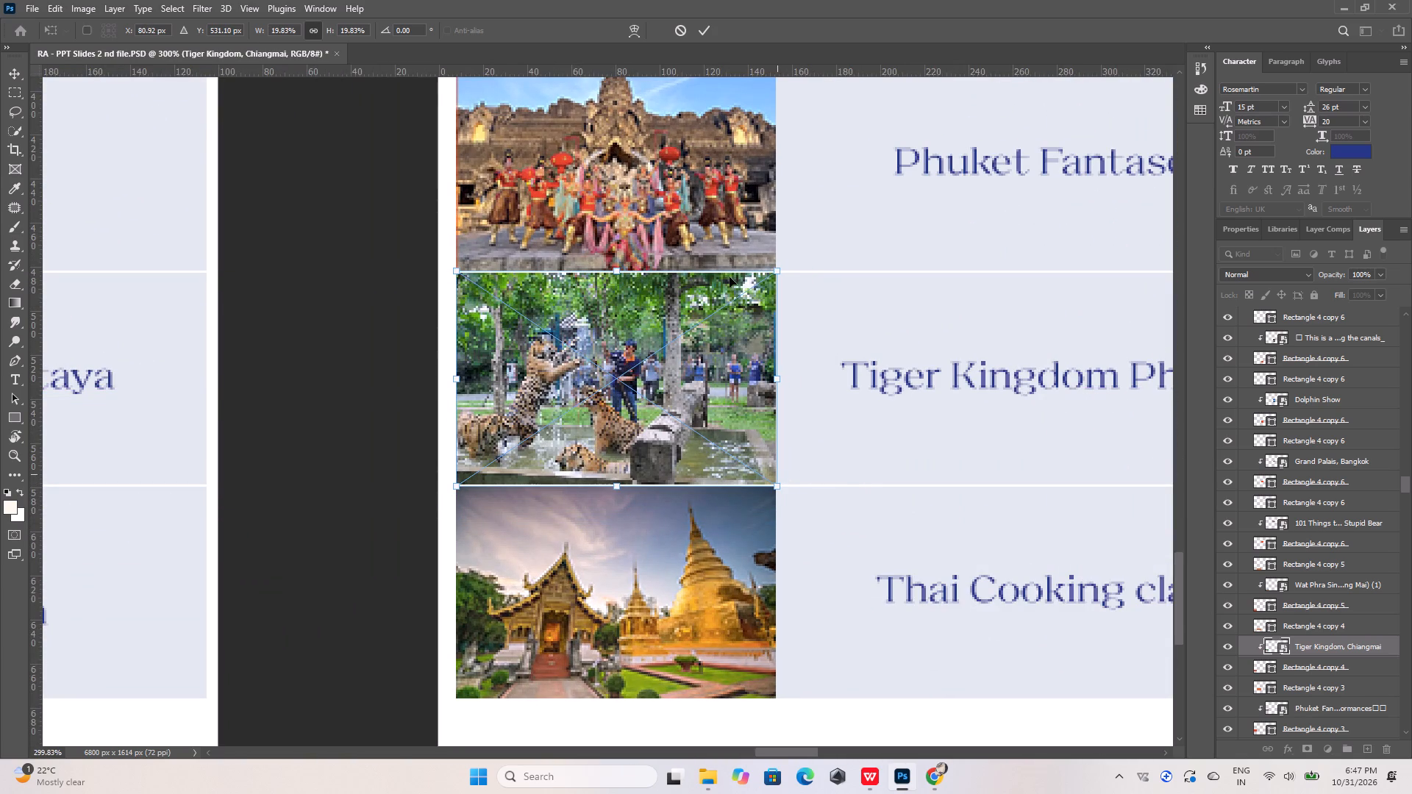
pyautogui.click(702, 29)
pyautogui.click(411, 228)
# Copy the "Thai Cooking class" label text and search Pinterest in Chrome for it.
pyautogui.keyDown('alt'); pyautogui.scroll(-3, 447, 233); pyautogui.keyUp('alt')
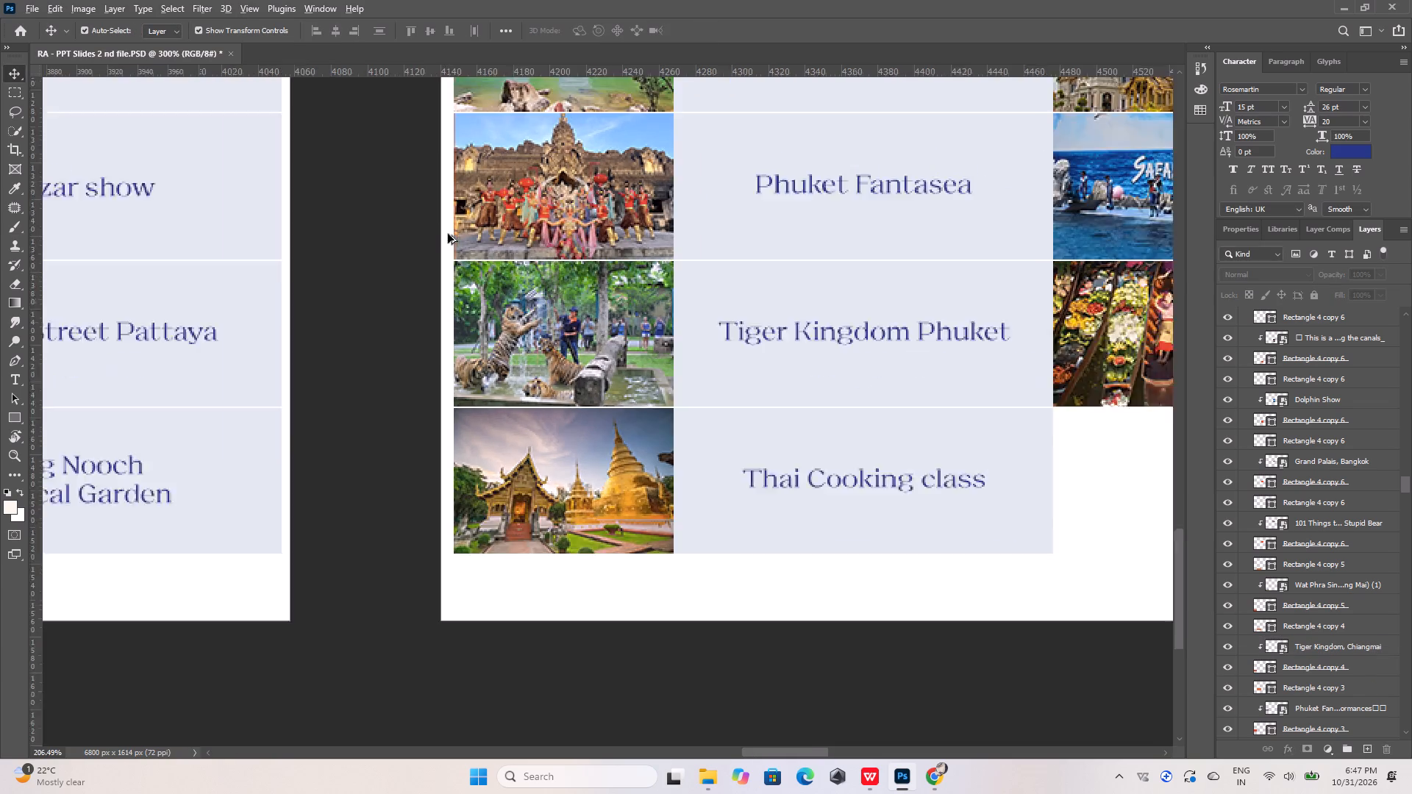
pyautogui.keyDown('alt'); pyautogui.scroll(-6, 448, 234); pyautogui.keyUp('alt')
pyautogui.click(521, 372)
pyautogui.doubleClick(697, 386)
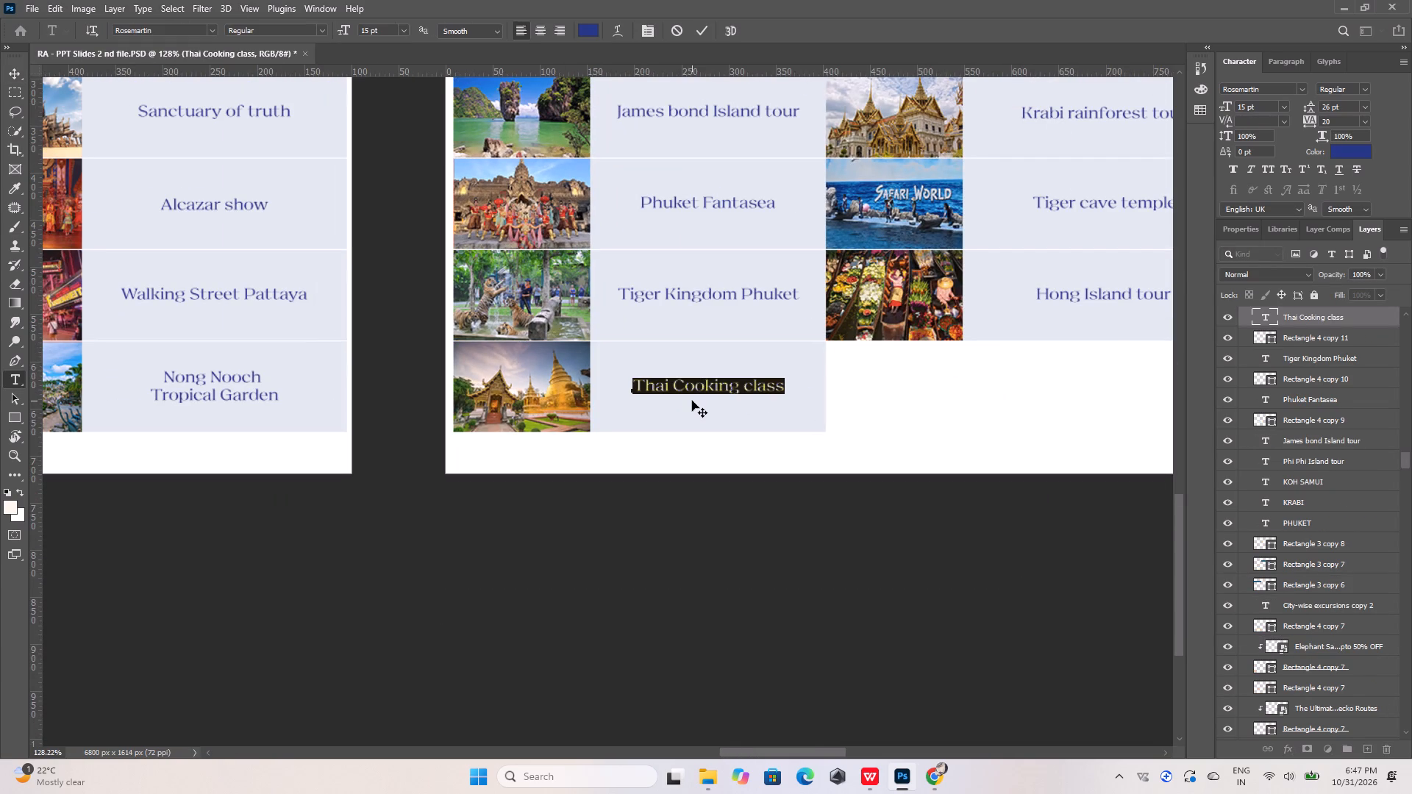
pyautogui.hotkey('ctrl', 'c')
pyautogui.click(707, 25)
pyautogui.click(939, 770)
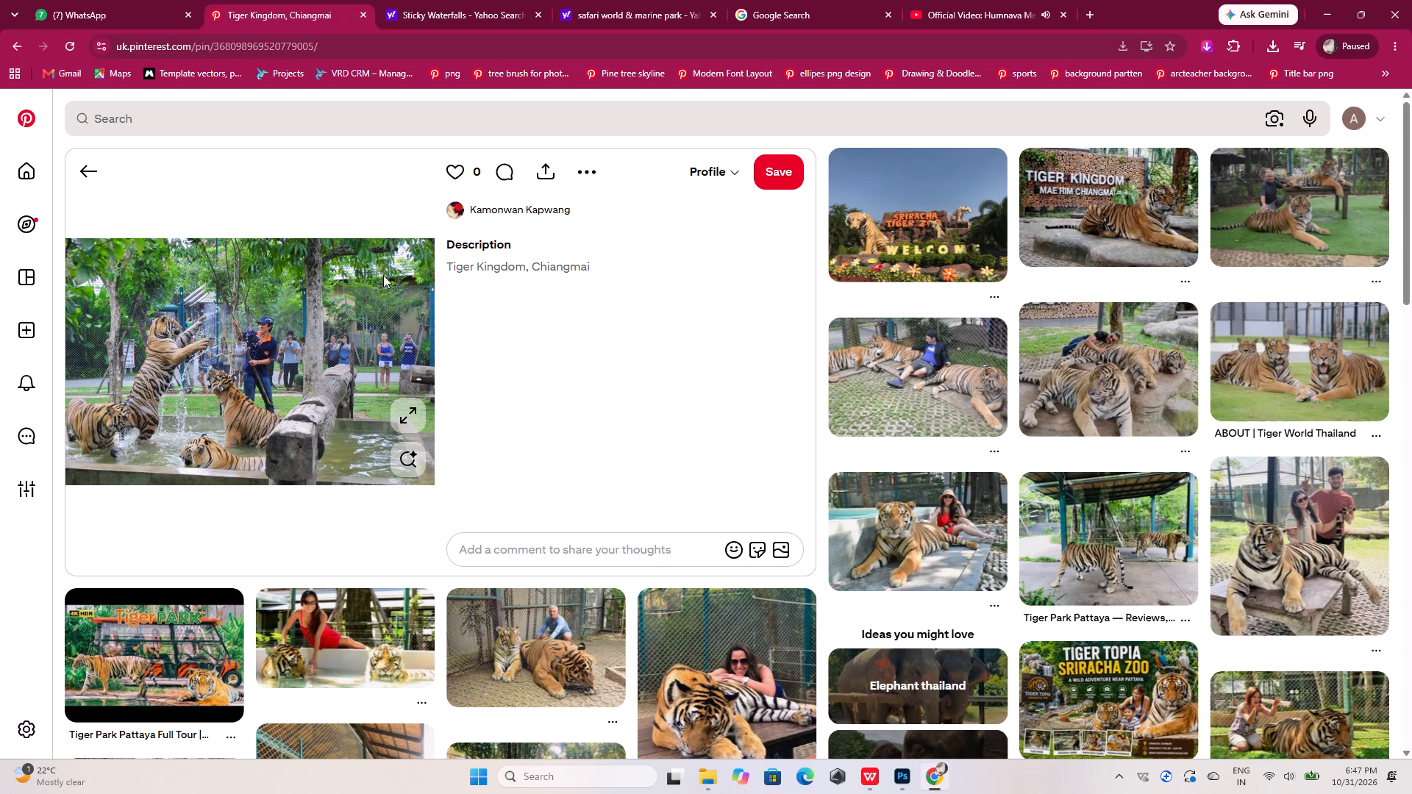
pyautogui.click(171, 108)
pyautogui.hotkey('ctrl', 'v')
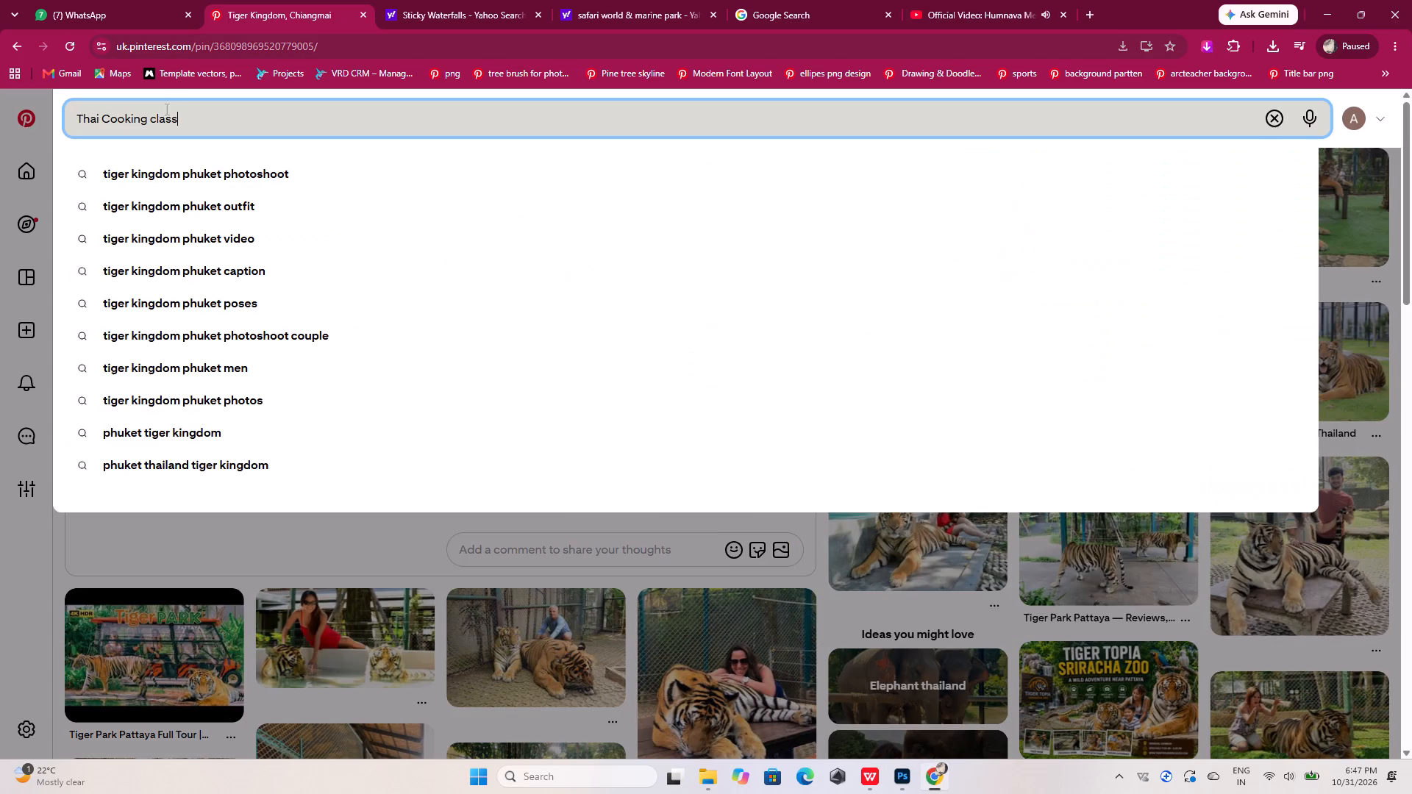
pyautogui.press('Return')
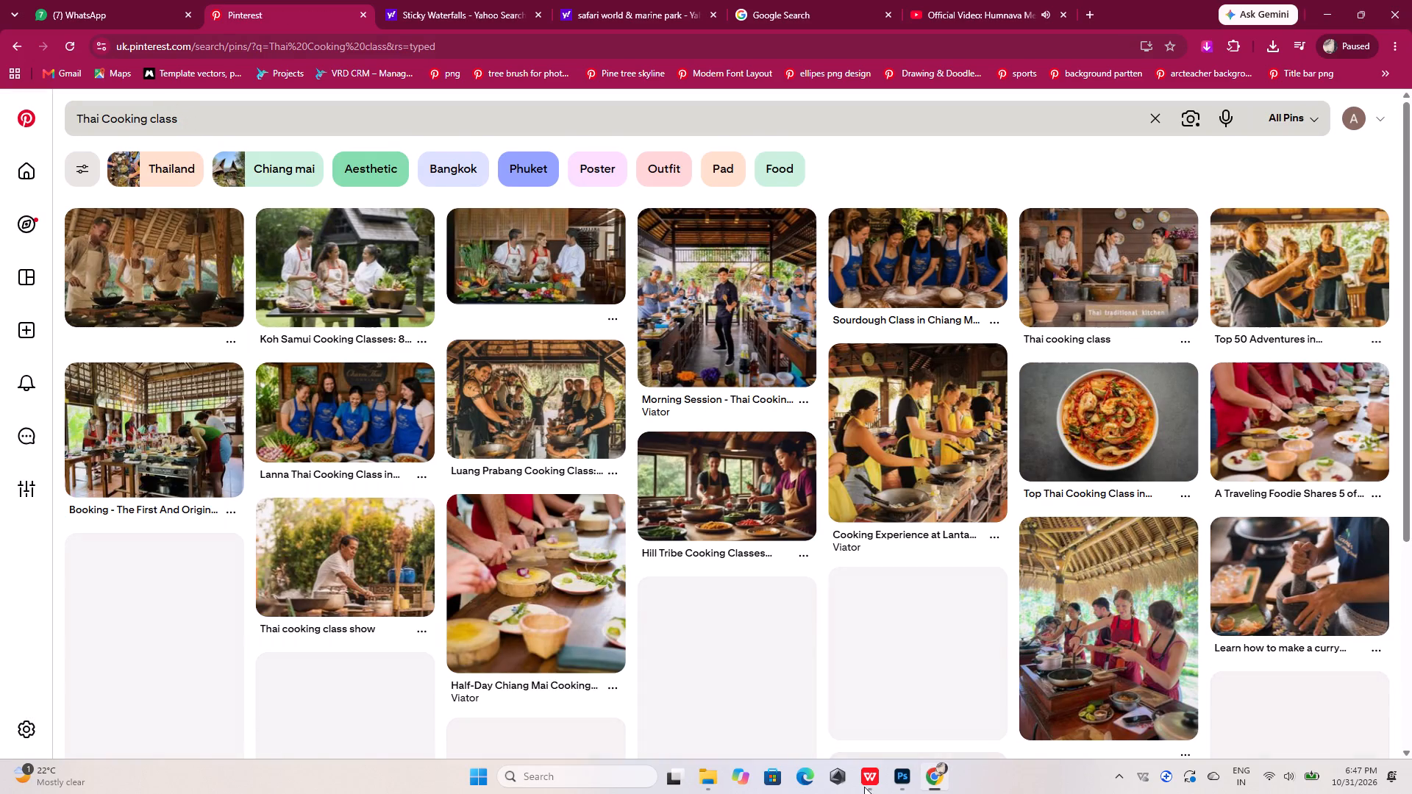
# Check the Thai Cooking class picture in the Phuket column of the WPS reference slide, and return to Chrome.
pyautogui.click(871, 775)
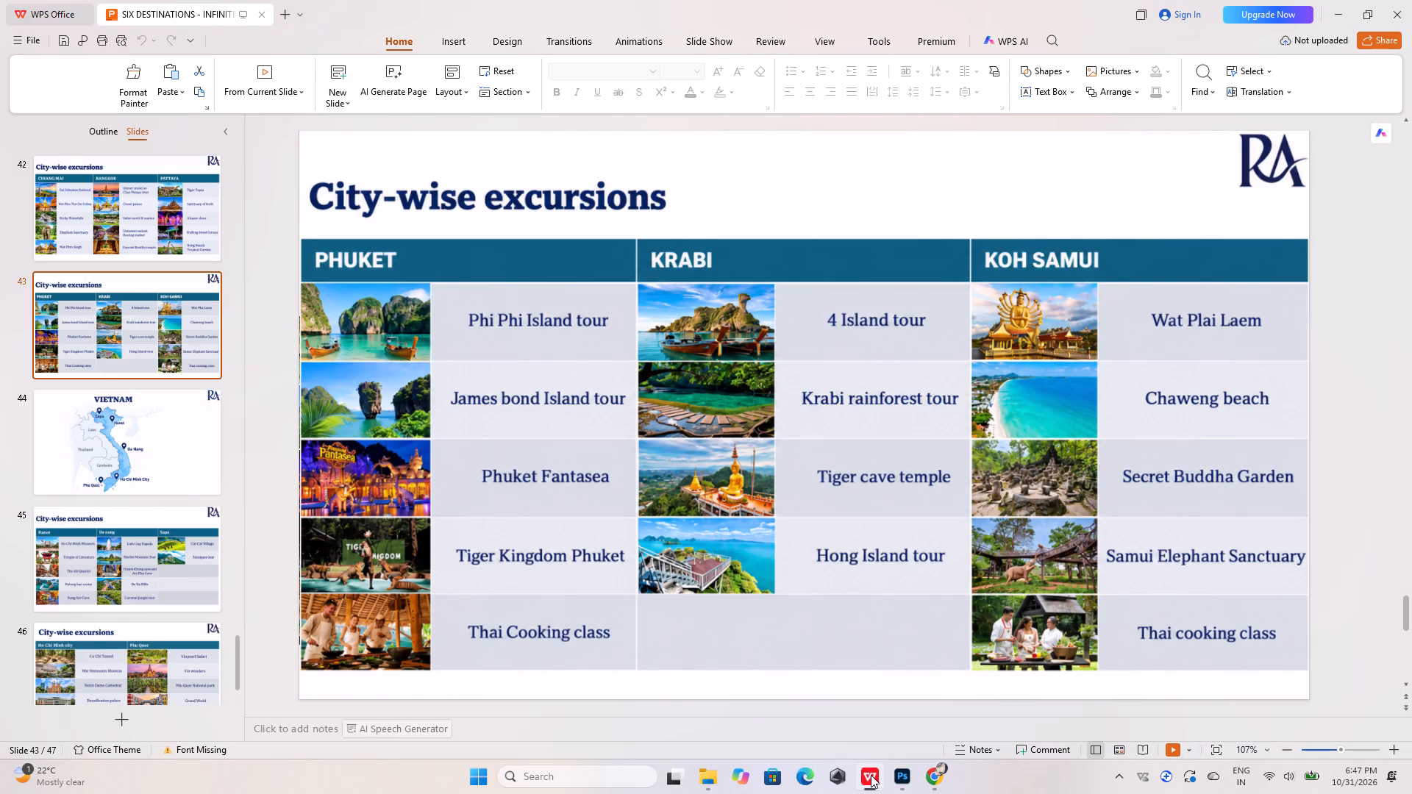
pyautogui.click(871, 775)
pyautogui.click(871, 775)
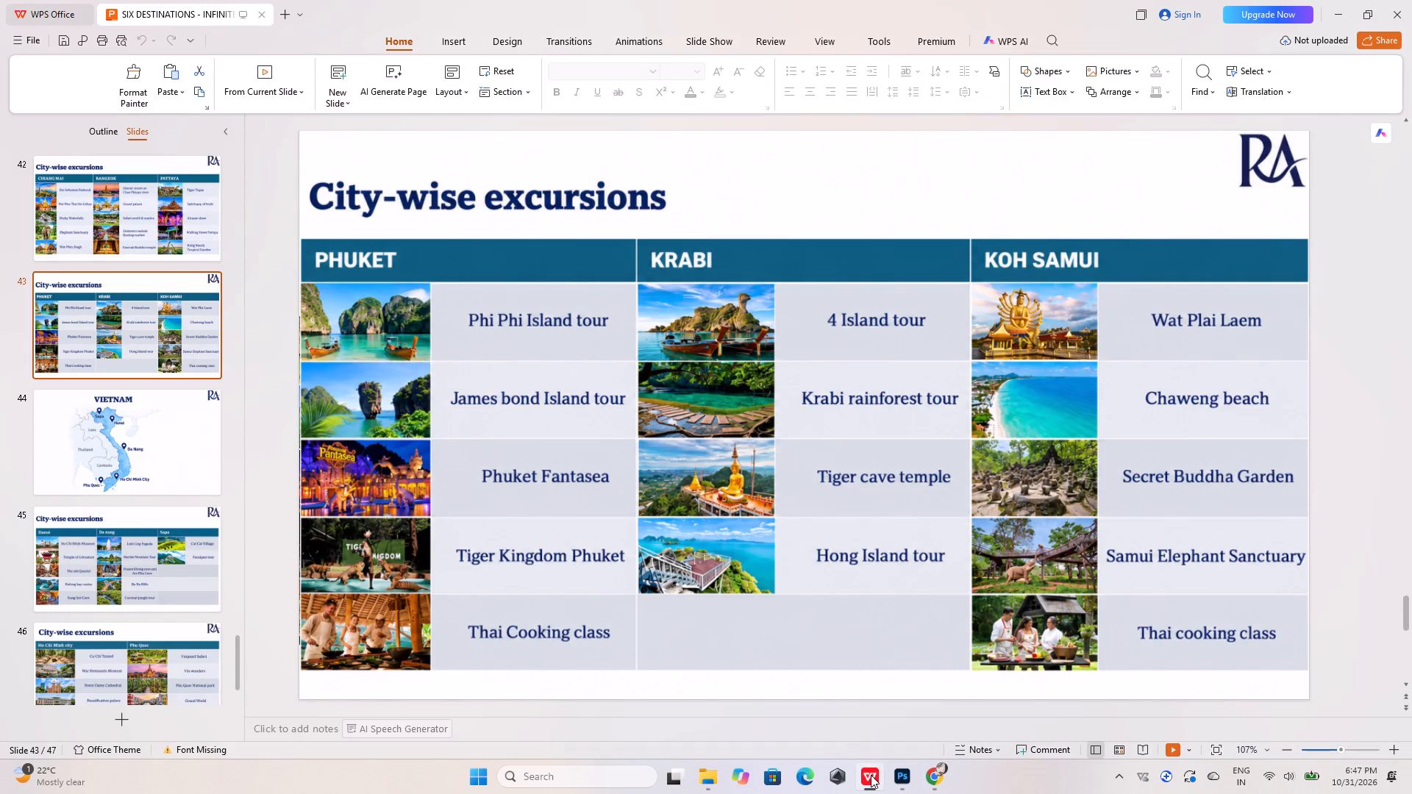
pyautogui.click(871, 775)
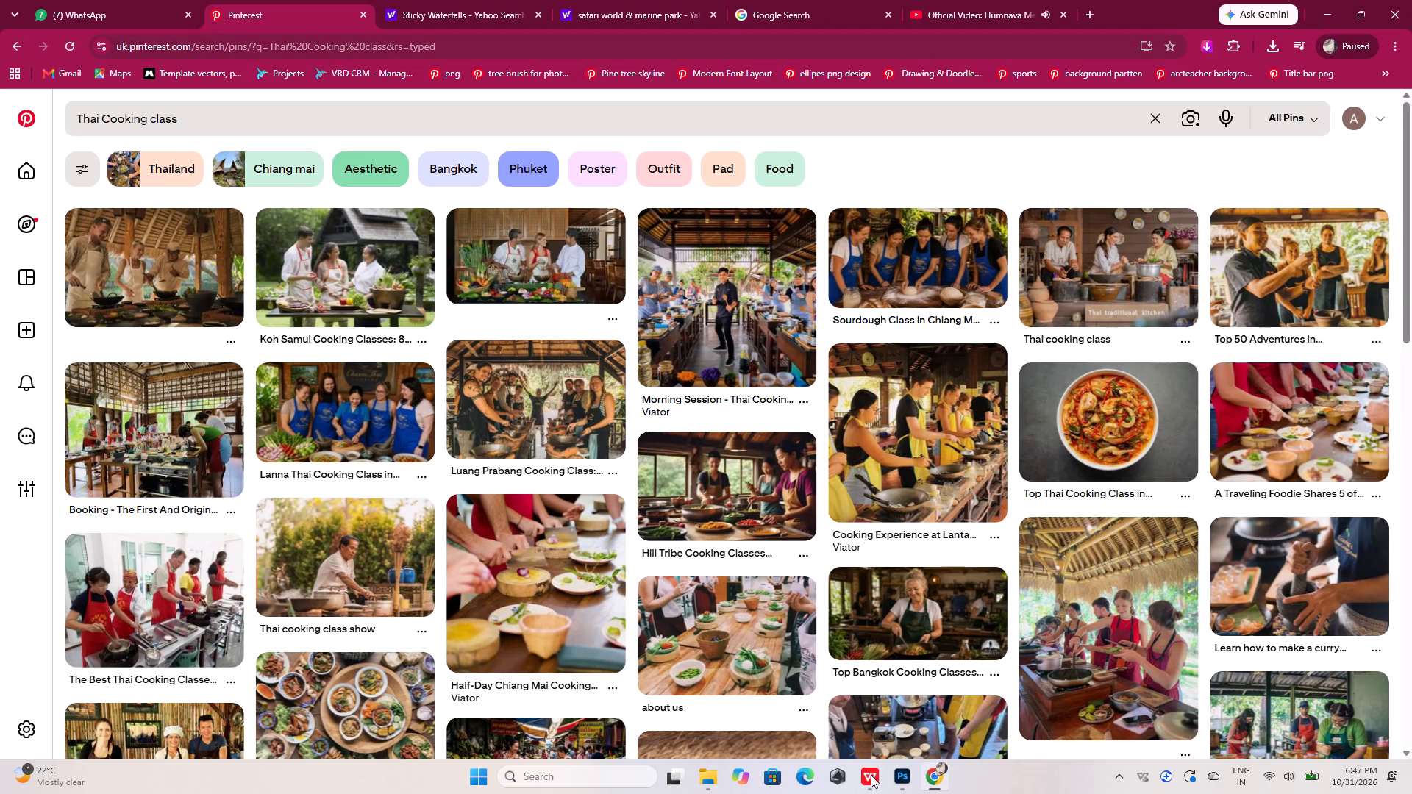
# Preview the Koh Samui Cooking Classes pin, and browse the Pinterest results for a suitable Thai cooking class photo.
pyautogui.click(364, 267)
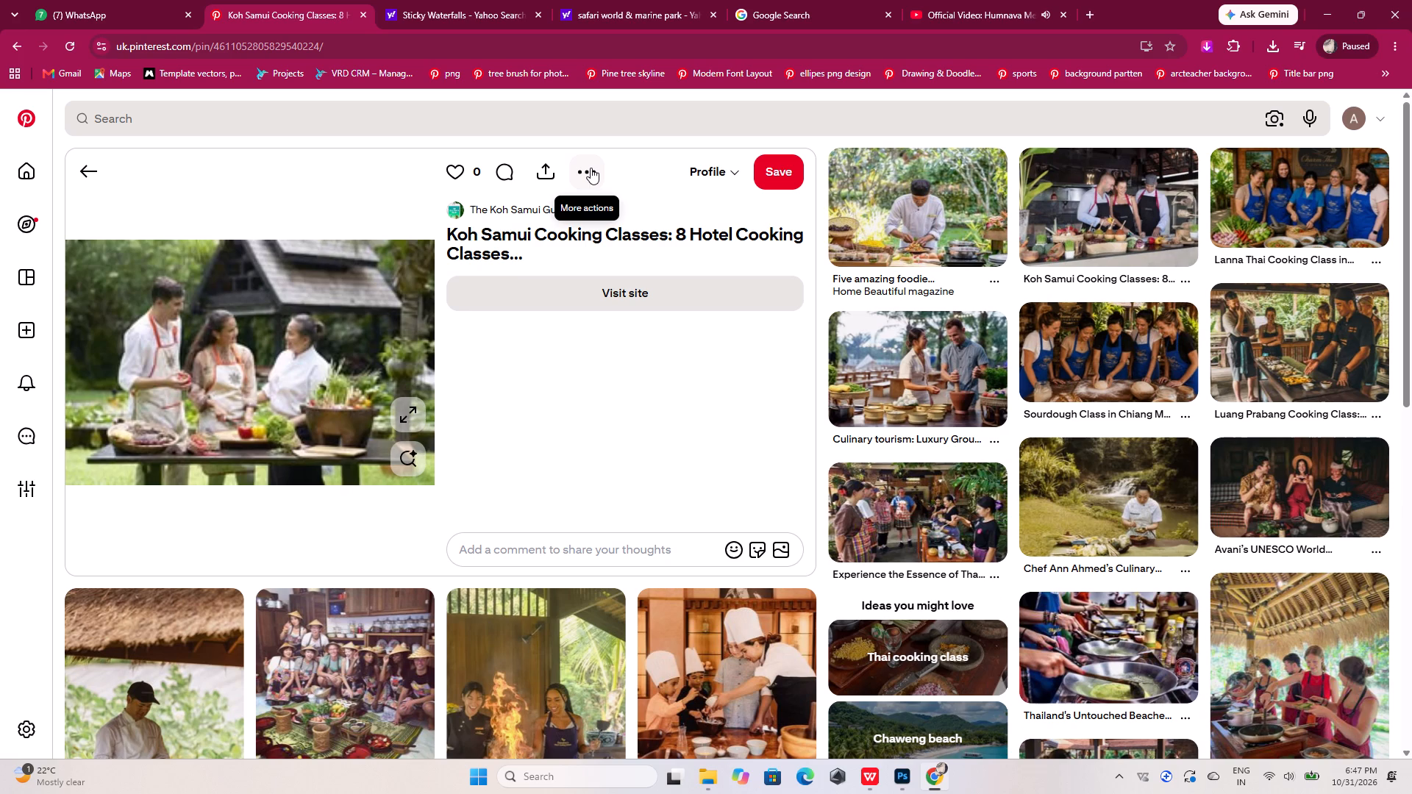
pyautogui.click(13, 46)
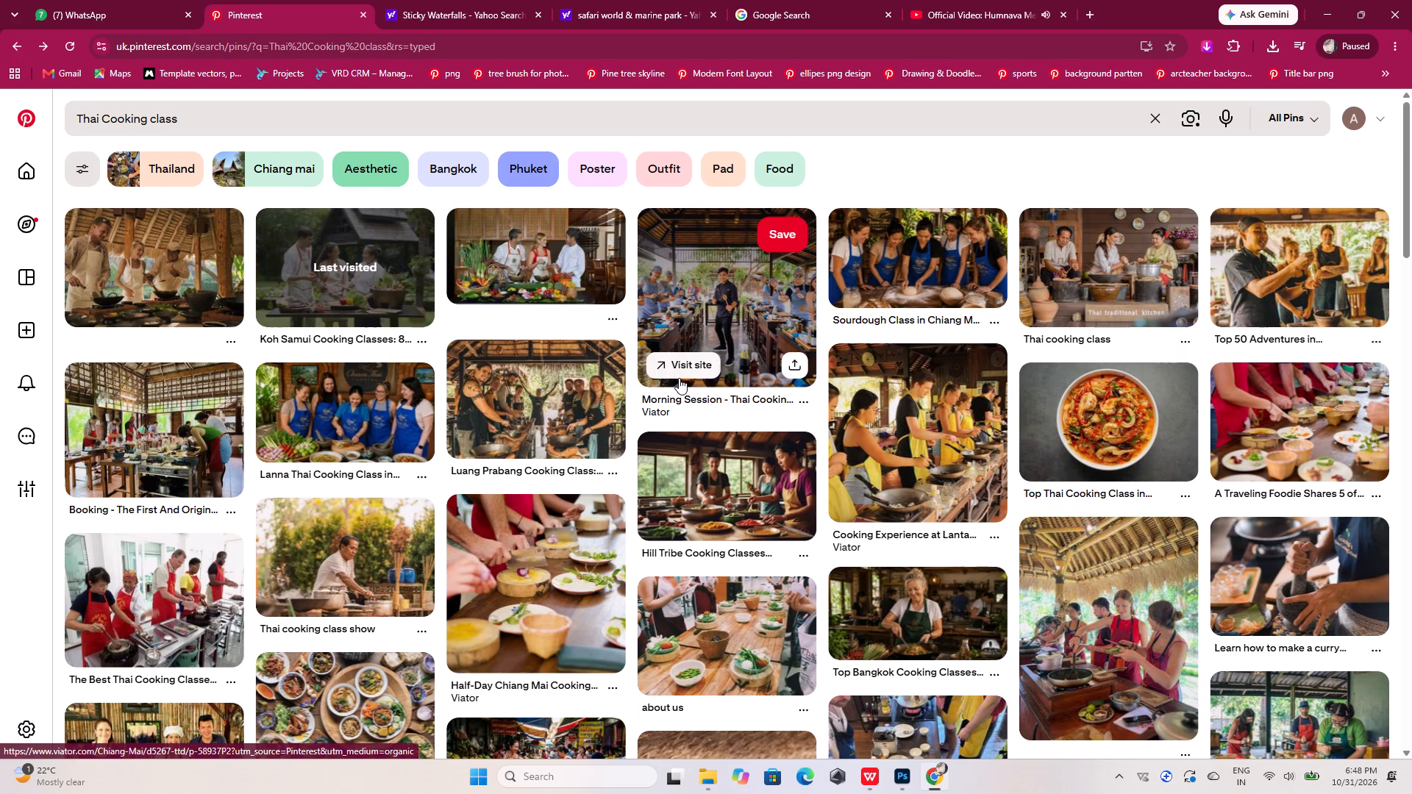
pyautogui.scroll(-3, 679, 378)
pyautogui.scroll(4, 679, 379)
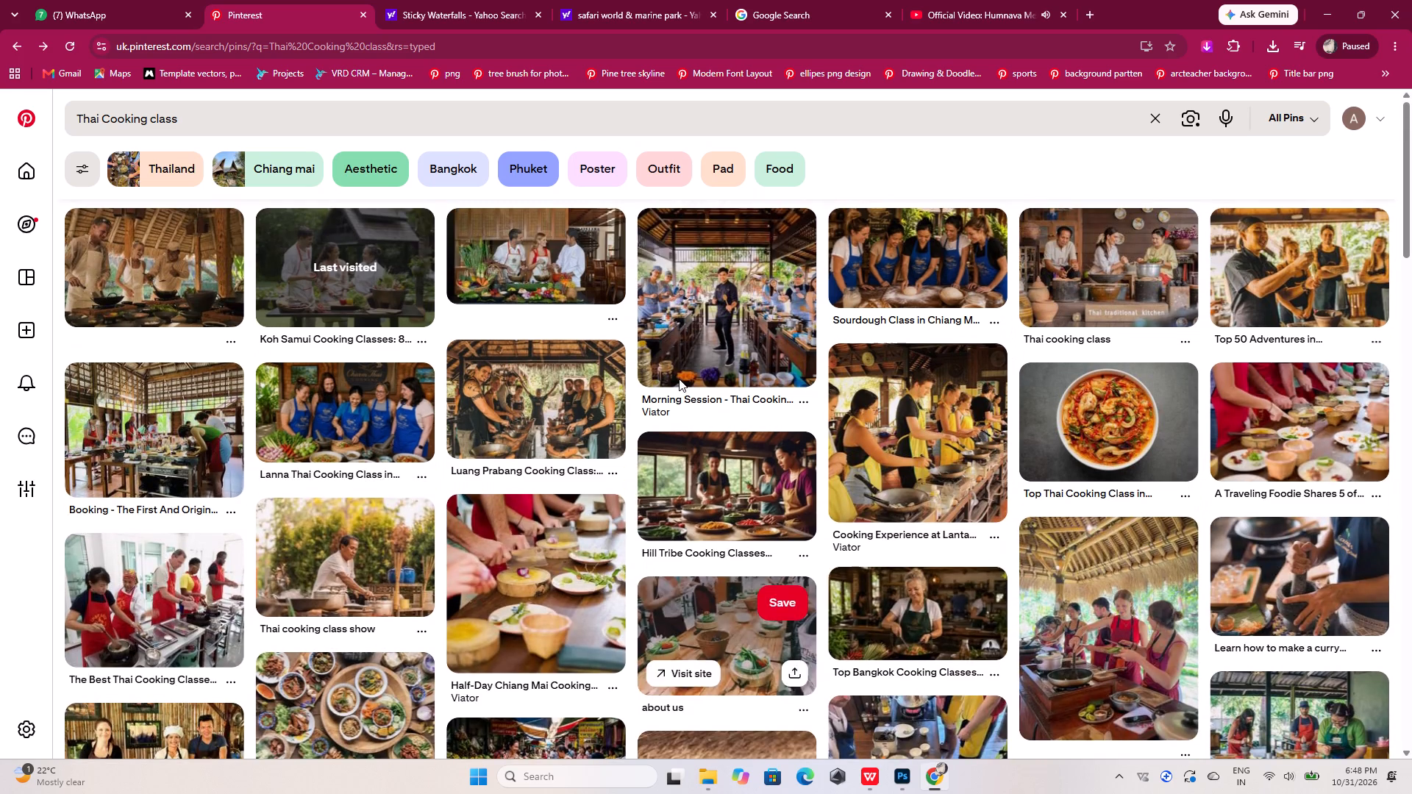
pyautogui.scroll(-5, 679, 379)
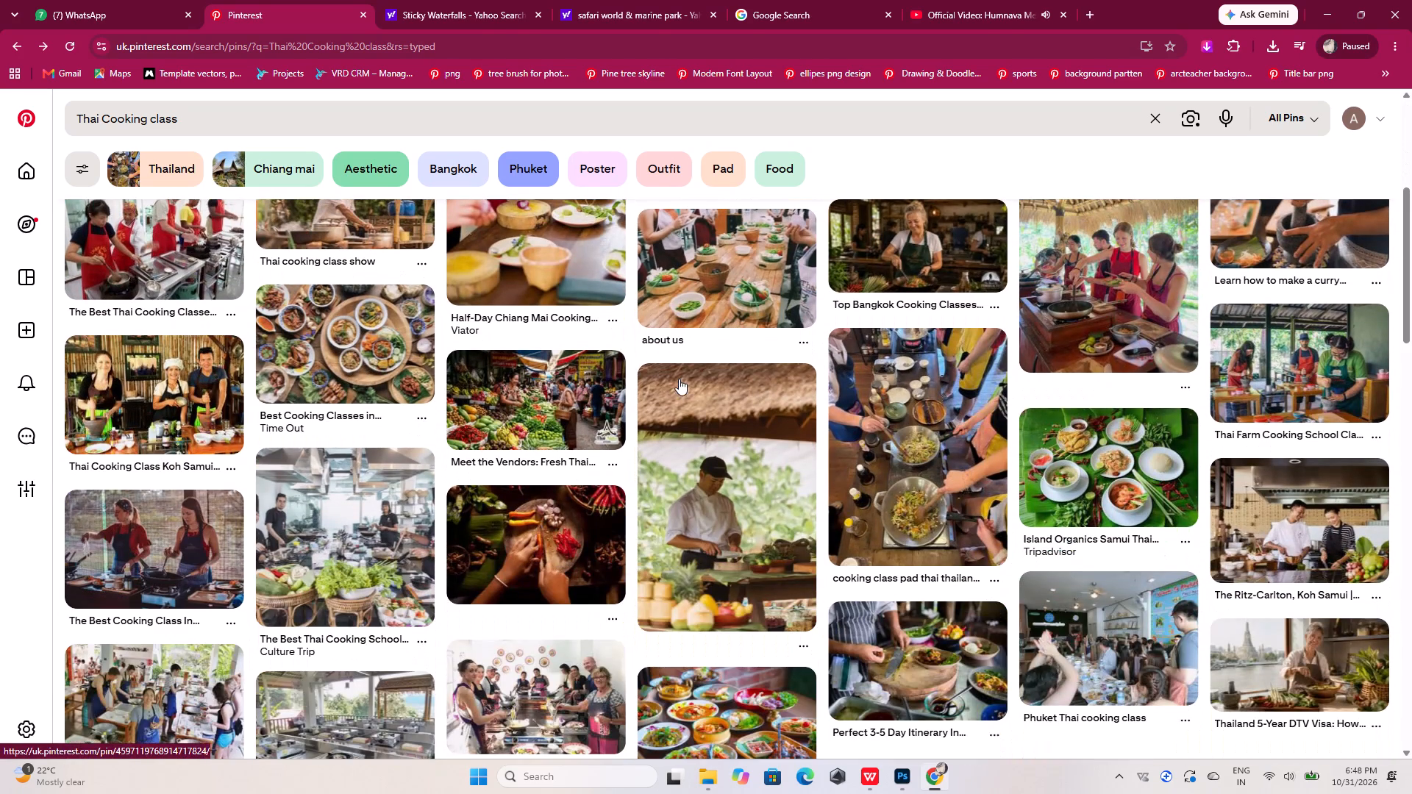
pyautogui.scroll(-3, 679, 379)
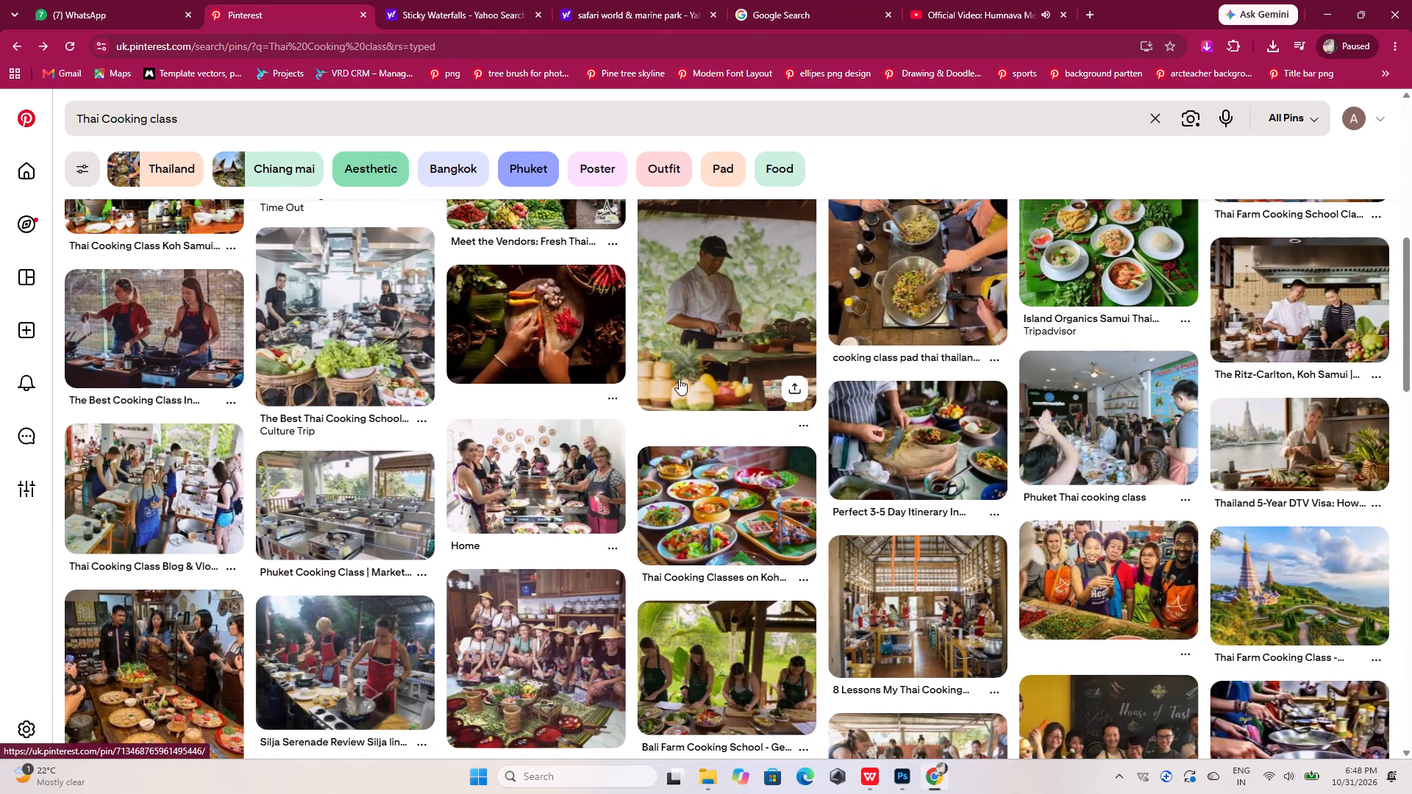
pyautogui.scroll(-3, 679, 379)
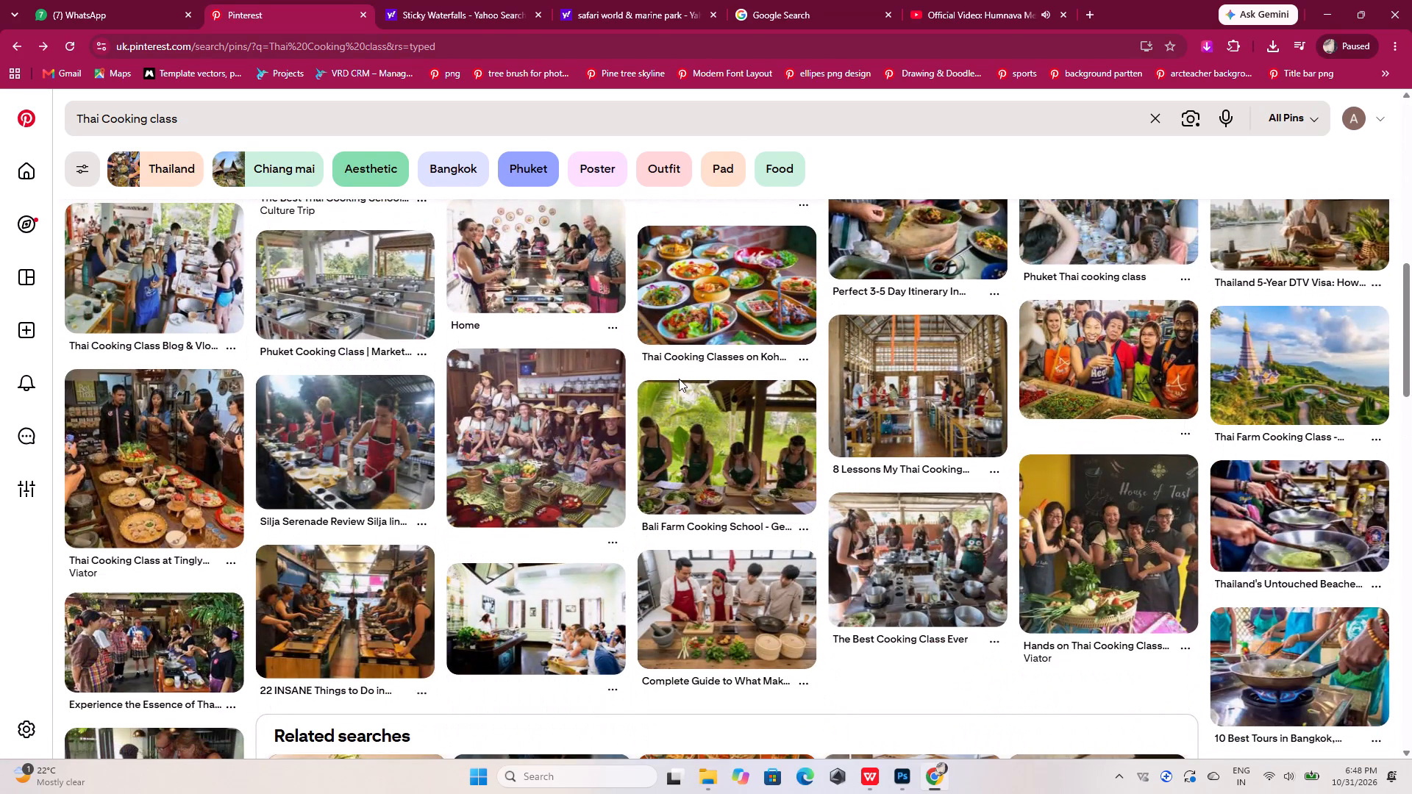
pyautogui.scroll(-7, 679, 379)
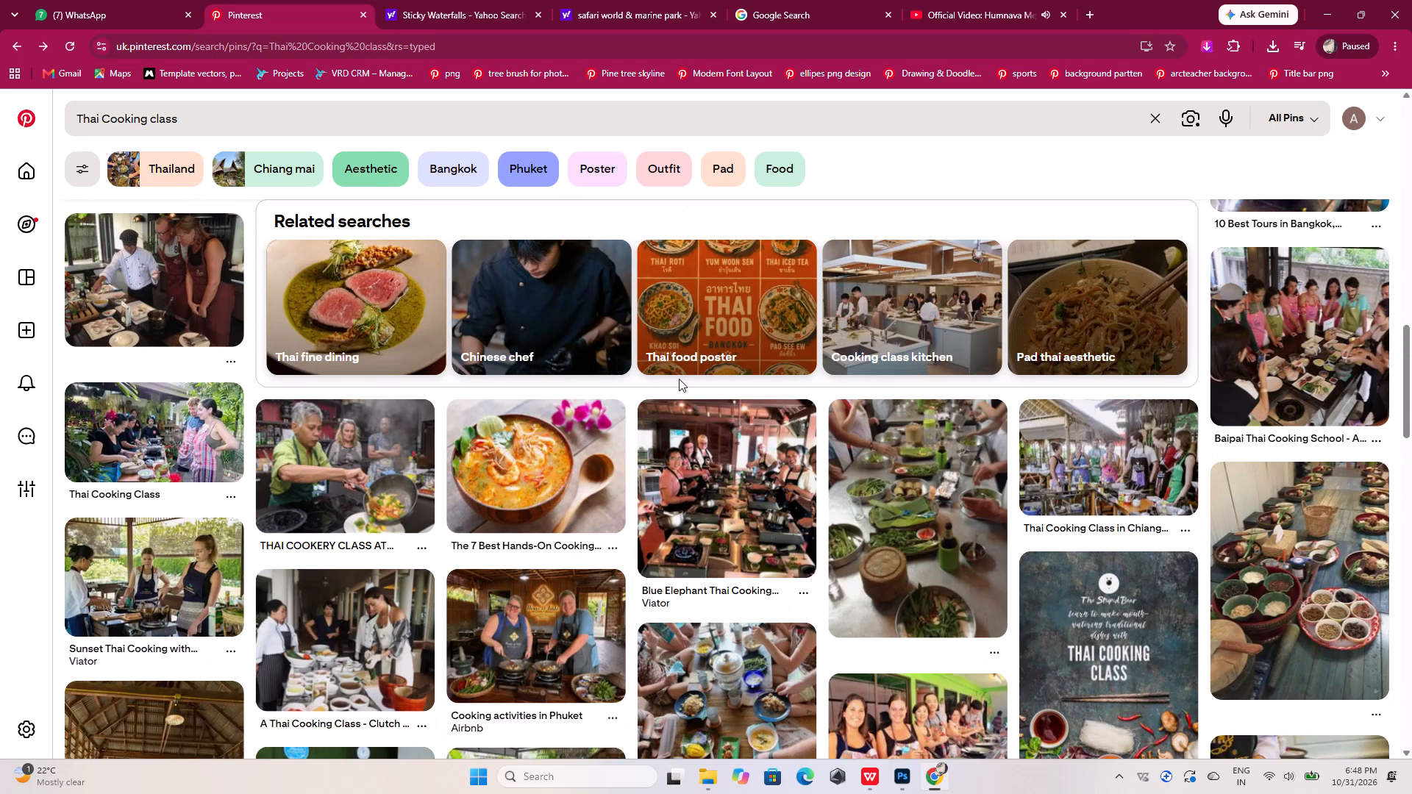
pyautogui.scroll(3, 679, 379)
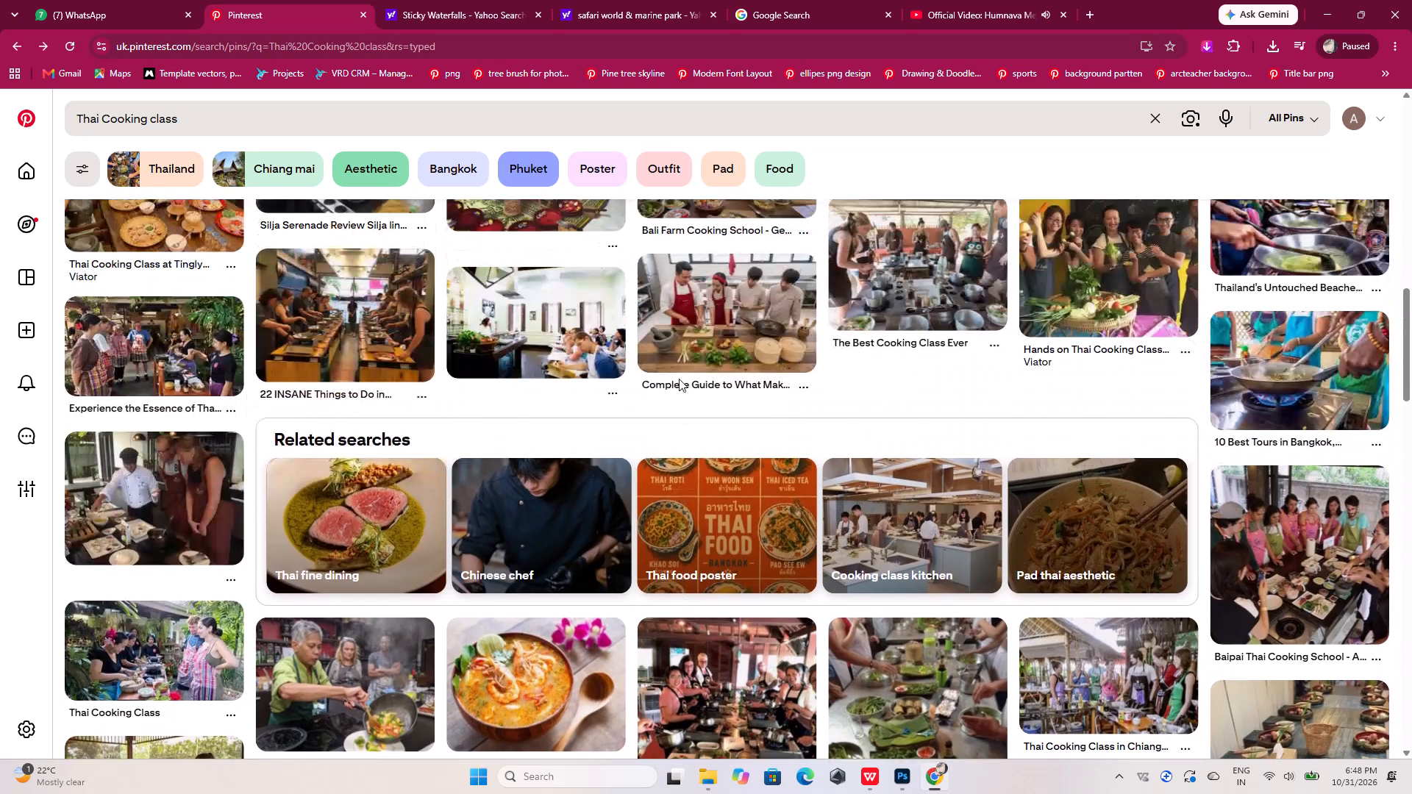
pyautogui.scroll(12, 679, 379)
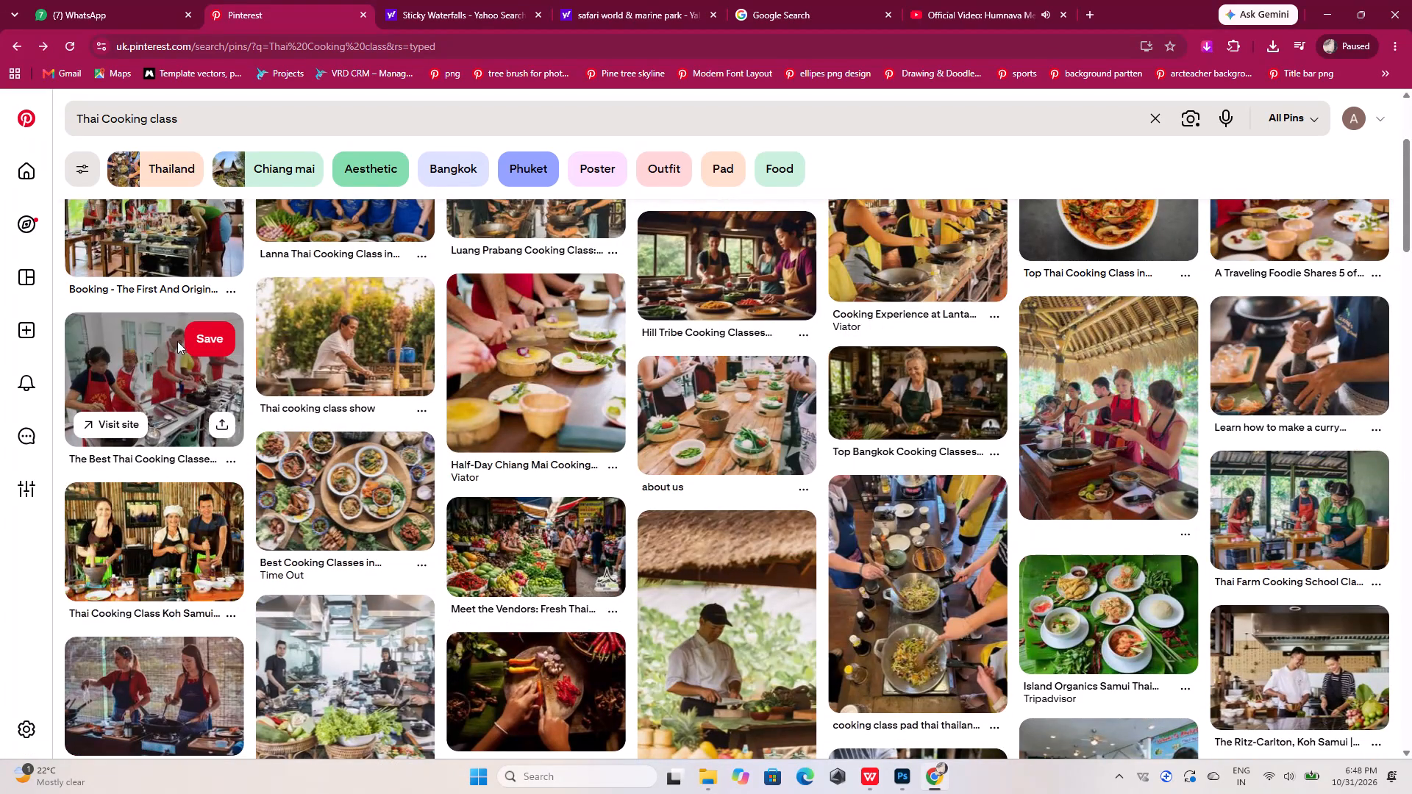
# Open the pin "The Best Thai Cooking Classes in Bangkok" from the Pinterest results and download its image.
pyautogui.click(149, 344)
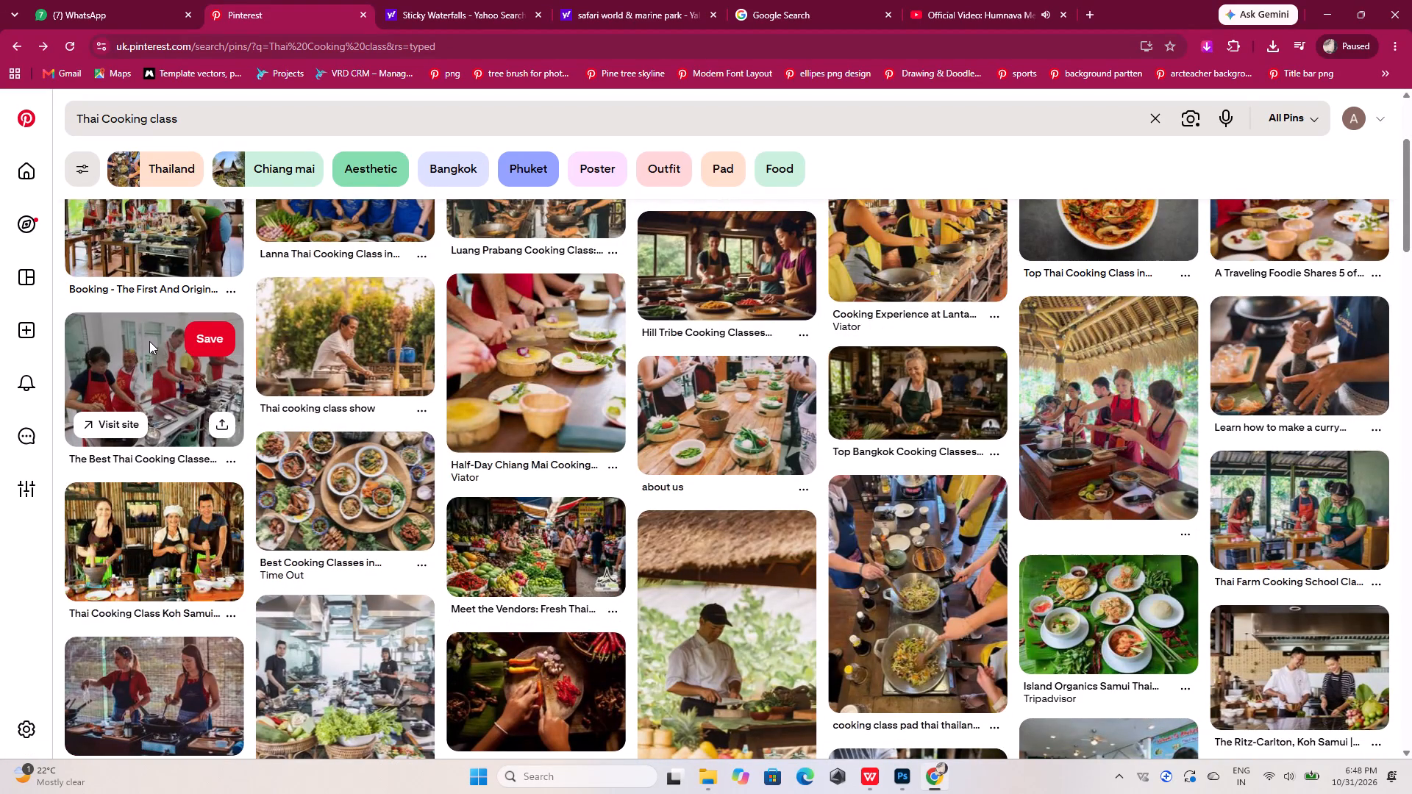
pyautogui.click(149, 341)
pyautogui.doubleClick(153, 350)
pyautogui.scroll(4, 188, 380)
pyautogui.scroll(-4, 188, 380)
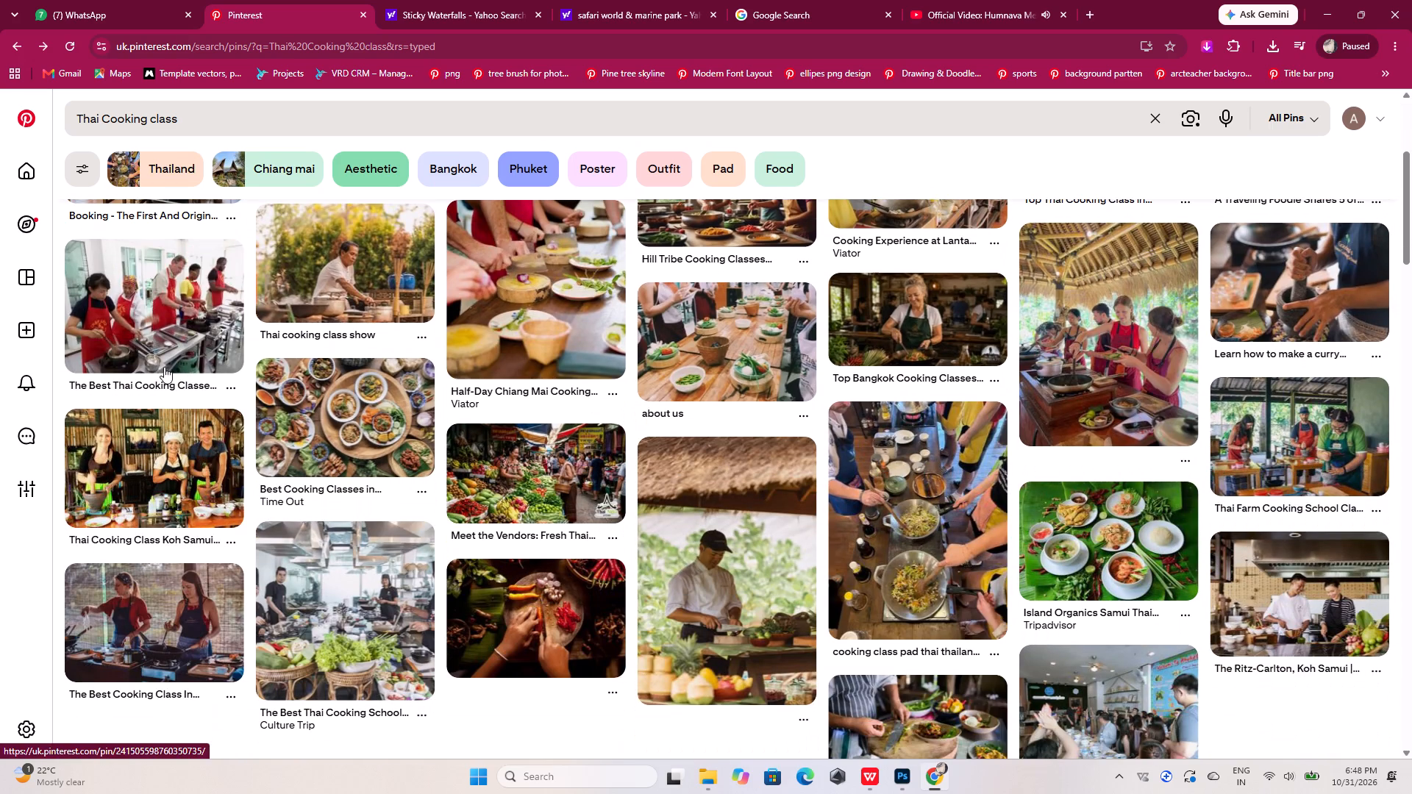
pyautogui.click(165, 312)
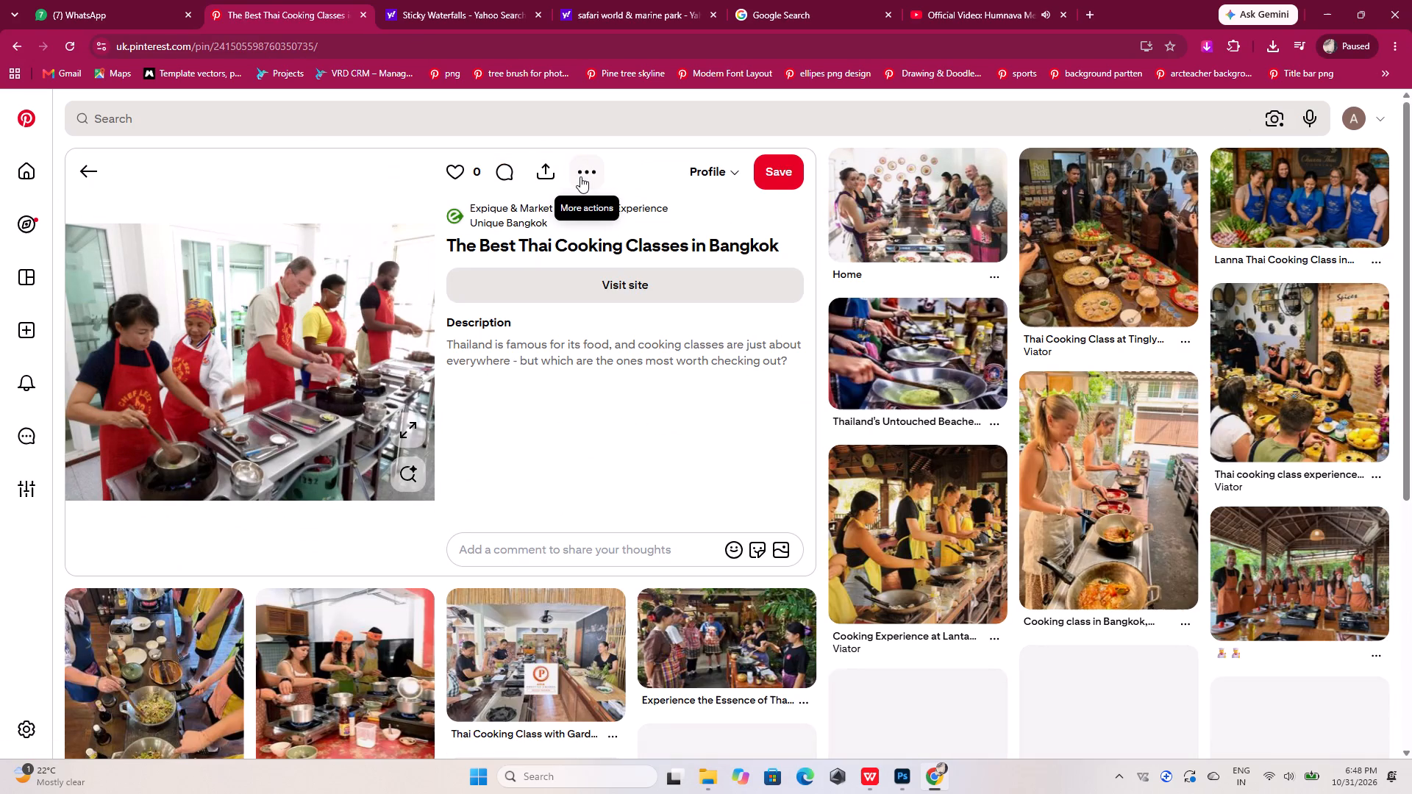
pyautogui.click(580, 176)
pyautogui.click(577, 221)
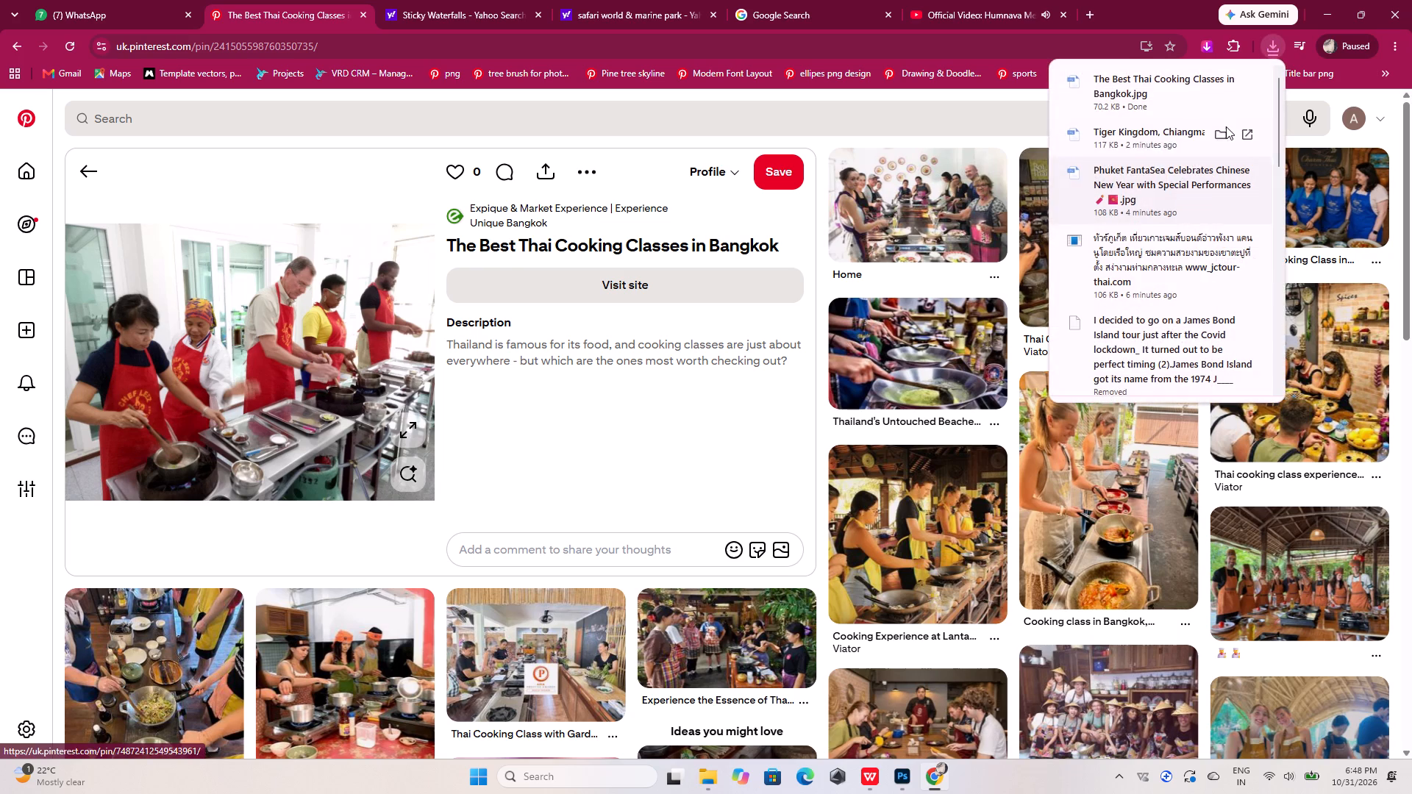
# Place the downloaded cooking class photo from the Downloads folder into the Photoshop slide, scaled to about 28.19% near the Thai Cooking class row.
pyautogui.click(1222, 76)
pyautogui.moveTo(819, 180); pyautogui.dragTo(899, 652)
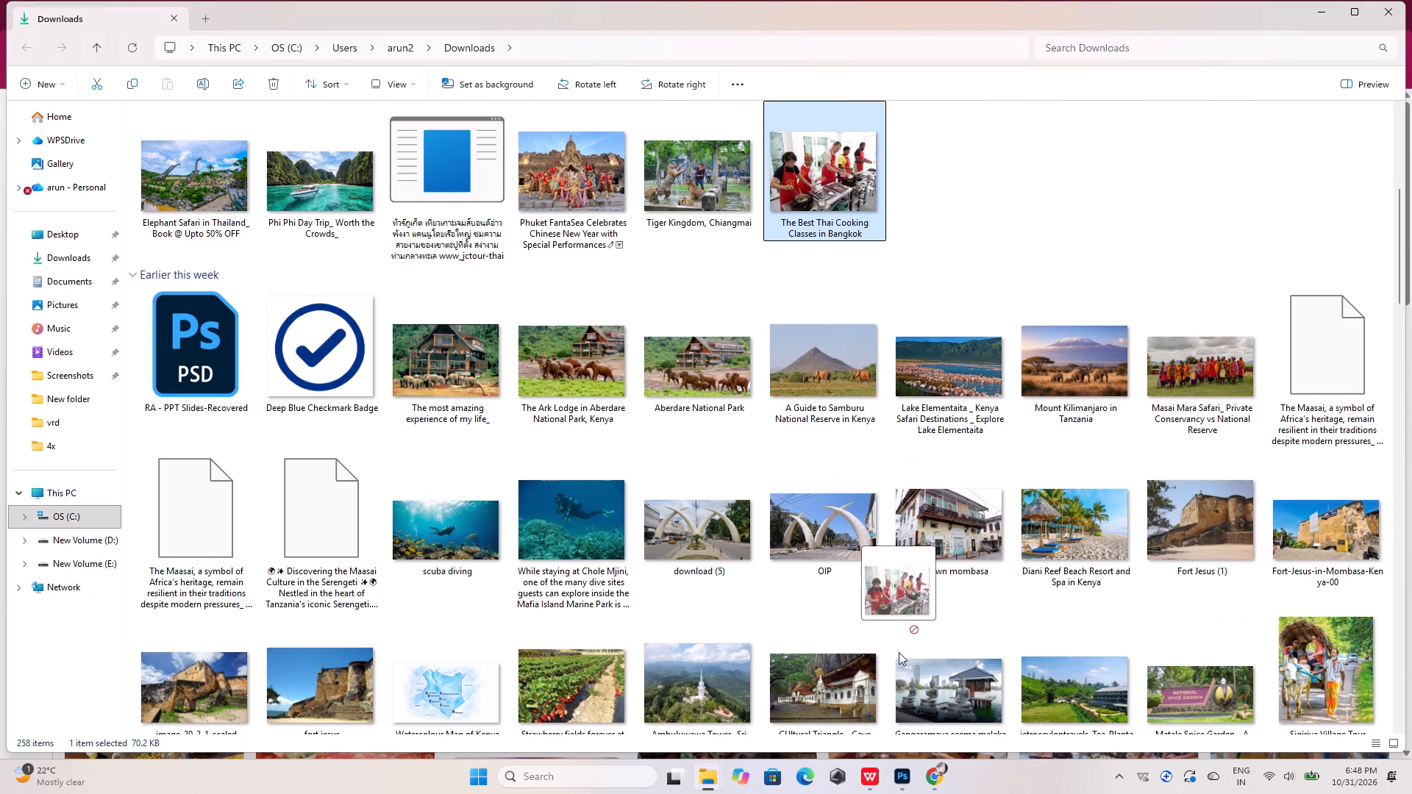
pyautogui.moveTo(899, 652); pyautogui.dragTo(785, 307)
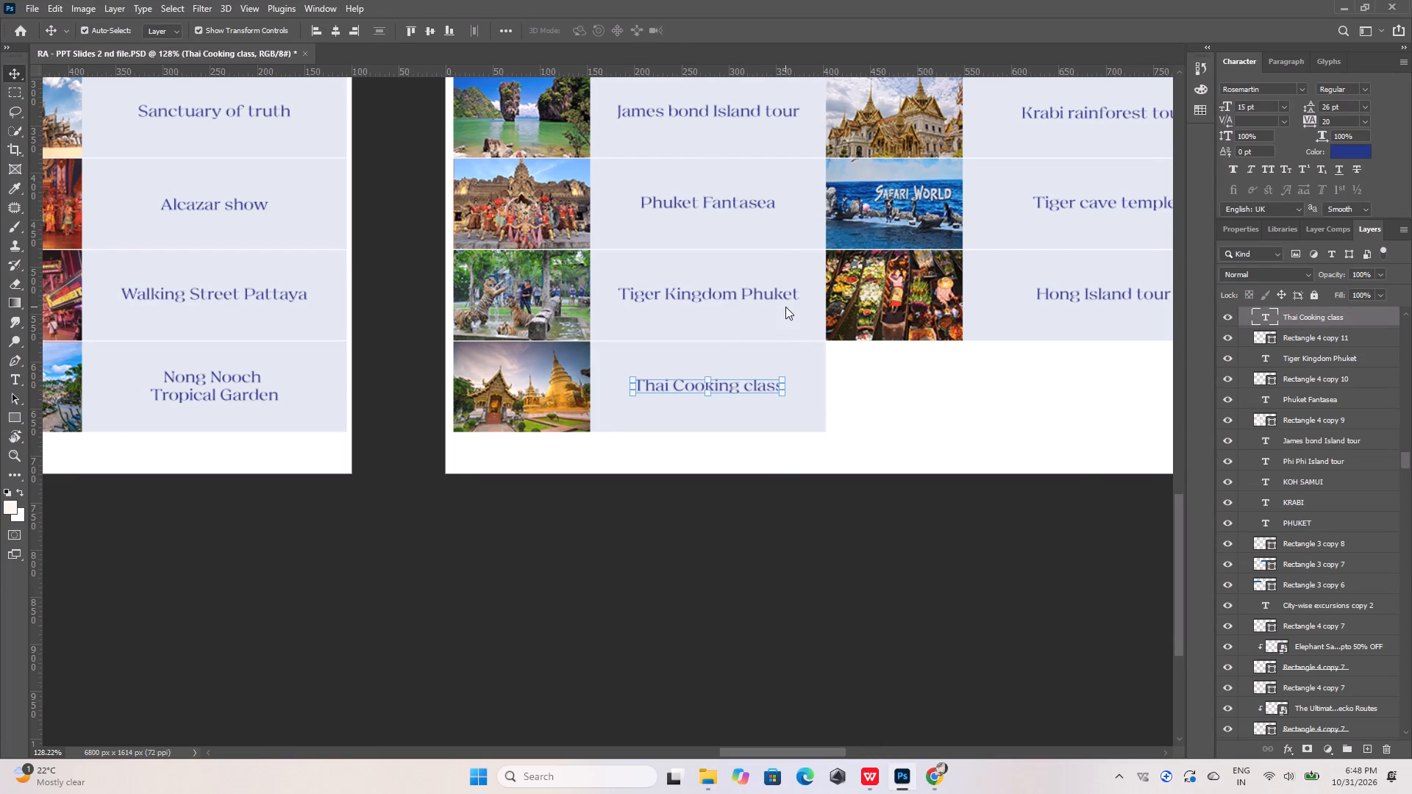
pyautogui.moveTo(1156, 536); pyautogui.dragTo(1153, 534)
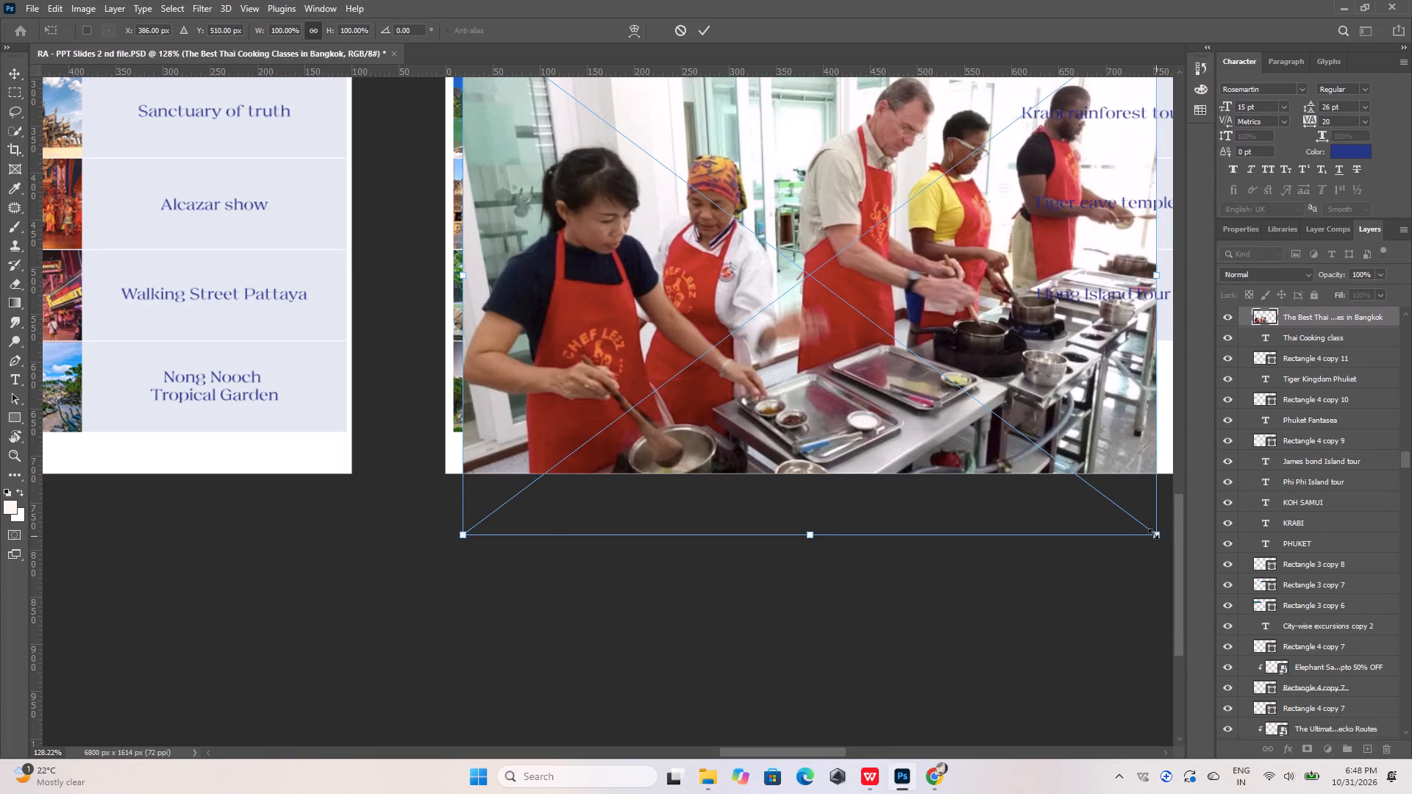
pyautogui.moveTo(1153, 534); pyautogui.dragTo(655, 165)
pyautogui.moveTo(602, 117); pyautogui.dragTo(652, 384)
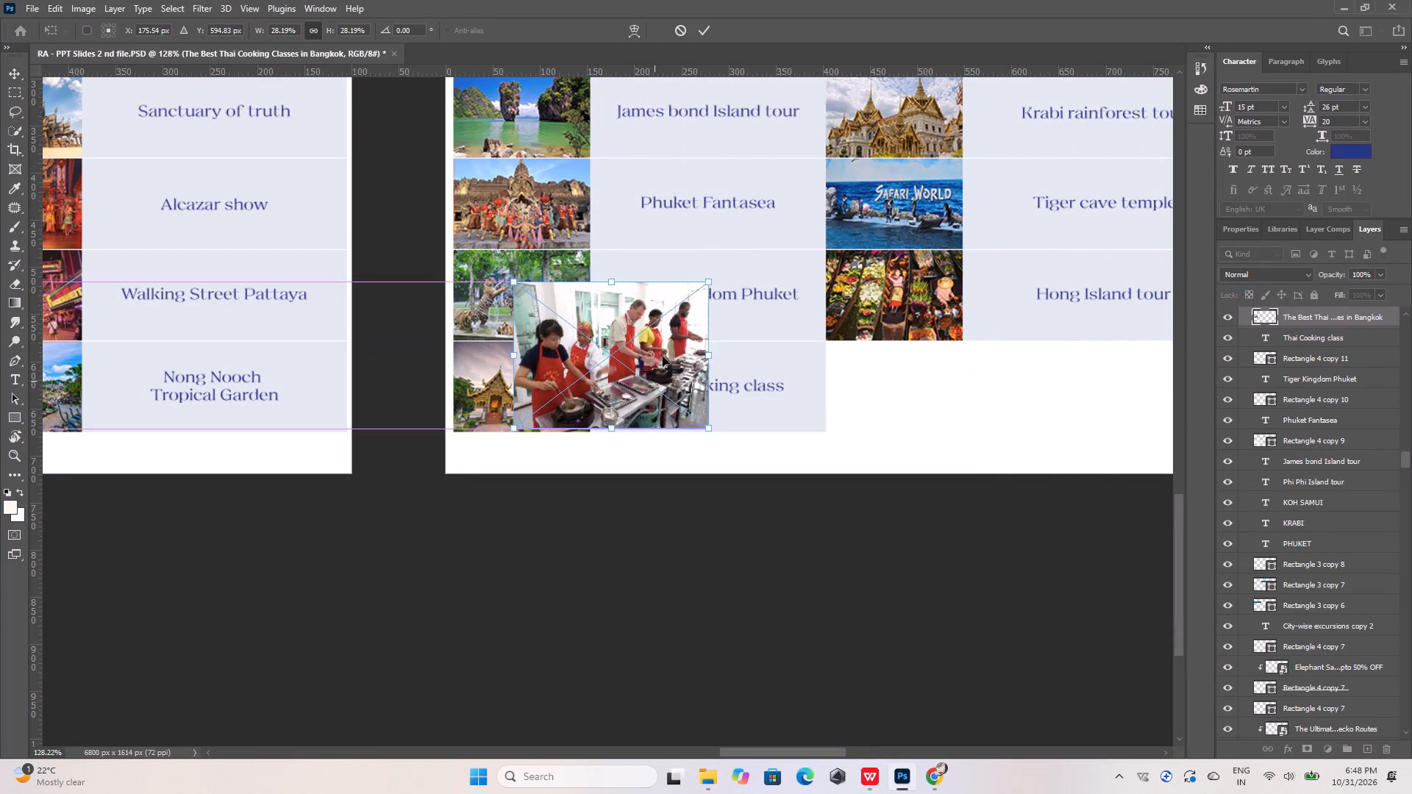
pyautogui.click(706, 29)
# Scale the cooking class photo down to about 17.58% and position it overlapping the temple photo in the Thai Cooking class row.
pyautogui.keyDown('alt'); pyautogui.scroll(7, 554, 373); pyautogui.keyUp('alt')
pyautogui.moveTo(624, 373); pyautogui.dragTo(624, 382)
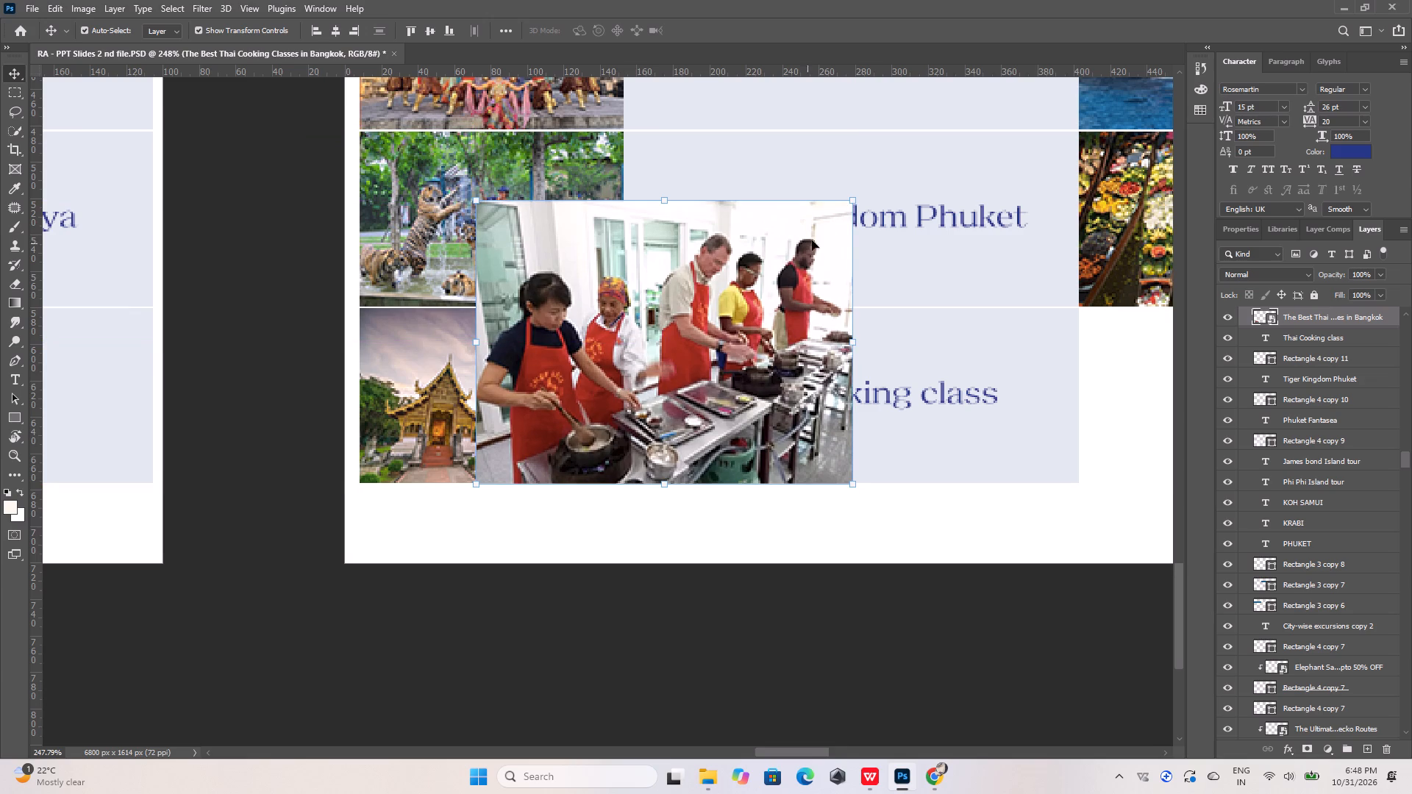
pyautogui.moveTo(855, 196); pyautogui.dragTo(750, 348)
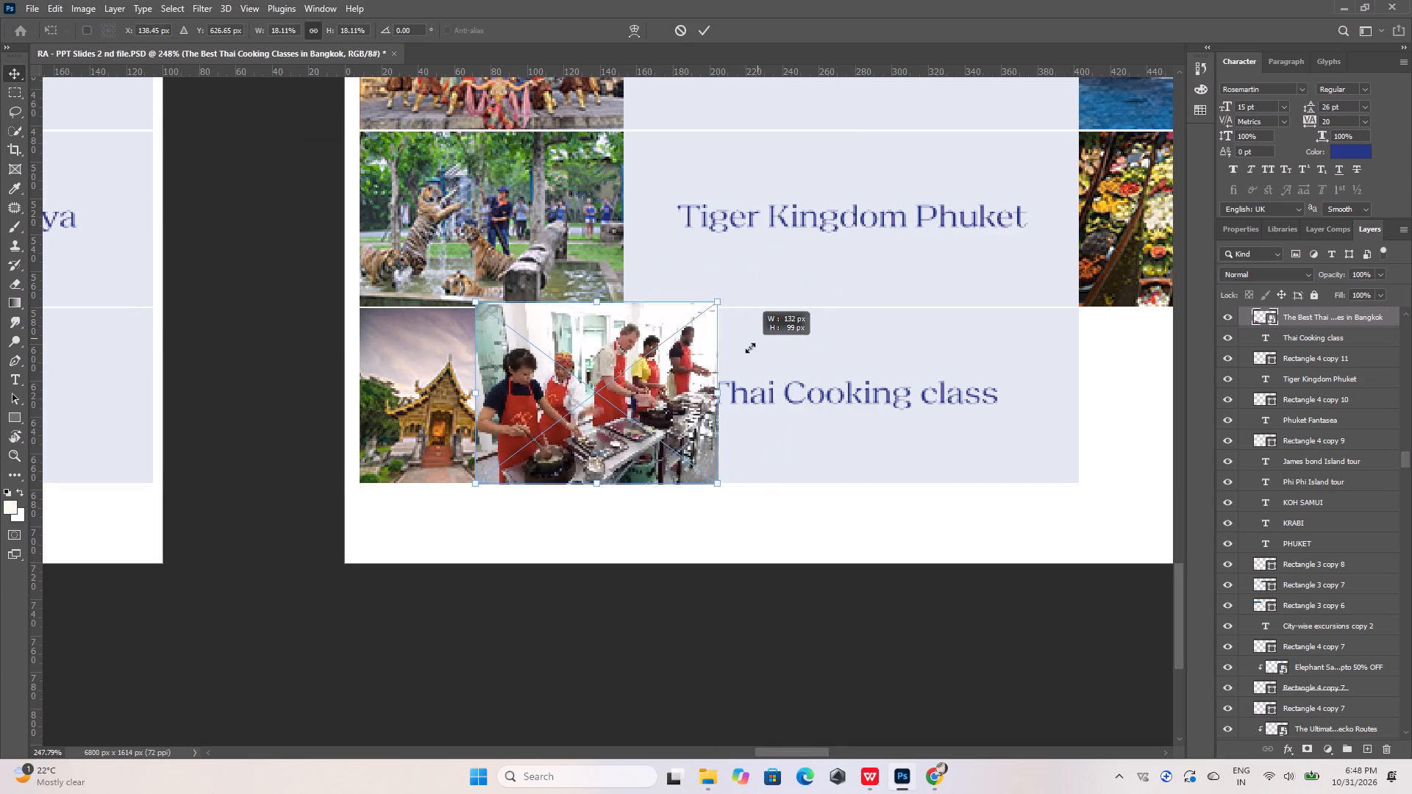
pyautogui.moveTo(750, 348); pyautogui.dragTo(747, 348)
pyautogui.moveTo(668, 381); pyautogui.dragTo(731, 381)
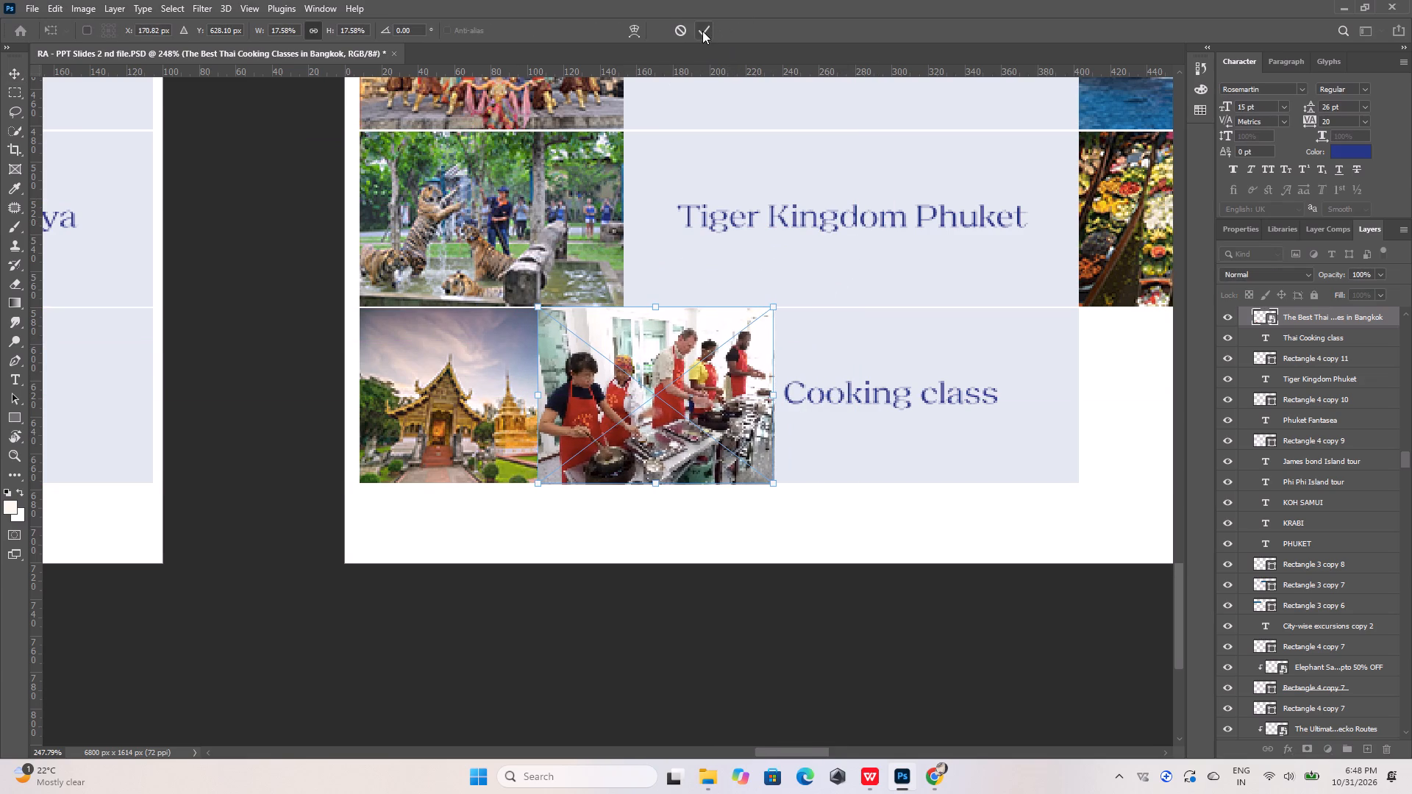
pyautogui.click(702, 31)
# Move the cooking class photo layer directly above the Wat Phra Singh temple layer so it is clipped to the same picture cell.
pyautogui.click(456, 353)
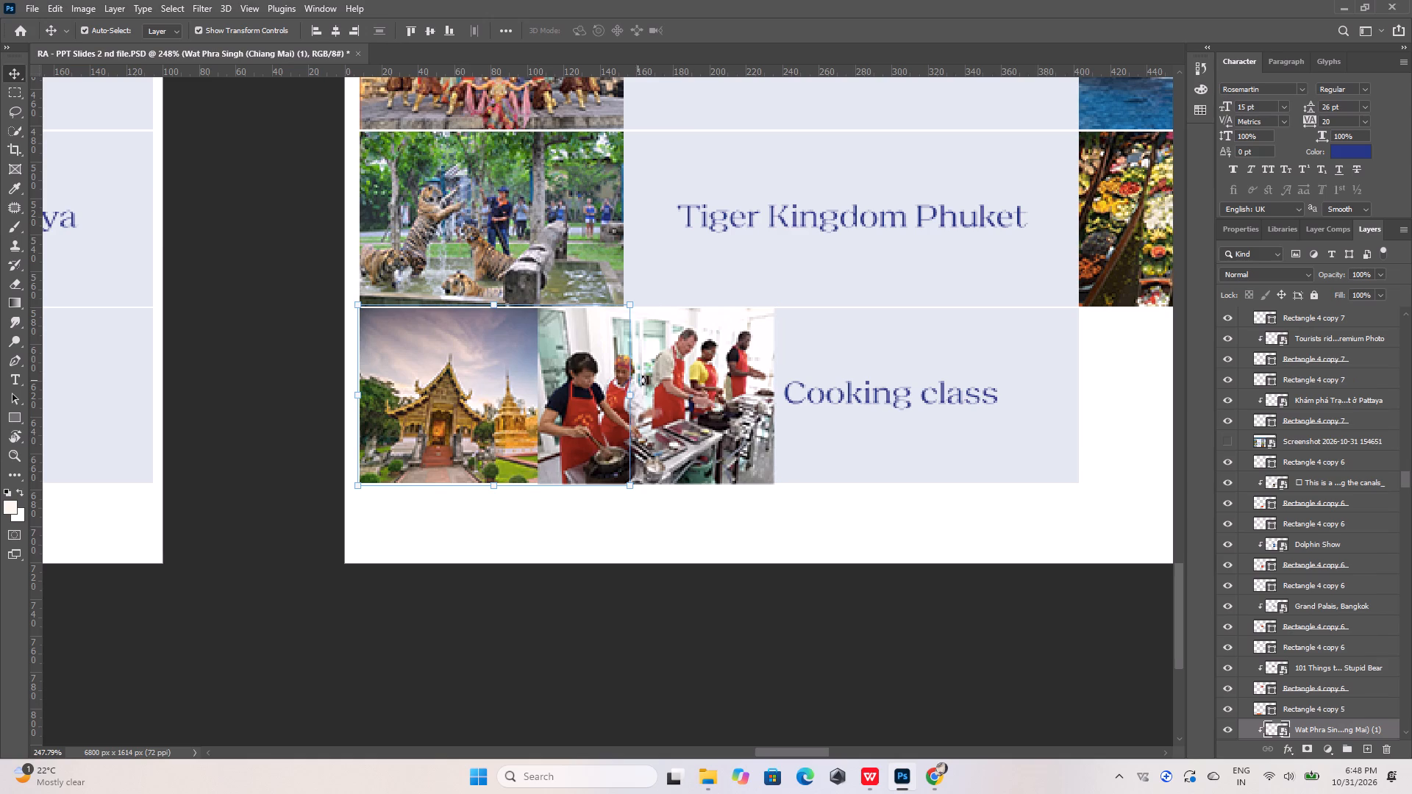
pyautogui.click(585, 386)
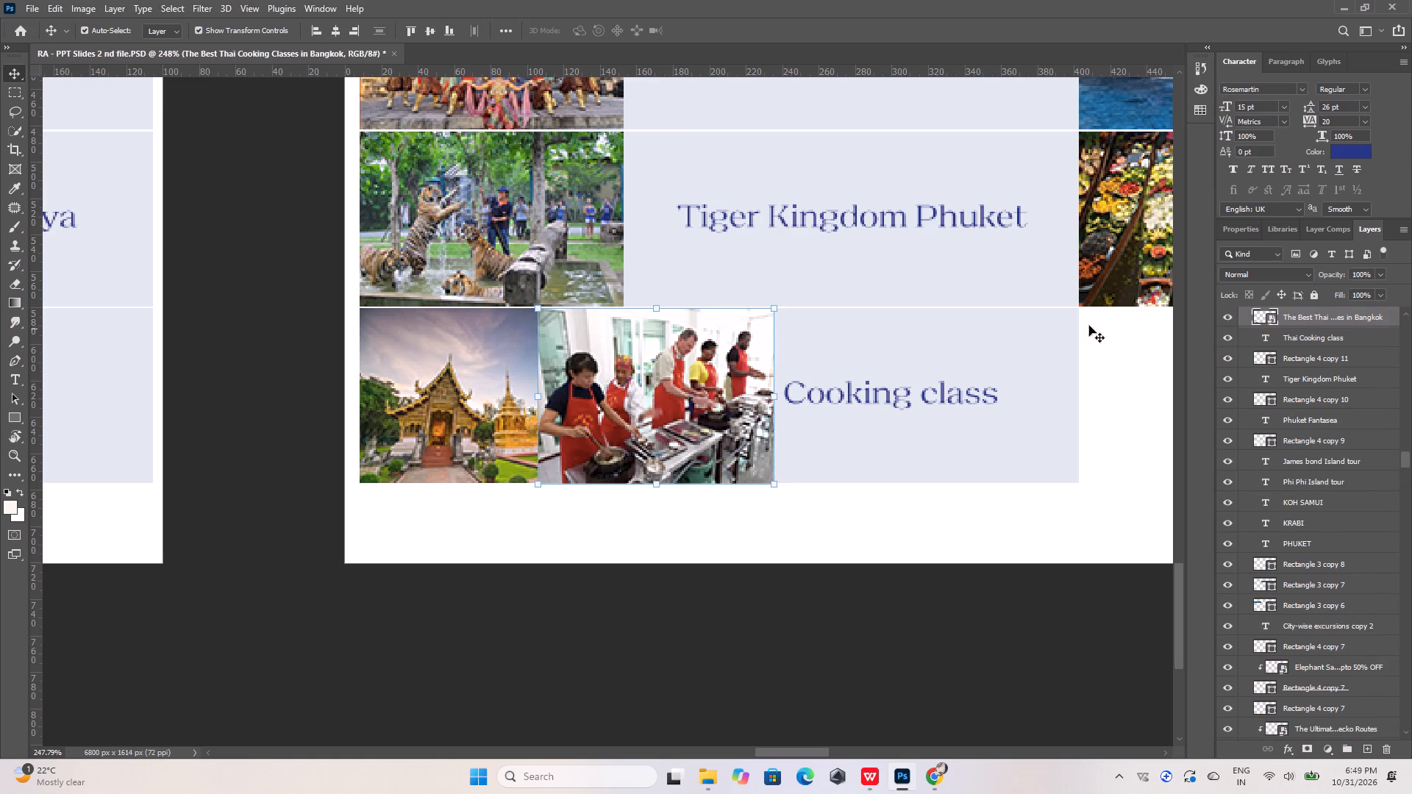
pyautogui.moveTo(1286, 315); pyautogui.dragTo(1330, 774)
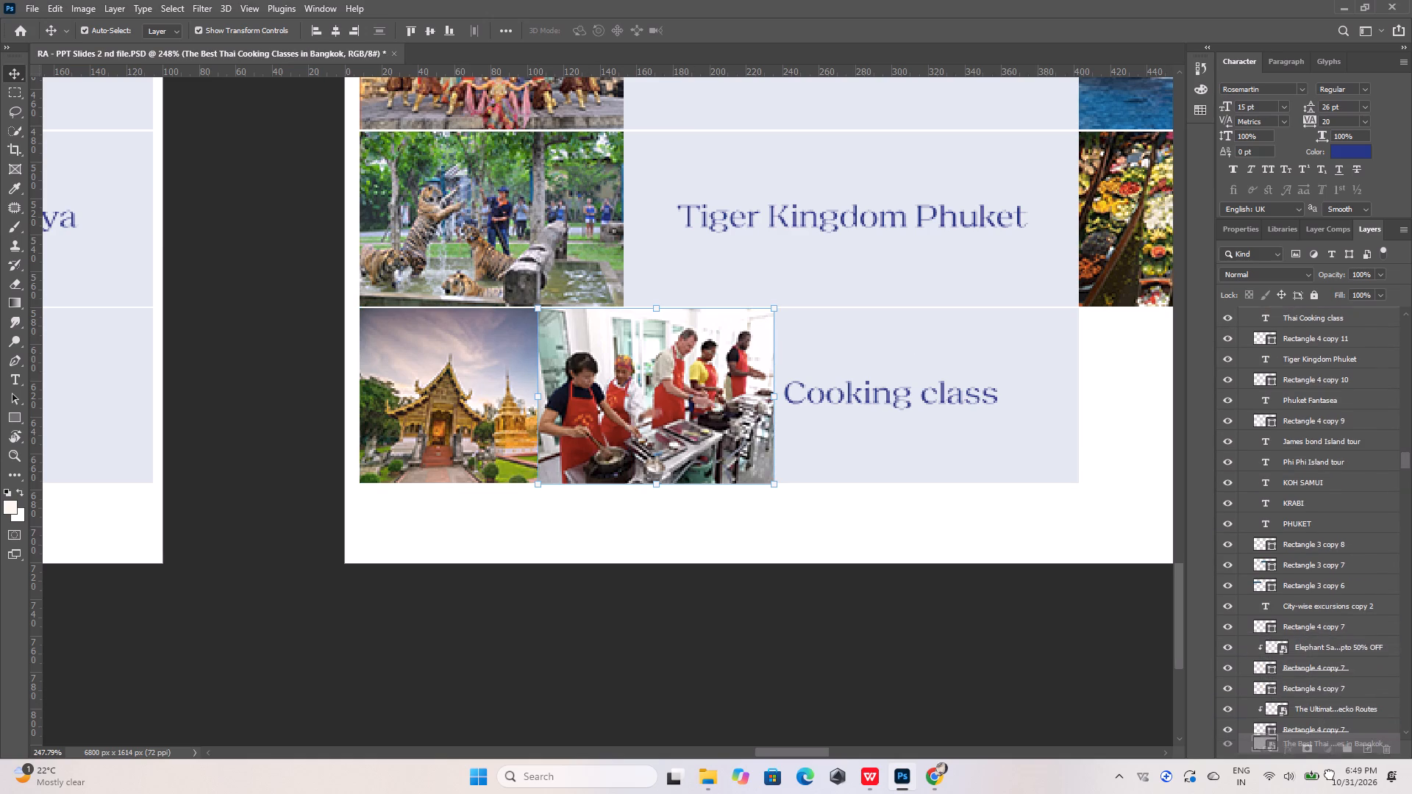
pyautogui.moveTo(1330, 774); pyautogui.dragTo(1330, 776)
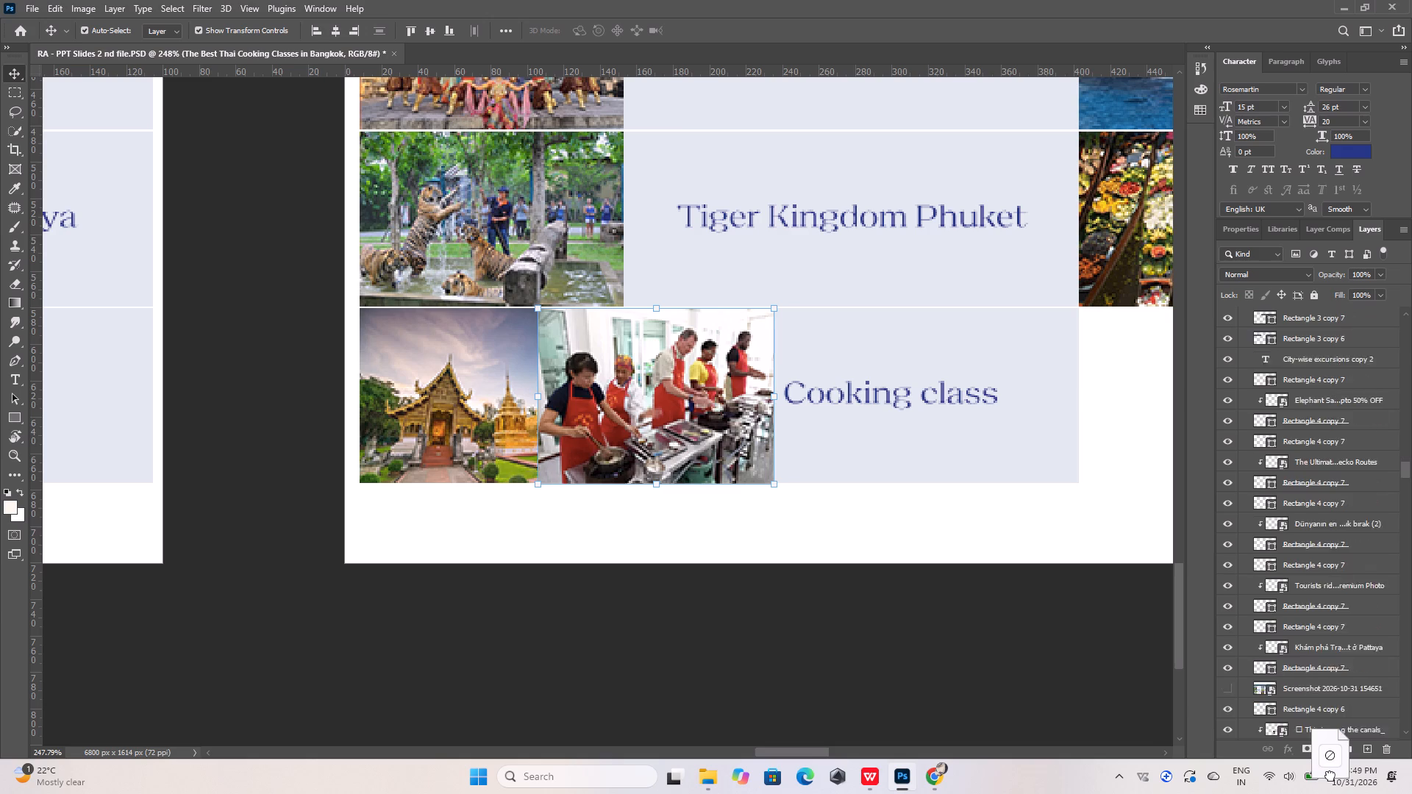
pyautogui.moveTo(1330, 776); pyautogui.dragTo(1337, 578)
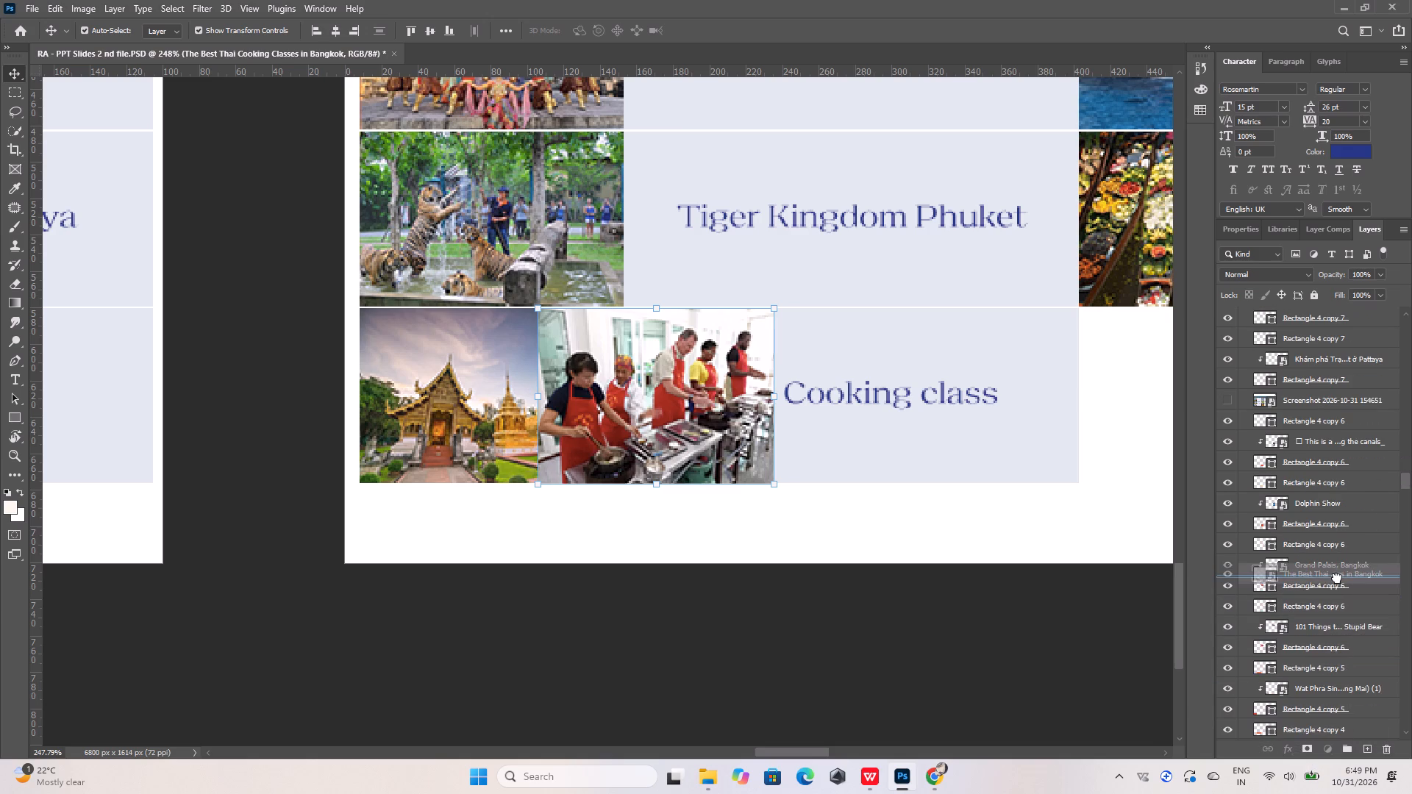
pyautogui.moveTo(1337, 578); pyautogui.dragTo(1358, 767)
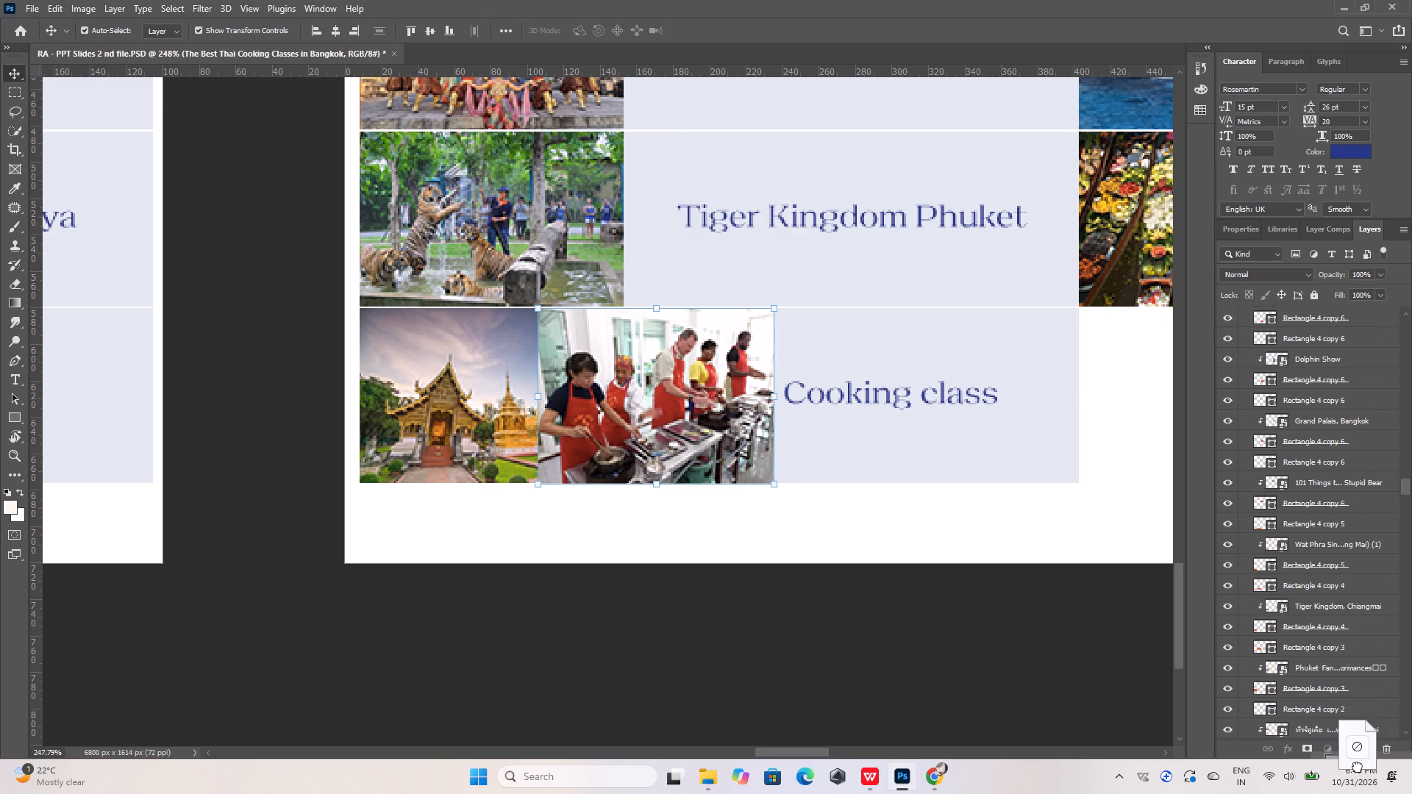
pyautogui.moveTo(1358, 767); pyautogui.dragTo(1361, 641)
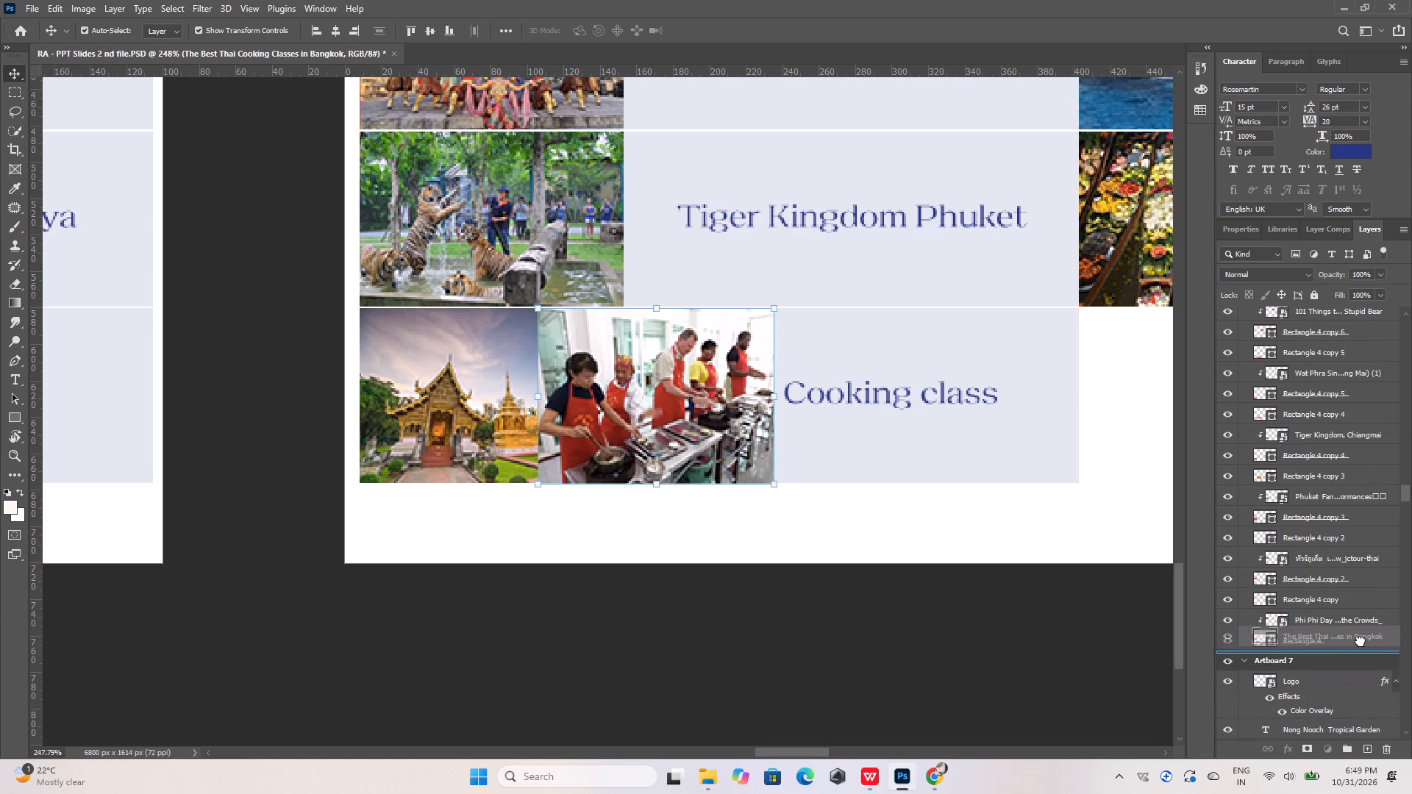
pyautogui.moveTo(1361, 641); pyautogui.dragTo(1343, 374)
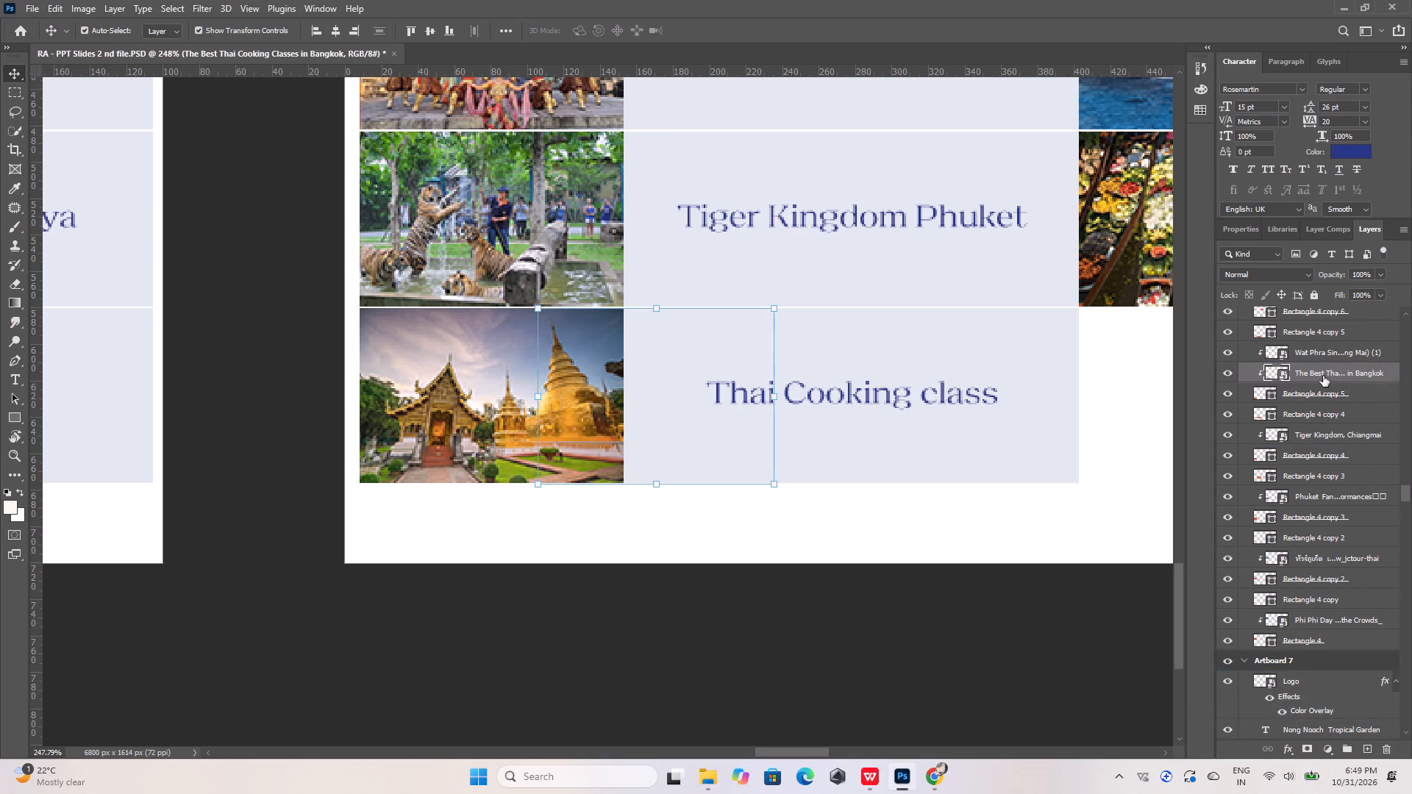
pyautogui.scroll(2, 1310, 386)
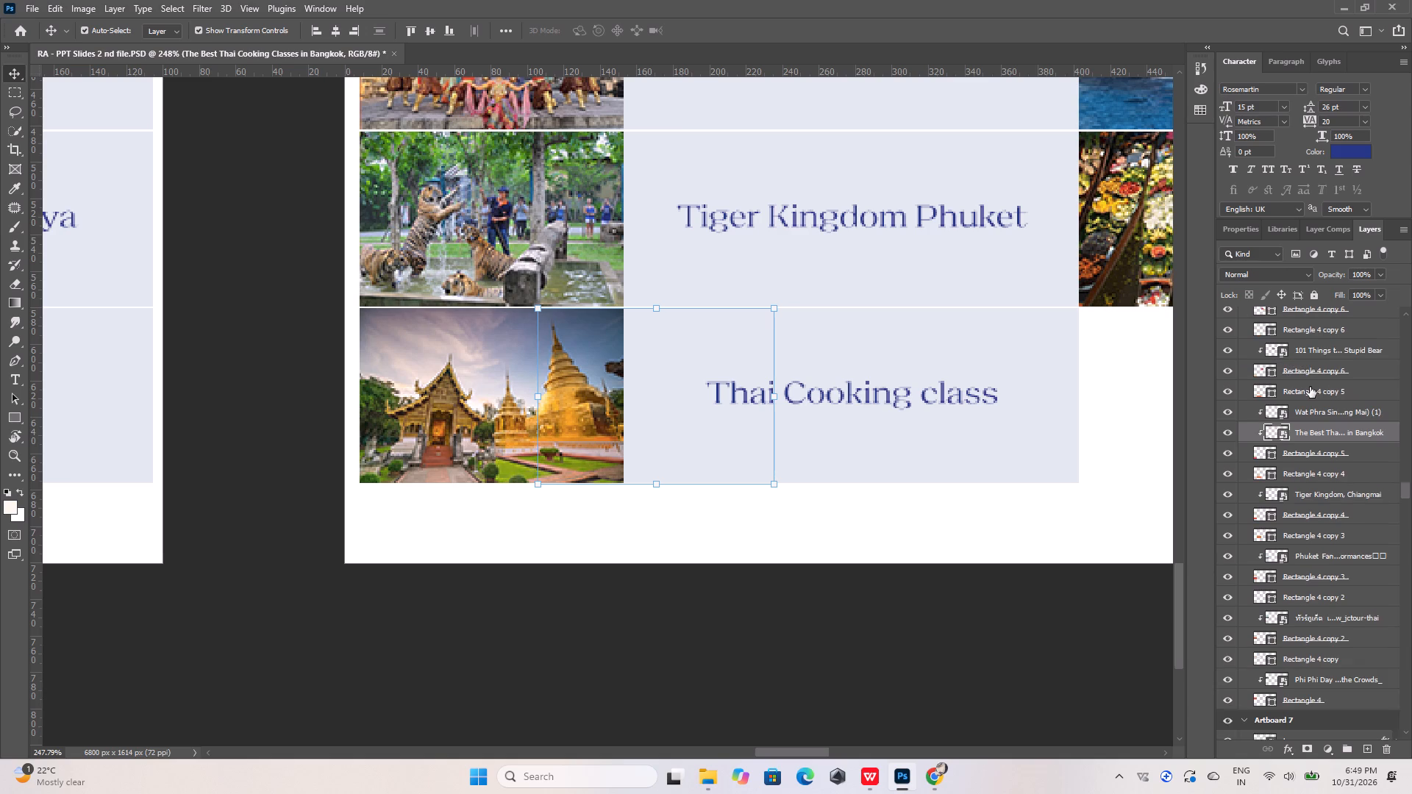
pyautogui.scroll(3, 1310, 387)
pyautogui.moveTo(1333, 472); pyautogui.dragTo(1332, 438)
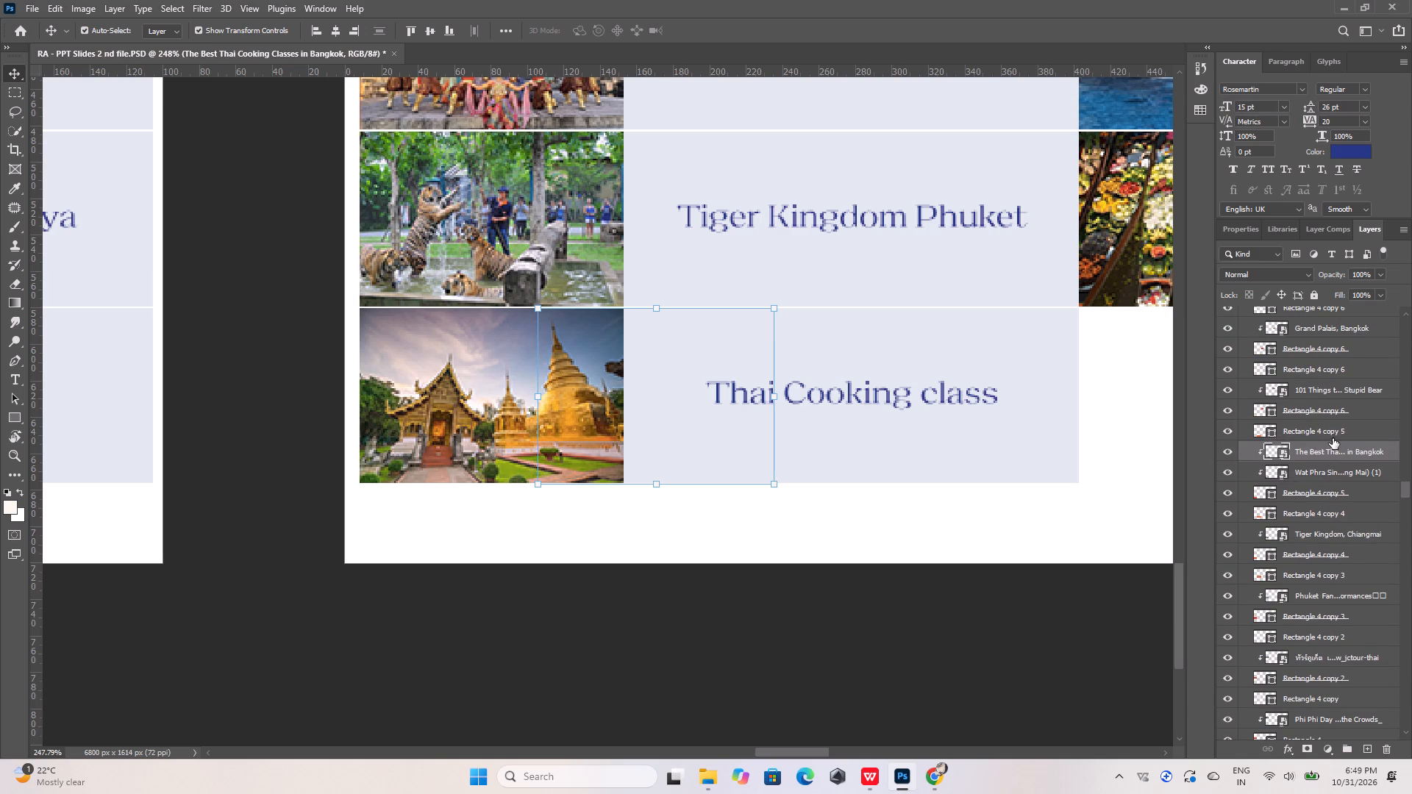
# Hide the Wat Phra Singh temple photo, and fit the cooking class photo to the cell, scaled to about 19.70%.
pyautogui.click(466, 360)
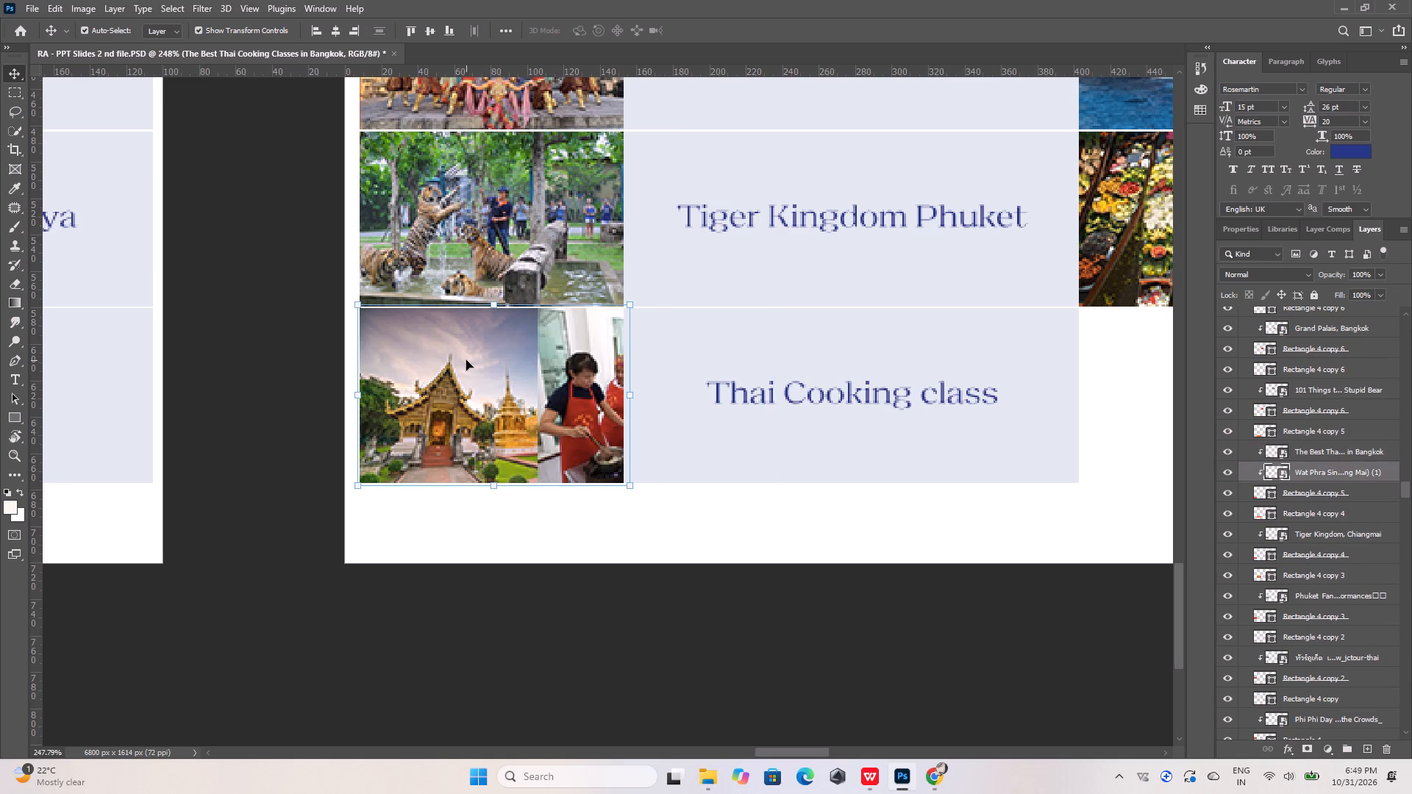
pyautogui.click(582, 383)
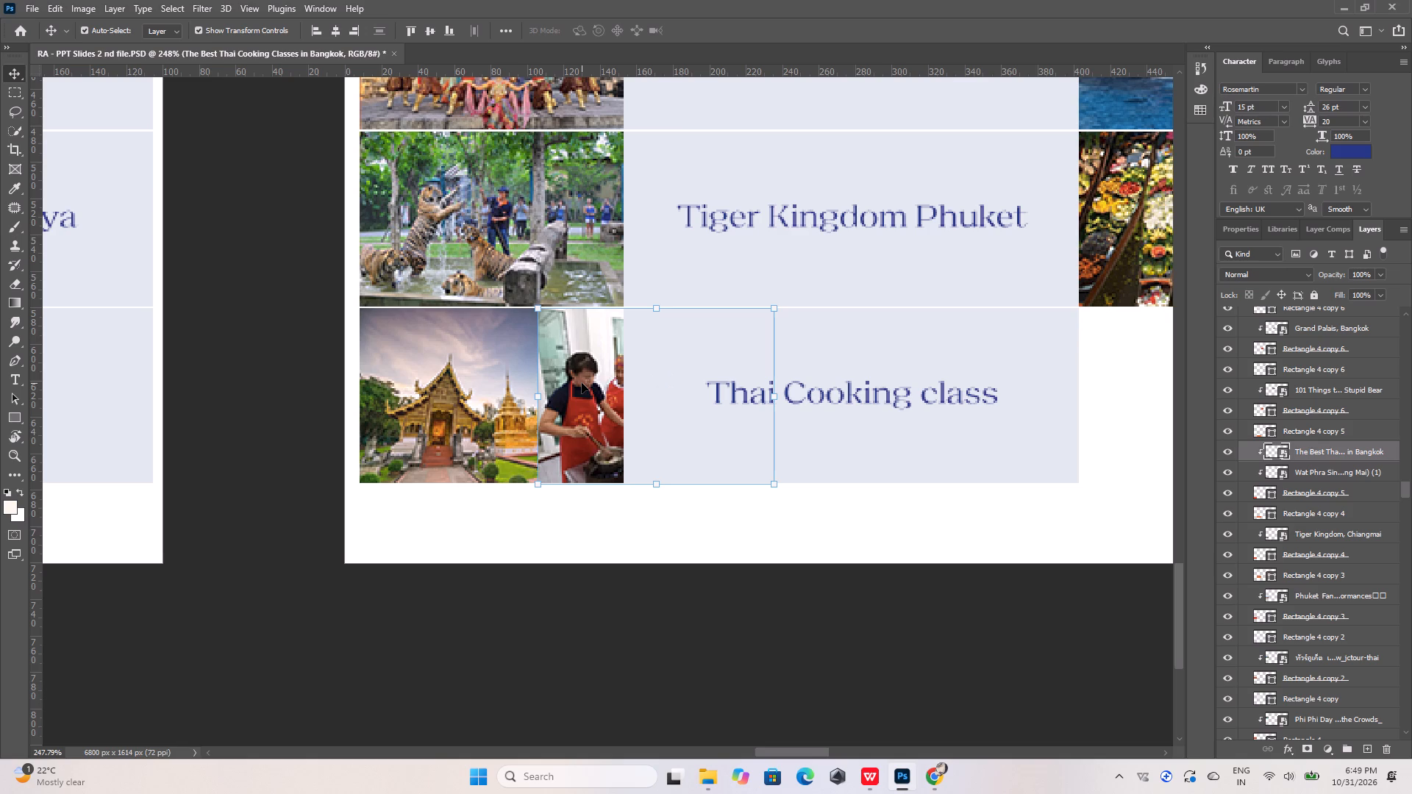
pyautogui.click(1230, 470)
pyautogui.moveTo(589, 394); pyautogui.dragTo(410, 390)
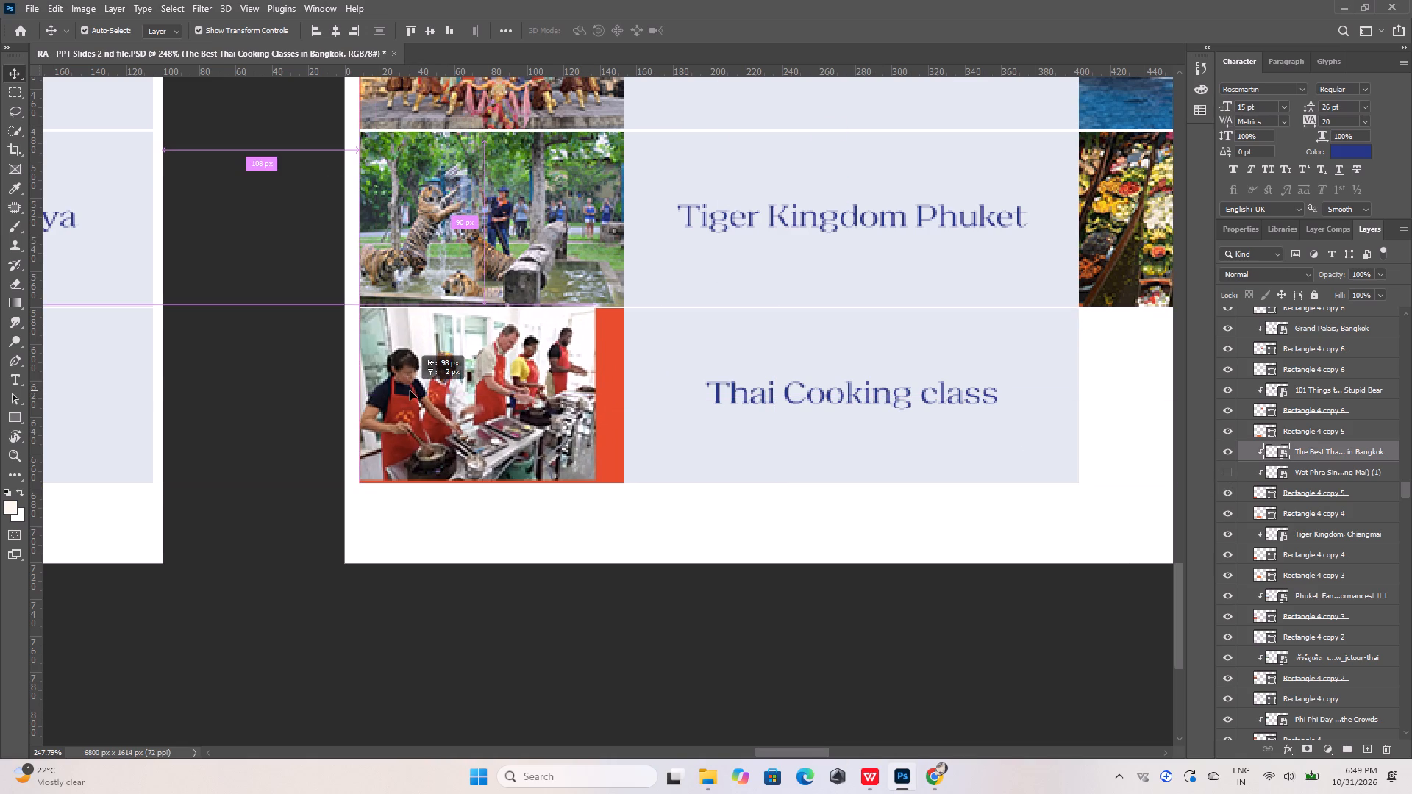
pyautogui.moveTo(410, 390); pyautogui.dragTo(409, 390)
pyautogui.moveTo(595, 482); pyautogui.dragTo(624, 502)
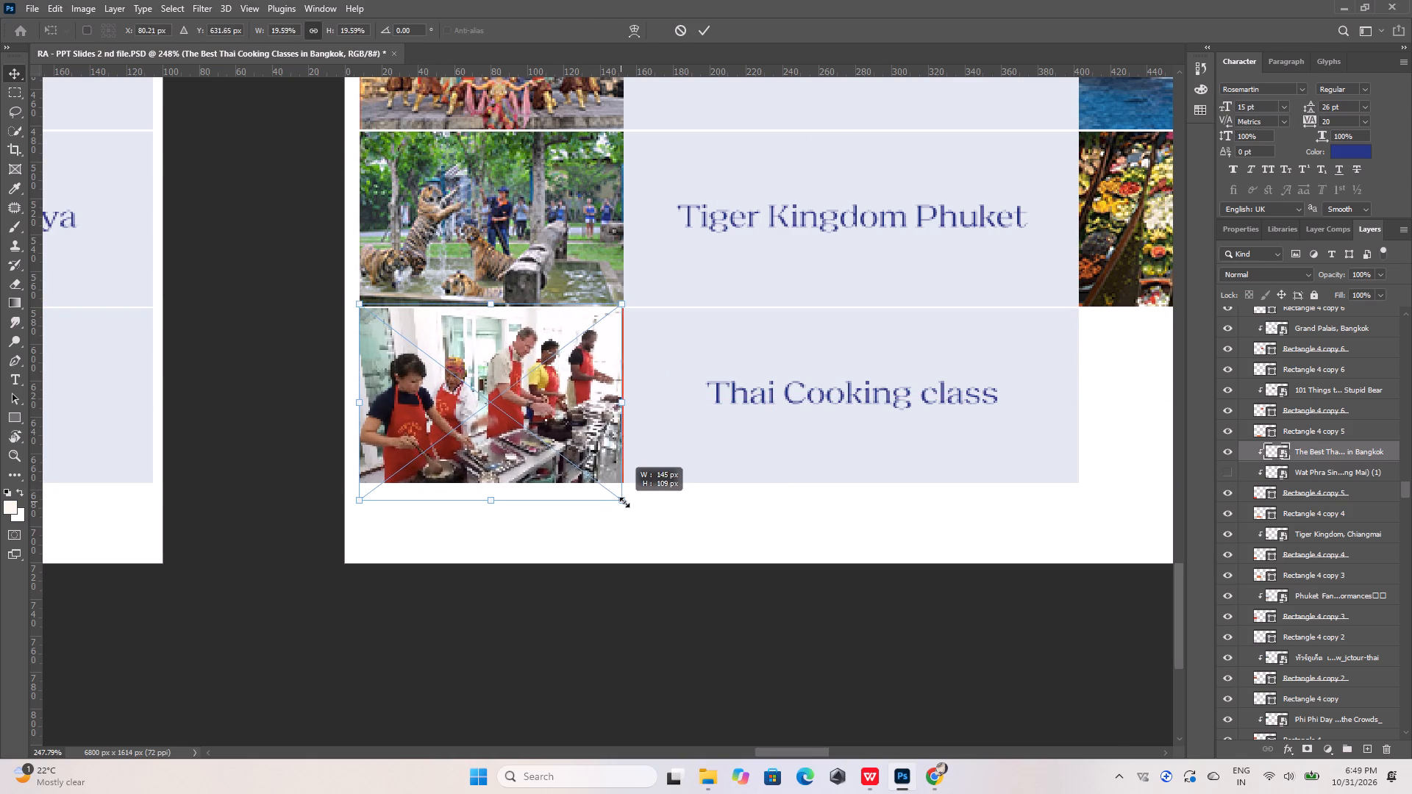
pyautogui.moveTo(624, 502); pyautogui.dragTo(625, 503)
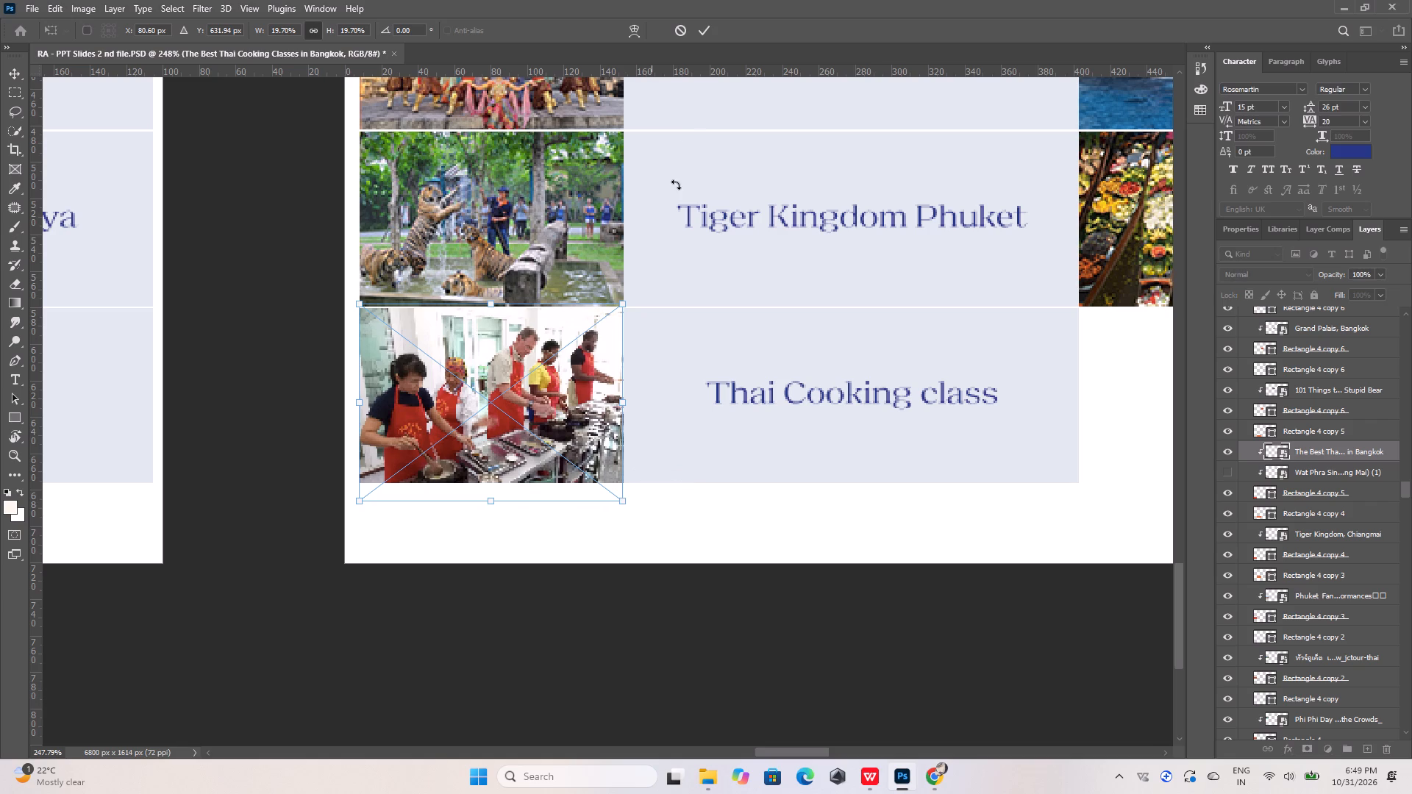
pyautogui.click(700, 28)
# Copy the "4 Island tour" label text from the Krabi column and search Pinterest in Chrome for it.
pyautogui.keyDown('alt'); pyautogui.scroll(-16, 427, 370); pyautogui.keyUp('alt')
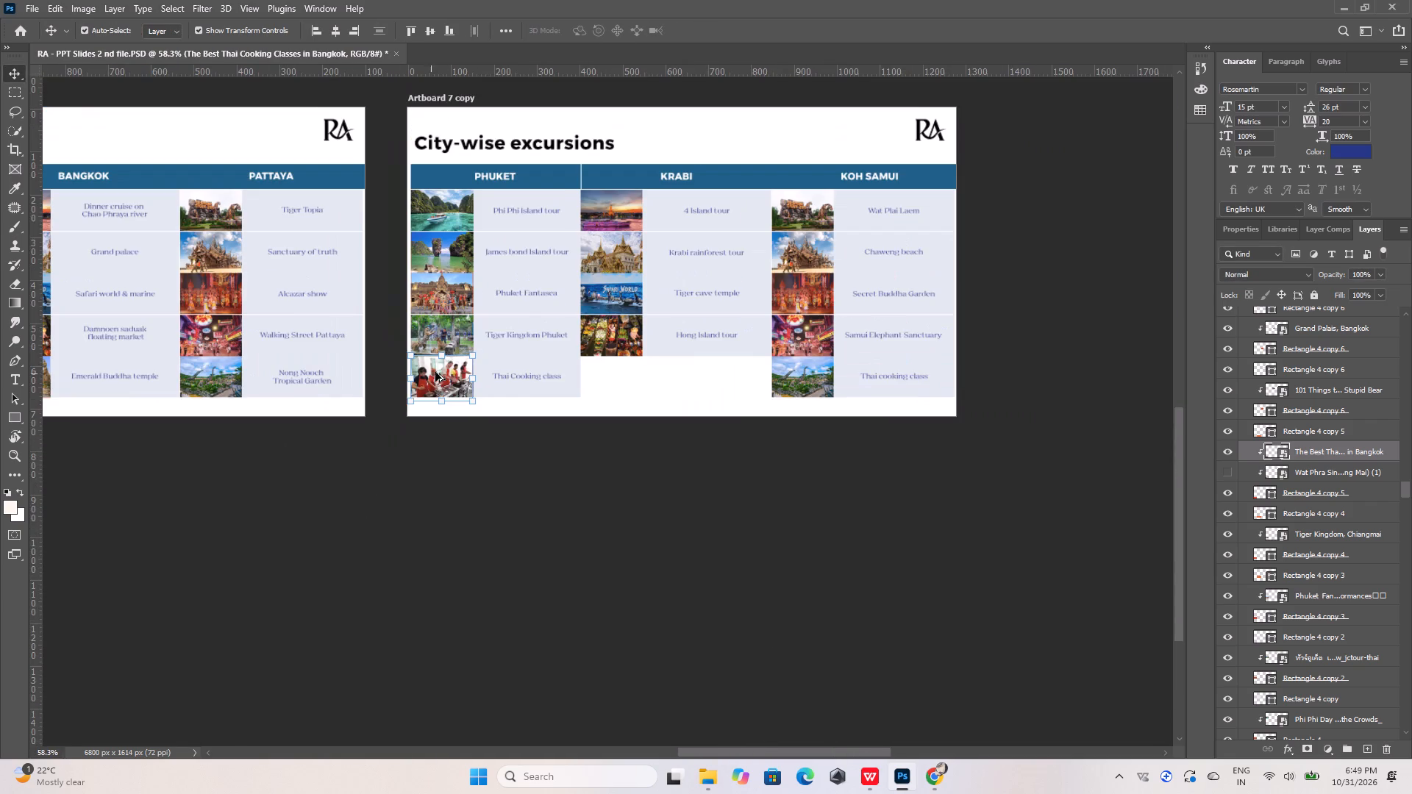
pyautogui.keyDown('alt'); pyautogui.scroll(9, 664, 206); pyautogui.keyUp('alt')
pyautogui.click(580, 215)
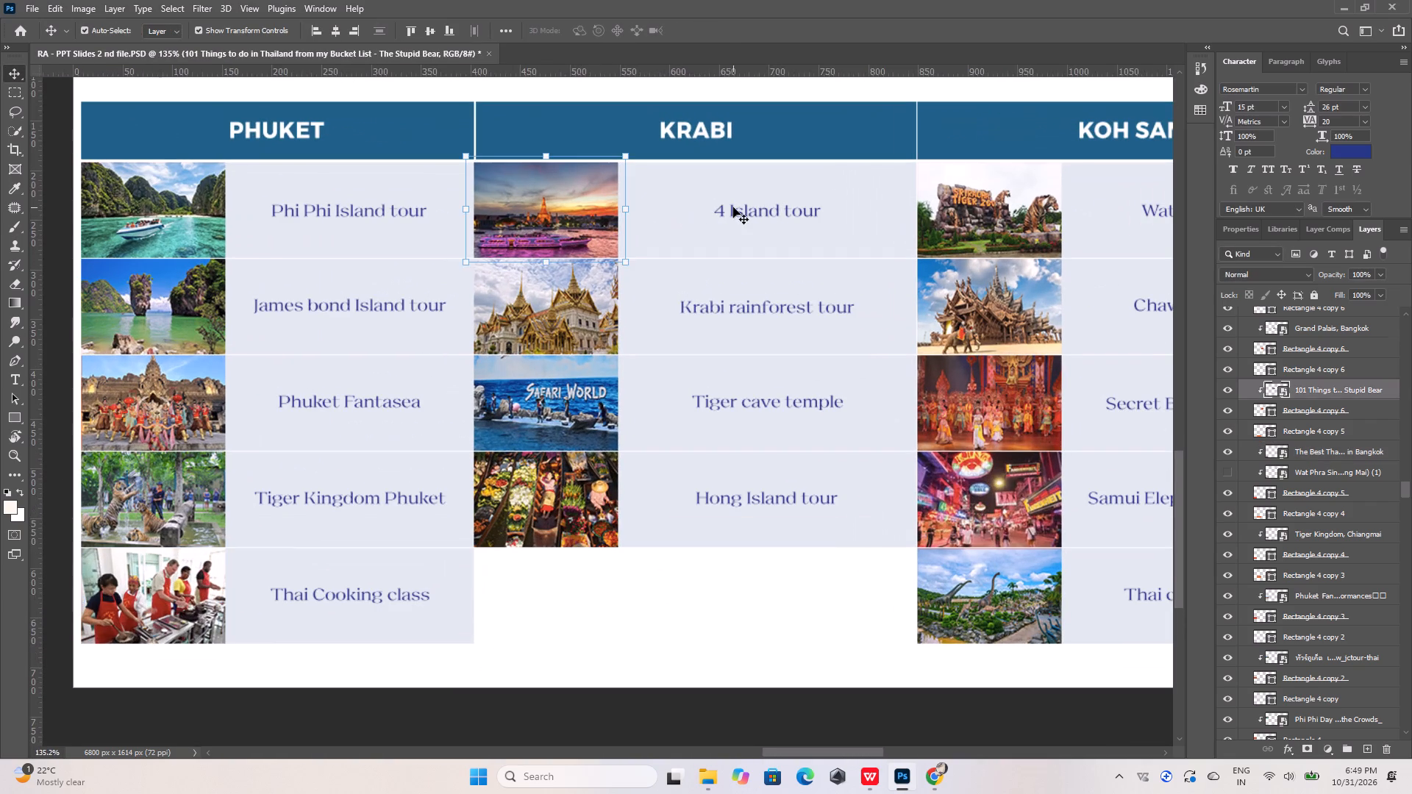
pyautogui.doubleClick(733, 207)
pyautogui.hotkey('ctrl', 'c')
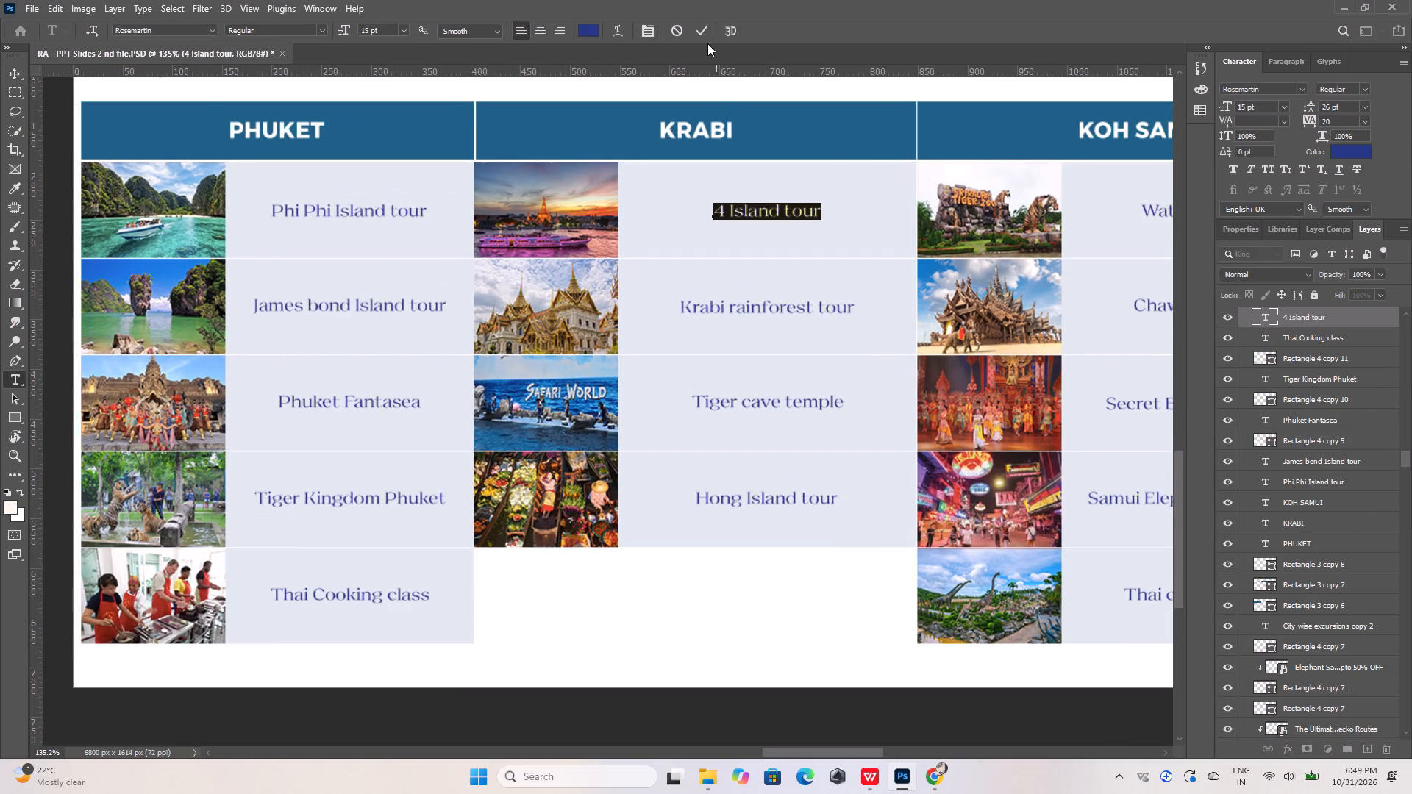
pyautogui.click(701, 31)
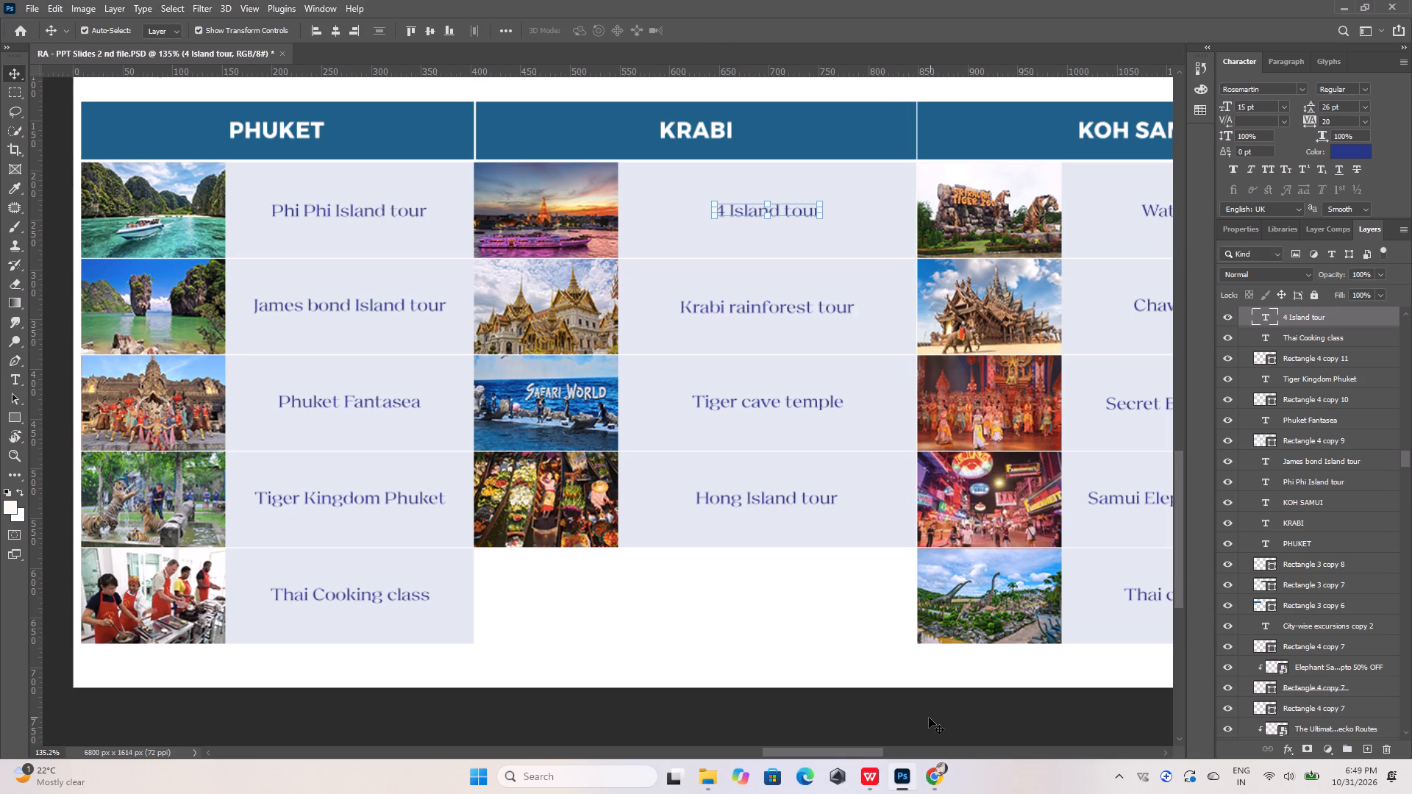
pyautogui.click(538, 226)
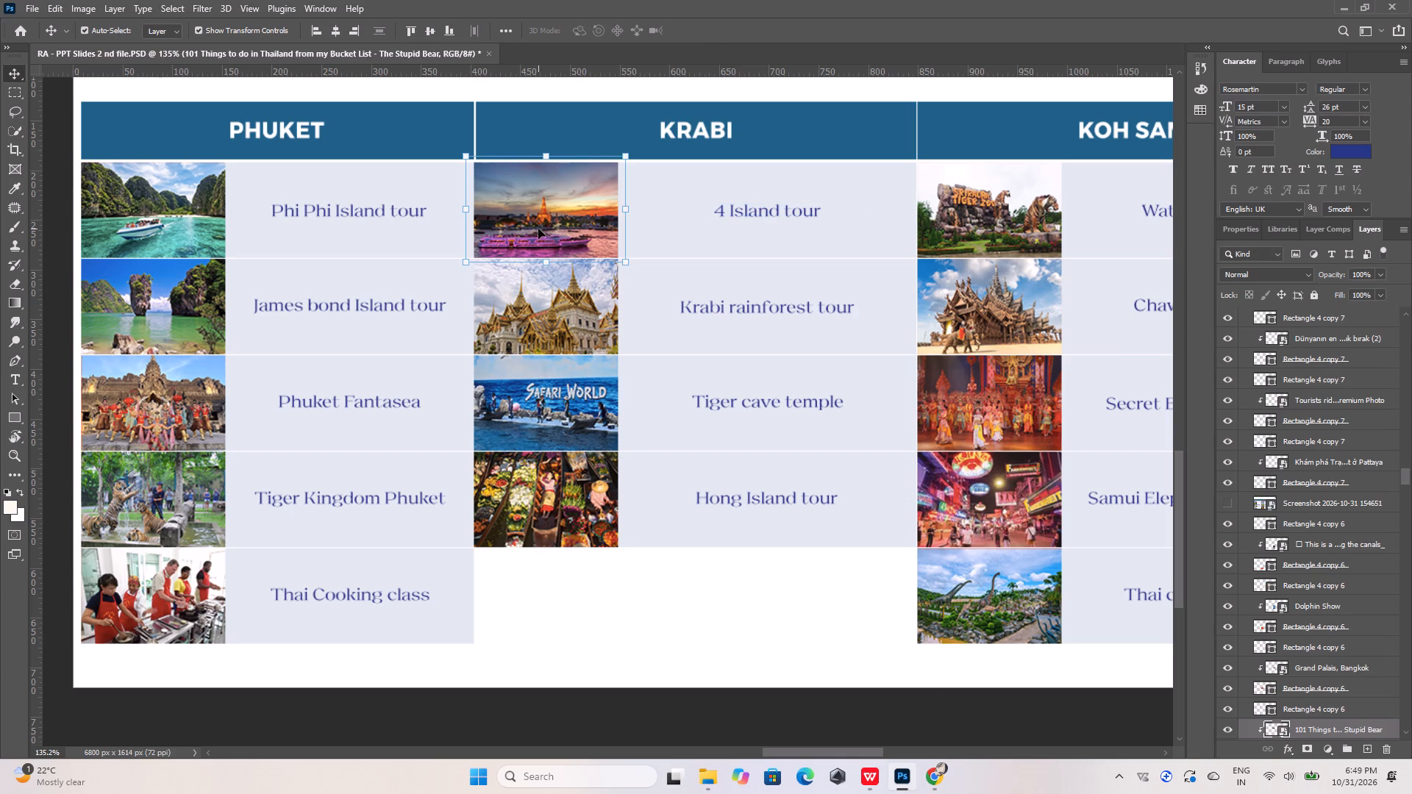
pyautogui.click(866, 770)
pyautogui.click(935, 777)
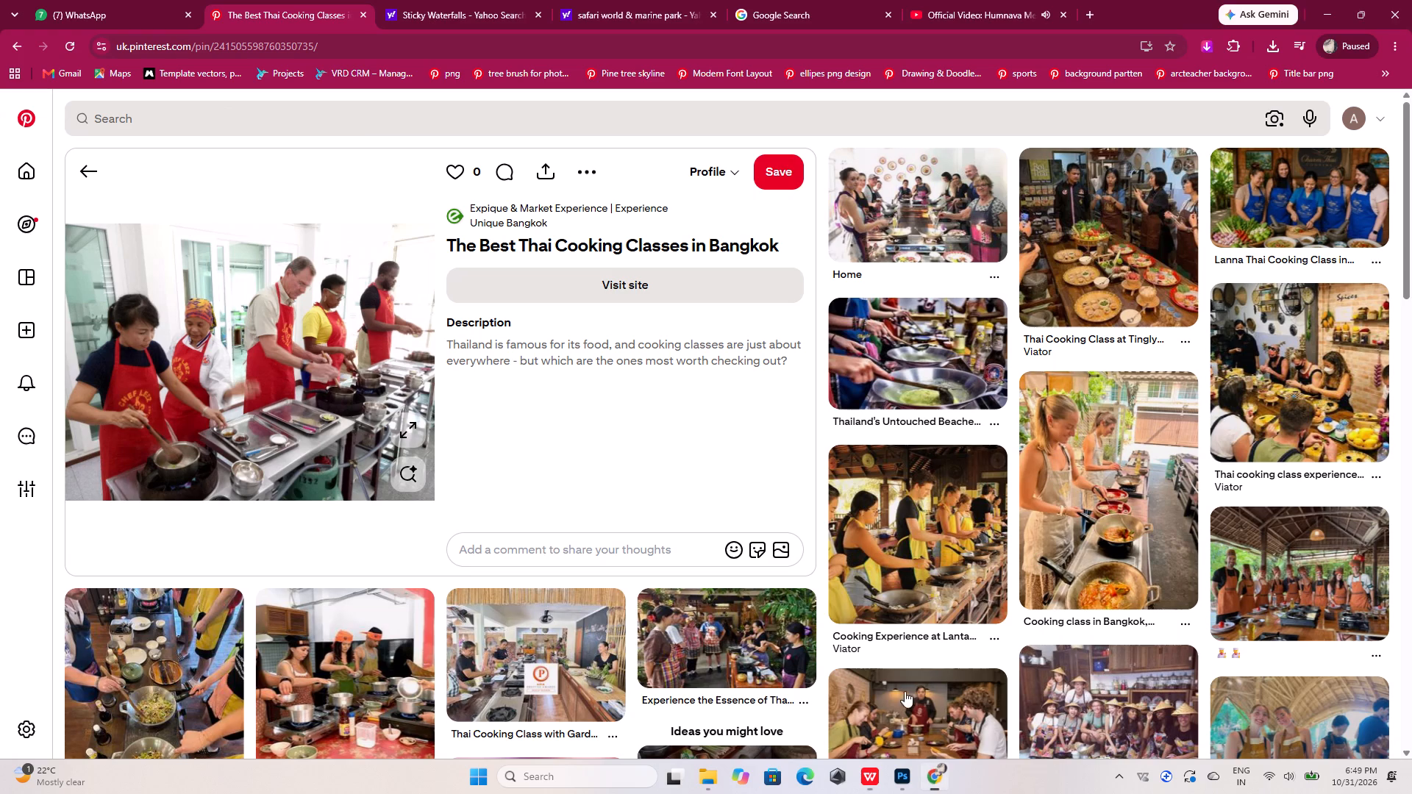
pyautogui.click(331, 120)
pyautogui.hotkey('ctrl', 'v')
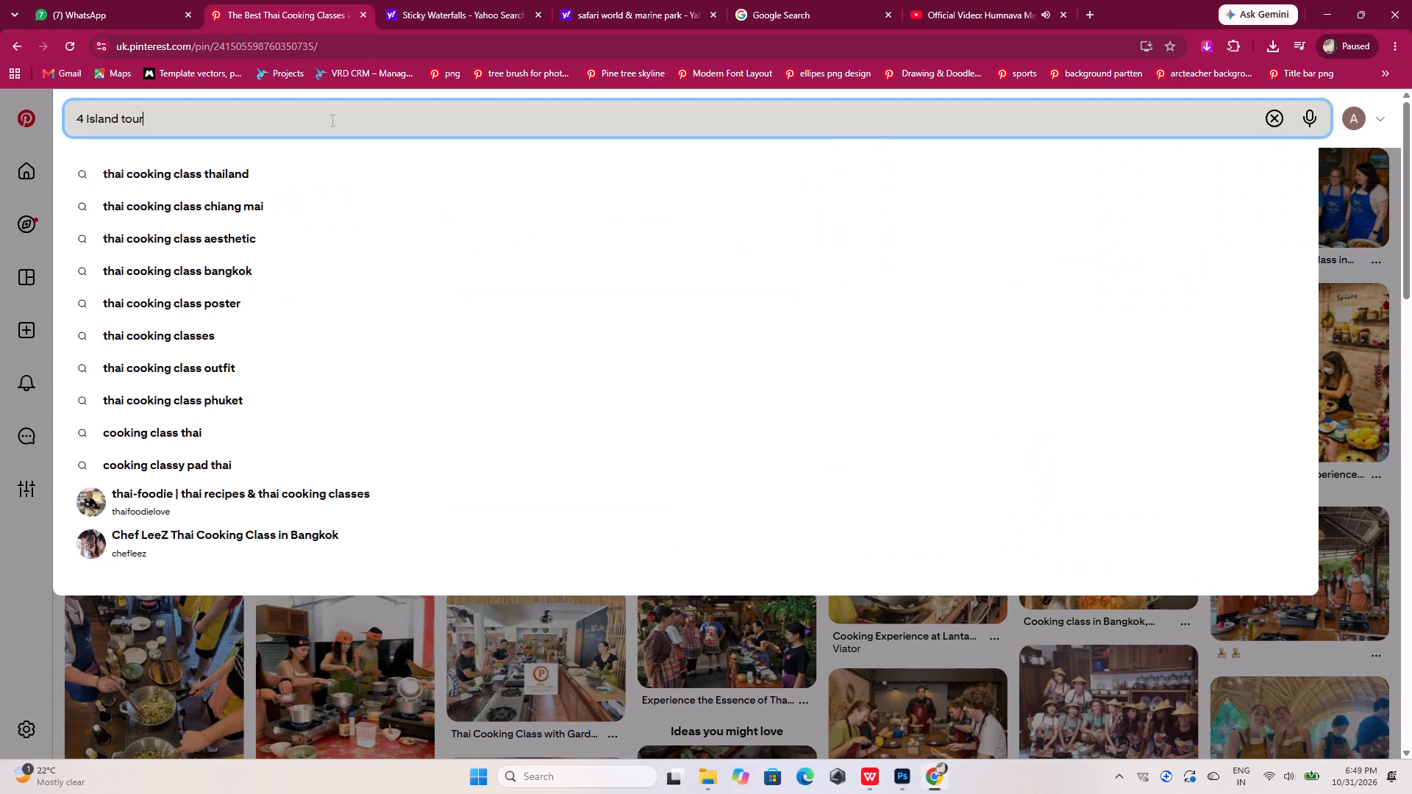
pyautogui.press('Return')
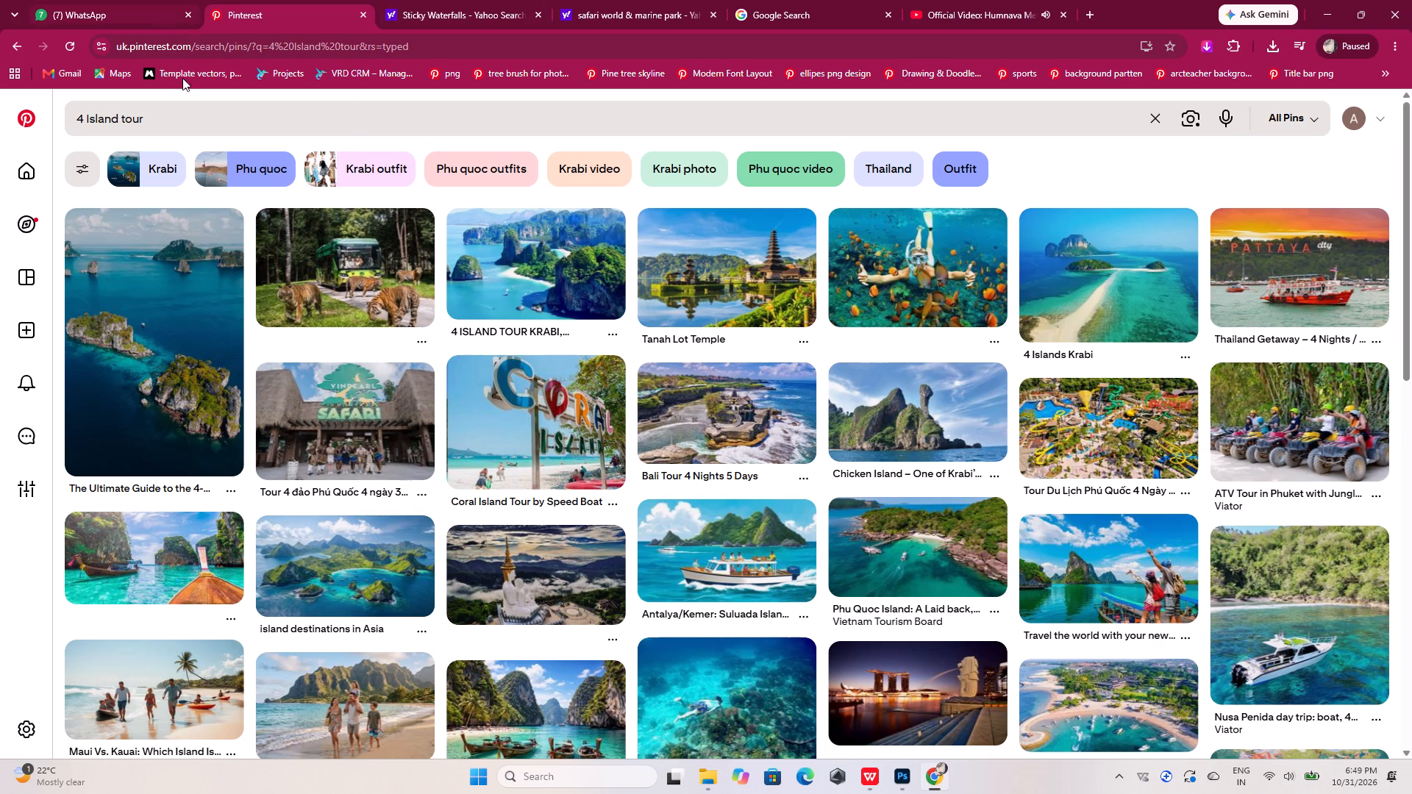
# Look through the Pinterest results for "4 Island tour" for a photo that suits the Krabi row.
pyautogui.click(902, 780)
pyautogui.click(902, 780)
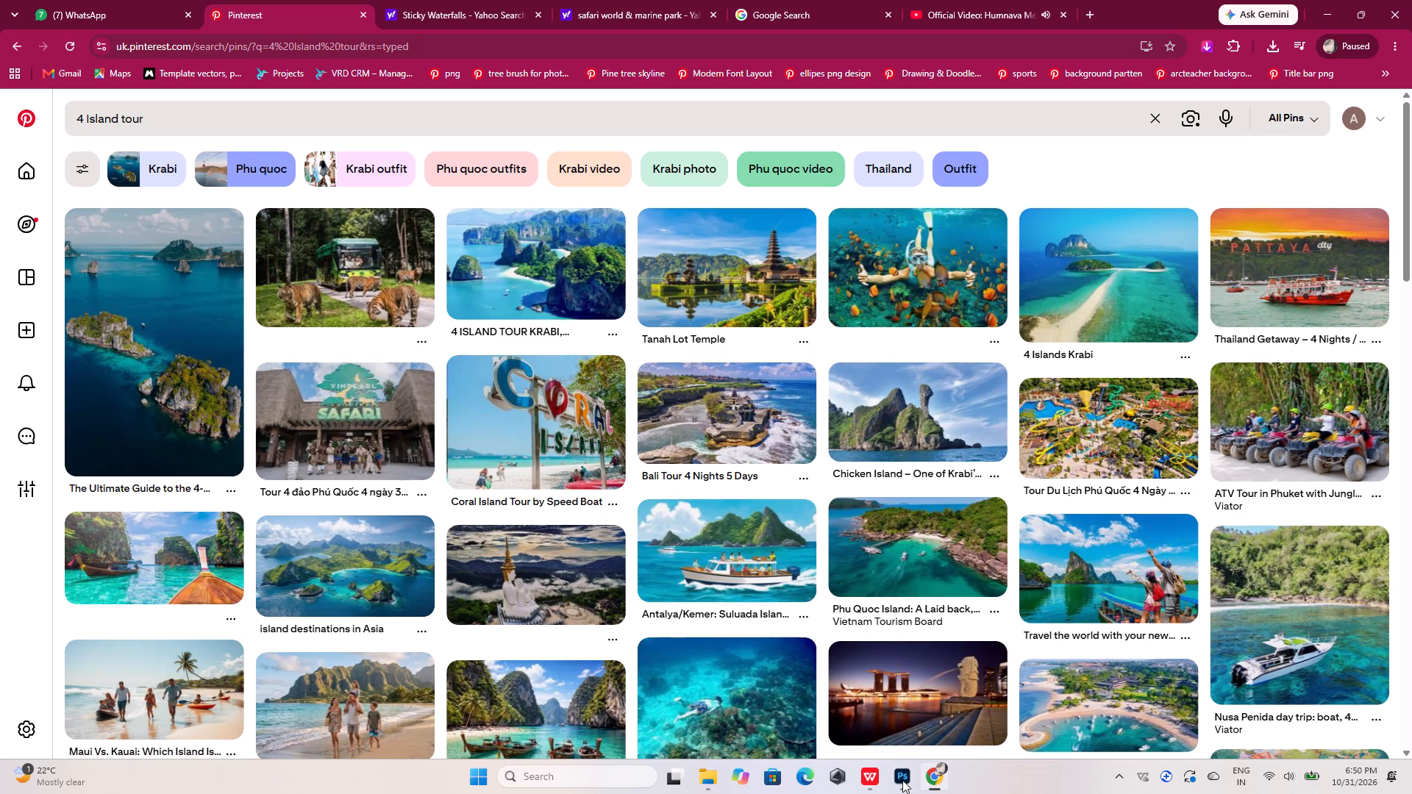
pyautogui.click(506, 230)
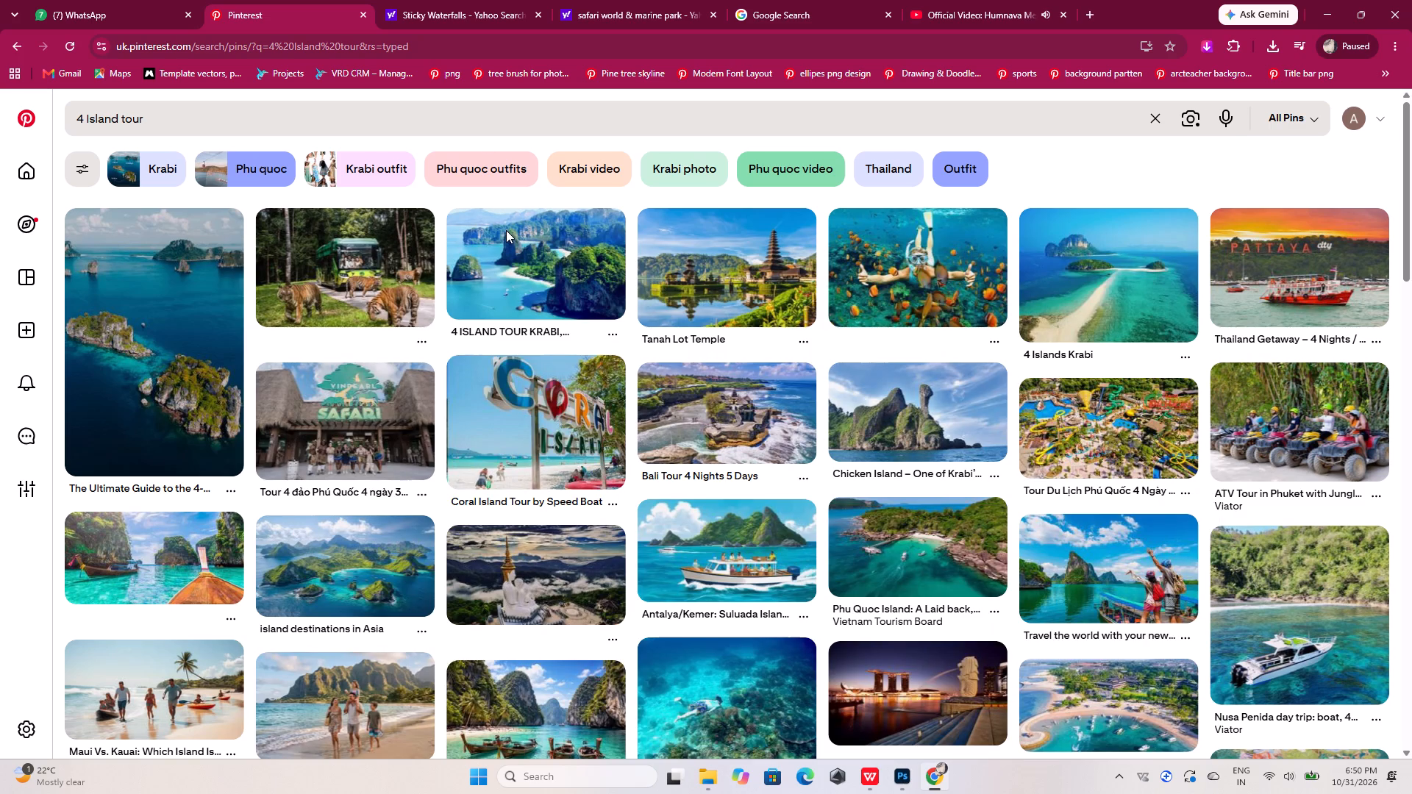
pyautogui.click(506, 248)
pyautogui.click(532, 243)
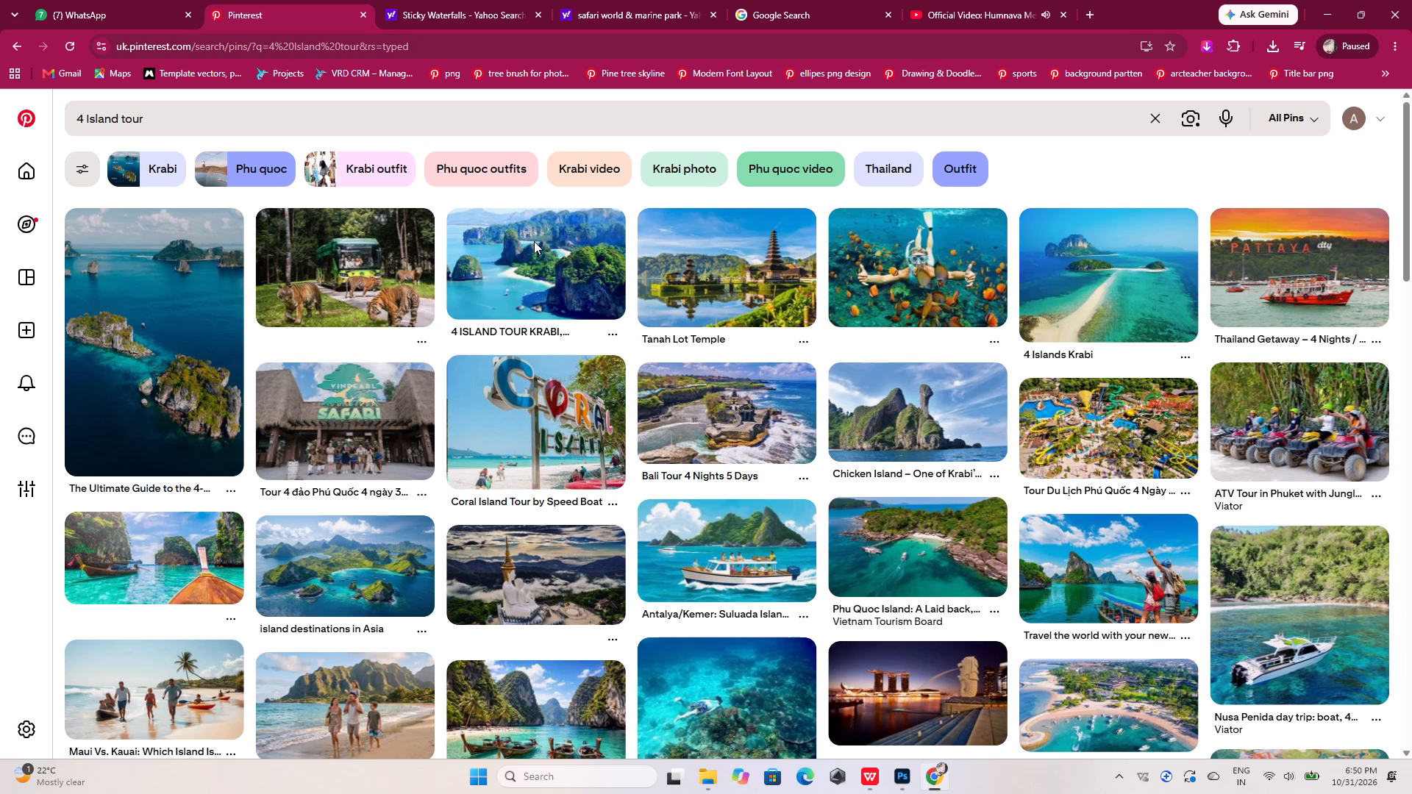
pyautogui.doubleClick(534, 241)
pyautogui.scroll(3, 532, 346)
pyautogui.scroll(-3, 532, 347)
pyautogui.scroll(2, 532, 347)
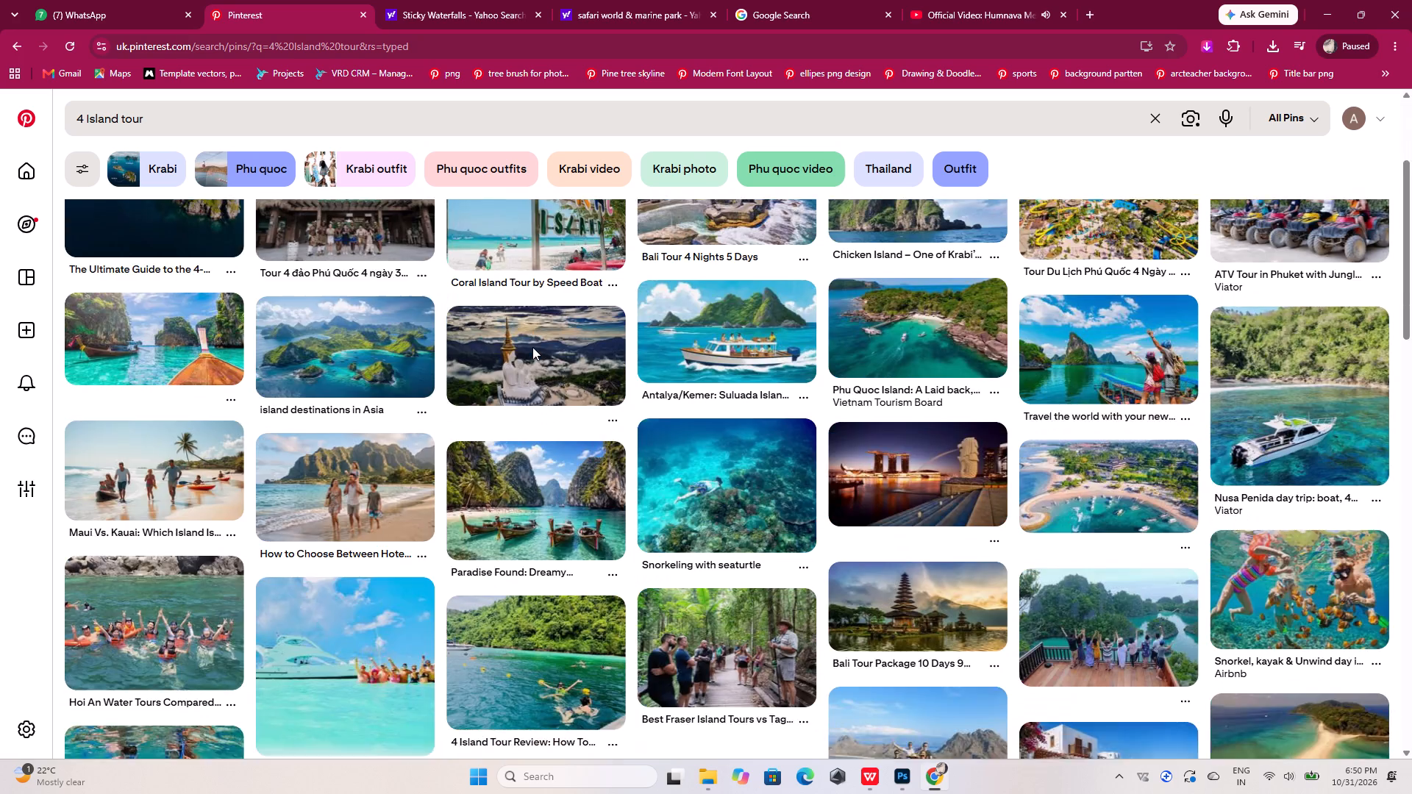
pyautogui.scroll(1, 532, 347)
# Open the "4 ISLAND TOUR KRABI, THAILAND" pin, go to its related Ao Nang Beach, Krabi pin and download that image.
pyautogui.click(542, 304)
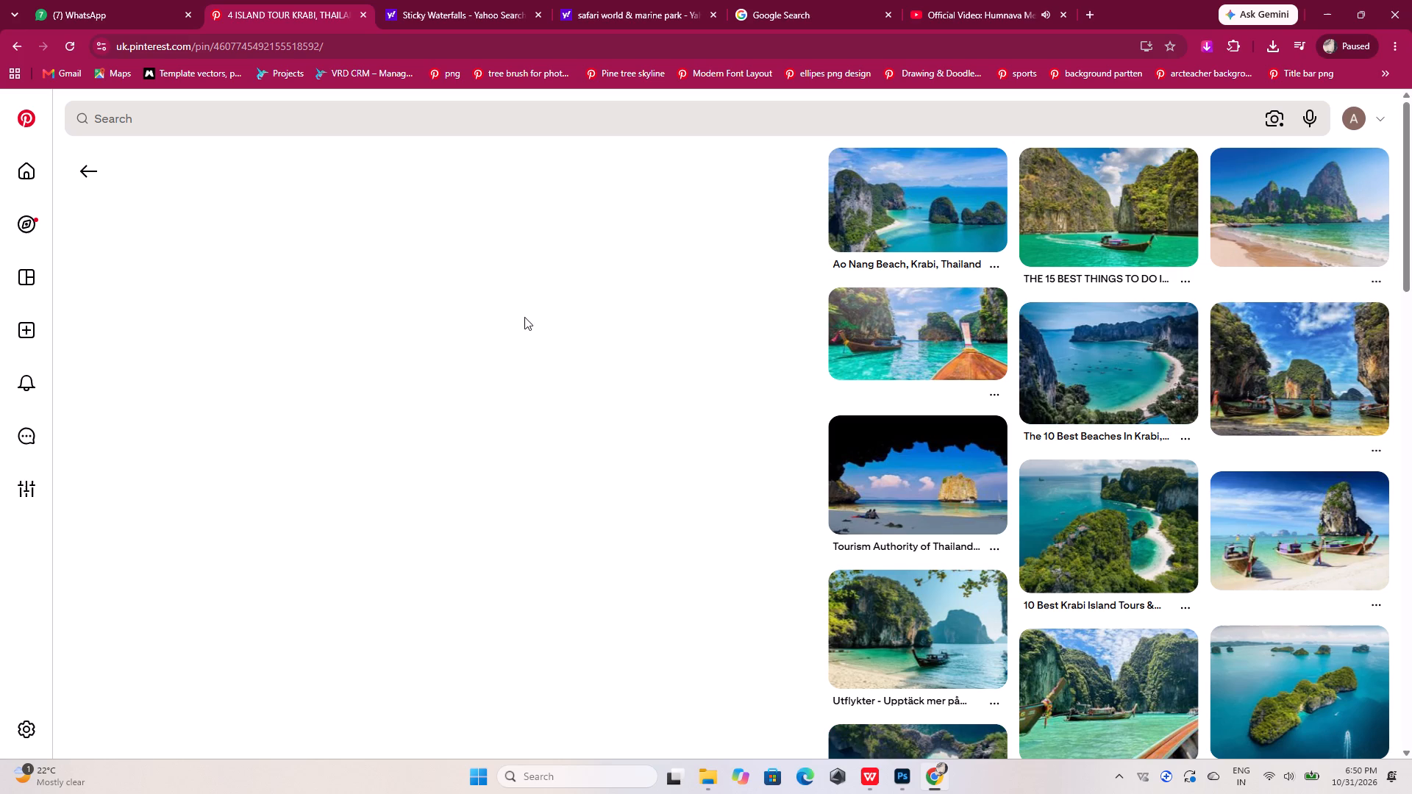
pyautogui.scroll(-4, 532, 310)
pyautogui.scroll(7, 532, 310)
pyautogui.click(20, 48)
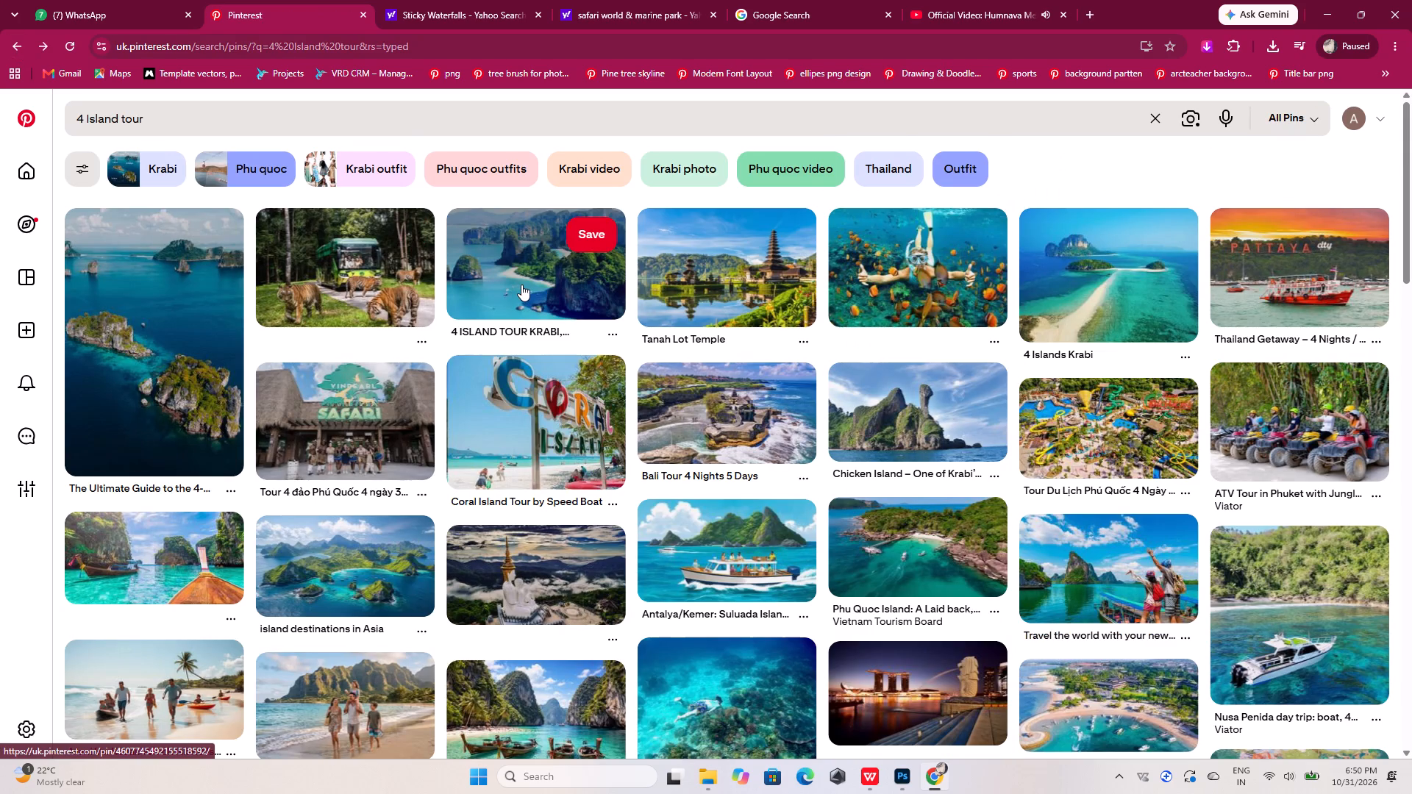
pyautogui.click(528, 287)
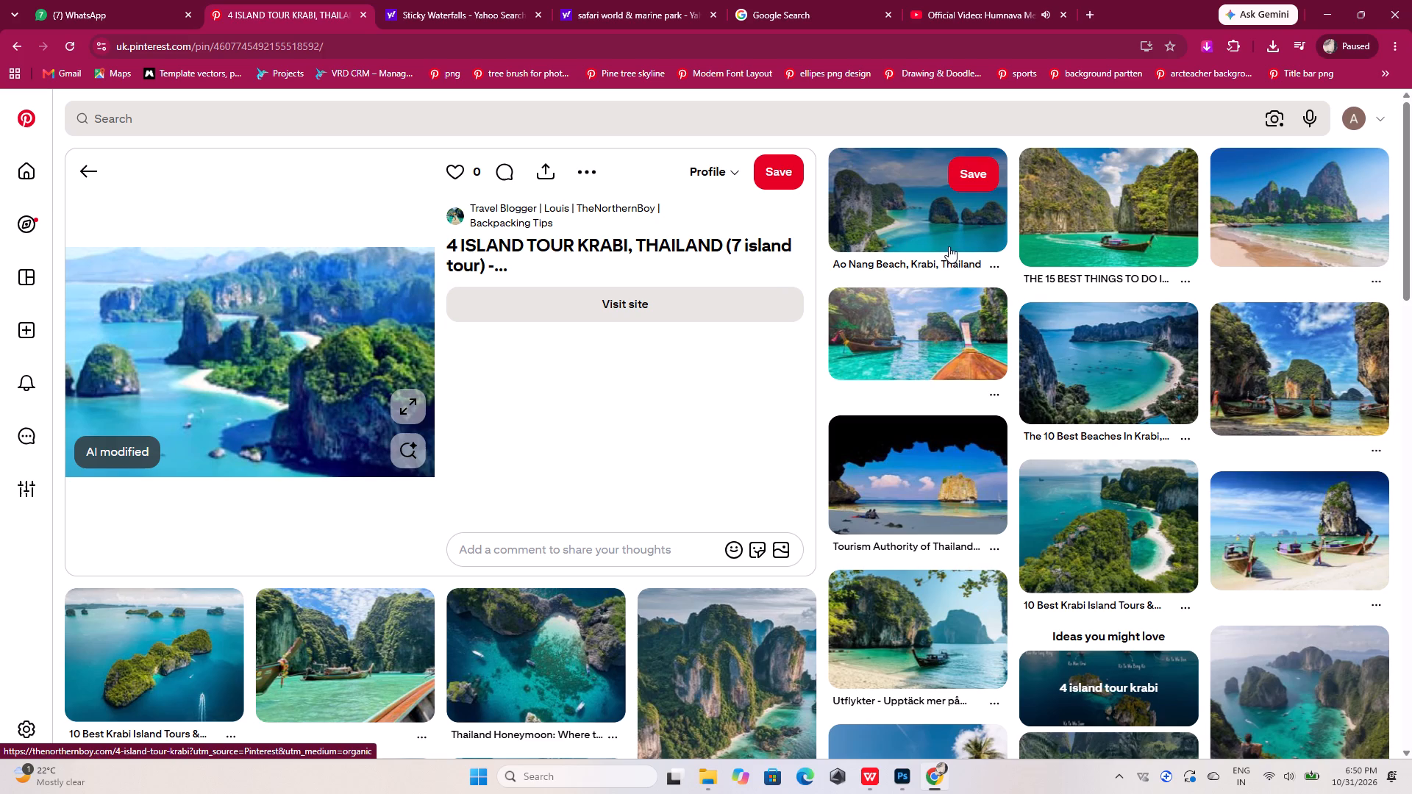
pyautogui.click(930, 224)
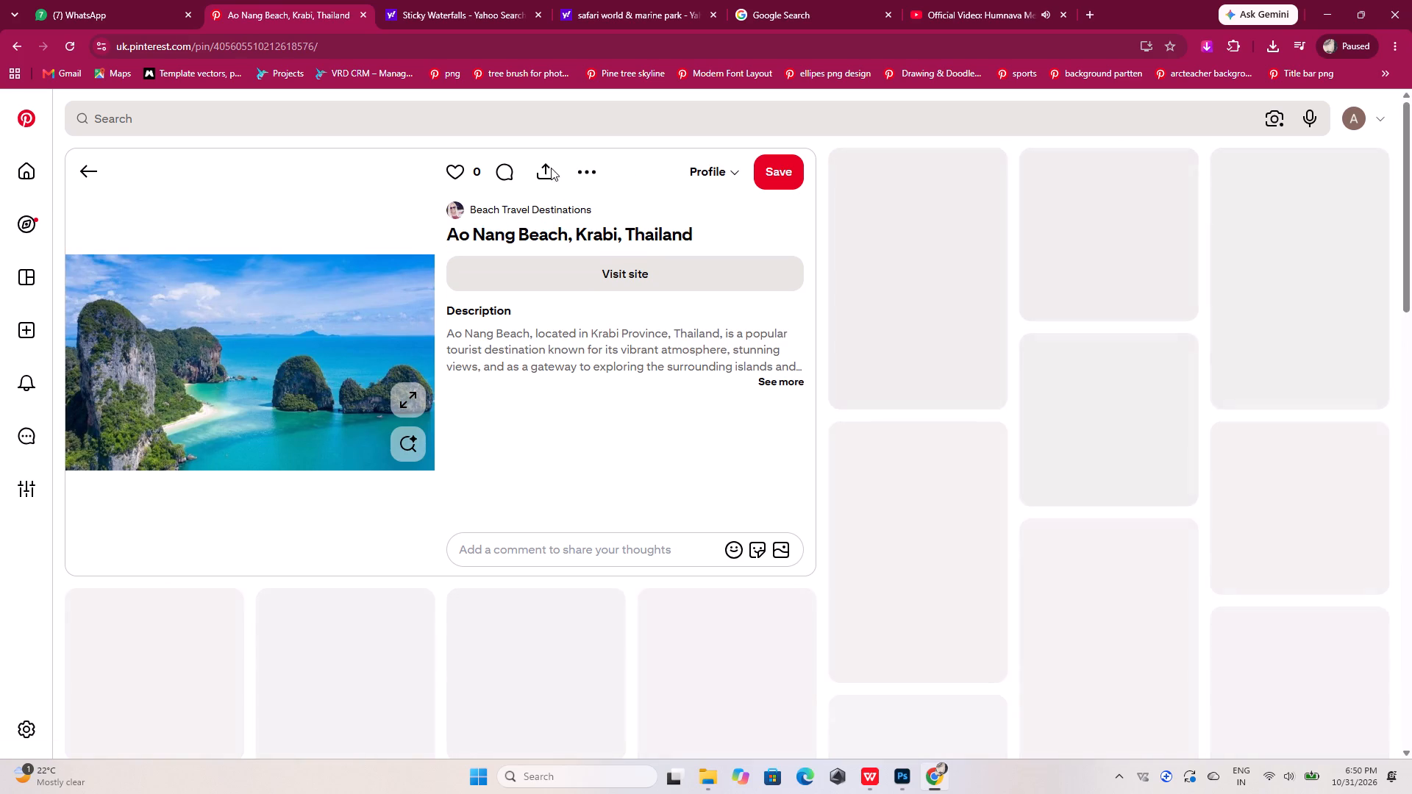
pyautogui.click(580, 168)
pyautogui.click(580, 212)
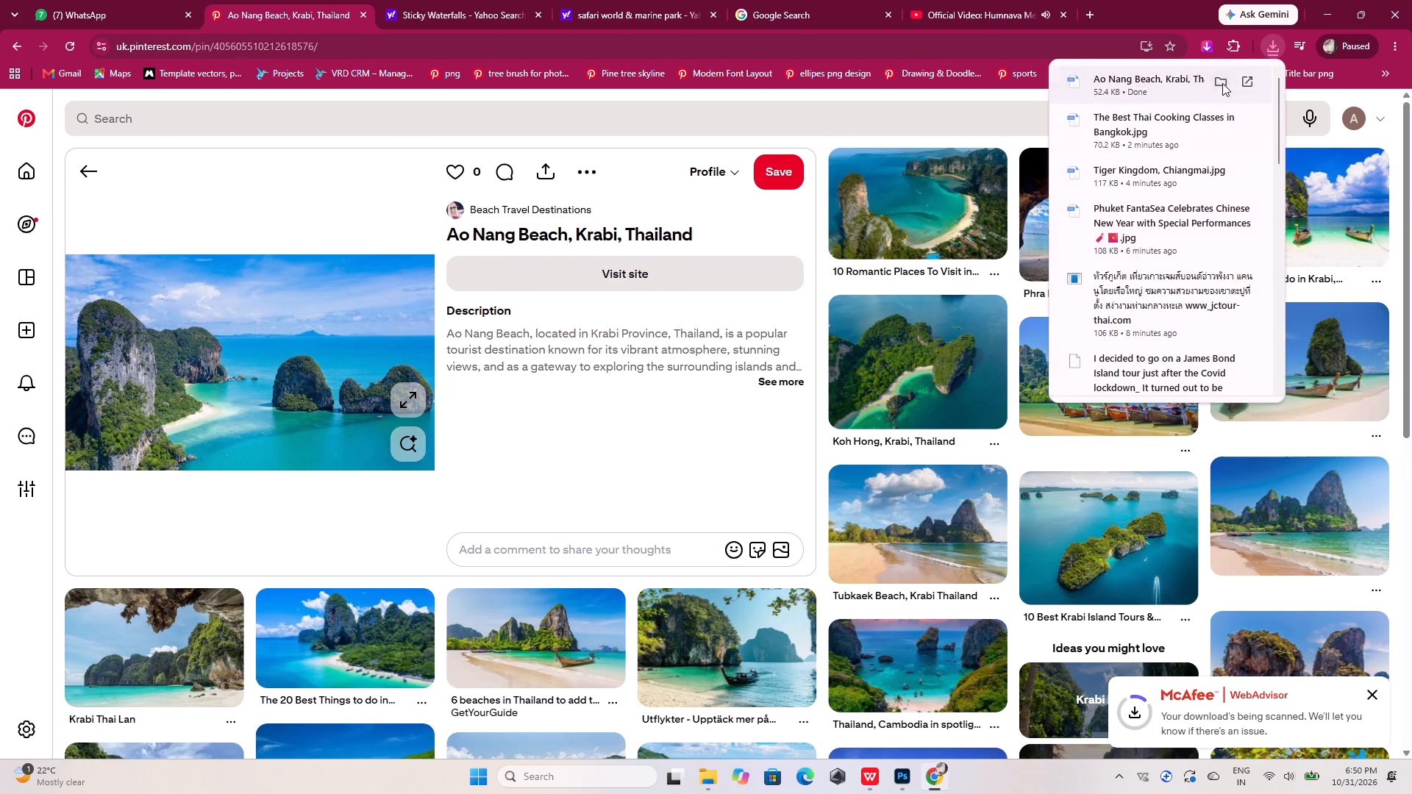
# Bring the downloaded Ao Nang Beach image from the Downloads folder into the Photoshop slide and place it at 100%.
pyautogui.click(1223, 81)
pyautogui.moveTo(998, 185); pyautogui.dragTo(913, 537)
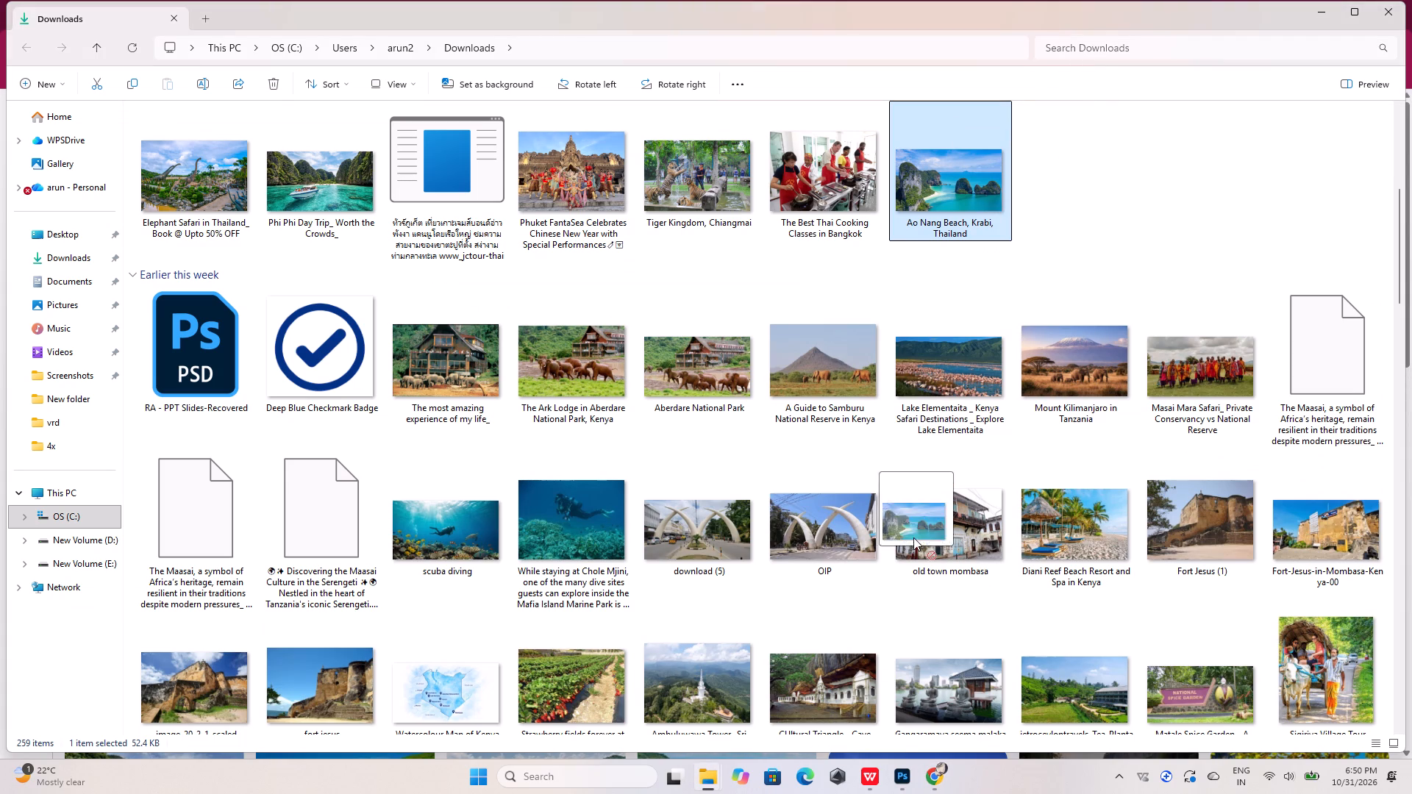
pyautogui.moveTo(913, 537); pyautogui.dragTo(757, 376)
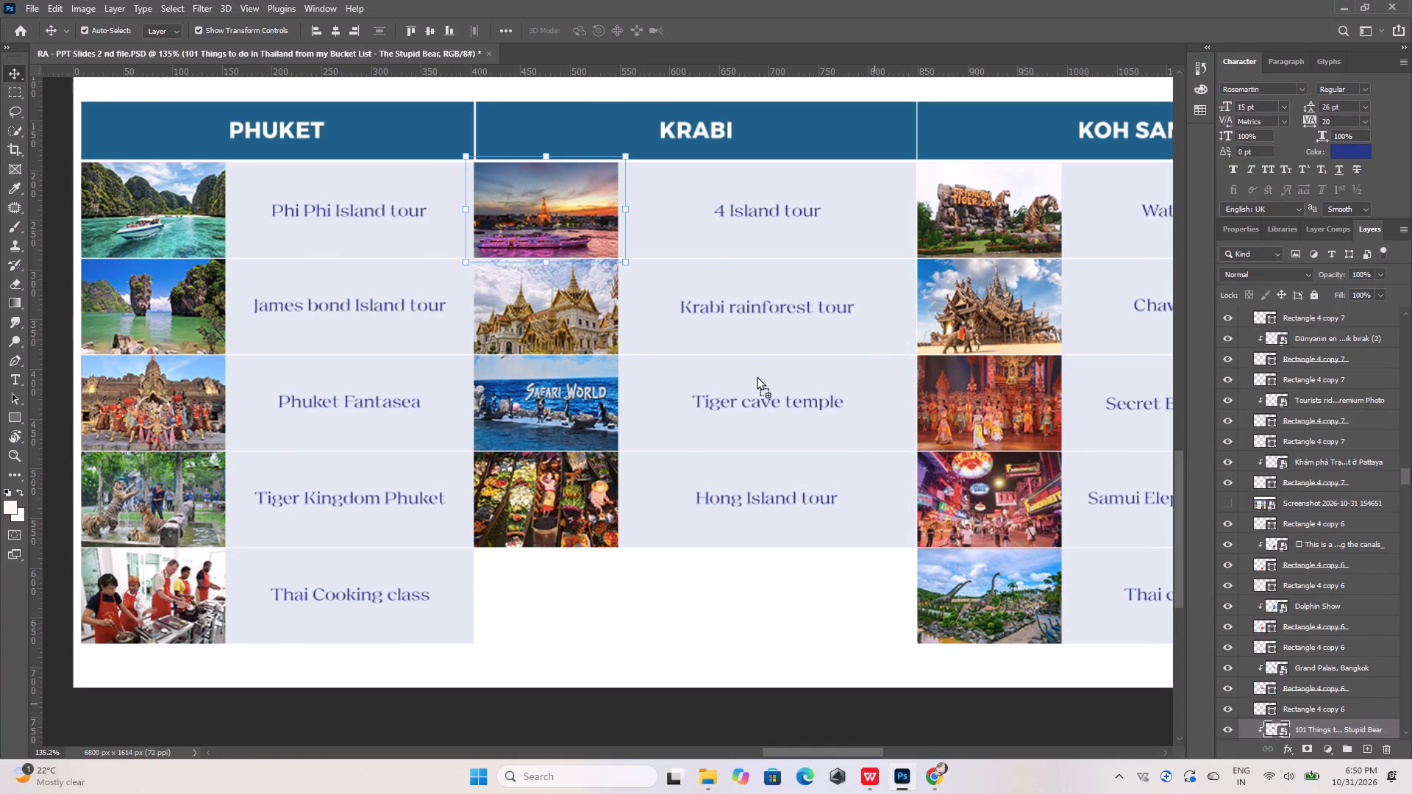
pyautogui.moveTo(757, 376); pyautogui.dragTo(716, 236)
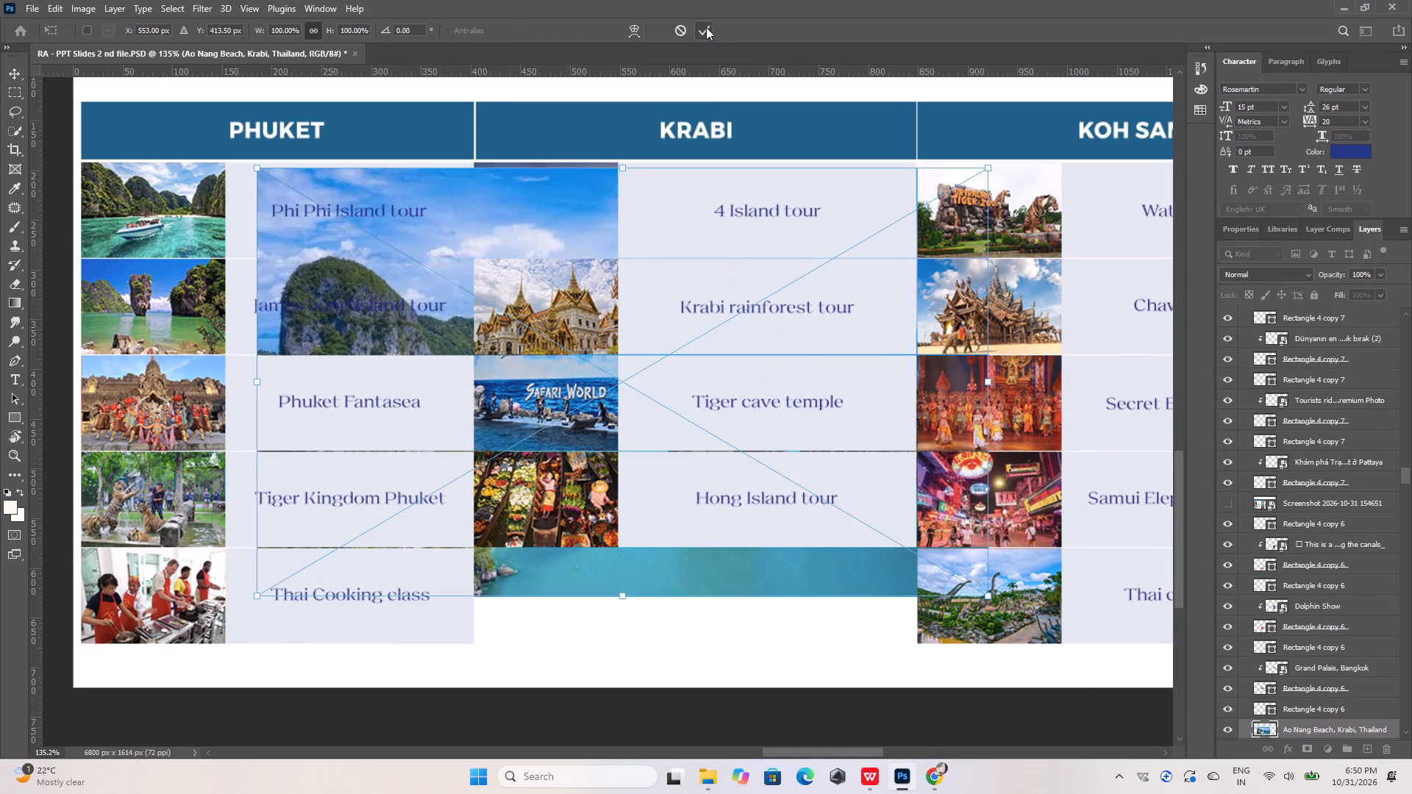
pyautogui.click(705, 26)
pyautogui.click(529, 228)
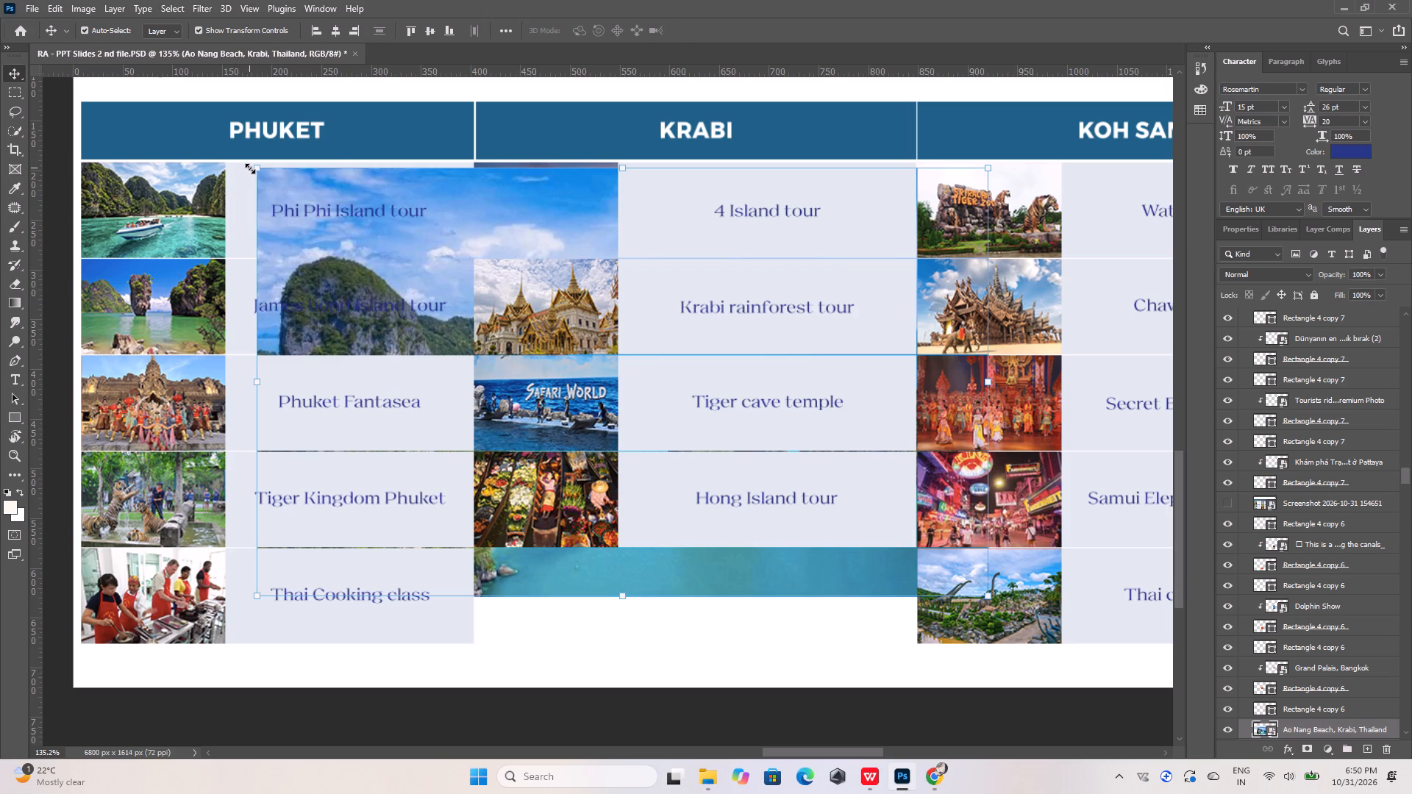
# Scale the Ao Nang Beach photo down to about 33.68% and move it to the empty area below the Krabi column.
pyautogui.moveTo(250, 168); pyautogui.dragTo(744, 437)
pyautogui.moveTo(824, 586); pyautogui.dragTo(824, 586)
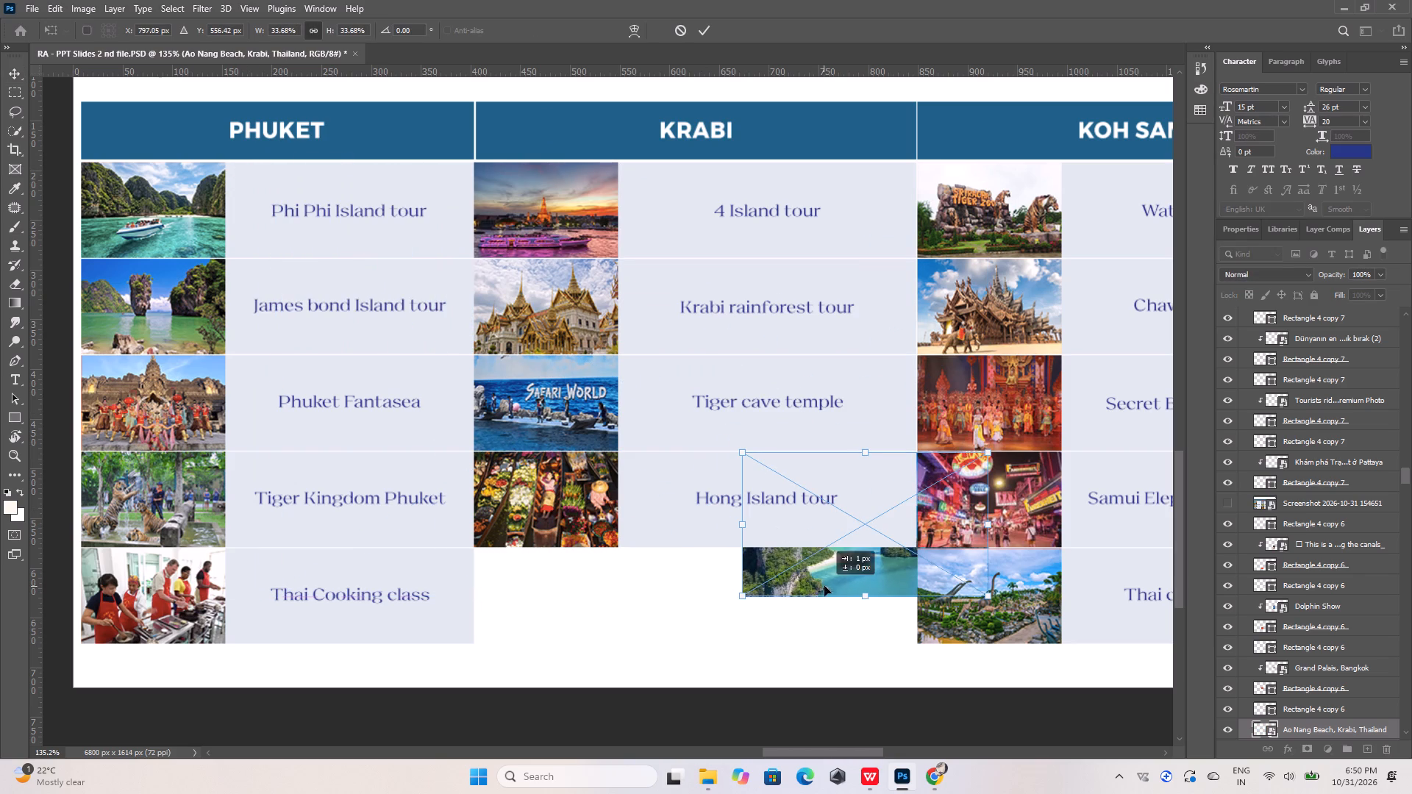
pyautogui.moveTo(824, 586); pyautogui.dragTo(707, 309)
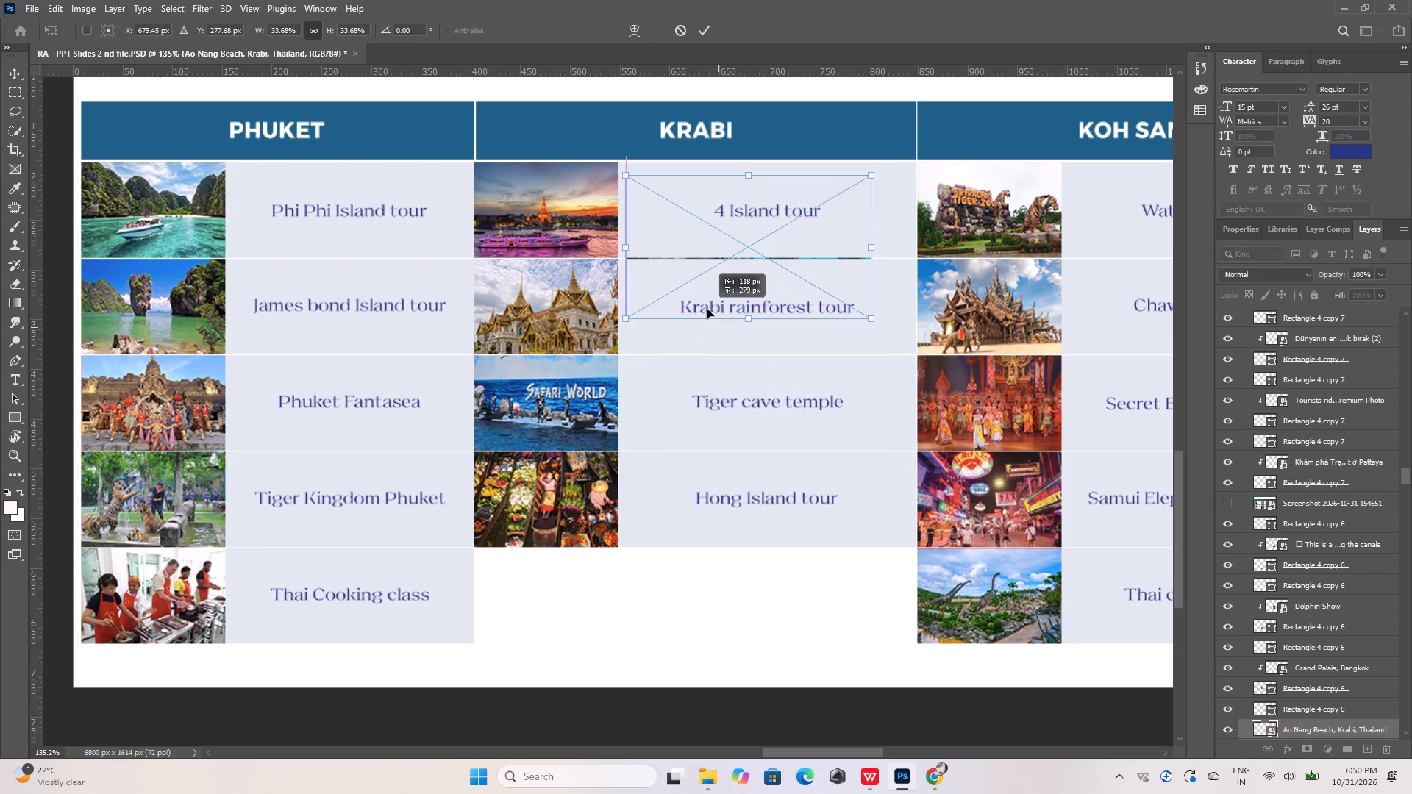
pyautogui.moveTo(707, 309); pyautogui.dragTo(693, 616)
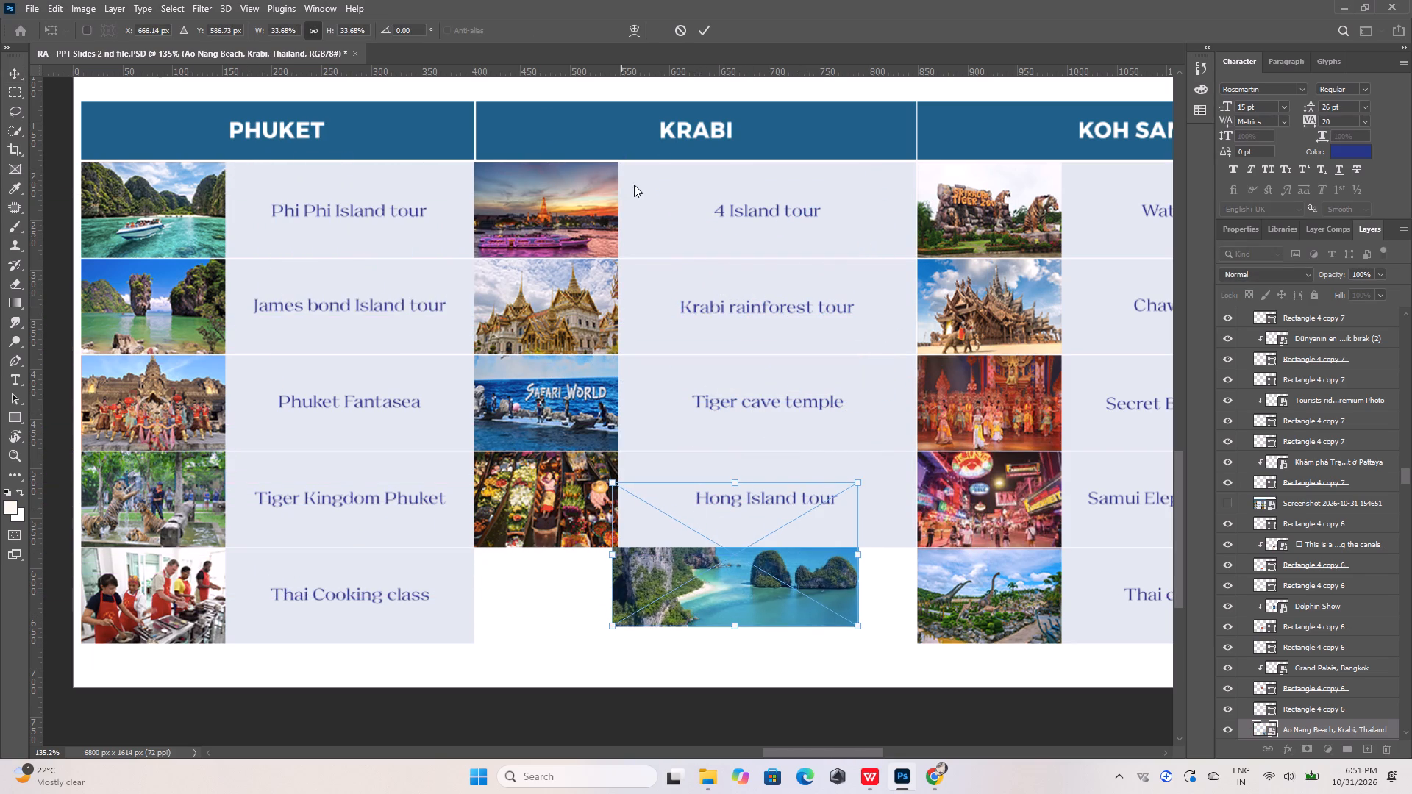
pyautogui.click(705, 24)
# Hide the old sunset temple photo in the 4 Island tour row and move the Ao Nang Beach photo over that cell.
pyautogui.click(572, 190)
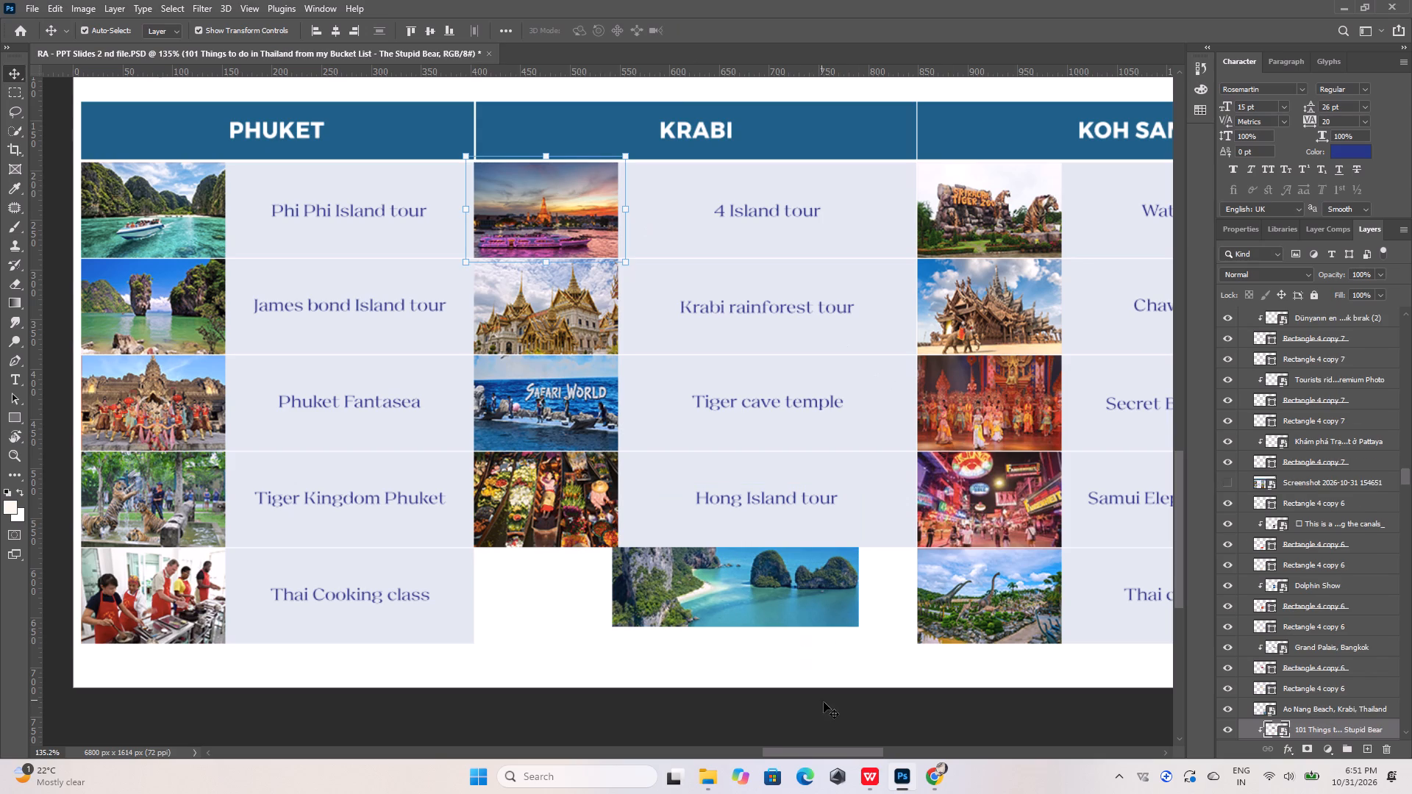
pyautogui.click(812, 612)
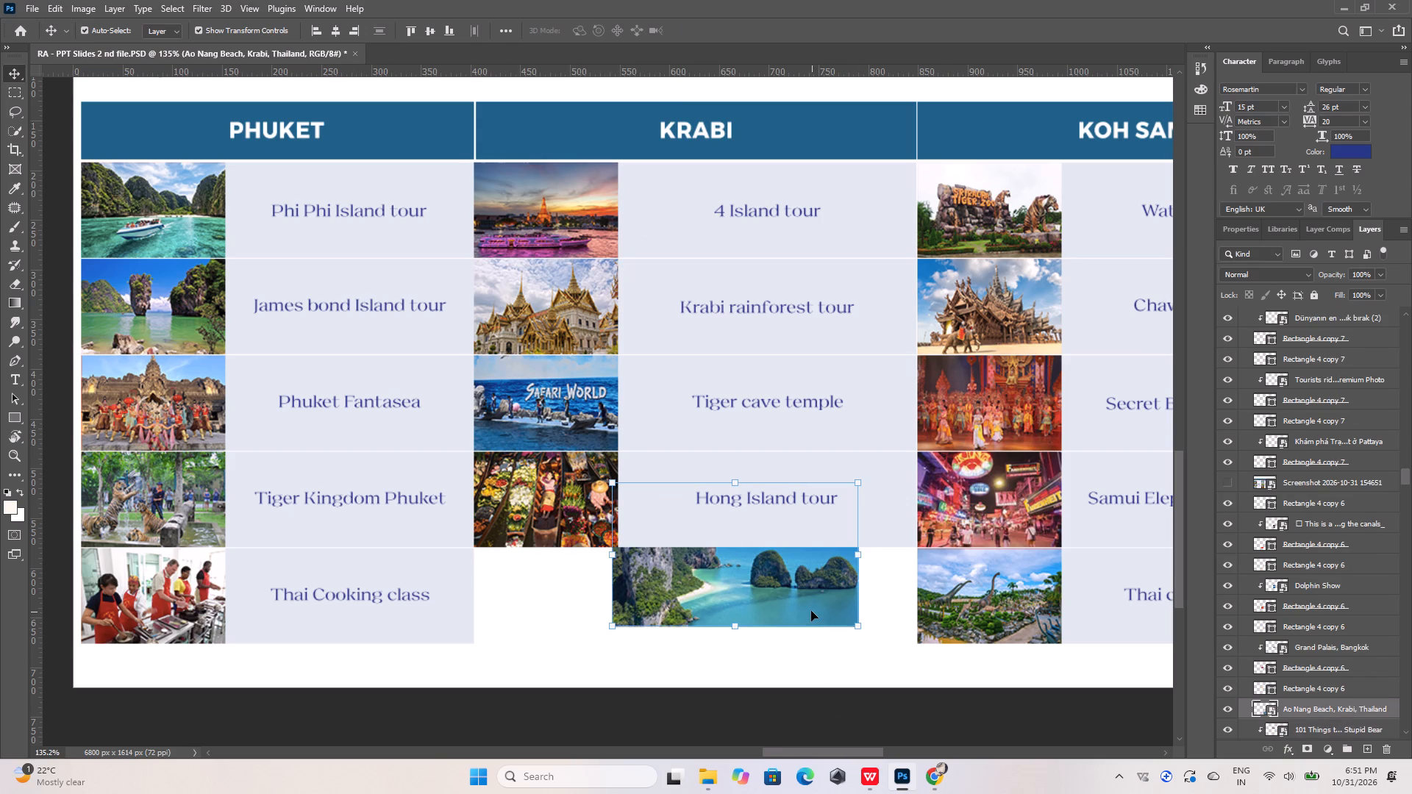
pyautogui.scroll(-3, 1309, 708)
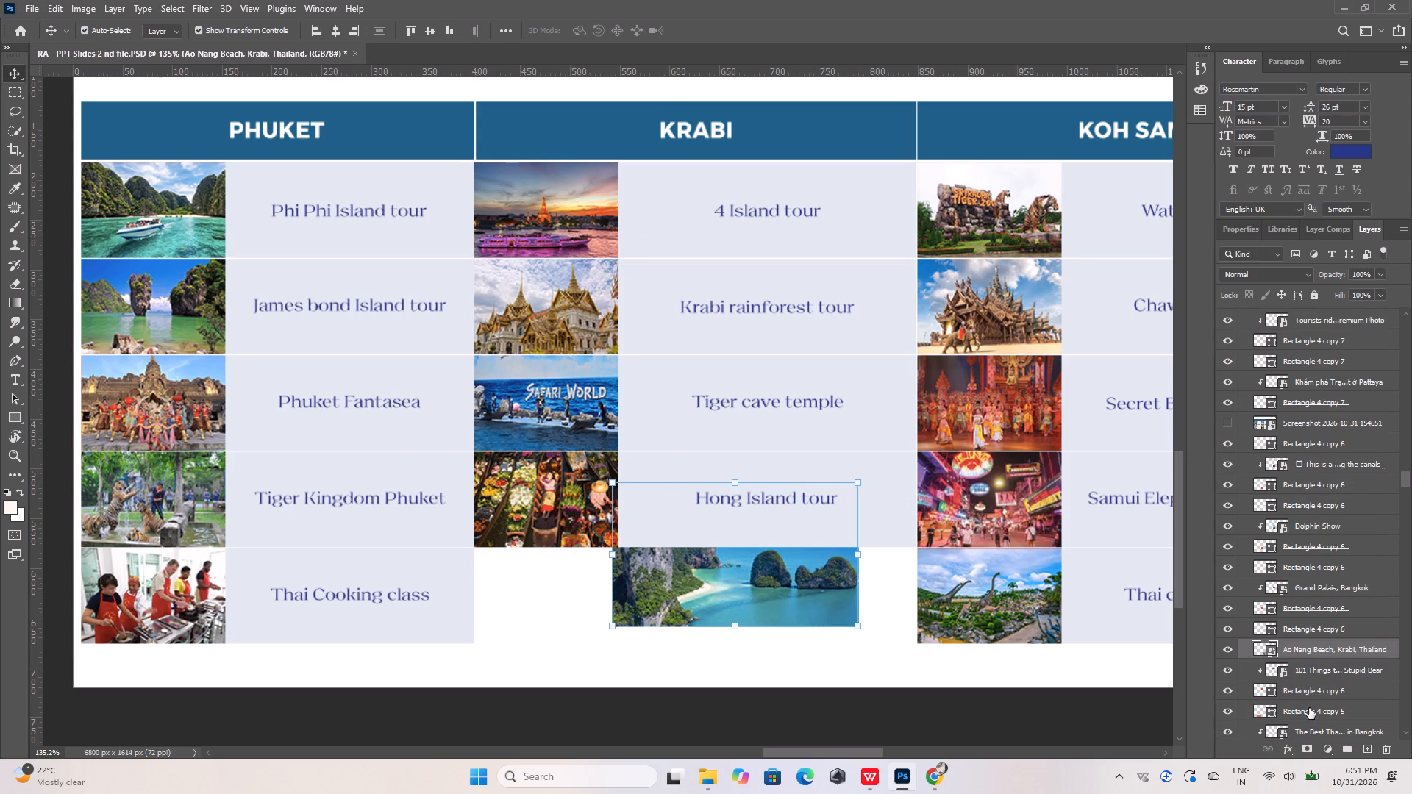
pyautogui.scroll(-1, 1306, 690)
pyautogui.click(1228, 654)
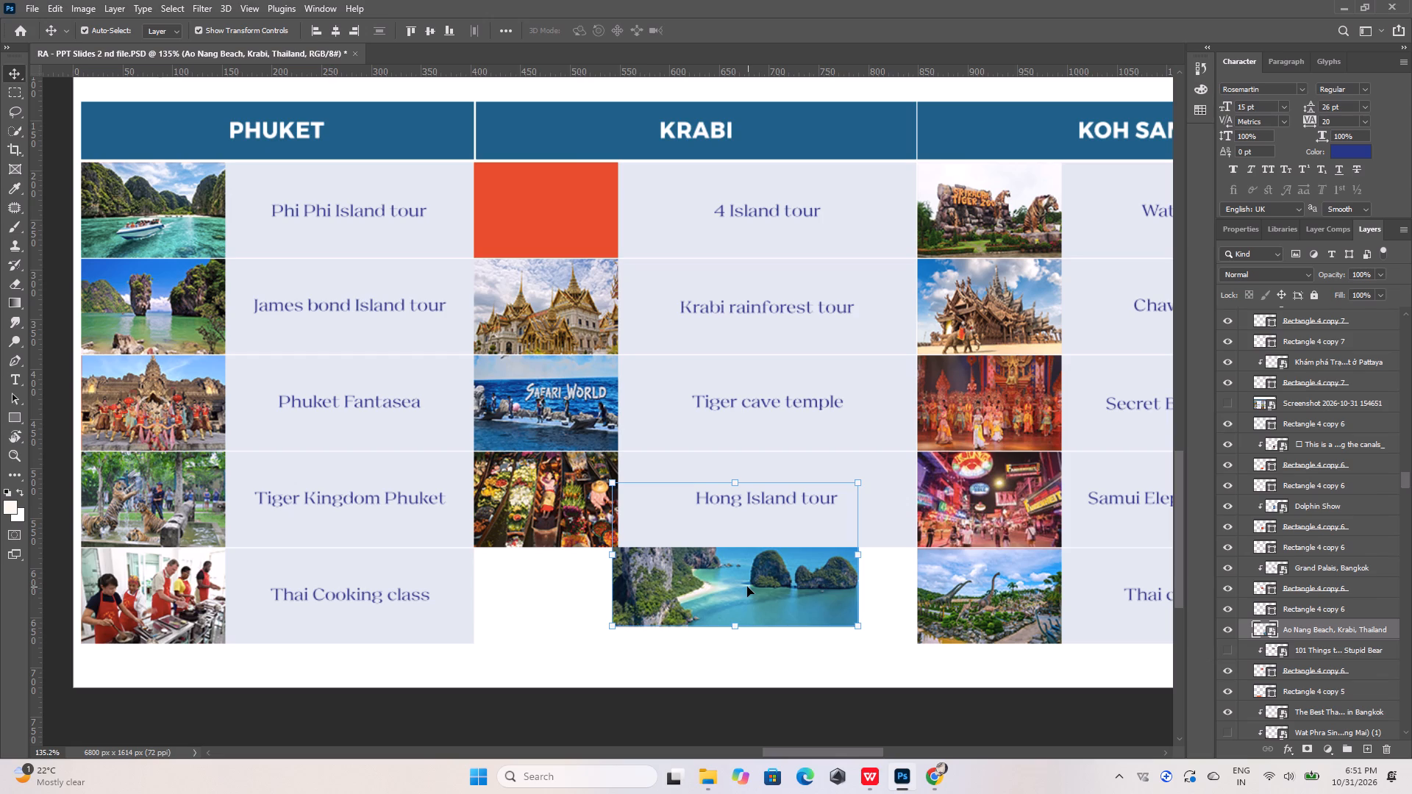
pyautogui.moveTo(747, 587); pyautogui.dragTo(578, 220)
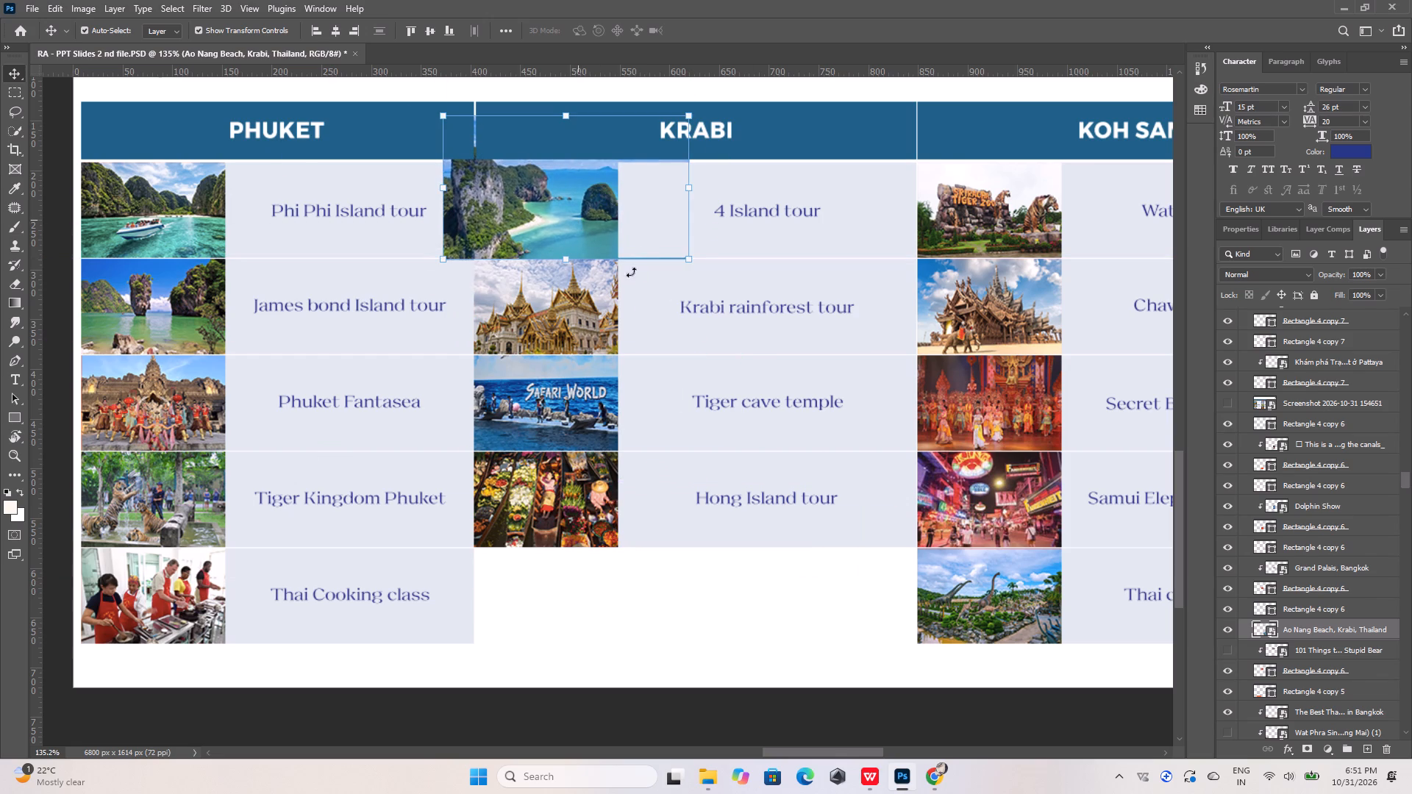
# Delete the hidden sunset temple photo layer and clip the Ao Nang Beach photo to the picture cell's rectangle.
pyautogui.rightClick(1296, 626)
pyautogui.click(1296, 626)
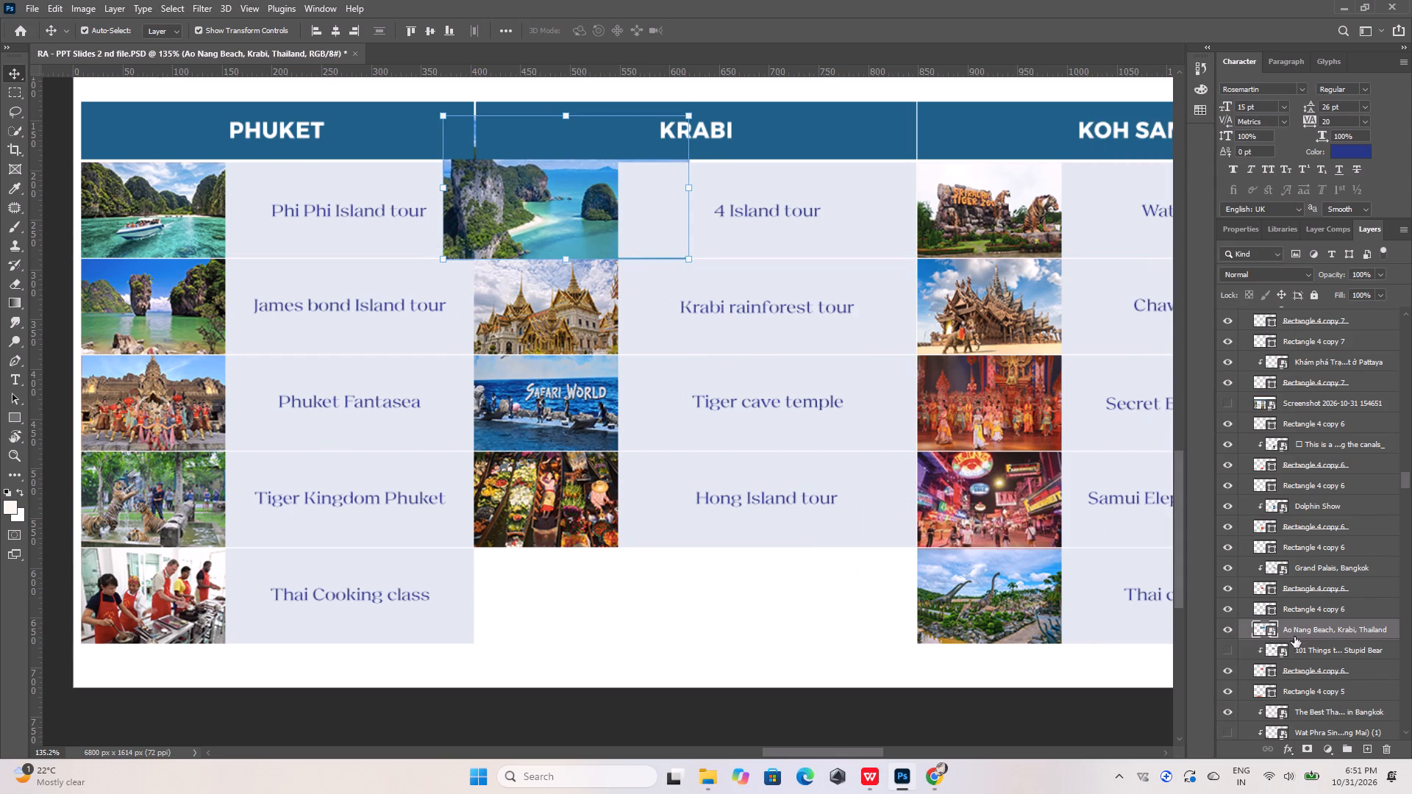
pyautogui.click(1305, 646)
pyautogui.moveTo(1305, 648); pyautogui.dragTo(1386, 750)
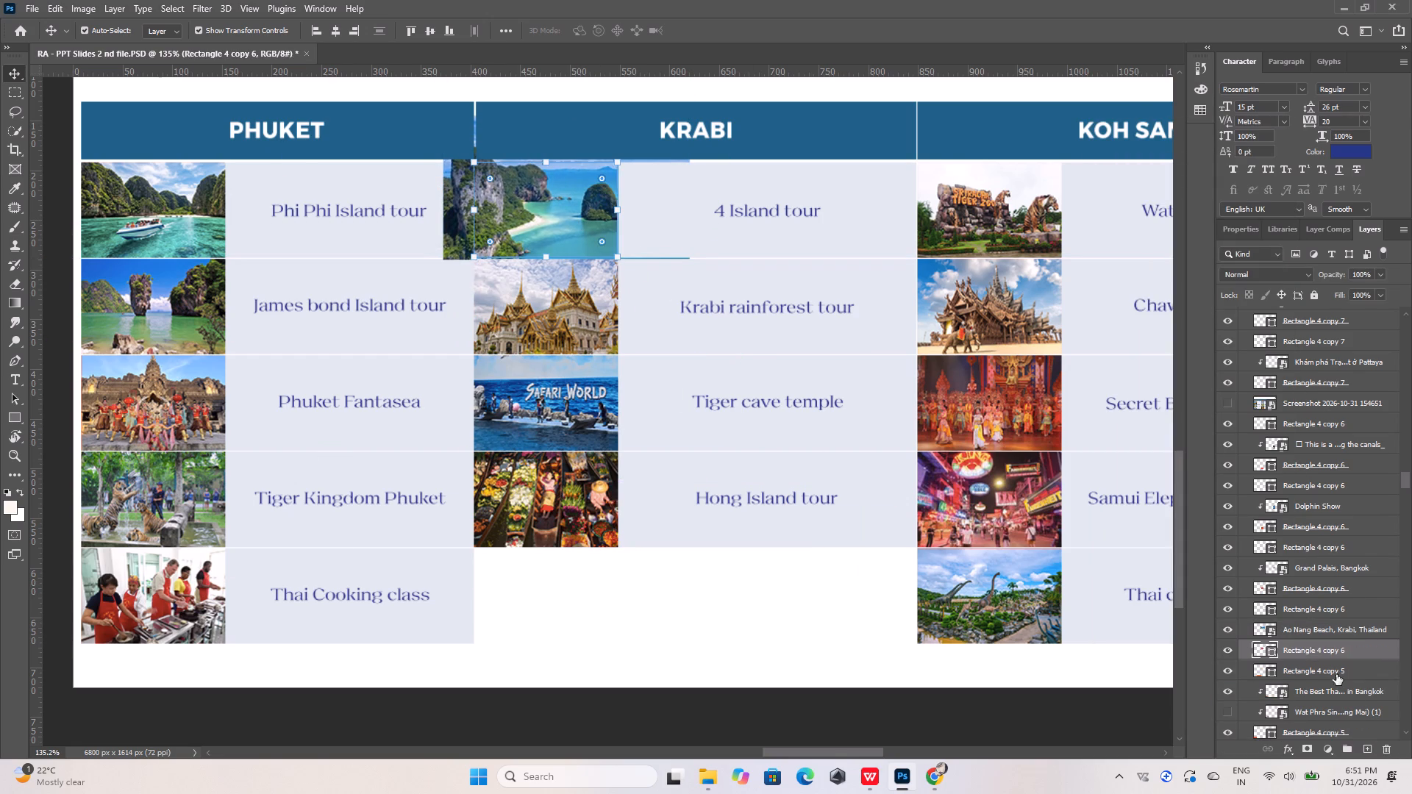
pyautogui.click(1313, 632)
pyautogui.rightClick(1313, 632)
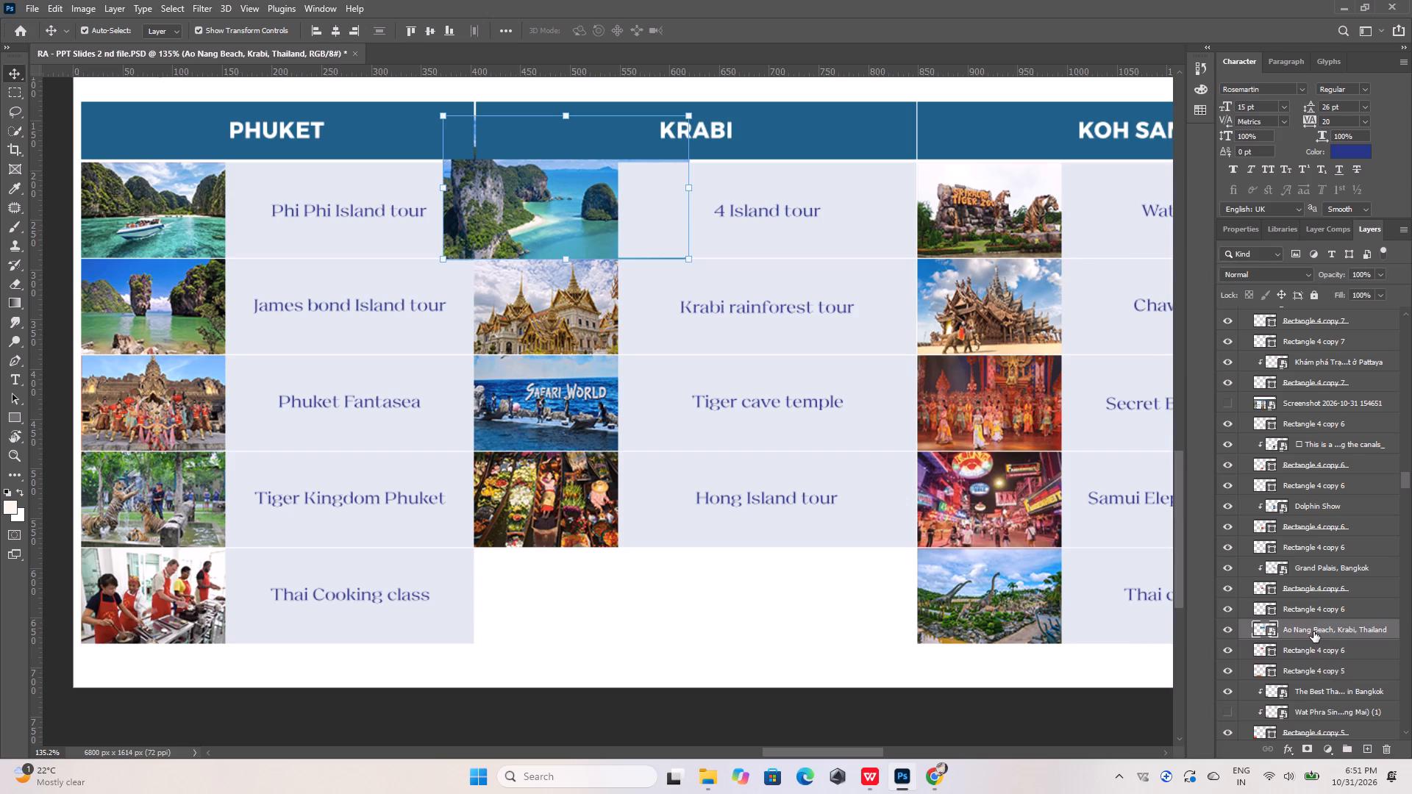
pyautogui.click(1185, 453)
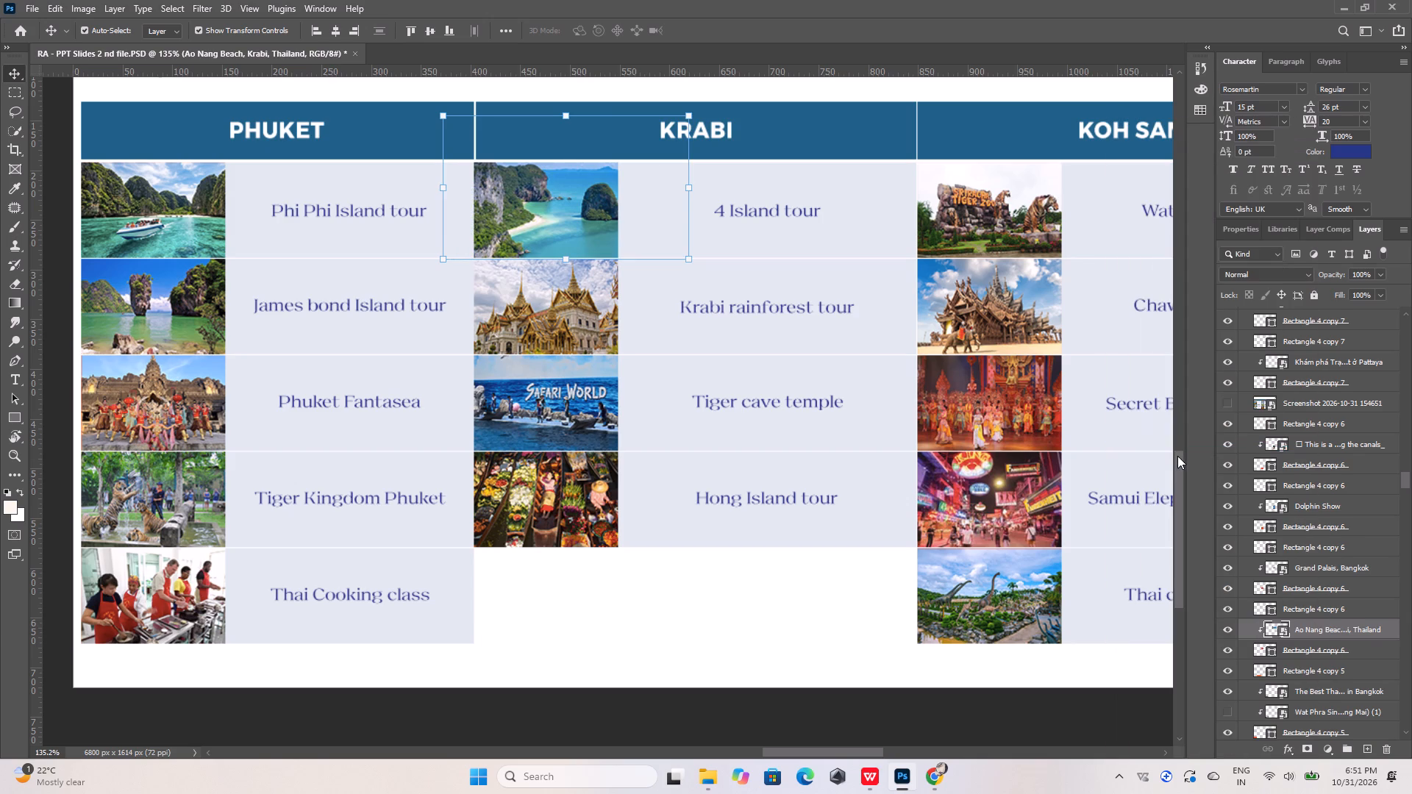
# Scale the Ao Nang Beach photo to about 22.54% so it fits the 4 Island tour picture cell.
pyautogui.moveTo(442, 118); pyautogui.dragTo(451, 132)
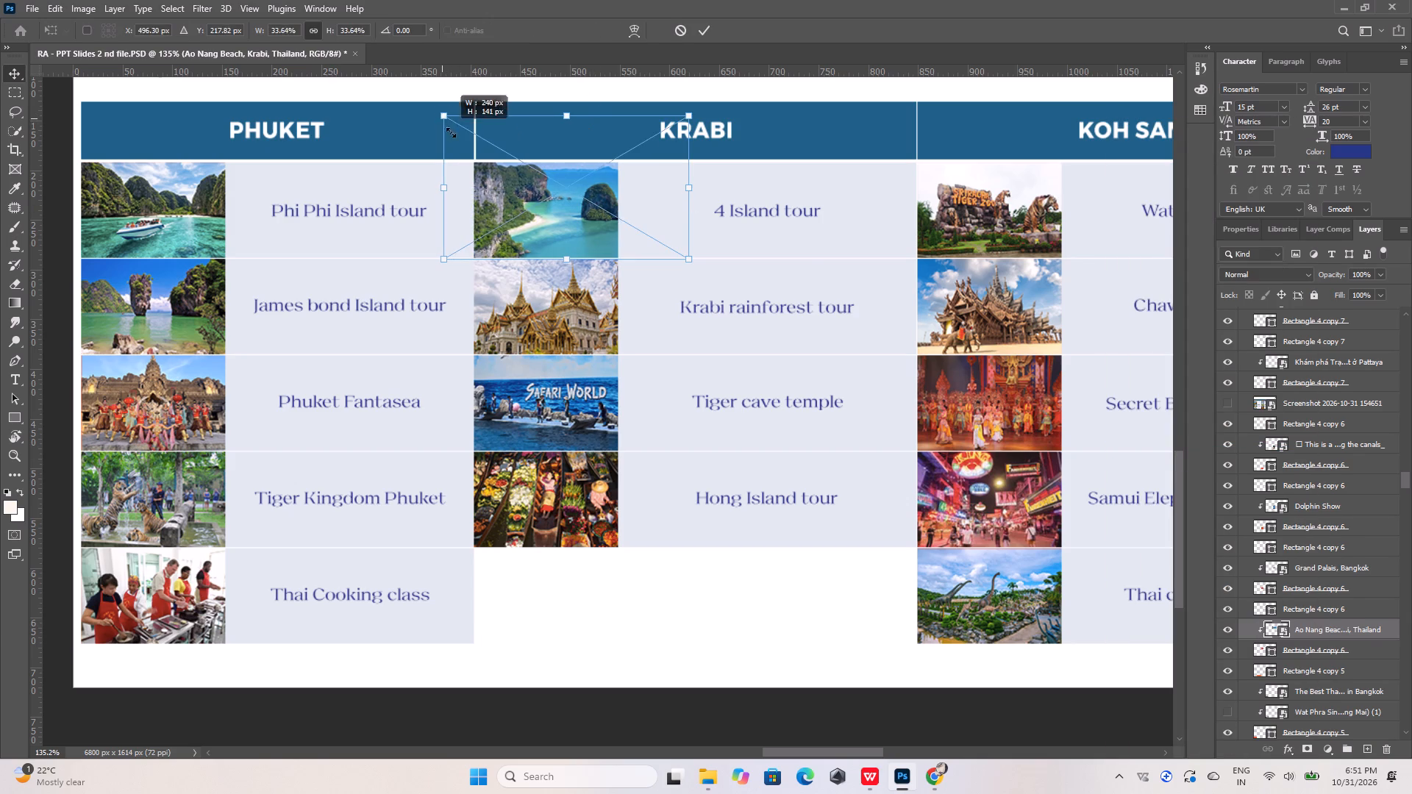
pyautogui.moveTo(451, 132); pyautogui.dragTo(463, 147)
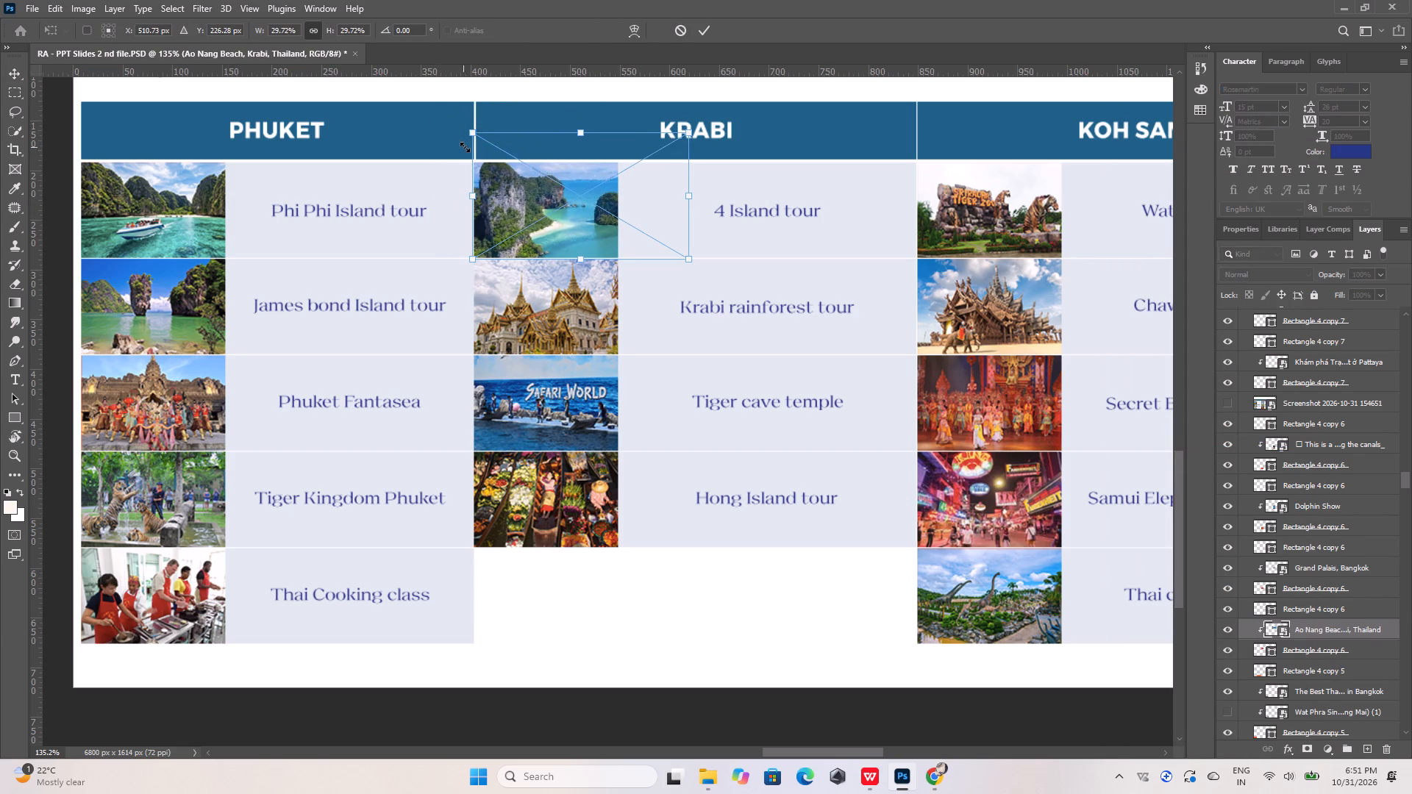
pyautogui.moveTo(690, 132); pyautogui.dragTo(637, 157)
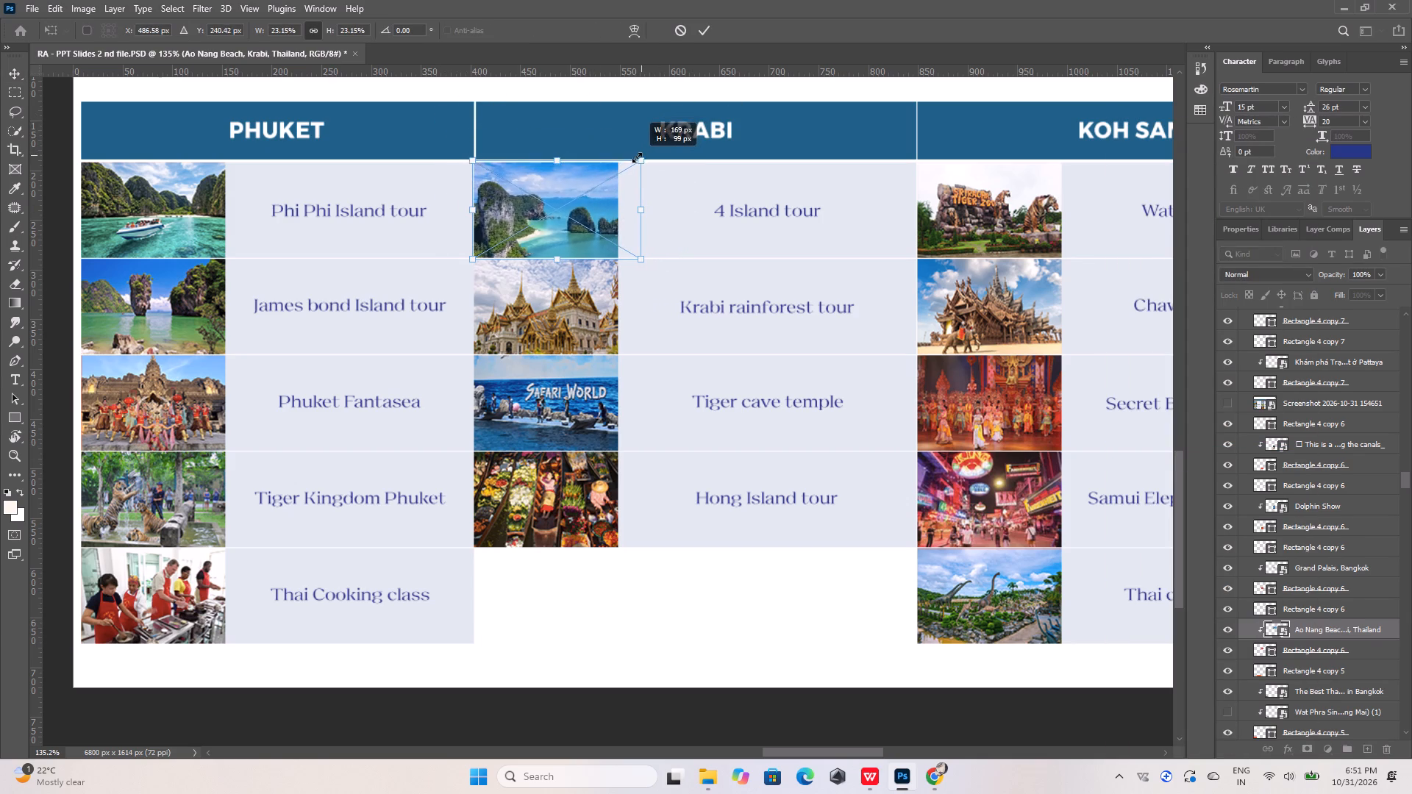
pyautogui.moveTo(637, 157); pyautogui.dragTo(637, 155)
pyautogui.keyDown('alt'); pyautogui.scroll(10, 531, 221); pyautogui.keyUp('alt')
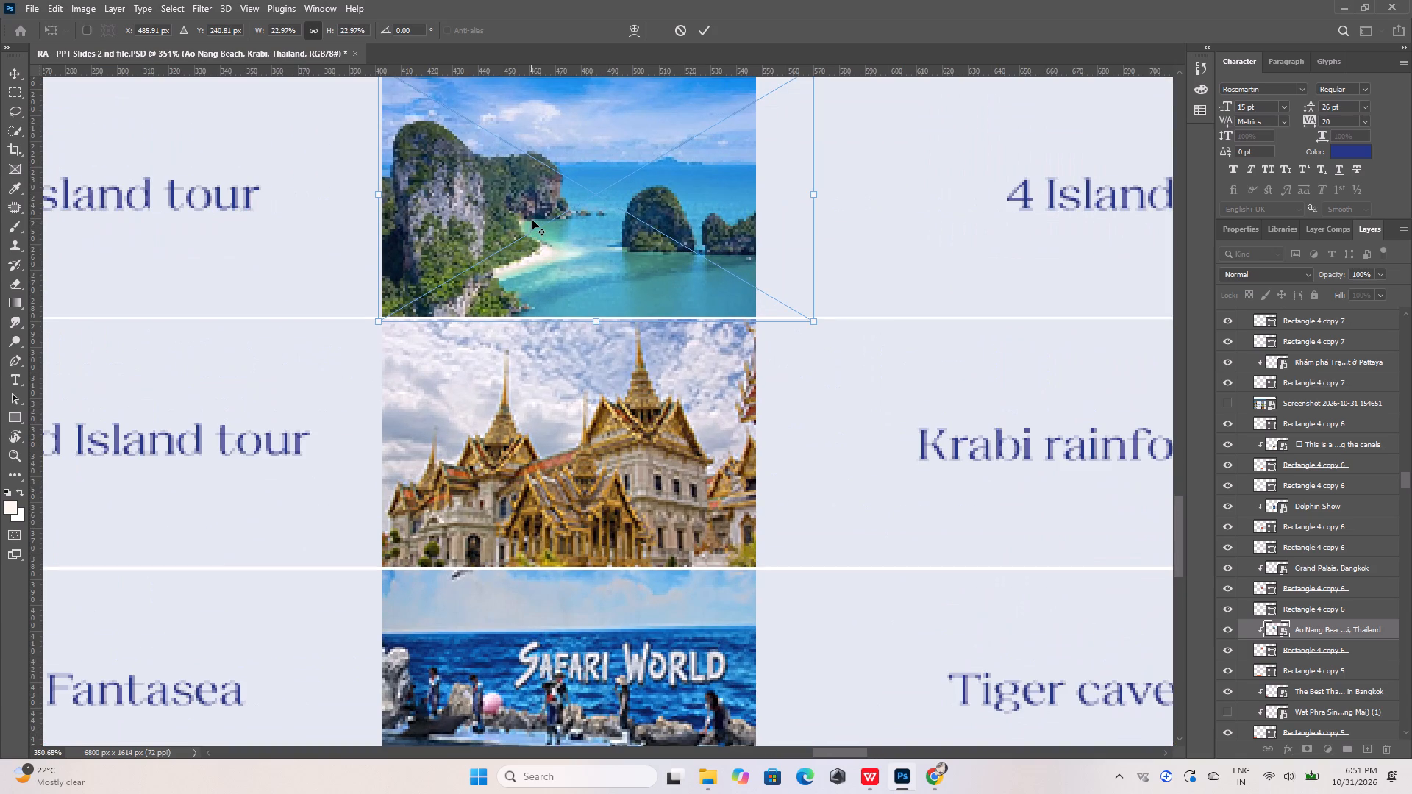
pyautogui.click(815, 321)
pyautogui.moveTo(815, 321); pyautogui.dragTo(811, 314)
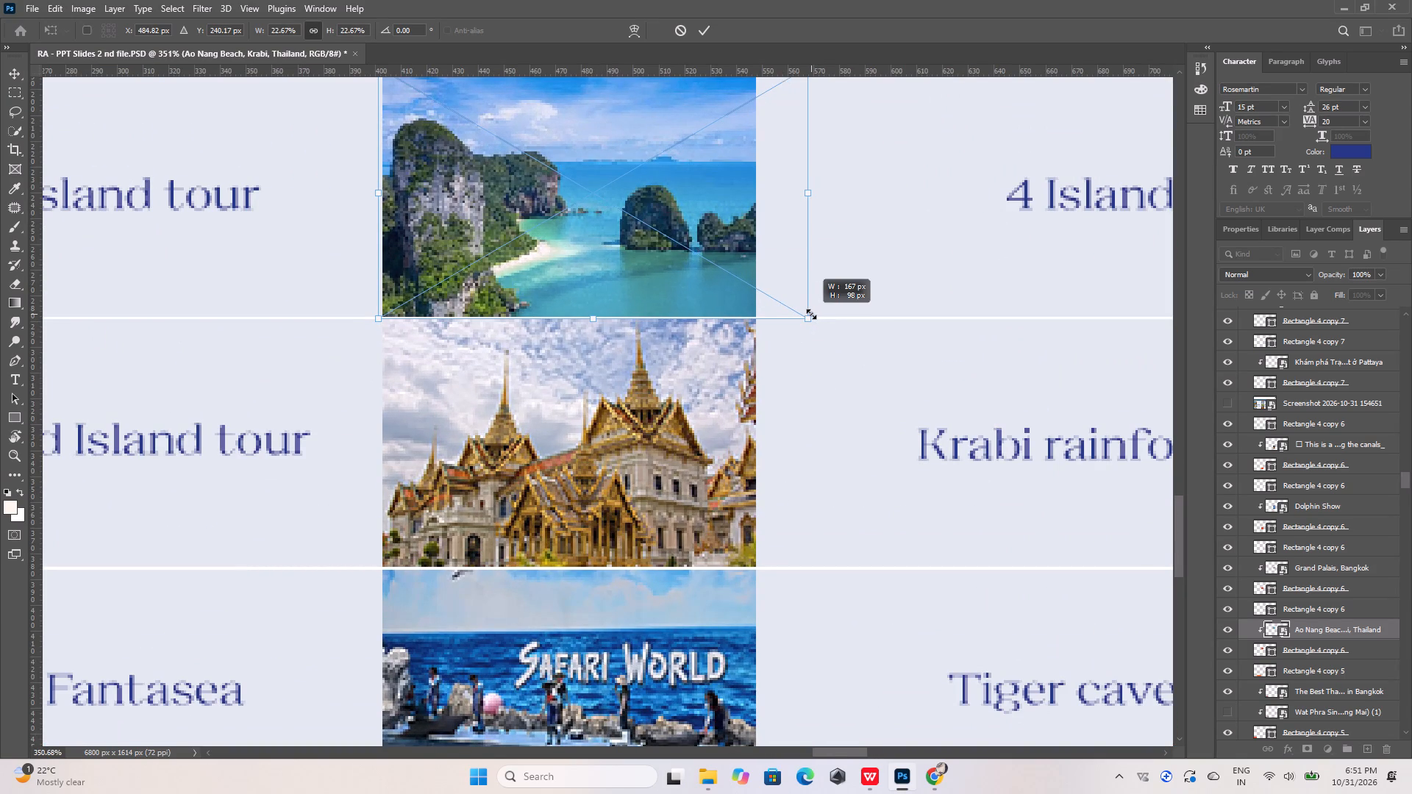
pyautogui.moveTo(811, 314); pyautogui.dragTo(808, 311)
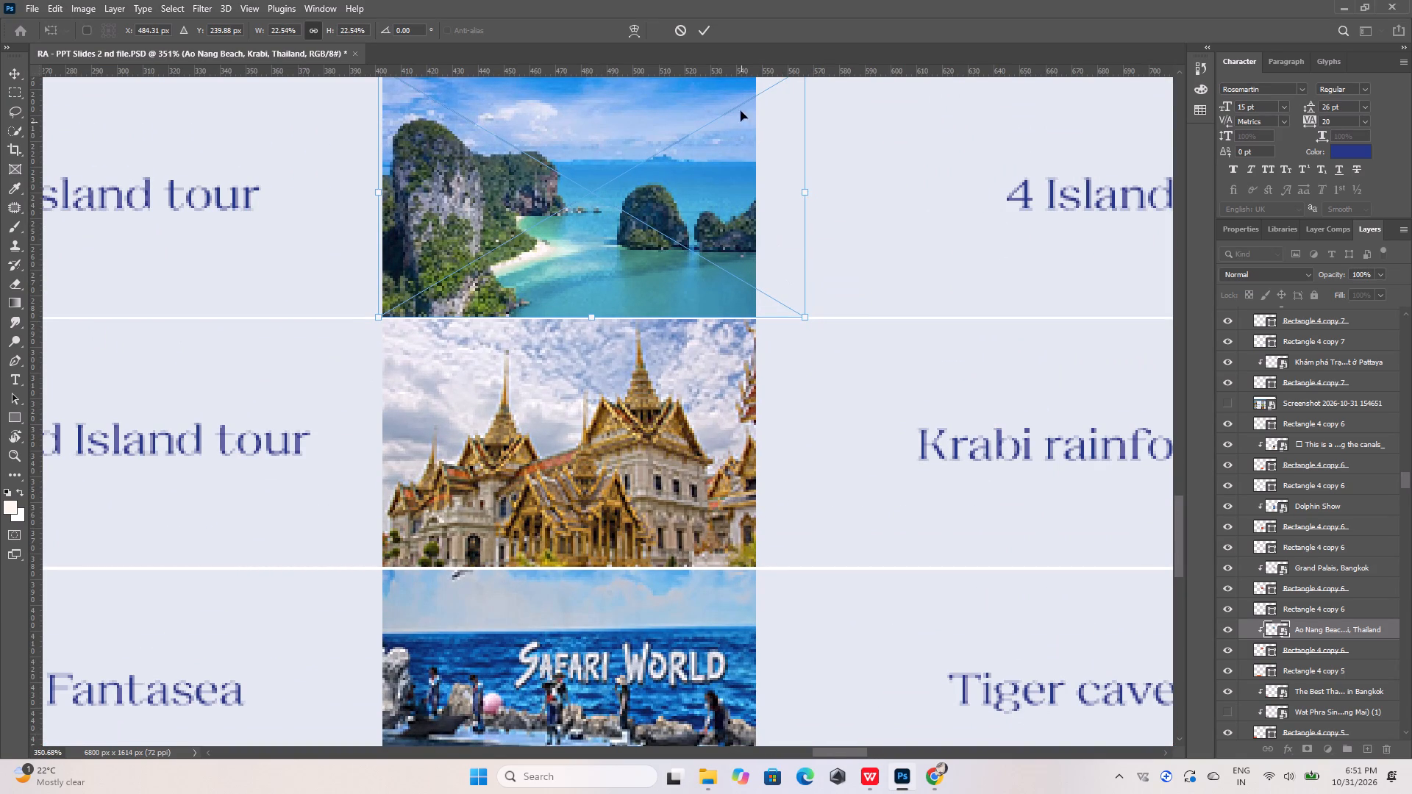
pyautogui.click(702, 35)
# Copy the "Krabi rainforest tour" label text from the Krabi column.
pyautogui.keyDown('alt'); pyautogui.scroll(-11, 487, 269); pyautogui.keyUp('alt')
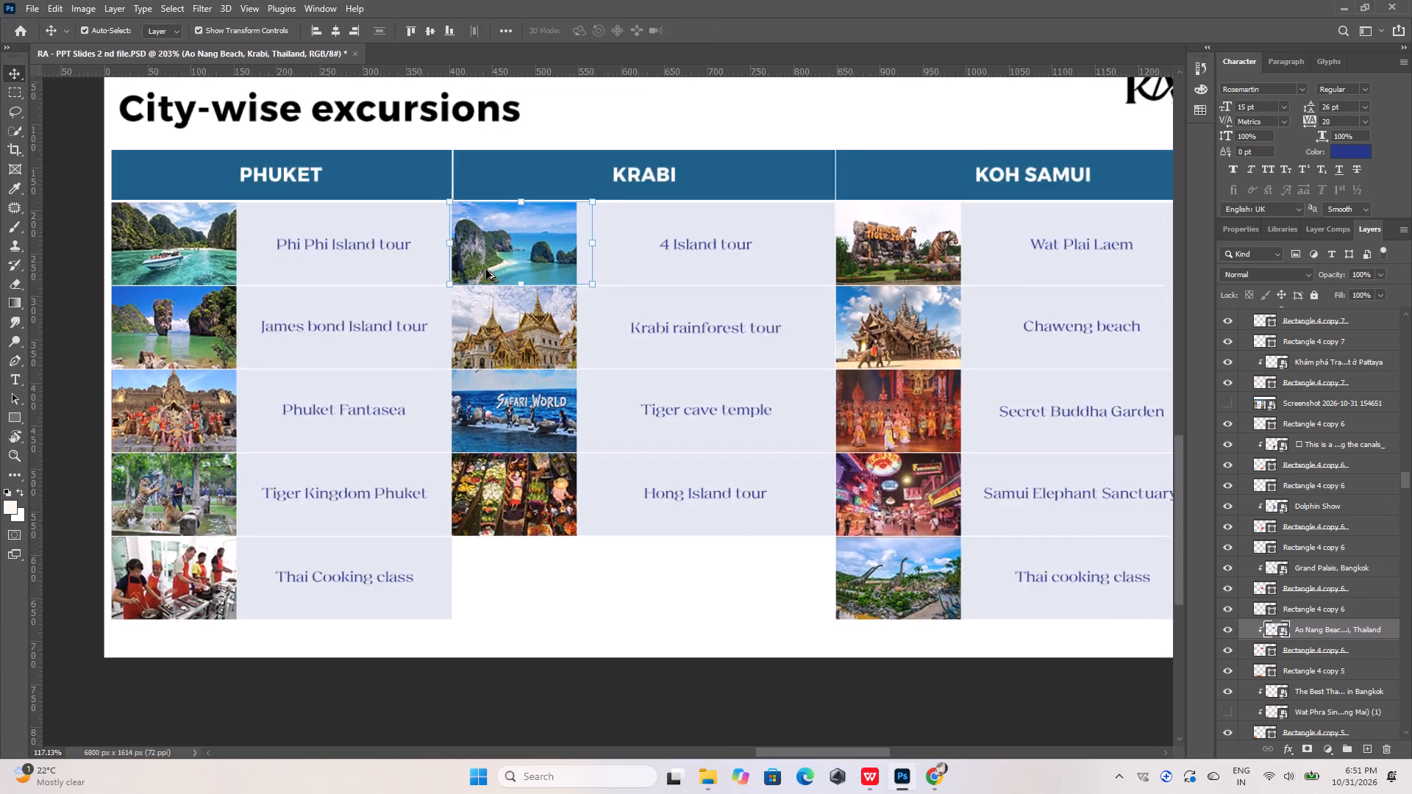
pyautogui.keyDown('alt'); pyautogui.scroll(-4, 486, 270); pyautogui.keyUp('alt')
pyautogui.click(570, 135)
pyautogui.keyDown('alt'); pyautogui.scroll(8, 514, 332); pyautogui.keyUp('alt')
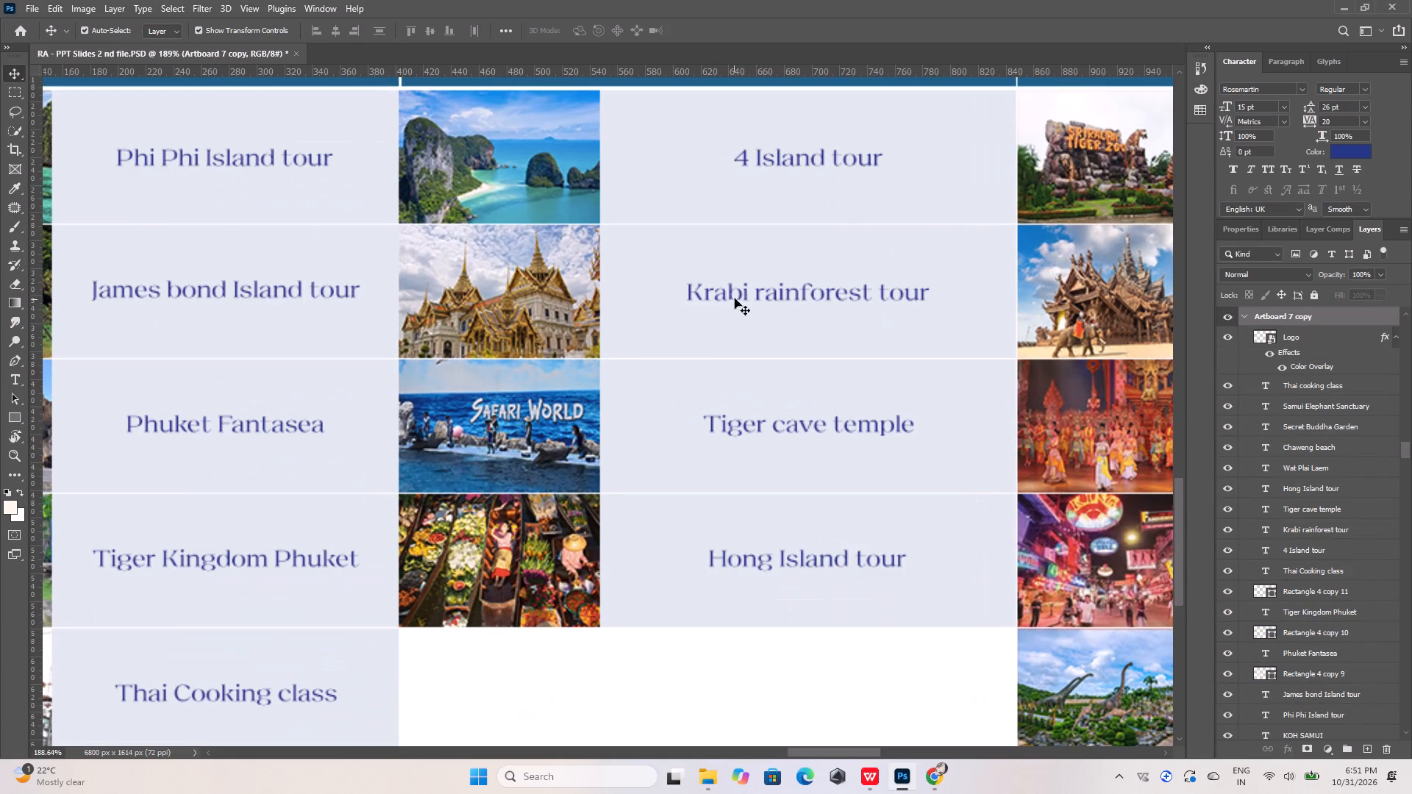
pyautogui.doubleClick(744, 289)
pyautogui.hotkey('ctrl', 'c')
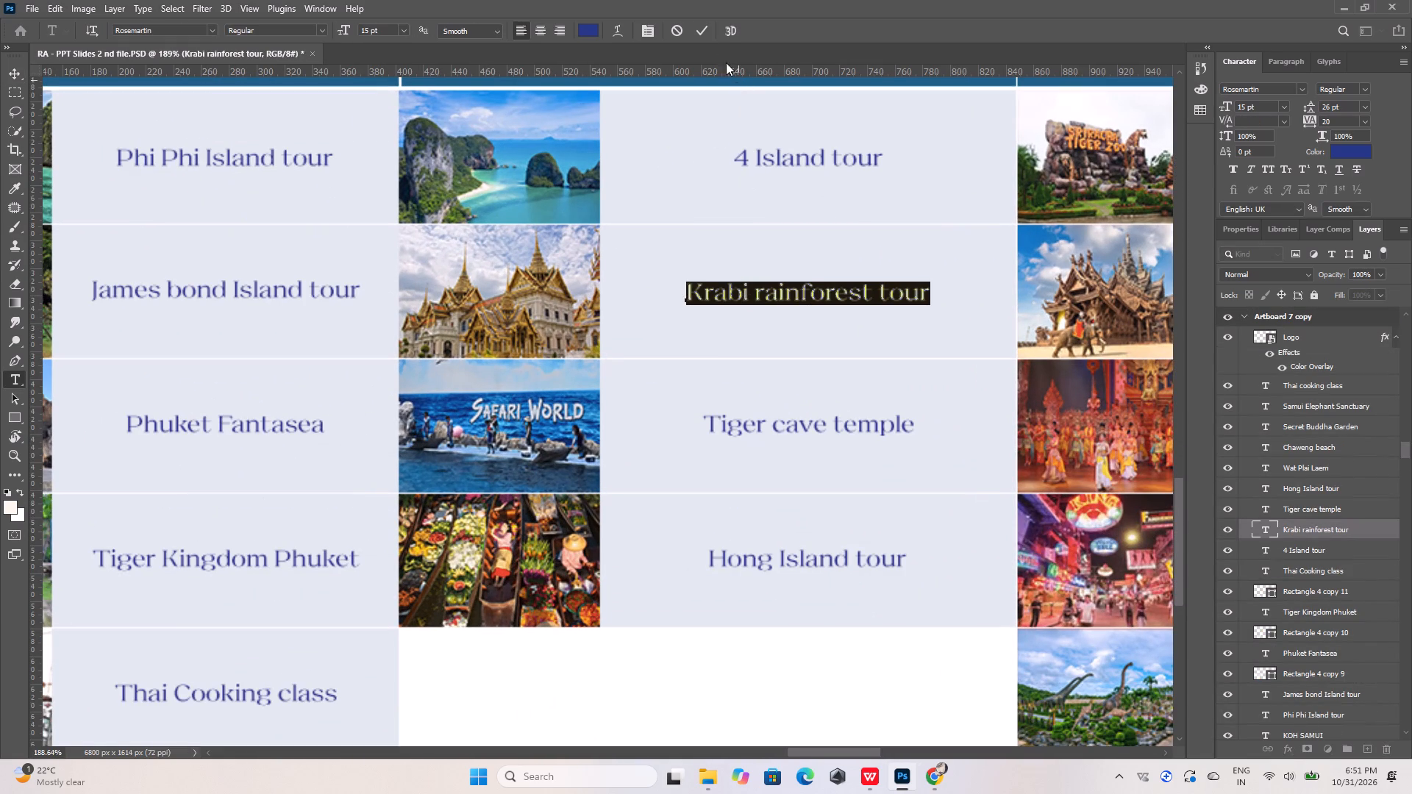
# Close the label's text editing and search Pinterest in Chrome for the copied "Krabi rainforest tour" text.
pyautogui.click(707, 33)
pyautogui.click(942, 777)
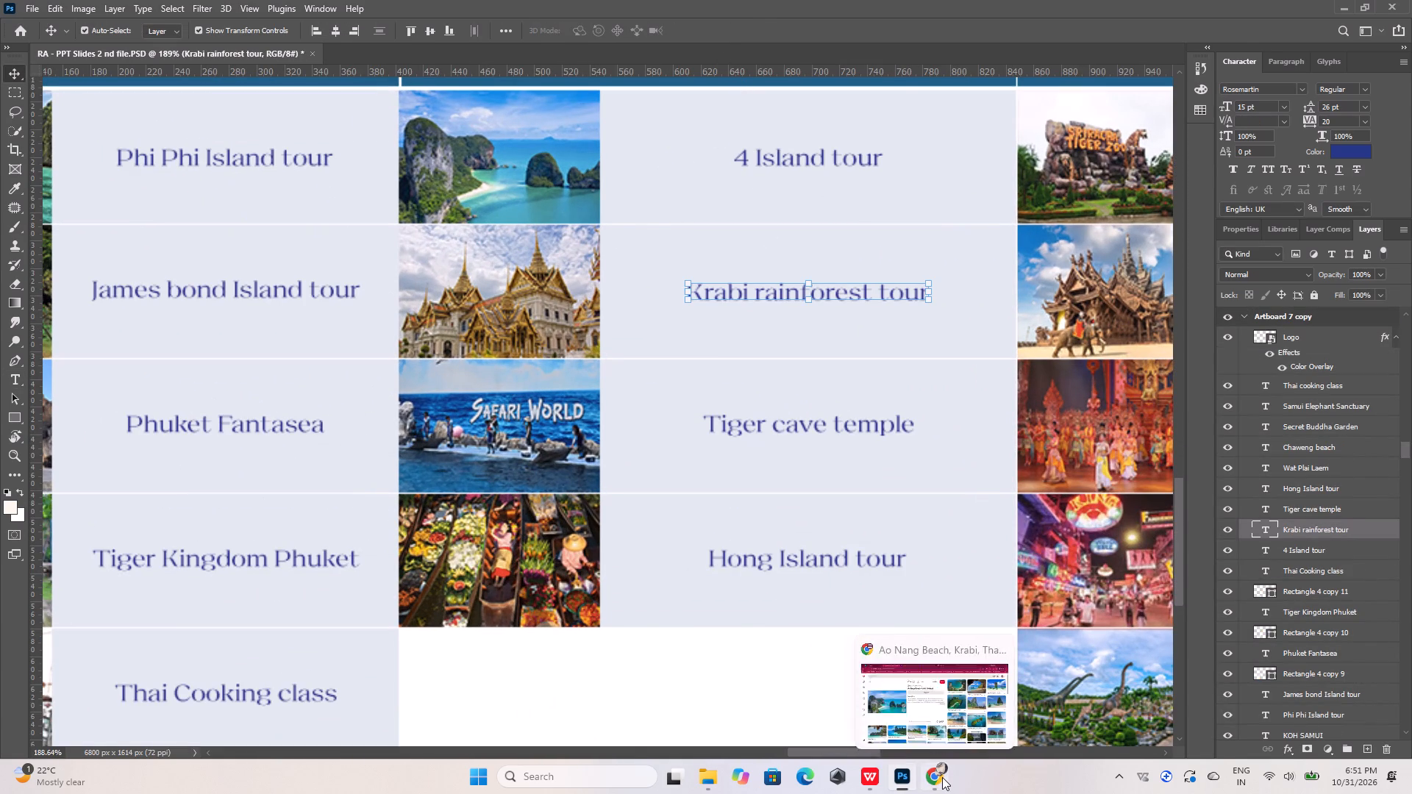
pyautogui.click(306, 124)
pyautogui.hotkey('ctrl', 'v')
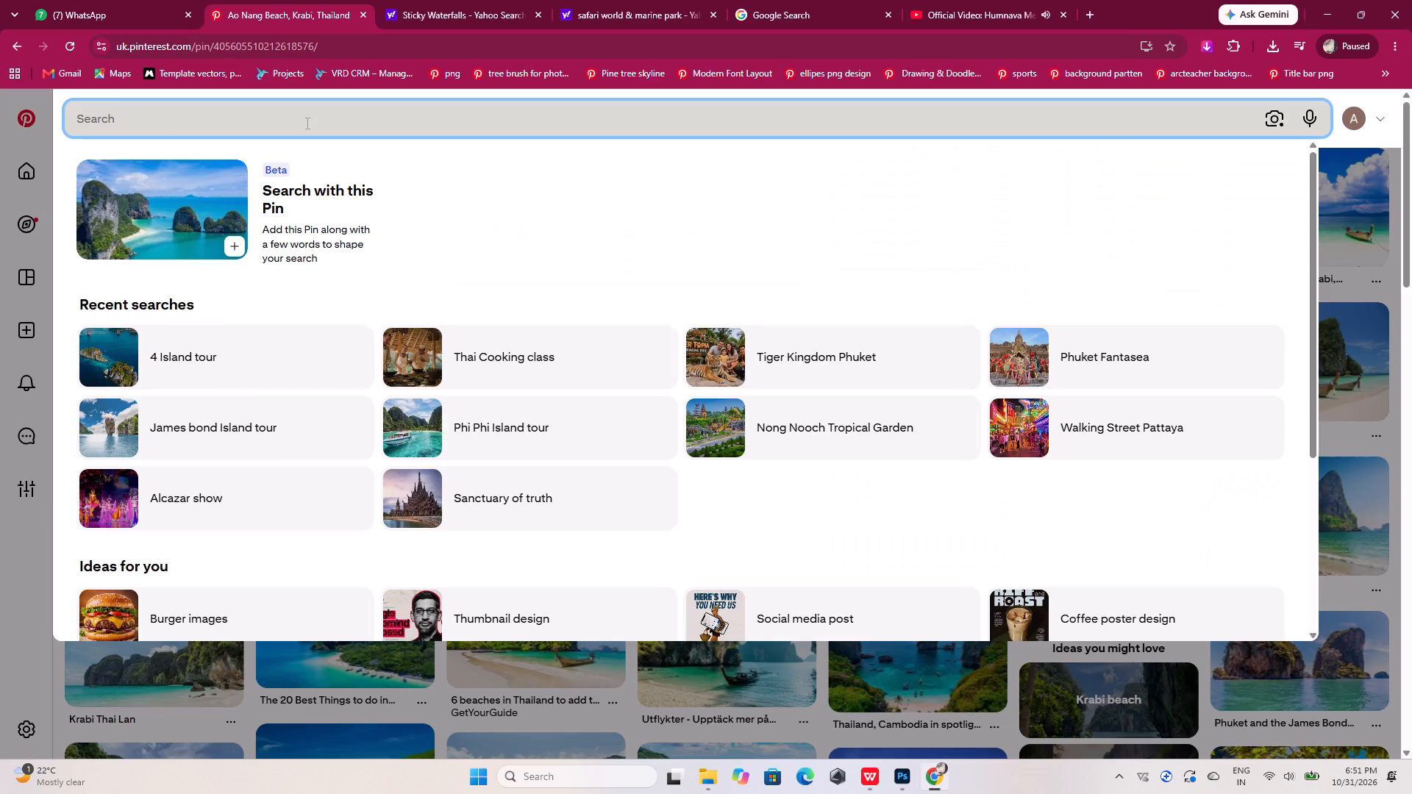
pyautogui.press('Return')
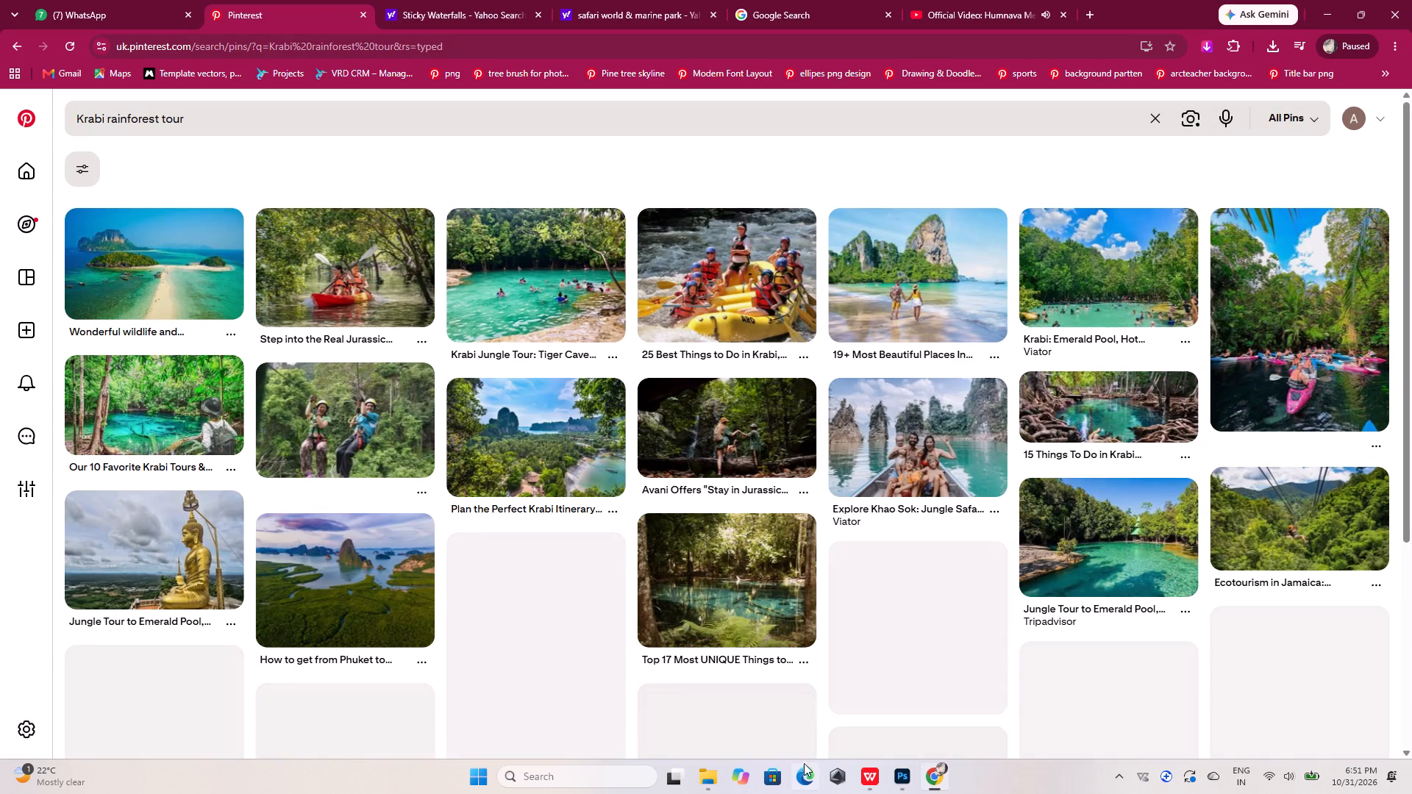
# Check the Krabi rainforest tour picture on the City-wise excursions reference slide in WPS Office and return to Chrome.
pyautogui.click(901, 776)
pyautogui.click(901, 776)
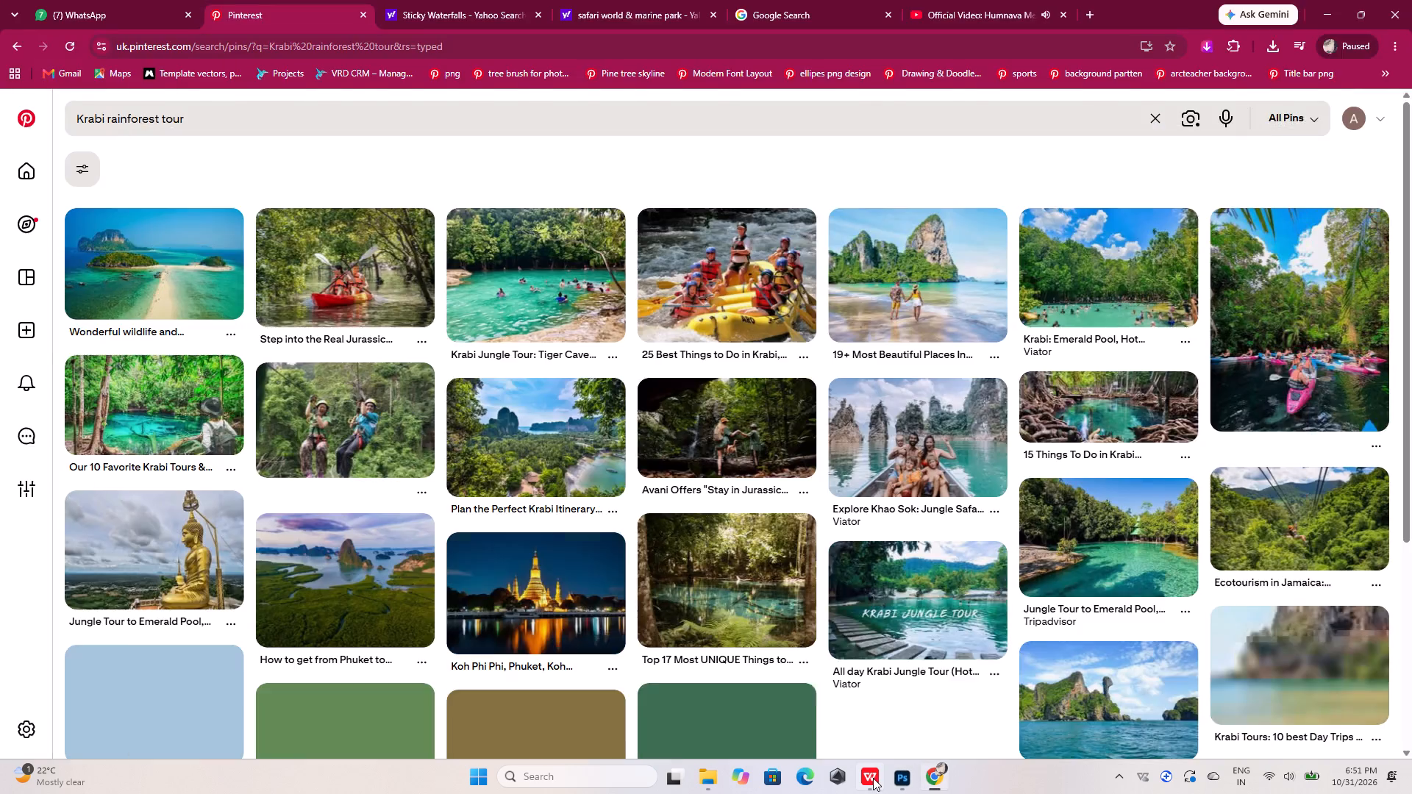
pyautogui.click(872, 778)
pyautogui.click(872, 778)
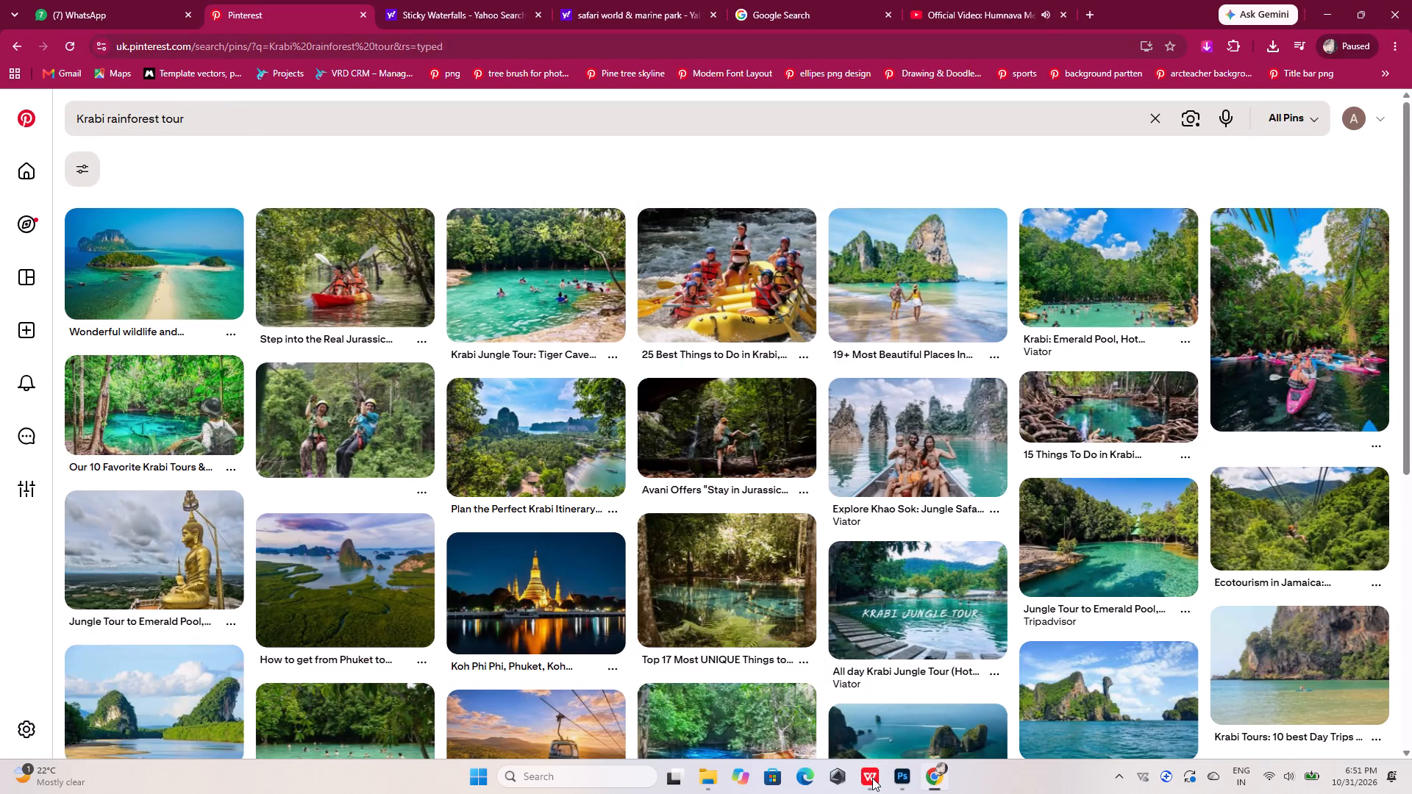
pyautogui.click(872, 778)
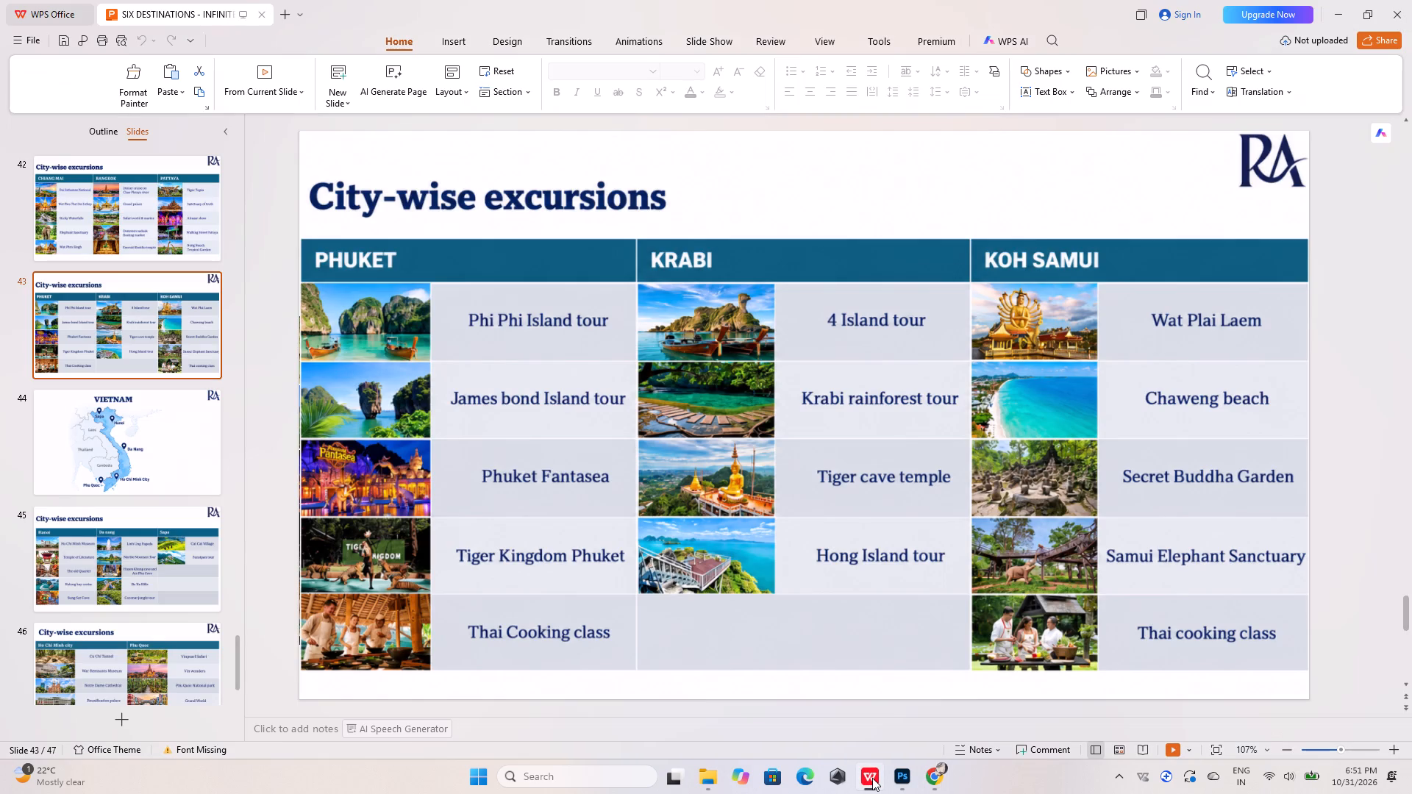
pyautogui.click(926, 779)
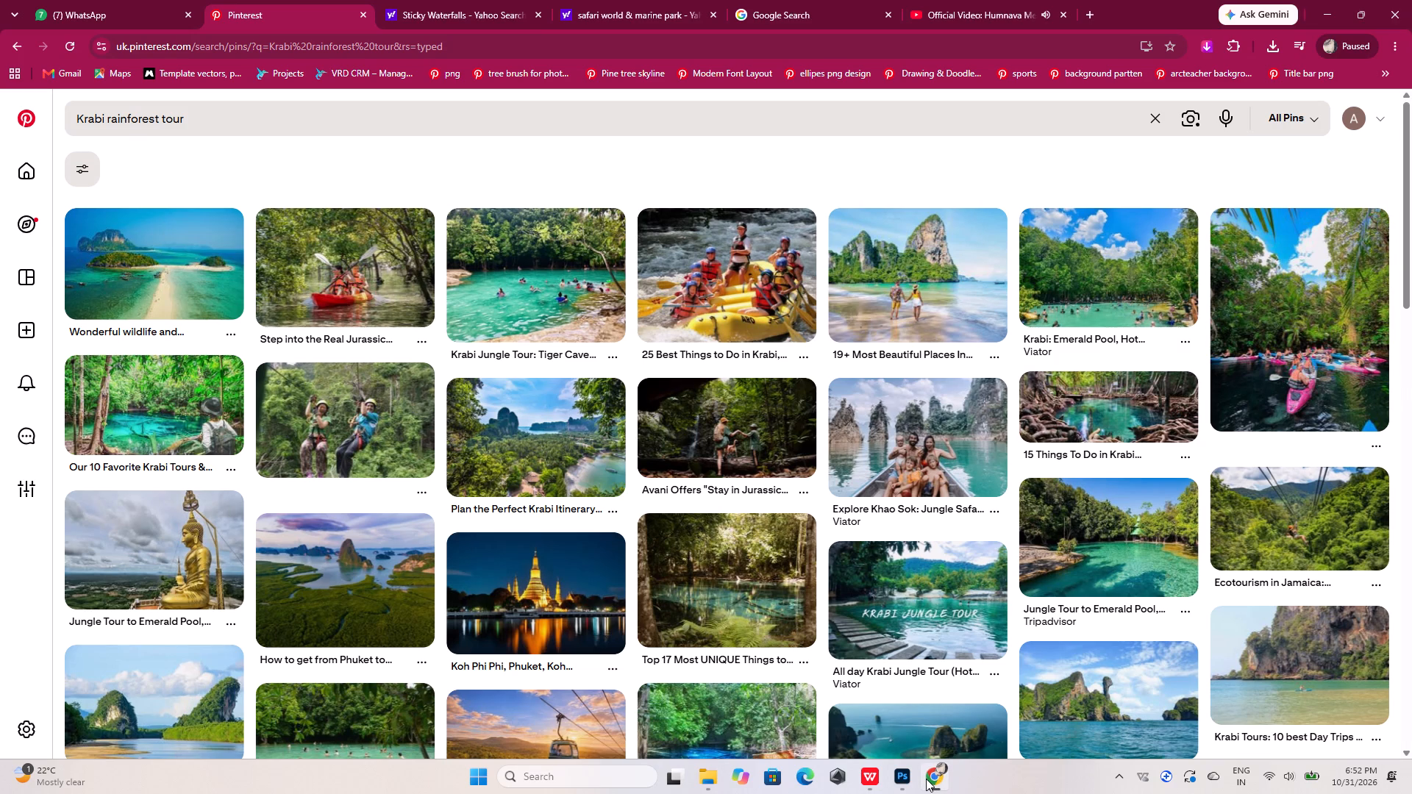
# Browse the Pinterest results for a matching pool photo and refine the search to "Krabi rainforest tour img".
pyautogui.scroll(-3, 518, 535)
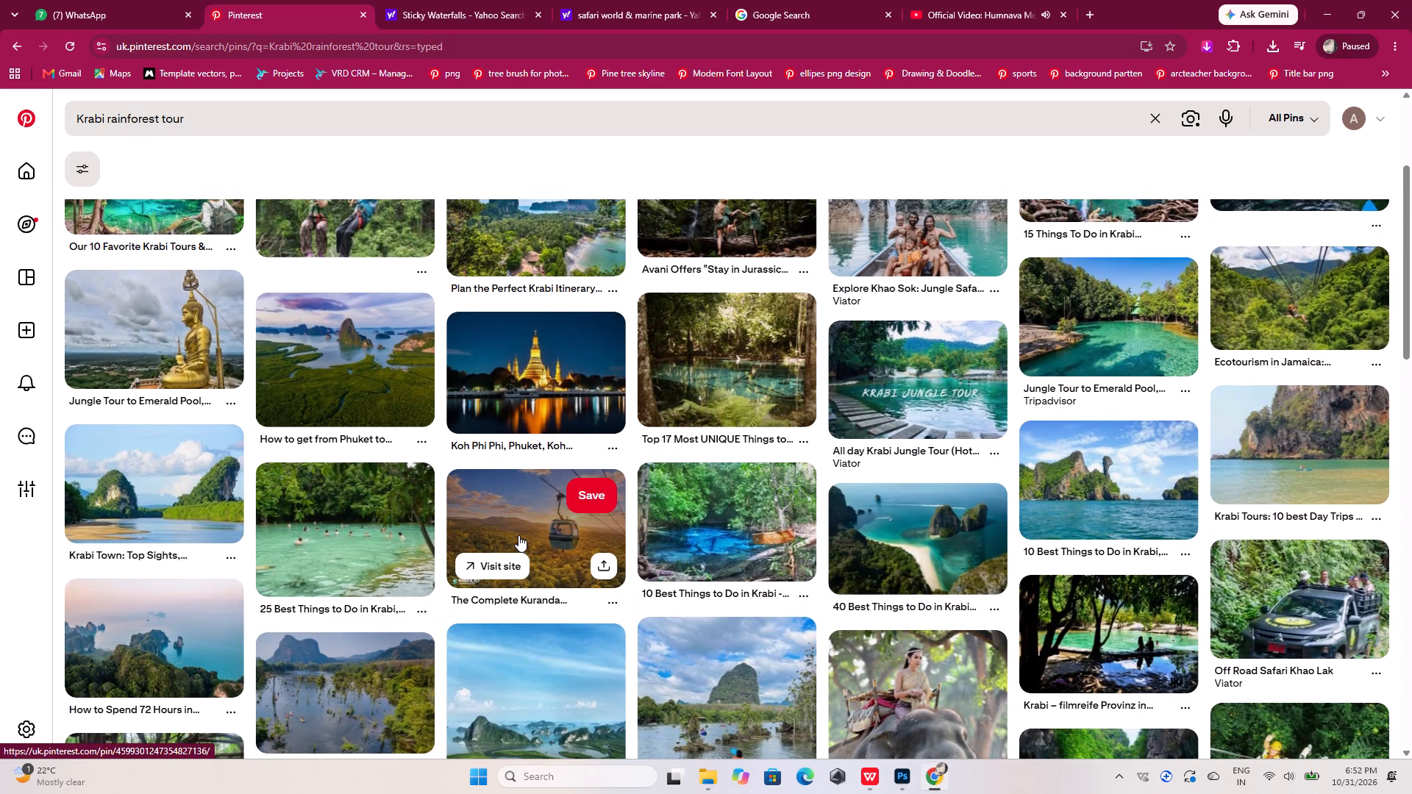
pyautogui.scroll(4, 518, 535)
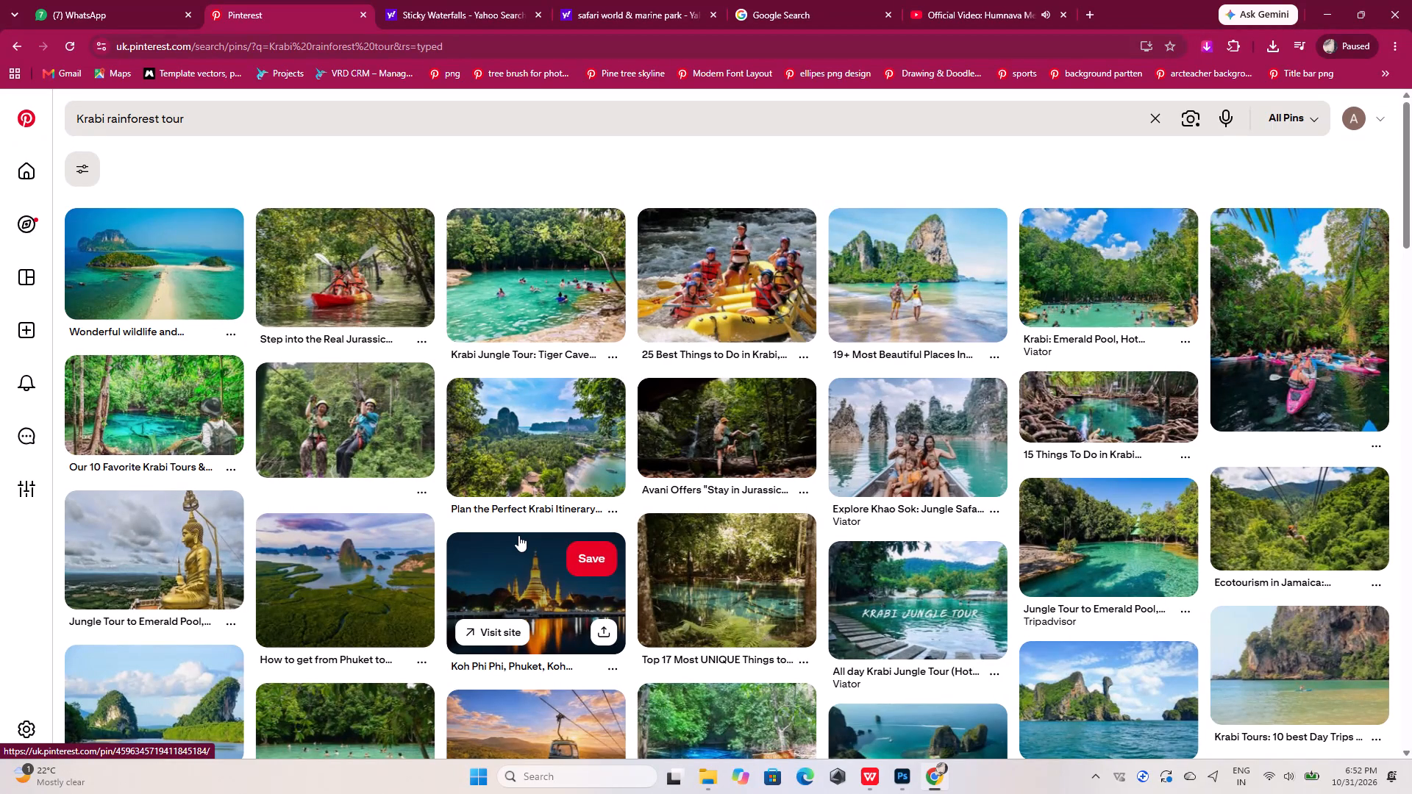
pyautogui.scroll(-4, 518, 535)
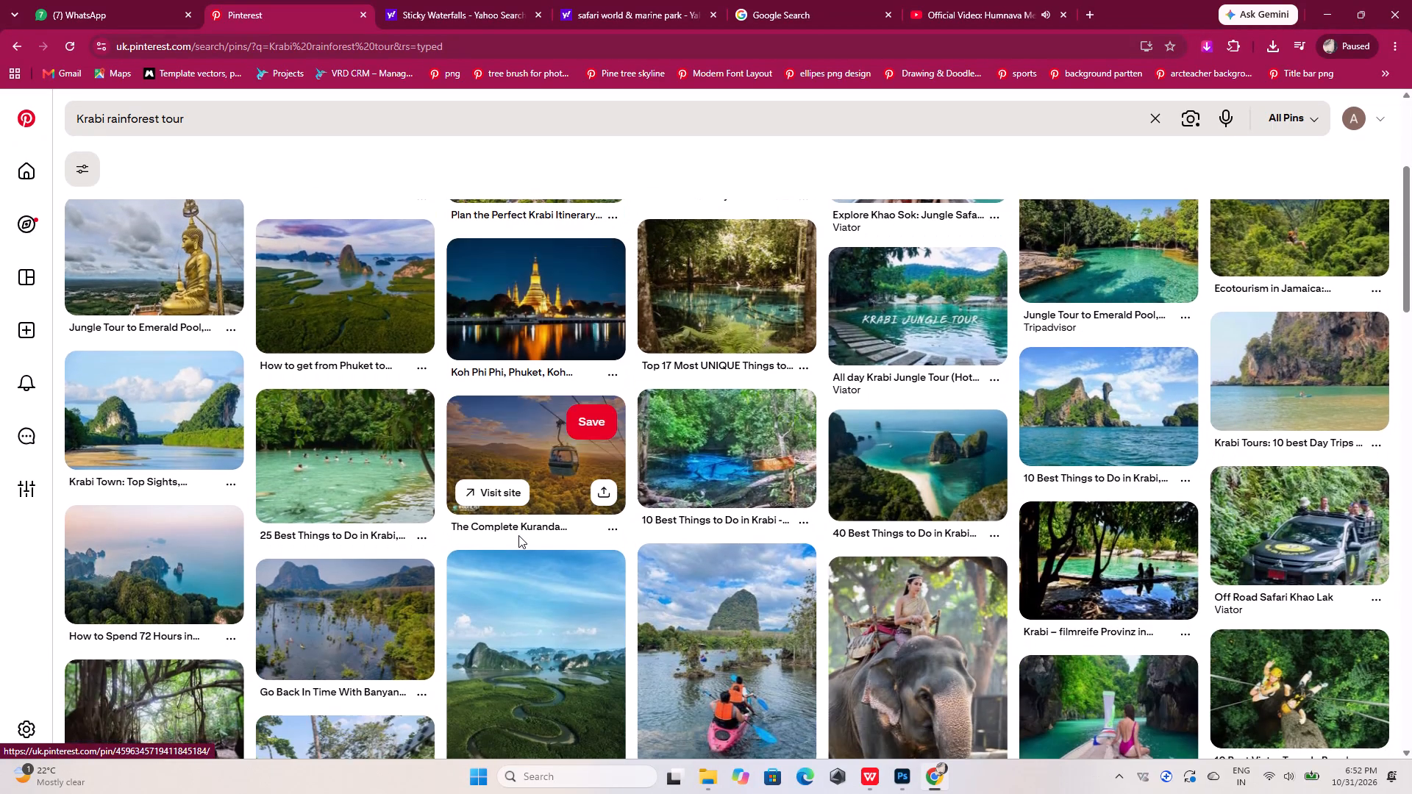
pyautogui.scroll(10, 518, 535)
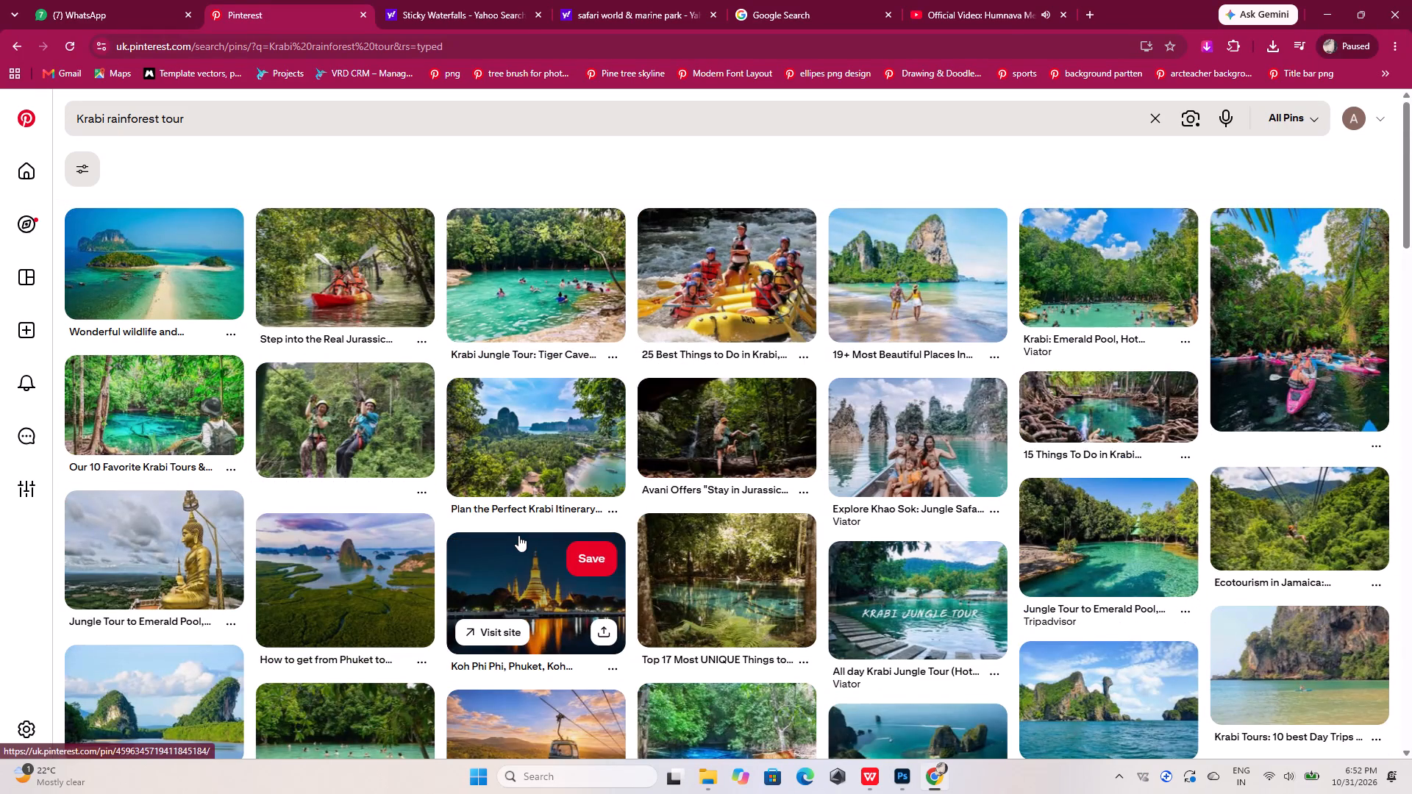
pyautogui.click(266, 114)
pyautogui.press('space')
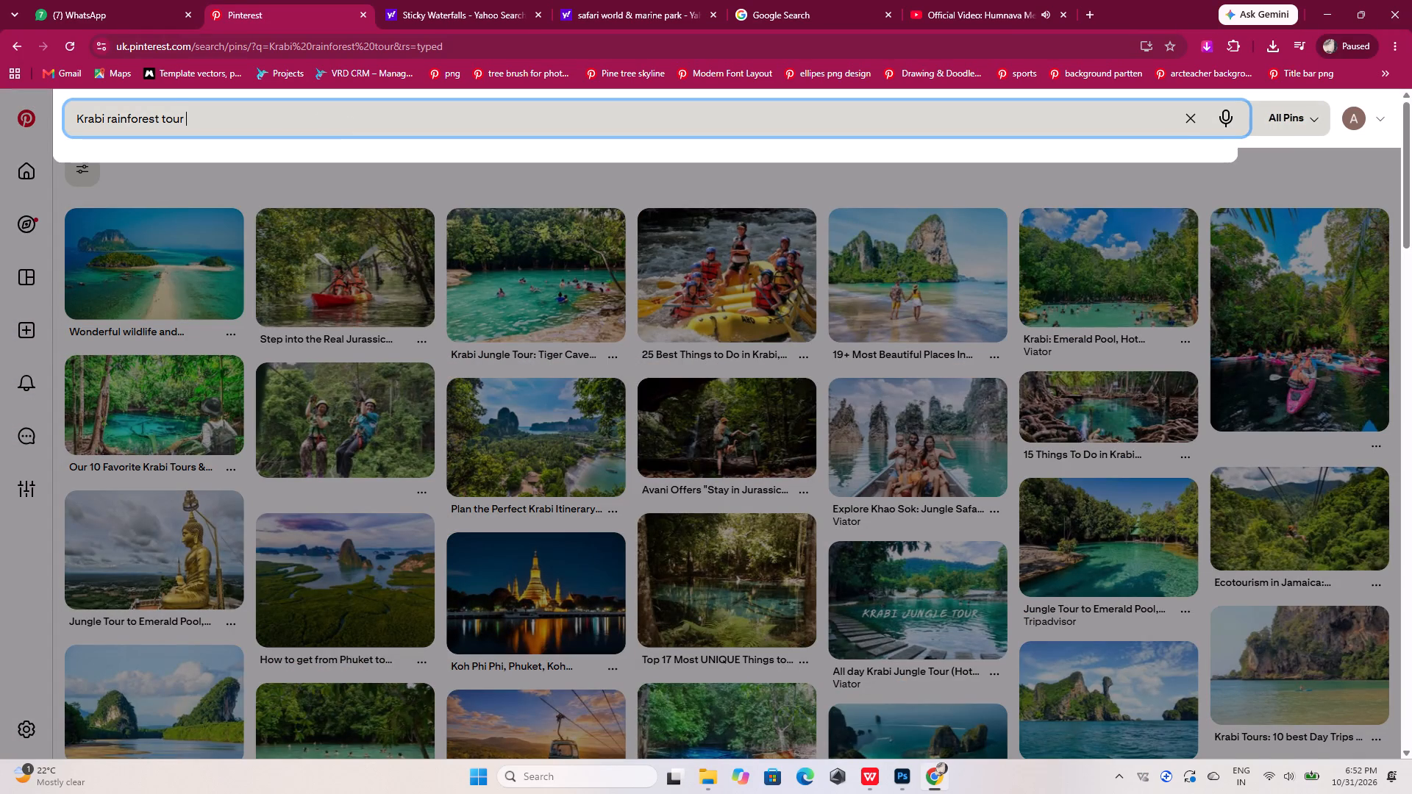
pyautogui.write('img')
pyautogui.press('Return')
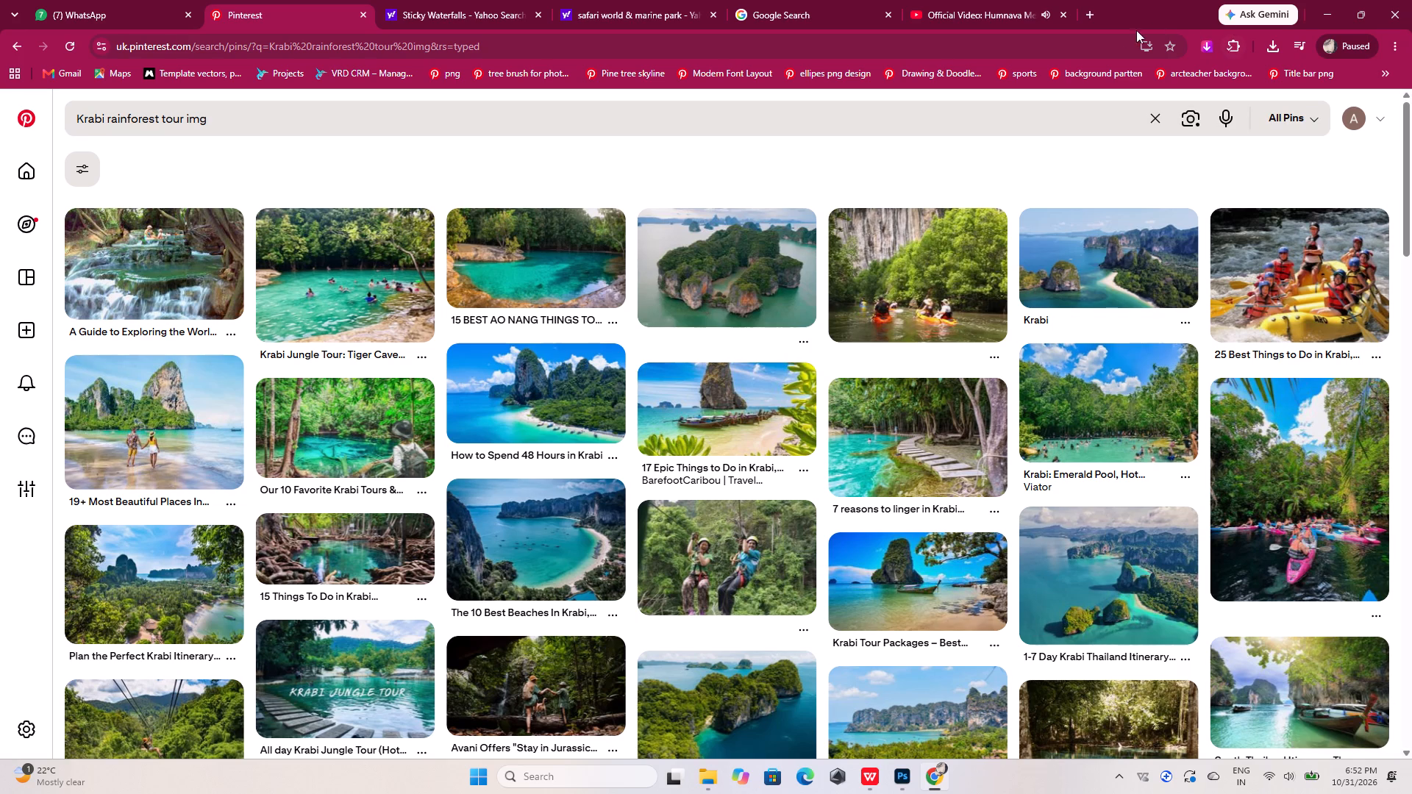
# Search the web for "Krabi rainforest tour" in a new browser tab and show the image results.
pyautogui.click(1095, 8)
pyautogui.click(982, 42)
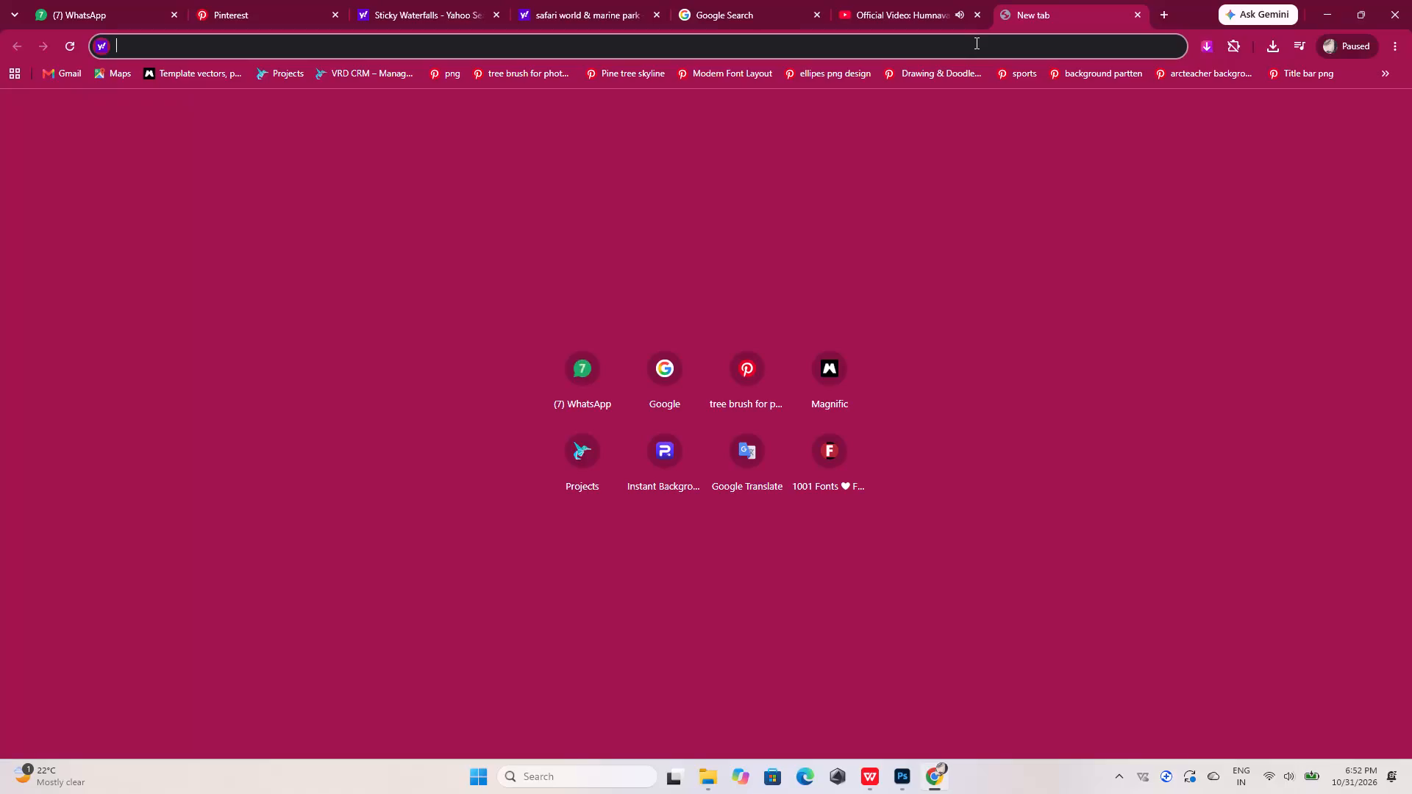
pyautogui.hotkey('ctrl', 'v')
pyautogui.press('Return')
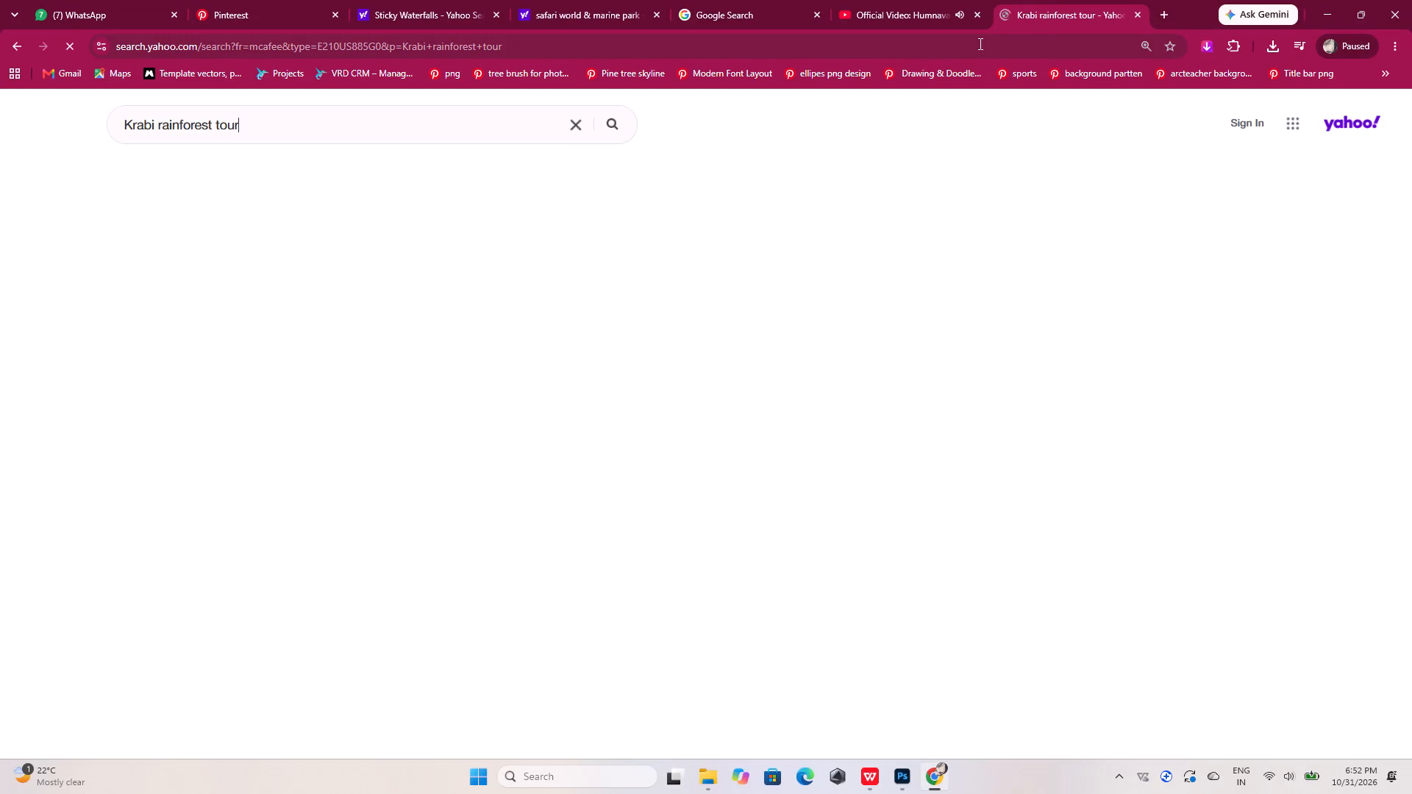
pyautogui.click(213, 171)
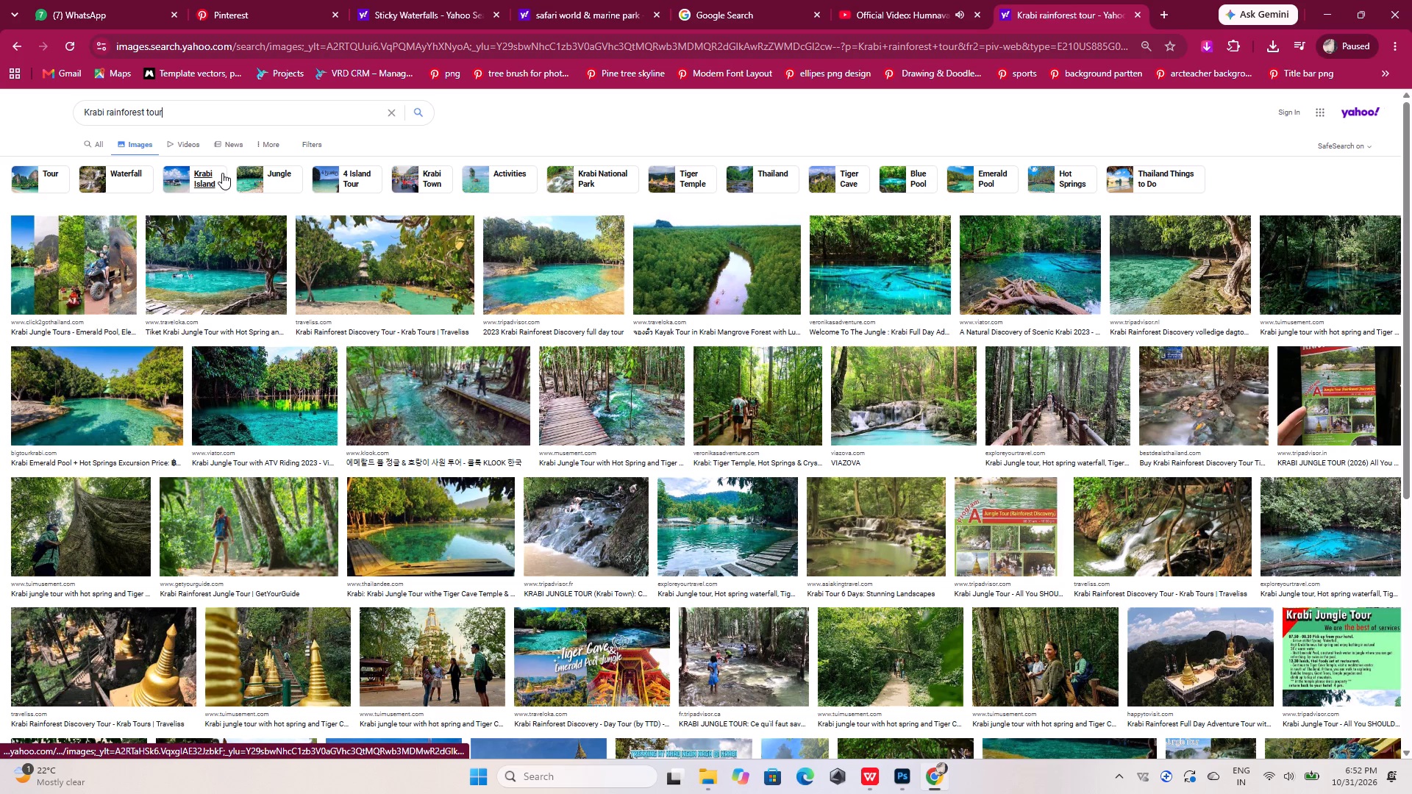
# Preview the pool photos and save the Tripadvisor "2023 Krabi Rainforest Discovery full day tour" image as 97 in Downloads.
pyautogui.click(398, 260)
pyautogui.click(400, 254)
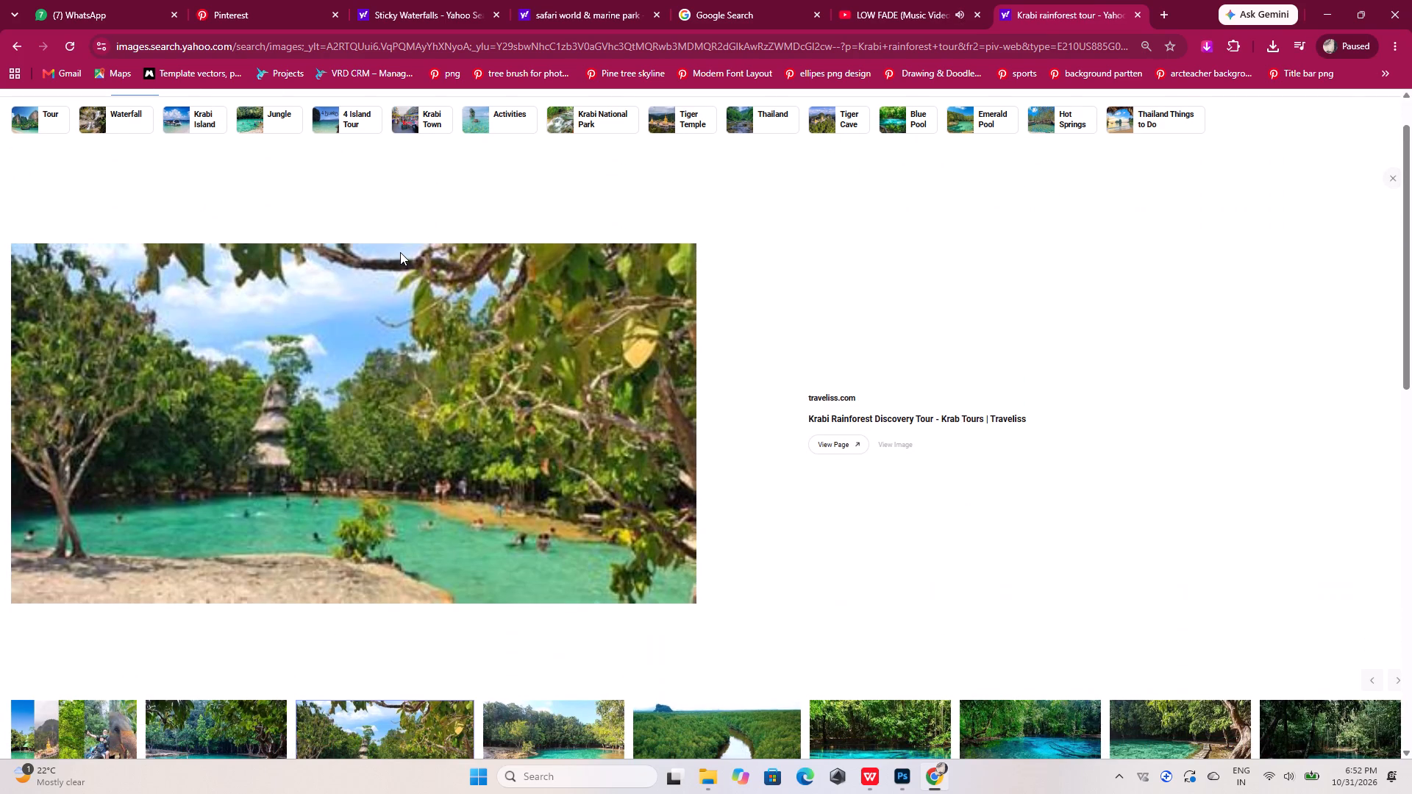
pyautogui.scroll(-3, 406, 310)
pyautogui.scroll(2, 406, 311)
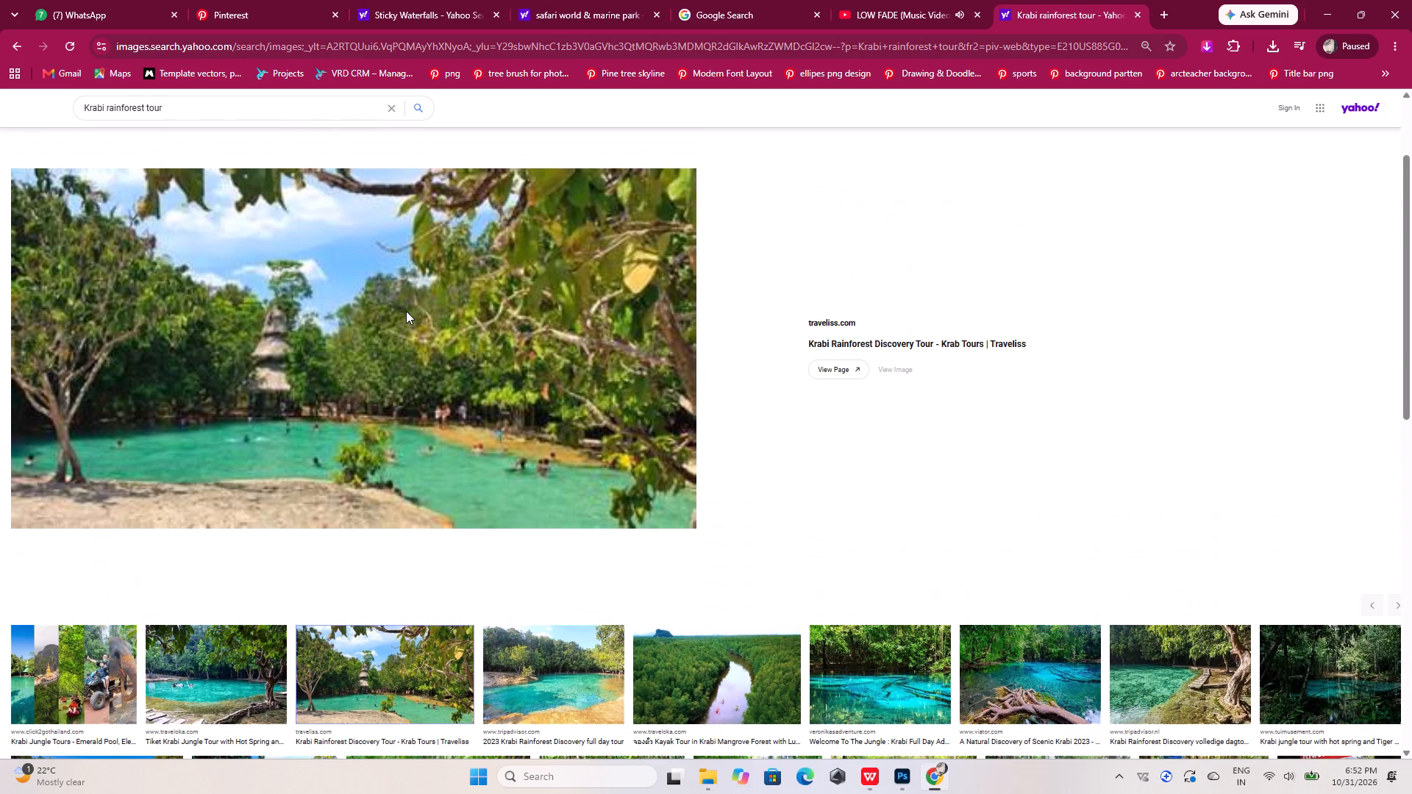
pyautogui.scroll(-4, 406, 311)
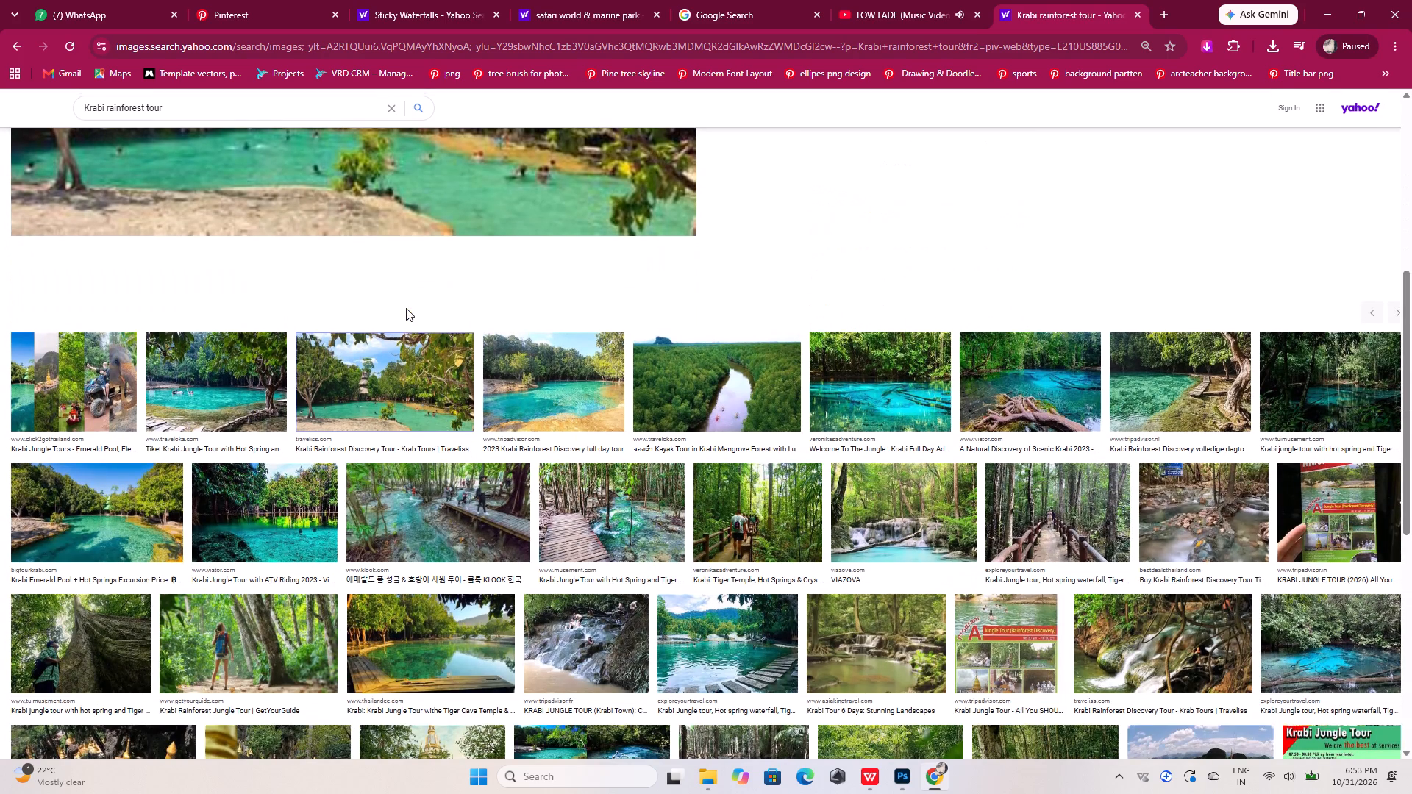
pyautogui.click(392, 361)
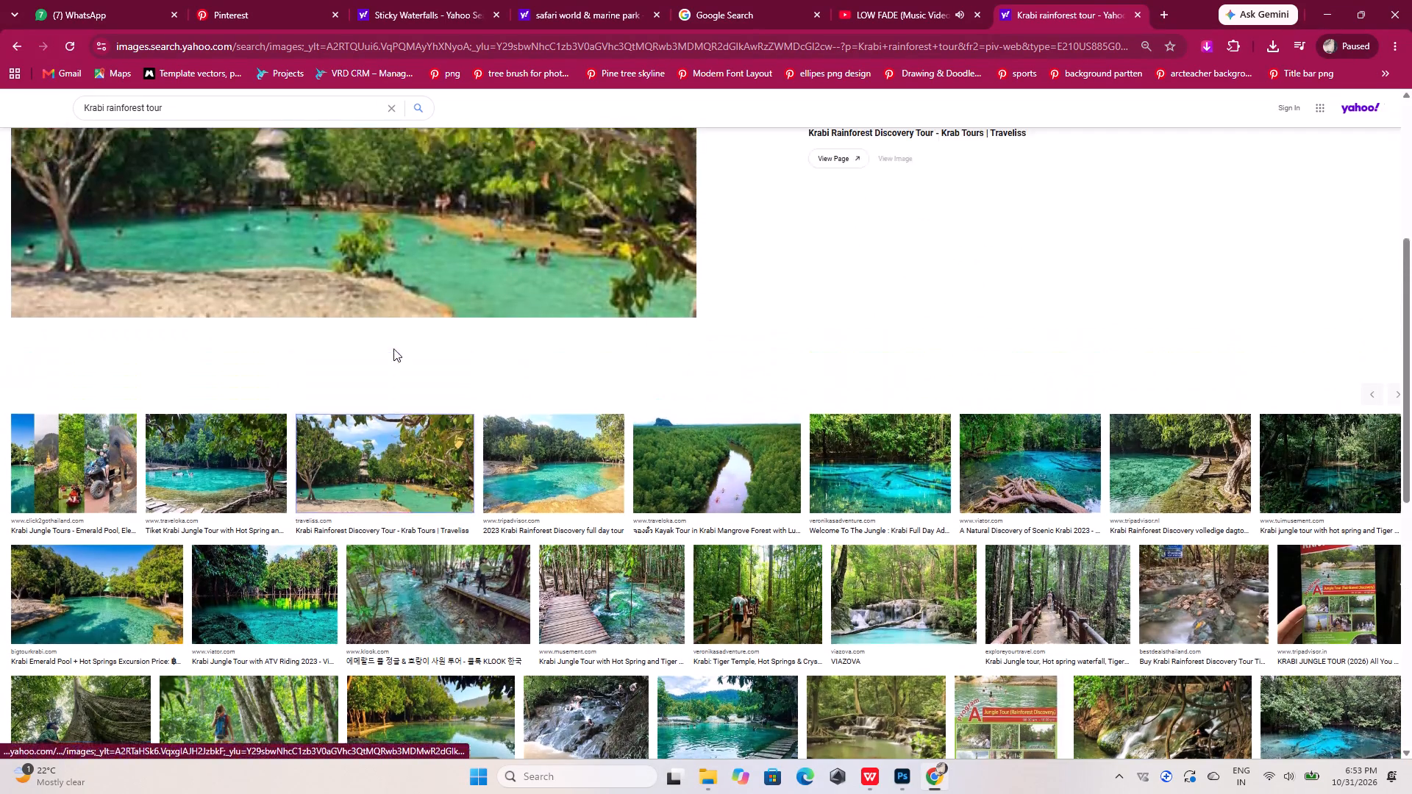
pyautogui.scroll(-5, 398, 340)
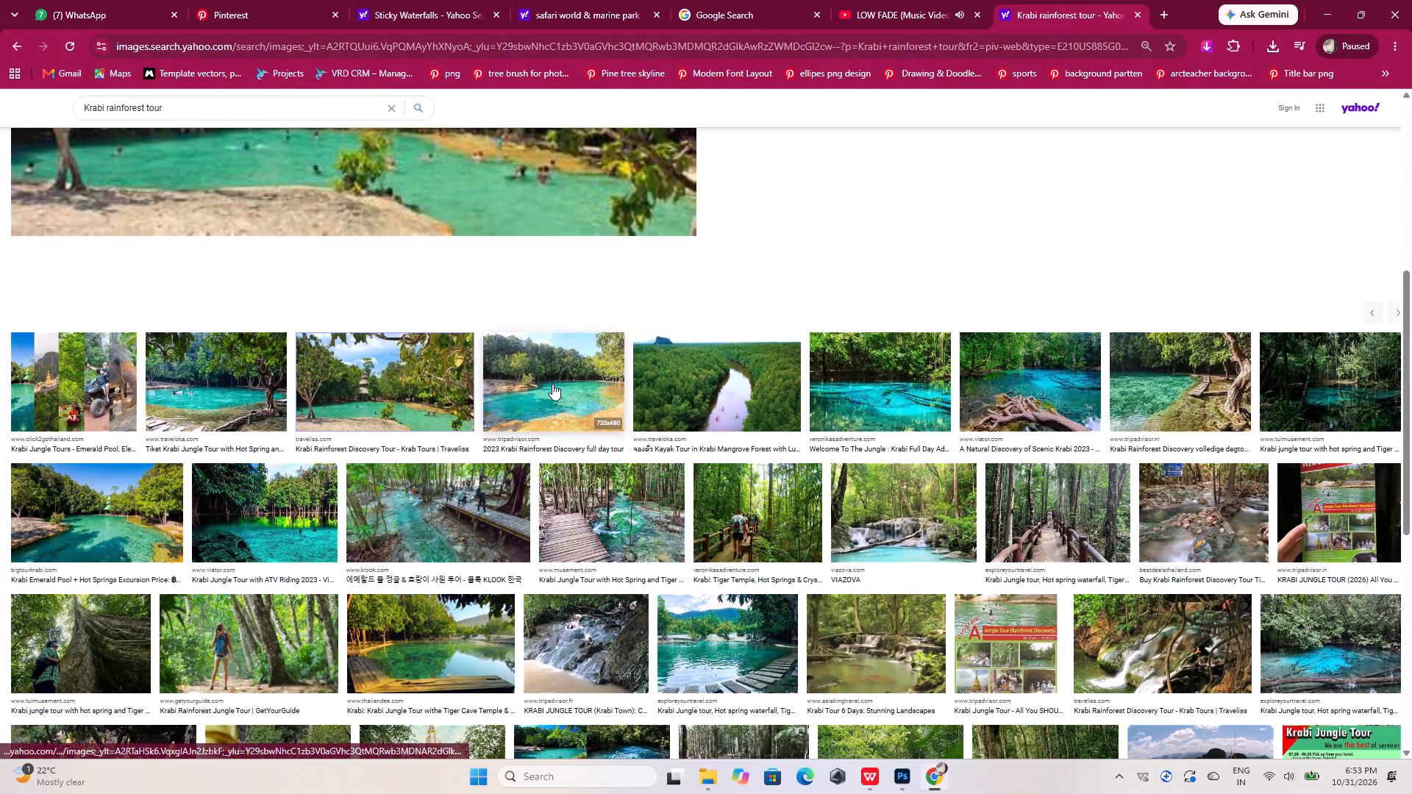
pyautogui.click(552, 384)
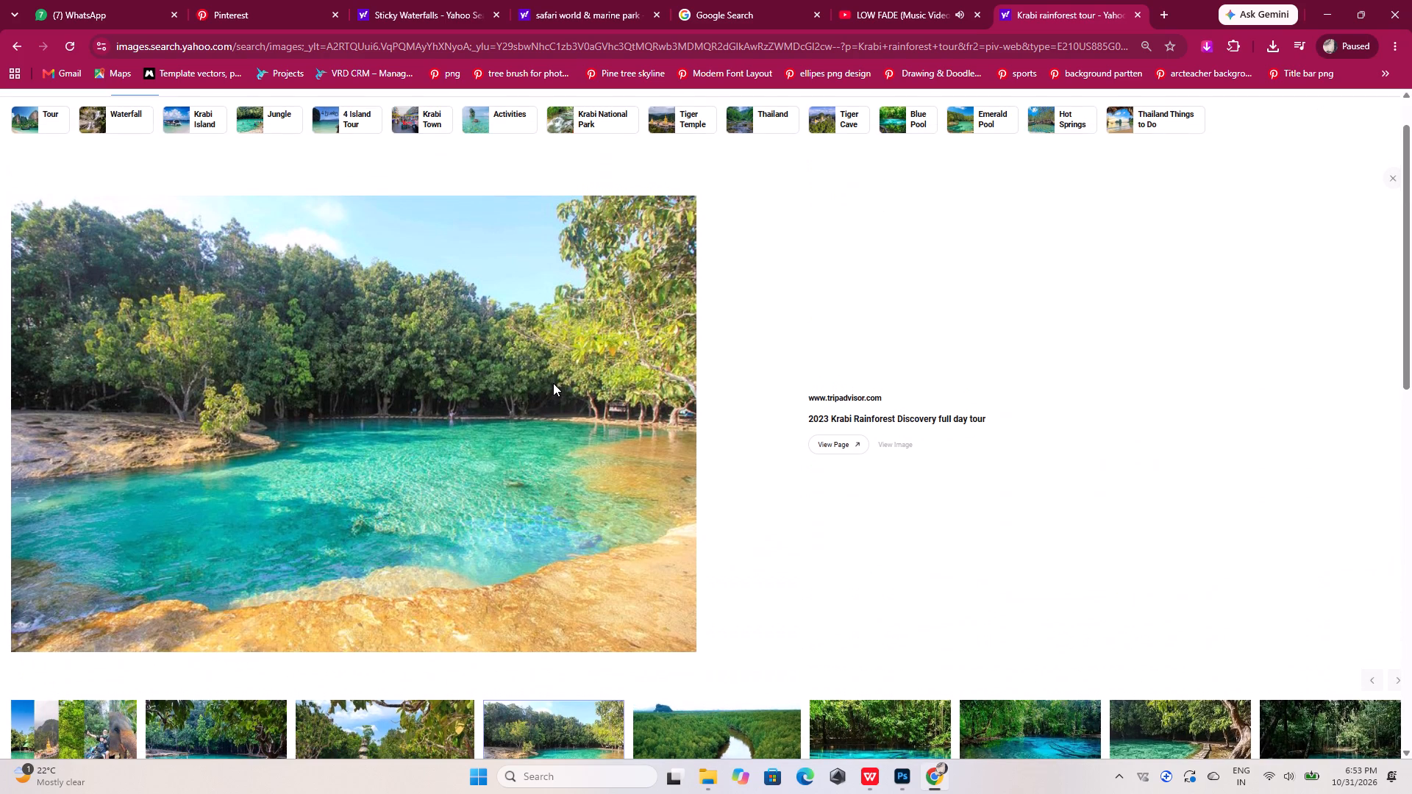
pyautogui.rightClick(537, 357)
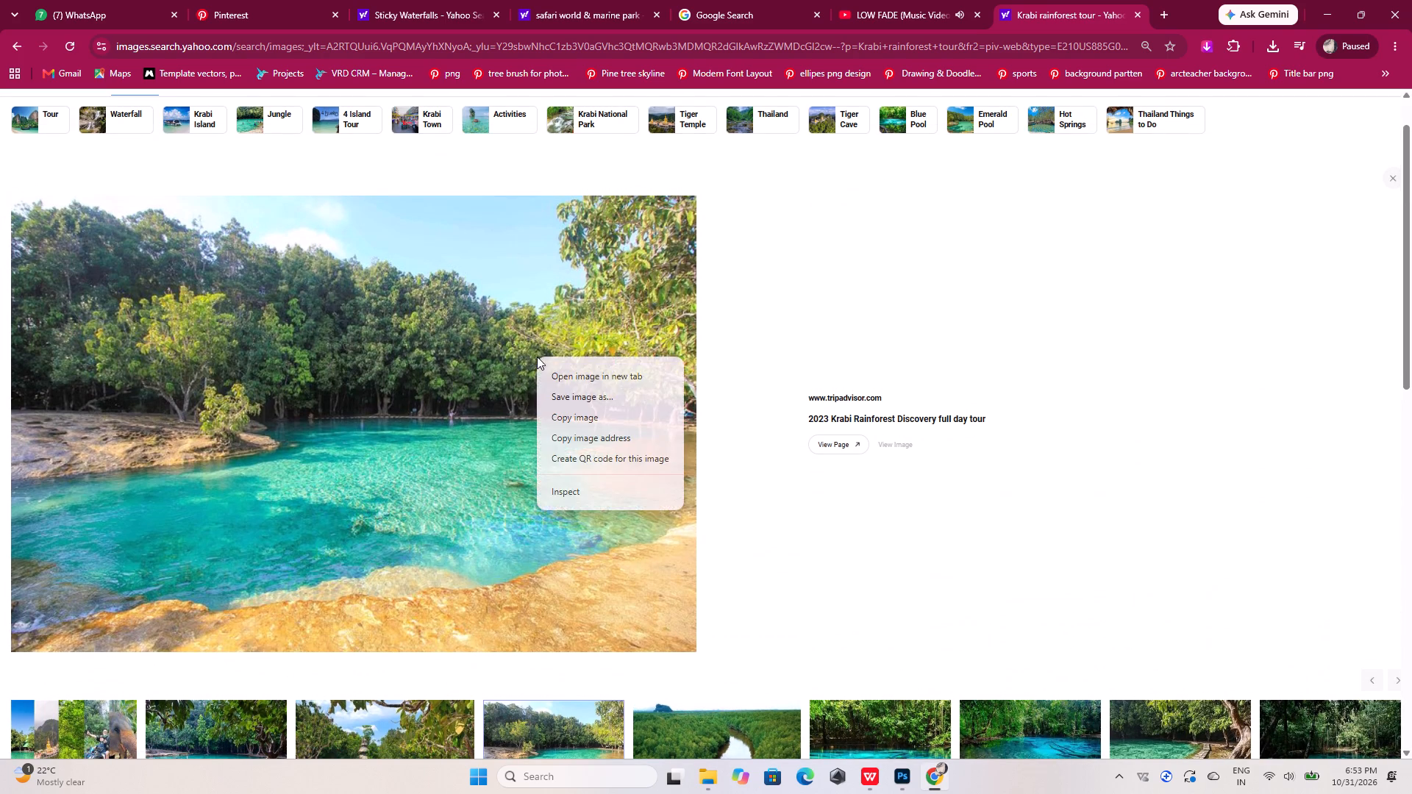
pyautogui.click(558, 393)
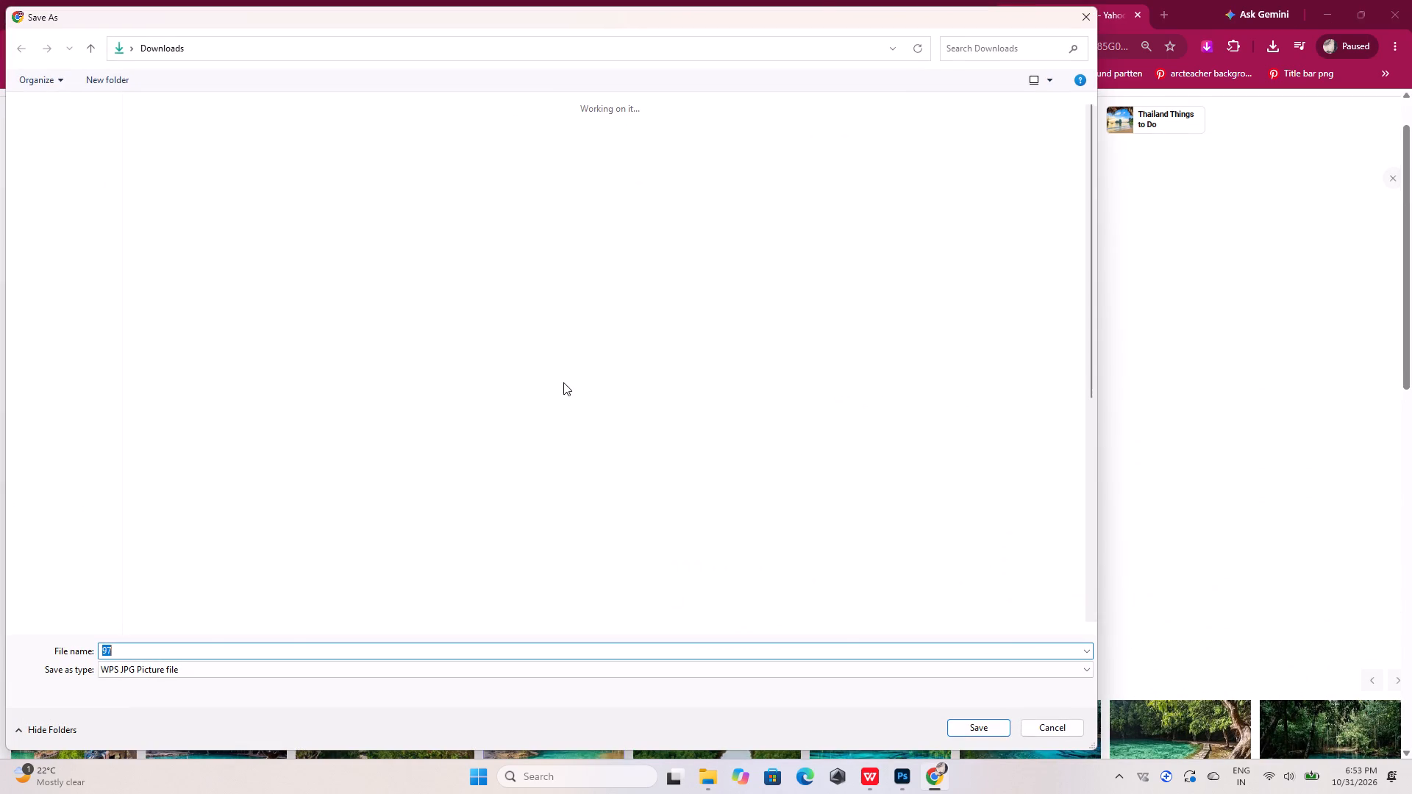
pyautogui.click(78, 247)
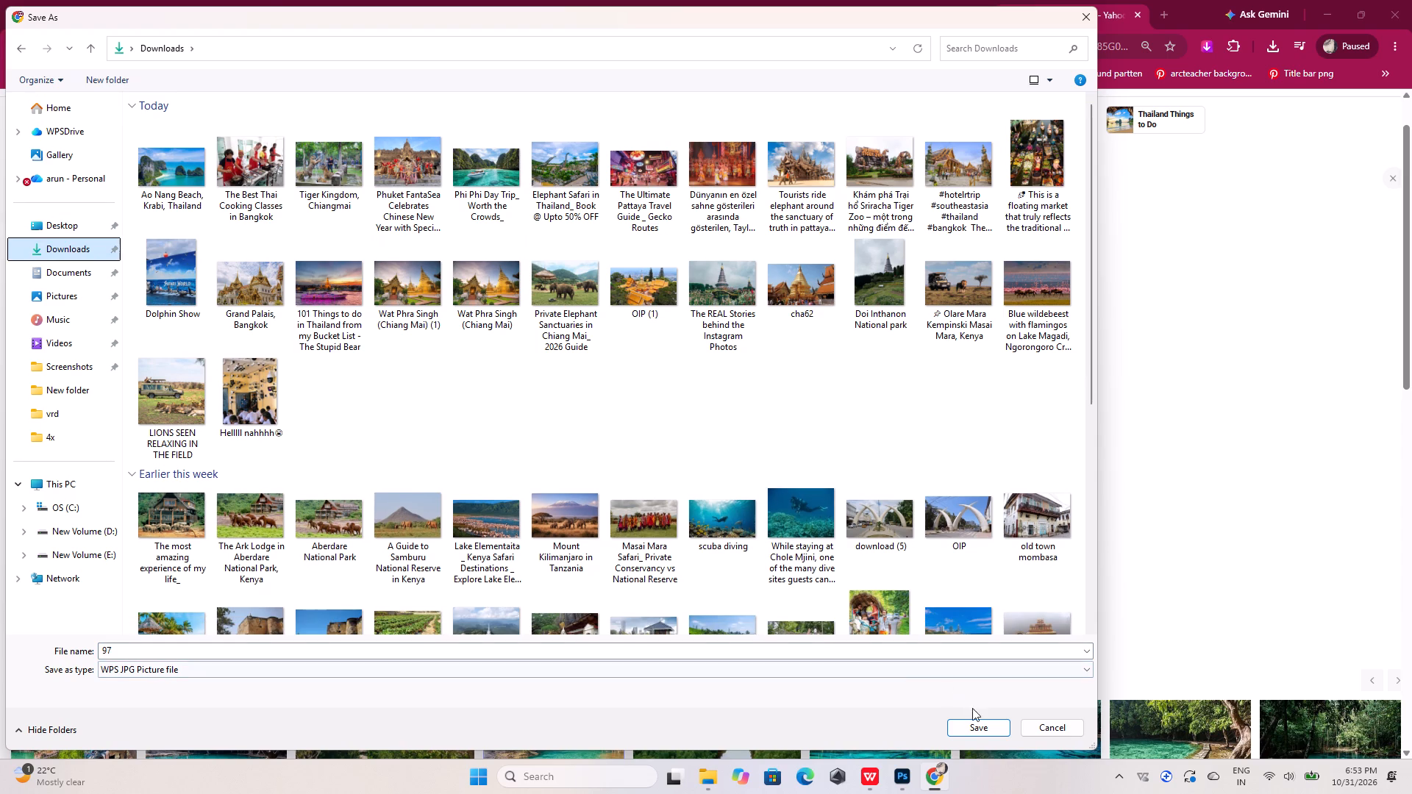
pyautogui.click(974, 720)
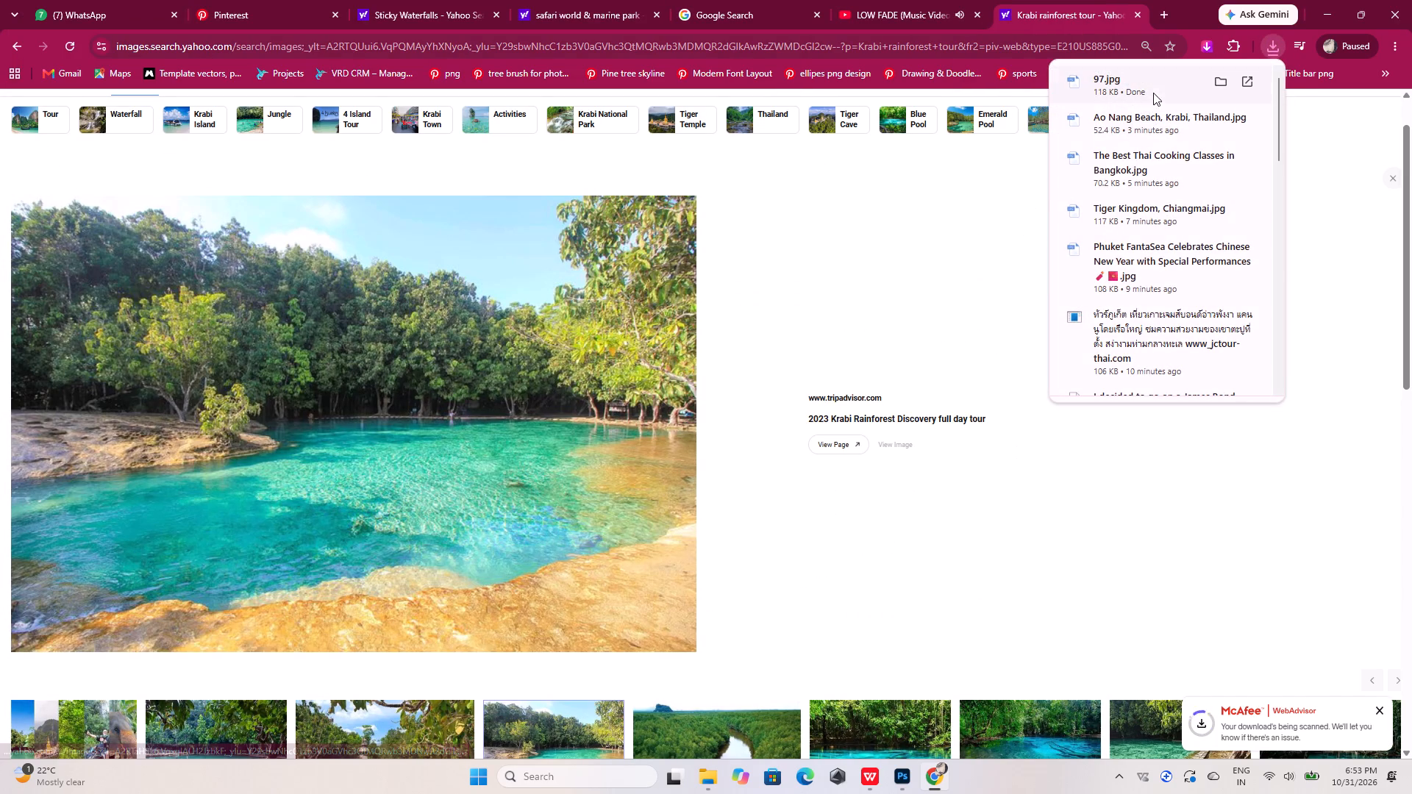
# Place the downloaded image 97 from its folder into the Photoshop excursions artboard, scaled down to about 0.45%.
pyautogui.click(1232, 88)
pyautogui.click(1222, 85)
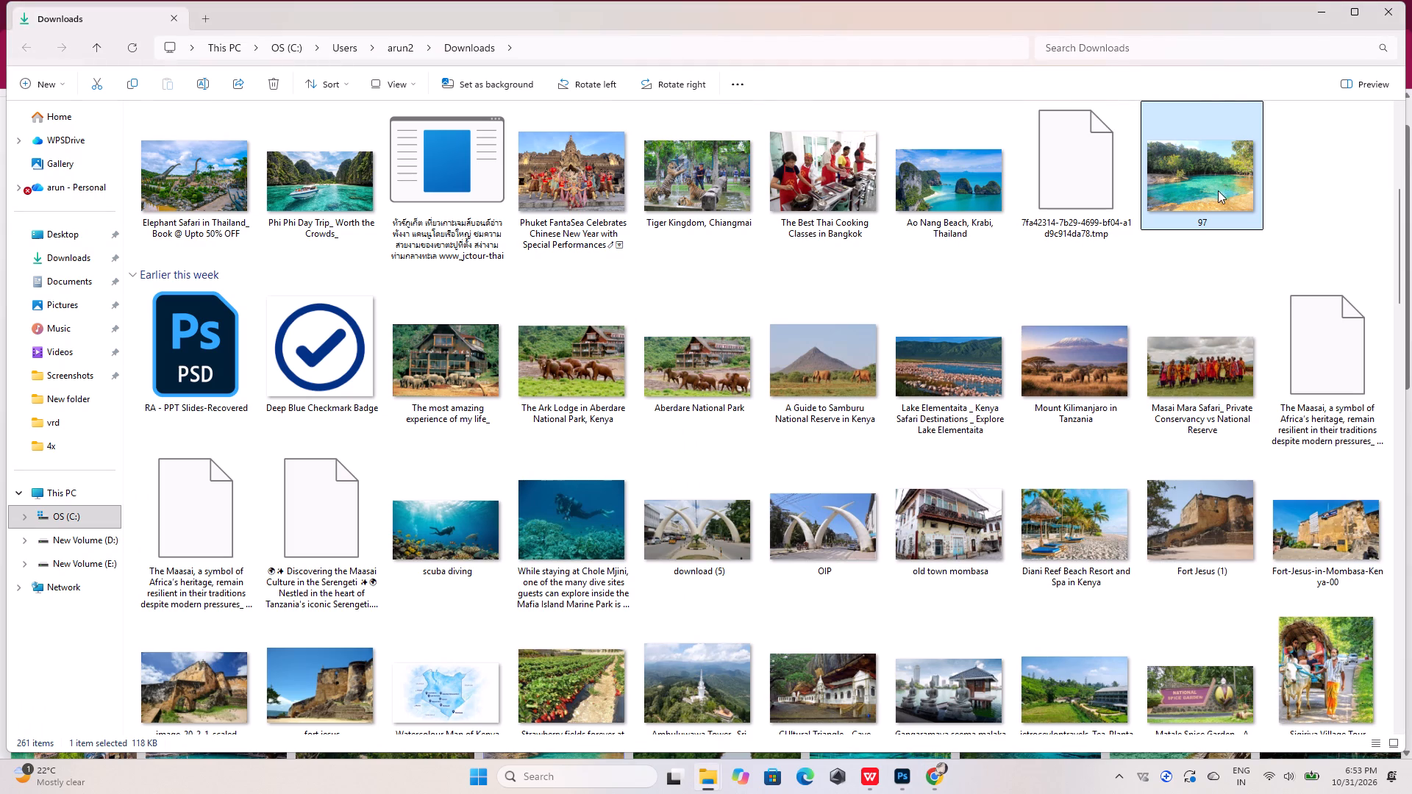
pyautogui.moveTo(1211, 184); pyautogui.dragTo(905, 775)
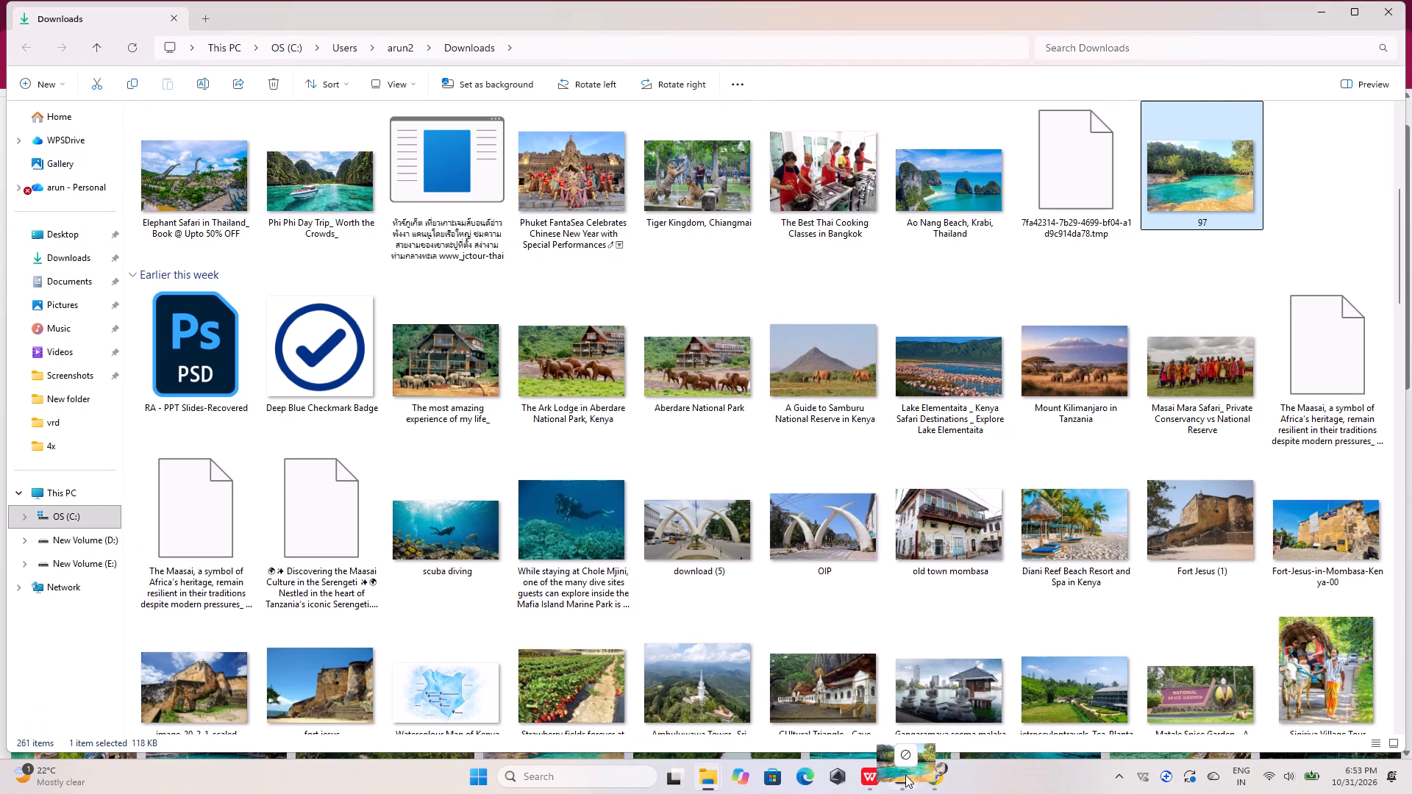
pyautogui.moveTo(905, 775); pyautogui.dragTo(691, 411)
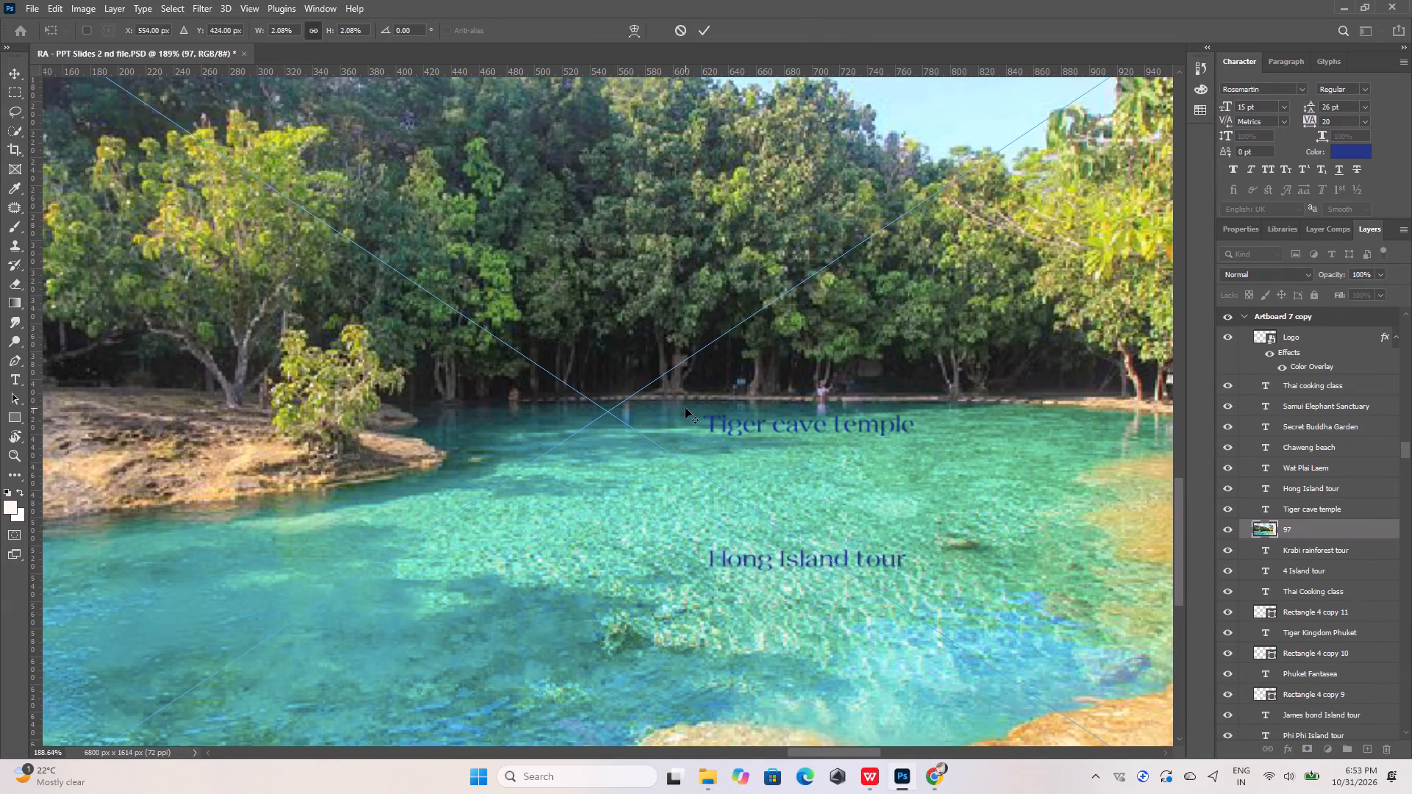
pyautogui.keyDown('alt'); pyautogui.scroll(-11, 685, 408); pyautogui.keyUp('alt')
pyautogui.click(927, 590)
pyautogui.moveTo(927, 590); pyautogui.dragTo(741, 451)
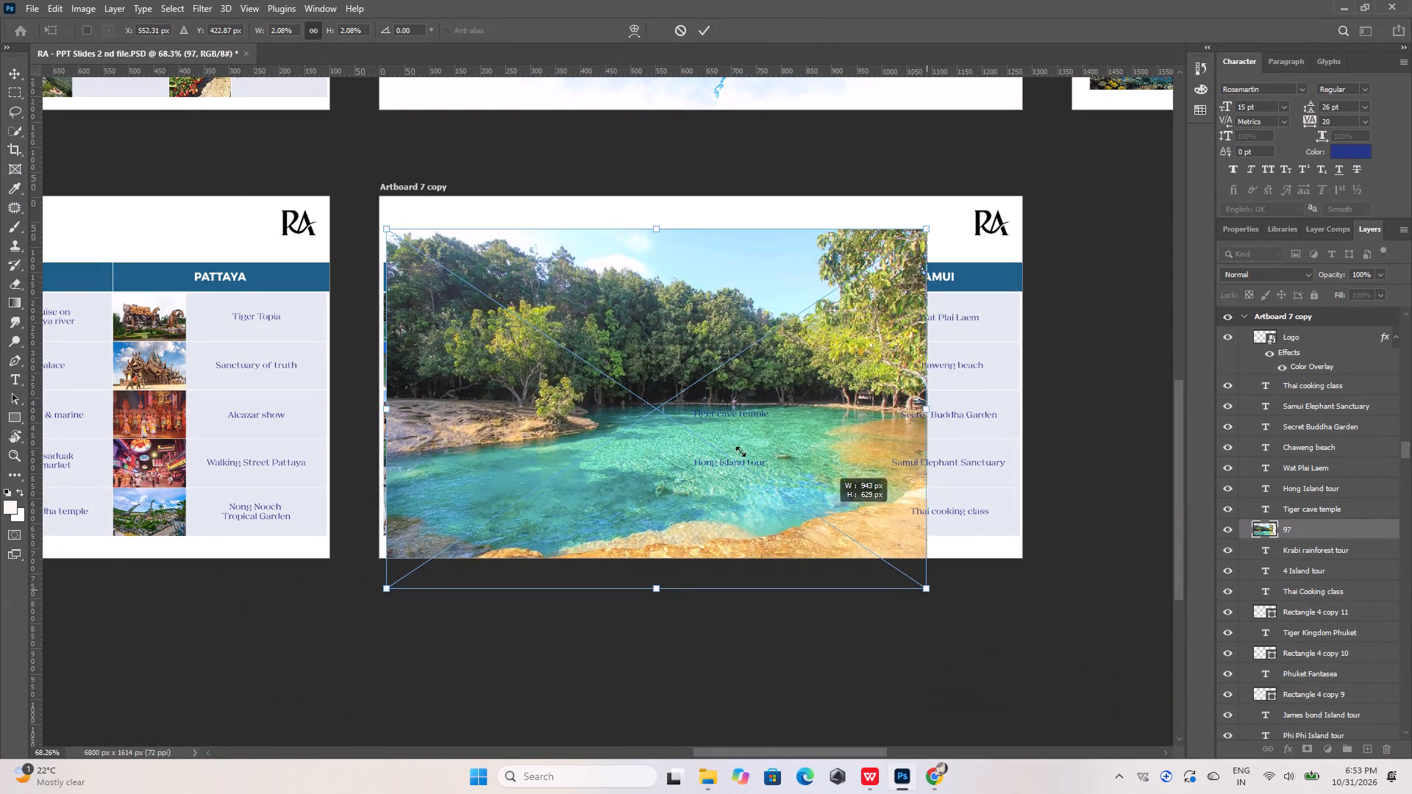
pyautogui.moveTo(741, 451); pyautogui.dragTo(525, 268)
pyautogui.click(702, 26)
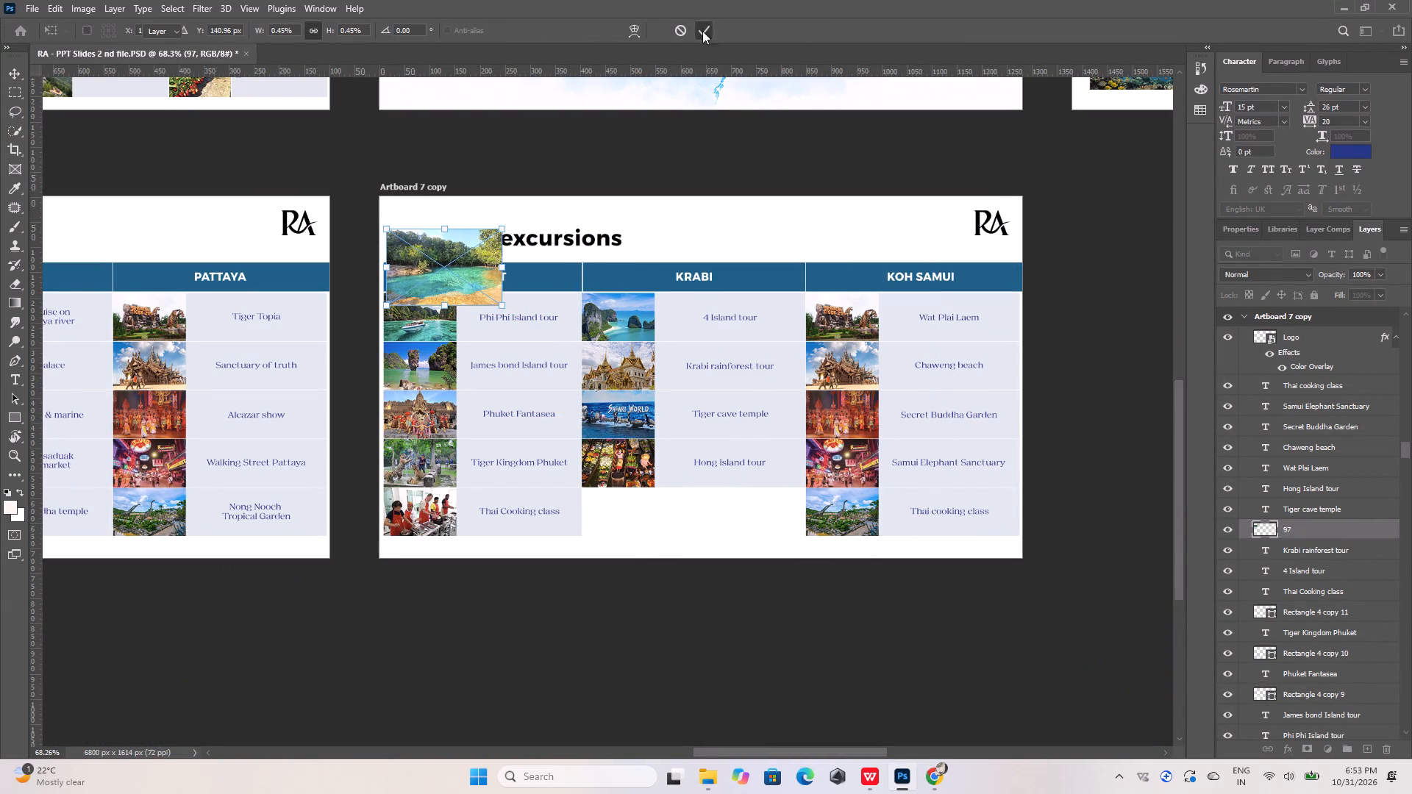
# Move the placed pool photo onto the Krabi picture column, beside the Tiger cave temple label.
pyautogui.keyDown('alt'); pyautogui.scroll(6, 544, 273); pyautogui.keyUp('alt')
pyautogui.moveTo(411, 276); pyautogui.dragTo(461, 333)
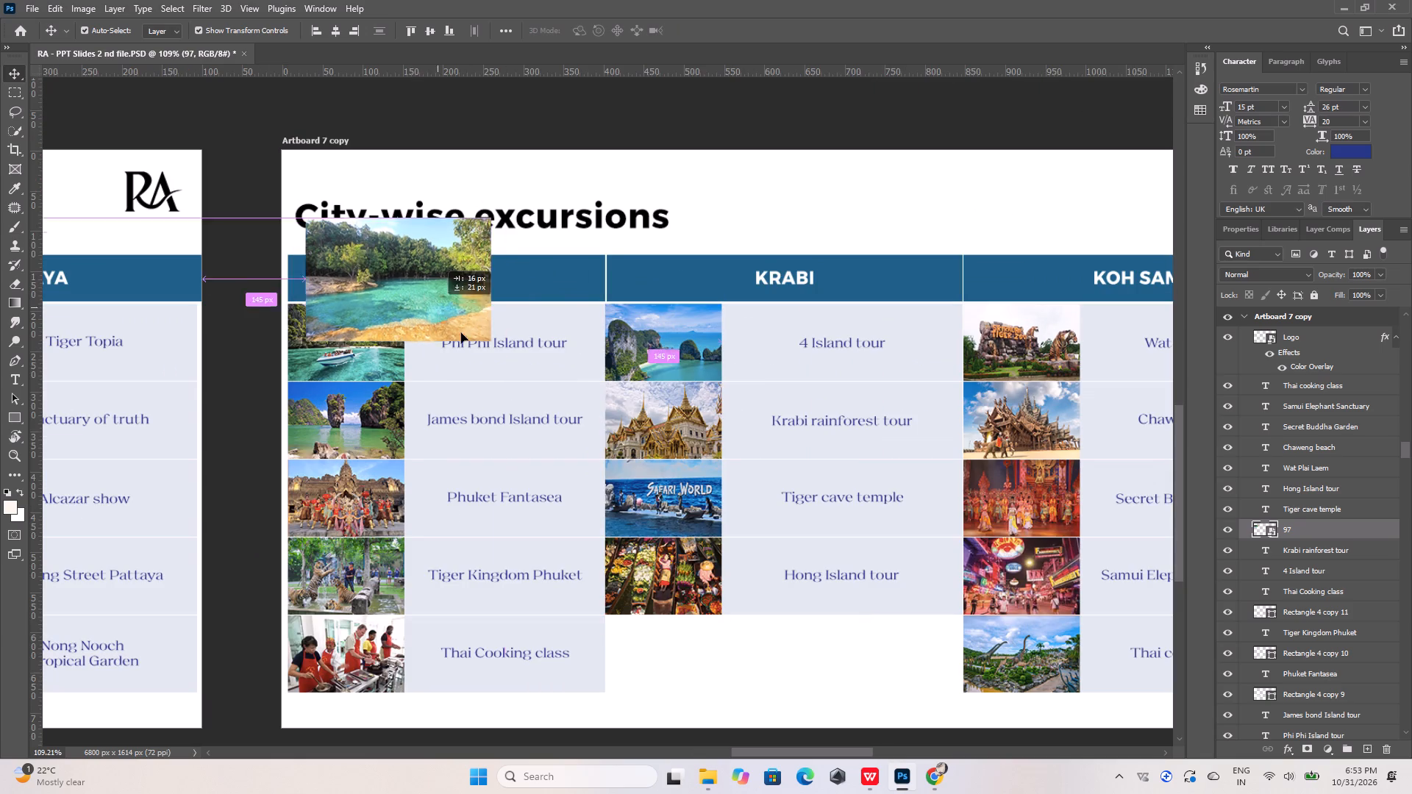
pyautogui.moveTo(461, 333); pyautogui.dragTo(682, 514)
pyautogui.click(677, 423)
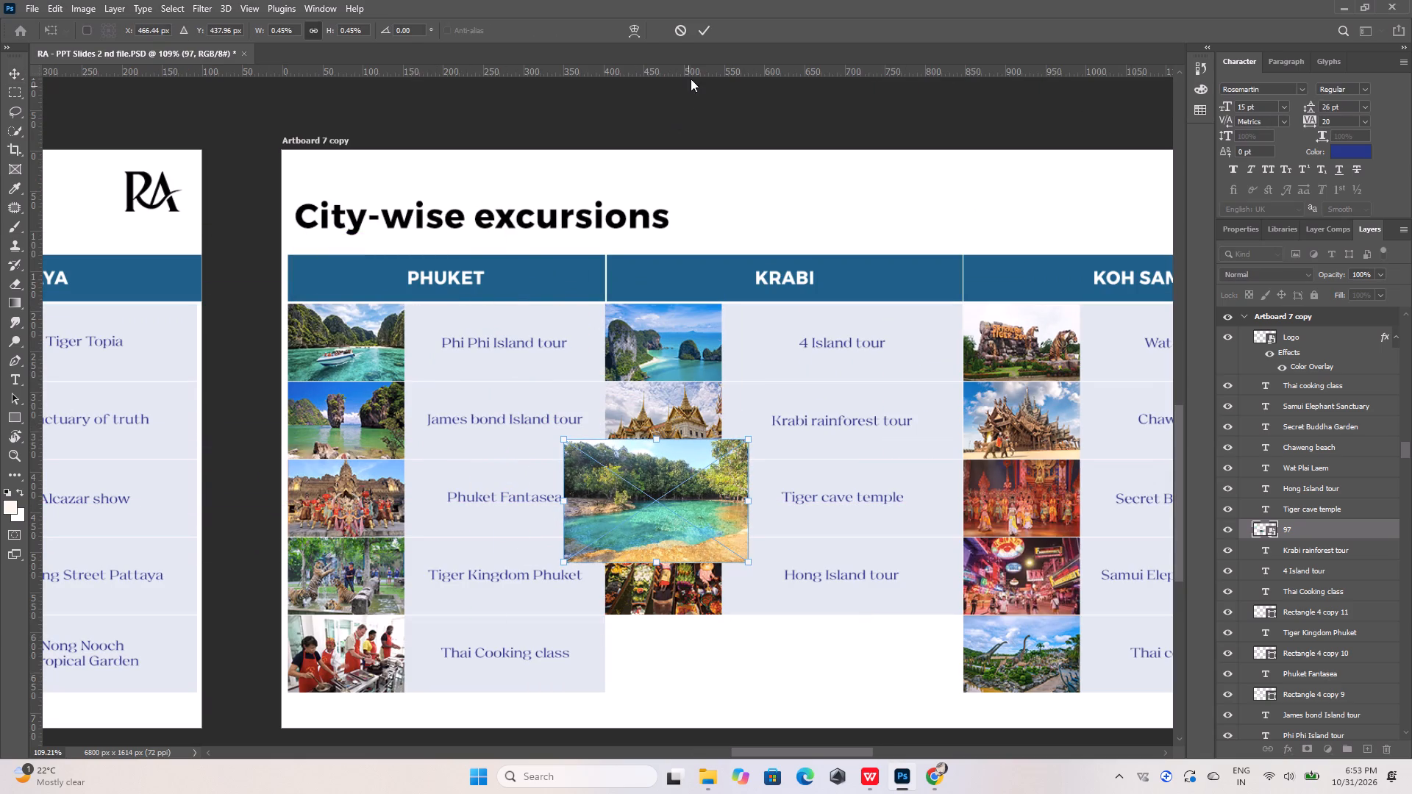
pyautogui.click(705, 31)
# Move layer 97 down the layer stack to just below Grand Palais, Bangkok, clipped to the Krabi rainforest tour picture rectangle.
pyautogui.click(697, 404)
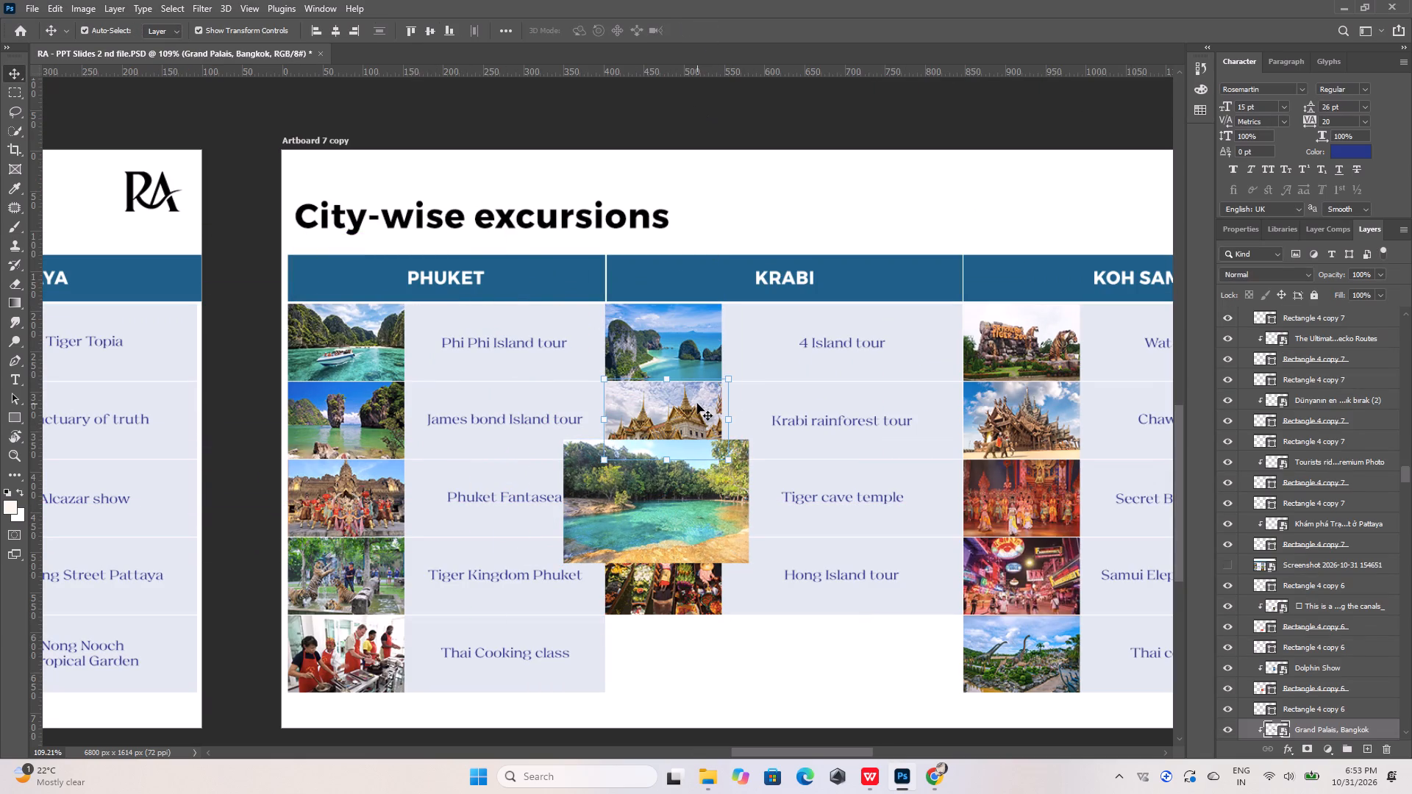
pyautogui.click(681, 499)
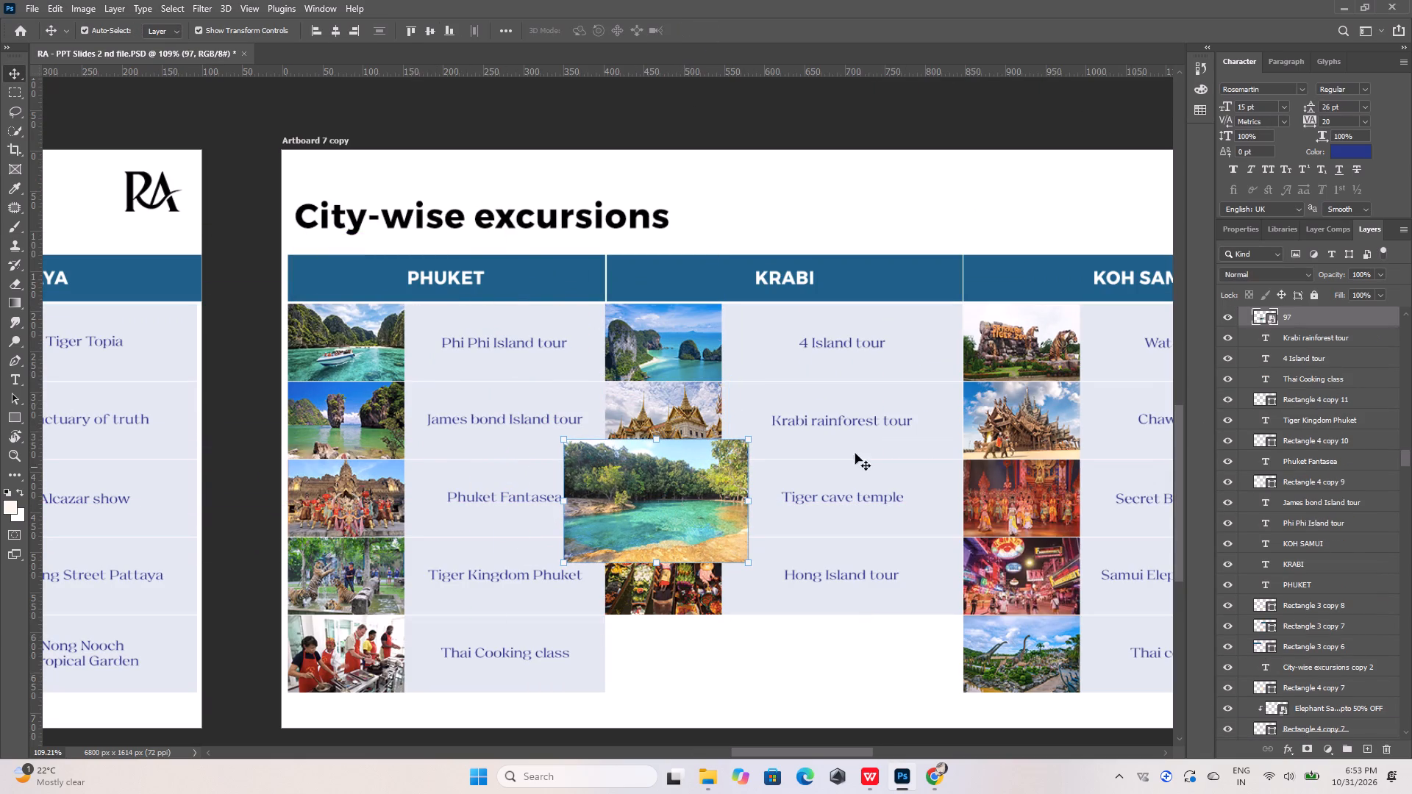
pyautogui.moveTo(1300, 318); pyautogui.dragTo(1336, 752)
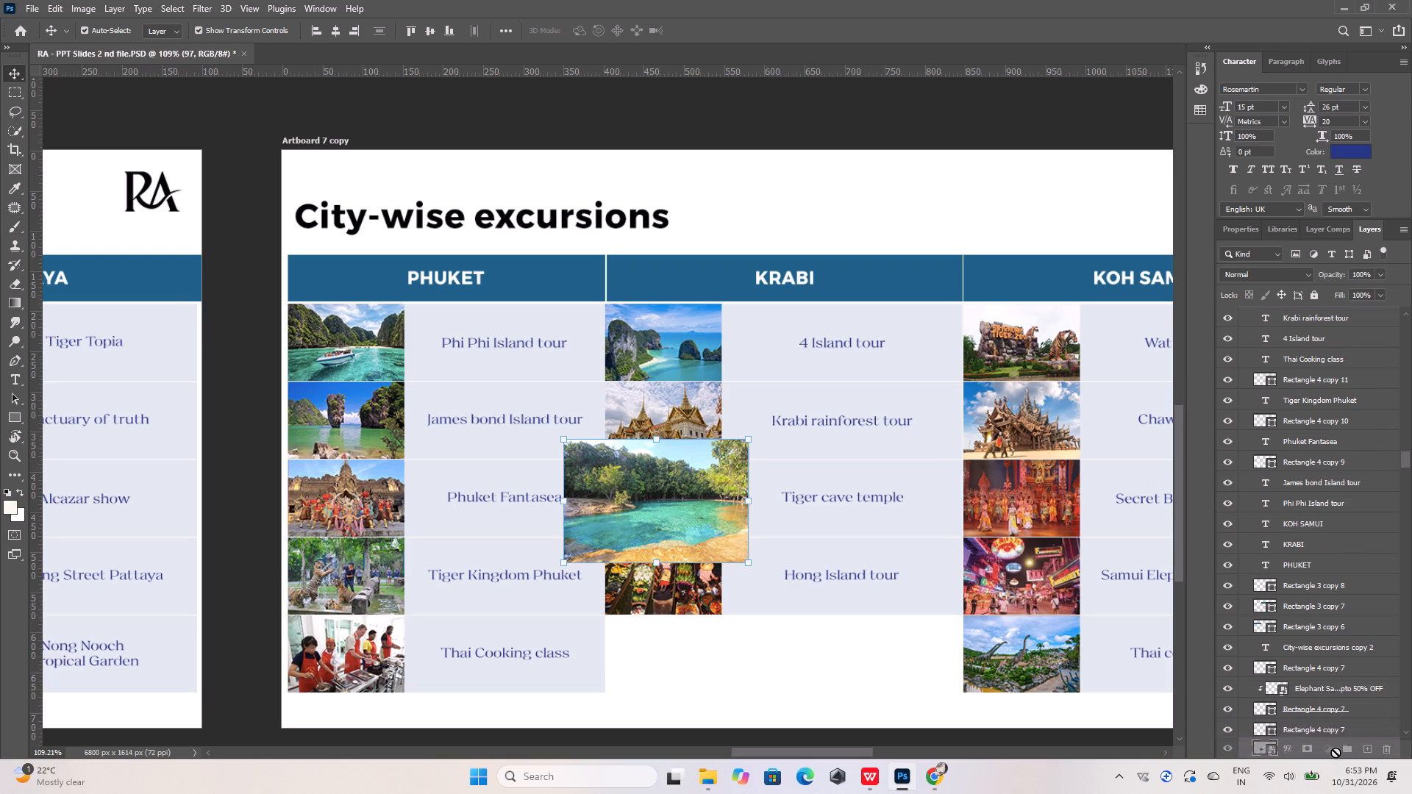
pyautogui.moveTo(1336, 752); pyautogui.dragTo(1335, 732)
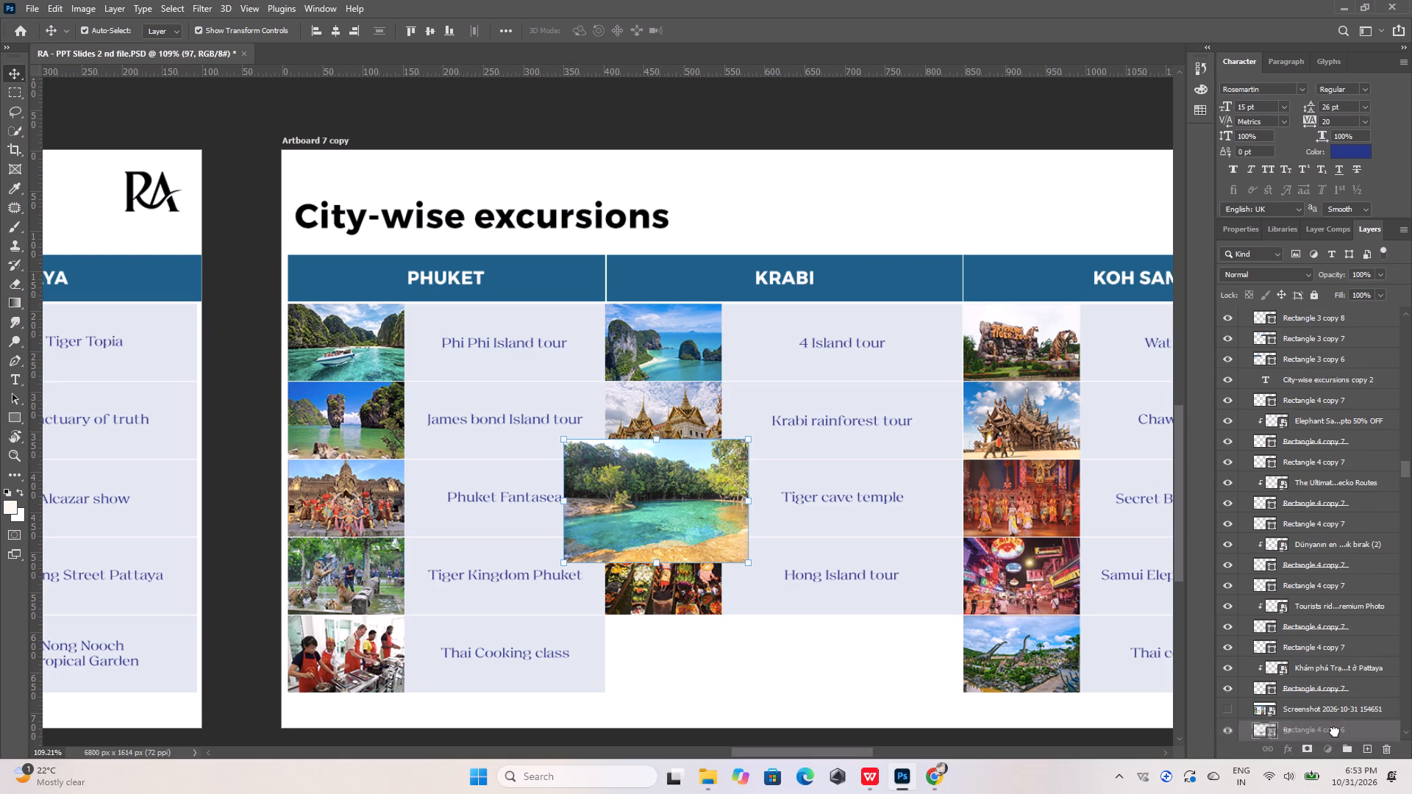
pyautogui.moveTo(1335, 732); pyautogui.dragTo(1341, 757)
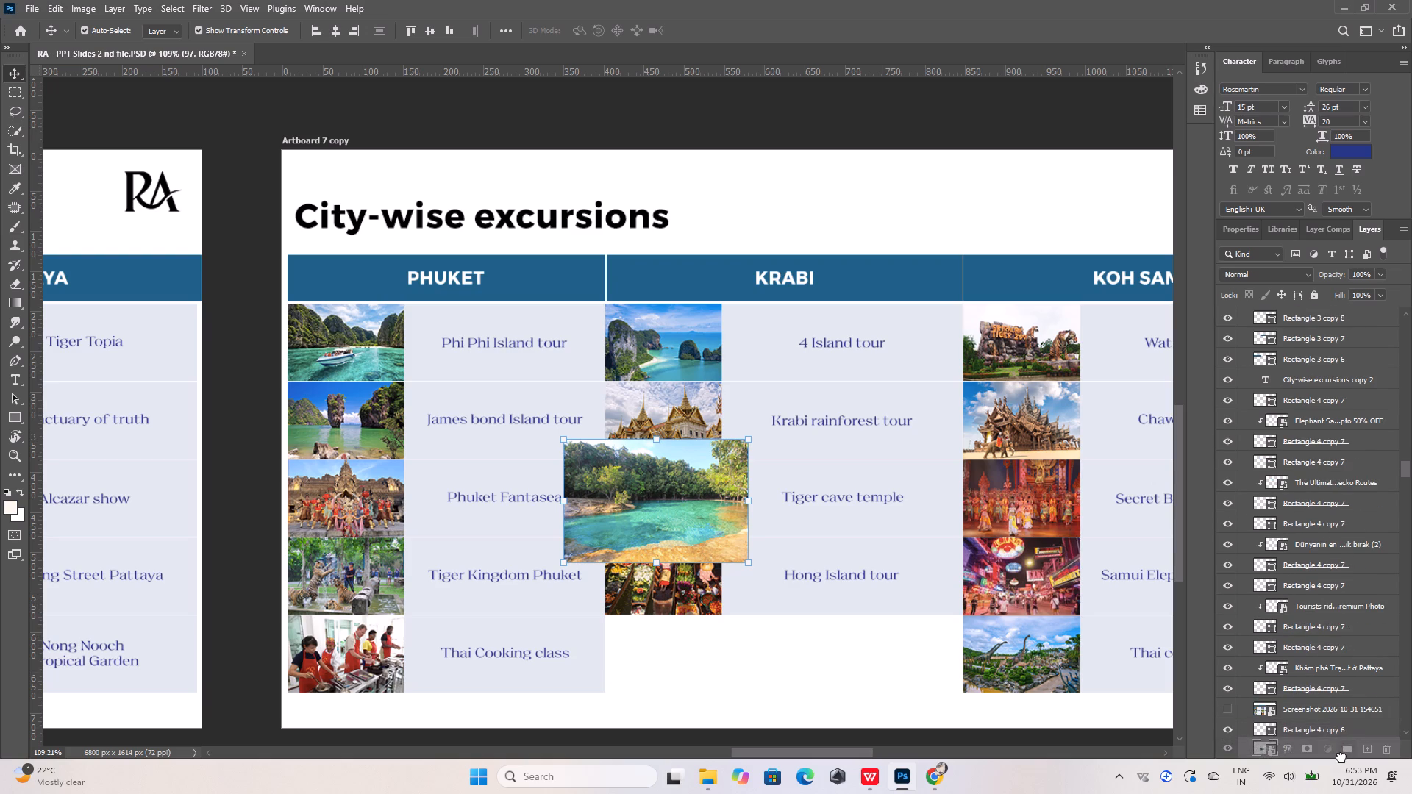
pyautogui.moveTo(1341, 757); pyautogui.dragTo(1341, 733)
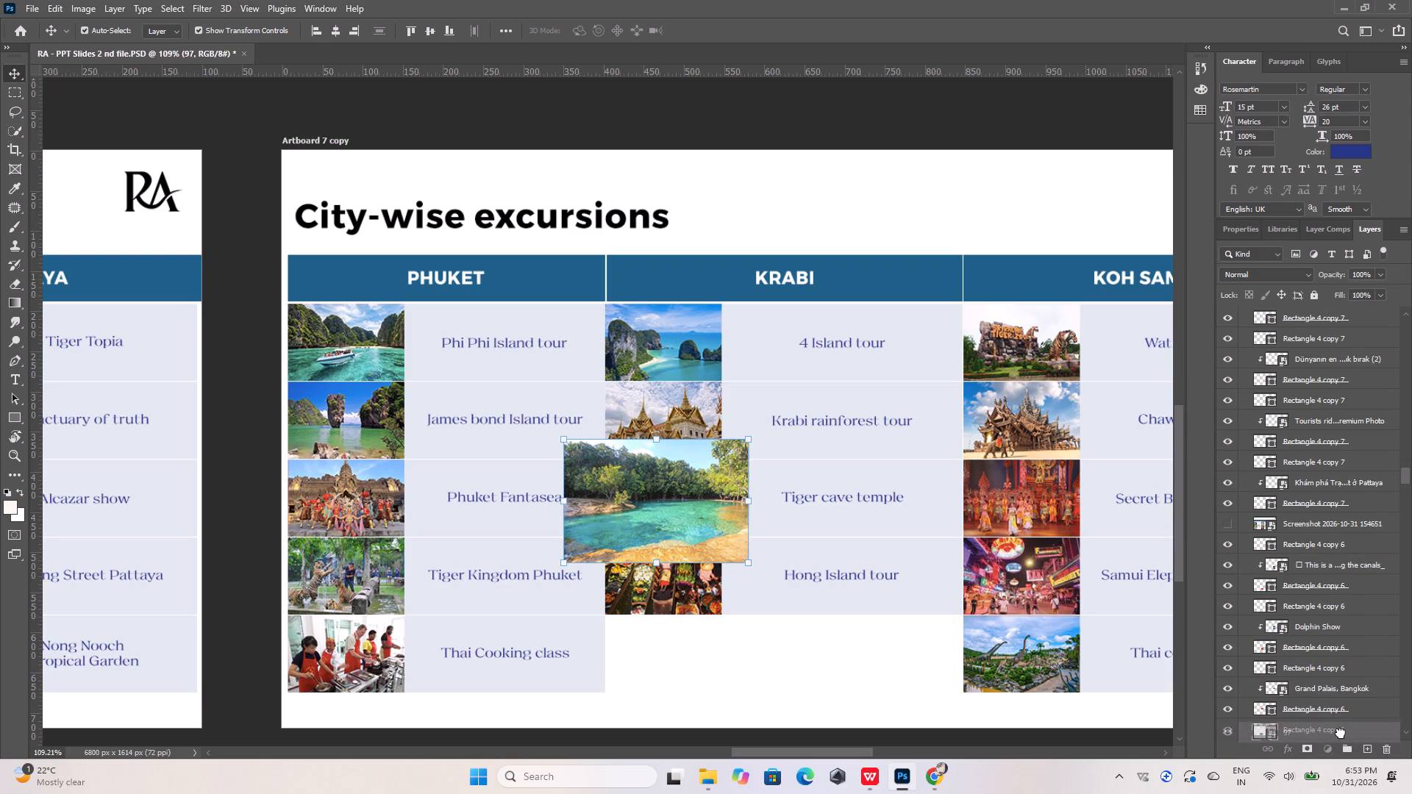
pyautogui.moveTo(1341, 733); pyautogui.dragTo(1349, 648)
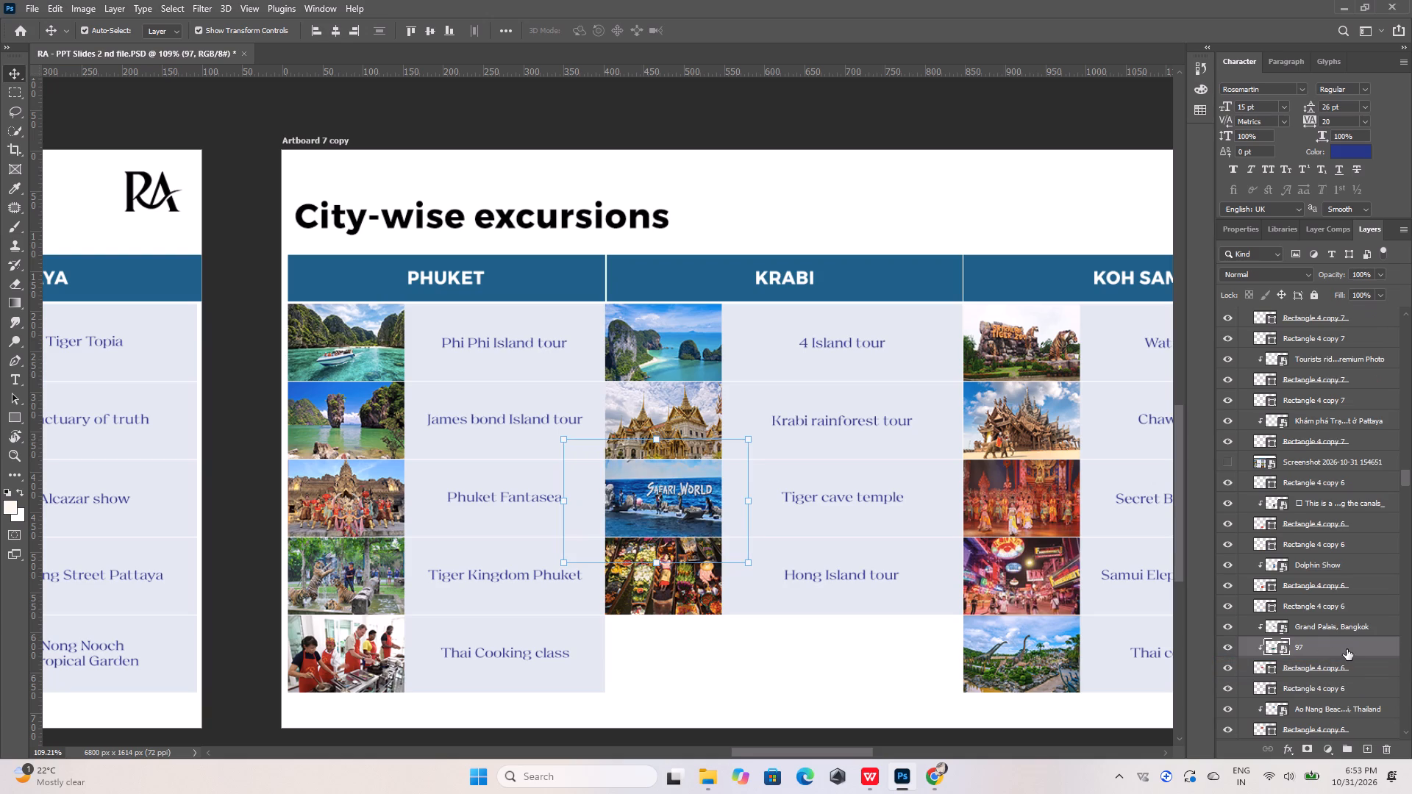
# Nudge the clipped pool photo up until it covers the Krabi rainforest tour picture cell.
pyautogui.hotkey('shift', 'Up')
pyautogui.hotkey('shift', 'Up')
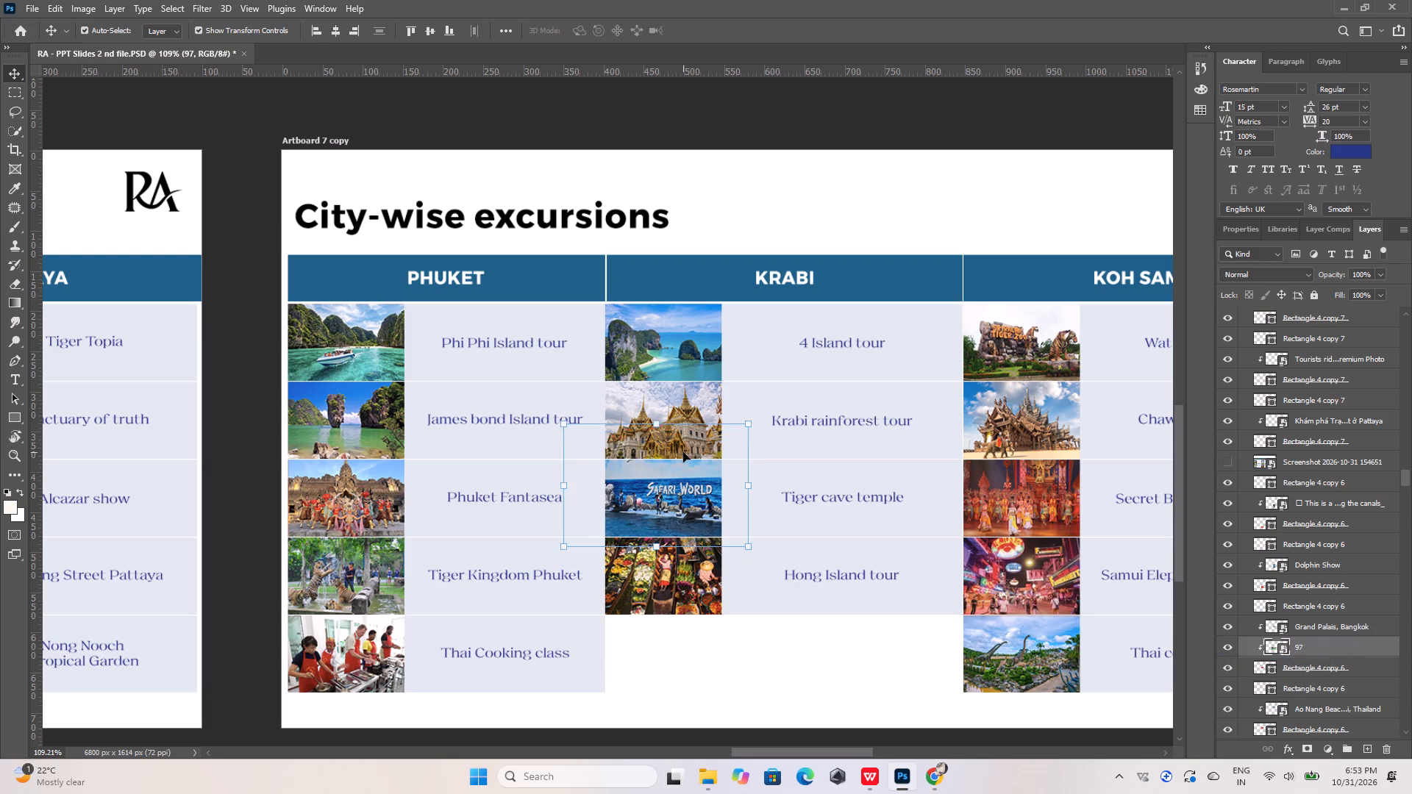
pyautogui.hotkey('shift', 'Up')
pyautogui.hotkey('shift', 'Up')
pyautogui.hotkey('shift', 'Up')
pyautogui.hotkey('shift', 'Up')
pyautogui.hotkey('shift', 'Up')
pyautogui.hotkey('shift', 'Up')
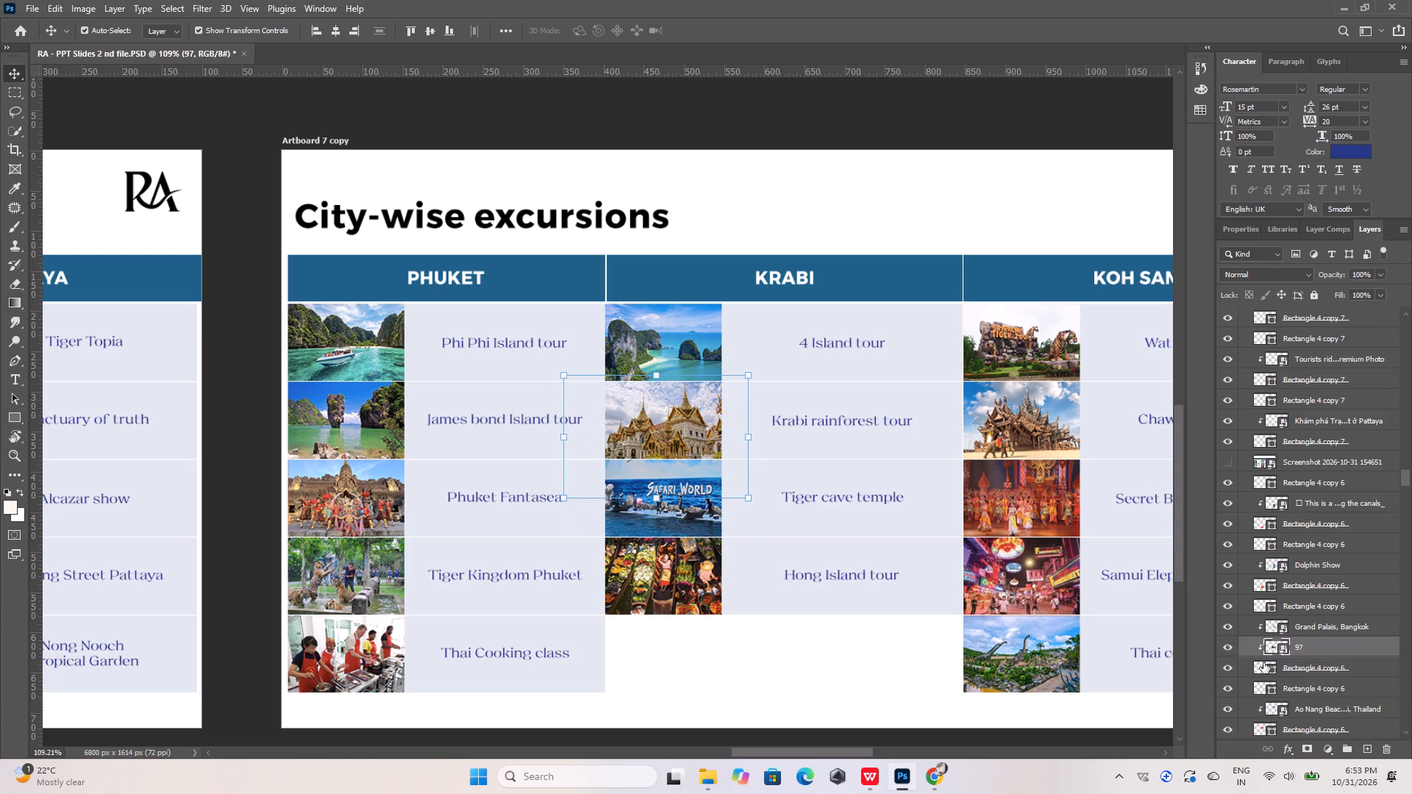
pyautogui.click(1297, 670)
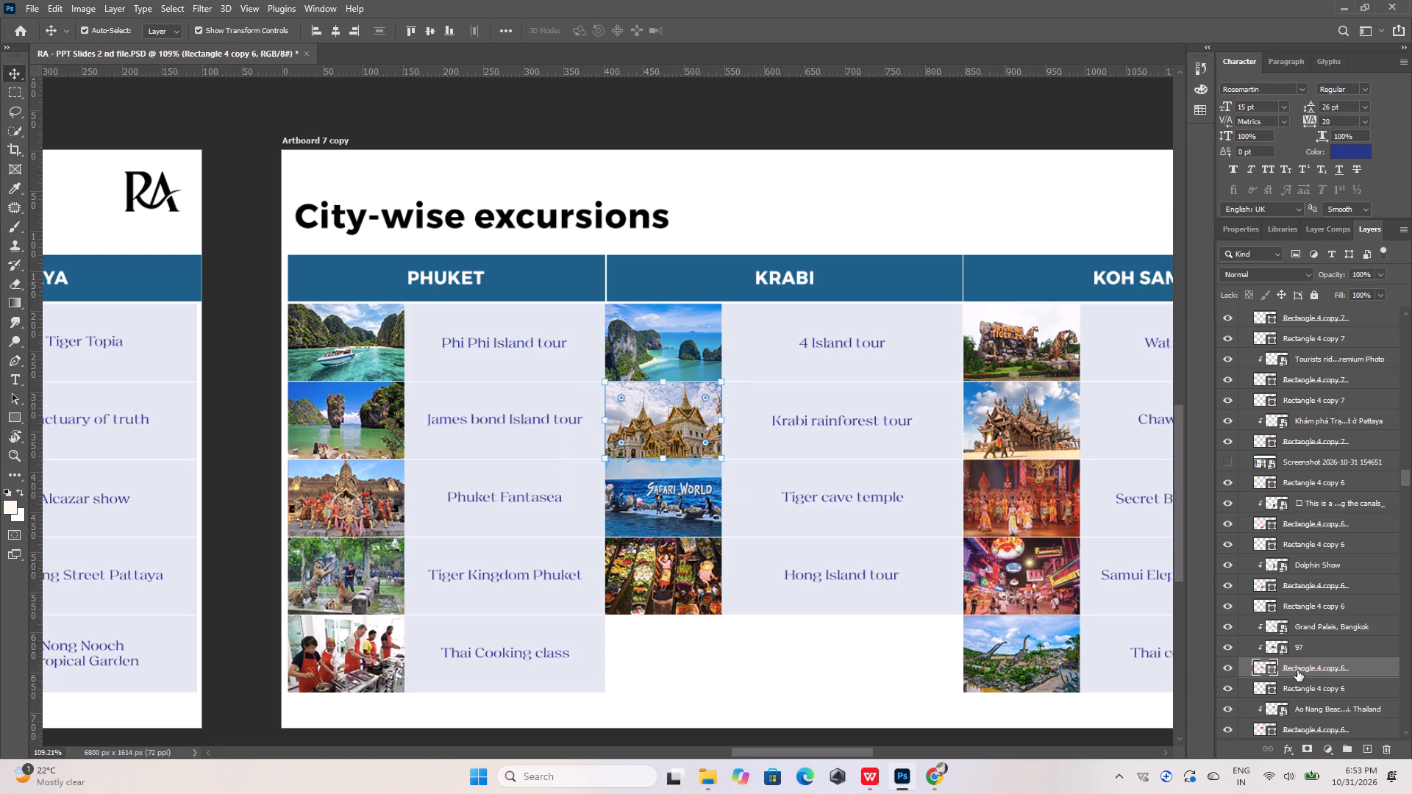
pyautogui.click(1305, 648)
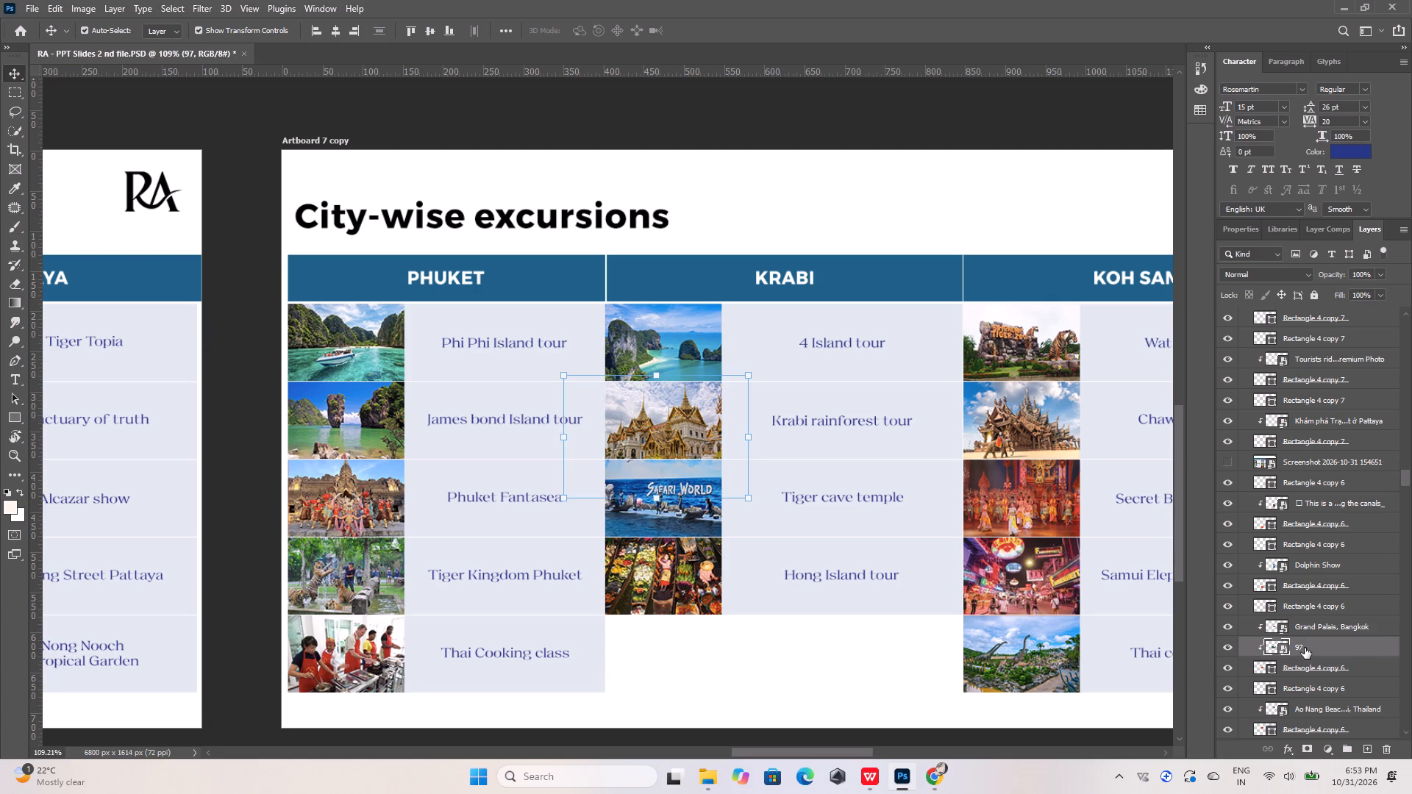
# Scale the pool photo down toward the picture cell's left edge and delete the Grand Palais, Bangkok layer covering it.
pyautogui.click(1226, 627)
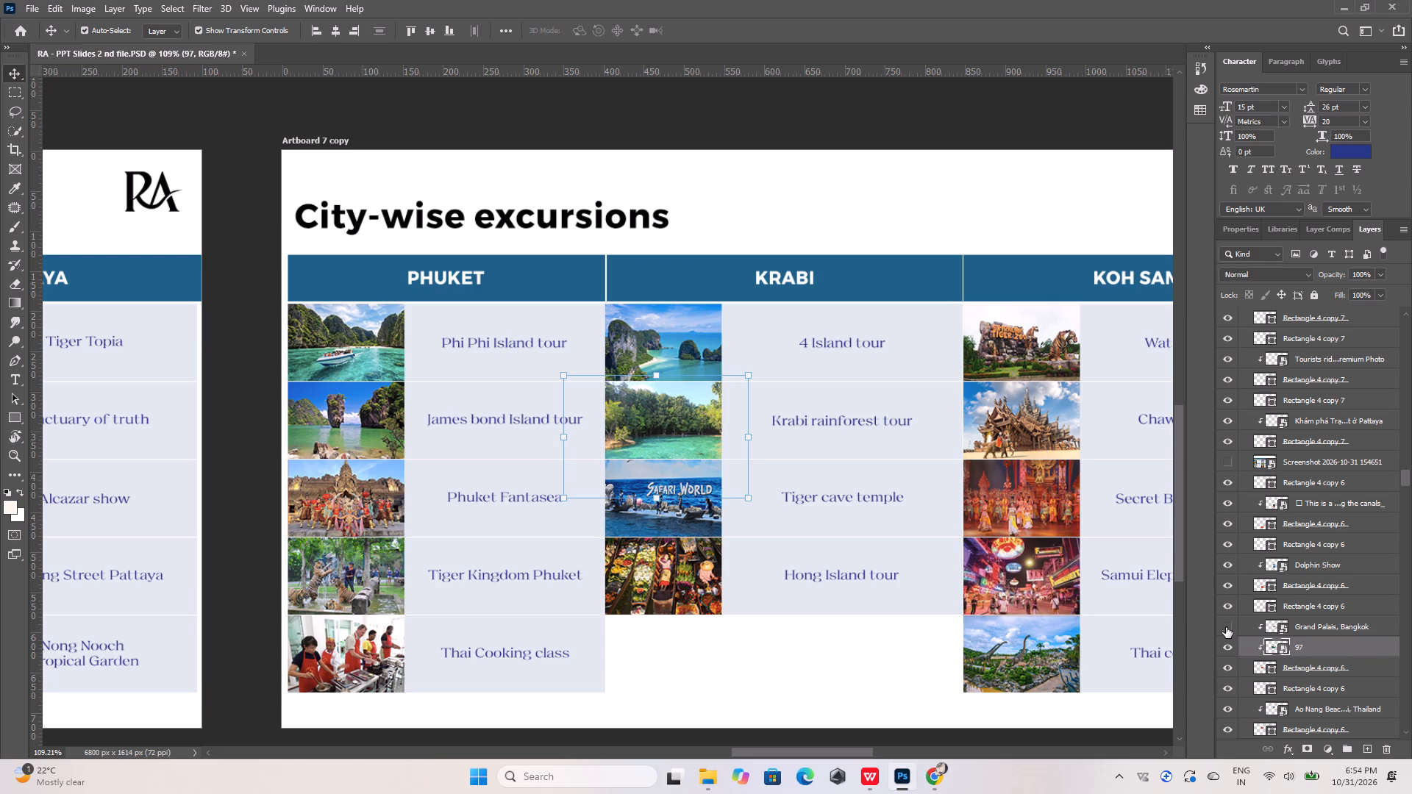
pyautogui.moveTo(566, 500); pyautogui.dragTo(604, 464)
pyautogui.moveTo(1324, 630); pyautogui.dragTo(1389, 756)
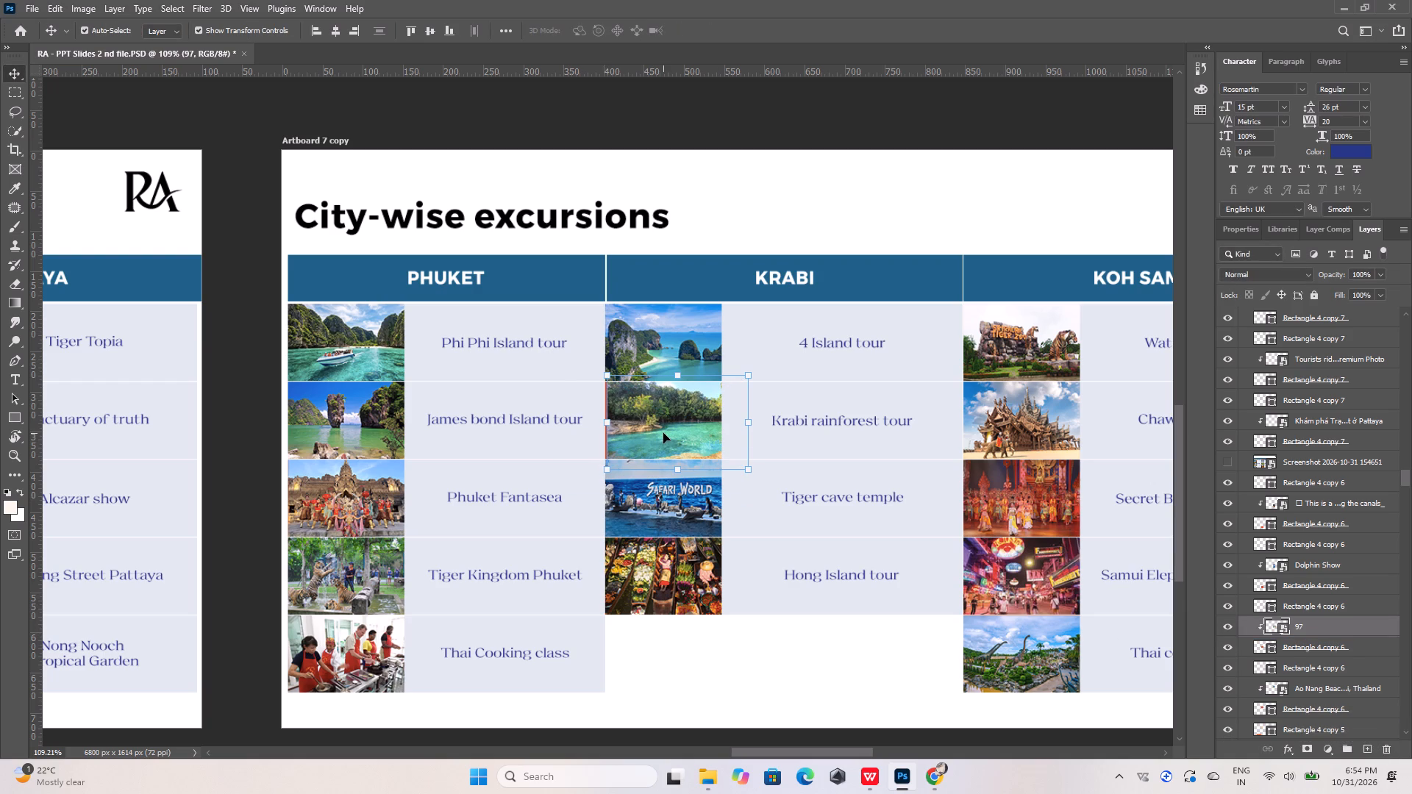
# Scale the pool photo to about 0.30% and shift it down so its top edge meets the top of the picture cell.
pyautogui.keyDown('alt'); pyautogui.scroll(14, 650, 432); pyautogui.keyUp('alt')
pyautogui.click(644, 409)
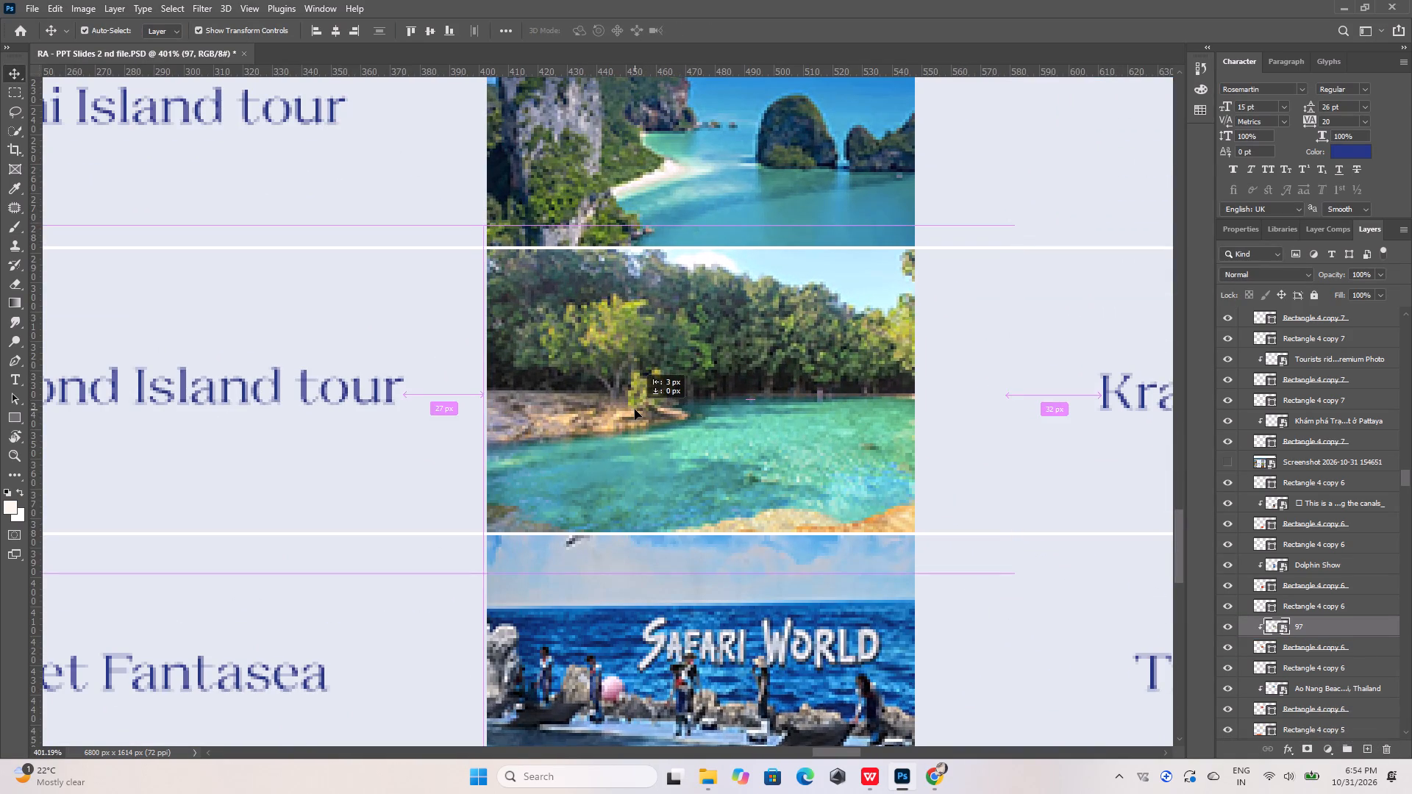
pyautogui.click(634, 409)
pyautogui.click(629, 409)
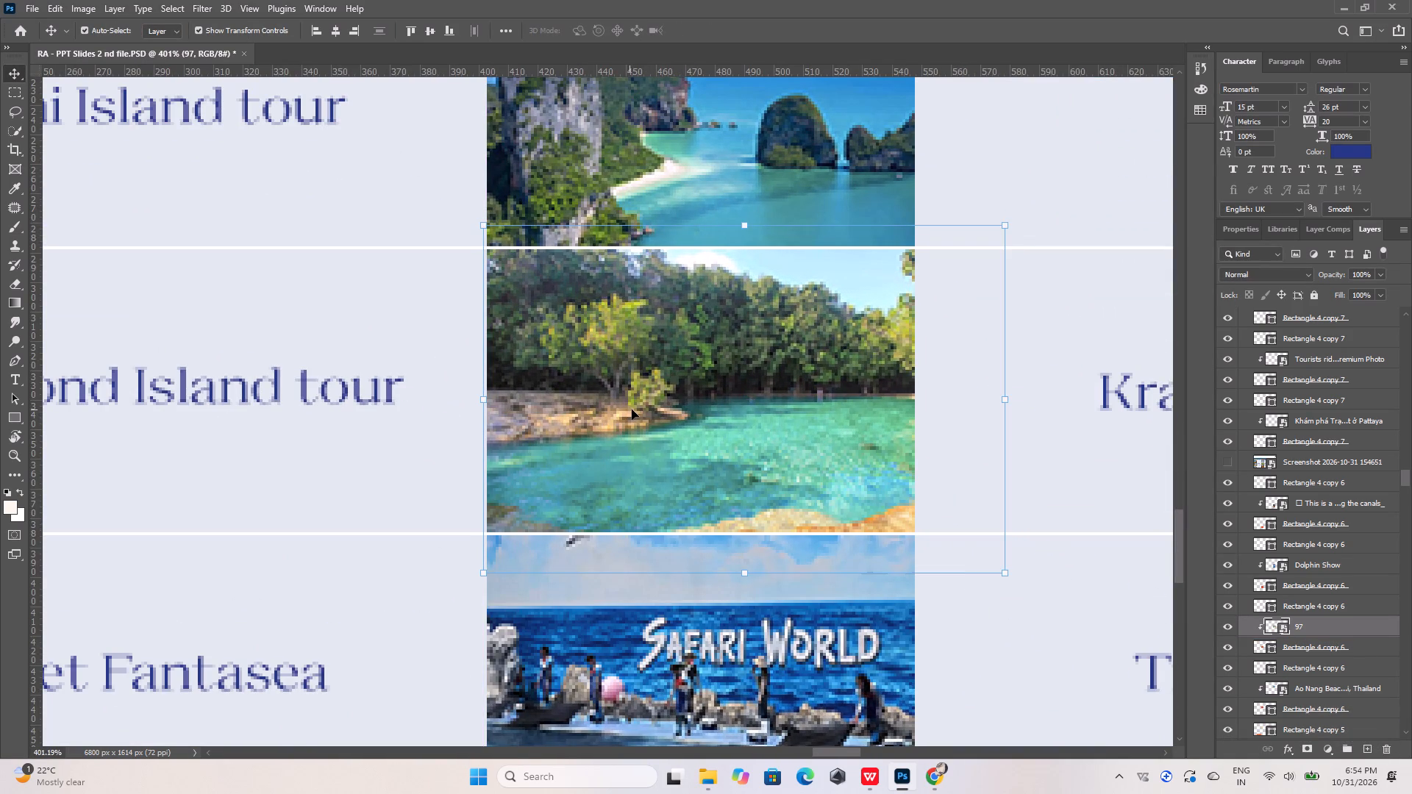
pyautogui.moveTo(1007, 575); pyautogui.dragTo(937, 543)
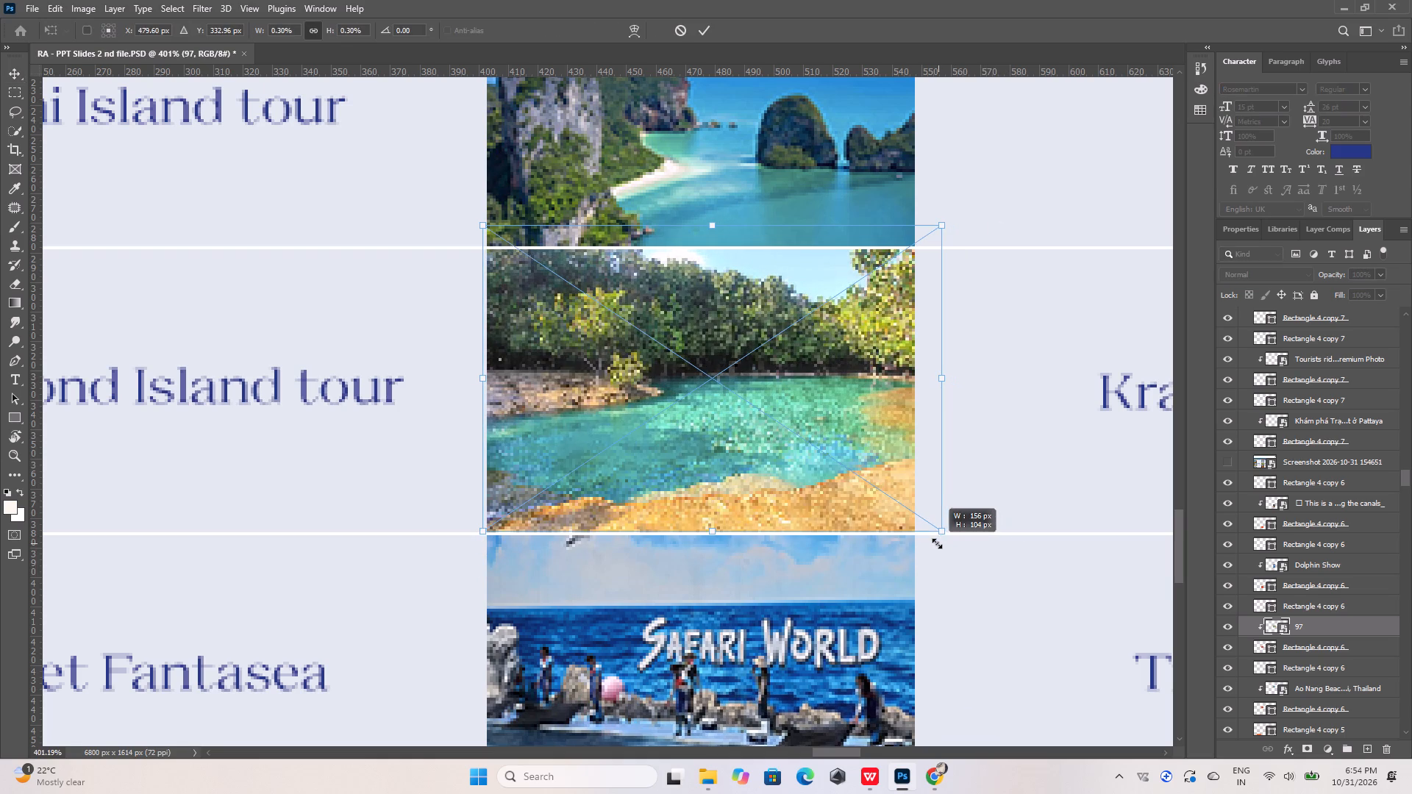
pyautogui.moveTo(937, 543); pyautogui.dragTo(937, 546)
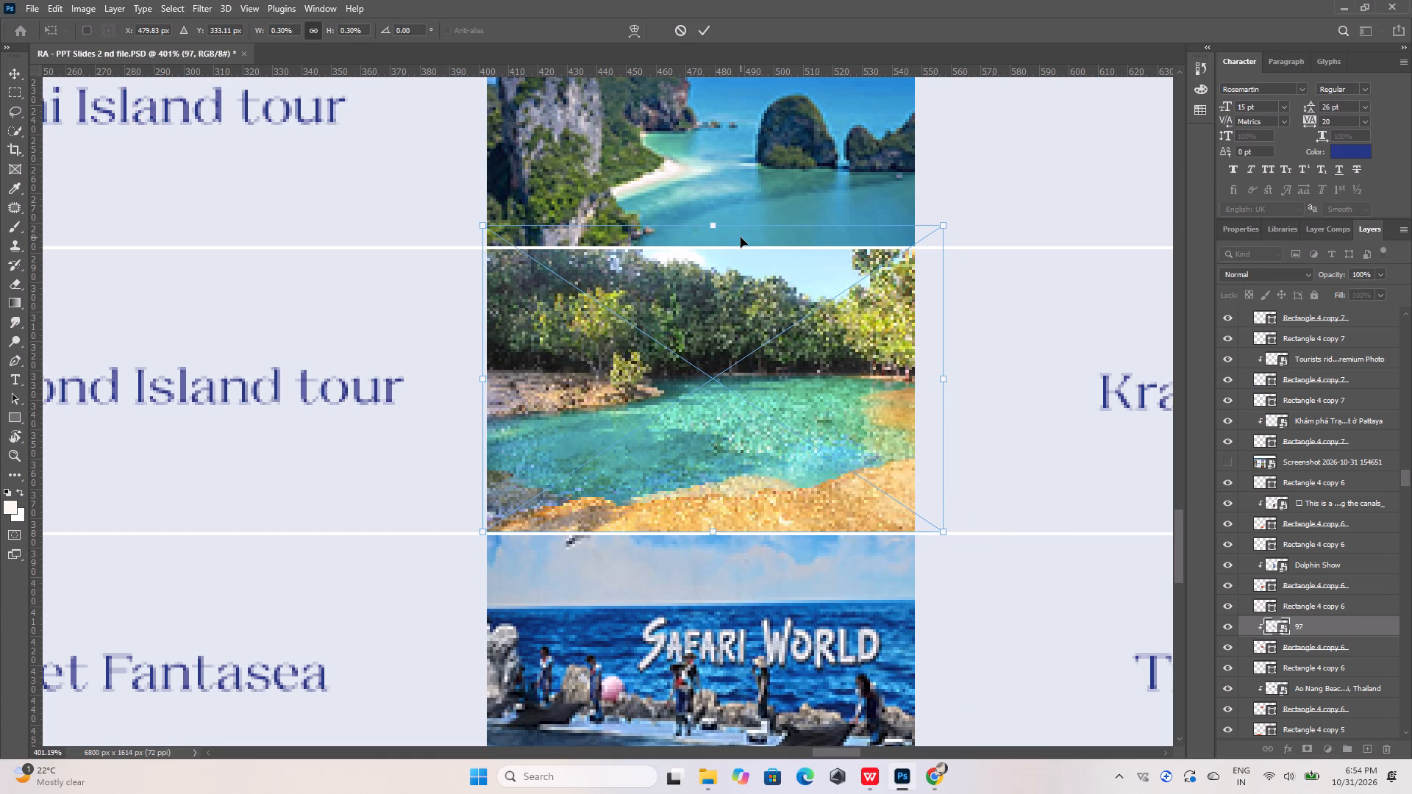
pyautogui.hotkey('shift', 'Down')
pyautogui.press('Up')
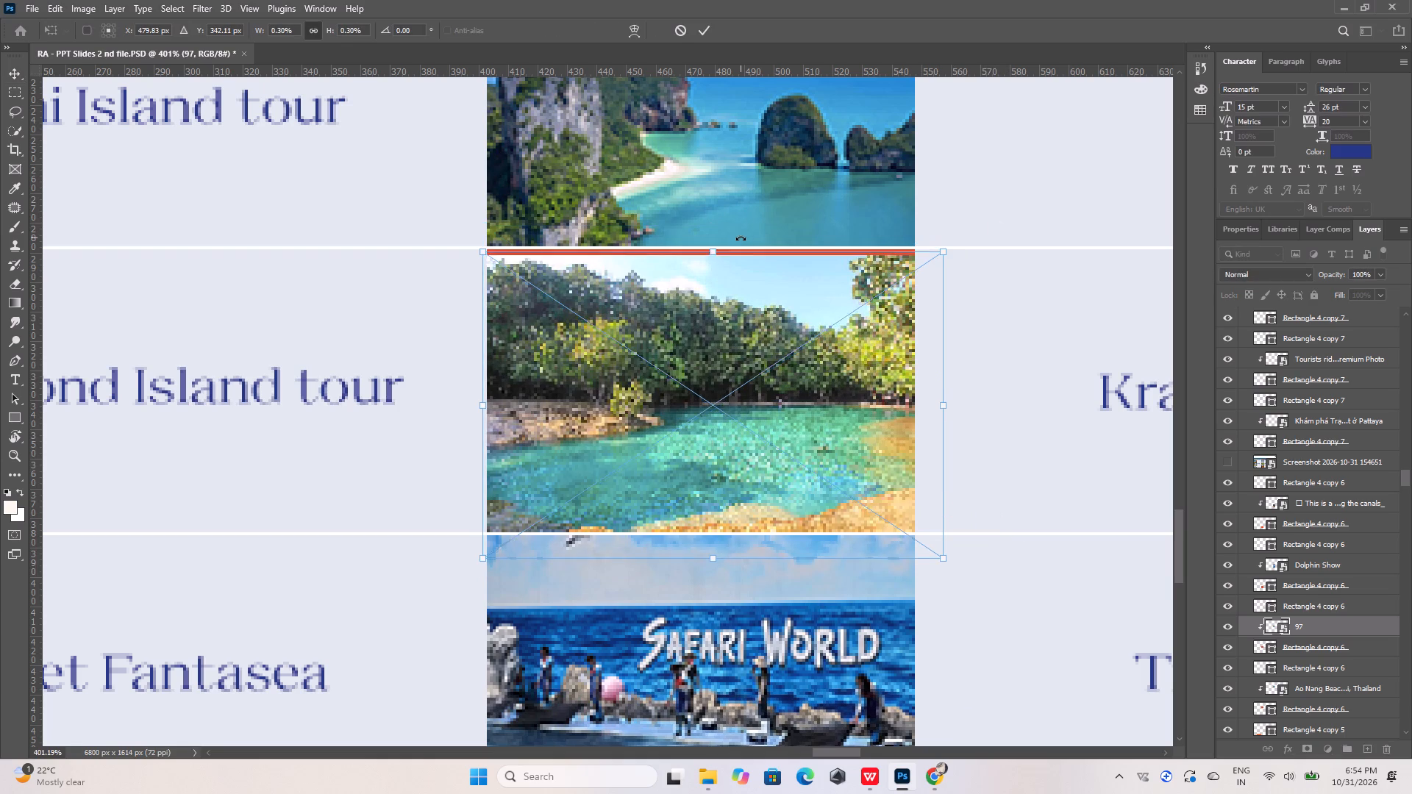
pyautogui.press('Up')
pyautogui.press('Up')
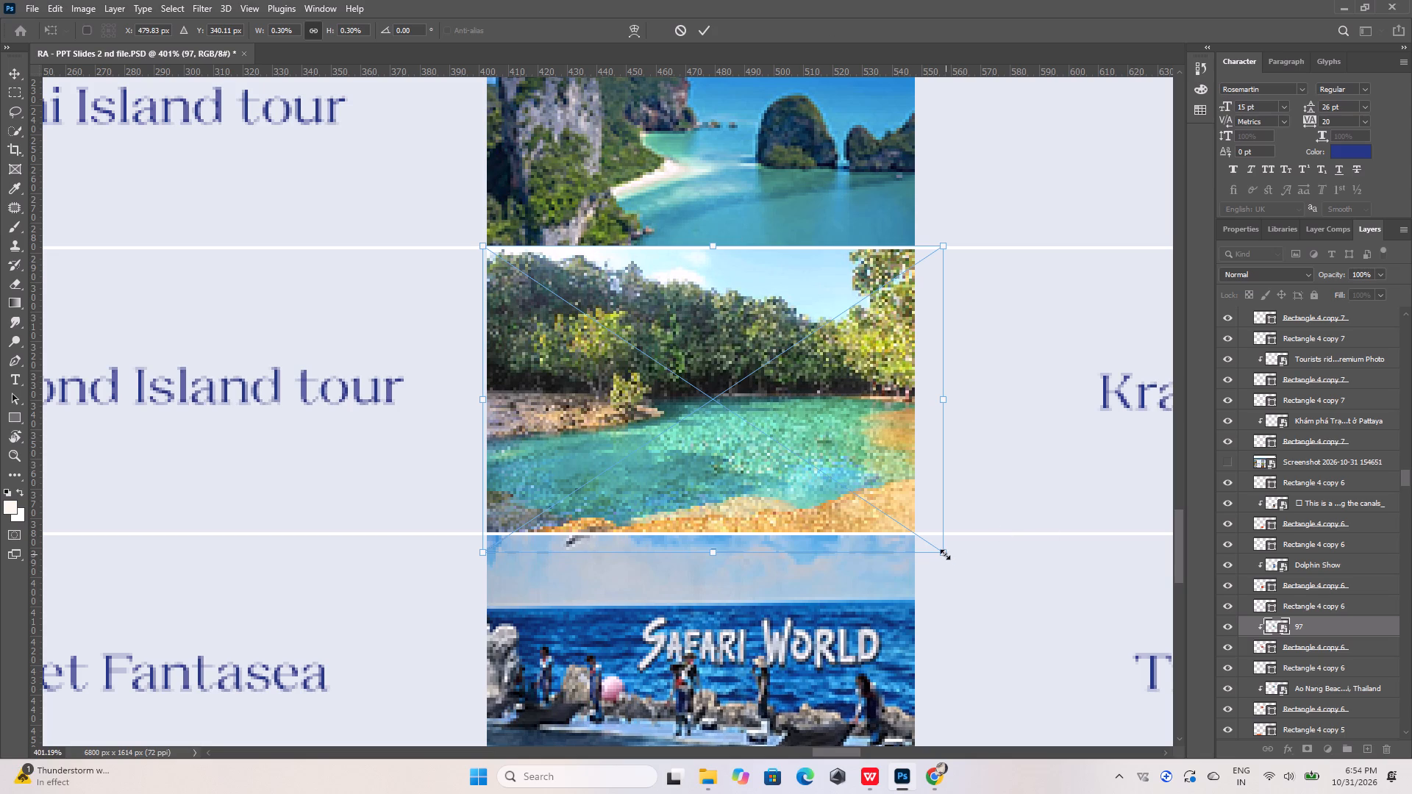
# Shrink the pool photo further to the cell's bottom-right corner, apply the transform, and check the top-left corner alignment up close.
pyautogui.moveTo(945, 554); pyautogui.dragTo(917, 530)
pyautogui.click(696, 24)
pyautogui.click(954, 190)
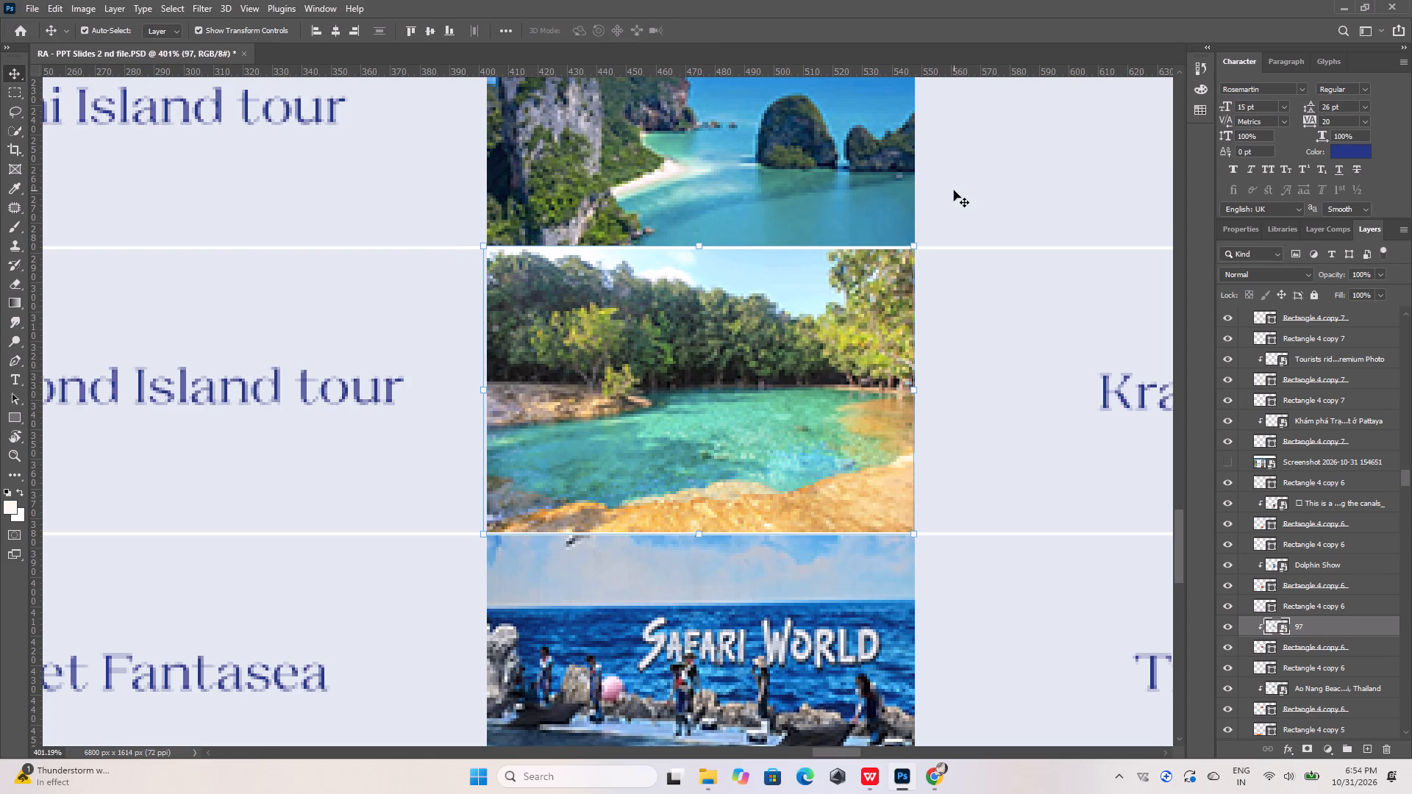
pyautogui.click(702, 221)
pyautogui.keyDown('alt'); pyautogui.scroll(5, 646, 227); pyautogui.keyUp('alt')
pyautogui.keyDown('alt'); pyautogui.scroll(3, 577, 237); pyautogui.keyUp('alt')
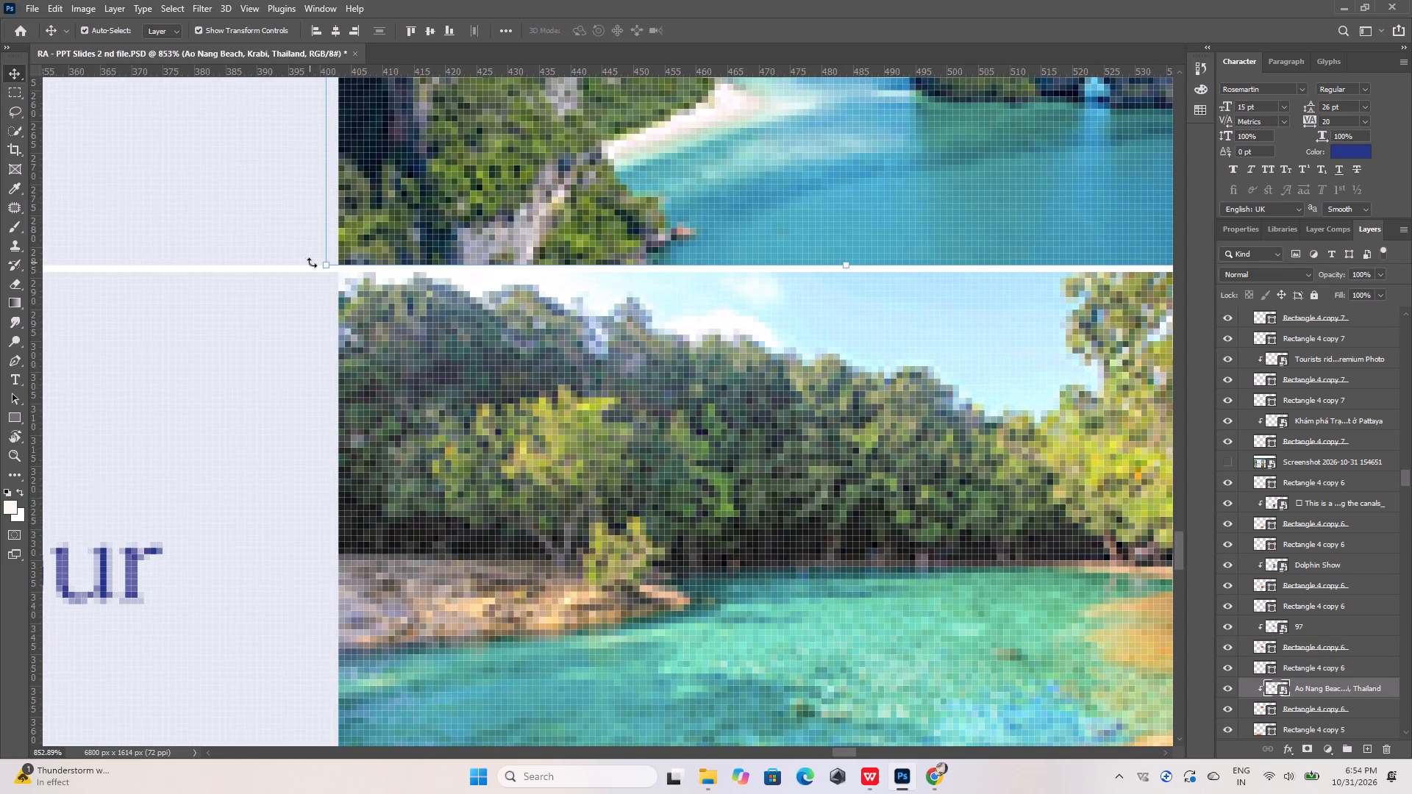
pyautogui.keyDown('alt'); pyautogui.scroll(10, 339, 268); pyautogui.keyUp('alt')
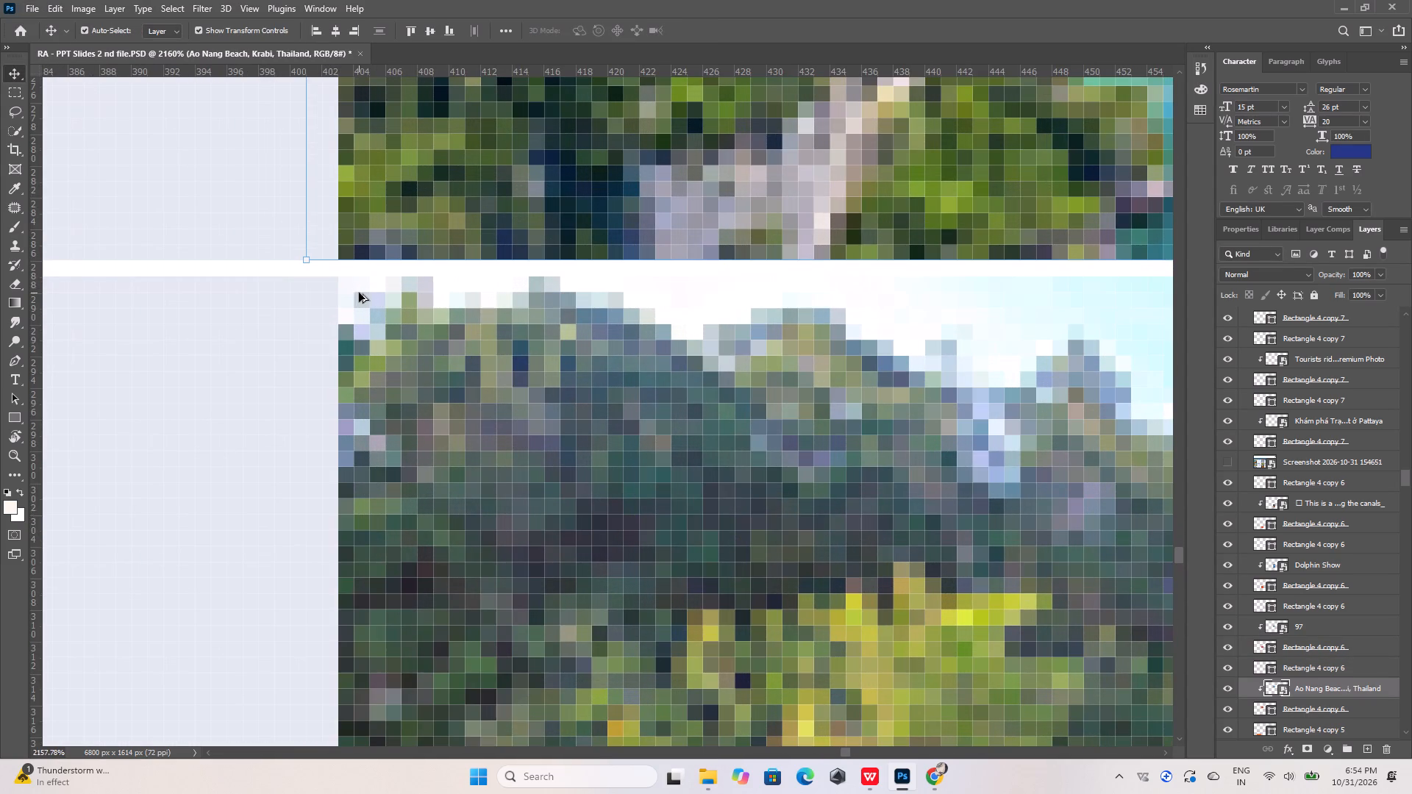
pyautogui.click(372, 292)
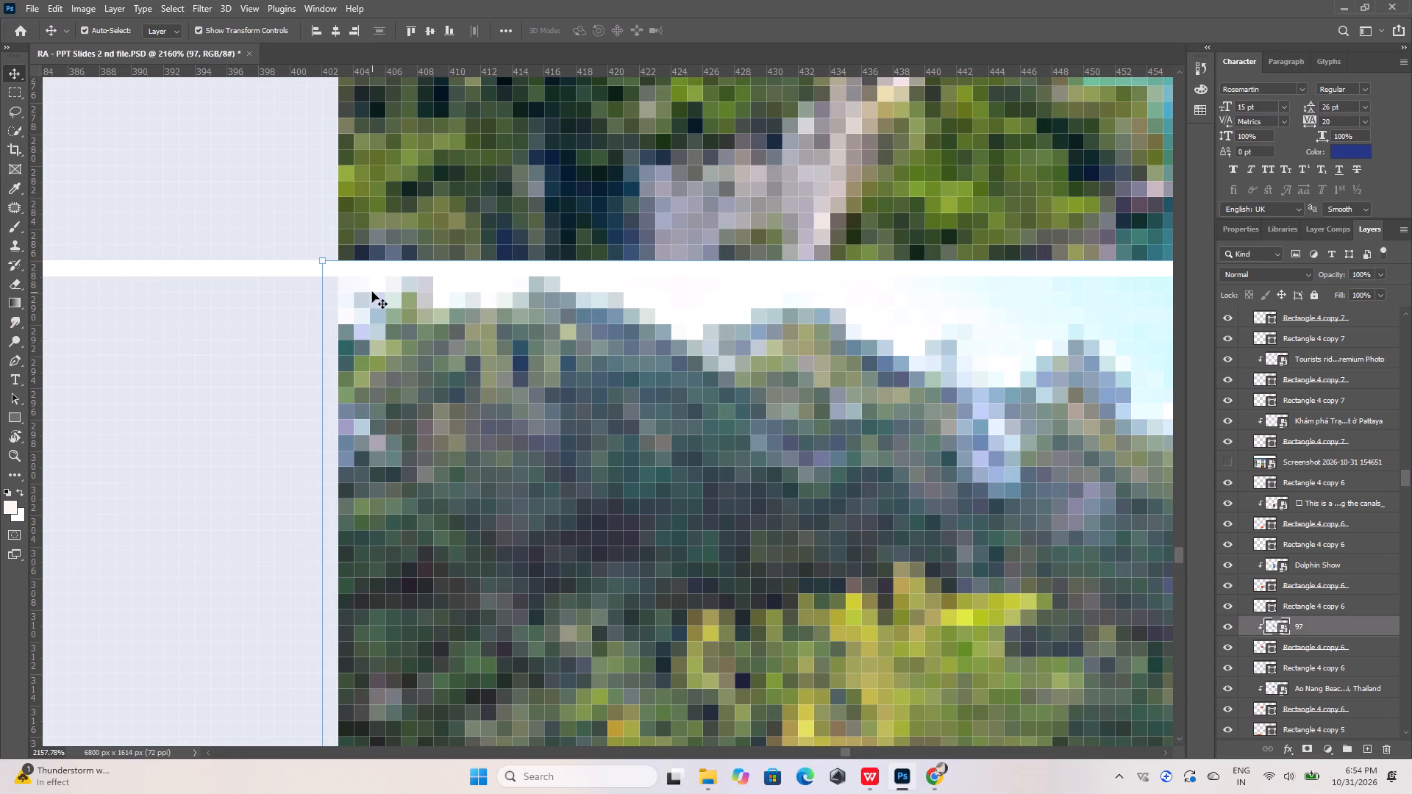
# Copy the text of the Tiger cave temple label in the Krabi column.
pyautogui.keyDown('alt'); pyautogui.scroll(-15, 374, 288); pyautogui.keyUp('alt')
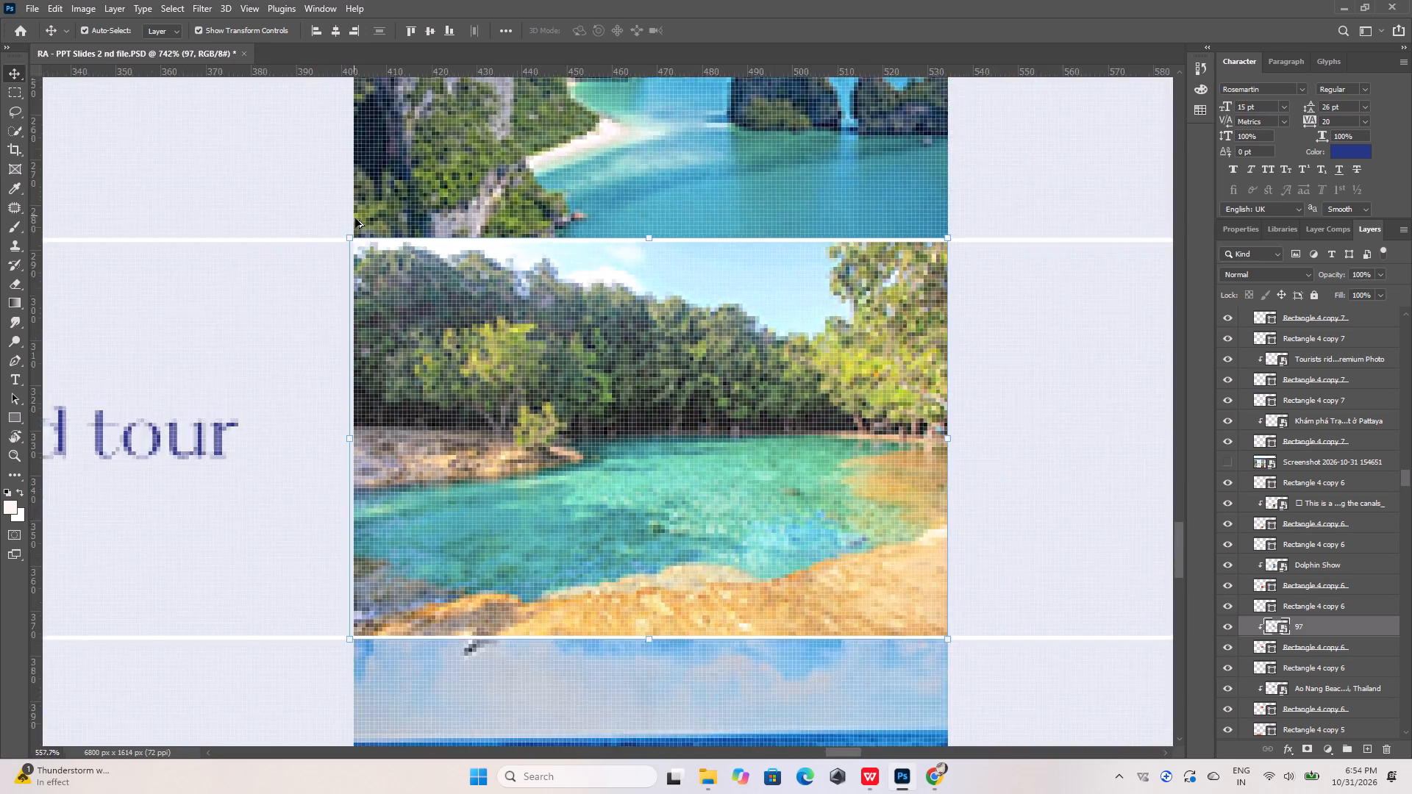
pyautogui.keyDown('alt'); pyautogui.scroll(-16, 355, 218); pyautogui.keyUp('alt')
pyautogui.click(585, 363)
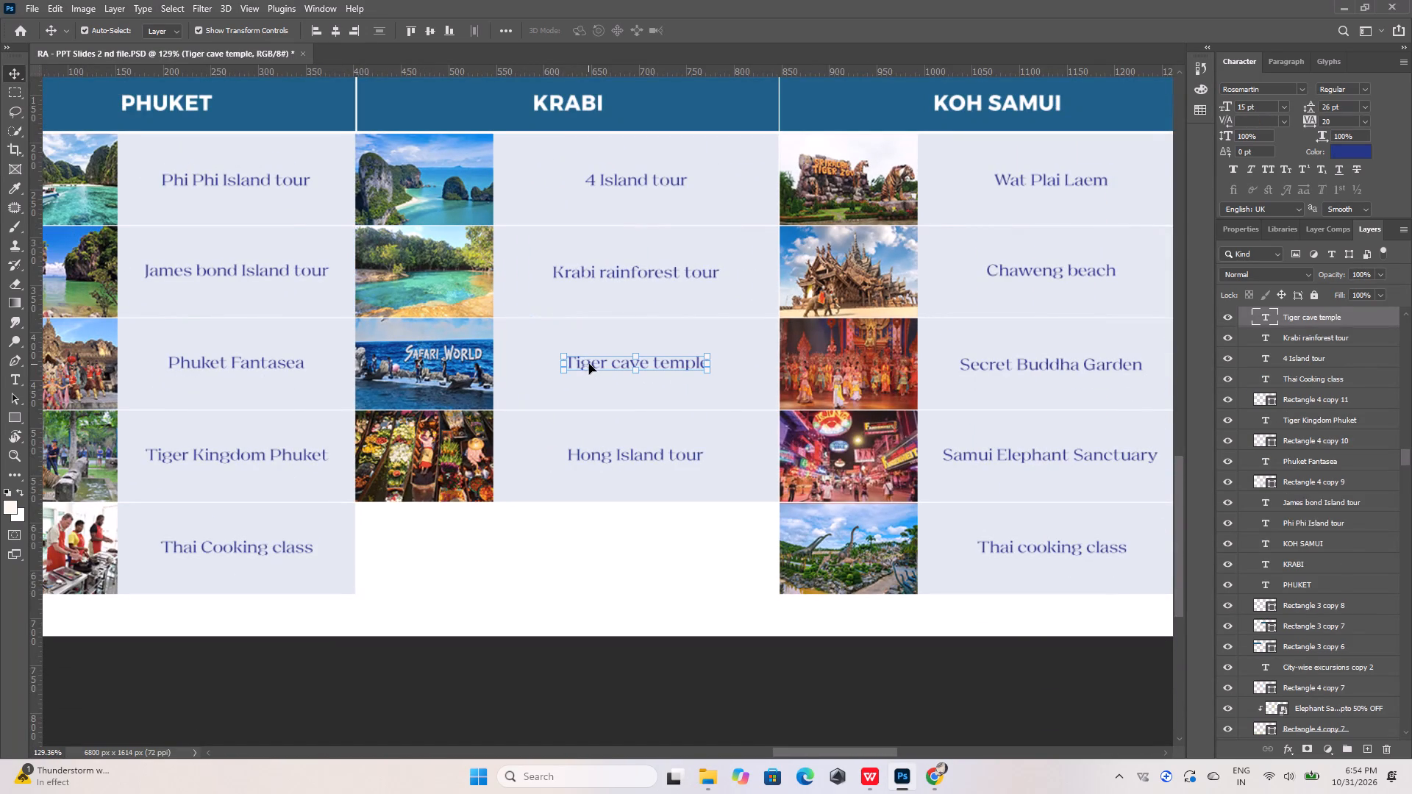
pyautogui.doubleClick(589, 364)
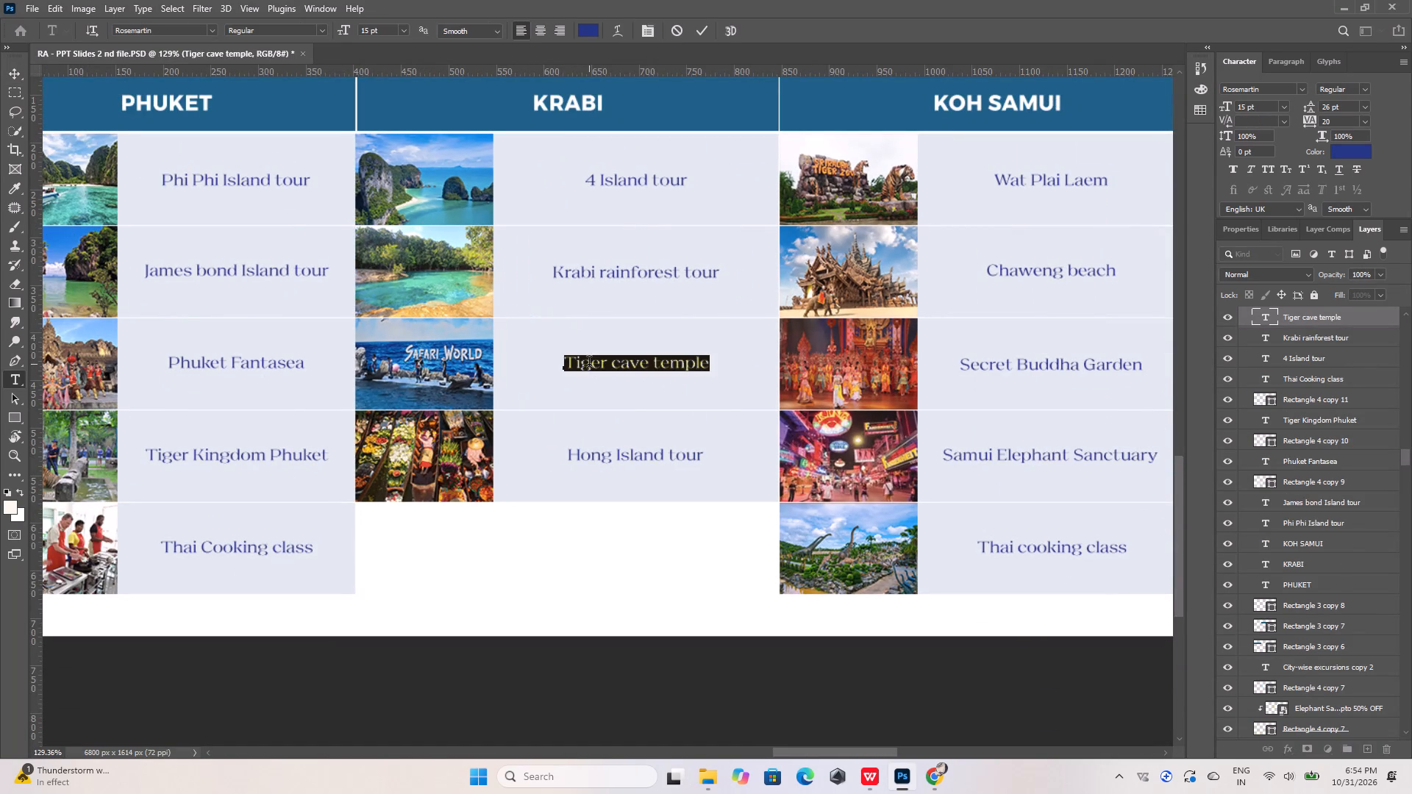
pyautogui.hotkey('ctrl', 'c')
pyautogui.click(699, 28)
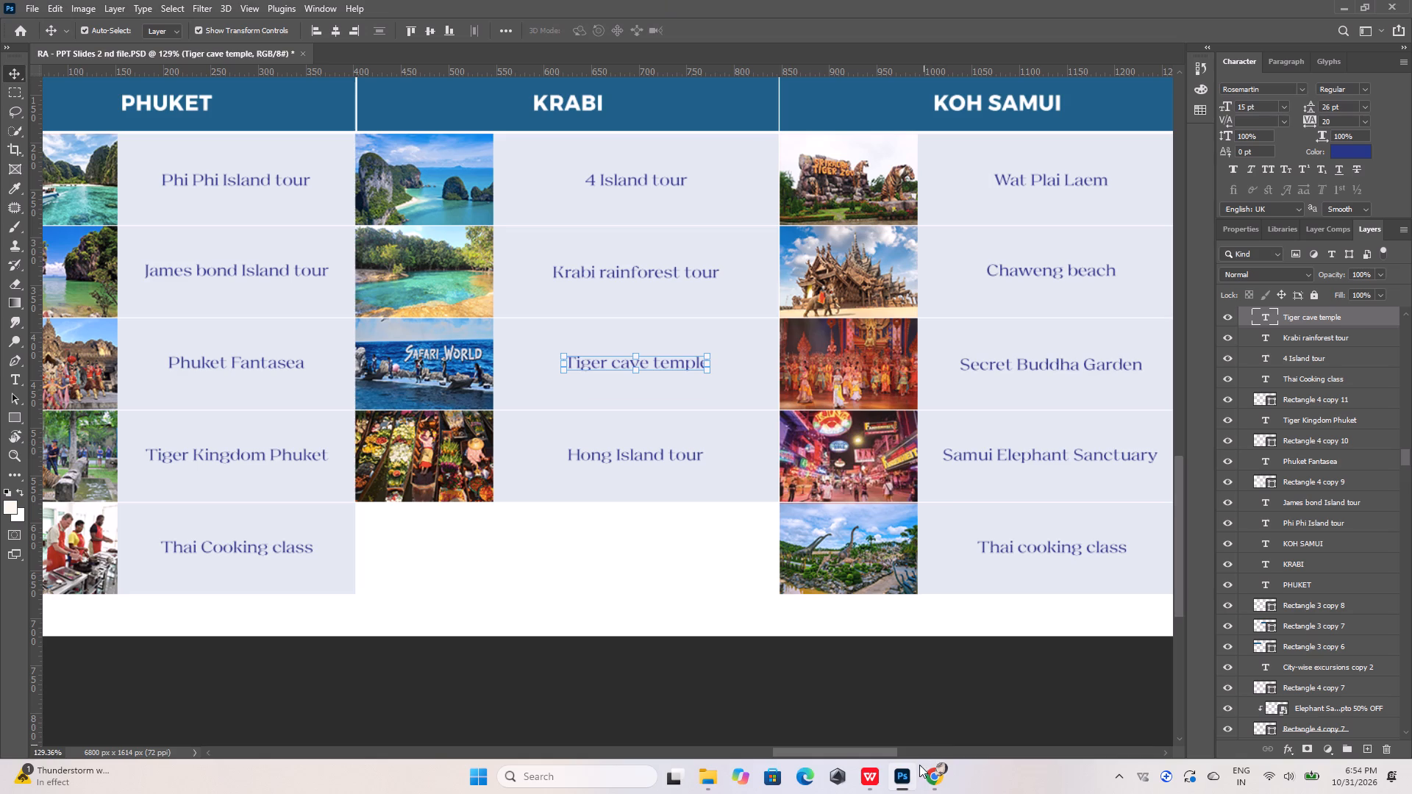
# Switch to Chrome and search Pinterest for "Tiger cave temple", replacing the earlier search phrase.
pyautogui.click(937, 777)
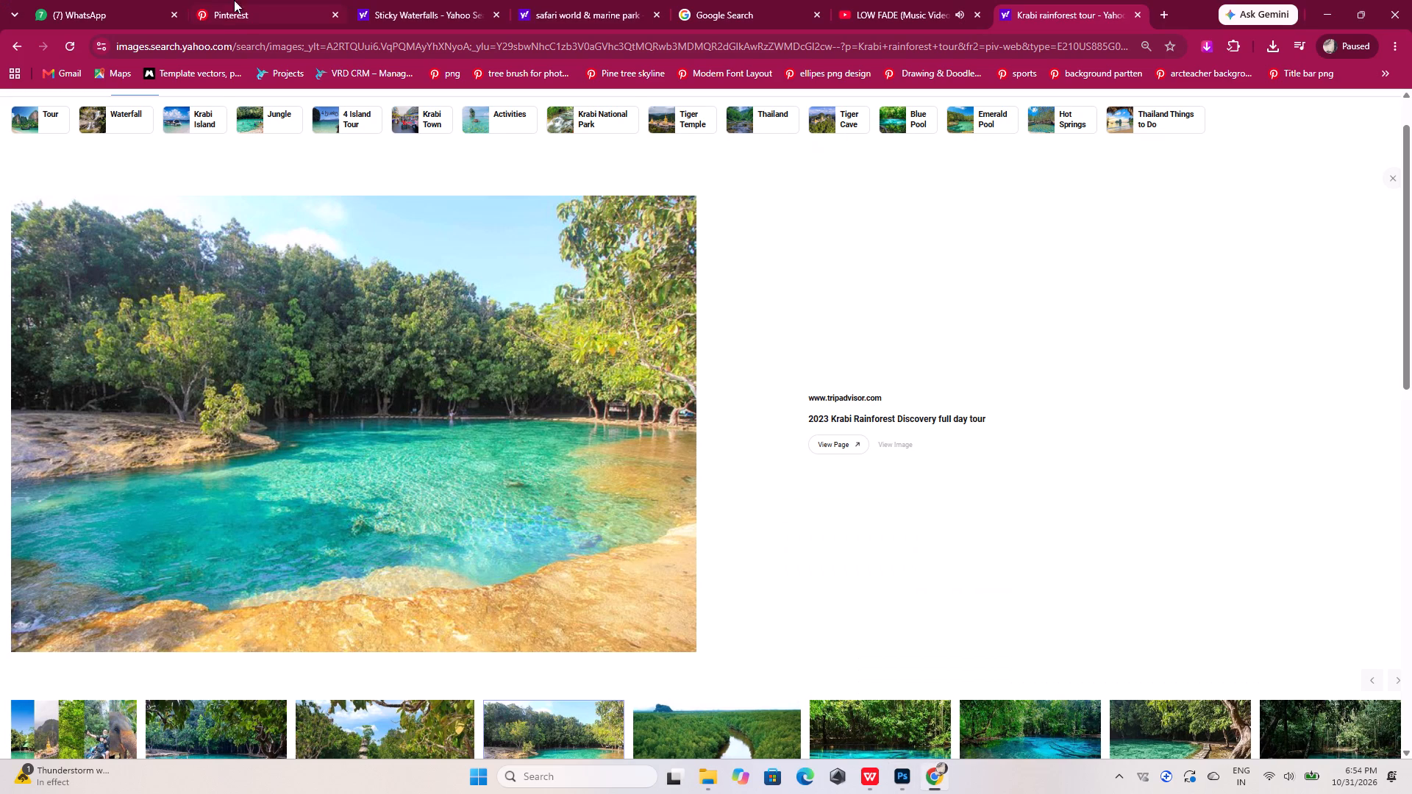
pyautogui.click(226, 13)
pyautogui.click(302, 126)
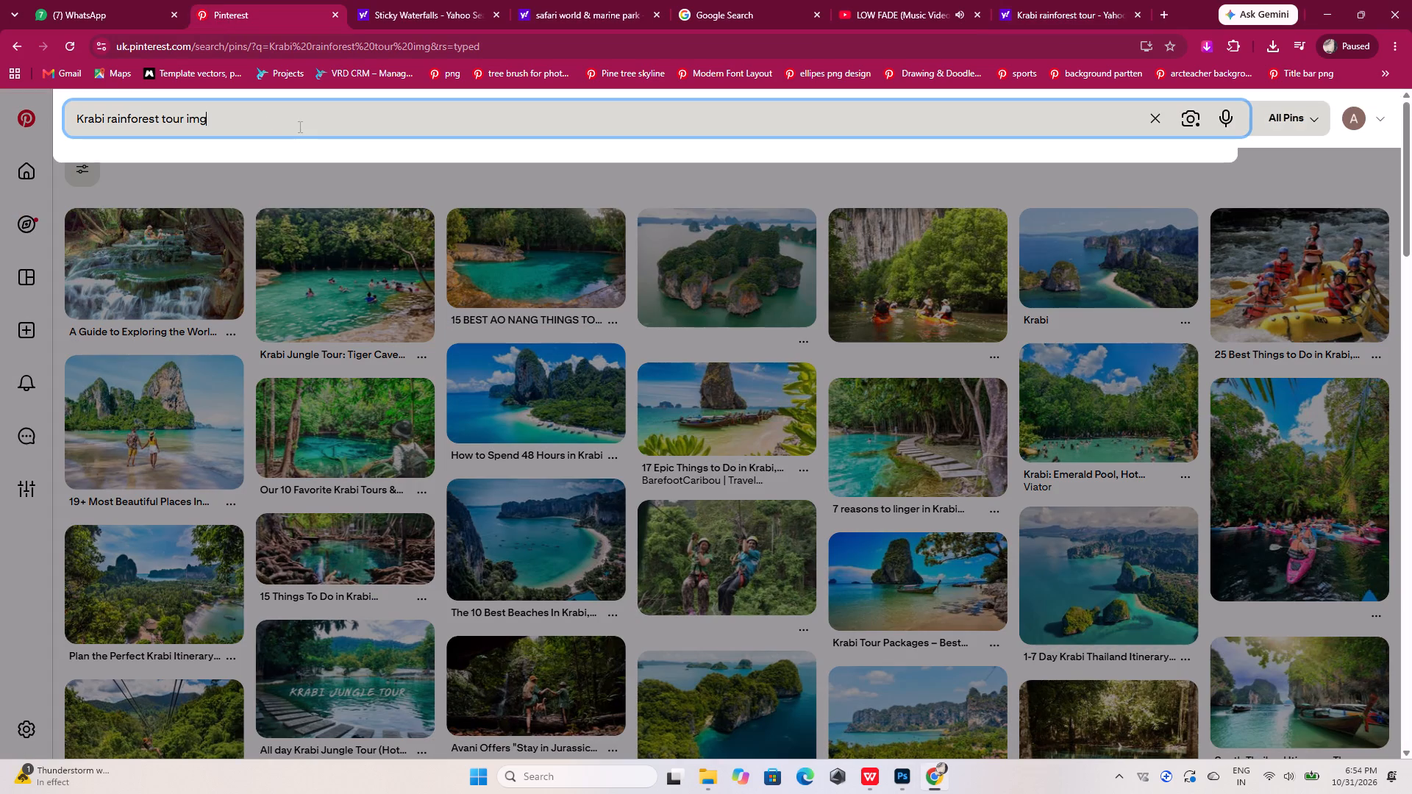
pyautogui.moveTo(288, 126); pyautogui.dragTo(29, 97)
pyautogui.hotkey('ctrl', 'v')
pyautogui.press('Return')
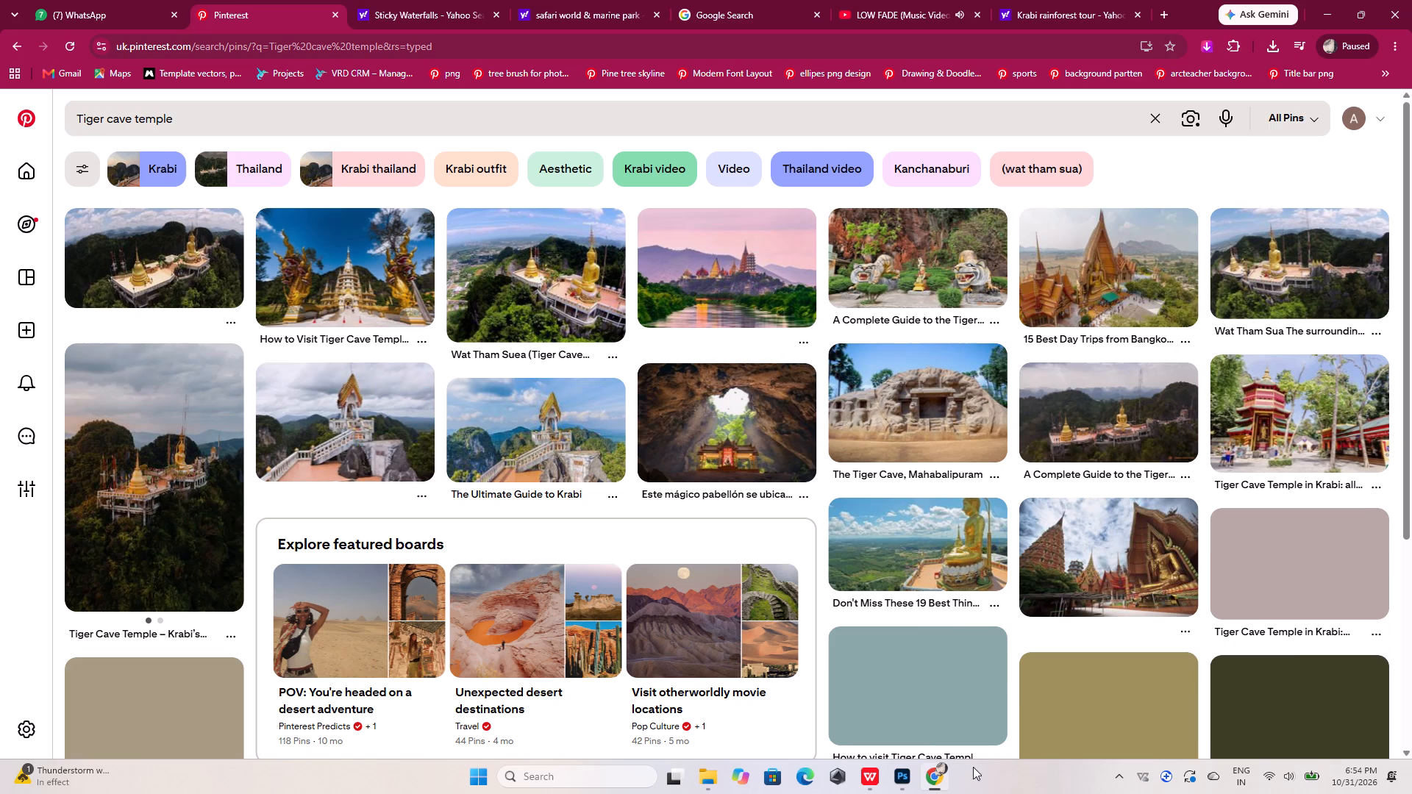
# Check the Tiger cave temple picture on the WPS reference slide against the Pinterest results.
pyautogui.click(873, 779)
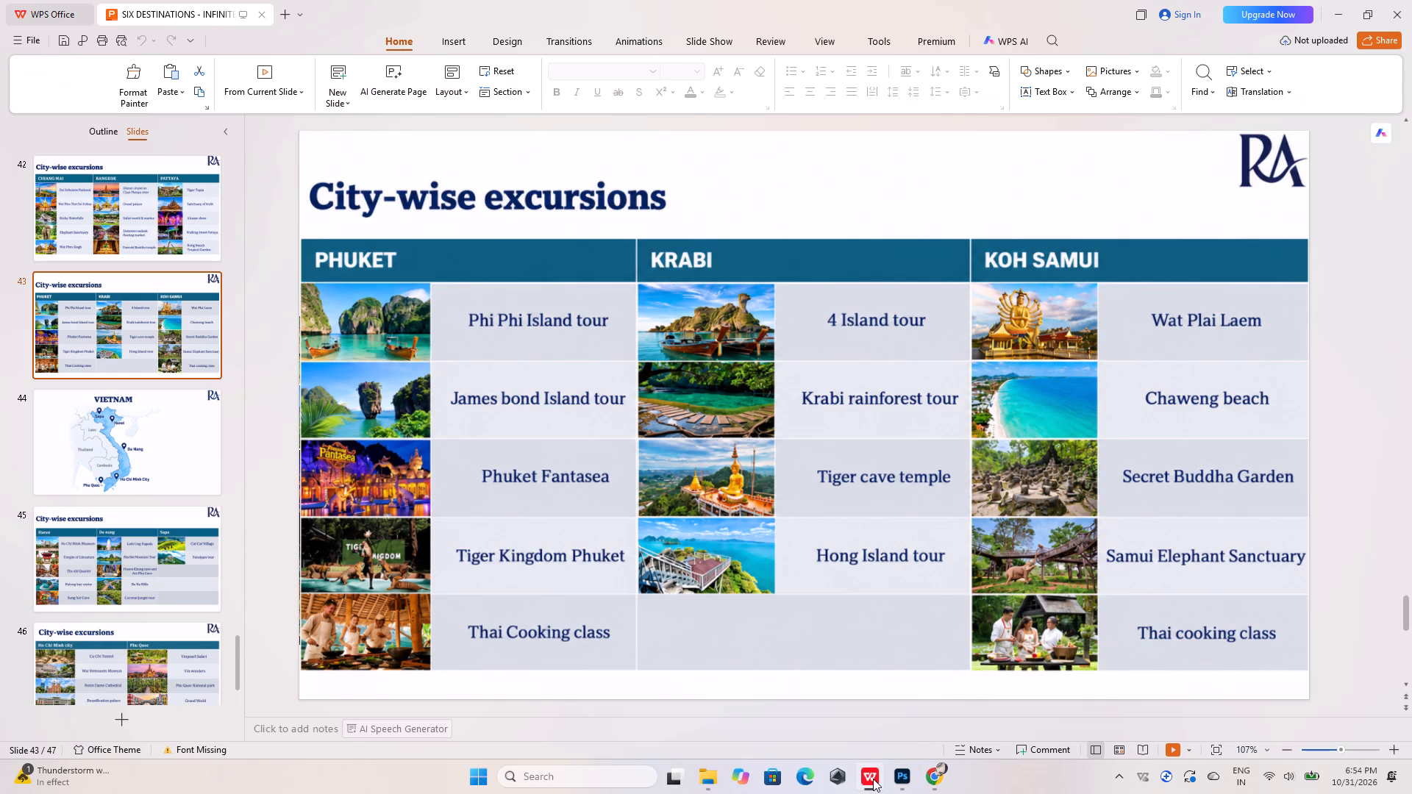
pyautogui.click(873, 779)
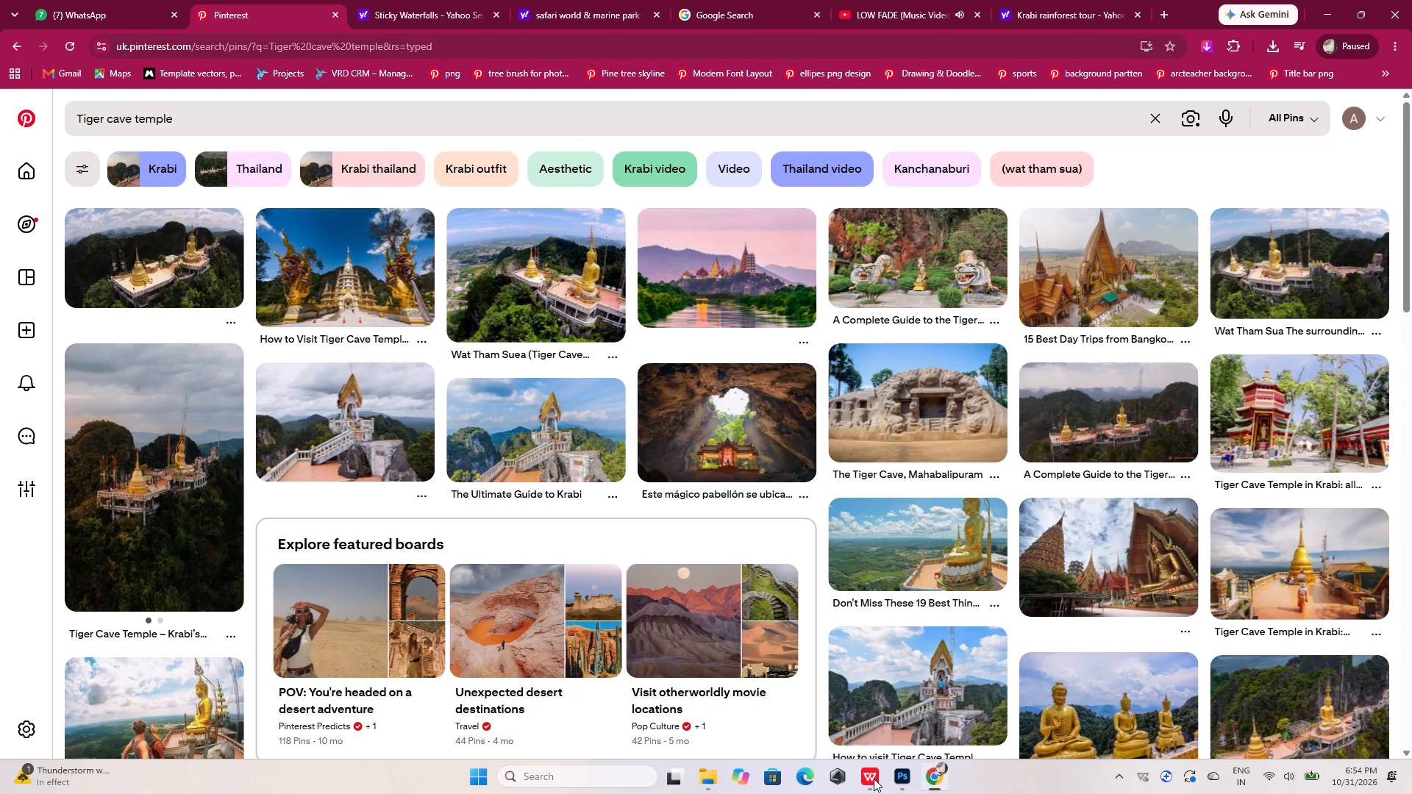
pyautogui.click(874, 779)
pyautogui.click(874, 779)
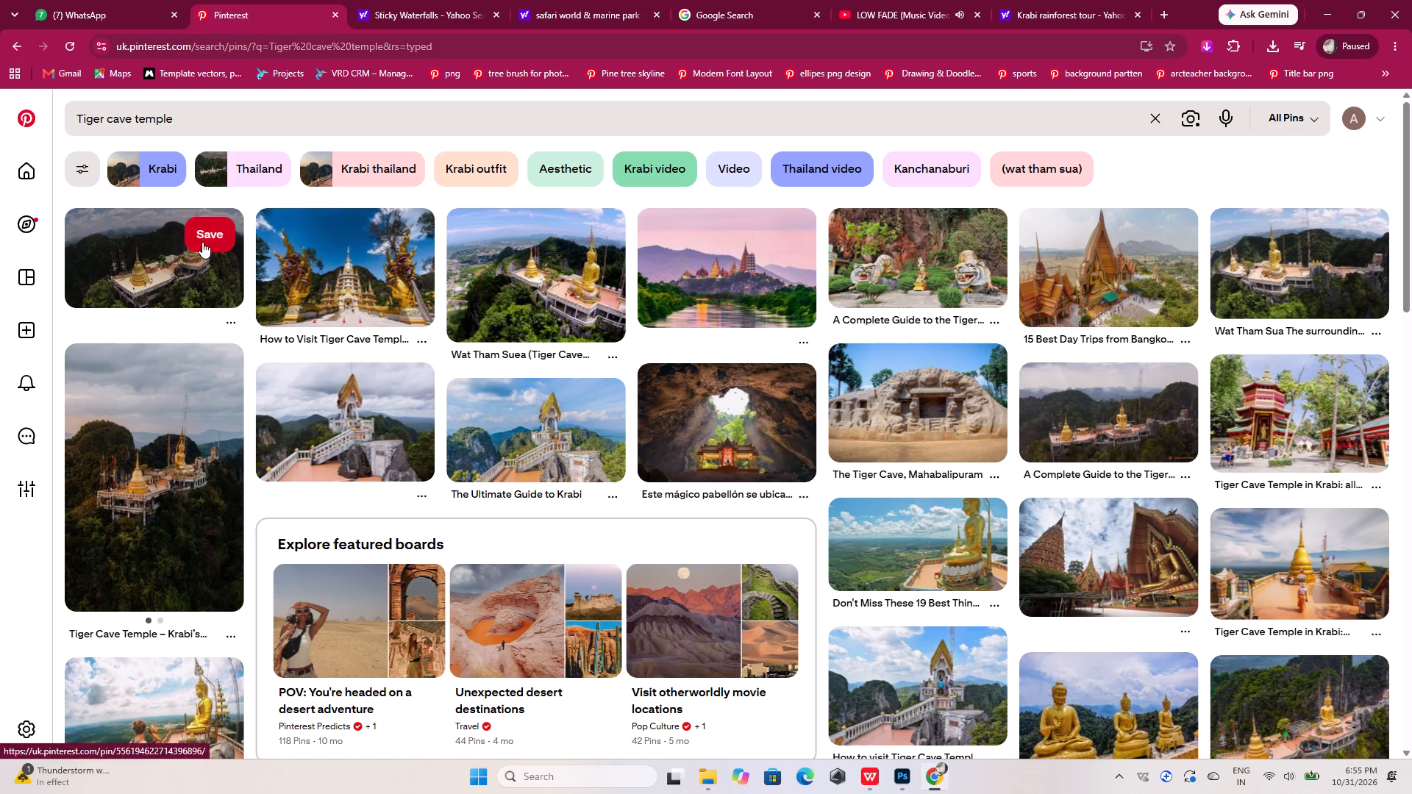
# Open the first Pinterest result, the aerial view of the hilltop temple with golden Buddha, and download its image.
pyautogui.click(172, 272)
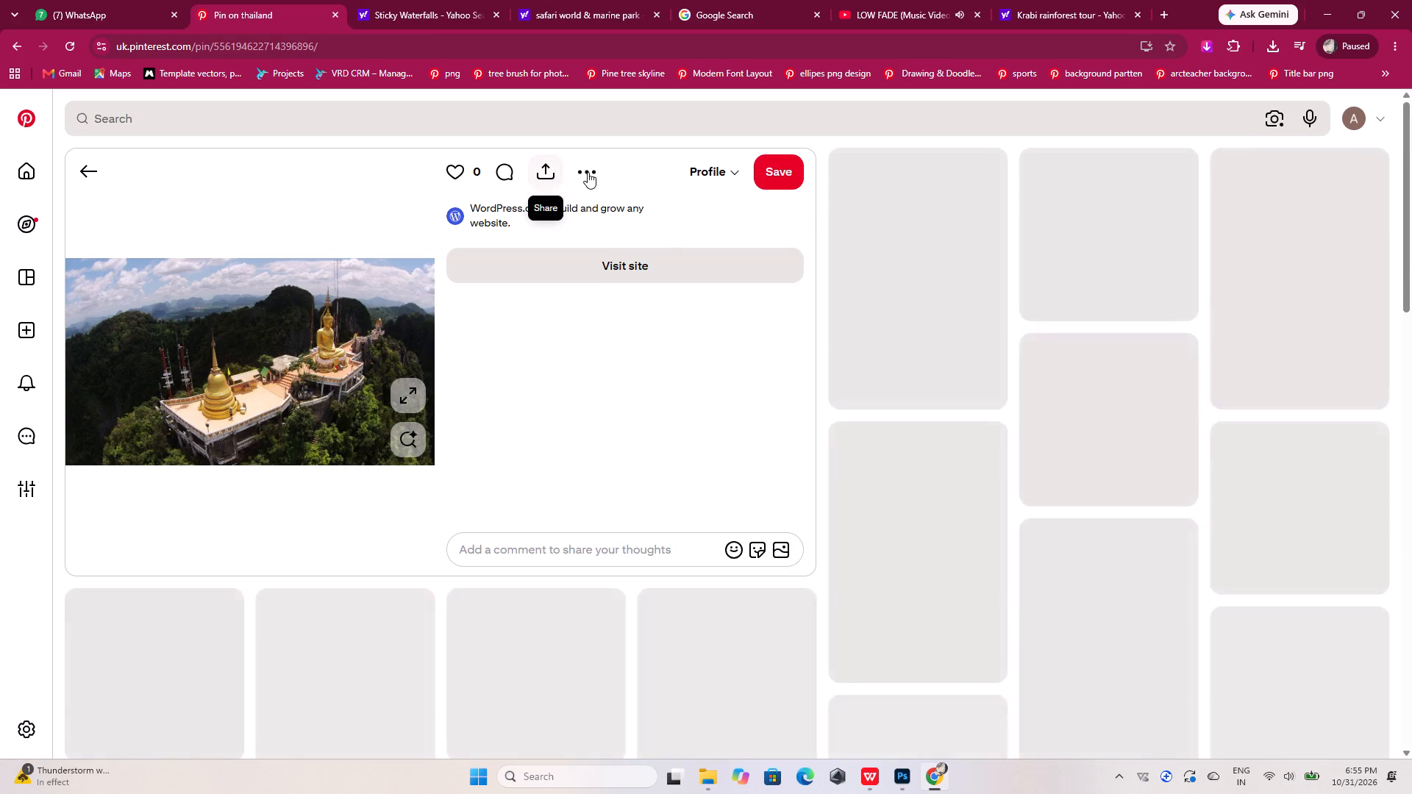
pyautogui.click(589, 171)
pyautogui.click(591, 218)
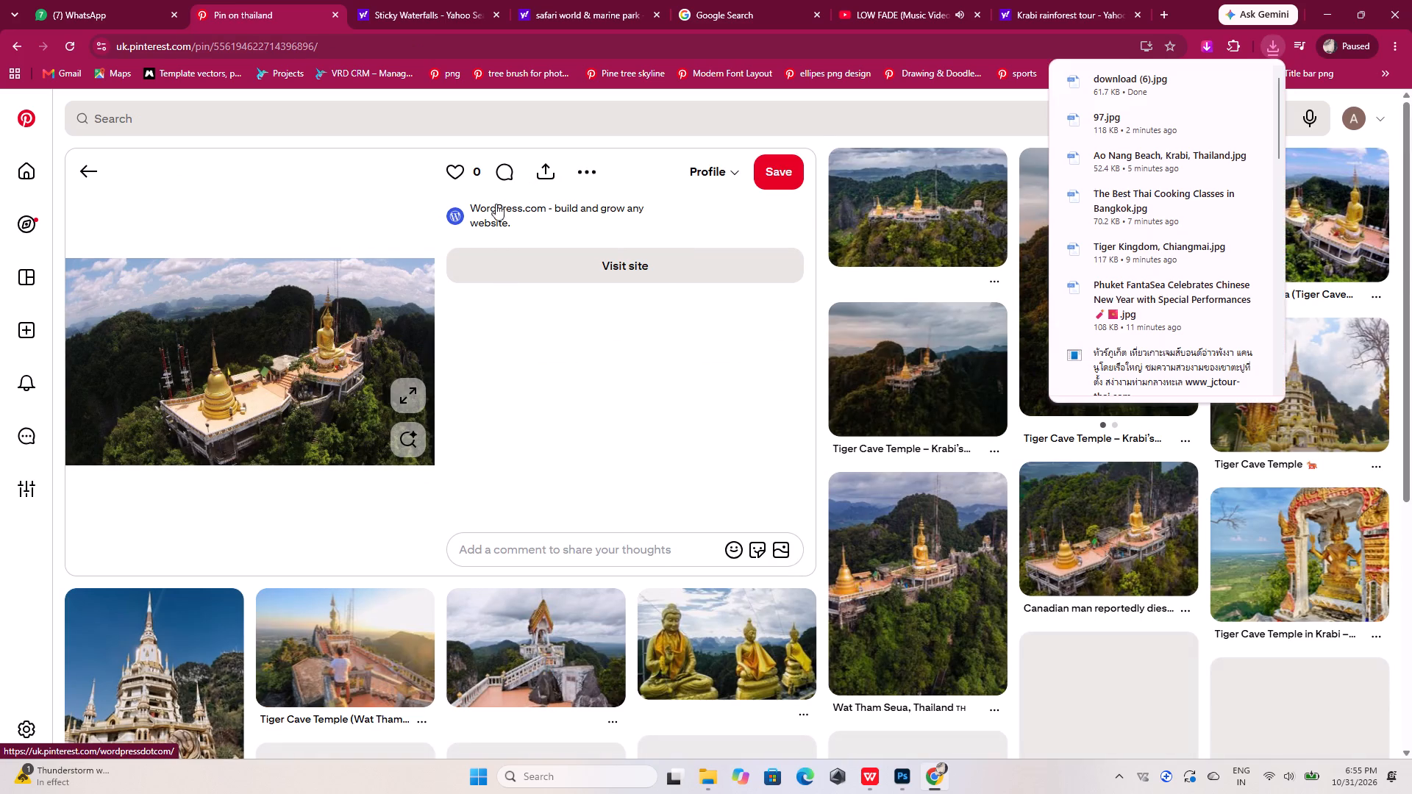
# Place the downloaded temple image from the Downloads folder into the Photoshop slide and scale it to about 33.65%.
pyautogui.click(1216, 84)
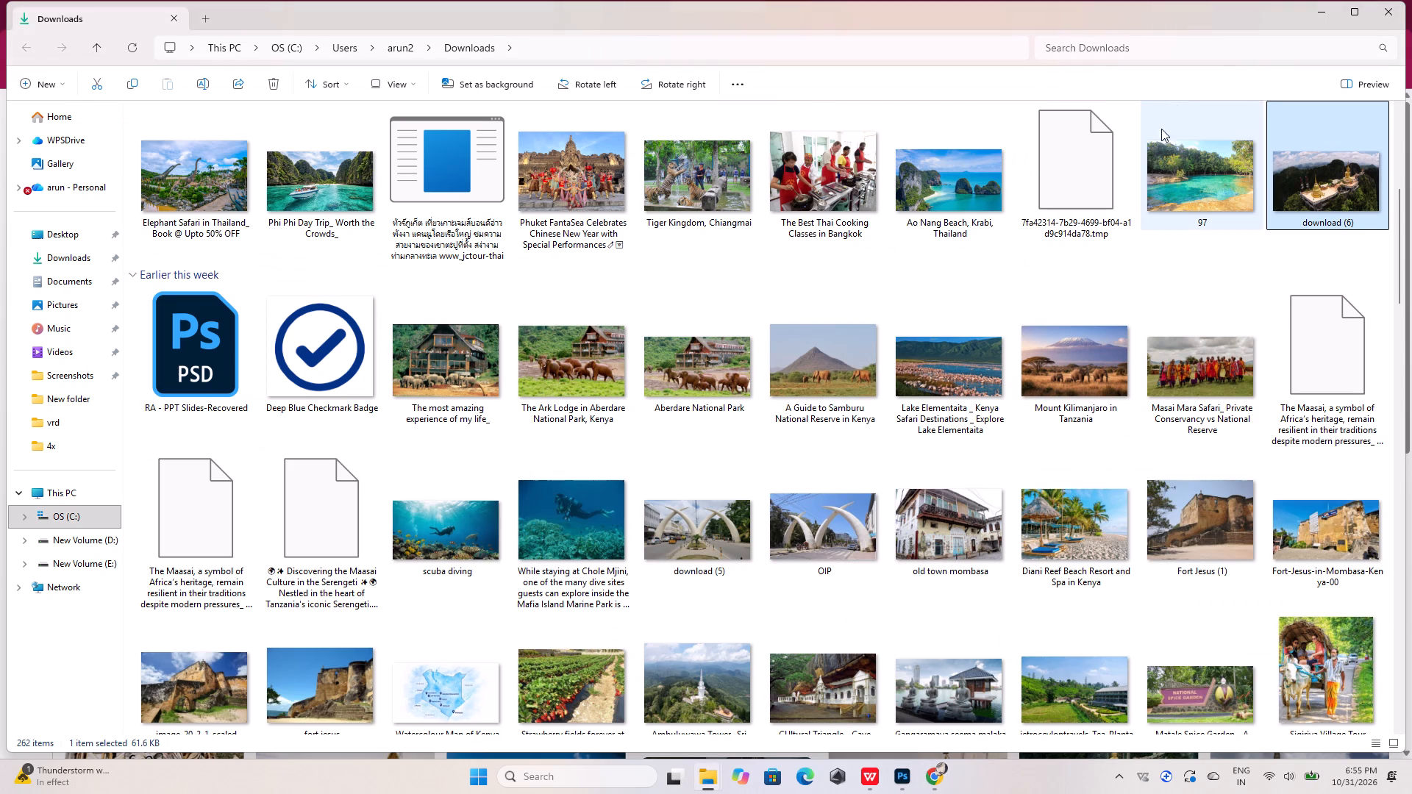
pyautogui.moveTo(1305, 185); pyautogui.dragTo(910, 771)
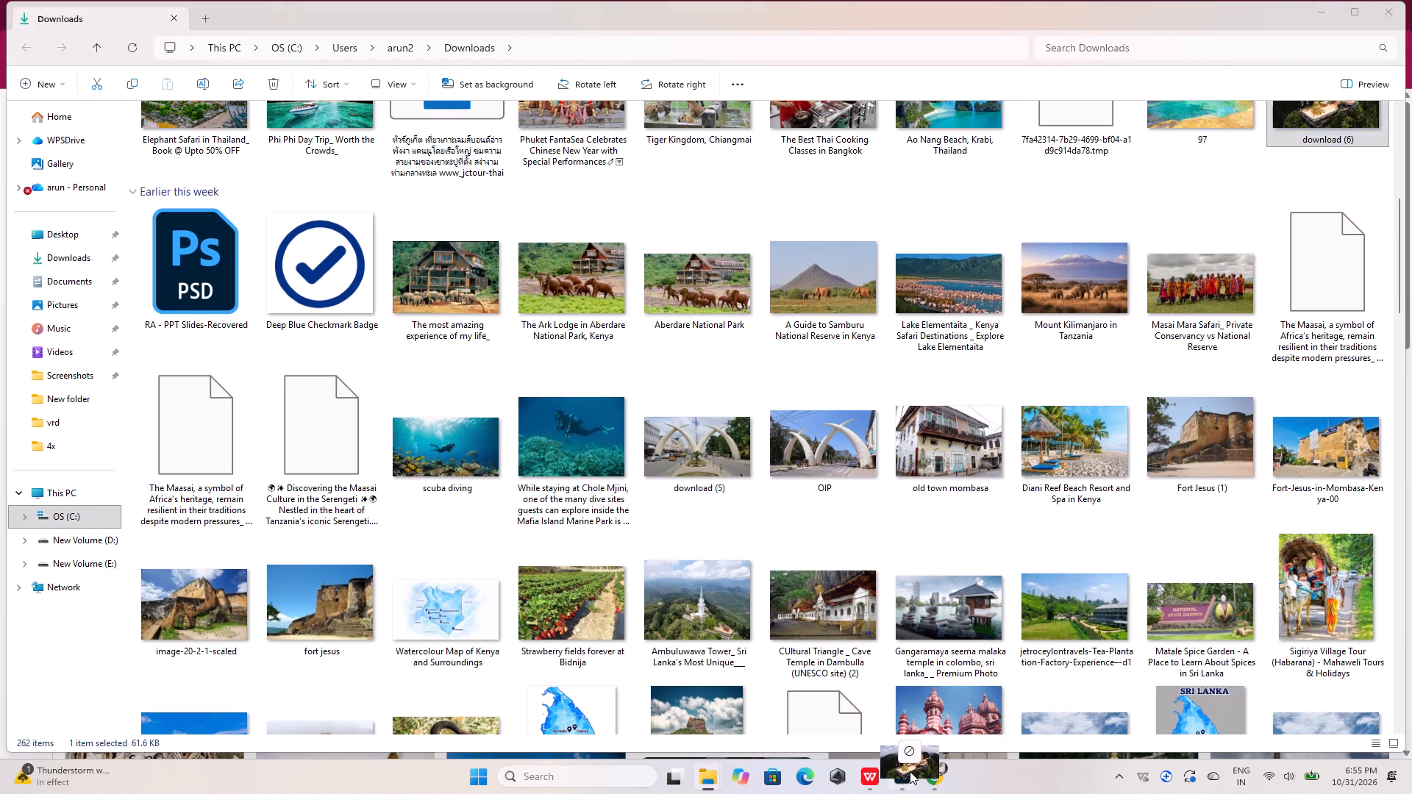
pyautogui.moveTo(910, 771); pyautogui.dragTo(649, 487)
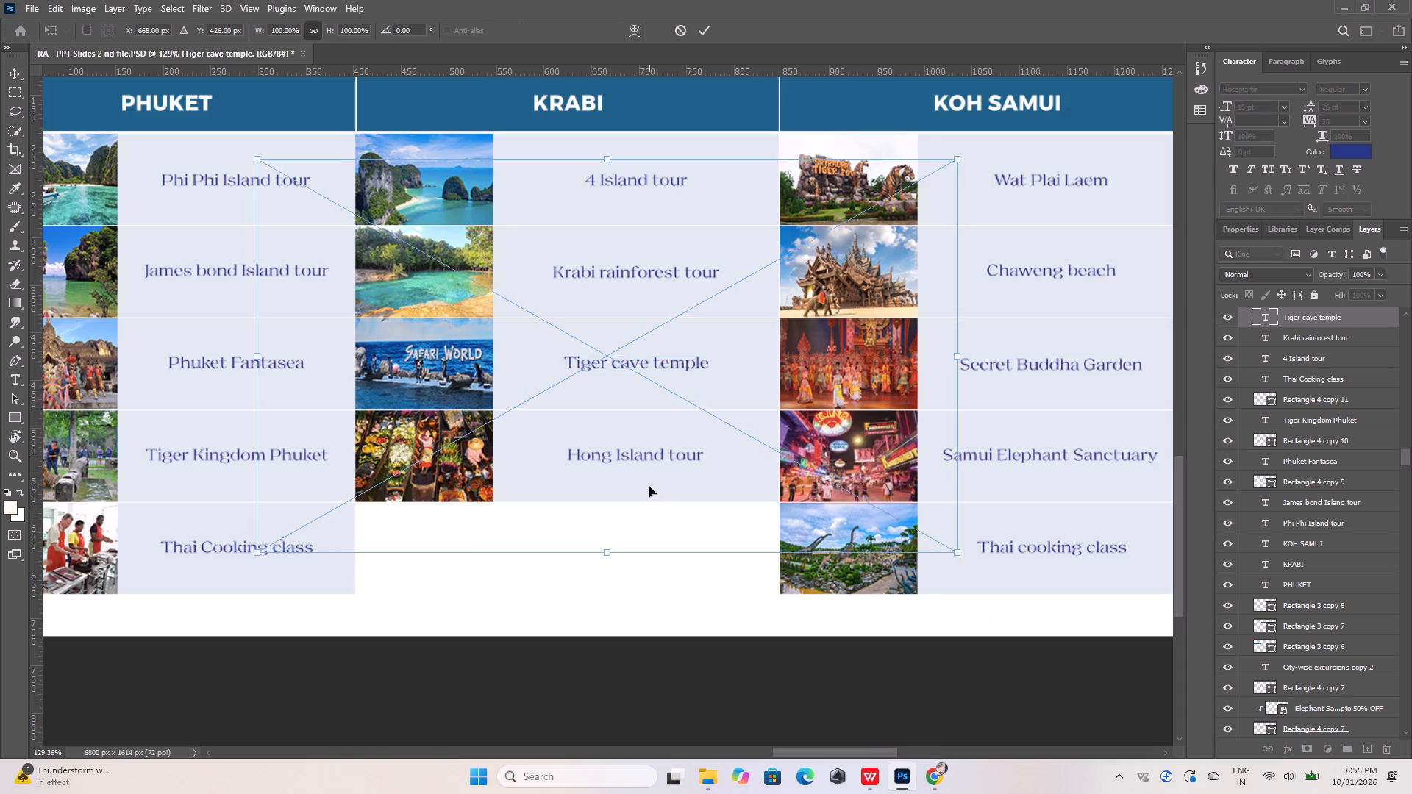
pyautogui.moveTo(254, 160); pyautogui.dragTo(557, 459)
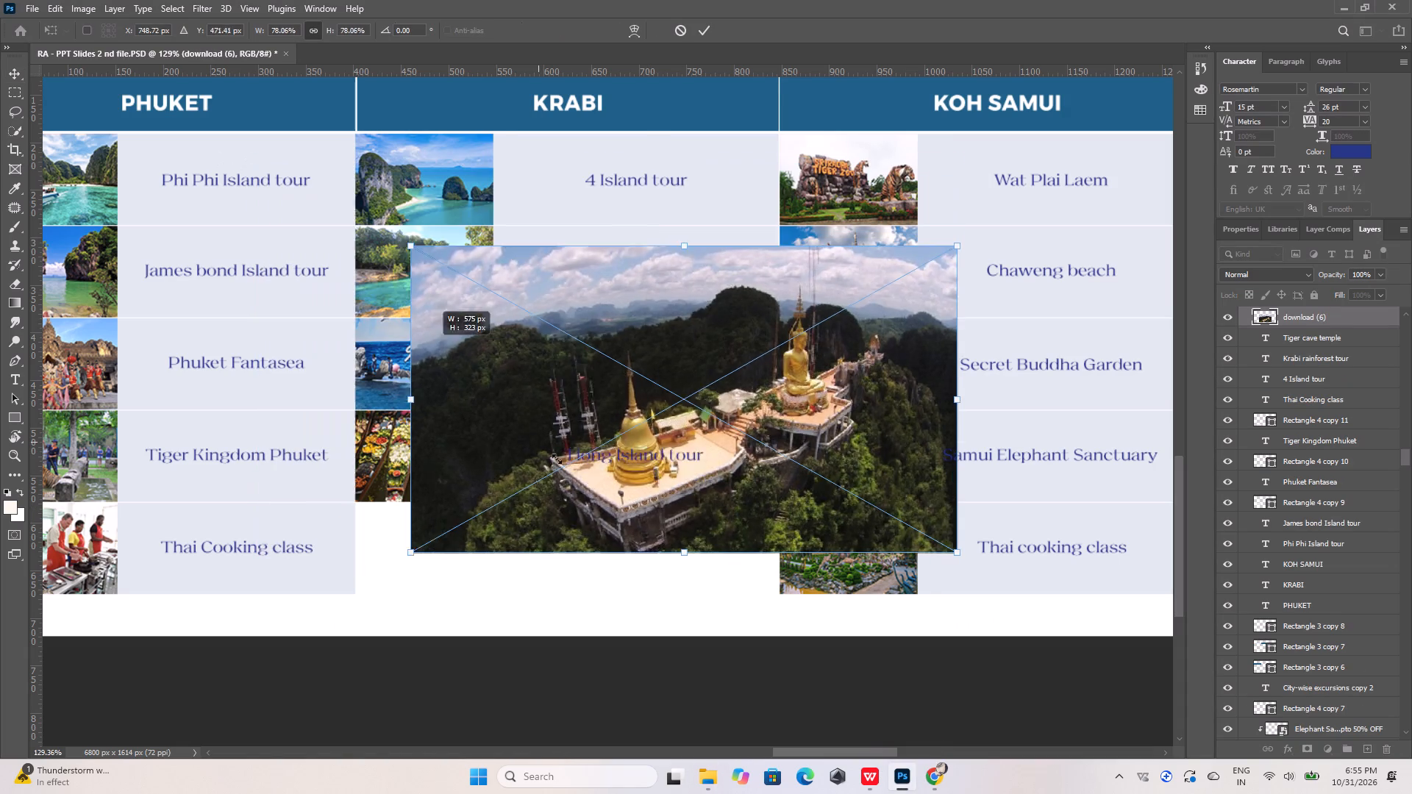
pyautogui.moveTo(557, 459); pyautogui.dragTo(663, 520)
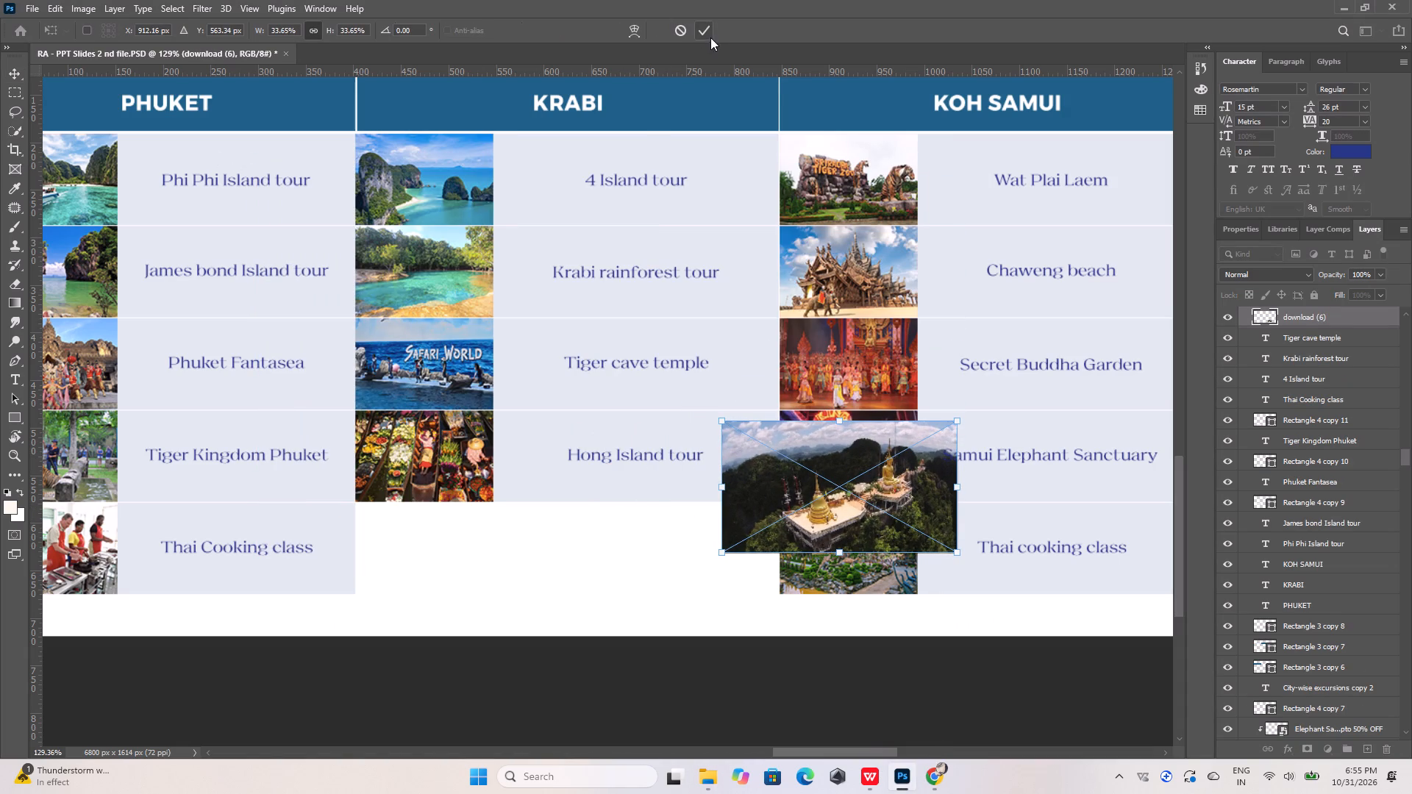
pyautogui.click(707, 32)
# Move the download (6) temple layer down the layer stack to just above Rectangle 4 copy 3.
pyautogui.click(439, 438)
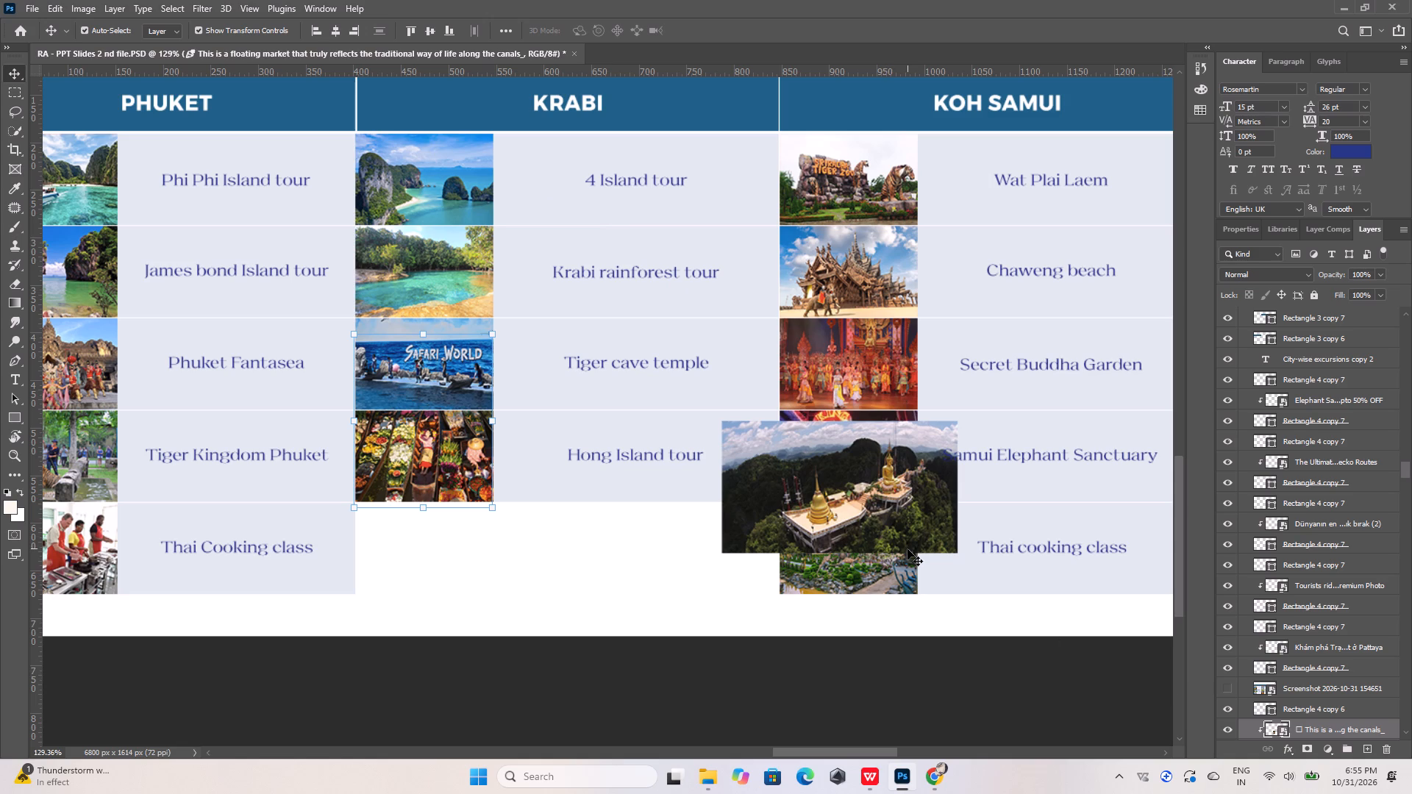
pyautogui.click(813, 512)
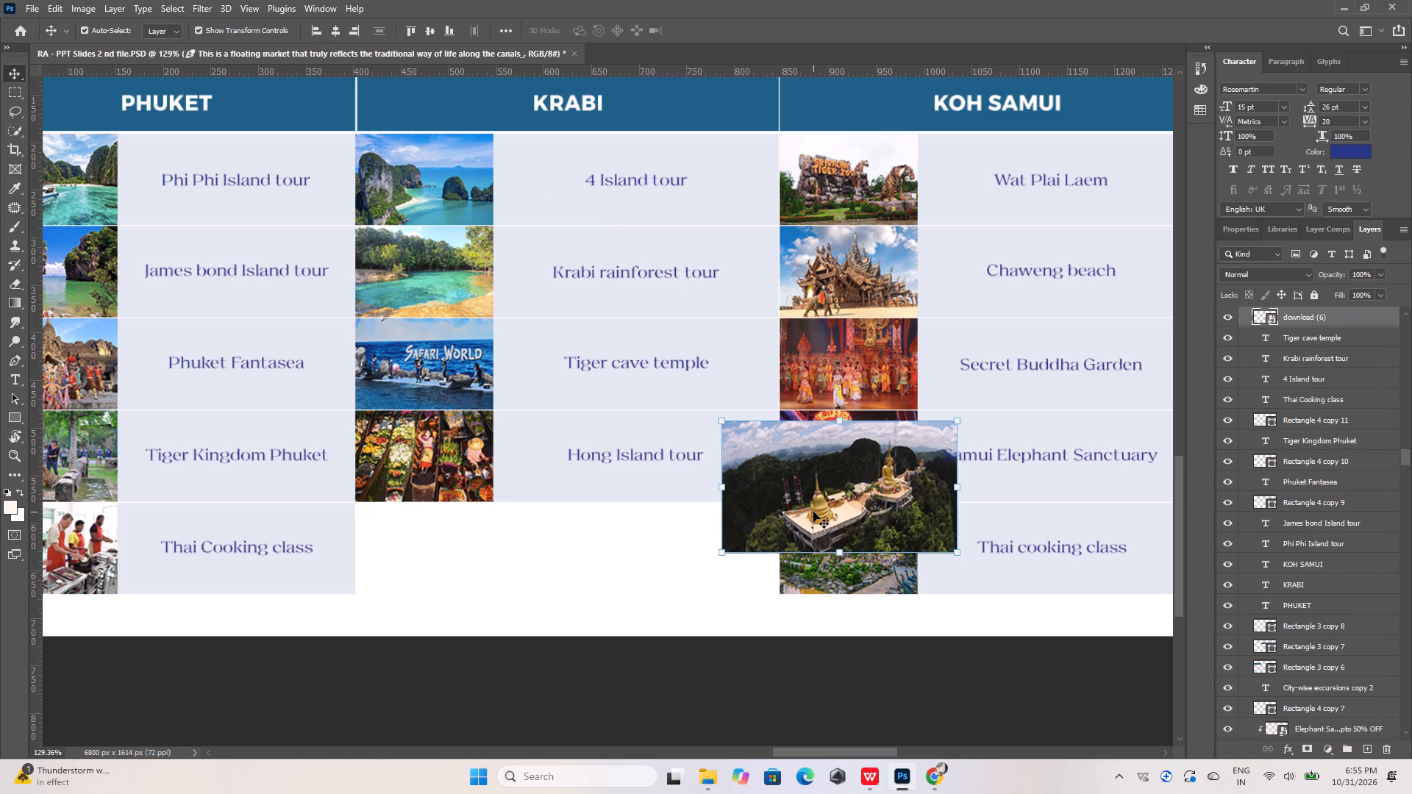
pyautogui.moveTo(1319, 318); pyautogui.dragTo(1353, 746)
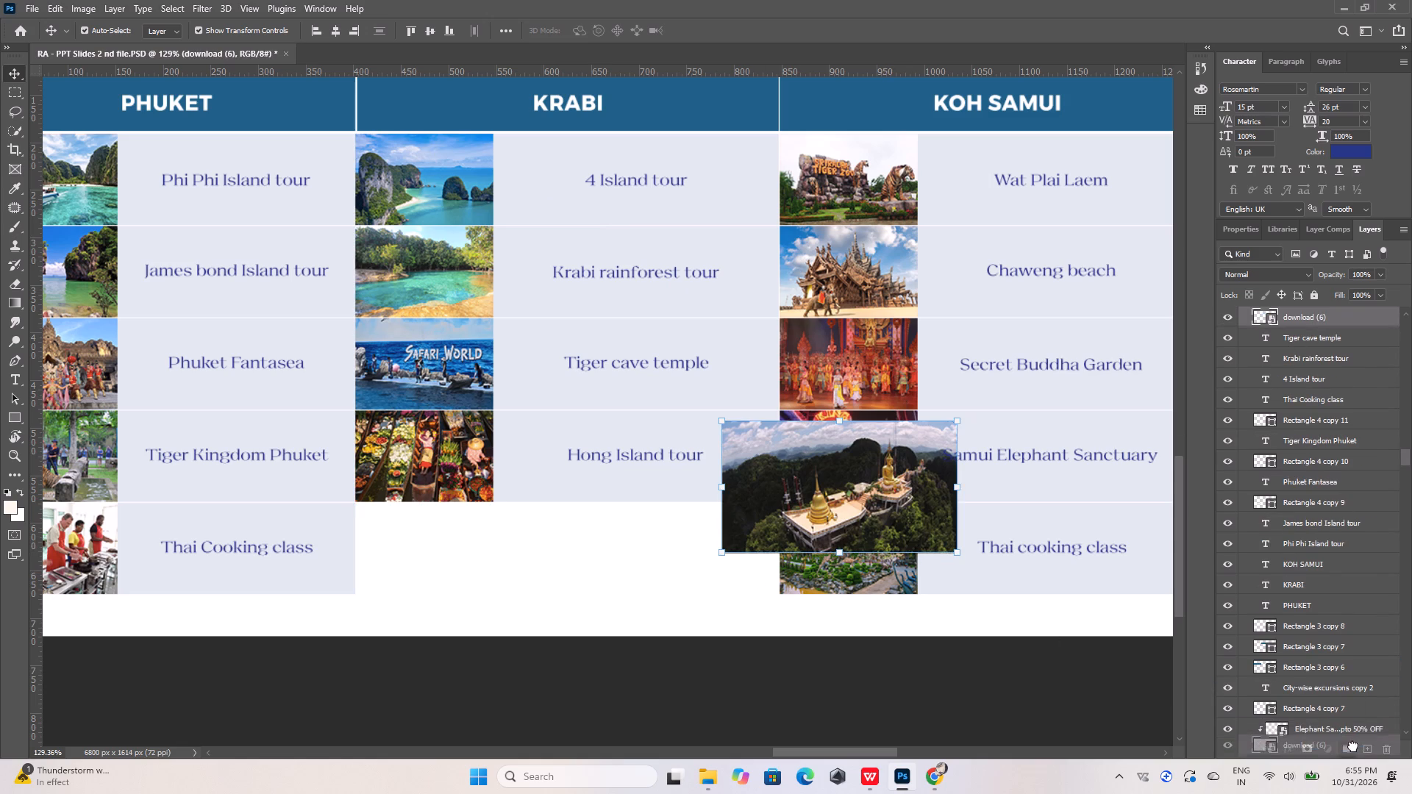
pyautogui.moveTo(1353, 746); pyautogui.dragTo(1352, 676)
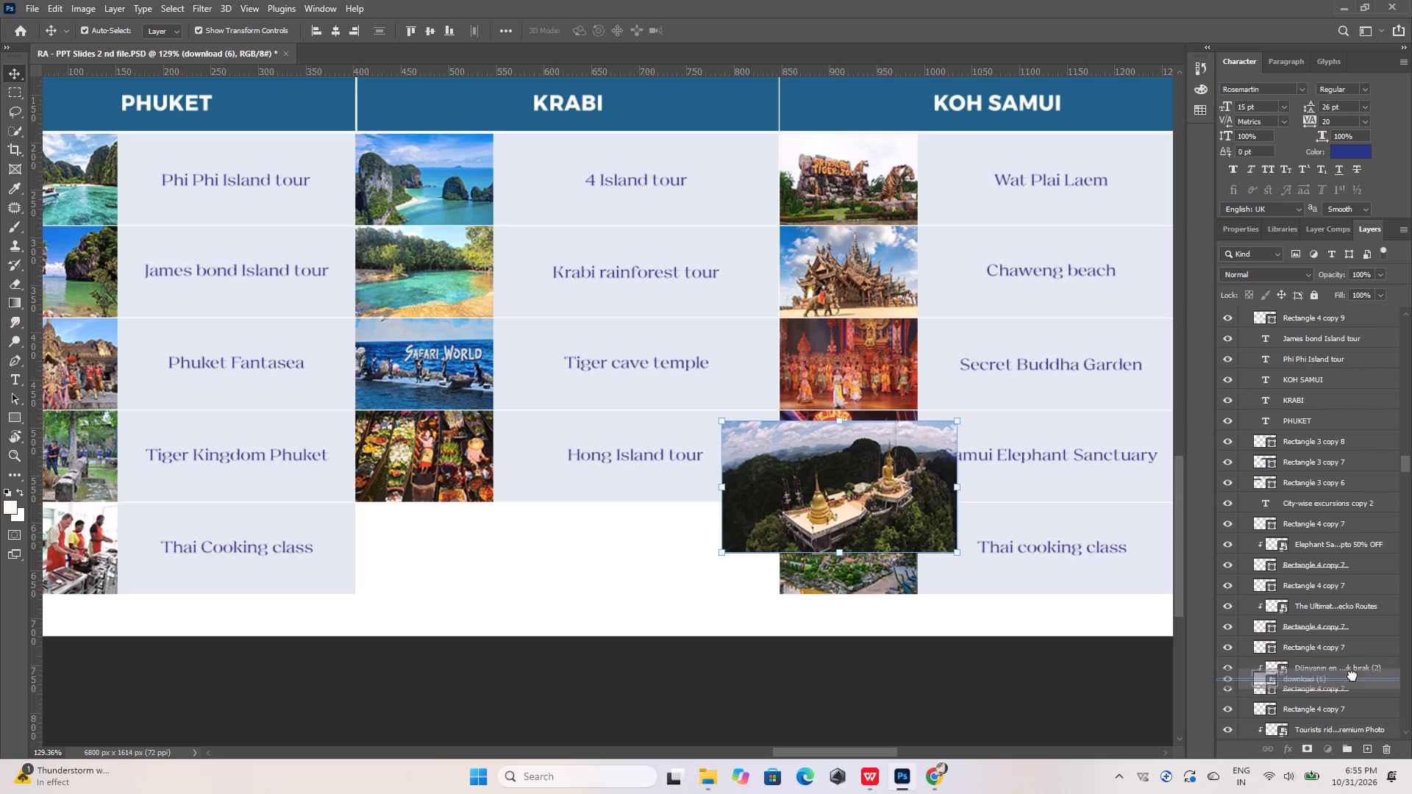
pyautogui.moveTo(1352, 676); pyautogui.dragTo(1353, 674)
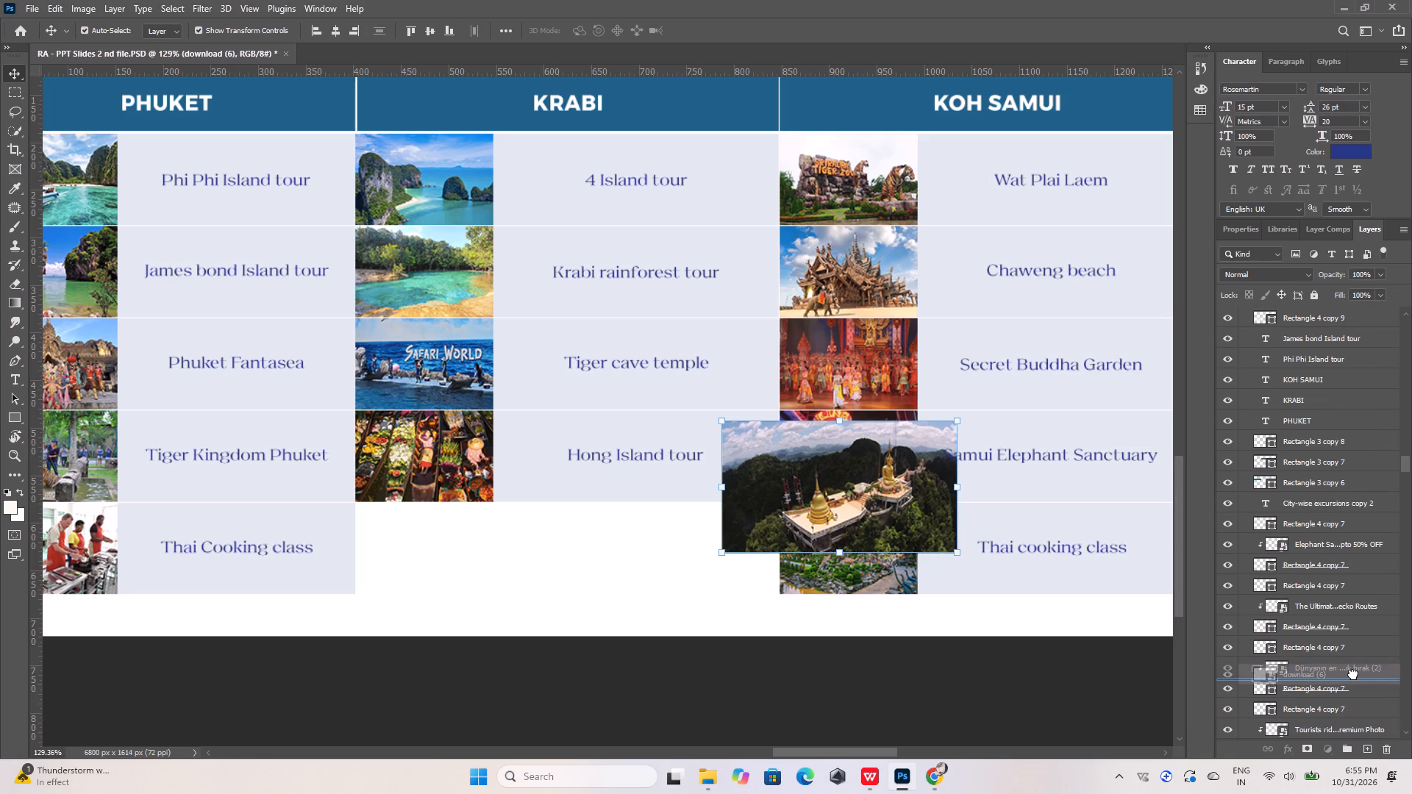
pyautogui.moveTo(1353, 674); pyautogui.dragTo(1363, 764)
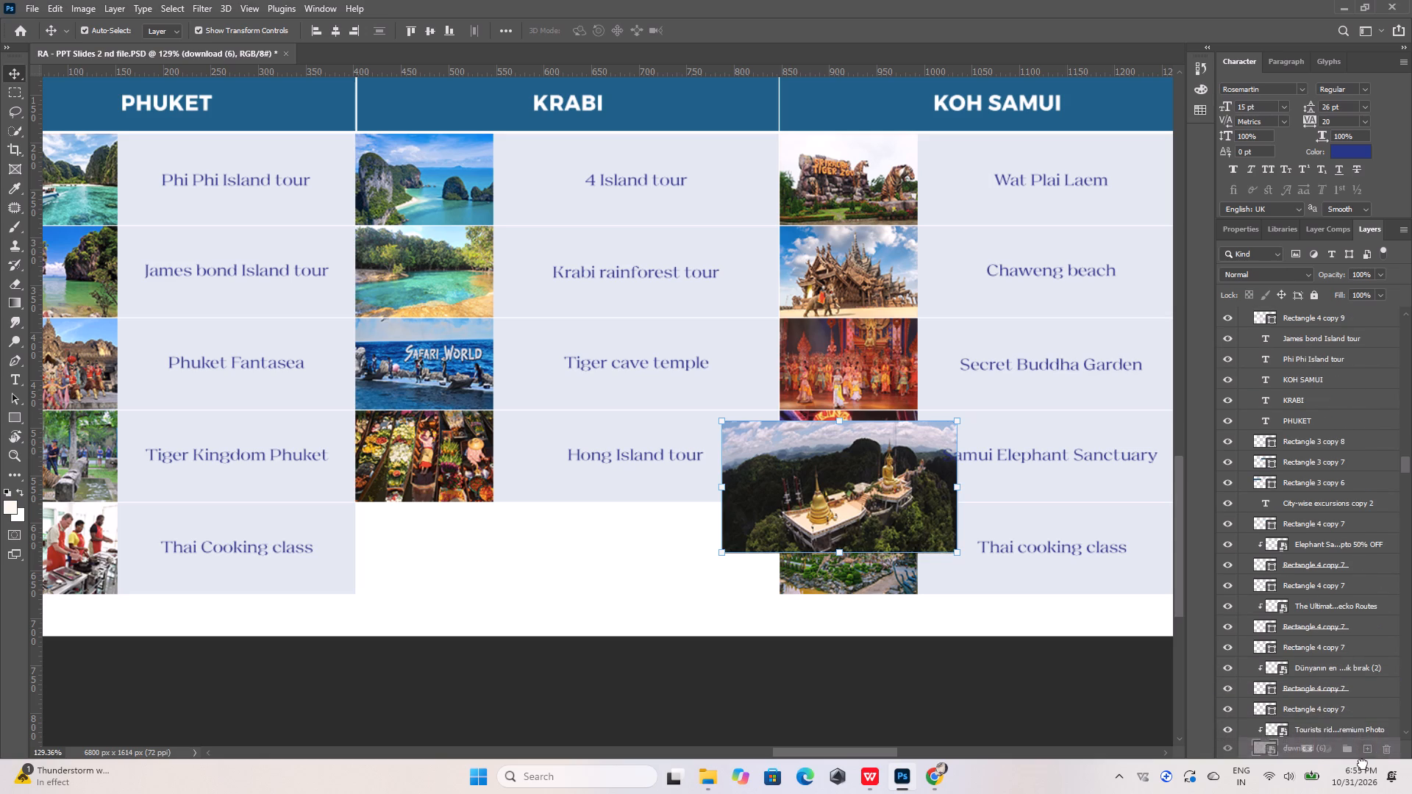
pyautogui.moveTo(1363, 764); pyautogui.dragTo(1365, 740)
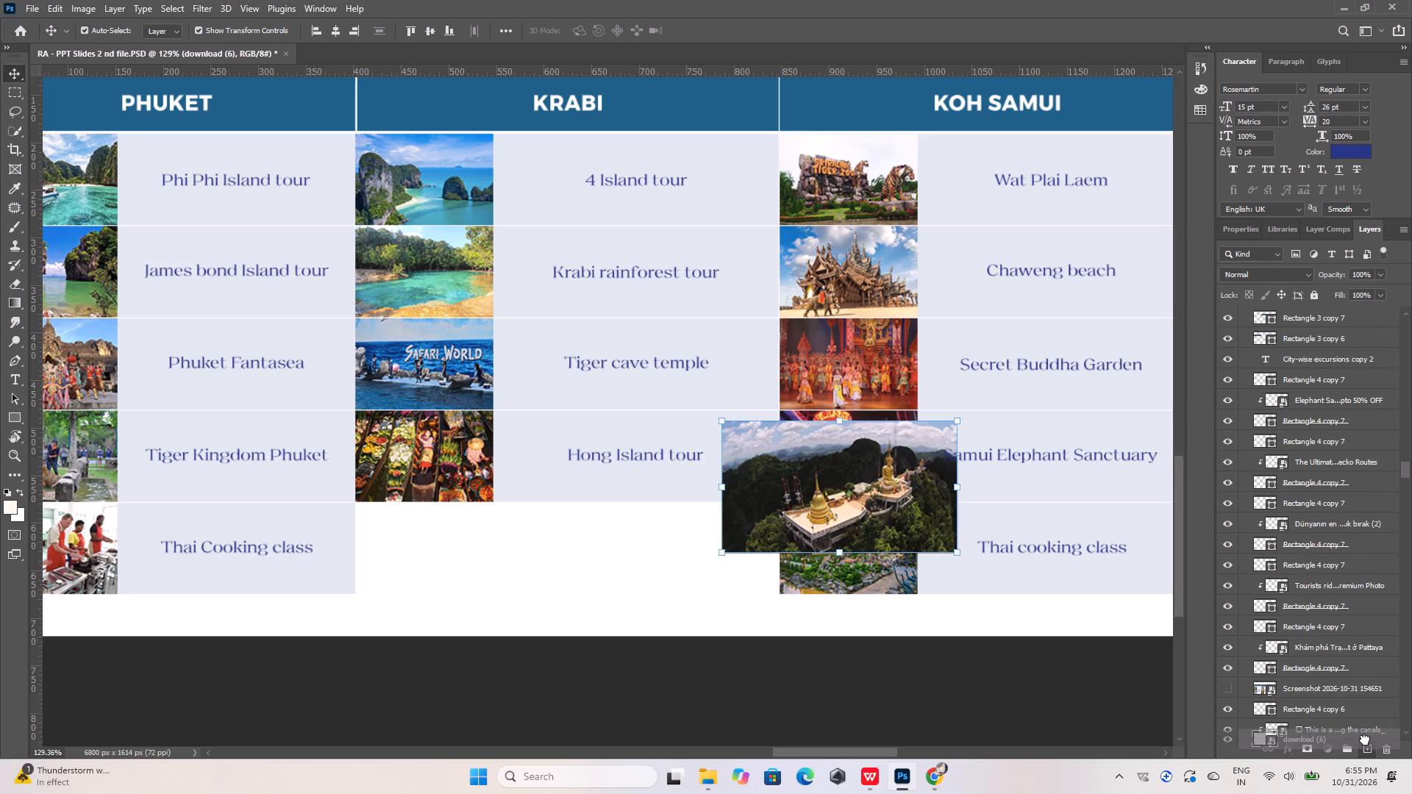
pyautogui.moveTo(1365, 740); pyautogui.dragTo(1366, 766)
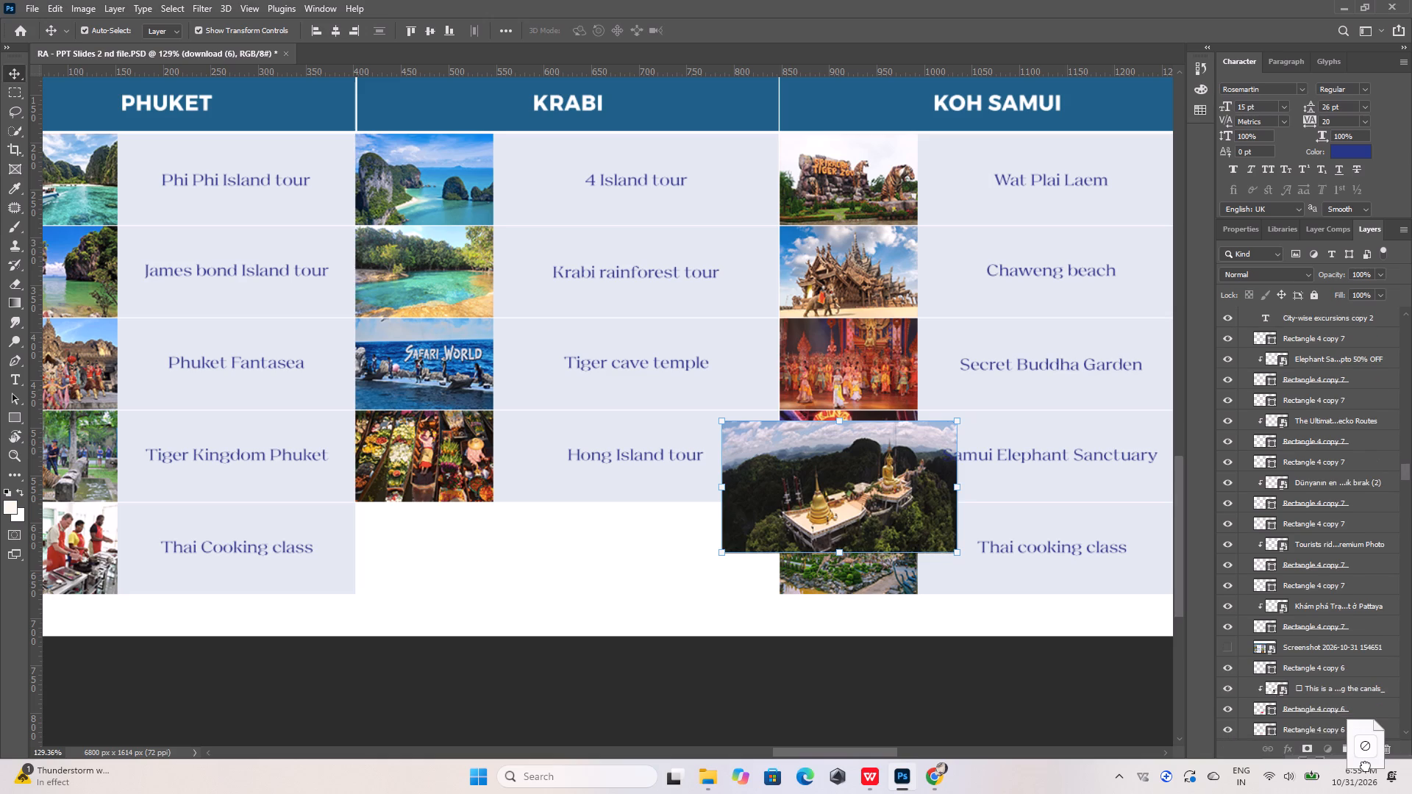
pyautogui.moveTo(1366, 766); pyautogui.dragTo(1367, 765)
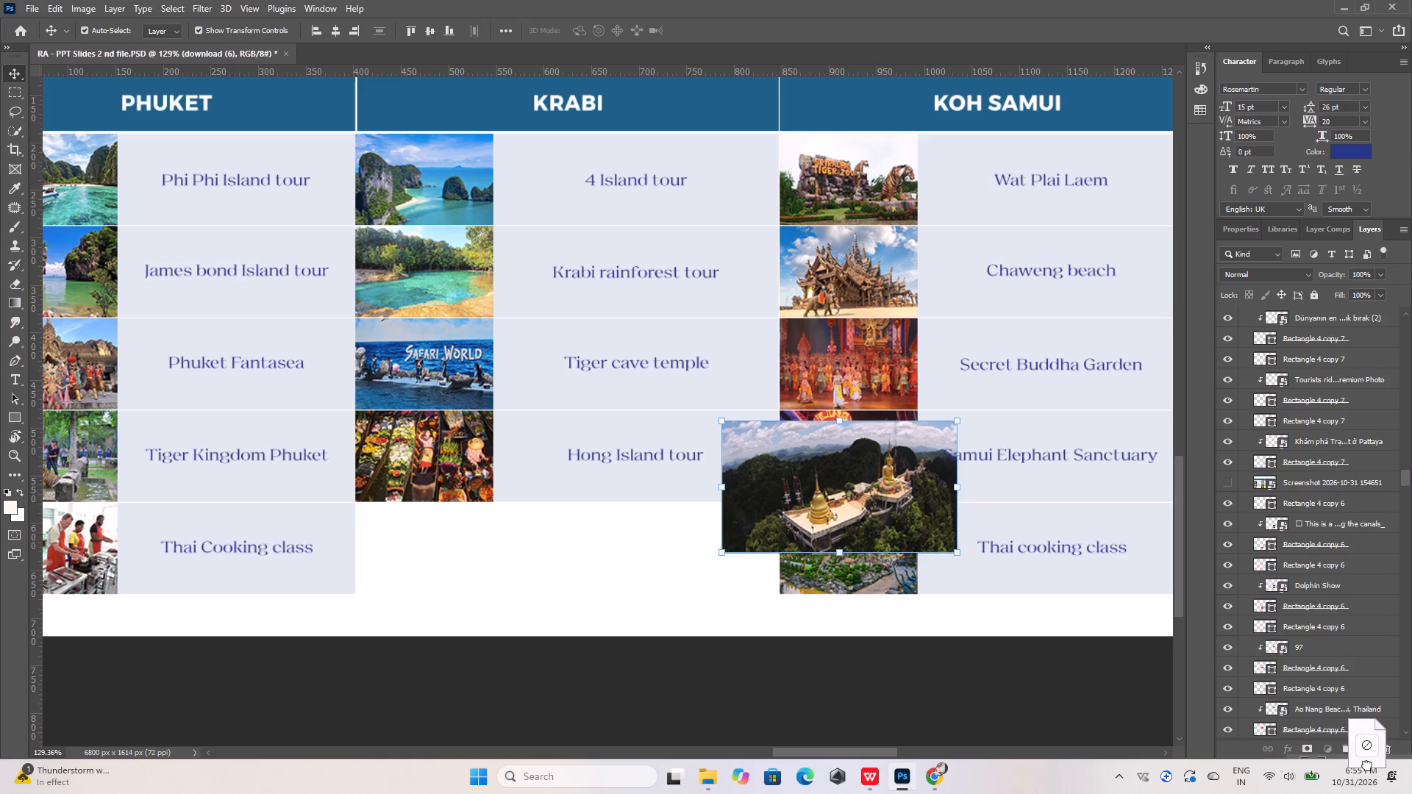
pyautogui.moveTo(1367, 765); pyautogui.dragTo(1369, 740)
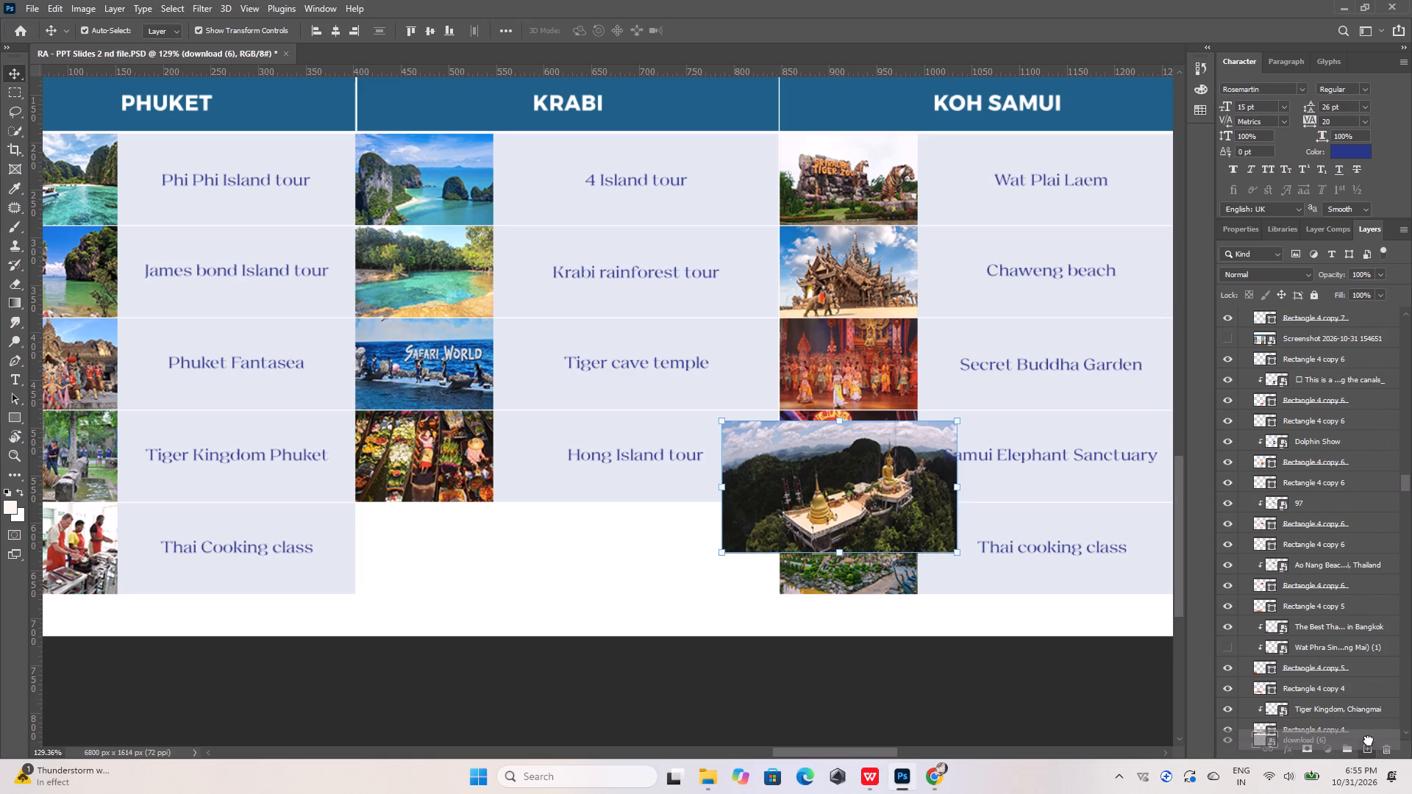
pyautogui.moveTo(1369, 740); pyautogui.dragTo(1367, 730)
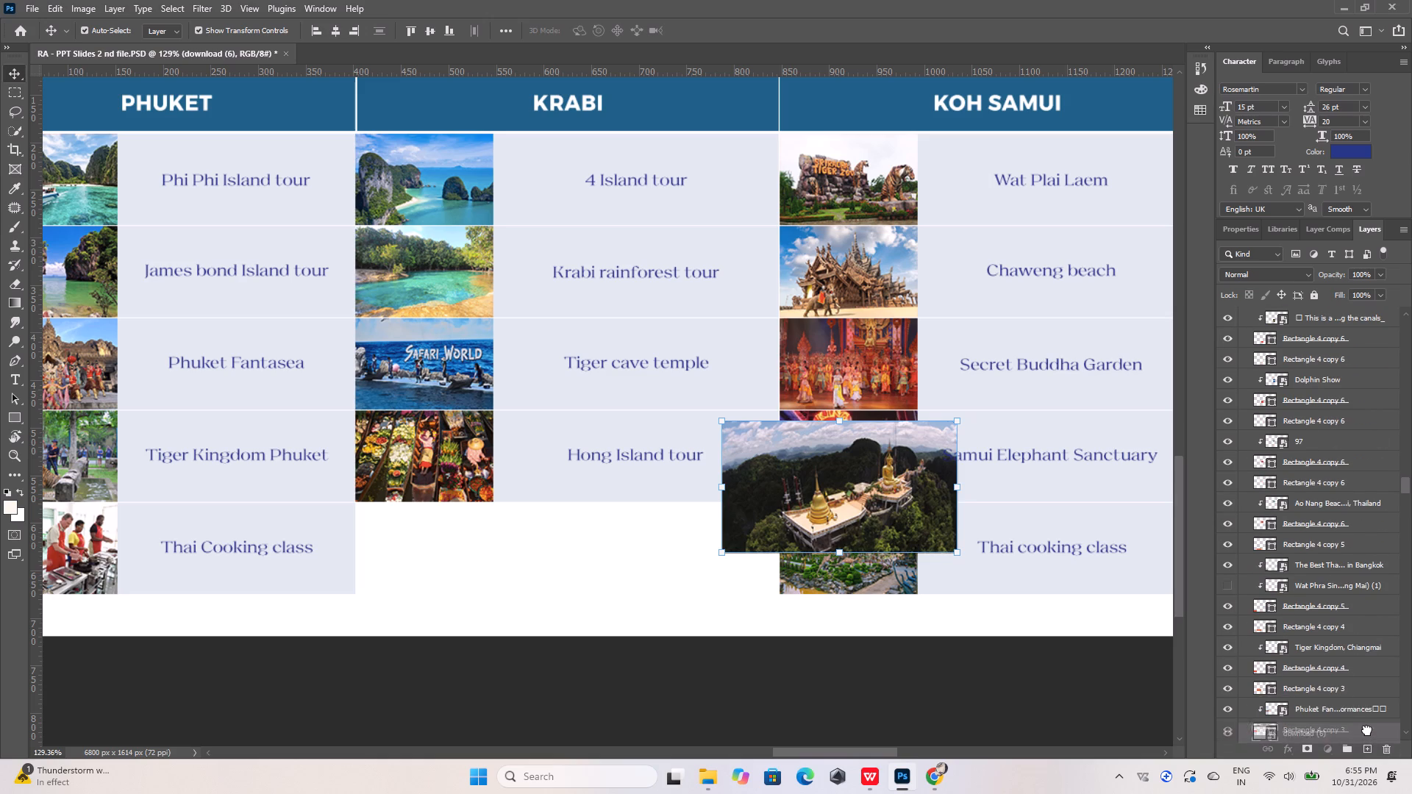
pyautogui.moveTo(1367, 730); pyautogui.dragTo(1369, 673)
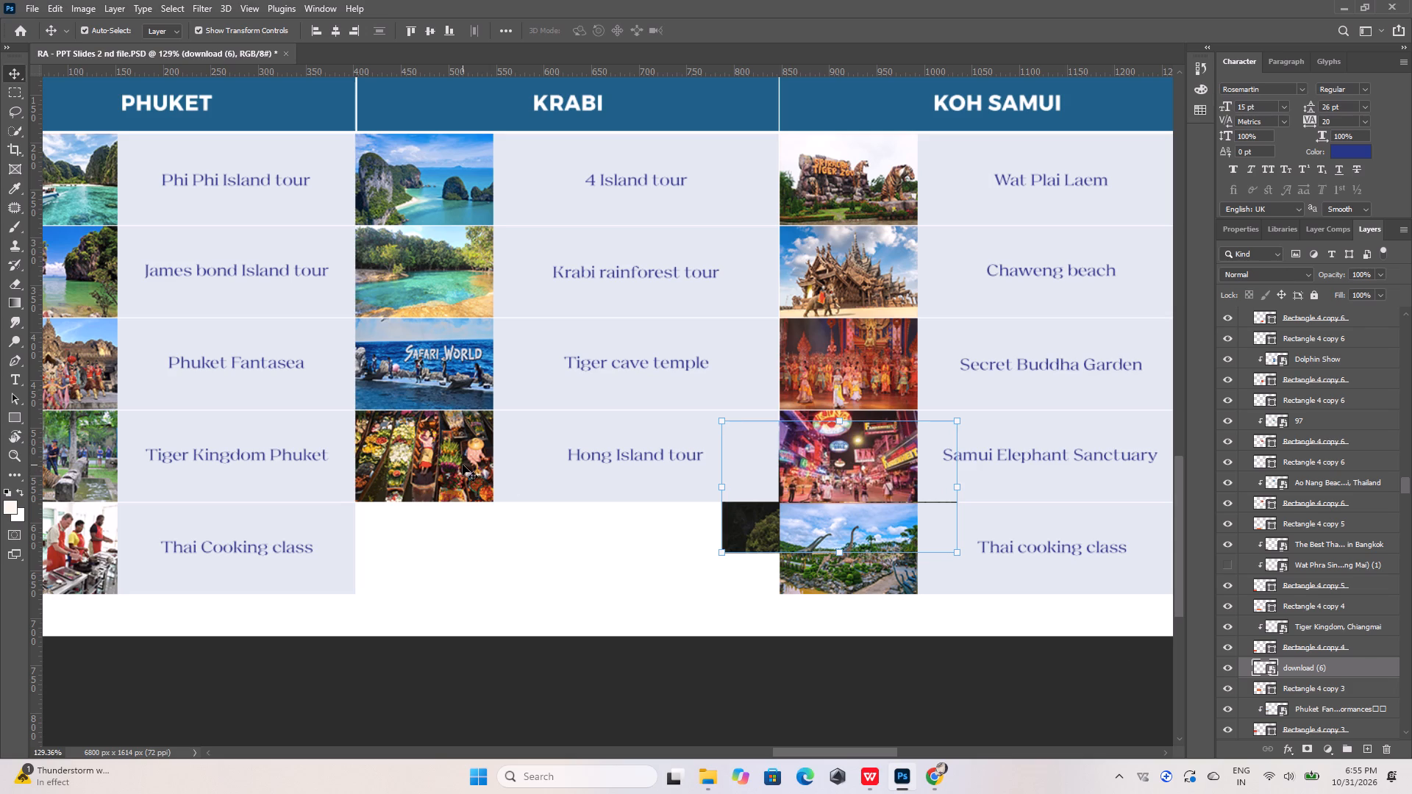
# Move the download (6) layer directly above the Dolphin Show layer and position the temple image over the Tiger cave temple photo cell.
pyautogui.moveTo(723, 519); pyautogui.dragTo(495, 605)
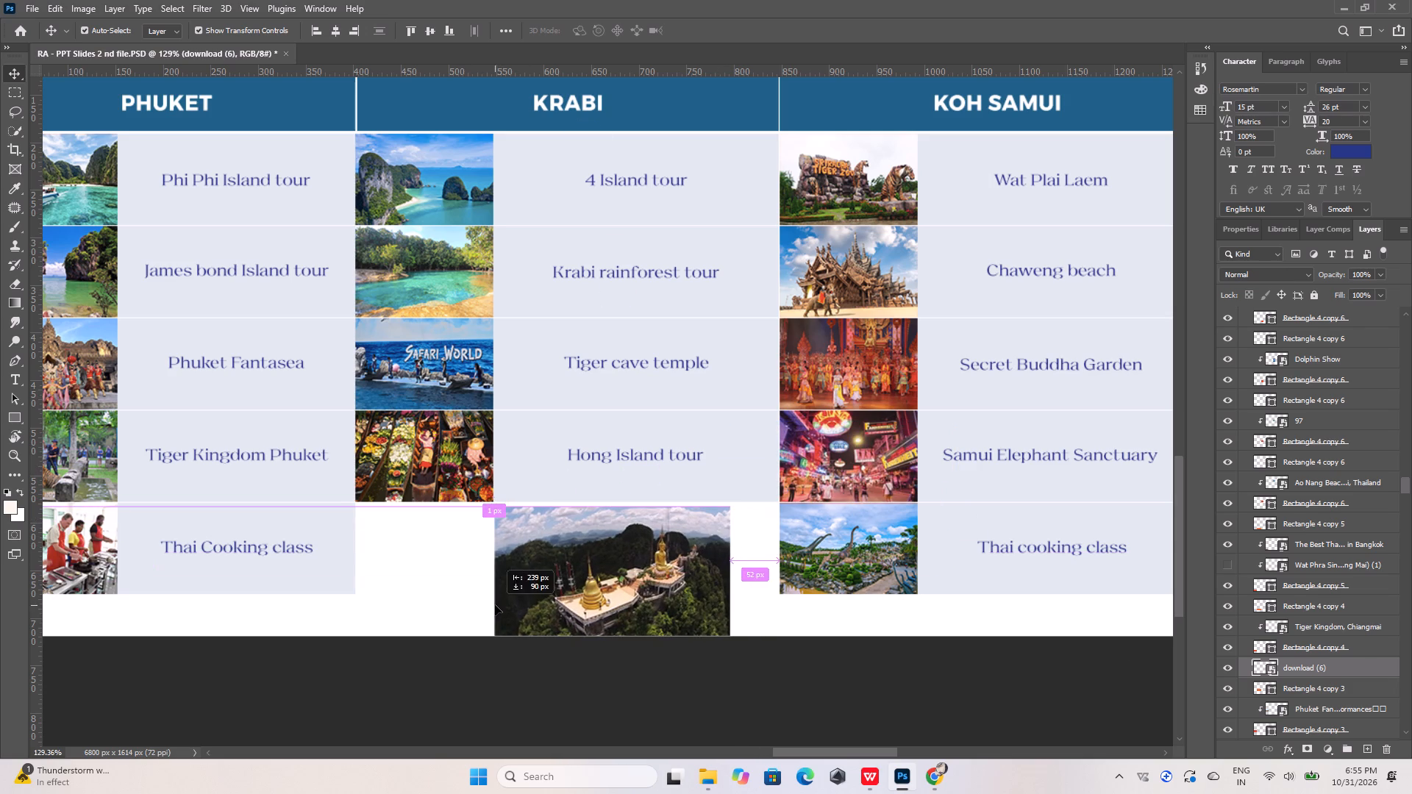
pyautogui.moveTo(495, 605); pyautogui.dragTo(493, 601)
pyautogui.click(443, 386)
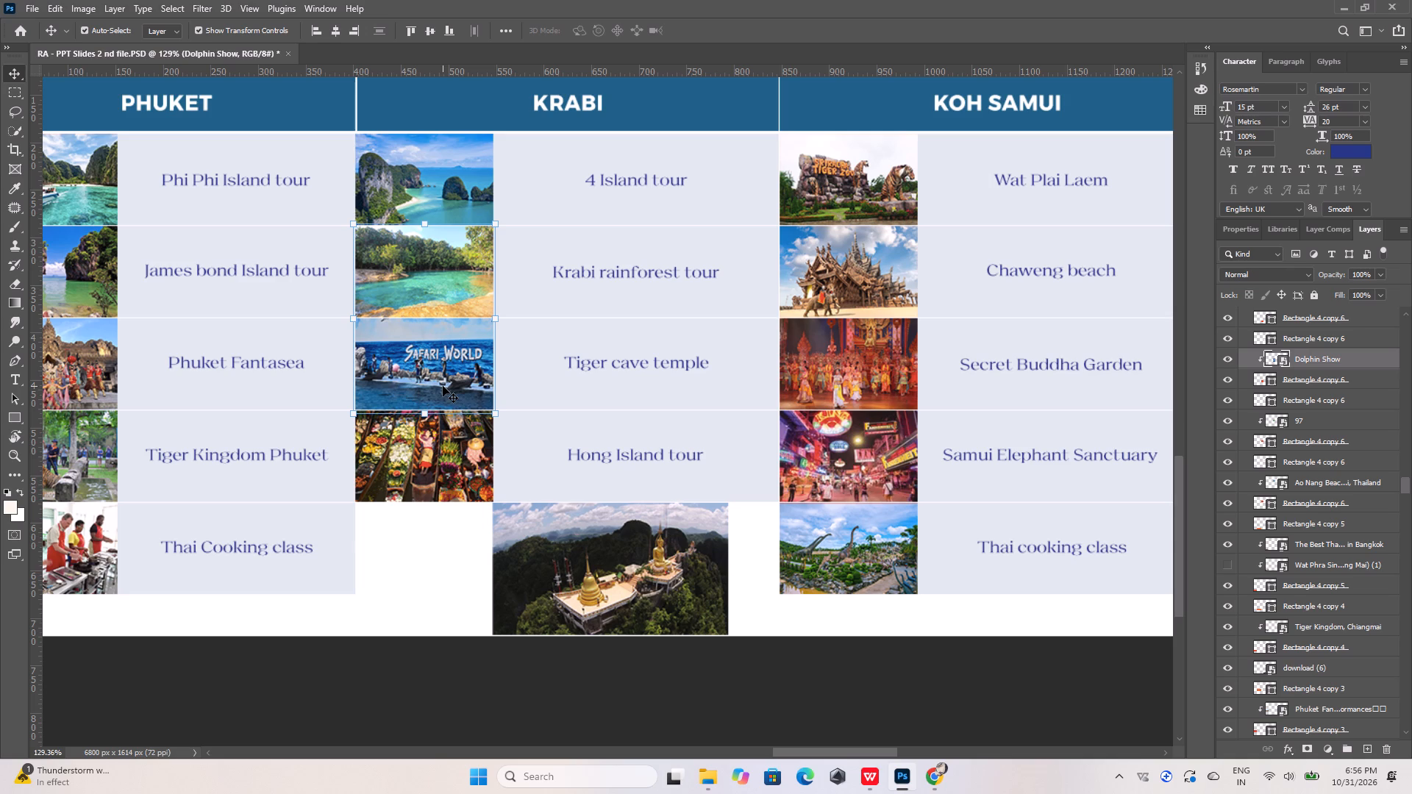
pyautogui.click(630, 543)
pyautogui.click(394, 348)
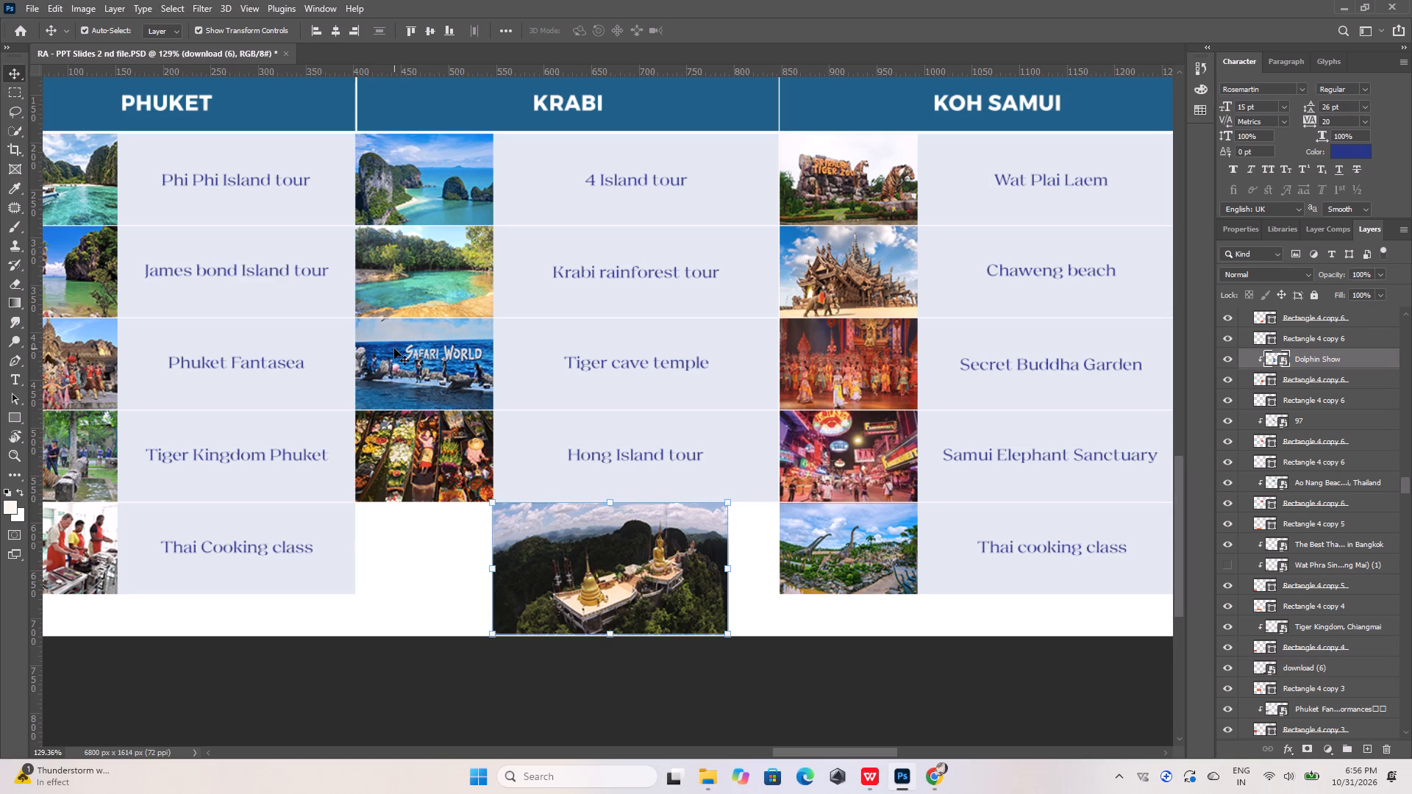
pyautogui.click(605, 595)
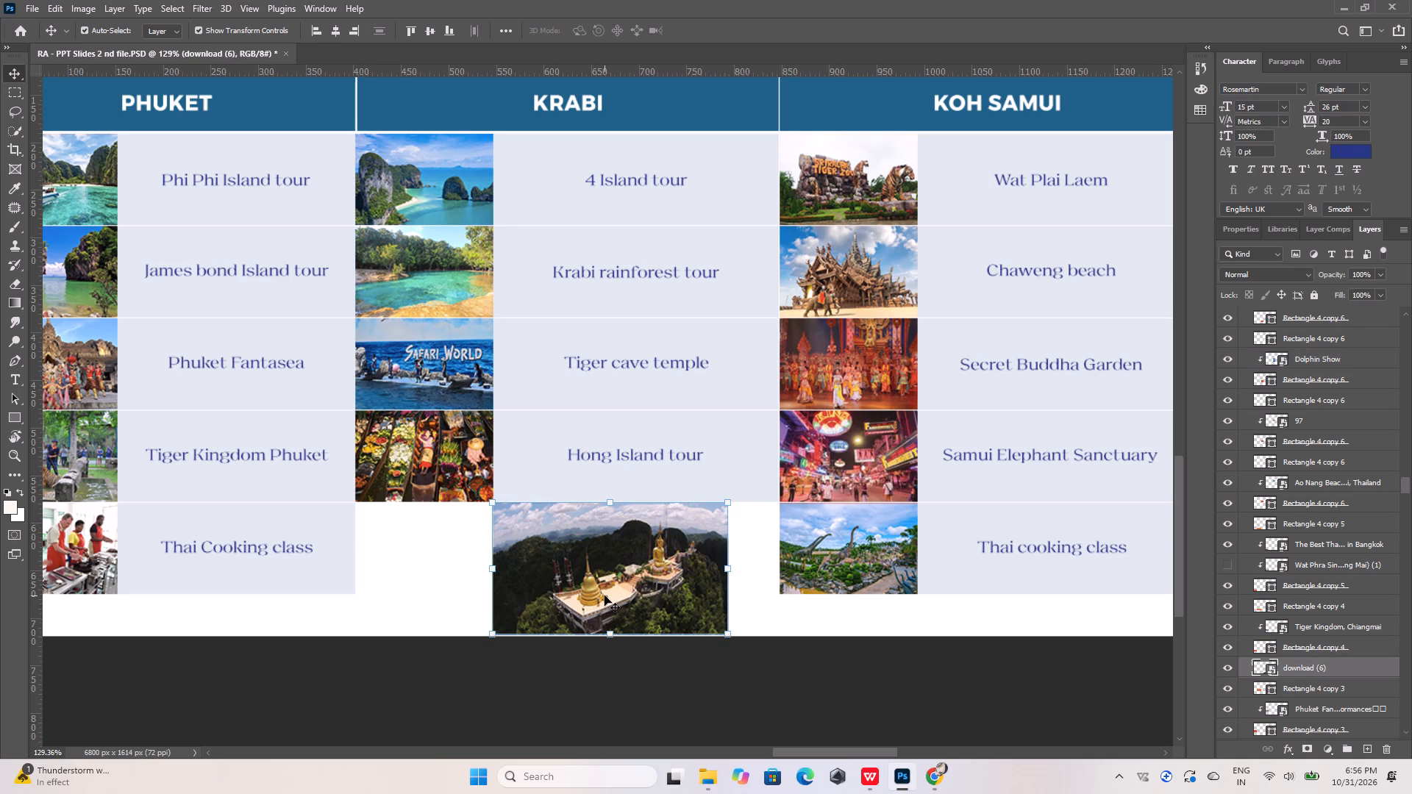
pyautogui.moveTo(1282, 667); pyautogui.dragTo(1286, 355)
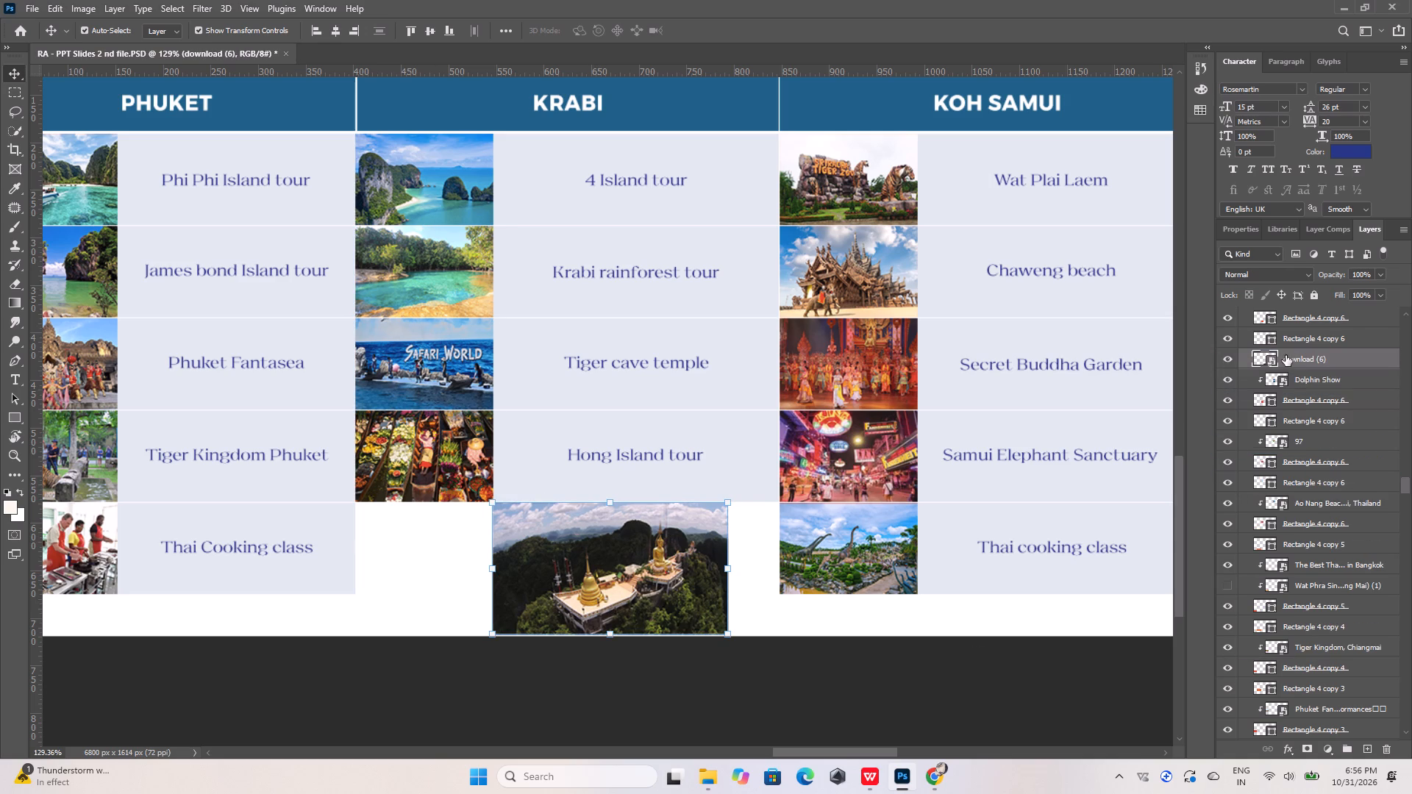
pyautogui.moveTo(630, 595); pyautogui.dragTo(480, 446)
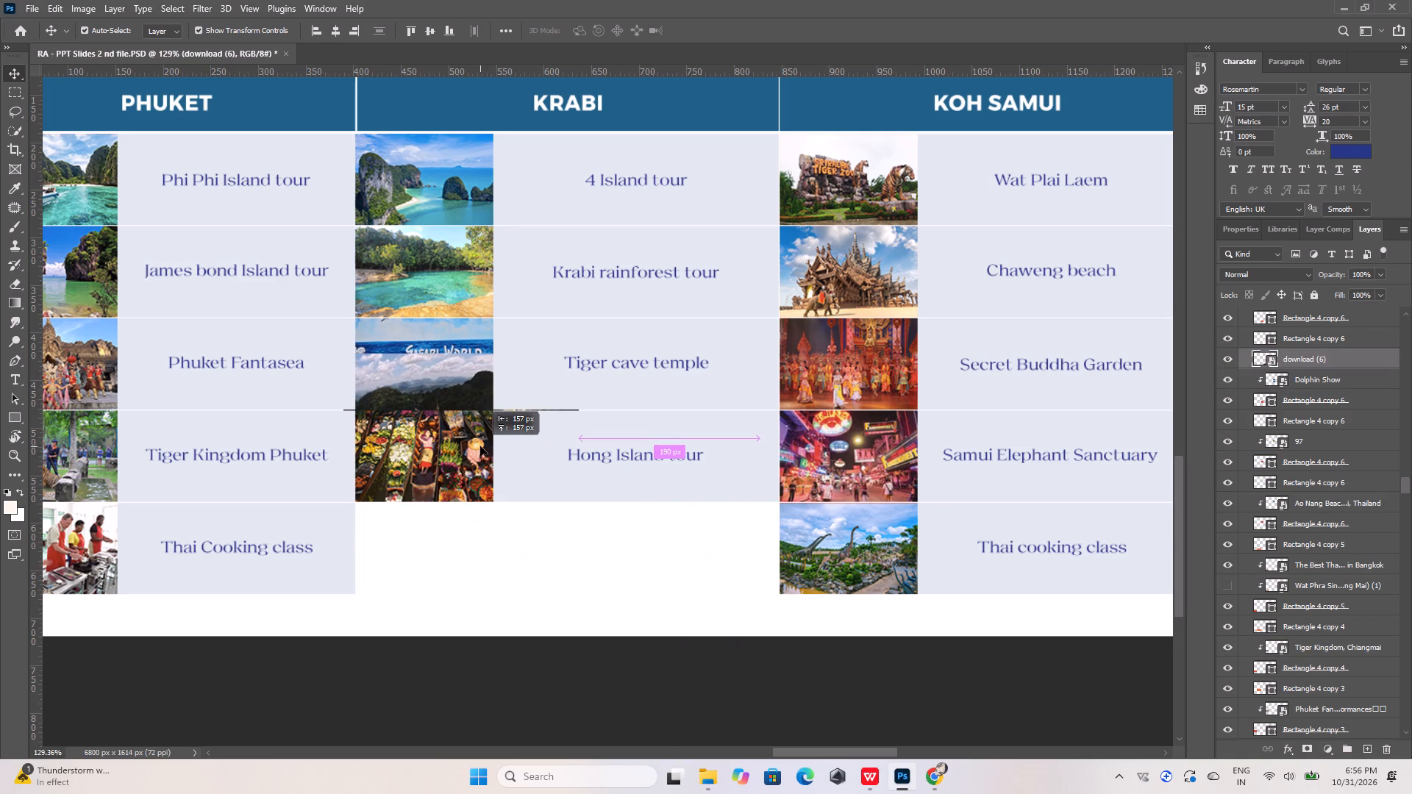
pyautogui.moveTo(480, 446); pyautogui.dragTo(475, 407)
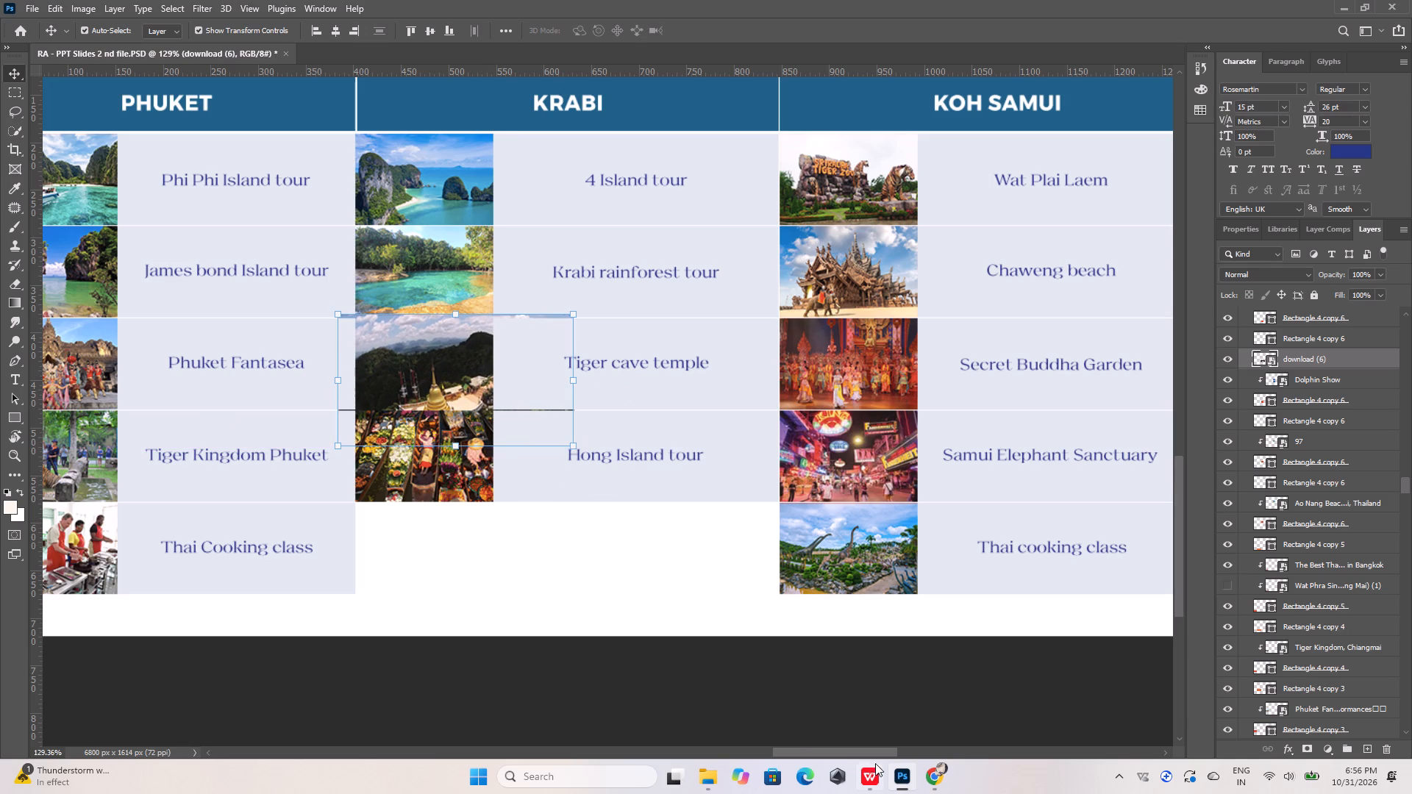
# Switch to Chrome, go back to the Pinterest results for Tiger cave temple, and return to Photoshop.
pyautogui.click(930, 776)
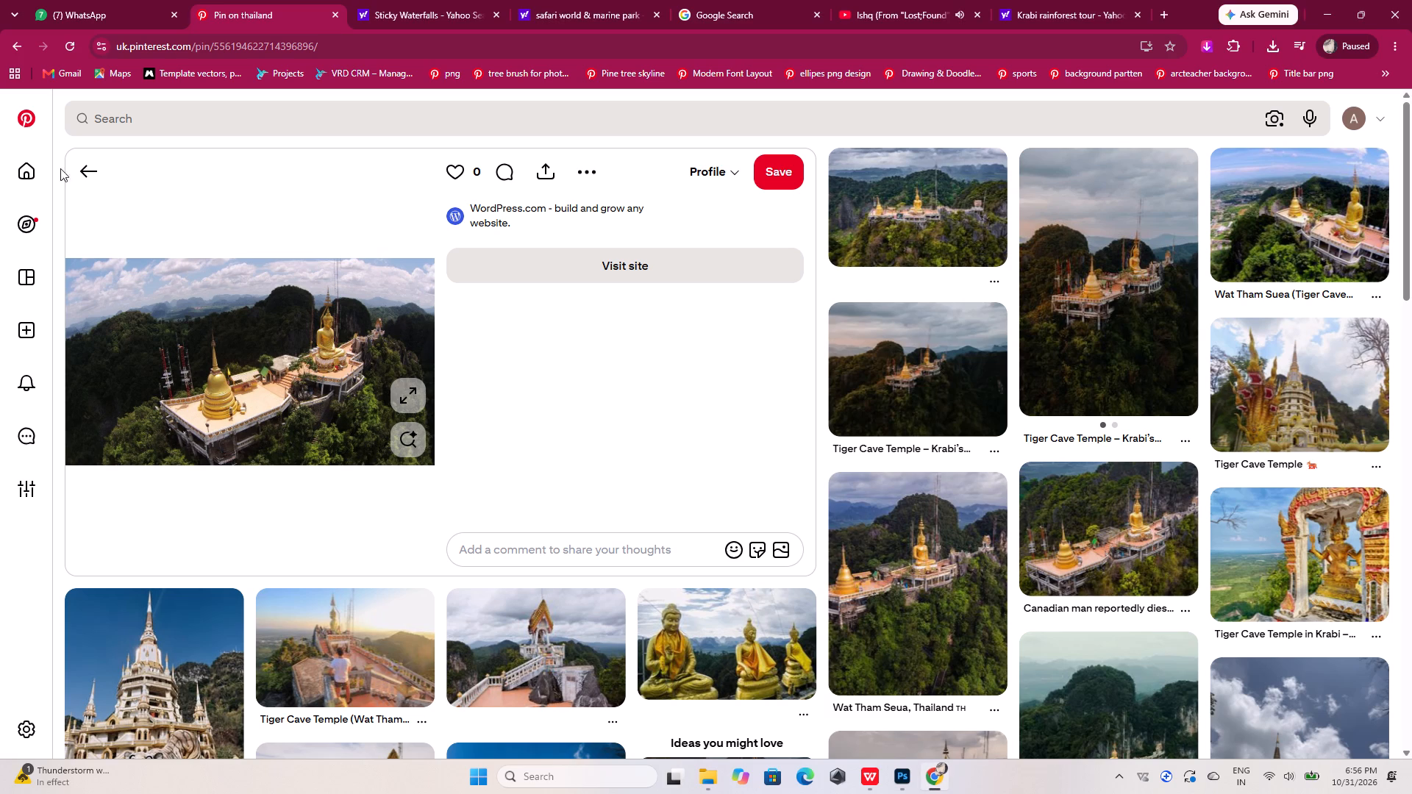
pyautogui.click(18, 43)
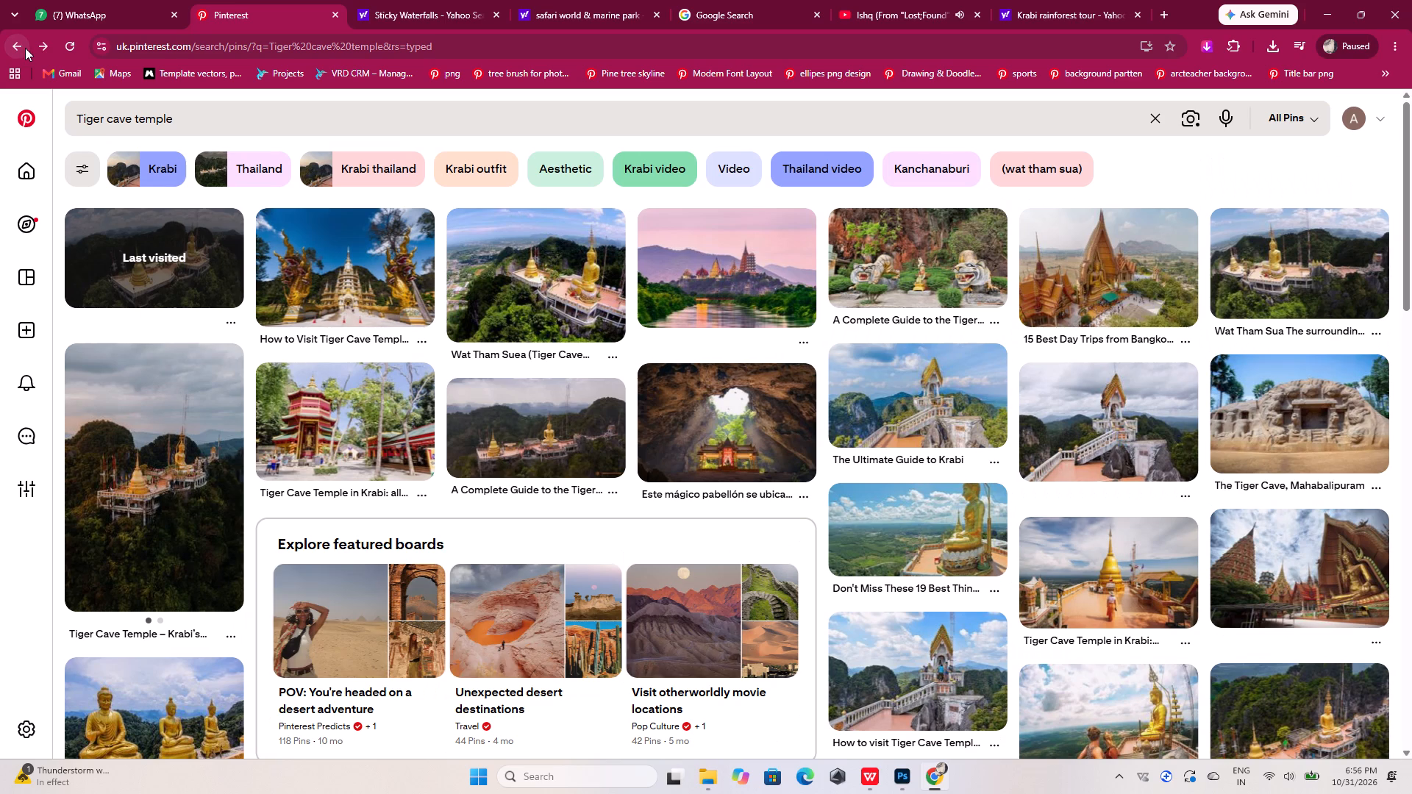
pyautogui.click(932, 781)
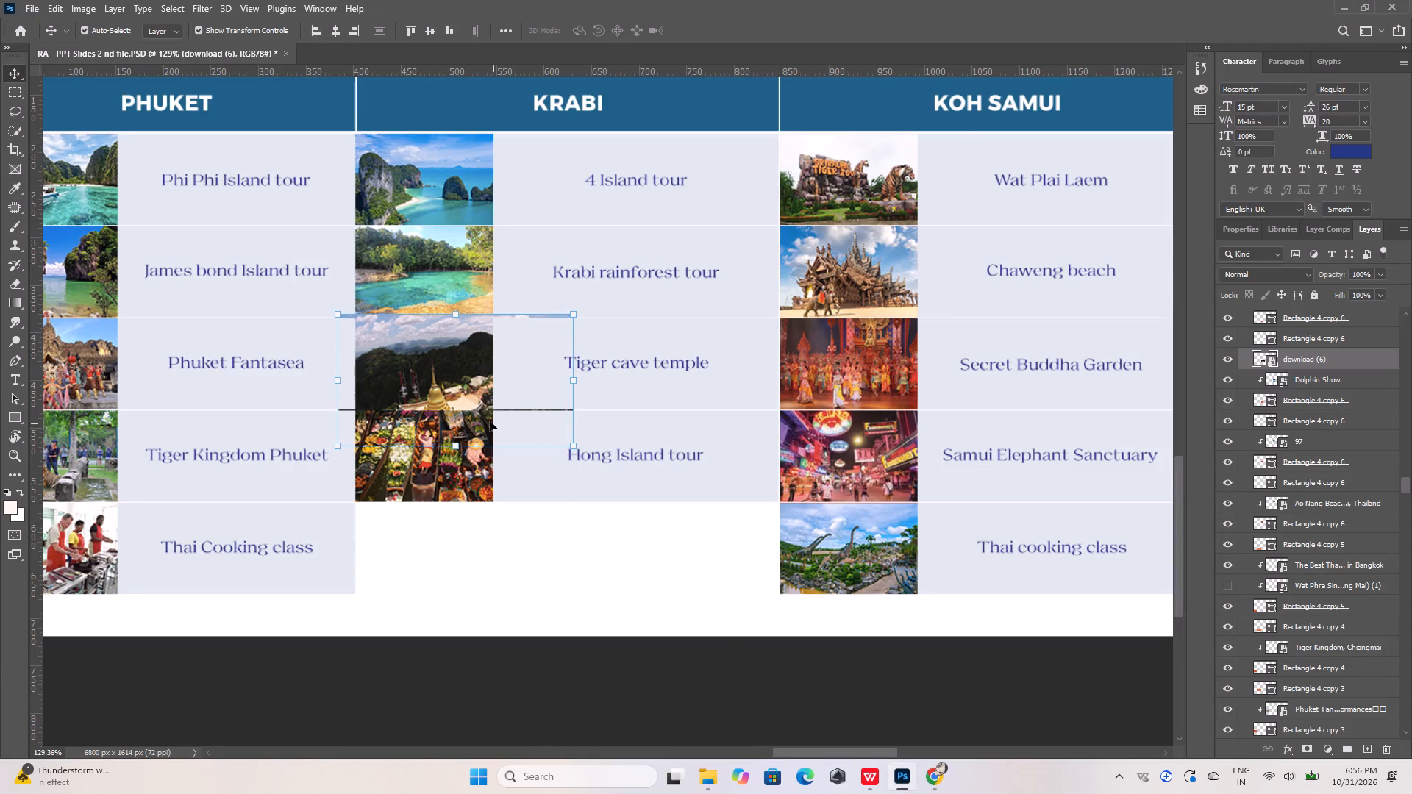
# Hide the Dolphin Show layer and move download (6) beneath it so the temple image is clipped to the cell's rectangle.
pyautogui.keyDown('alt'); pyautogui.scroll(5, 440, 398); pyautogui.keyUp('alt')
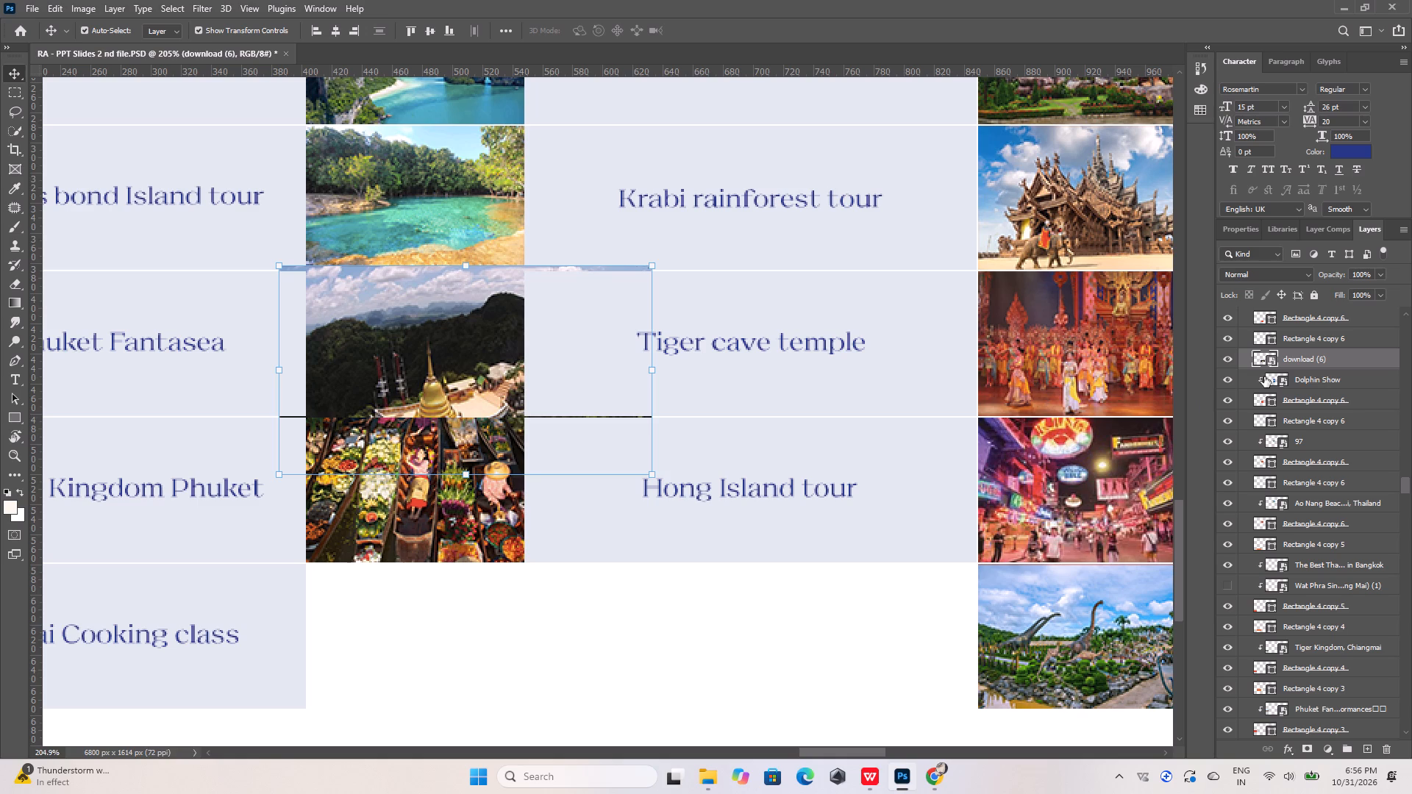
pyautogui.click(1230, 379)
pyautogui.moveTo(473, 351); pyautogui.dragTo(476, 395)
pyautogui.click(500, 285)
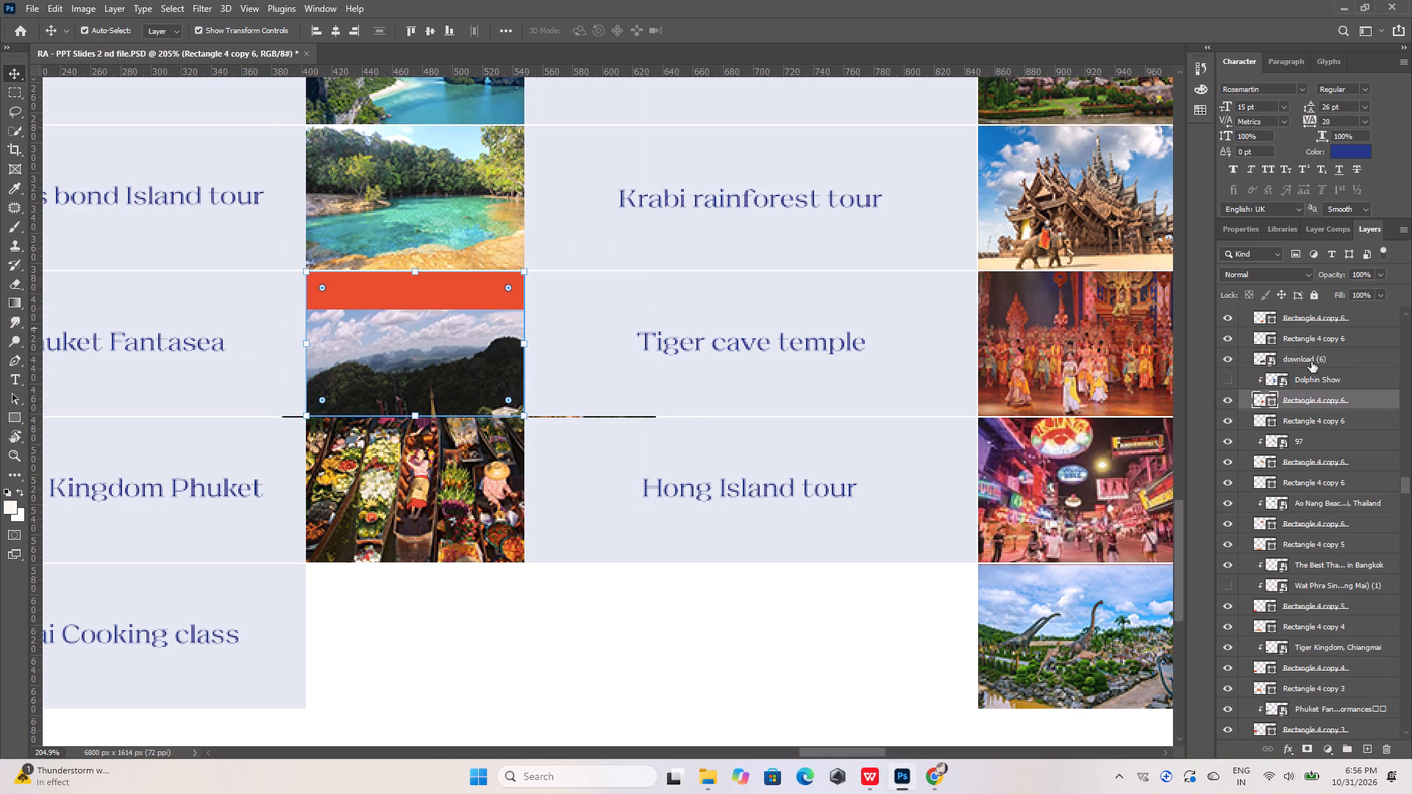
pyautogui.moveTo(1302, 356); pyautogui.dragTo(1305, 383)
pyautogui.rightClick(1304, 380)
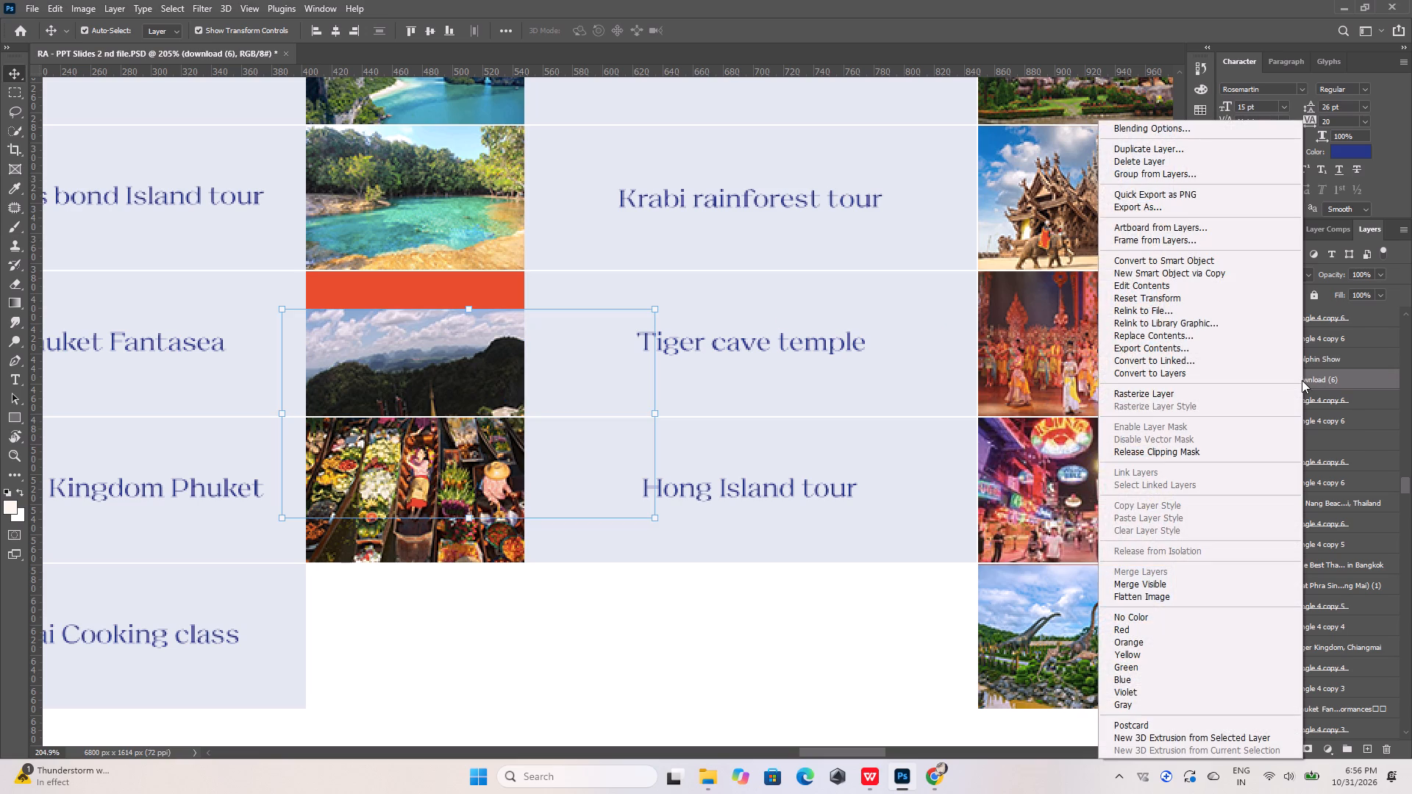
pyautogui.click(655, 518)
# Scale the download (6) temple image to about 23.84% and position it to fill the Tiger cave temple photo cell.
pyautogui.moveTo(655, 518); pyautogui.dragTo(543, 416)
pyautogui.moveTo(282, 448); pyautogui.dragTo(294, 434)
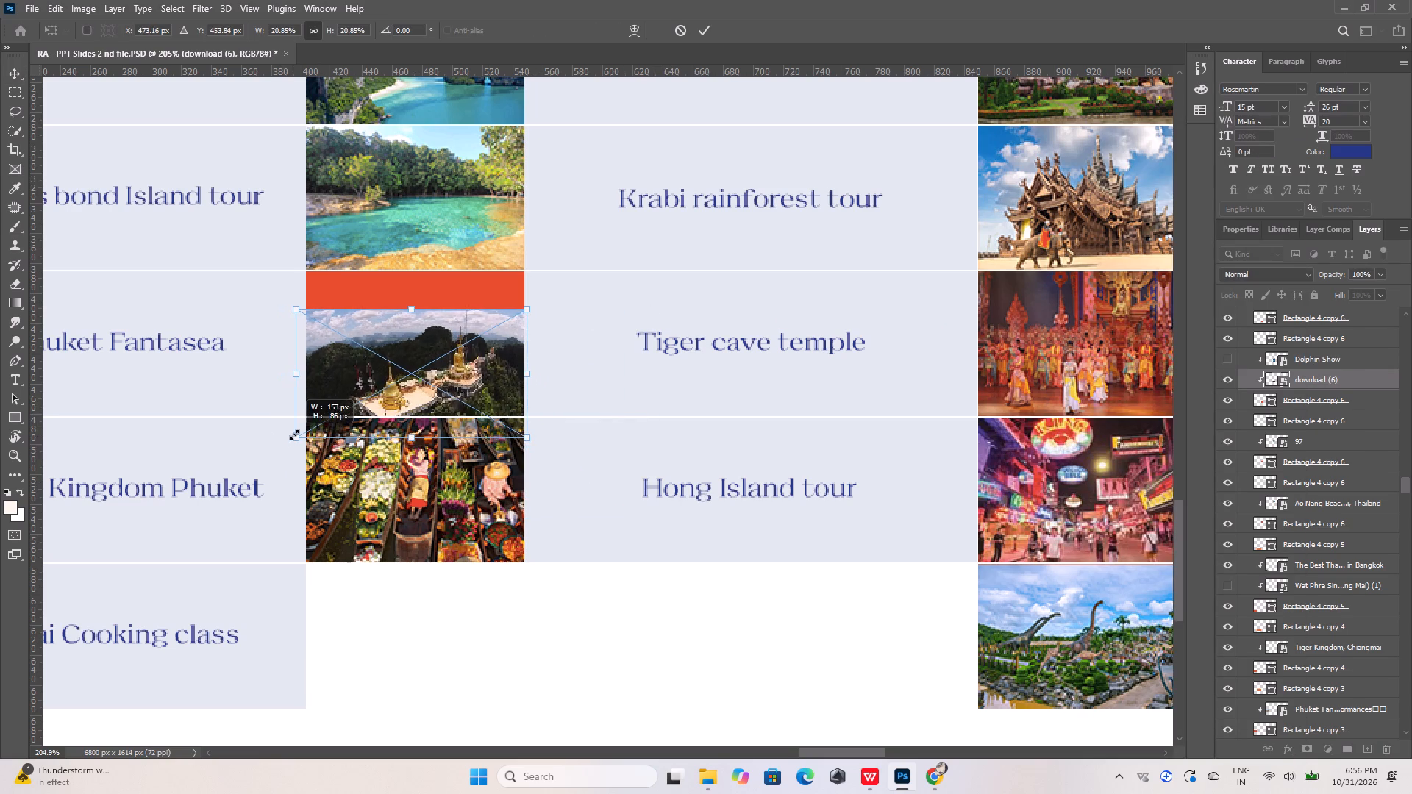
pyautogui.moveTo(294, 434); pyautogui.dragTo(302, 430)
pyautogui.moveTo(424, 379); pyautogui.dragTo(421, 361)
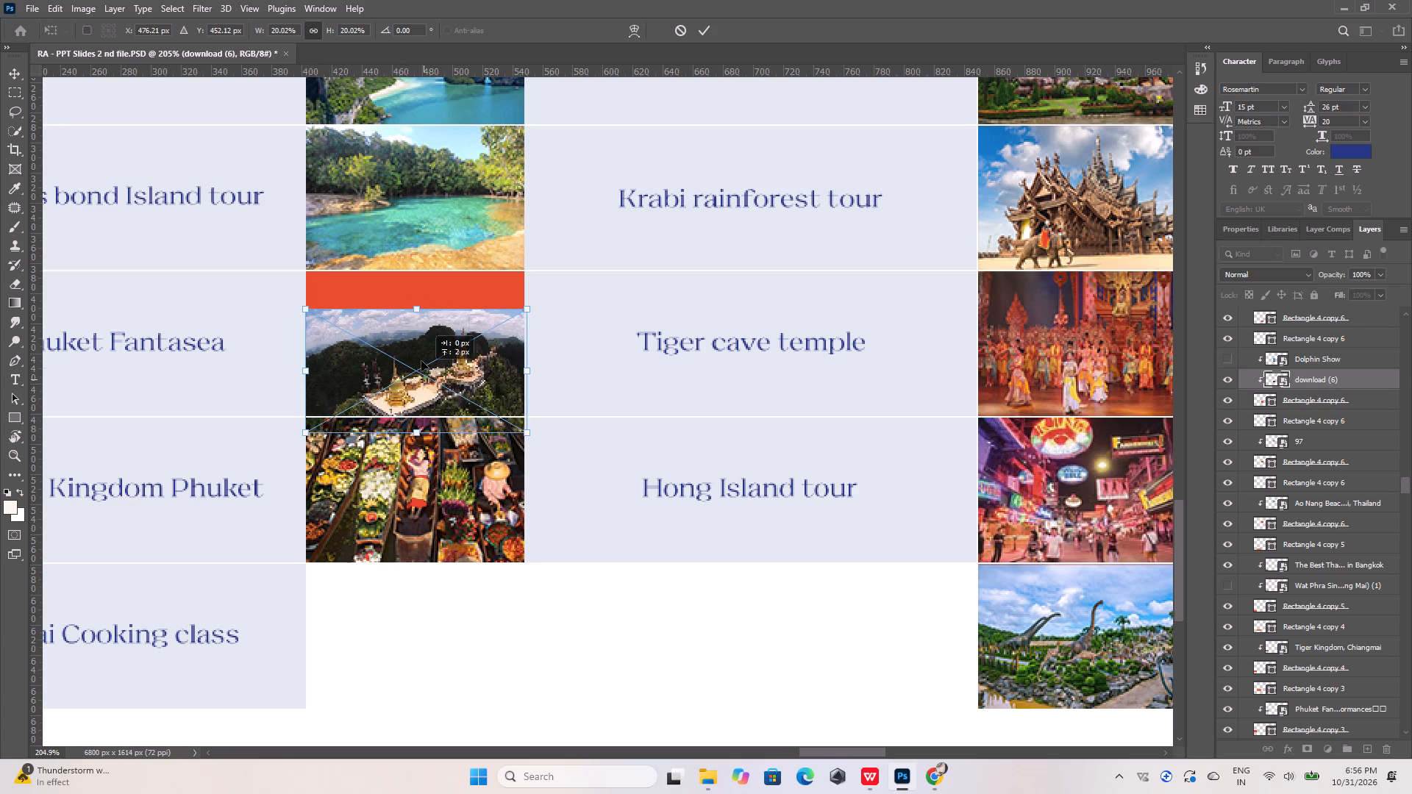
pyautogui.moveTo(421, 361); pyautogui.dragTo(419, 342)
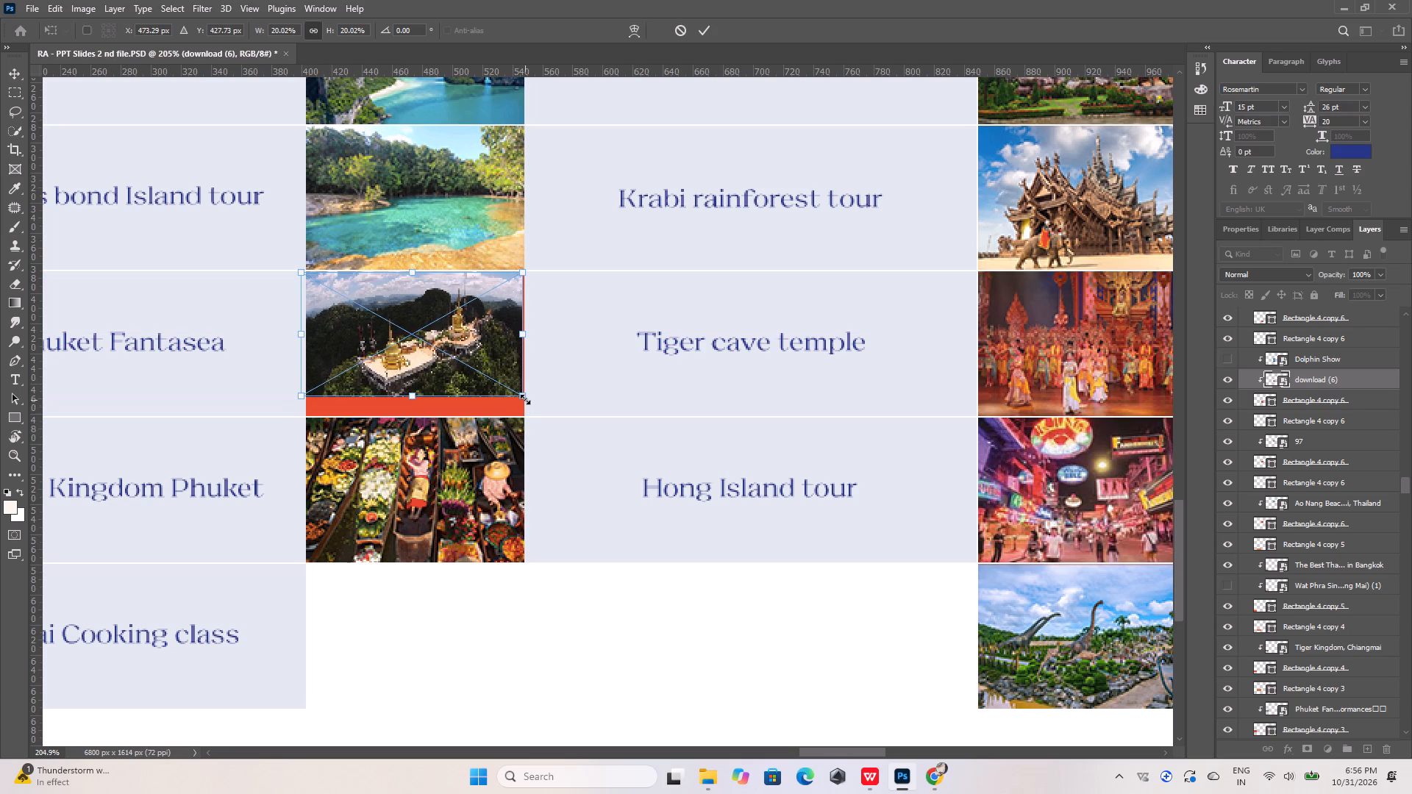
pyautogui.moveTo(525, 398); pyautogui.dragTo(546, 448)
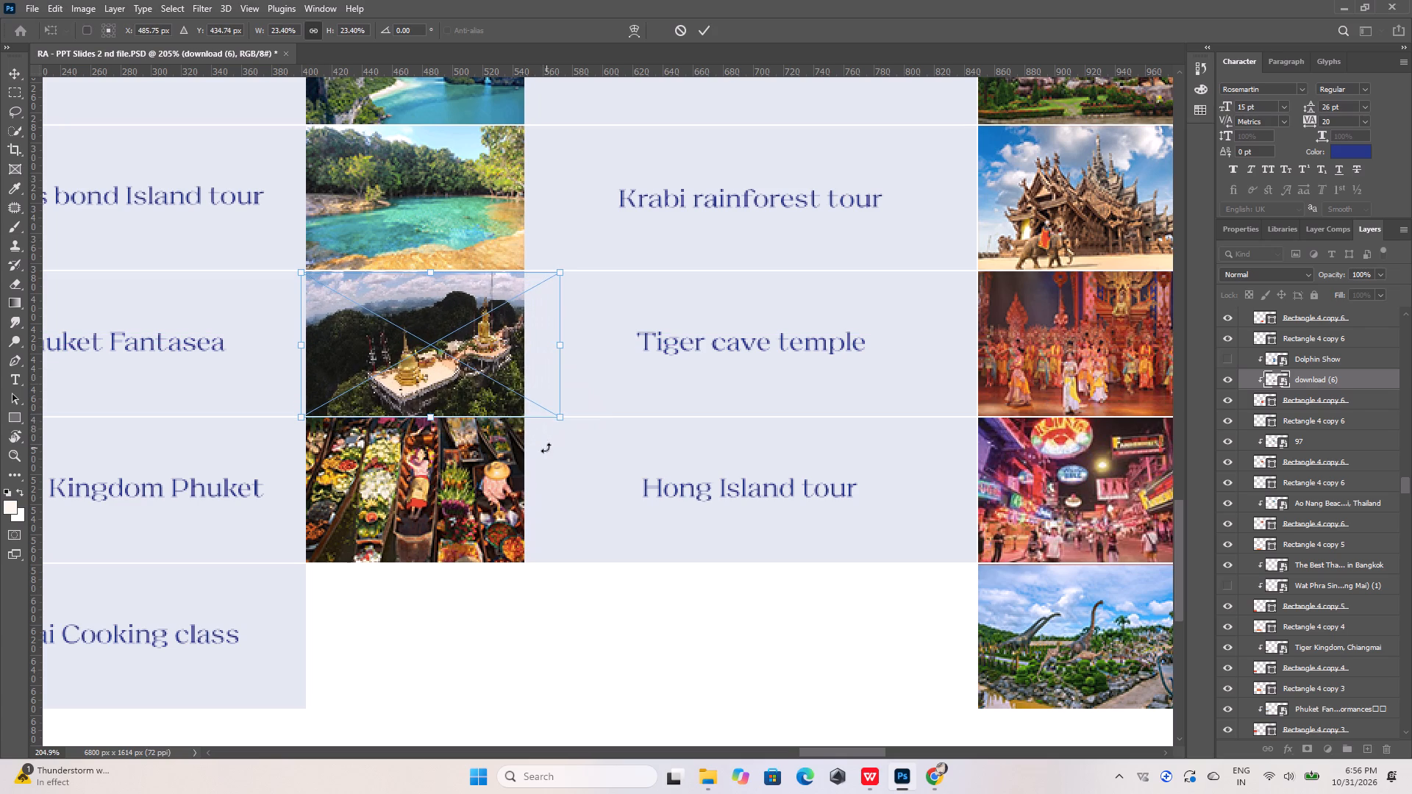
pyautogui.moveTo(546, 448); pyautogui.dragTo(546, 448)
pyautogui.moveTo(454, 369); pyautogui.dragTo(440, 367)
pyautogui.moveTo(288, 417); pyautogui.dragTo(290, 424)
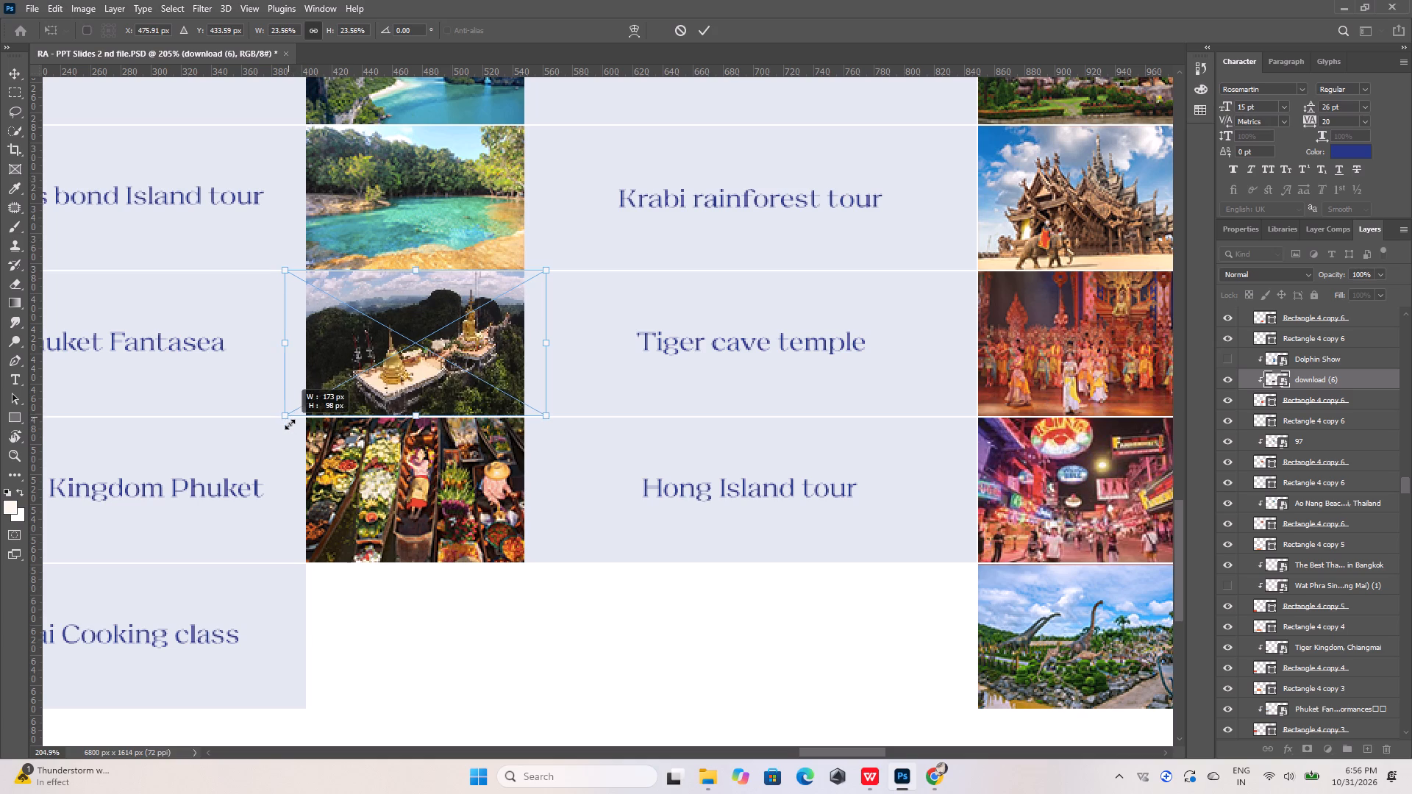
pyautogui.moveTo(290, 424); pyautogui.dragTo(289, 429)
pyautogui.click(698, 29)
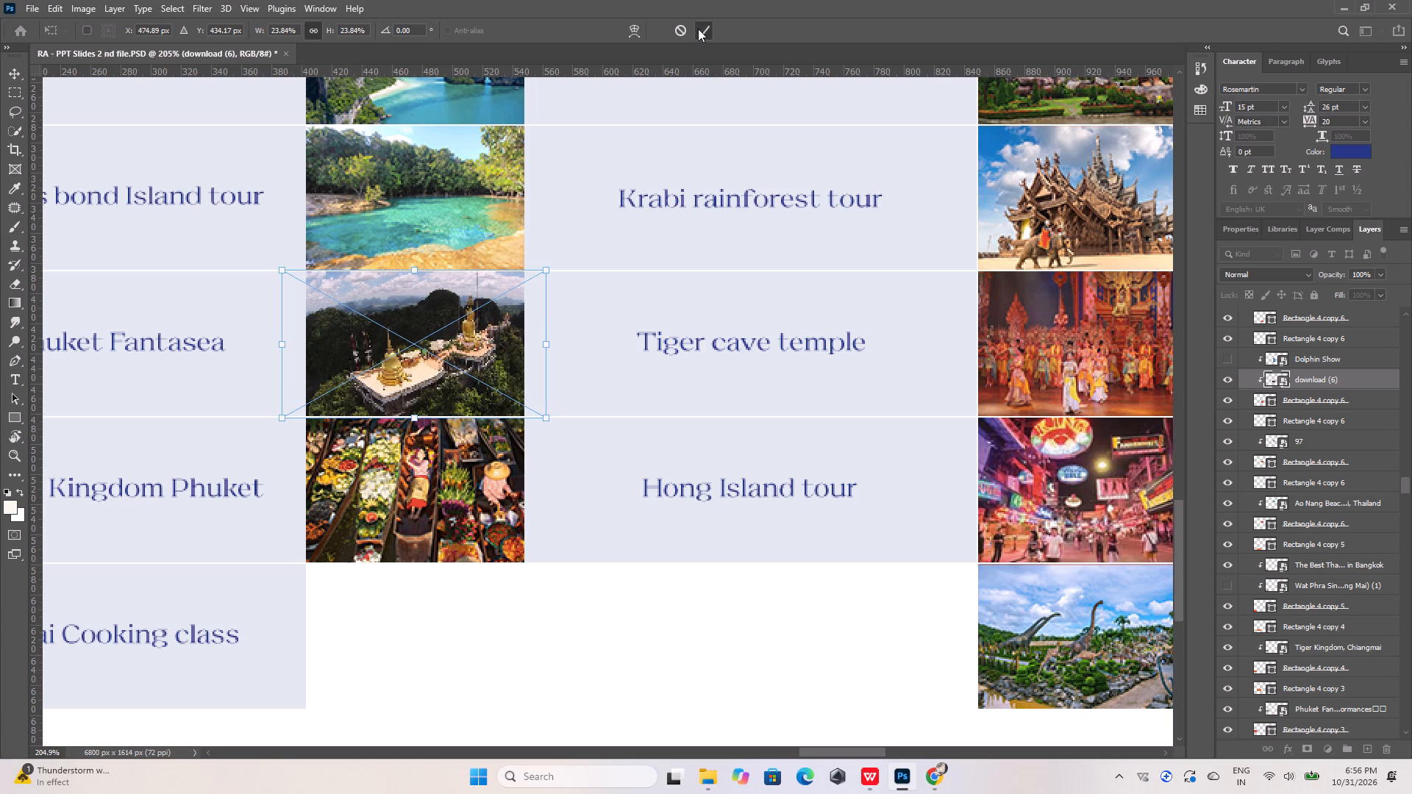
pyautogui.click(656, 256)
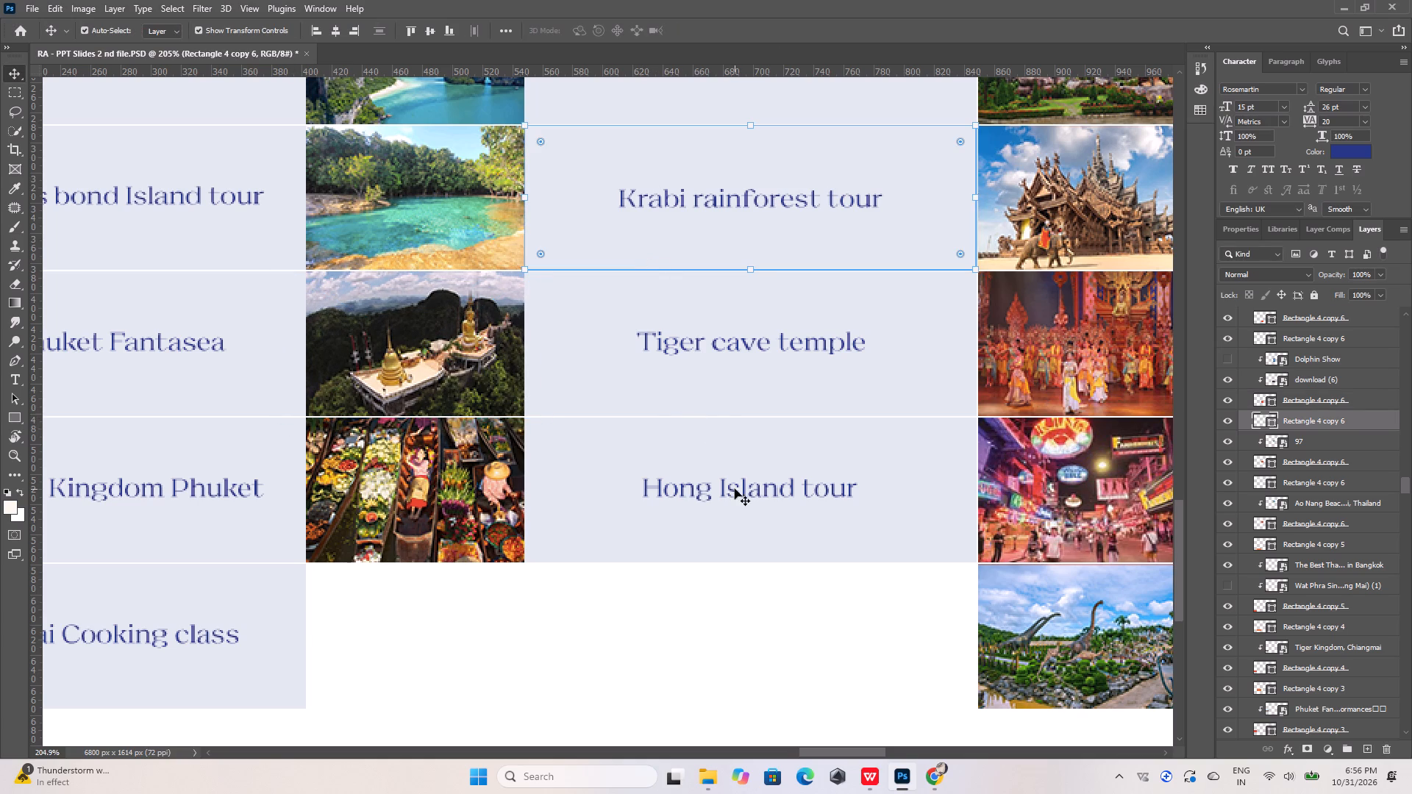
# Copy the Hong Island tour label text and search Pinterest in Chrome for it.
pyautogui.doubleClick(735, 489)
pyautogui.hotkey('ctrl', 'c')
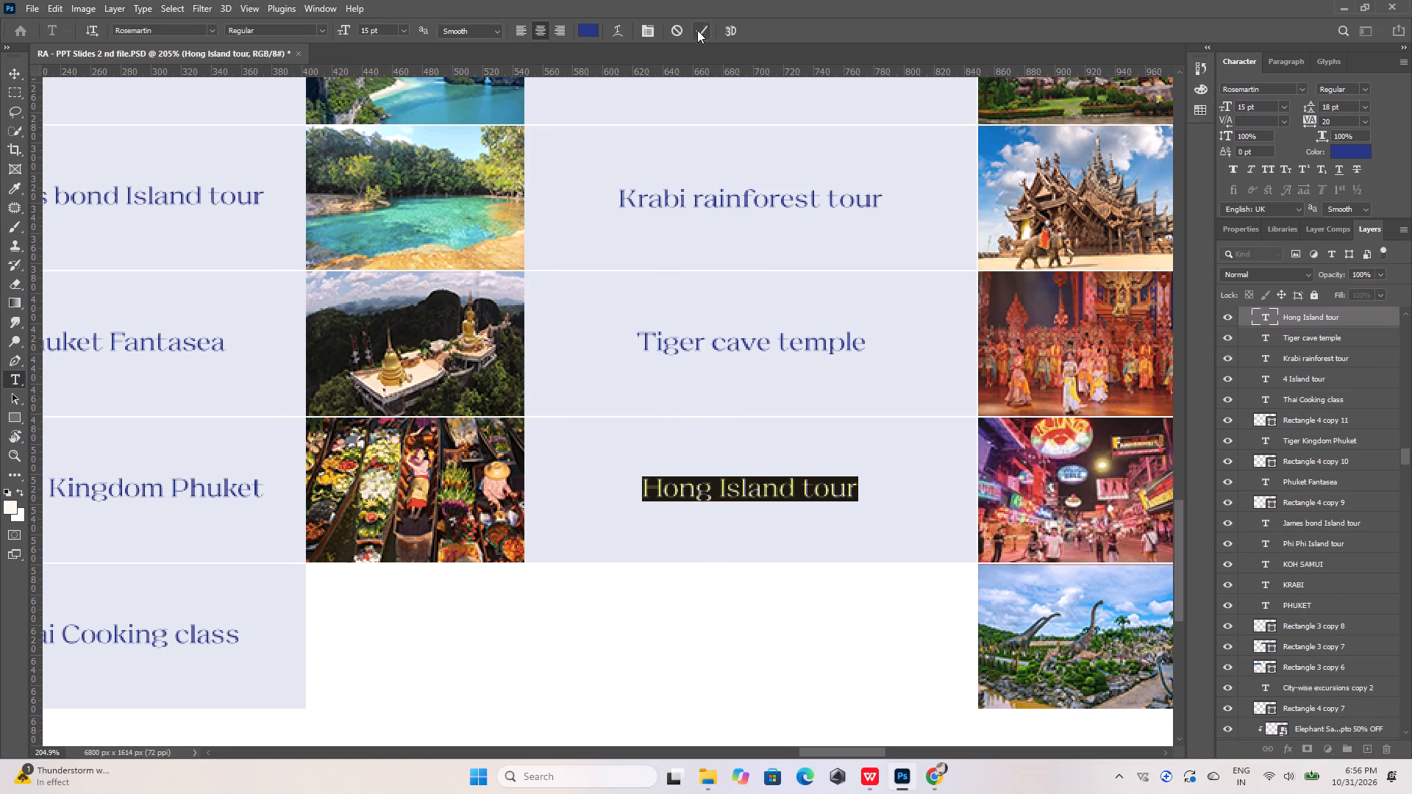
pyautogui.click(701, 29)
pyautogui.click(865, 779)
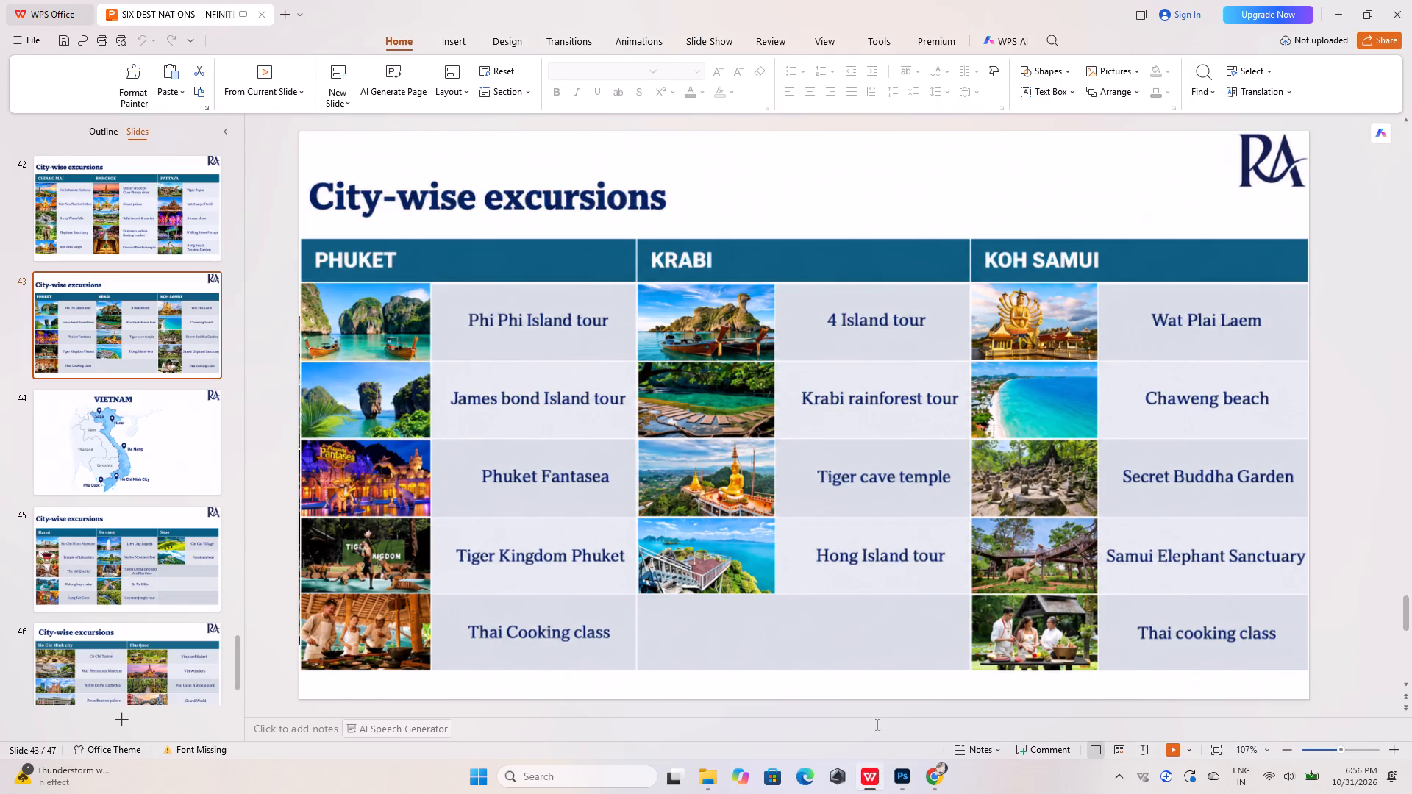
pyautogui.click(927, 773)
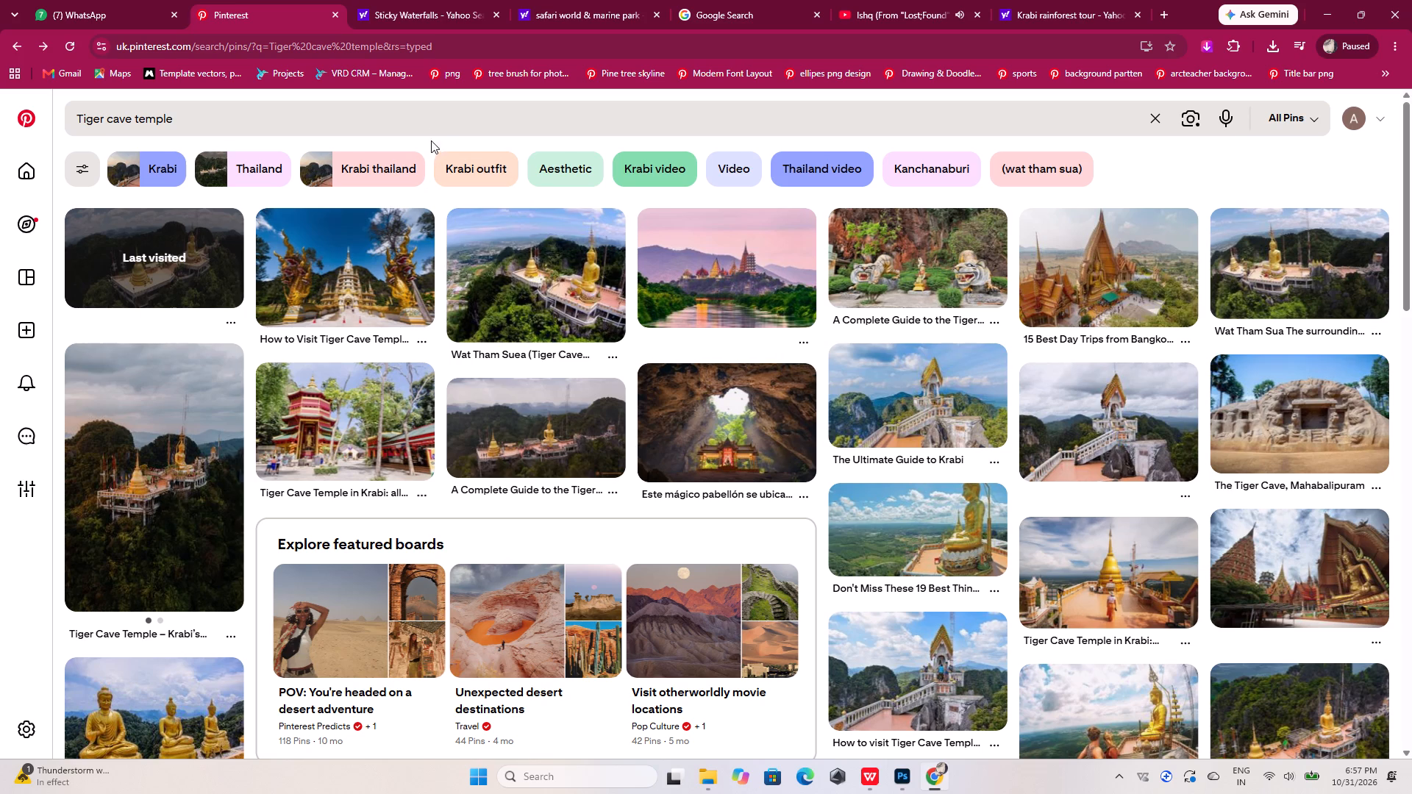
pyautogui.moveTo(268, 110); pyautogui.dragTo(65, 125)
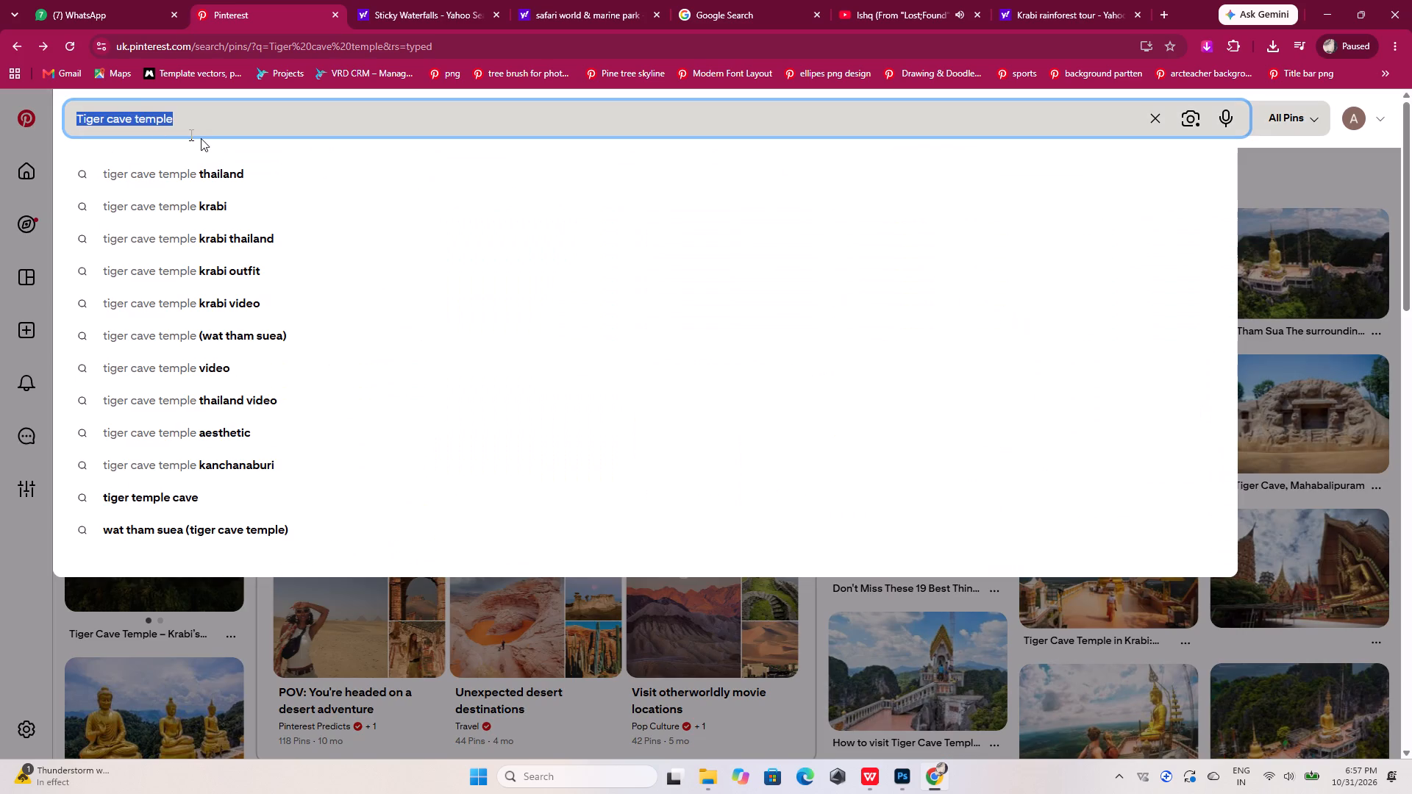
pyautogui.hotkey('ctrl', 'v')
pyautogui.press('Return')
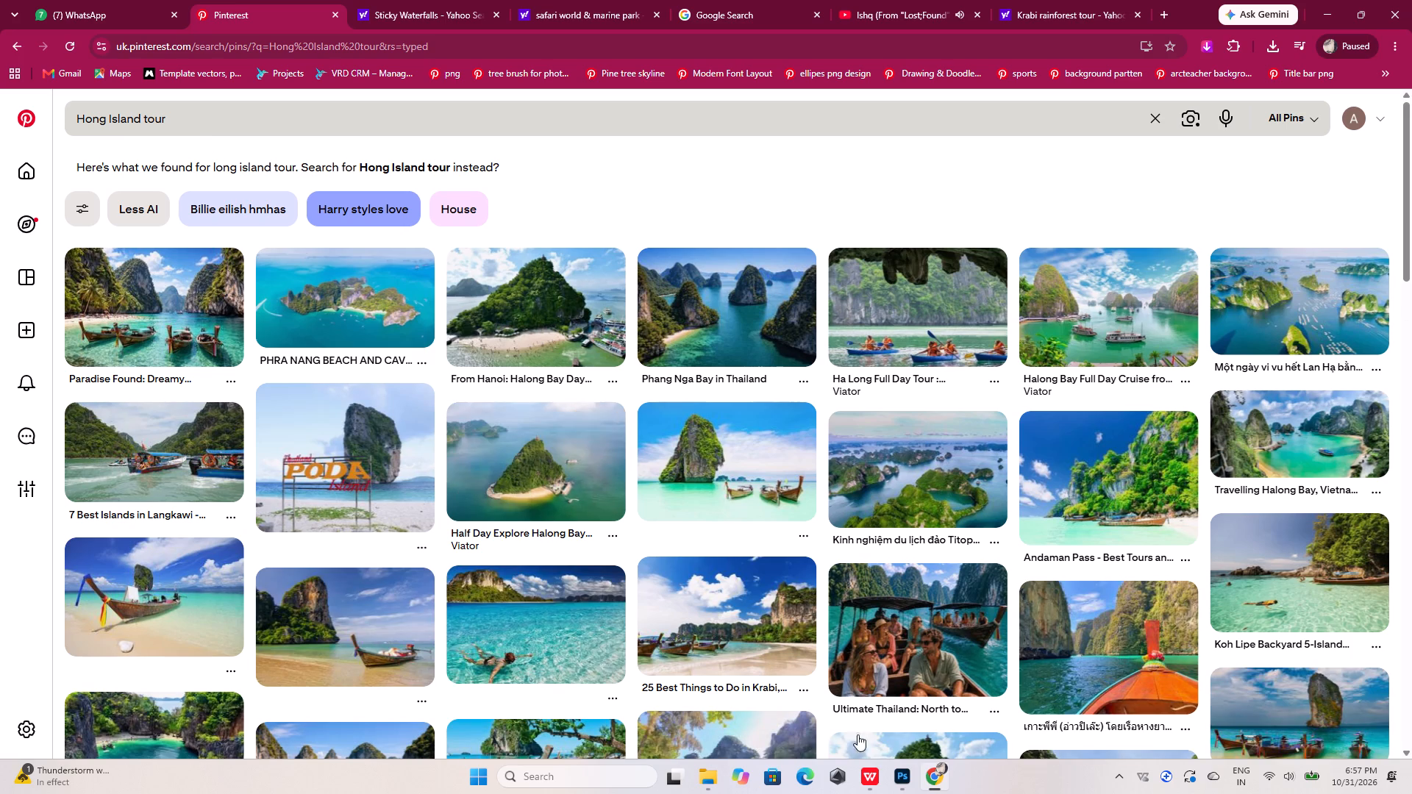
# Check the reference slide in WPS, return to Chrome, and search Yahoo Images for Hong Island tour.
pyautogui.click(903, 775)
pyautogui.click(869, 784)
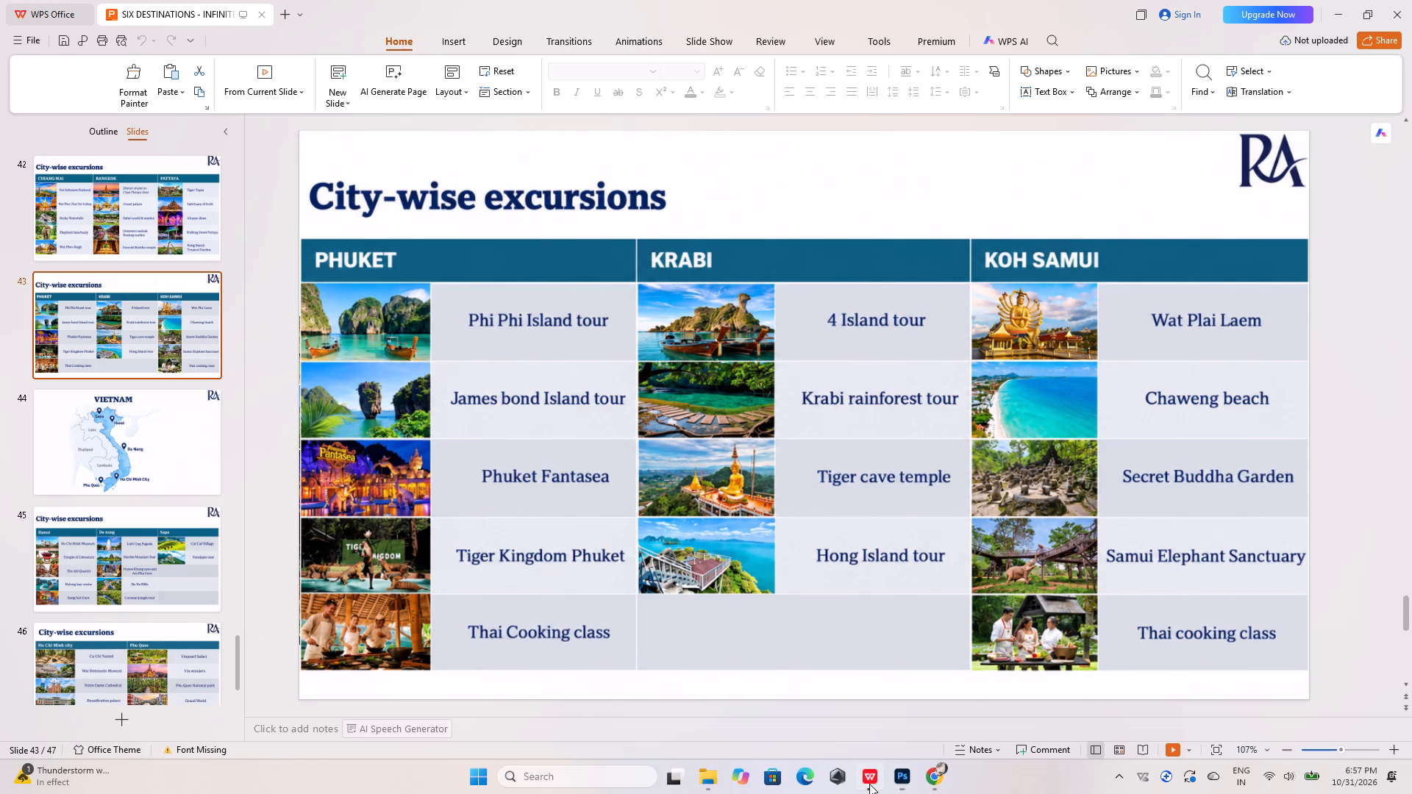
pyautogui.click(869, 784)
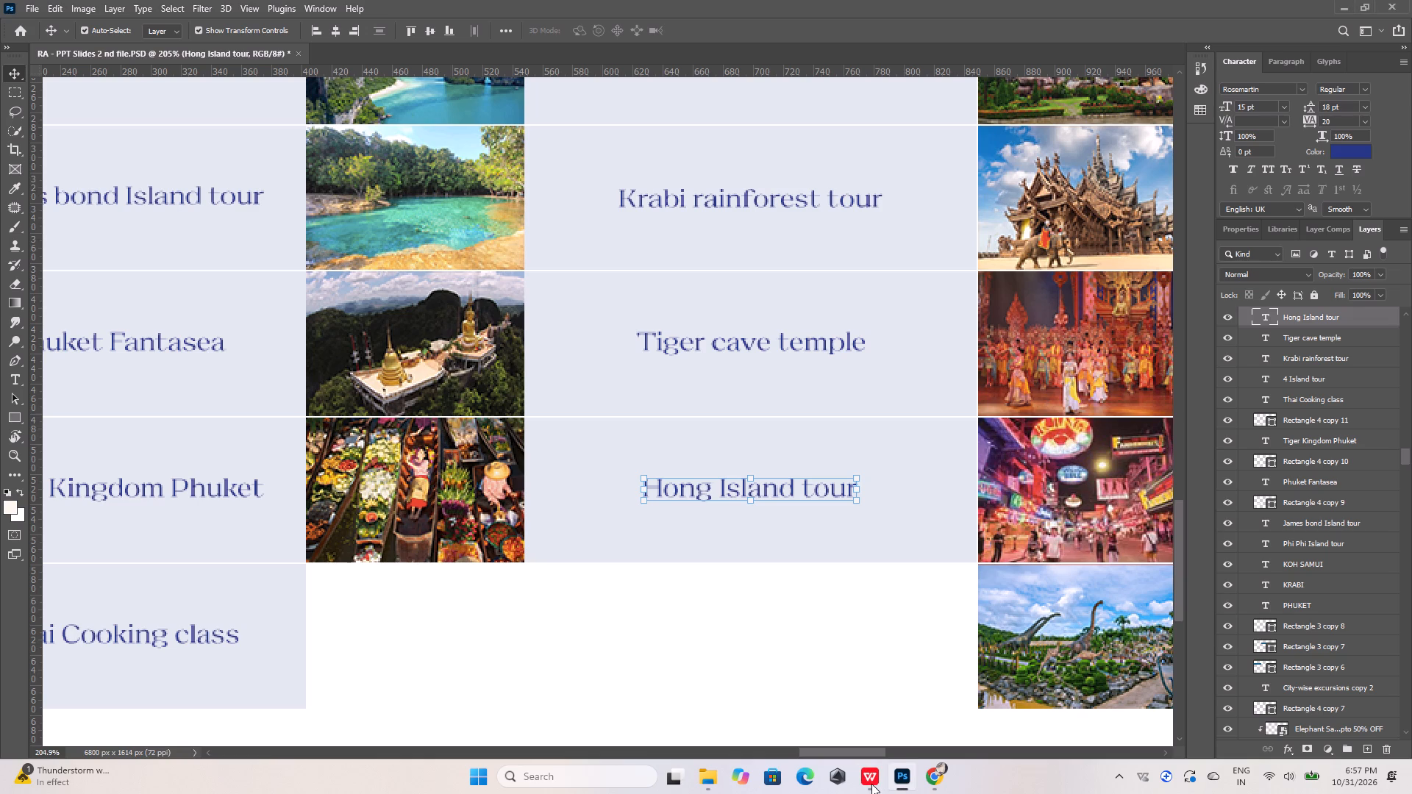
pyautogui.click(925, 777)
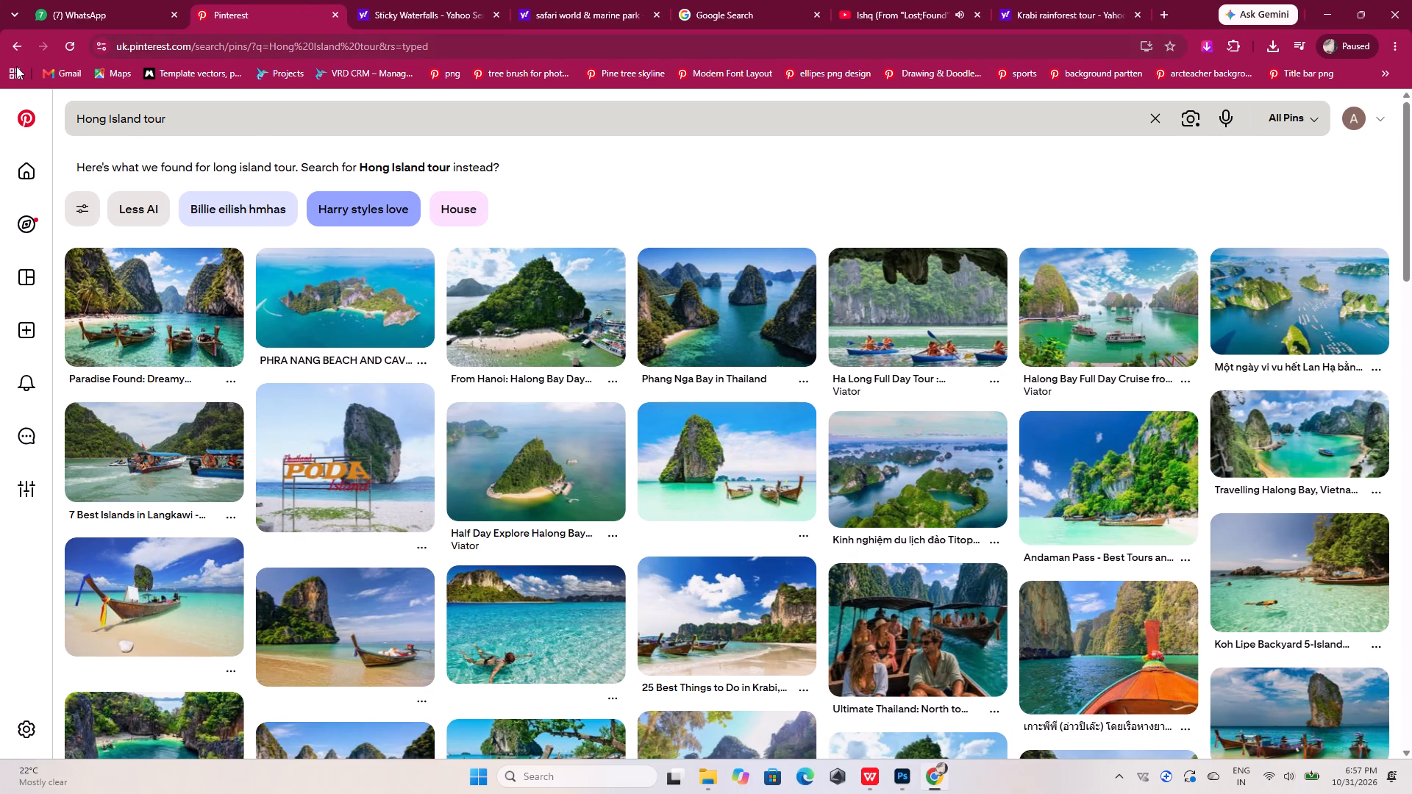
pyautogui.click(1060, 12)
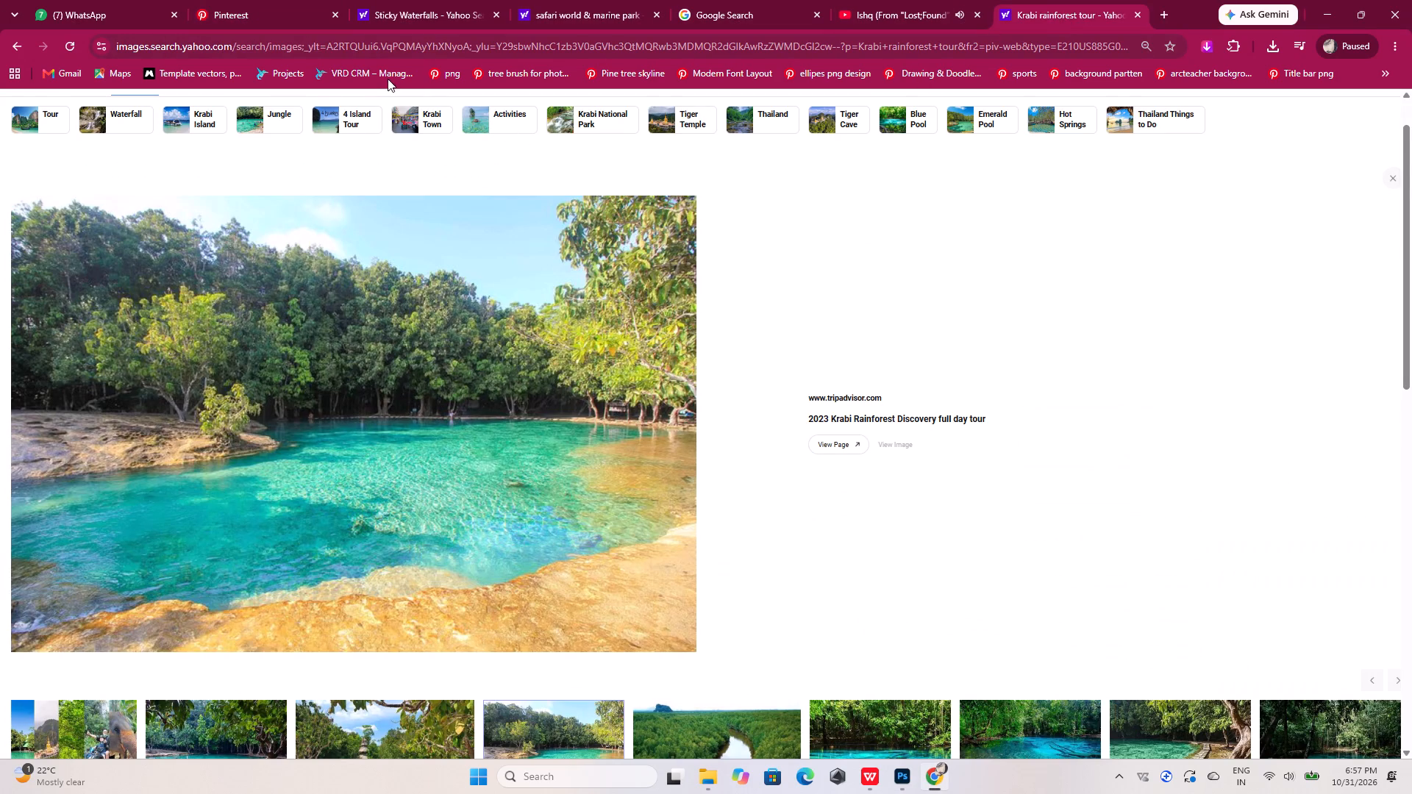
pyautogui.scroll(8, 301, 188)
pyautogui.moveTo(259, 113); pyautogui.dragTo(28, 120)
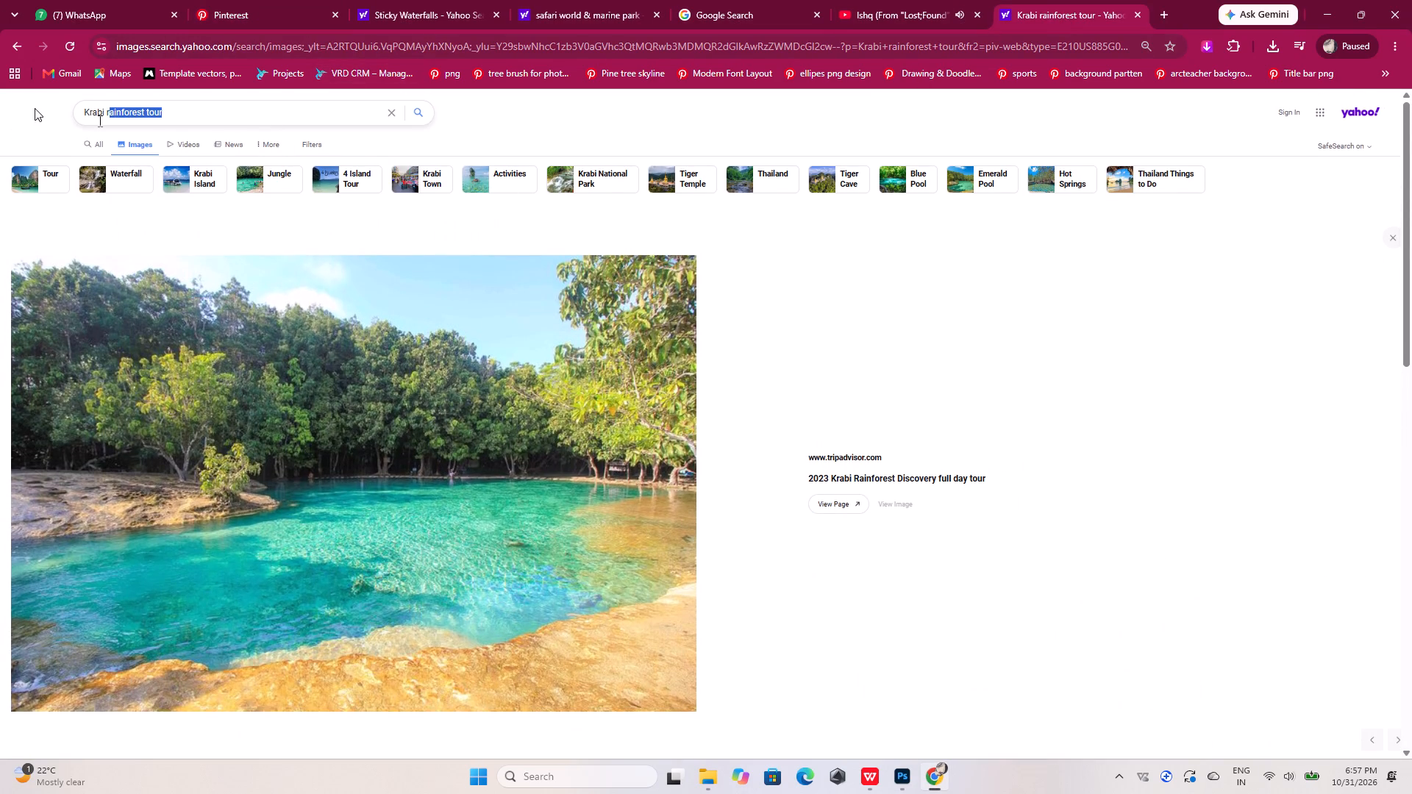
pyautogui.hotkey('ctrl', 'v')
pyautogui.press('Return')
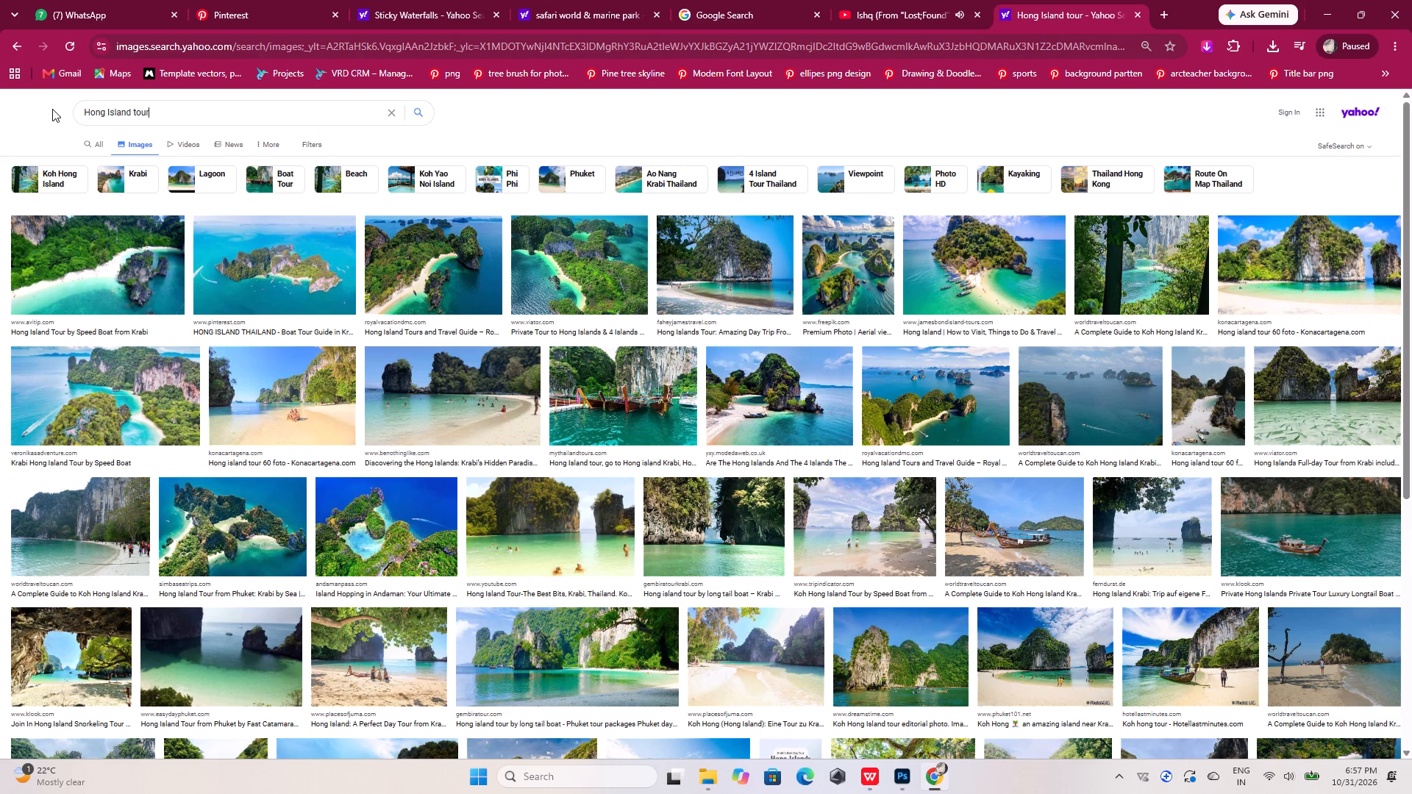
# Save the aerial HONG ISLAND THAILAND - Boat Tour Guide image to the Downloads folder.
pyautogui.click(323, 290)
pyautogui.rightClick(298, 342)
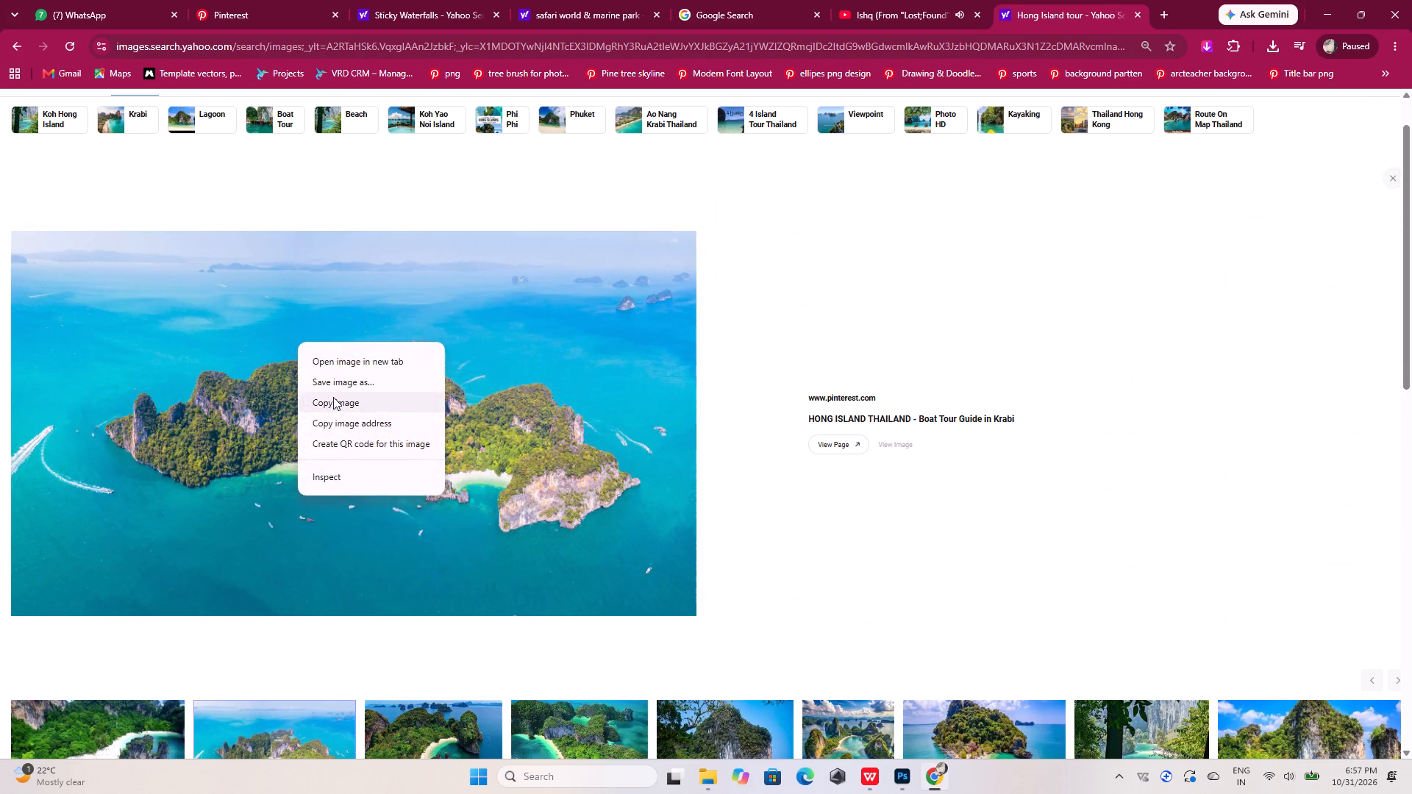
pyautogui.click(335, 385)
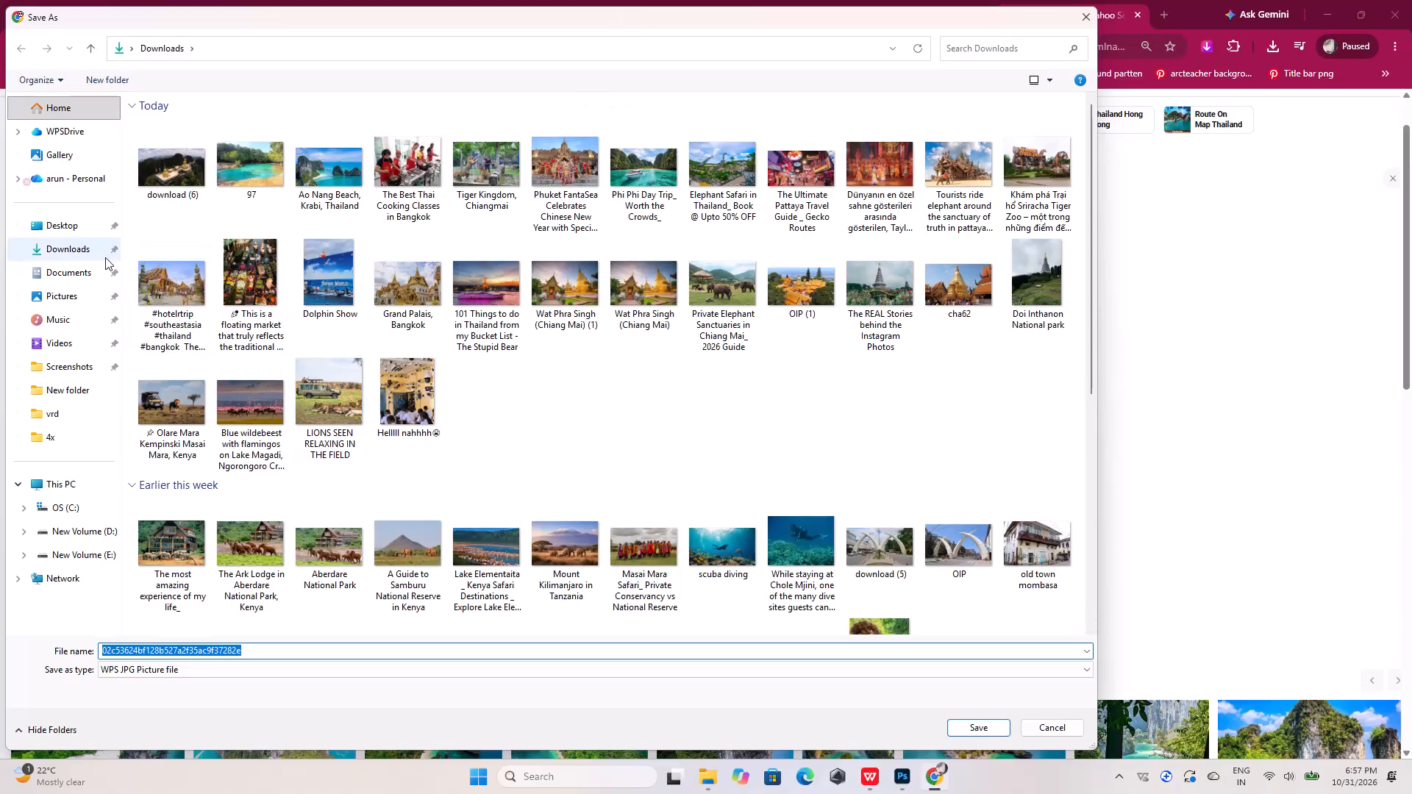
pyautogui.click(82, 251)
pyautogui.click(977, 733)
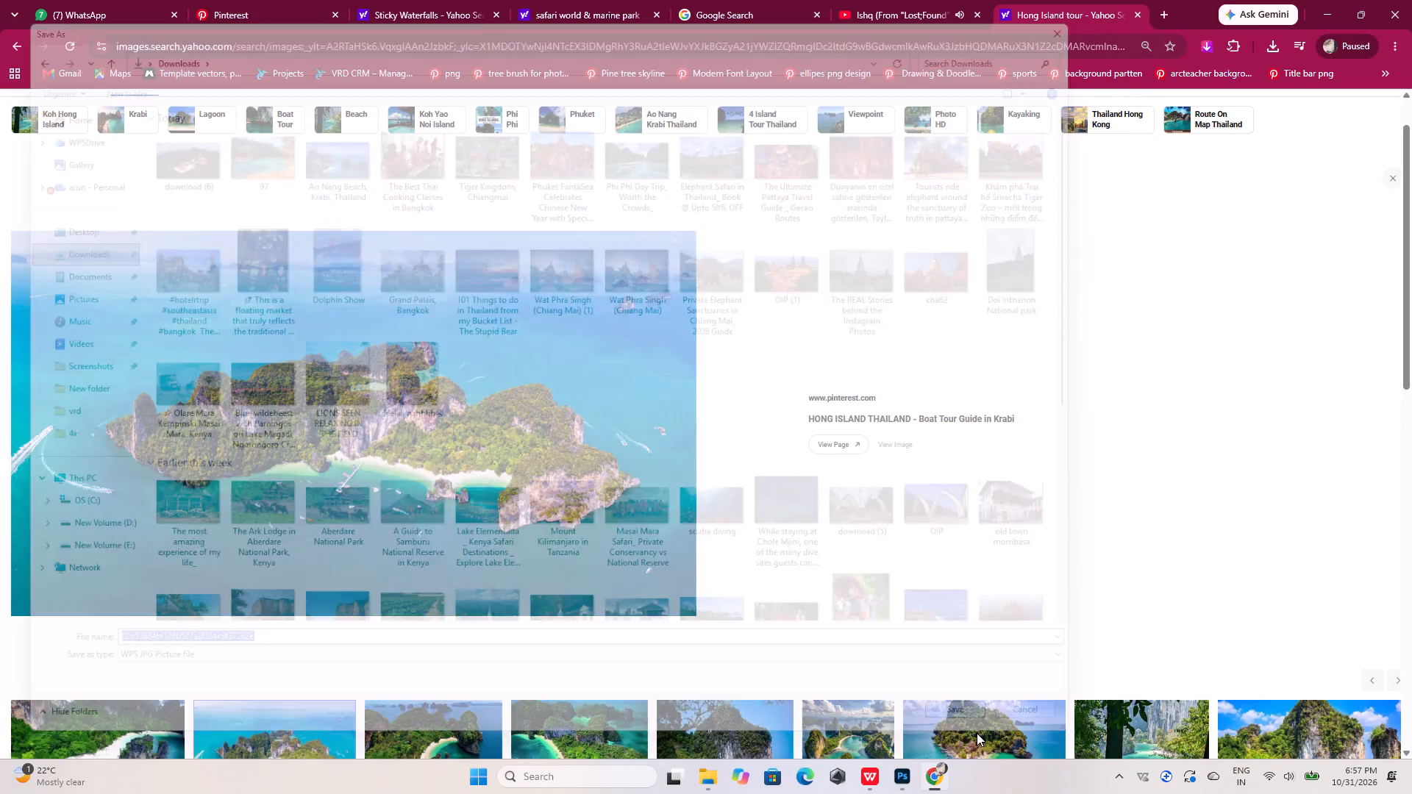
# Place the downloaded Hong Island image in the Photoshop document, scaled to 10.92% and overlapping the lower edge of the Hong Island tour photo cell.
pyautogui.click(1223, 81)
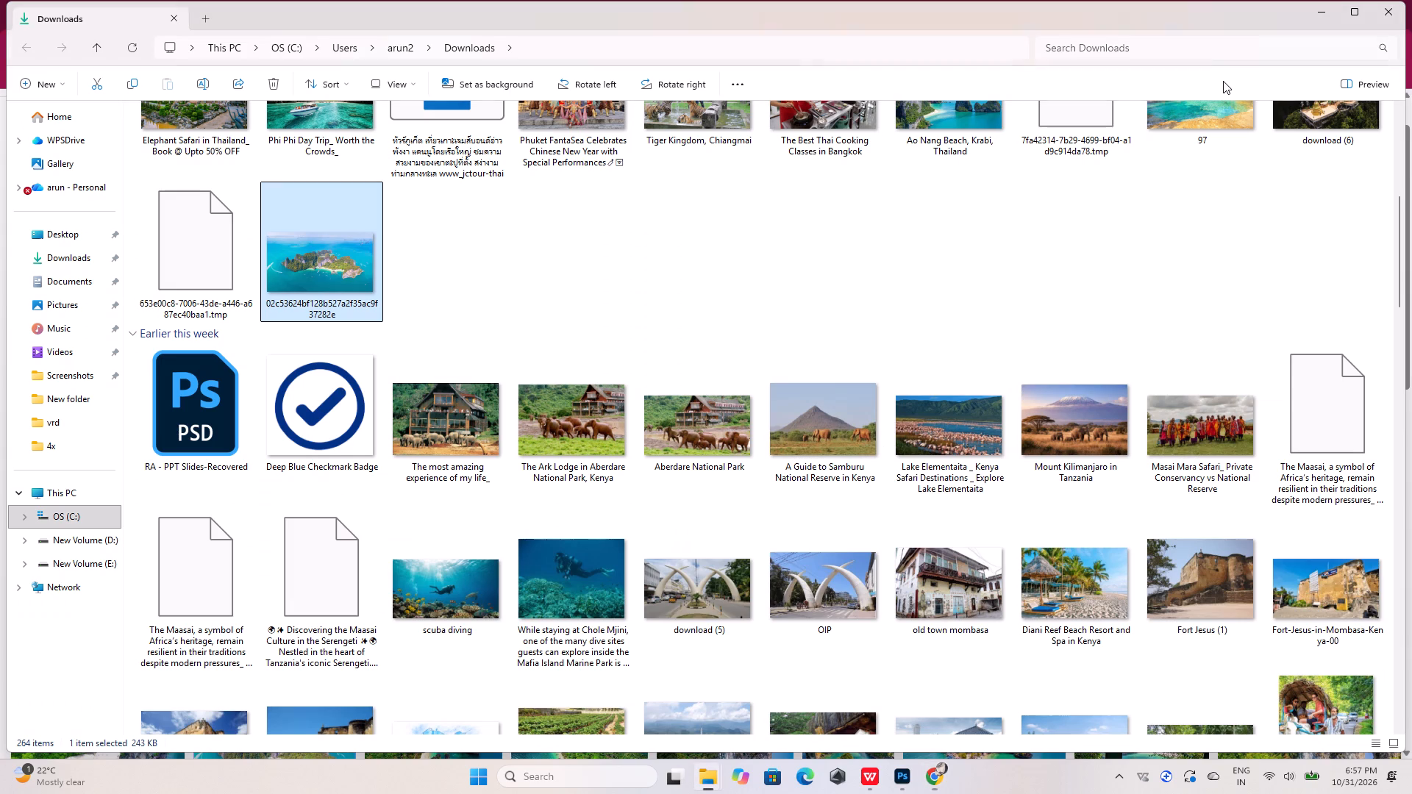
pyautogui.moveTo(330, 230); pyautogui.dragTo(896, 779)
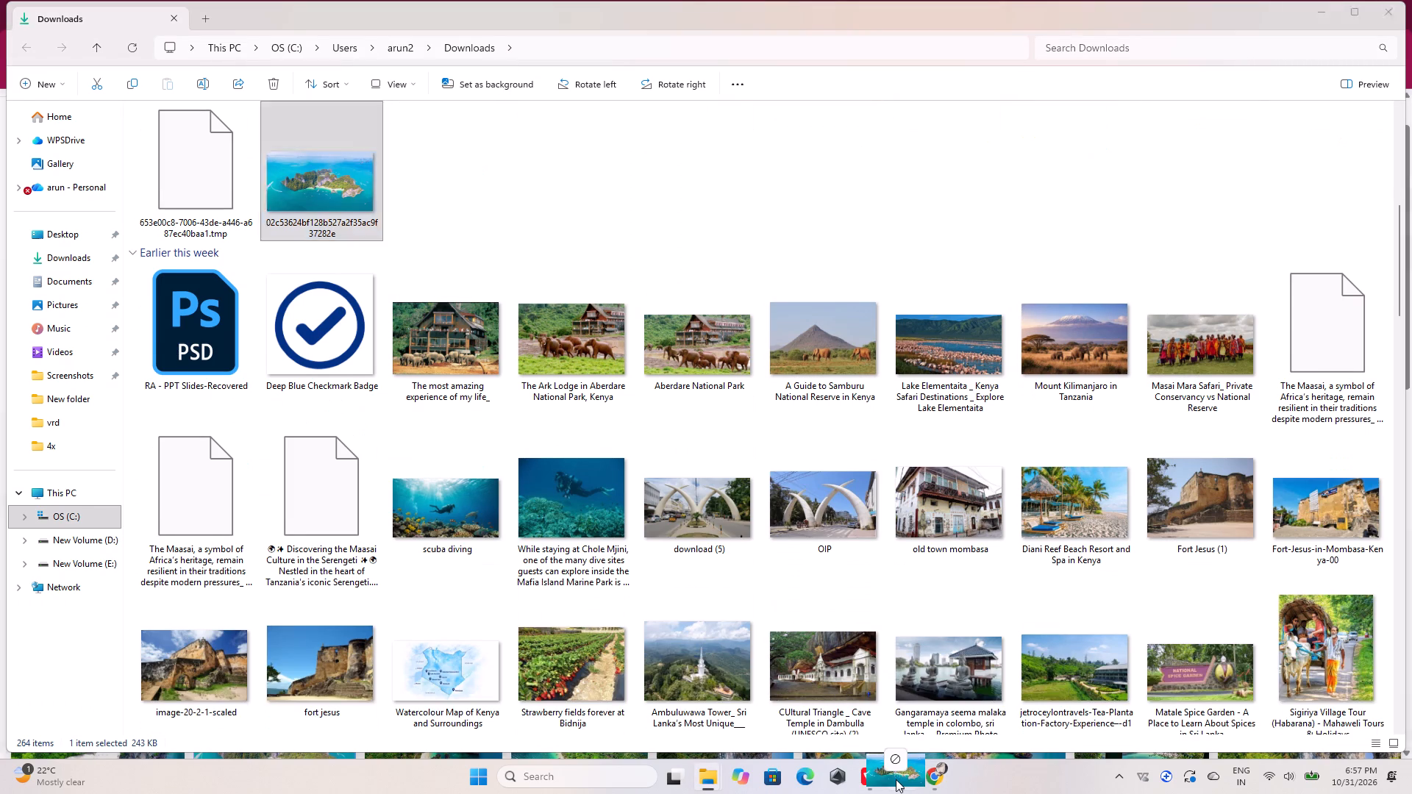
pyautogui.moveTo(896, 779); pyautogui.dragTo(685, 452)
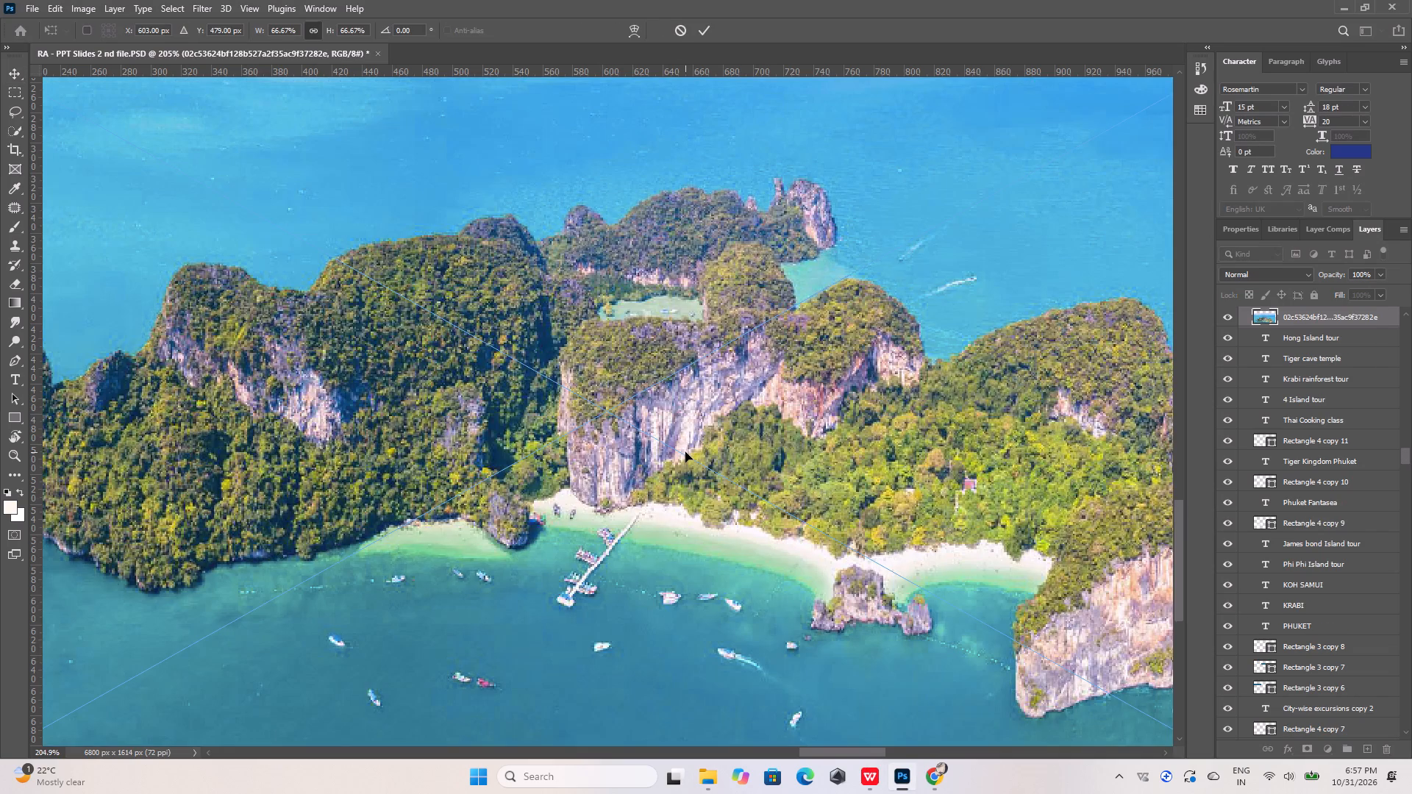
pyautogui.keyDown('alt'); pyautogui.scroll(-14, 691, 451); pyautogui.keyUp('alt')
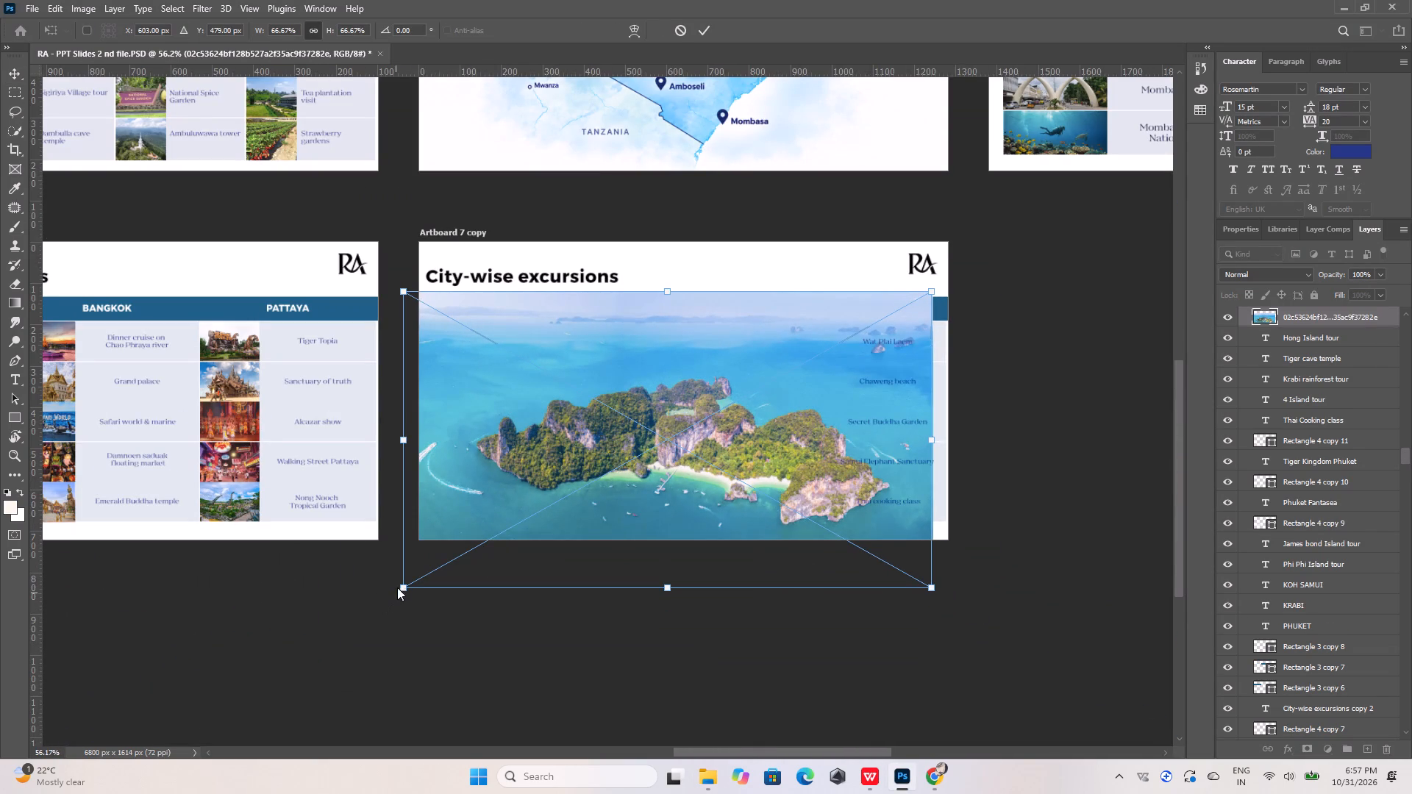
pyautogui.click(398, 587)
pyautogui.moveTo(404, 588); pyautogui.dragTo(830, 310)
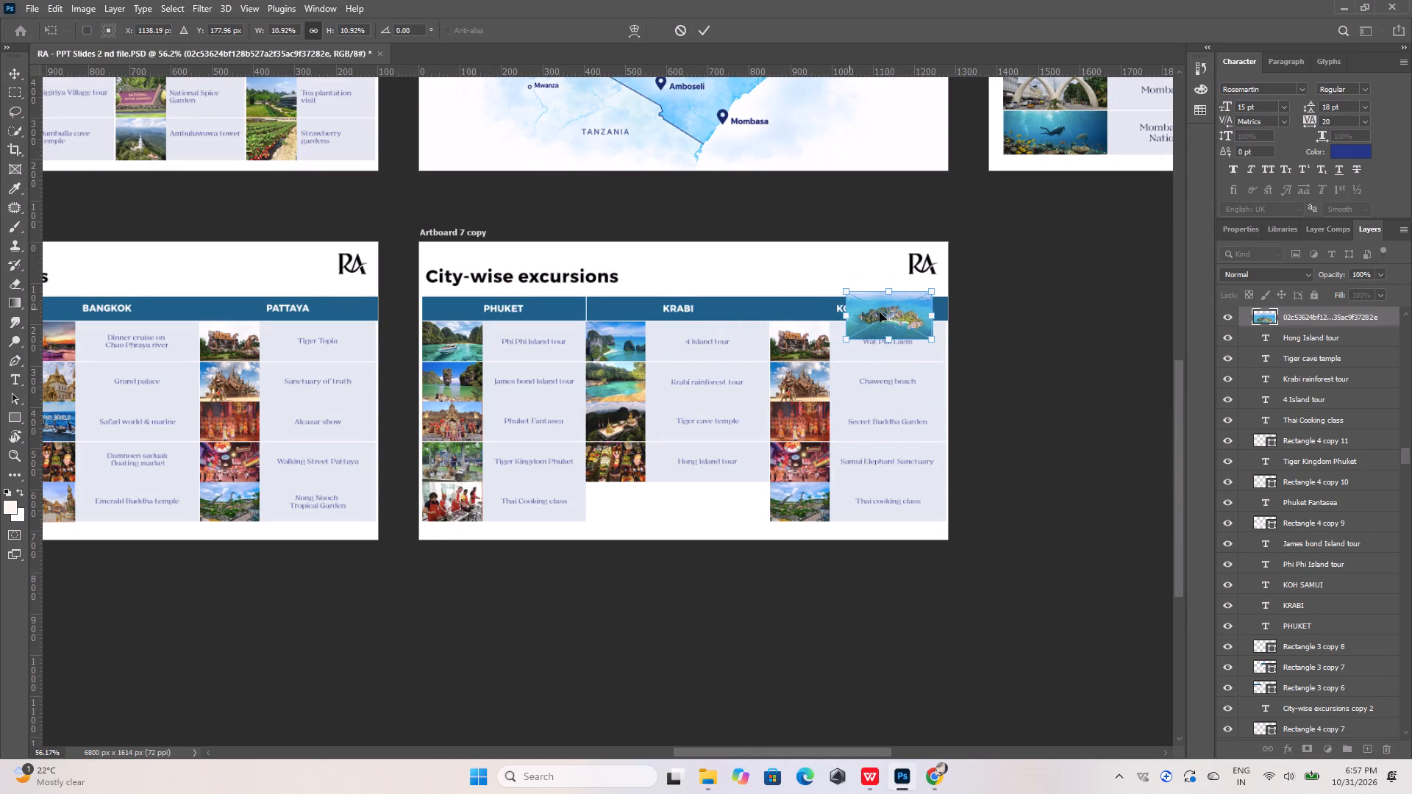
pyautogui.moveTo(896, 311); pyautogui.dragTo(653, 472)
pyautogui.keyDown('alt'); pyautogui.scroll(9, 643, 472); pyautogui.keyUp('alt')
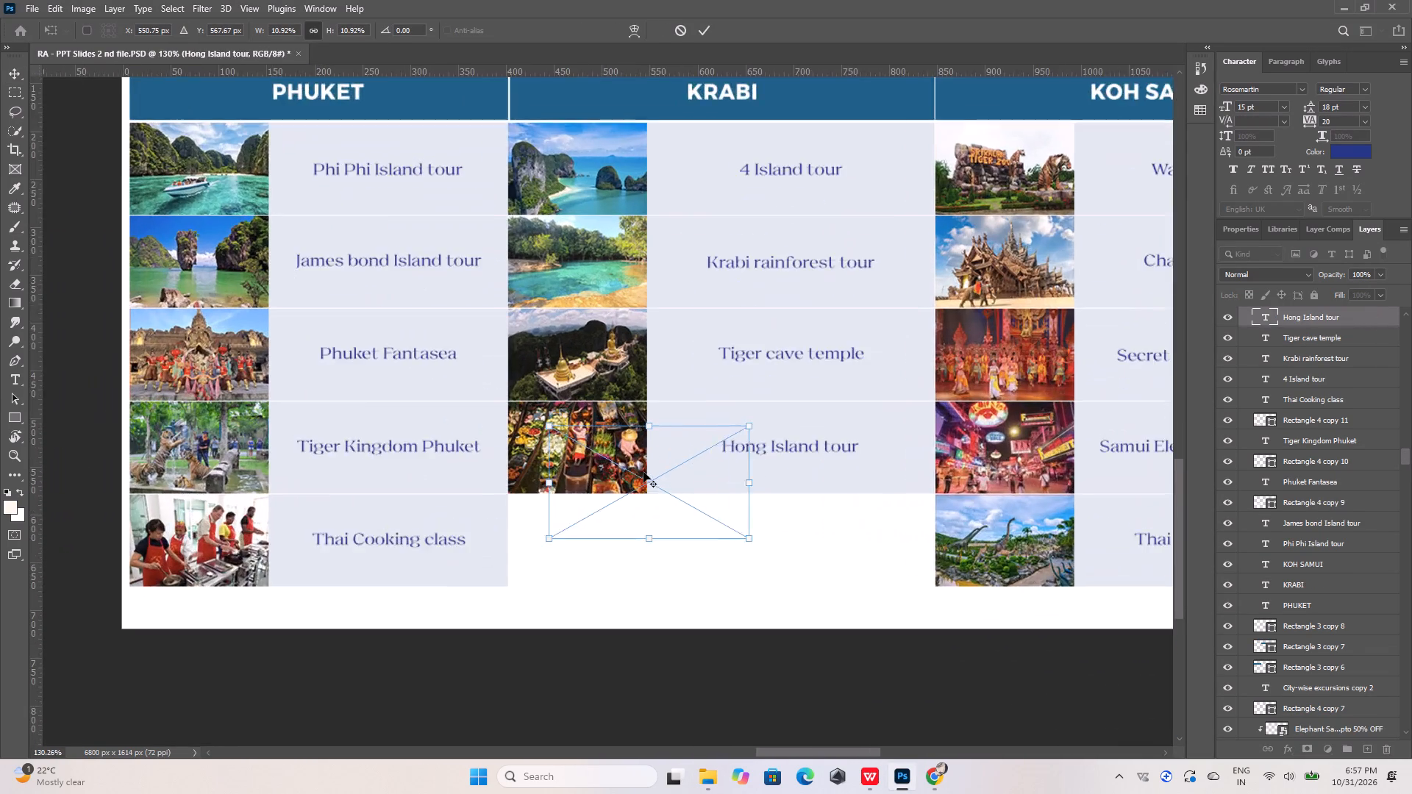
pyautogui.keyDown('alt'); pyautogui.scroll(4, 643, 472); pyautogui.keyUp('alt')
pyautogui.moveTo(646, 463); pyautogui.dragTo(605, 548)
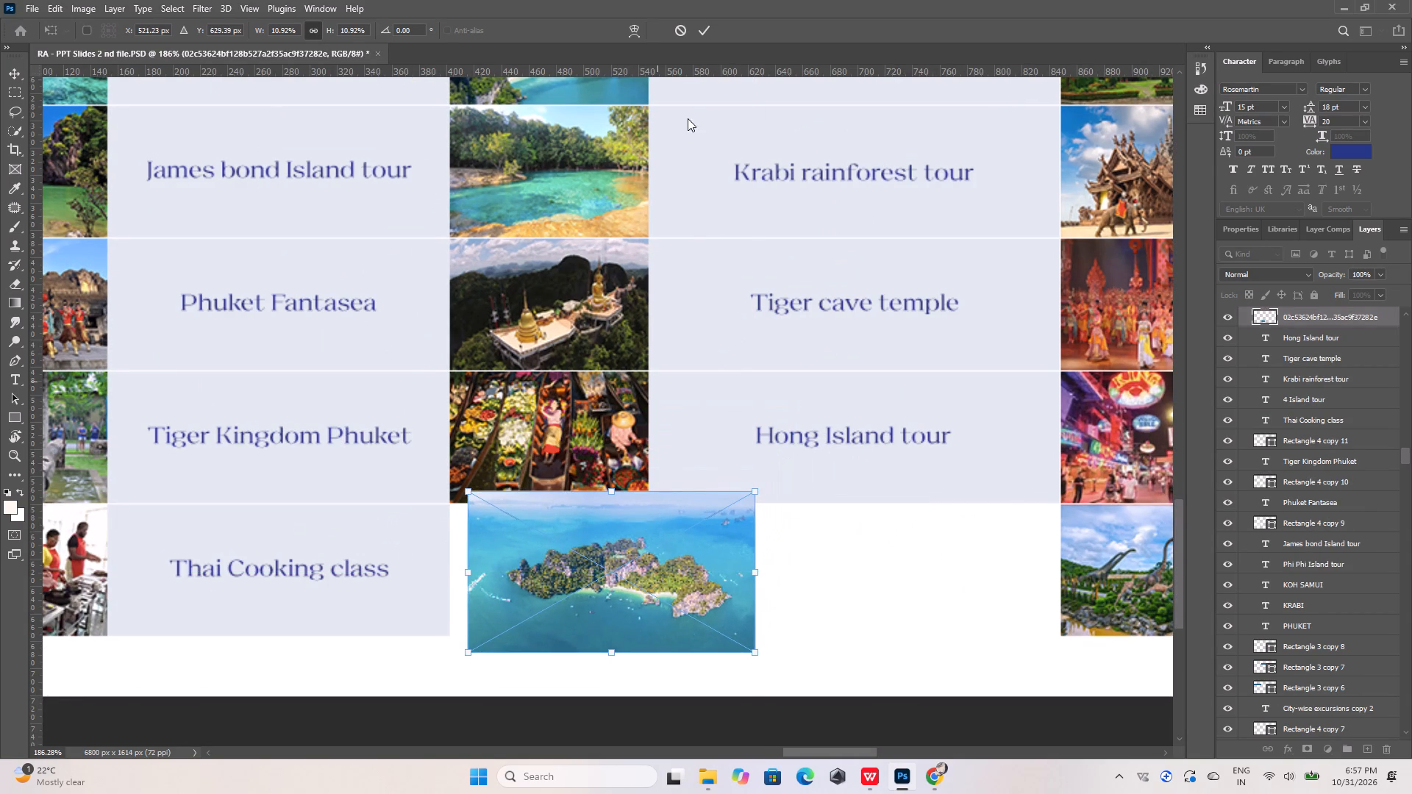
pyautogui.click(696, 25)
# Move the Hong Island image layer directly beneath the floating market layer so it is clipped to the Hong Island tour photo cell's rectangle.
pyautogui.click(606, 462)
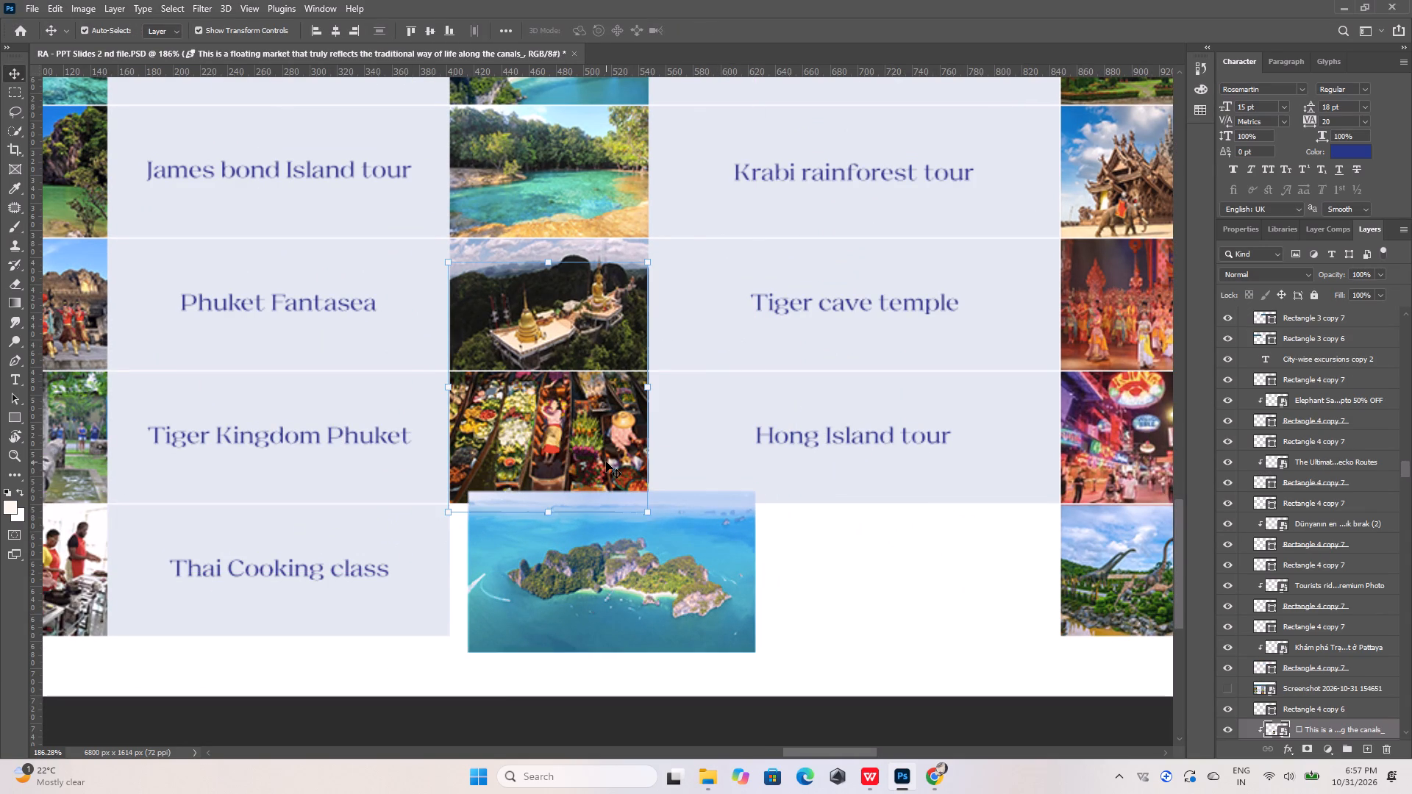
pyautogui.click(624, 573)
pyautogui.moveTo(1297, 312); pyautogui.dragTo(1320, 643)
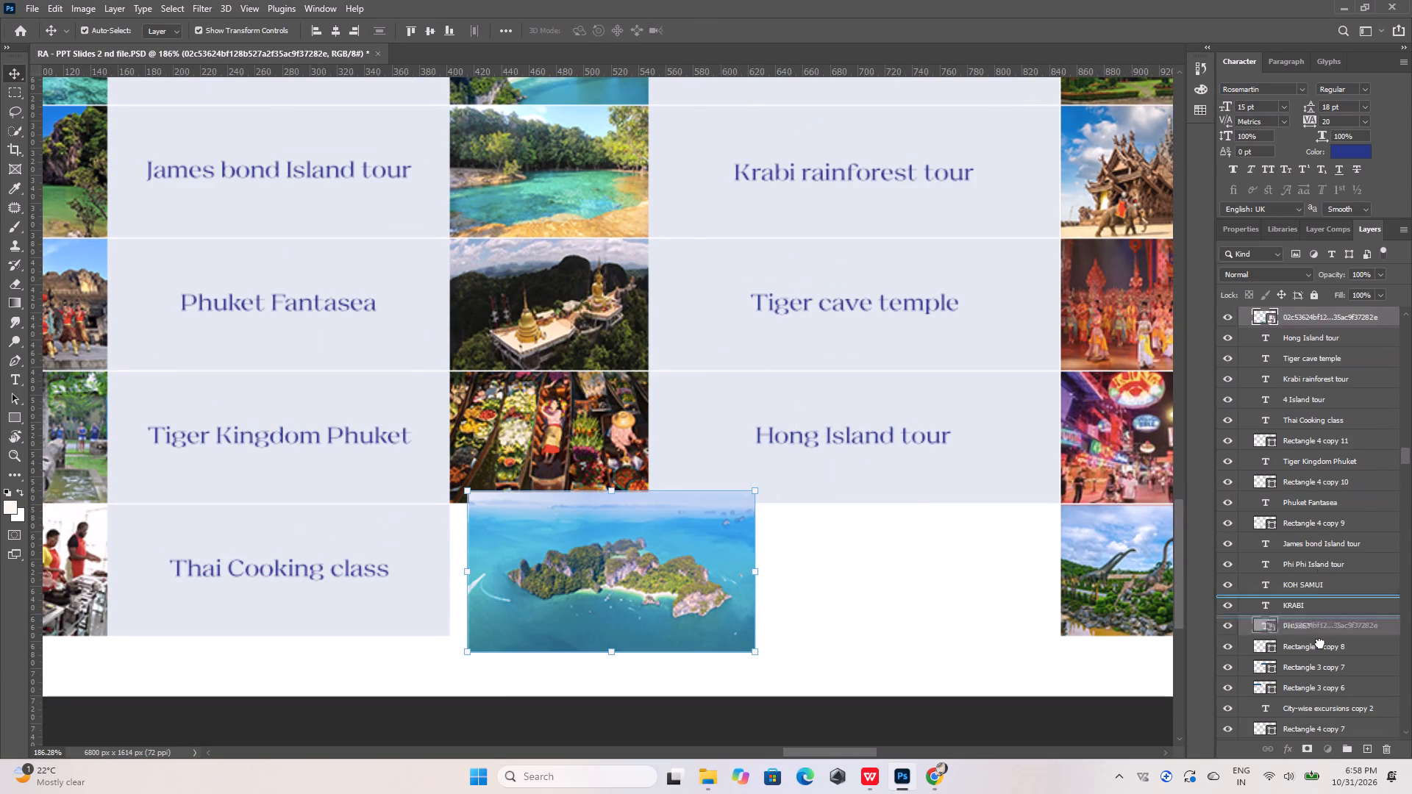
pyautogui.moveTo(1320, 643); pyautogui.dragTo(1308, 762)
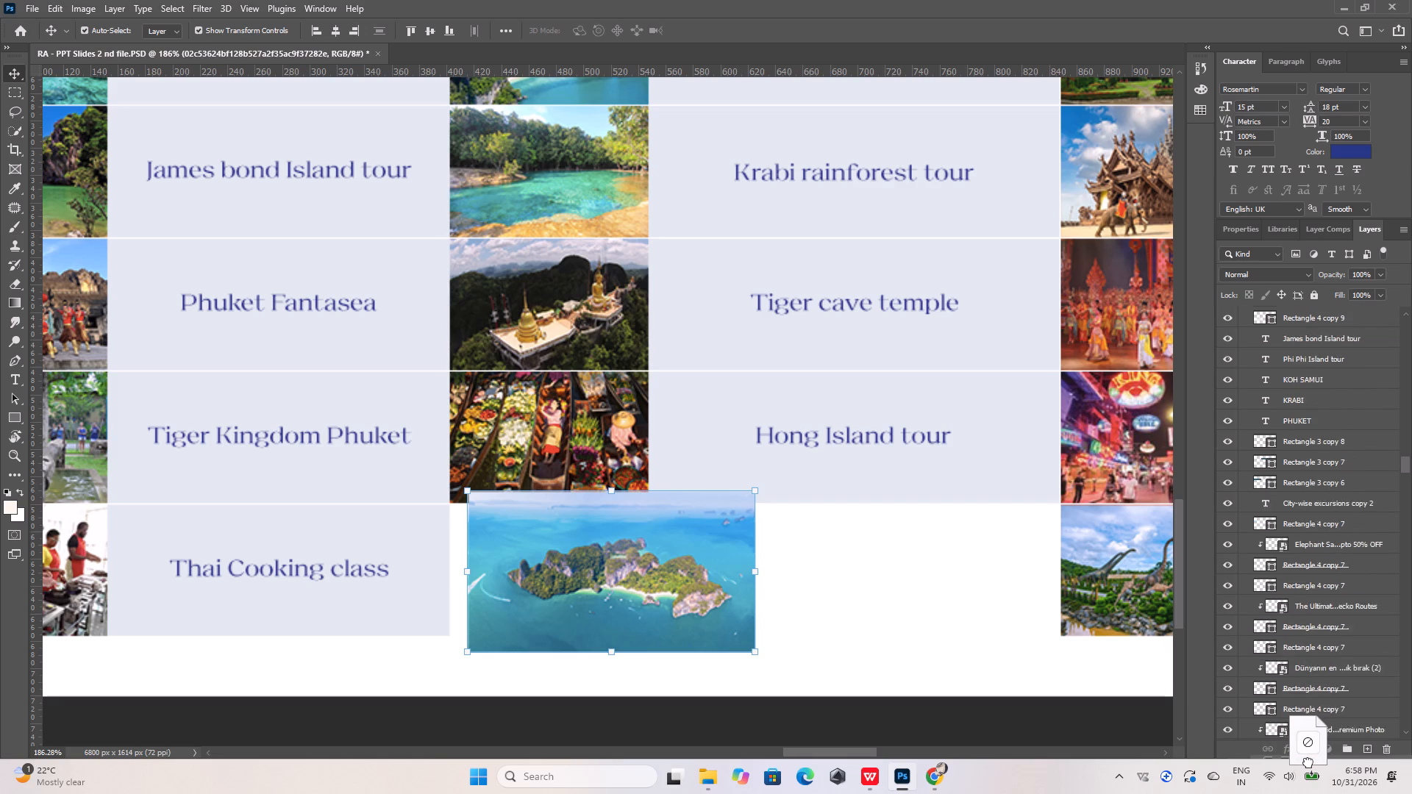
pyautogui.moveTo(1308, 762); pyautogui.dragTo(1327, 763)
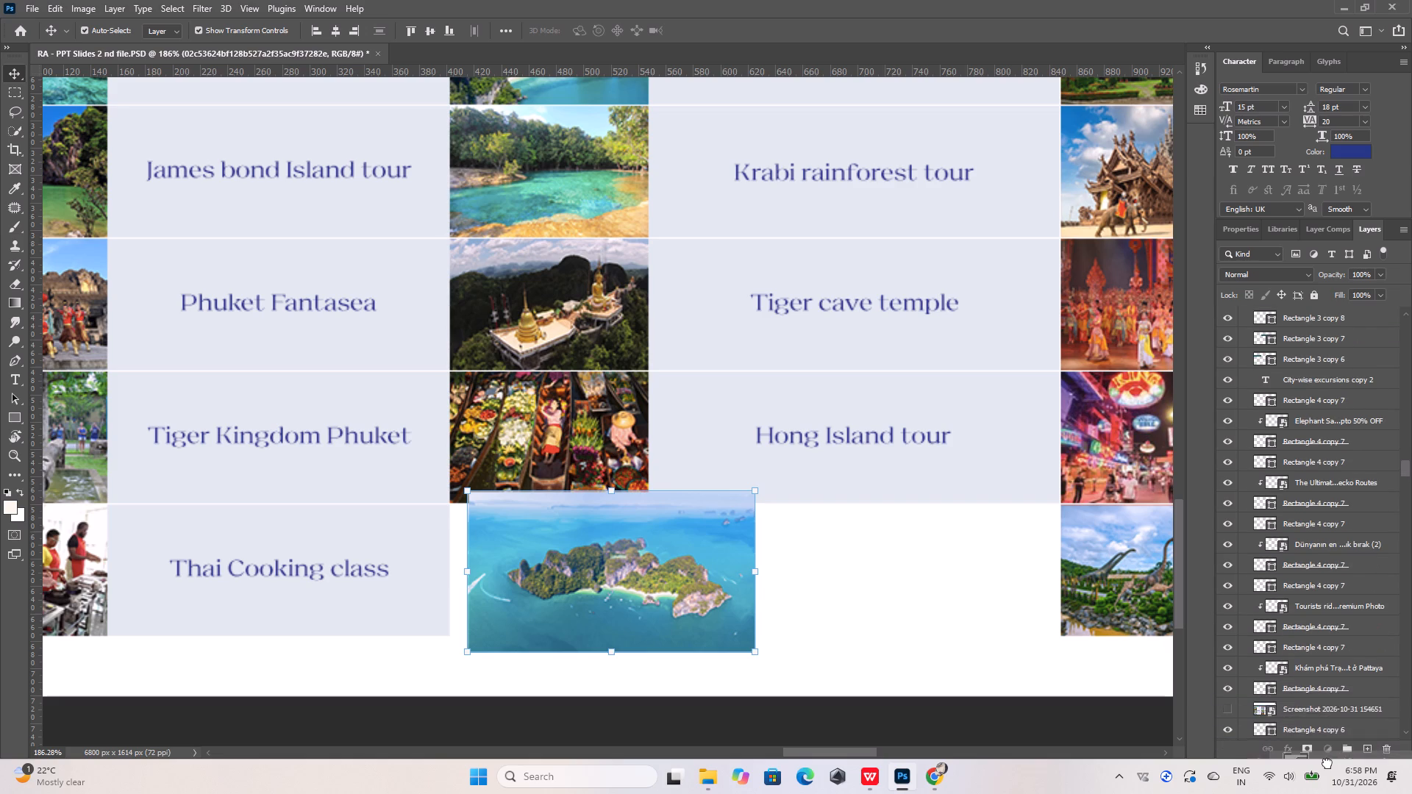
pyautogui.moveTo(1327, 763); pyautogui.dragTo(1338, 651)
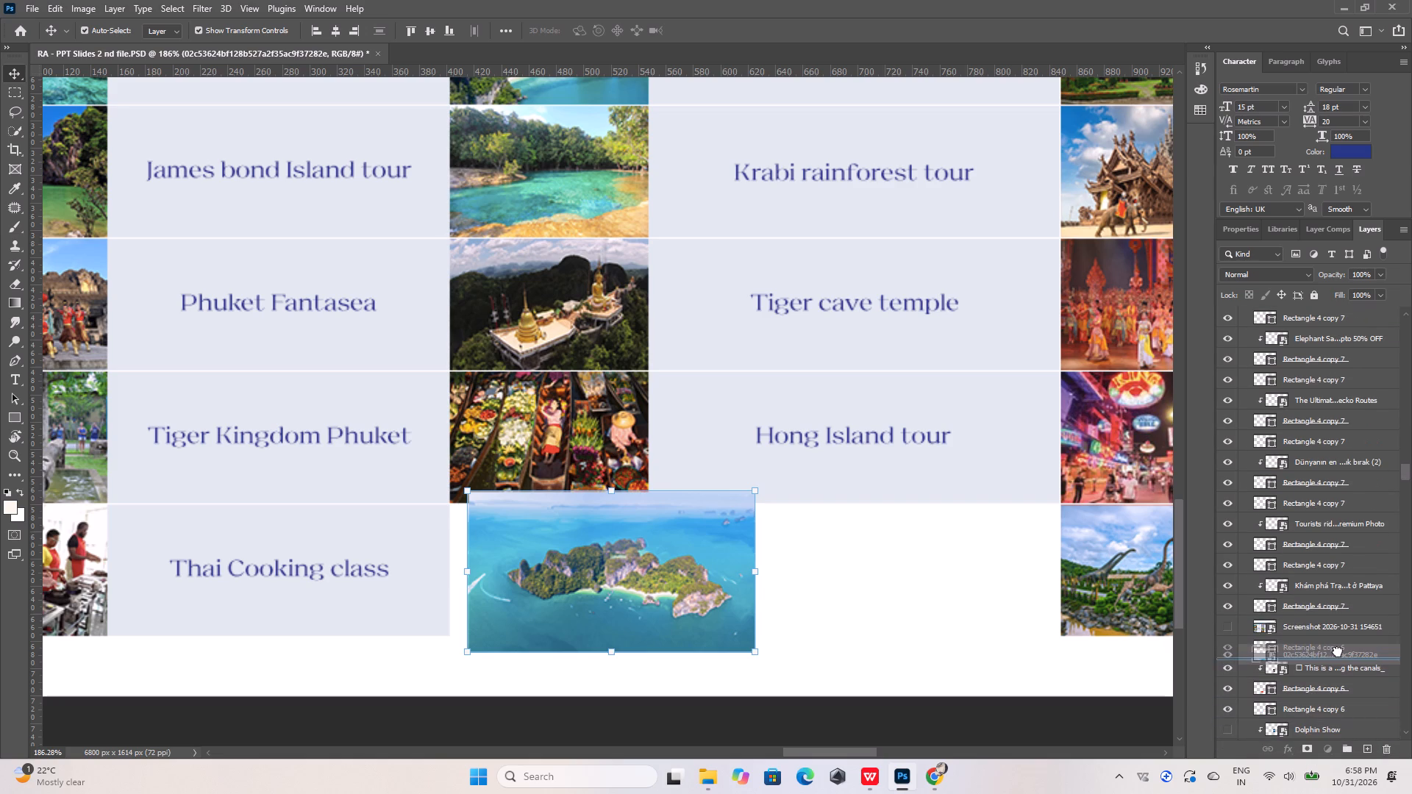
pyautogui.moveTo(1338, 651); pyautogui.dragTo(1344, 666)
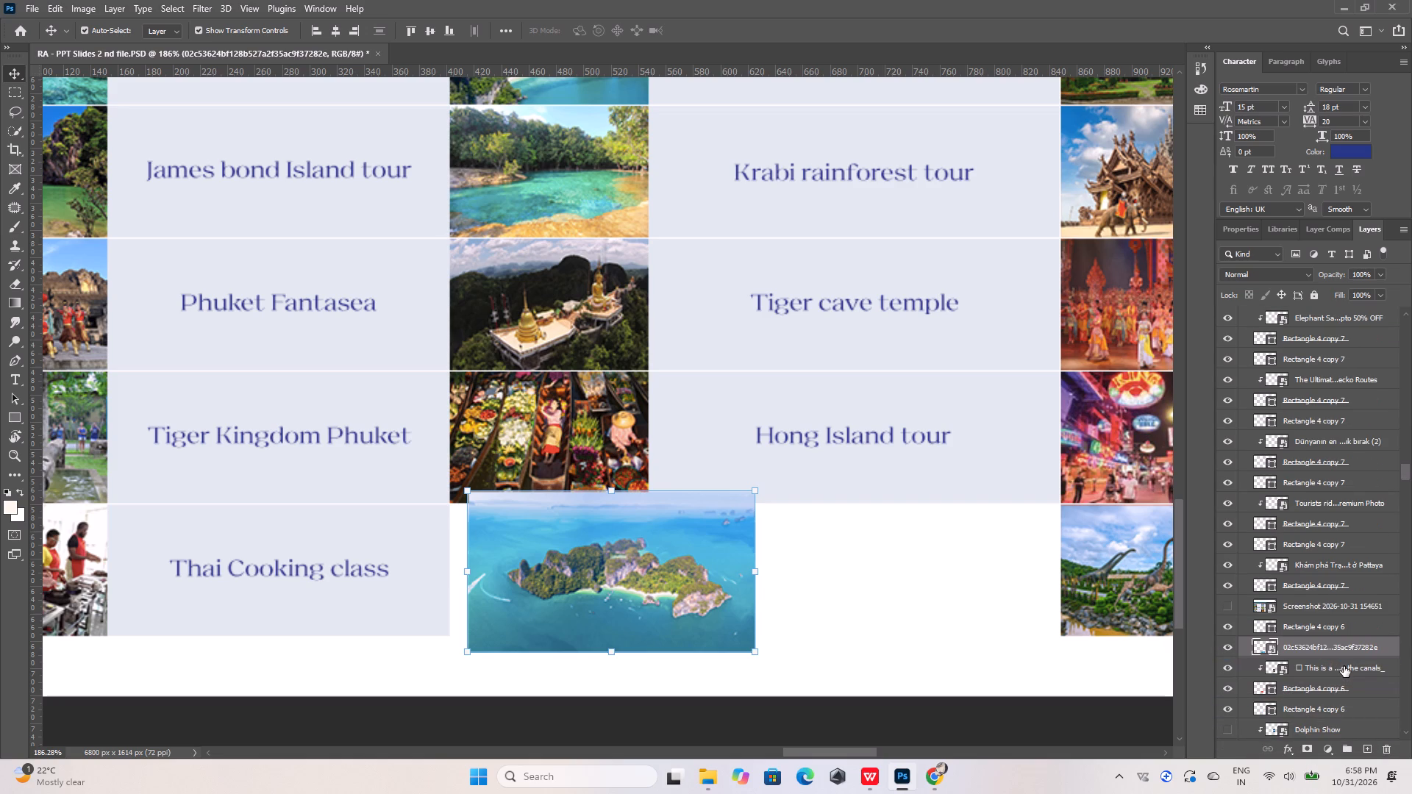
pyautogui.moveTo(1333, 649); pyautogui.dragTo(1333, 680)
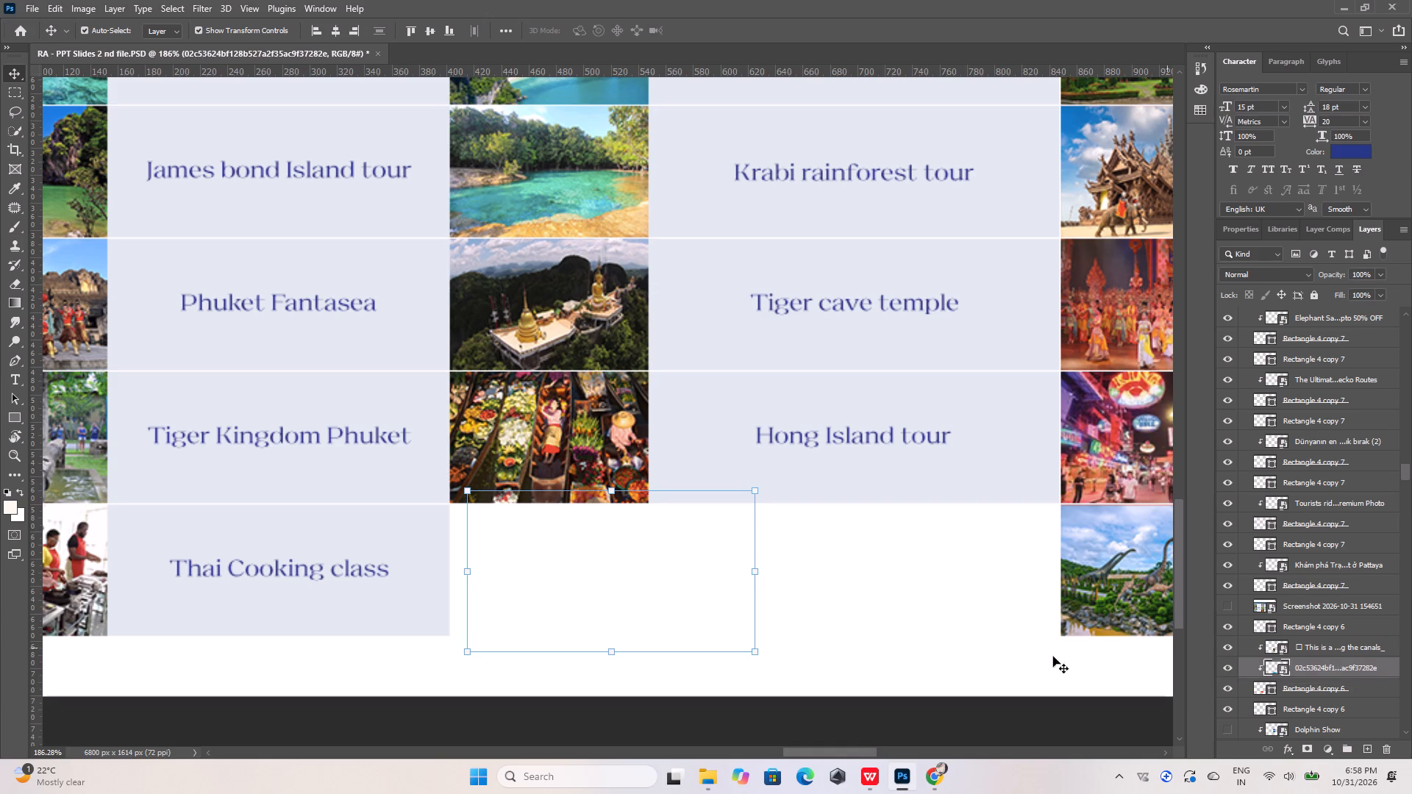
# Nudge the Hong Island image up 80 px so it overlaps most of the Hong Island tour photo cell.
pyautogui.hotkey('shift', 'Up')
pyautogui.hotkey('shift', 'Up')
pyautogui.hotkey('shift', 'Up')
pyautogui.hotkey('shift', 'Up')
pyautogui.hotkey('shift', 'Up')
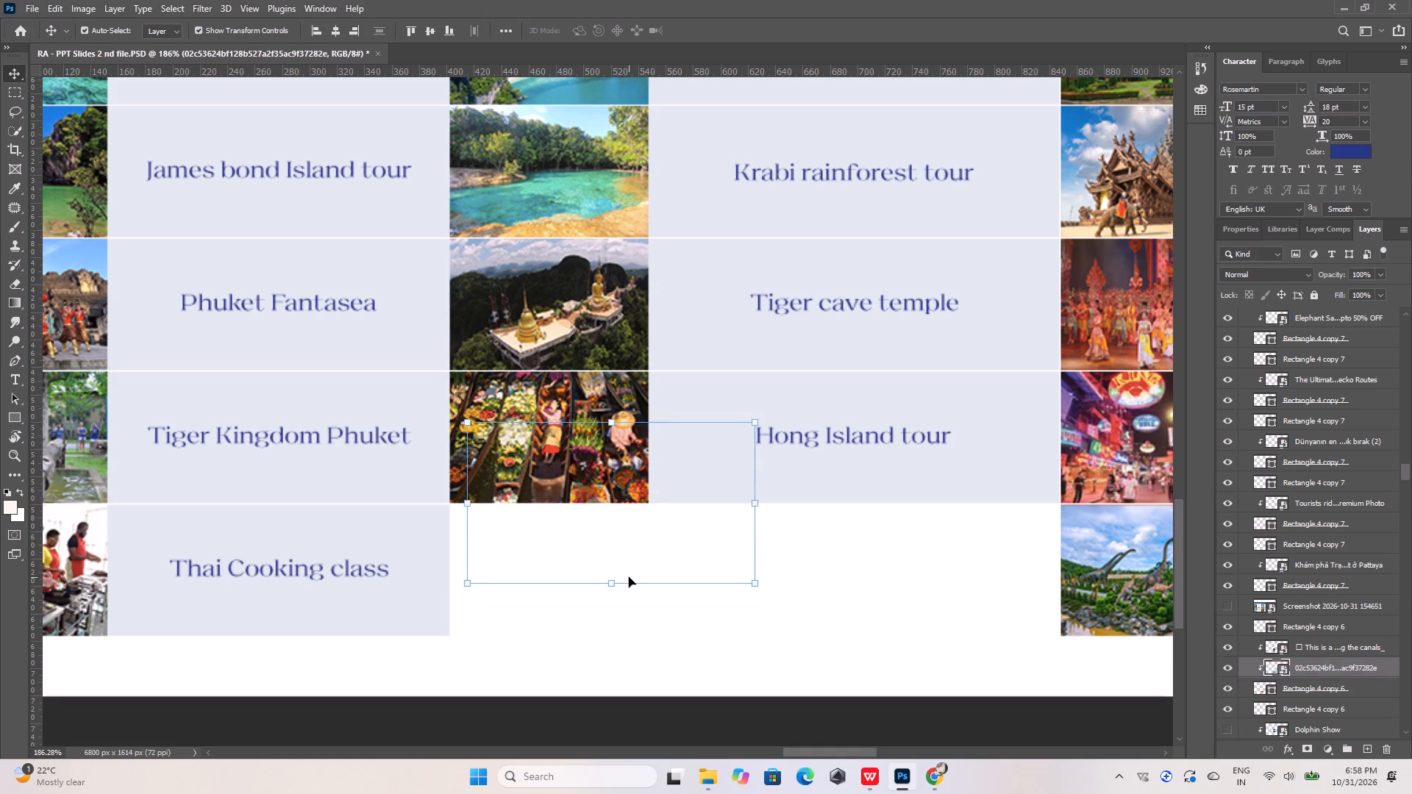
pyautogui.hotkey('shift', 'Up')
pyautogui.hotkey('shift', 'Up')
pyautogui.hotkey('shift', 'Up')
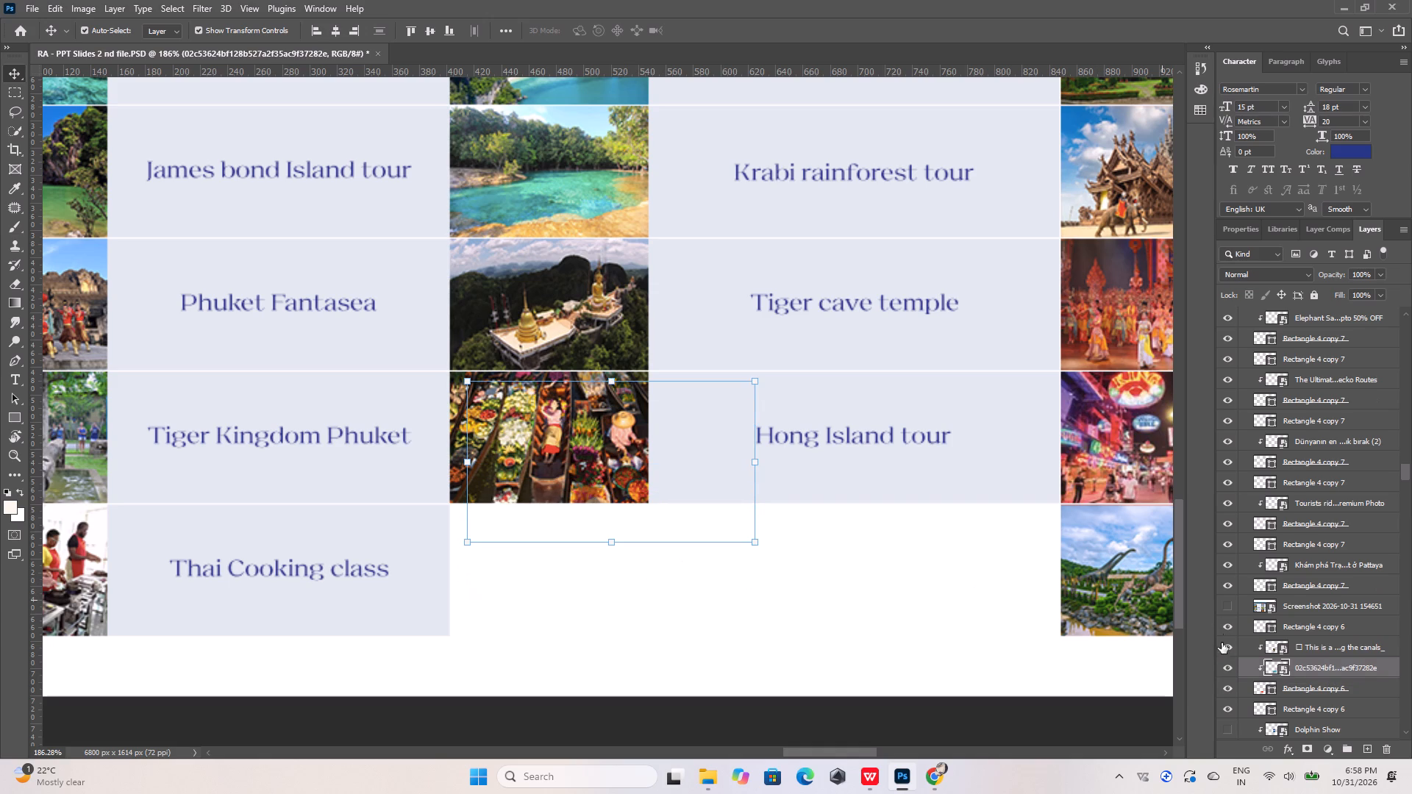
# Hide and delete the floating market image layer from the Hong Island tour photo cell.
pyautogui.click(1234, 646)
pyautogui.moveTo(1317, 646); pyautogui.dragTo(1397, 745)
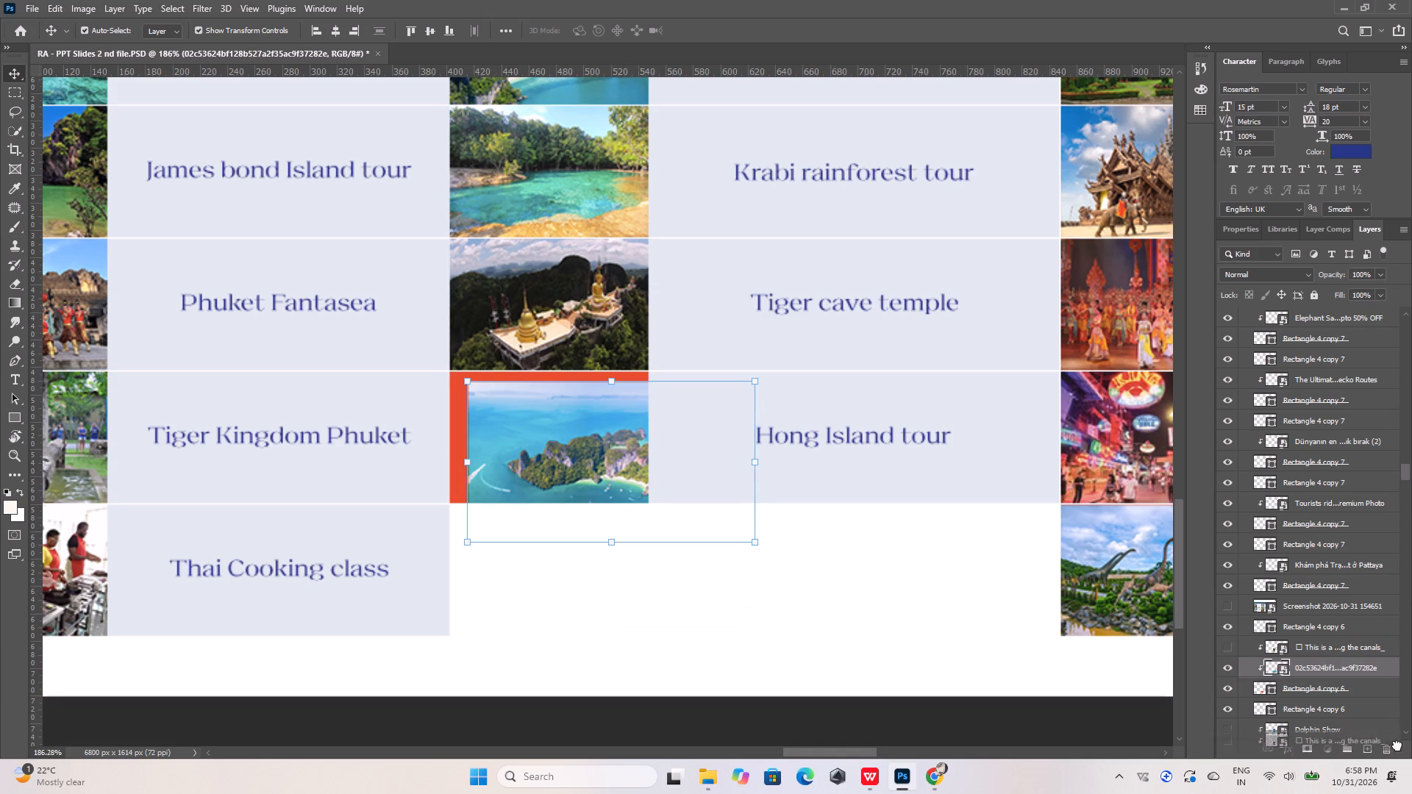
pyautogui.moveTo(1397, 745); pyautogui.dragTo(1391, 750)
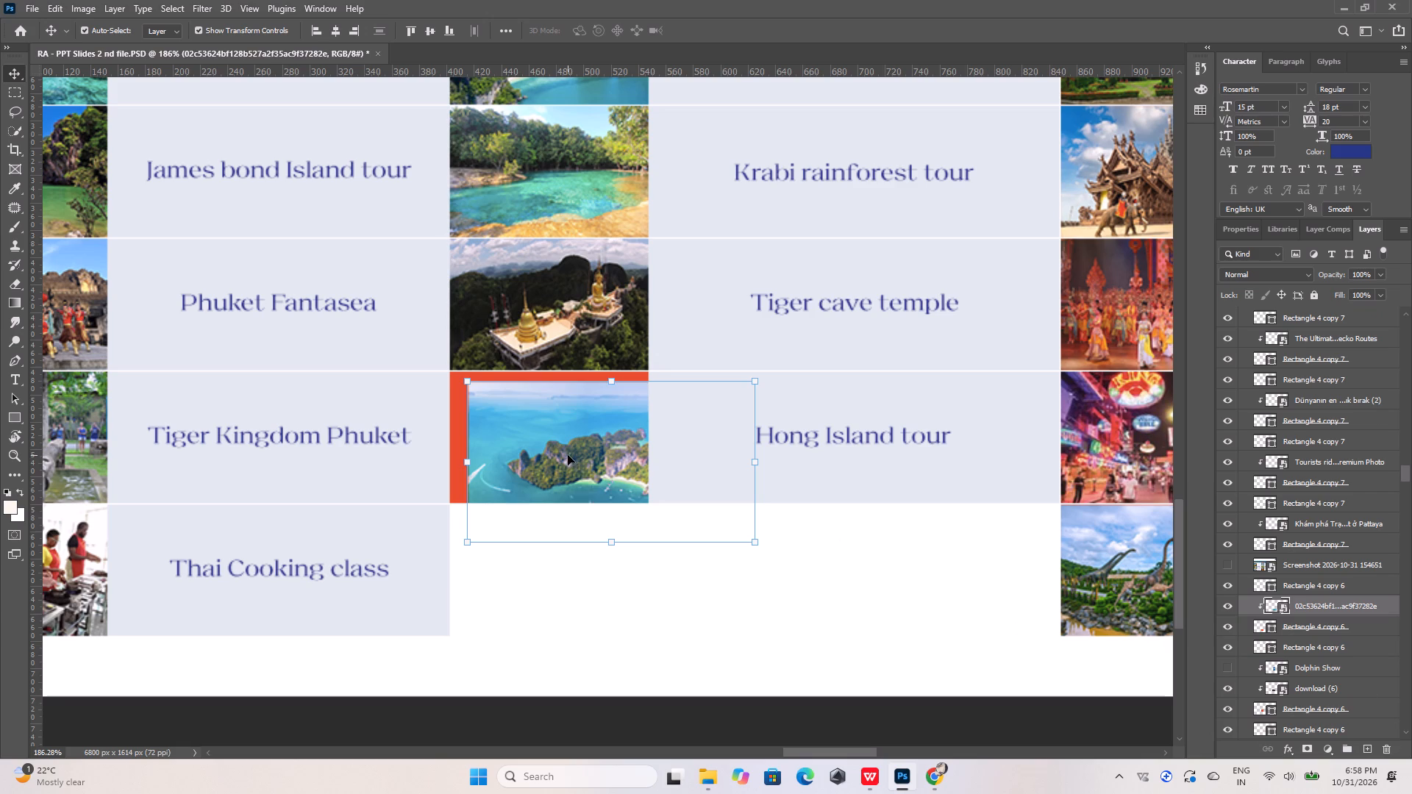
# Fit the Hong Island image to its photo cell, scaled to 9.09% and shifted so the island is centred.
pyautogui.moveTo(568, 454); pyautogui.dragTo(550, 443)
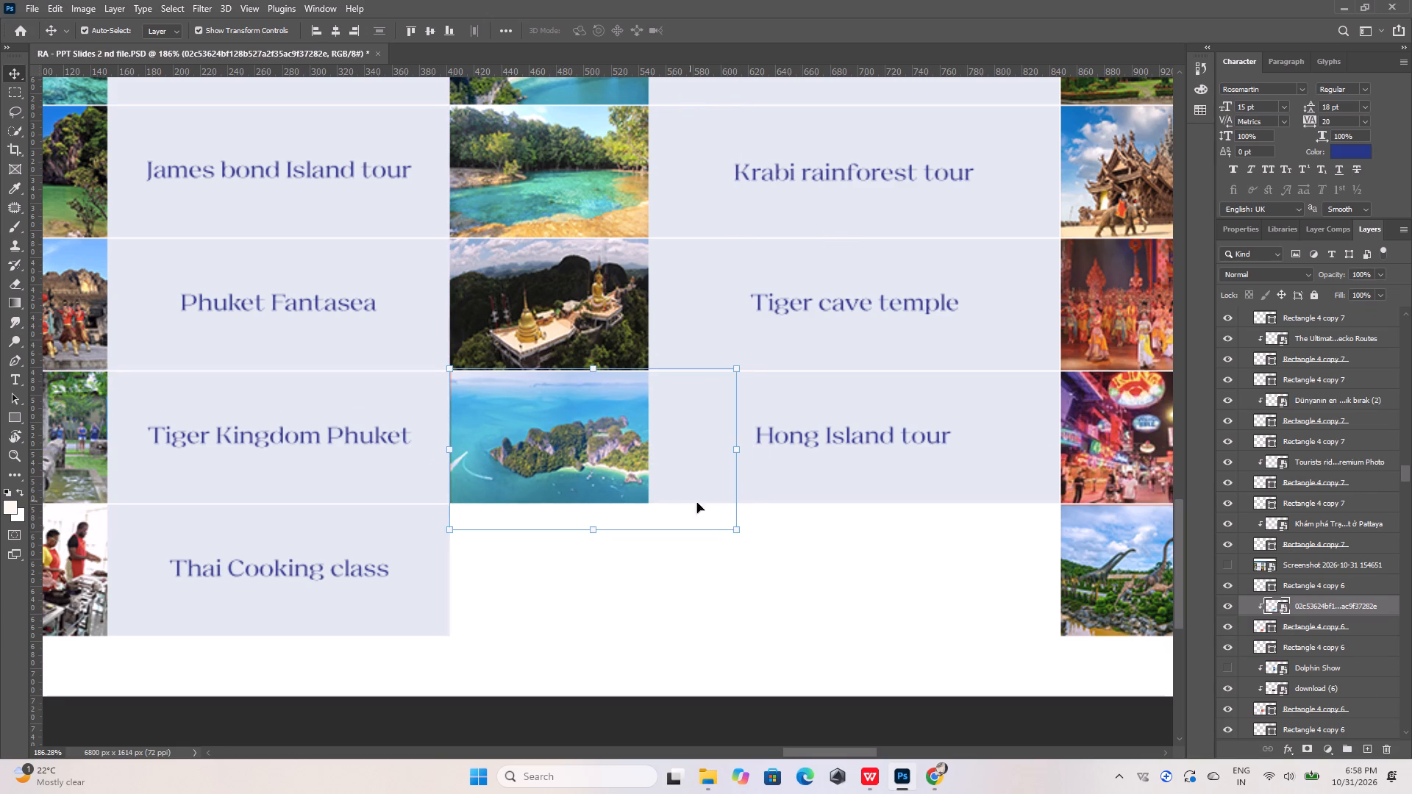
pyautogui.moveTo(738, 530); pyautogui.dragTo(688, 498)
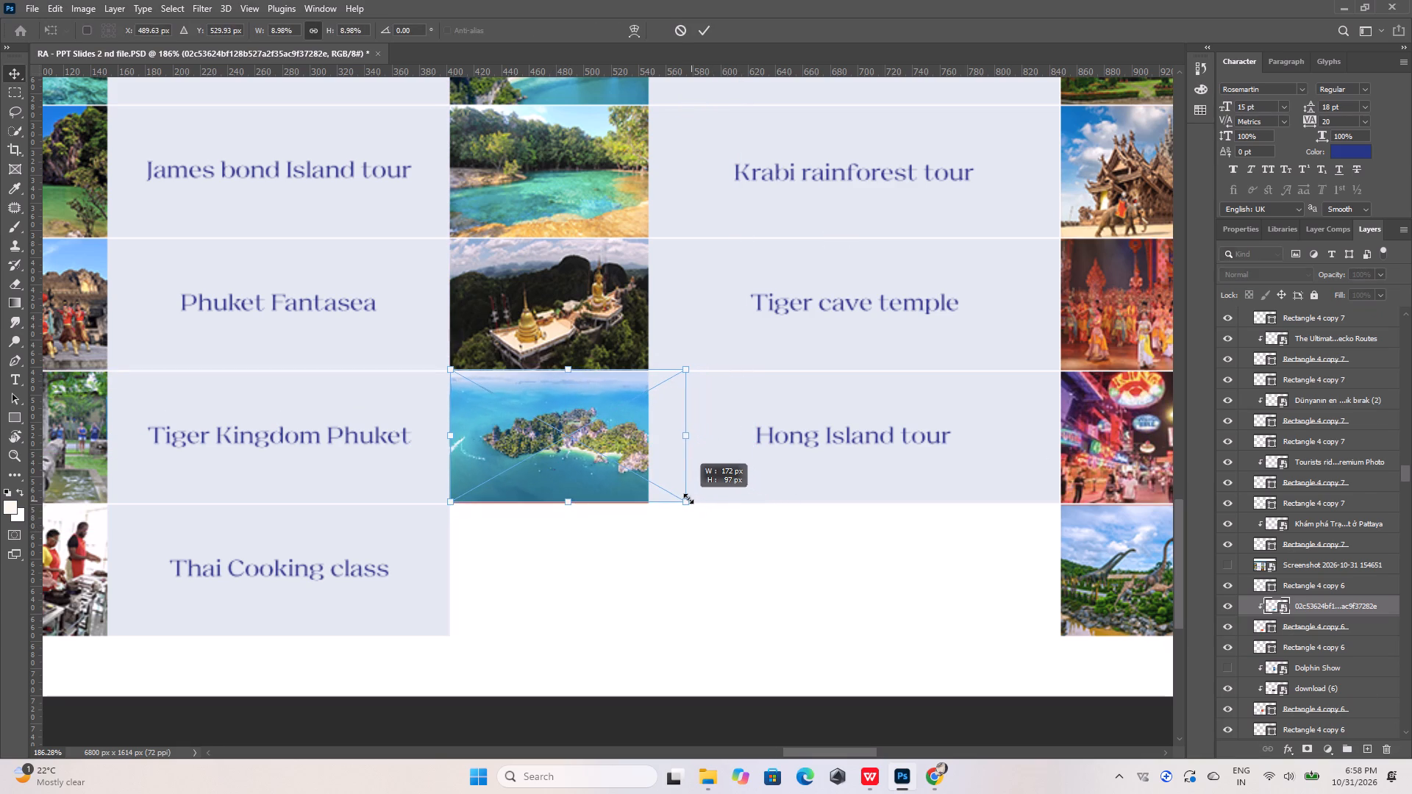
pyautogui.moveTo(688, 498); pyautogui.dragTo(689, 504)
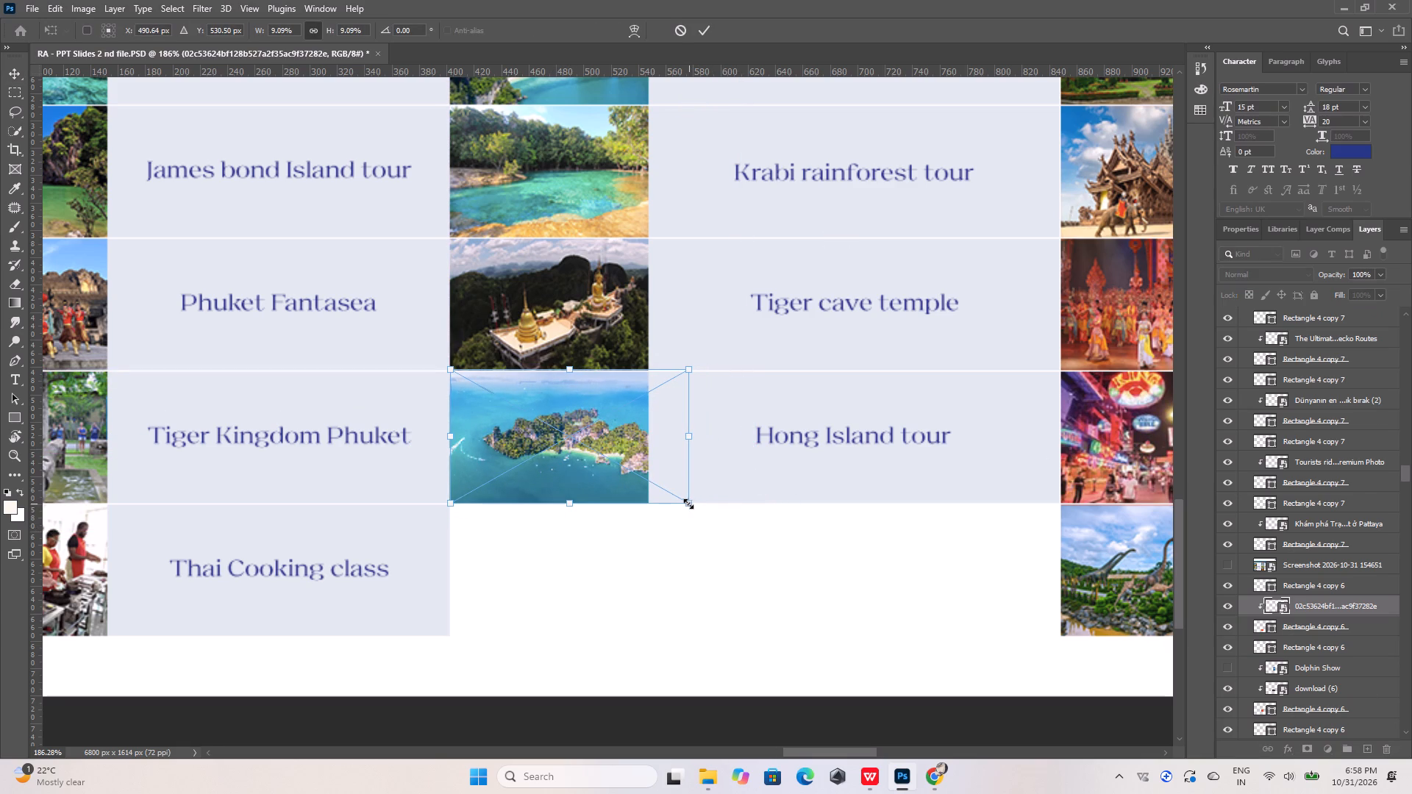
pyautogui.hotkey('shift', 'Left')
pyautogui.hotkey('shift', 'Left')
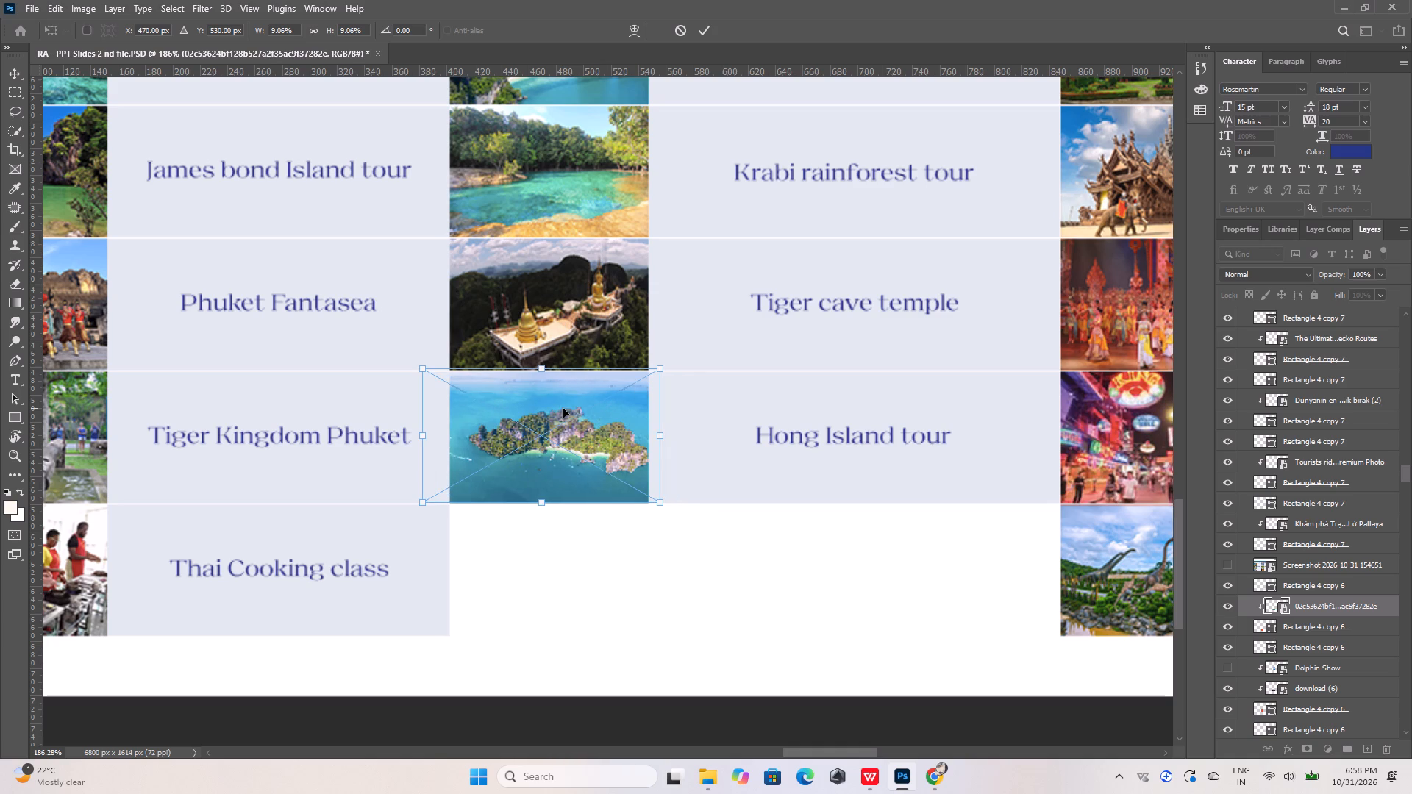
pyautogui.press('Right')
pyautogui.press('Right')
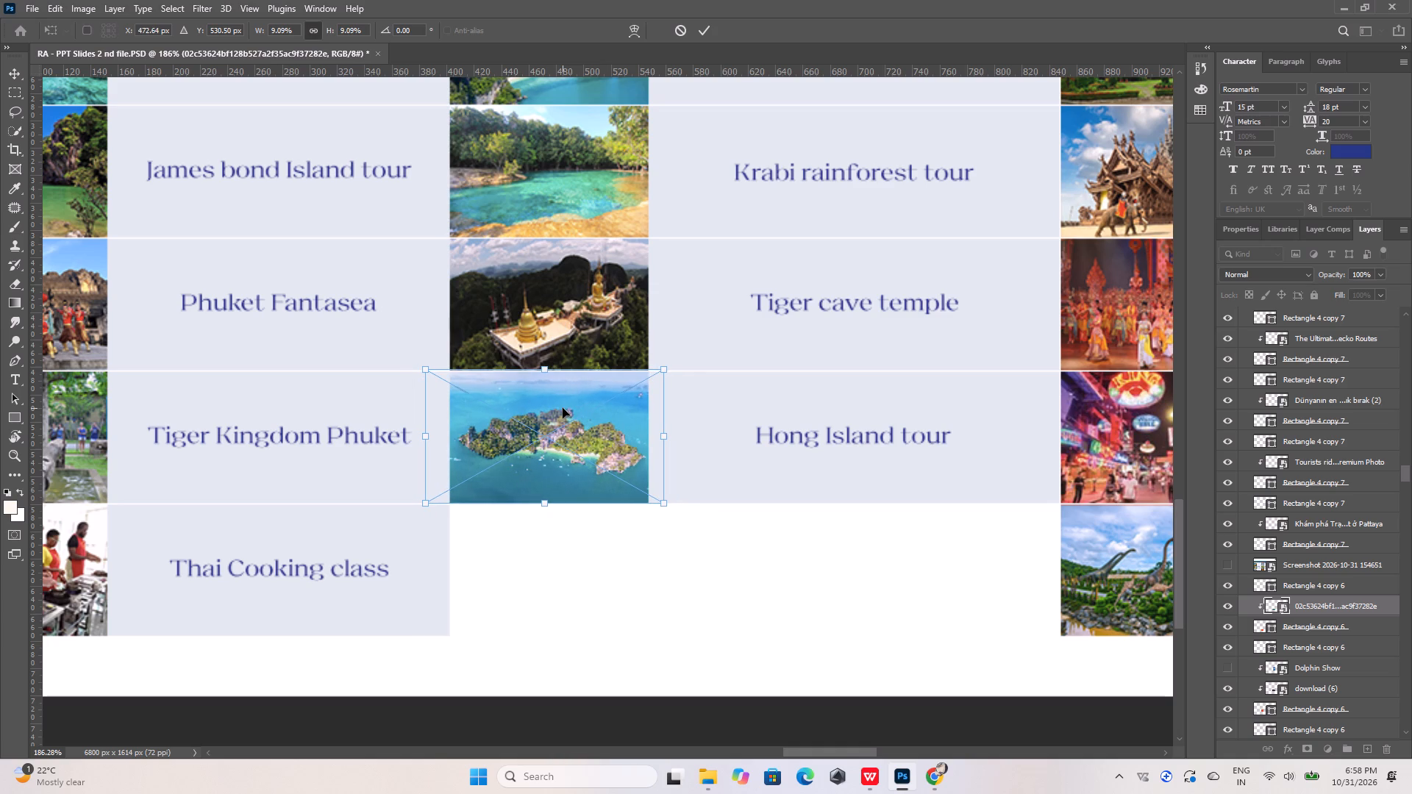
pyautogui.click(707, 29)
# Copy the Wat Plai Laem label text from the Koh Samui column and search Pinterest in Chrome for it.
pyautogui.keyDown('alt'); pyautogui.scroll(-2, 321, 470); pyautogui.keyUp('alt')
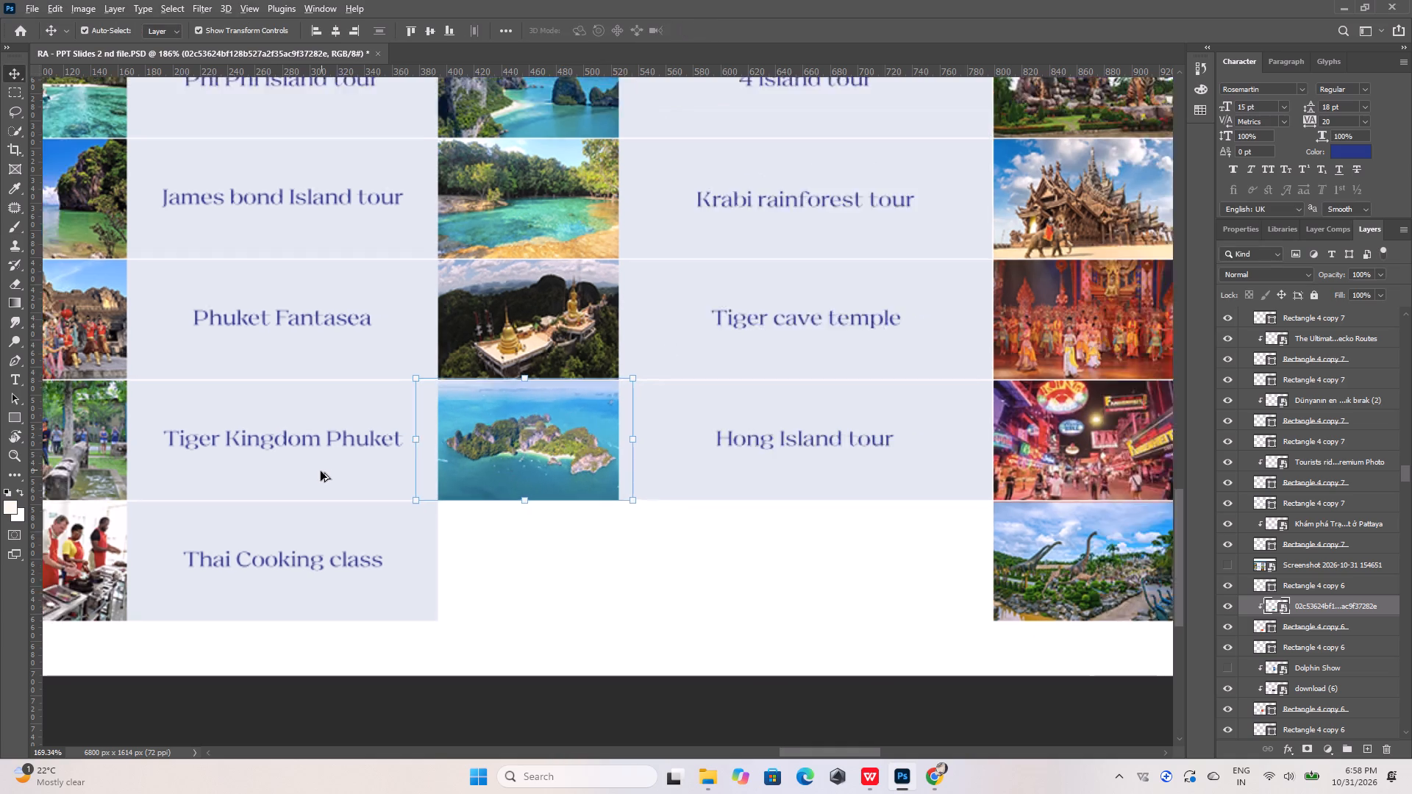
pyautogui.keyDown('alt'); pyautogui.scroll(-8, 321, 471); pyautogui.keyUp('alt')
pyautogui.keyDown('alt'); pyautogui.scroll(8, 706, 304); pyautogui.keyUp('alt')
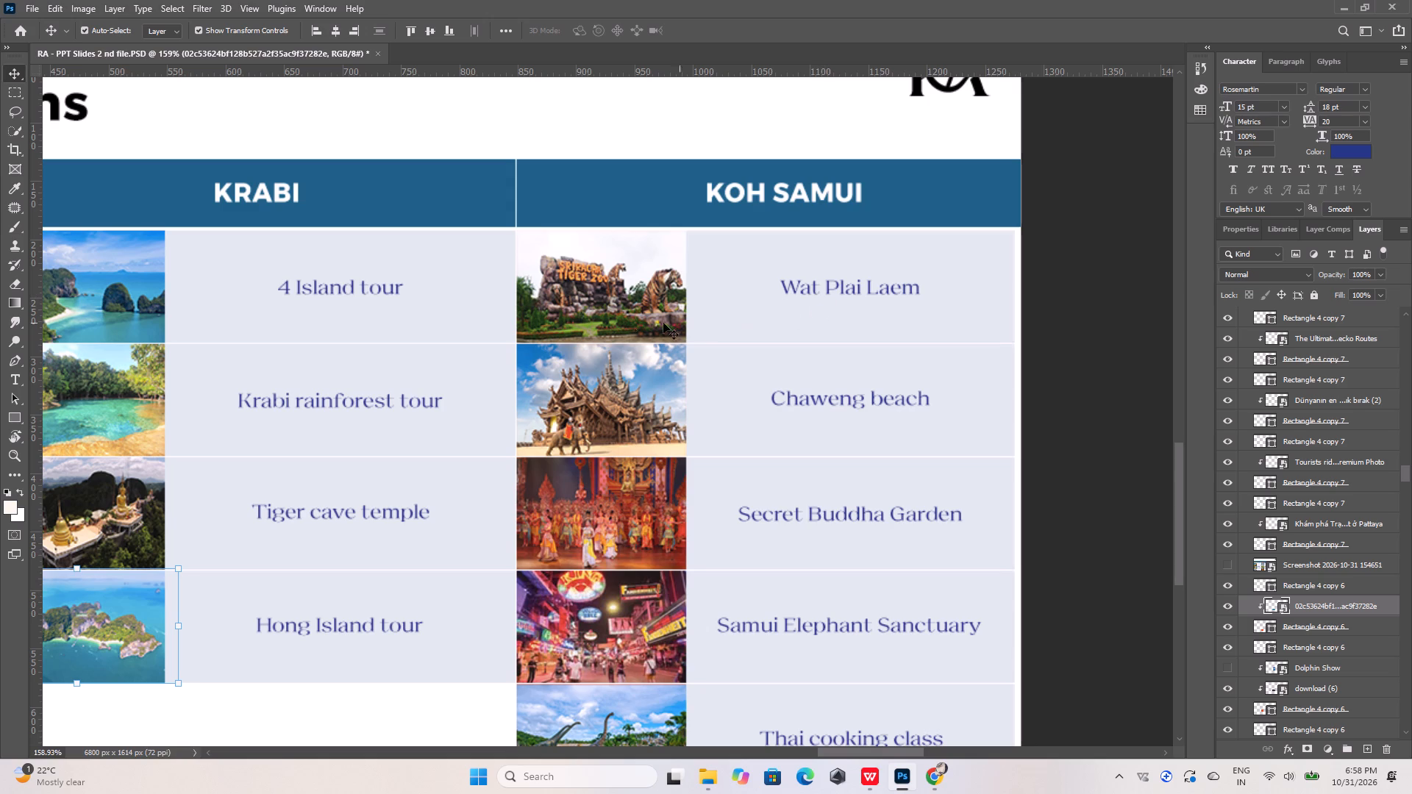
pyautogui.doubleClick(819, 288)
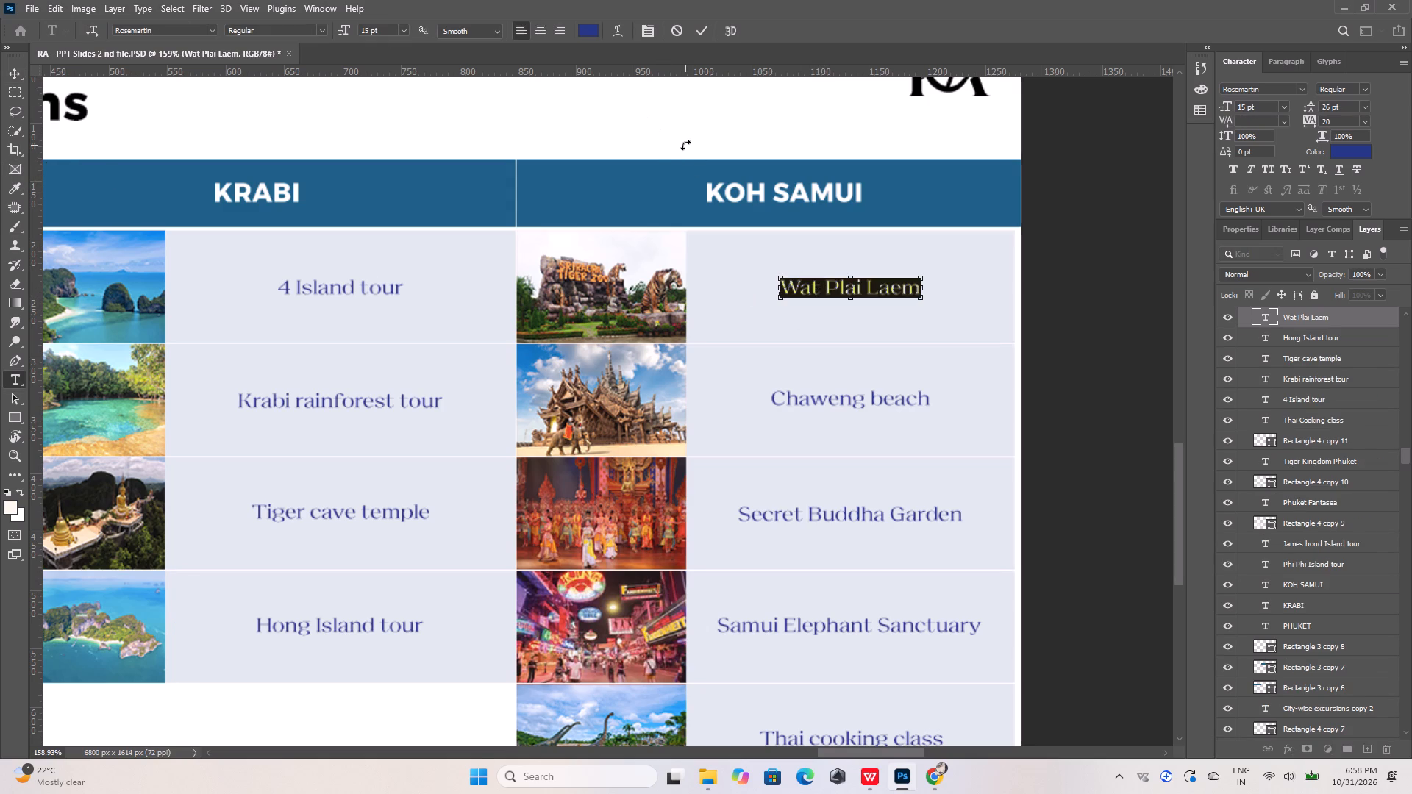
pyautogui.hotkey('ctrl', 'c')
pyautogui.click(700, 29)
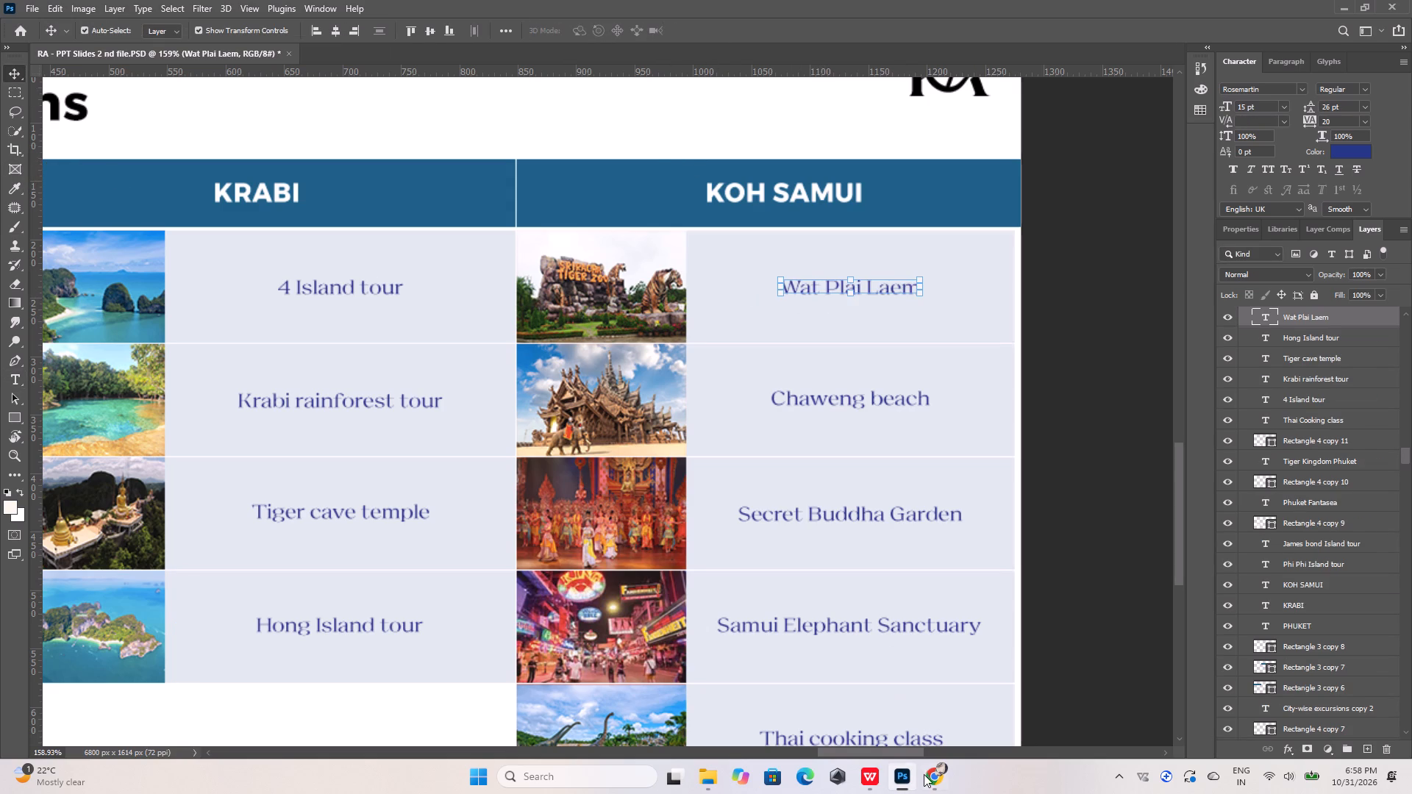
pyautogui.click(937, 774)
pyautogui.click(262, 6)
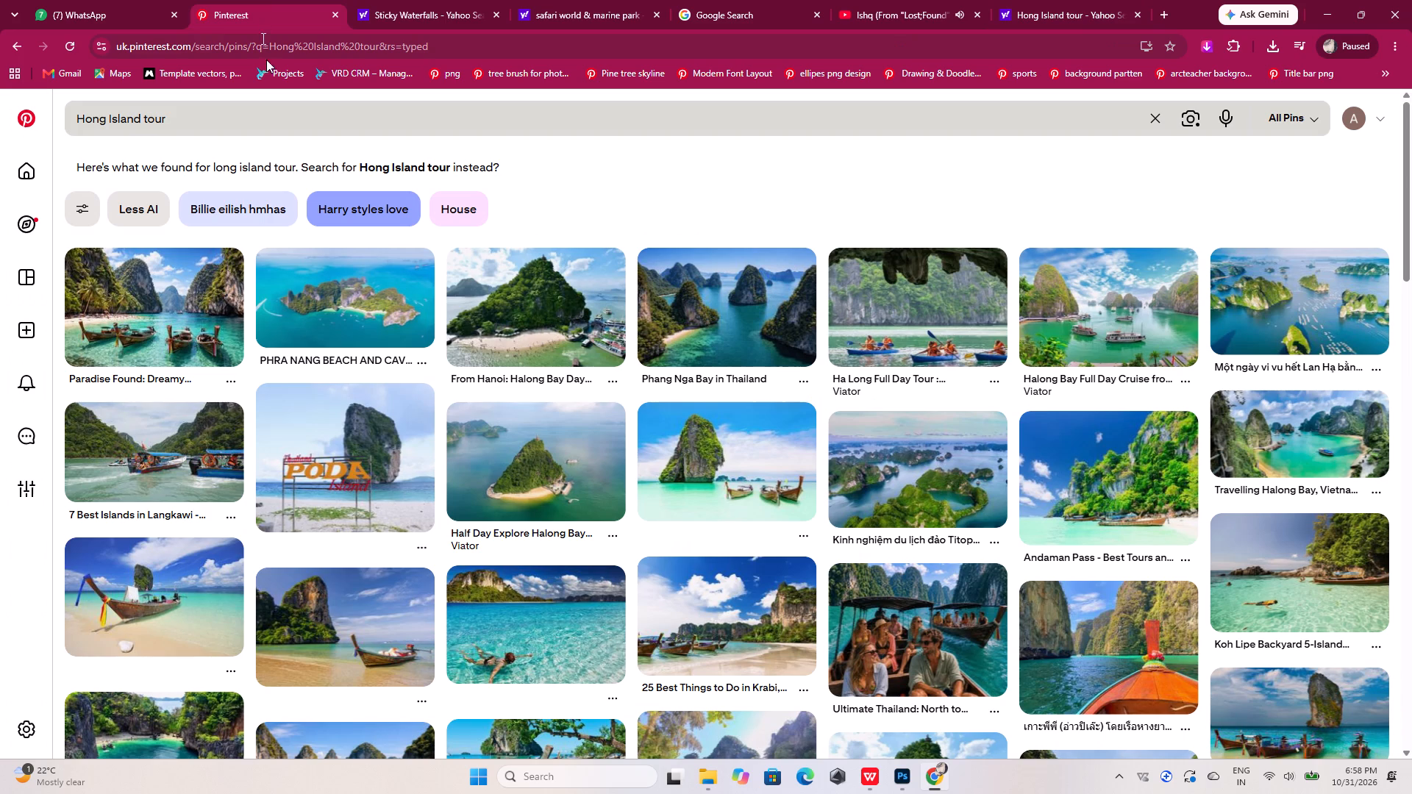
pyautogui.moveTo(300, 122); pyautogui.dragTo(0, 122)
pyautogui.hotkey('ctrl', 'v')
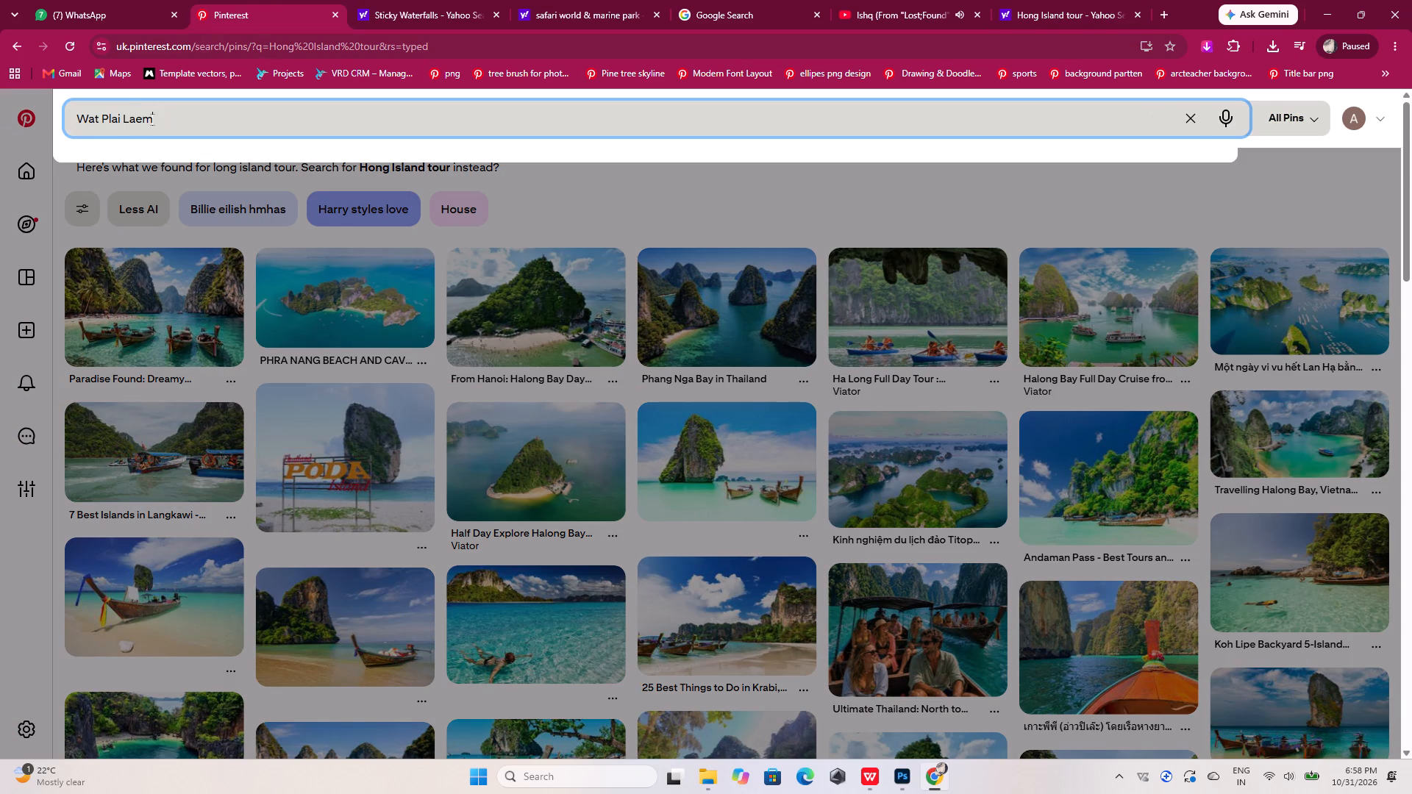
pyautogui.press('Return')
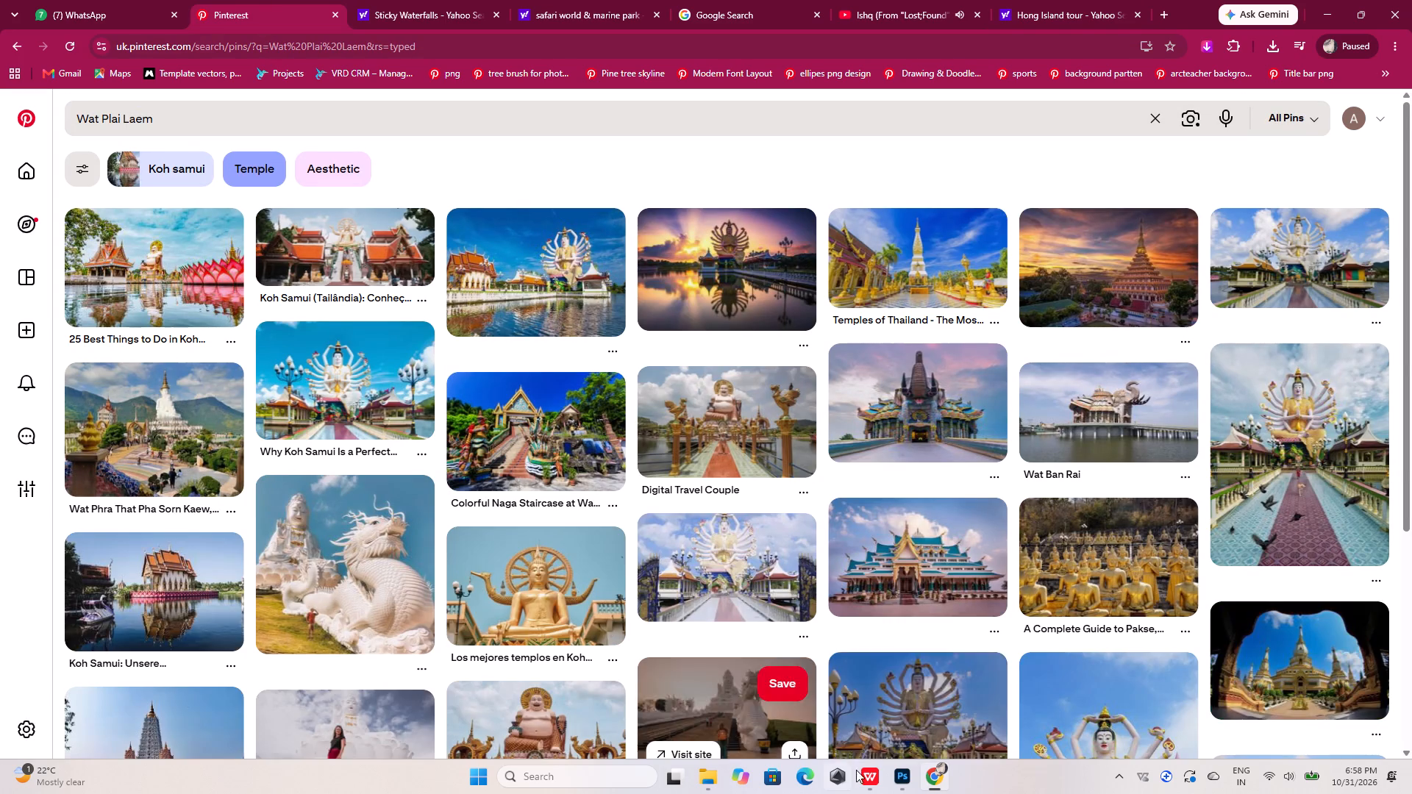
# Check the reference in WPS, return to Chrome, and download the Koh Samui with Kids pin's many-armed statue image.
pyautogui.click(869, 777)
pyautogui.click(869, 777)
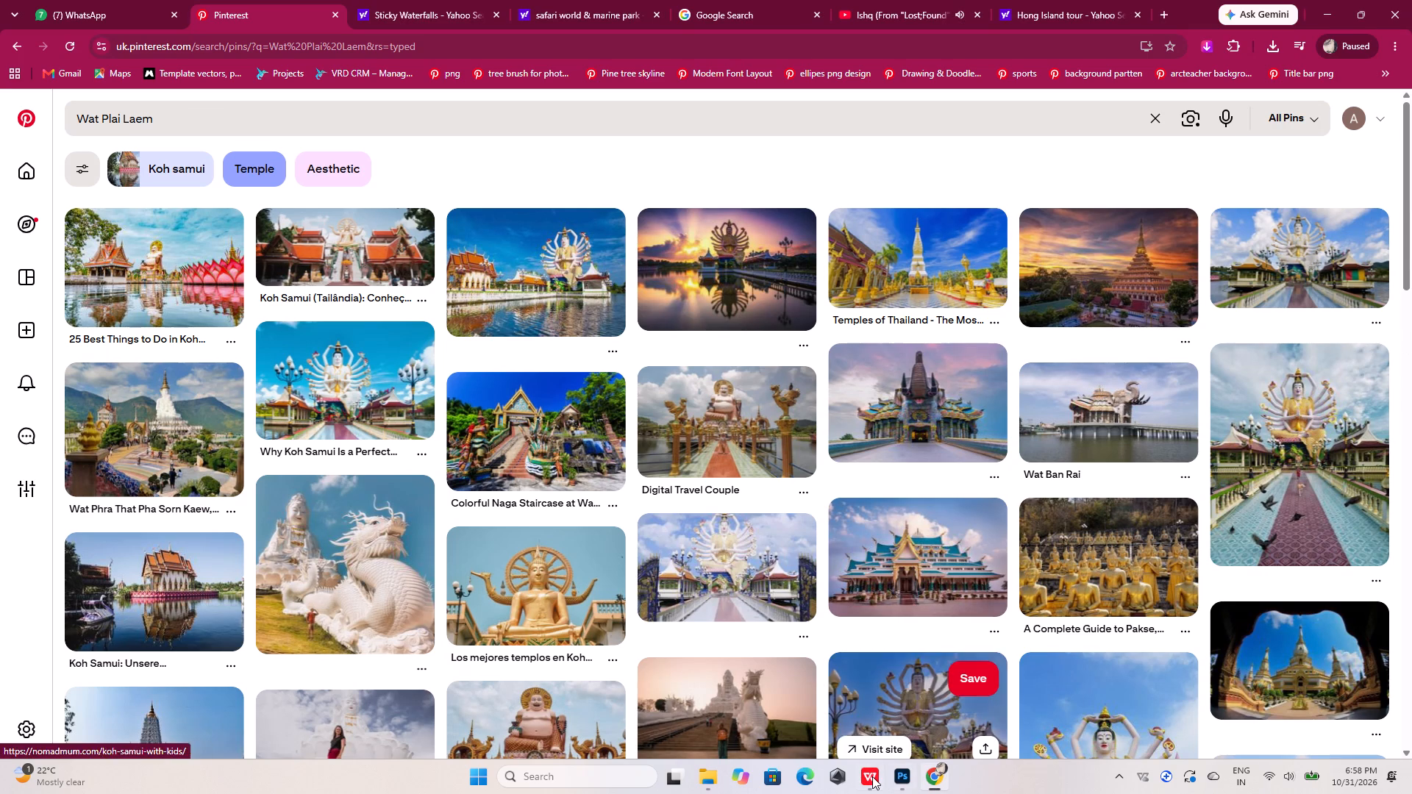
pyautogui.click(872, 776)
pyautogui.click(872, 776)
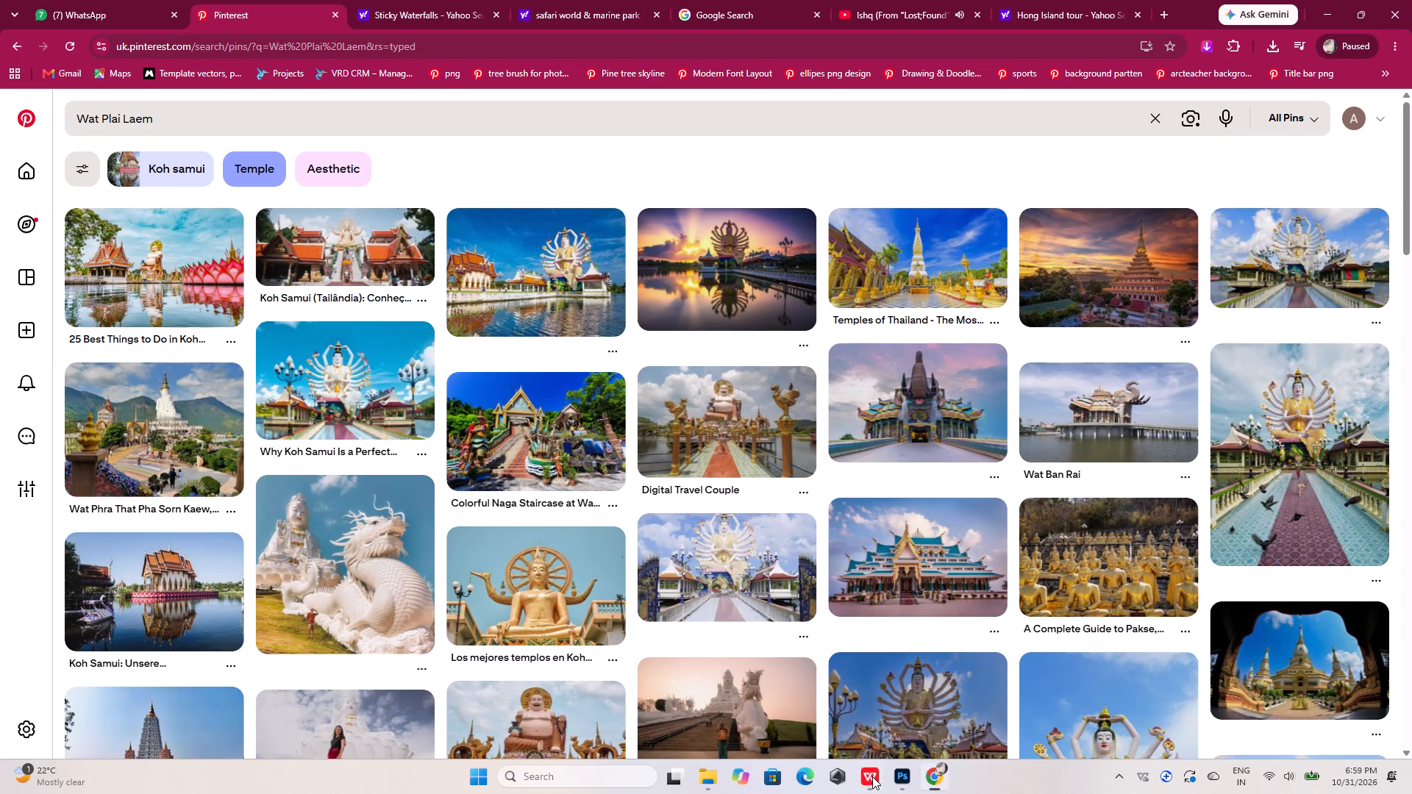
pyautogui.scroll(-2, 889, 699)
pyautogui.click(890, 552)
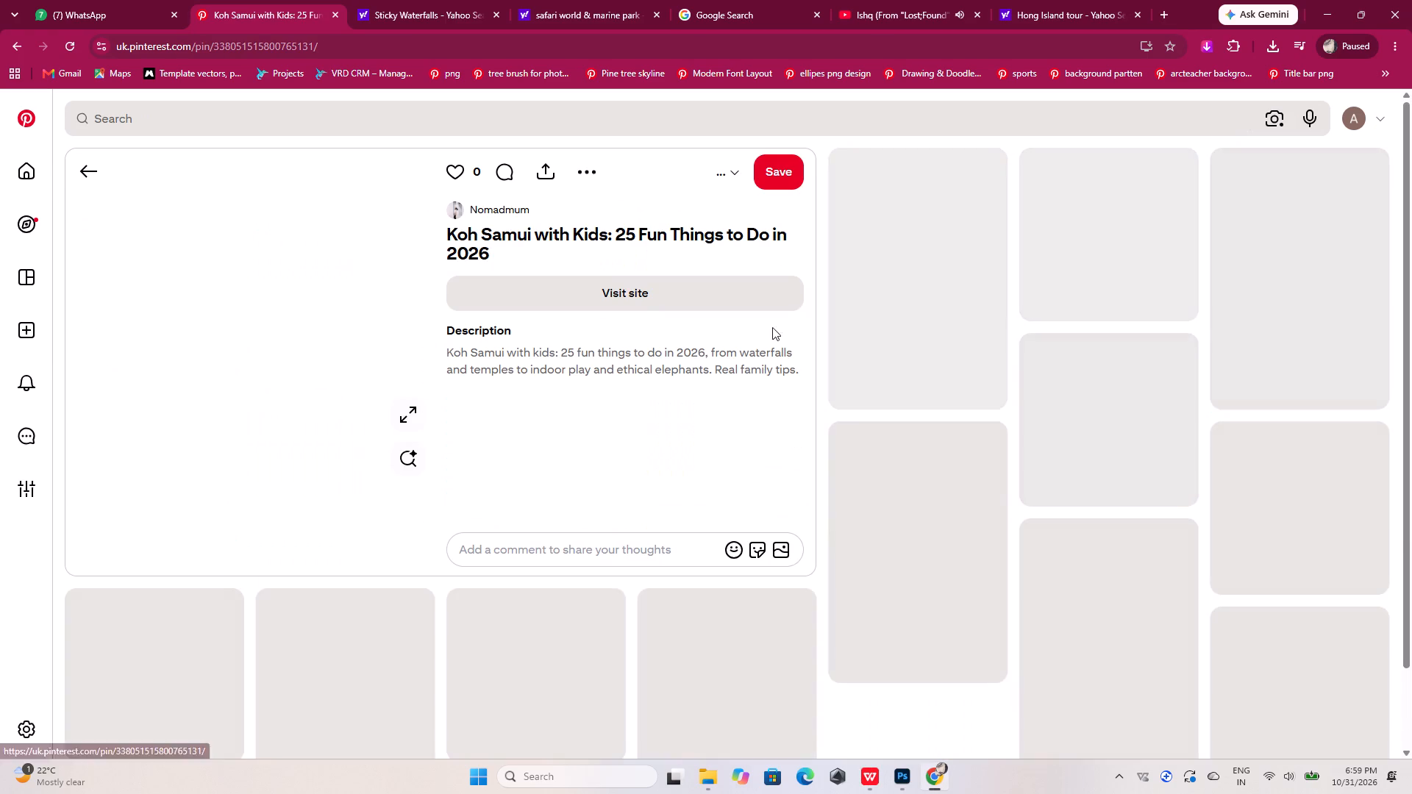
pyautogui.click(582, 166)
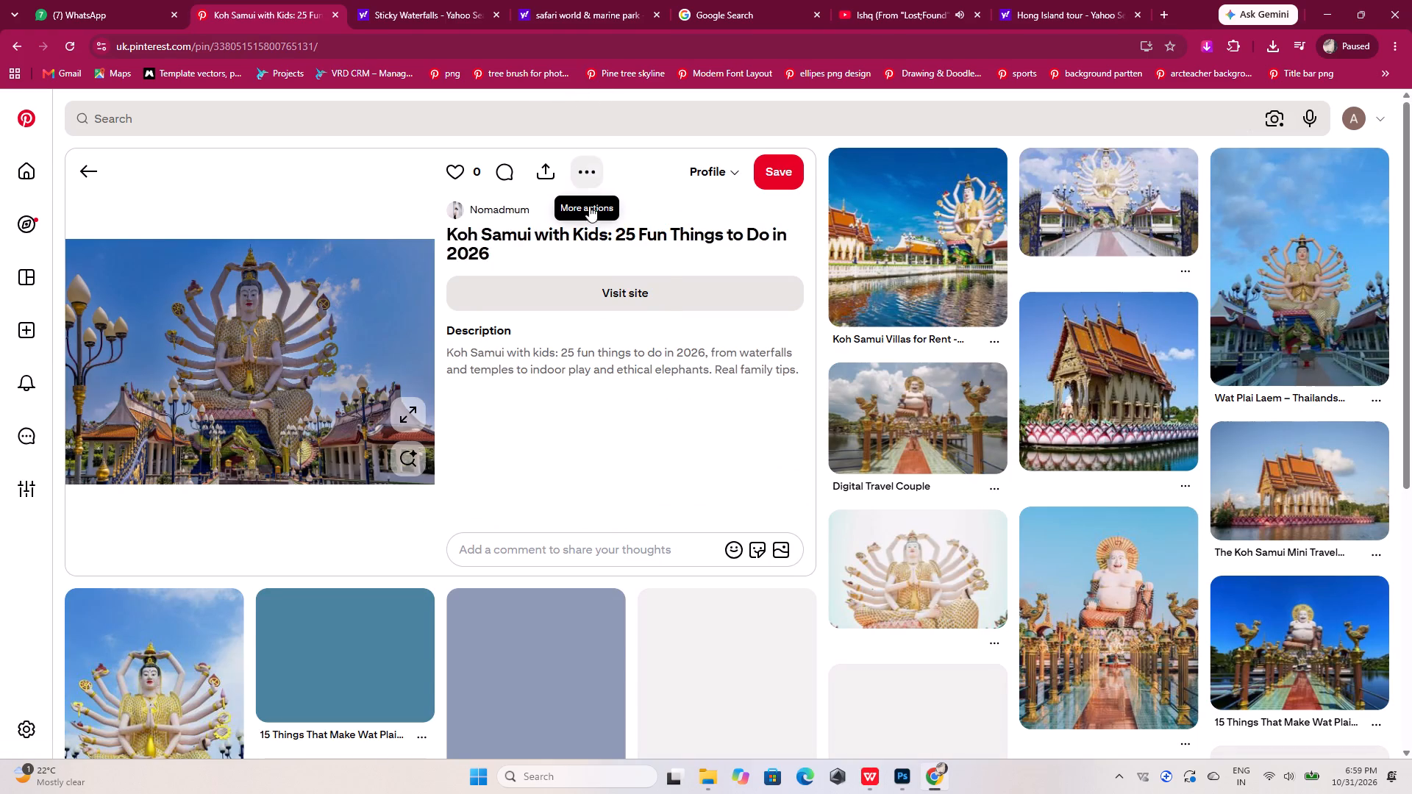
pyautogui.click(588, 219)
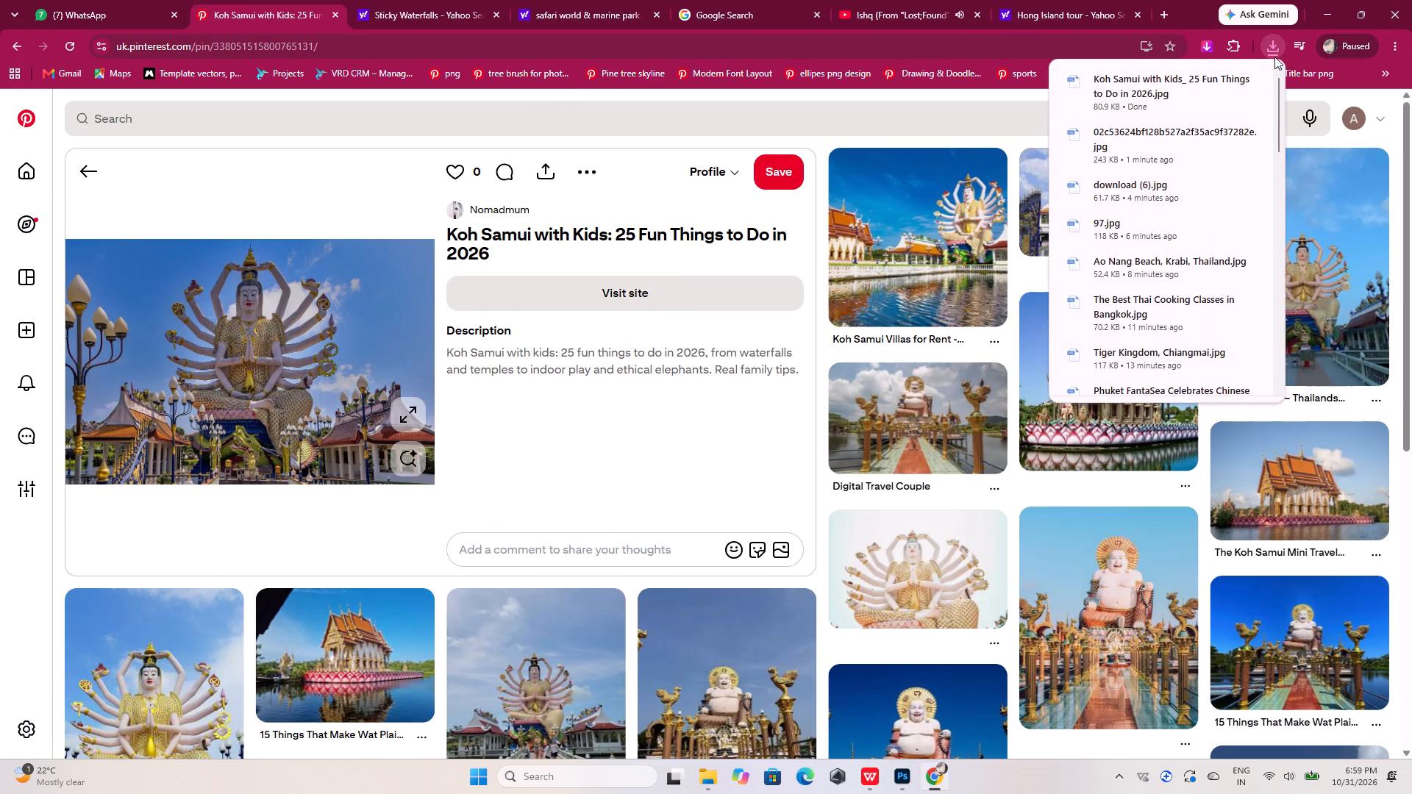
# Place the downloaded Koh Samui temple image in the Photoshop document, scaled to about 17%, overlapping the Koh Samui photo column's inner edge.
pyautogui.click(1222, 85)
pyautogui.moveTo(458, 179); pyautogui.dragTo(832, 673)
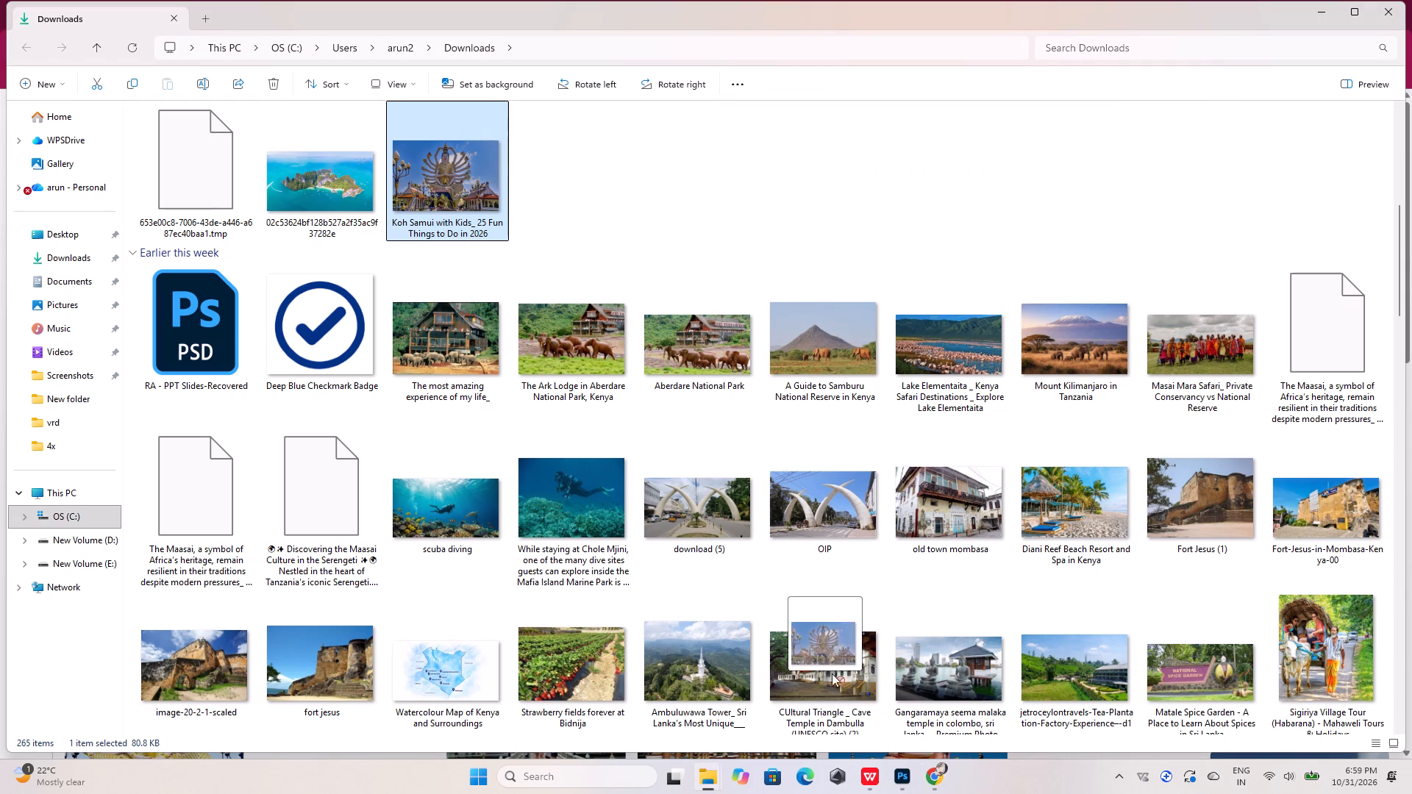
pyautogui.moveTo(832, 673); pyautogui.dragTo(596, 301)
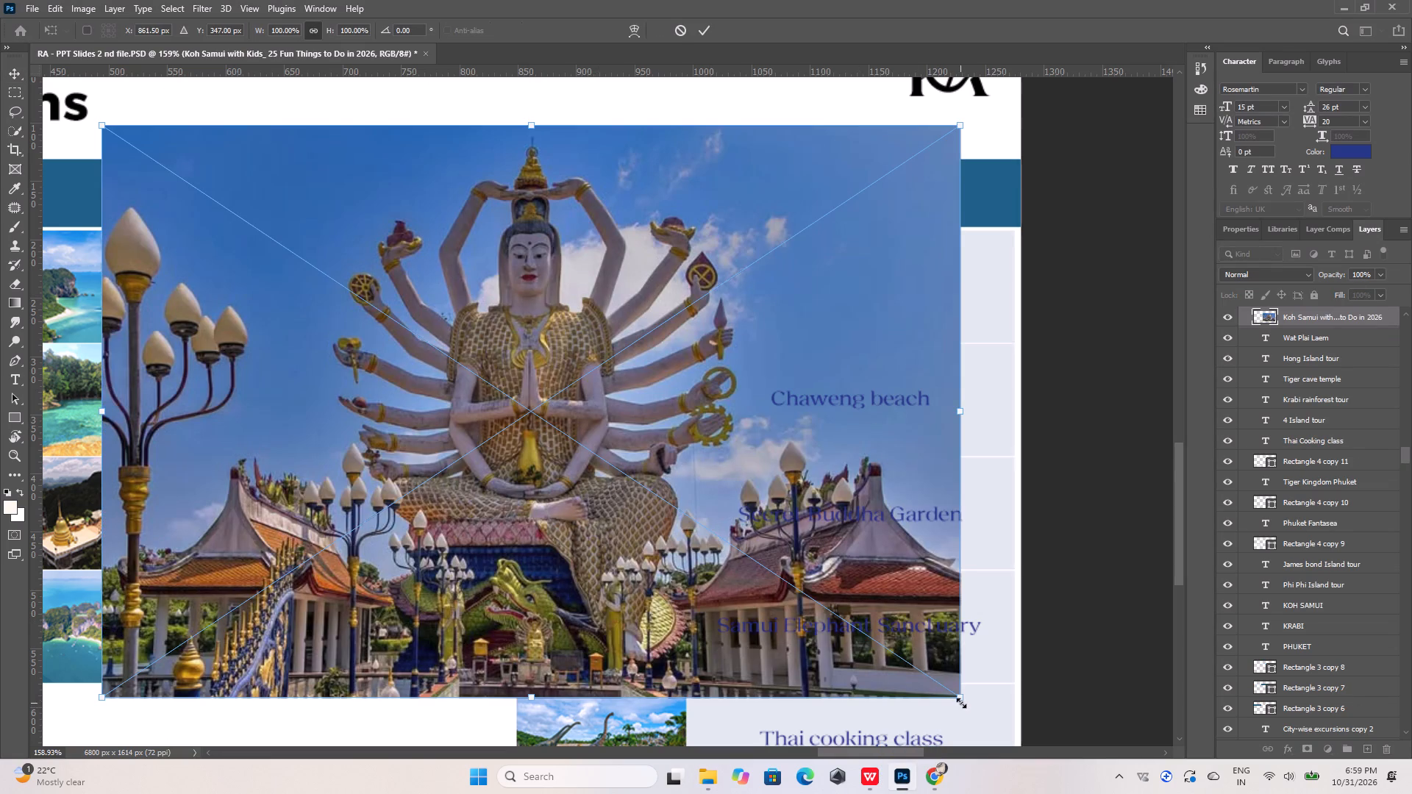
pyautogui.moveTo(961, 701); pyautogui.dragTo(242, 237)
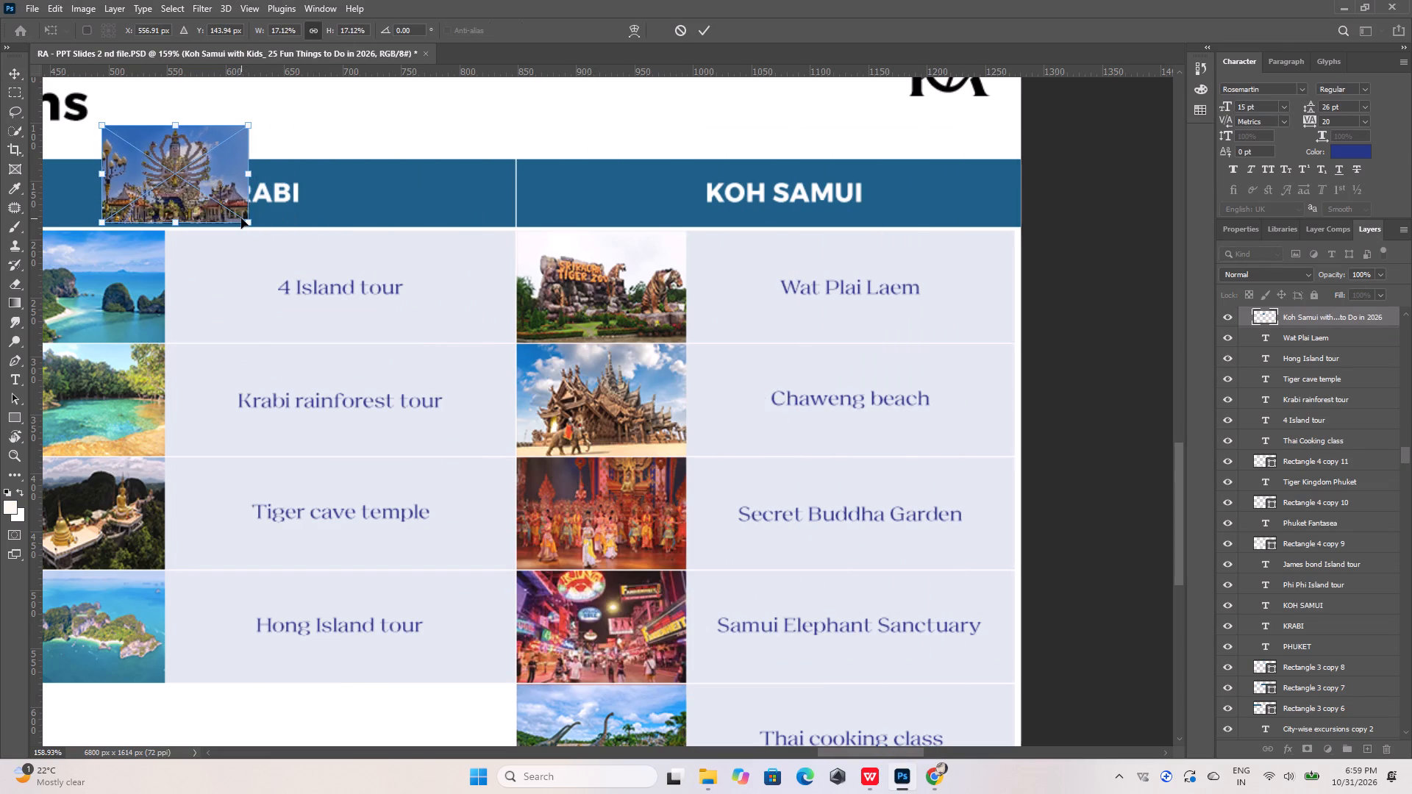
pyautogui.moveTo(180, 181); pyautogui.dragTo(513, 365)
pyautogui.click(700, 32)
# Move the Koh Samui temple image layer directly beneath the Sriracha Tiger Zoo layer so it is clipped to the Wat Plai Laem cell's rectangle.
pyautogui.click(632, 248)
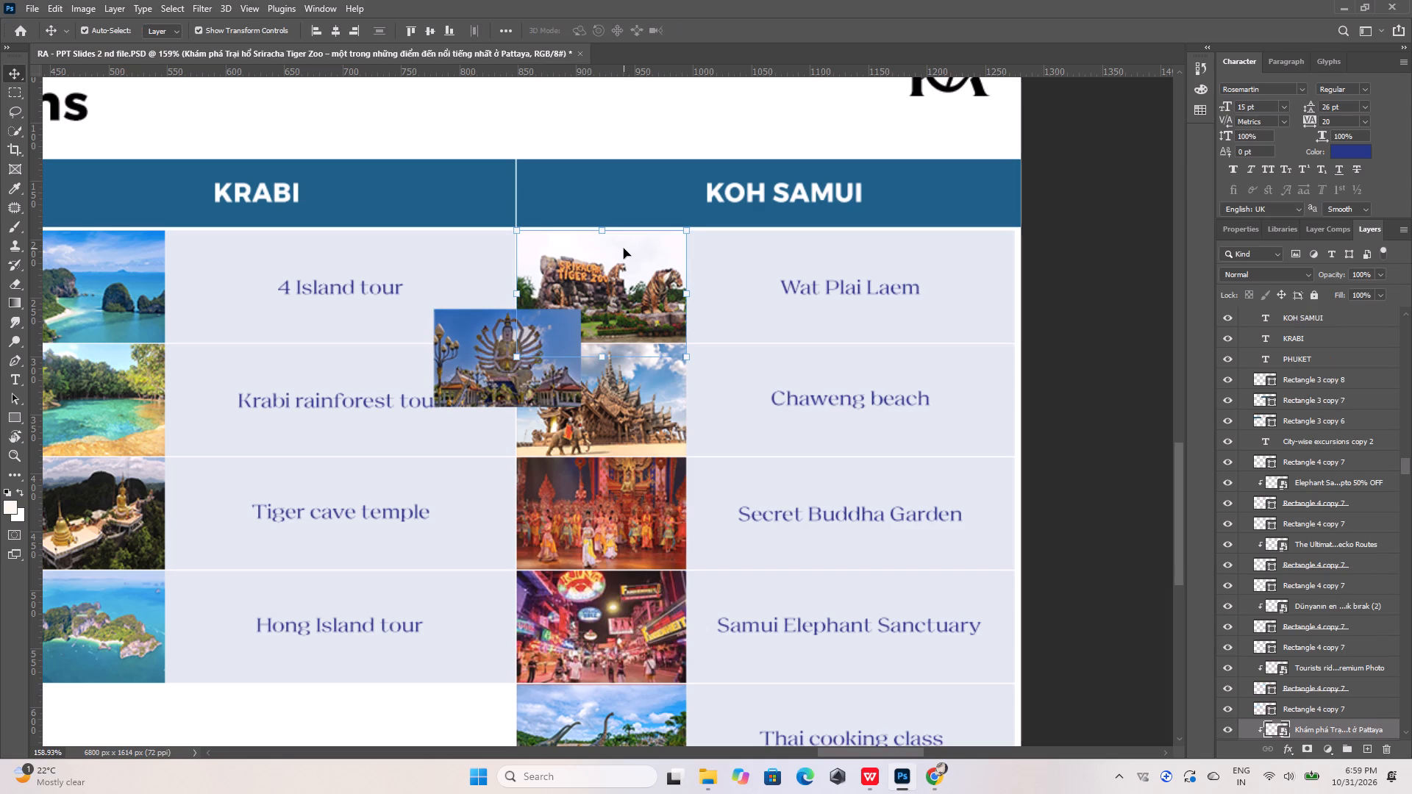
pyautogui.click(553, 337)
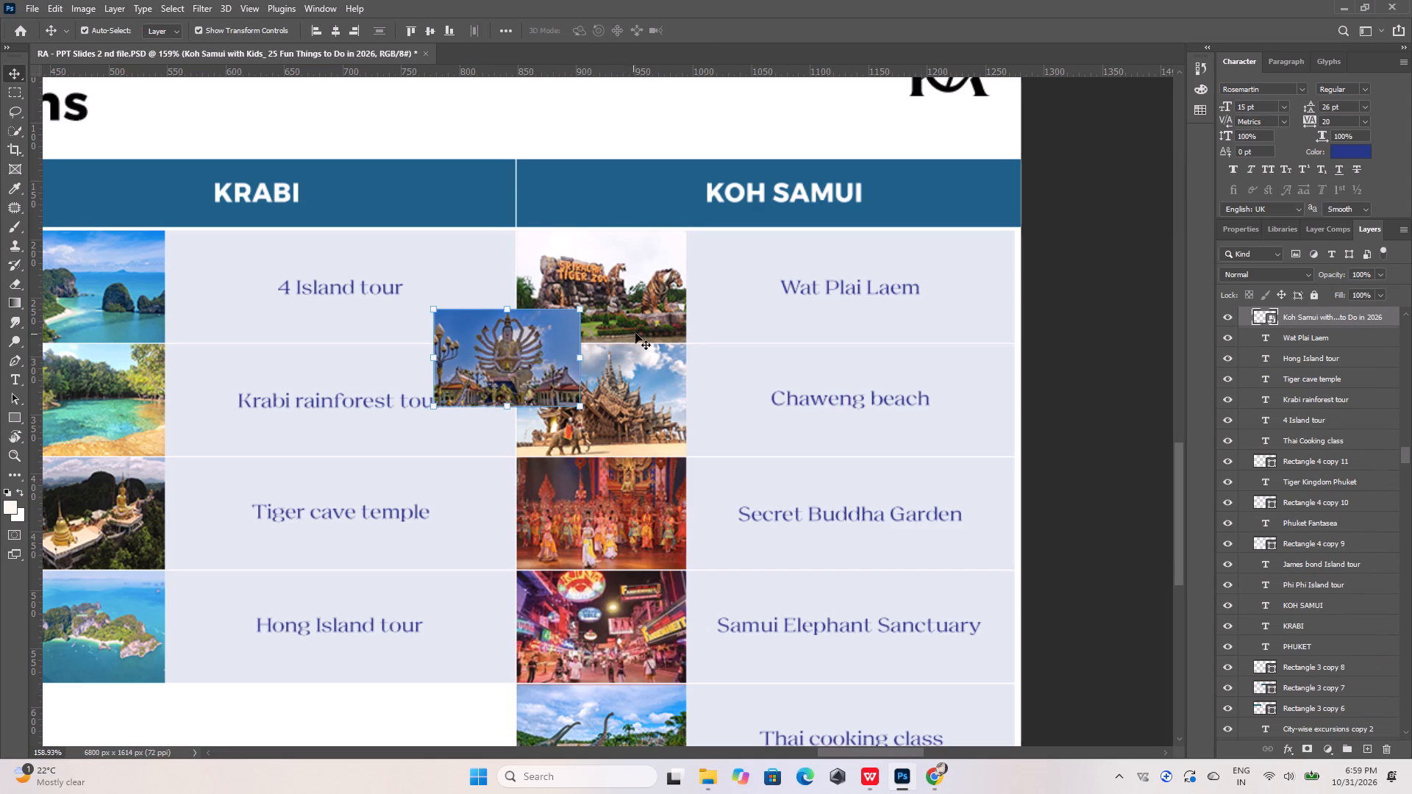
pyautogui.click(661, 311)
pyautogui.click(546, 344)
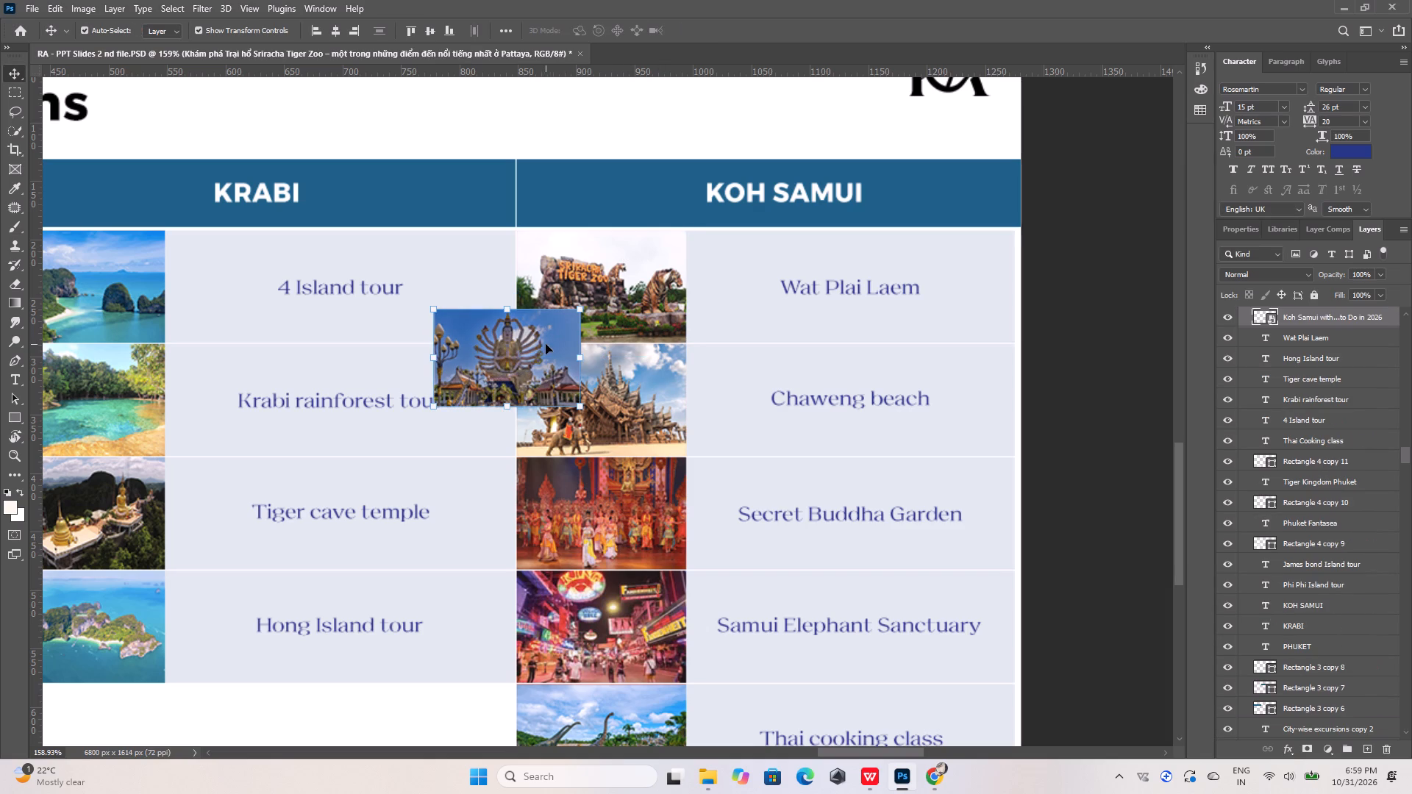
pyautogui.moveTo(1291, 315); pyautogui.dragTo(1306, 670)
pyautogui.scroll(-3, 1306, 659)
pyautogui.middleClick(1306, 659)
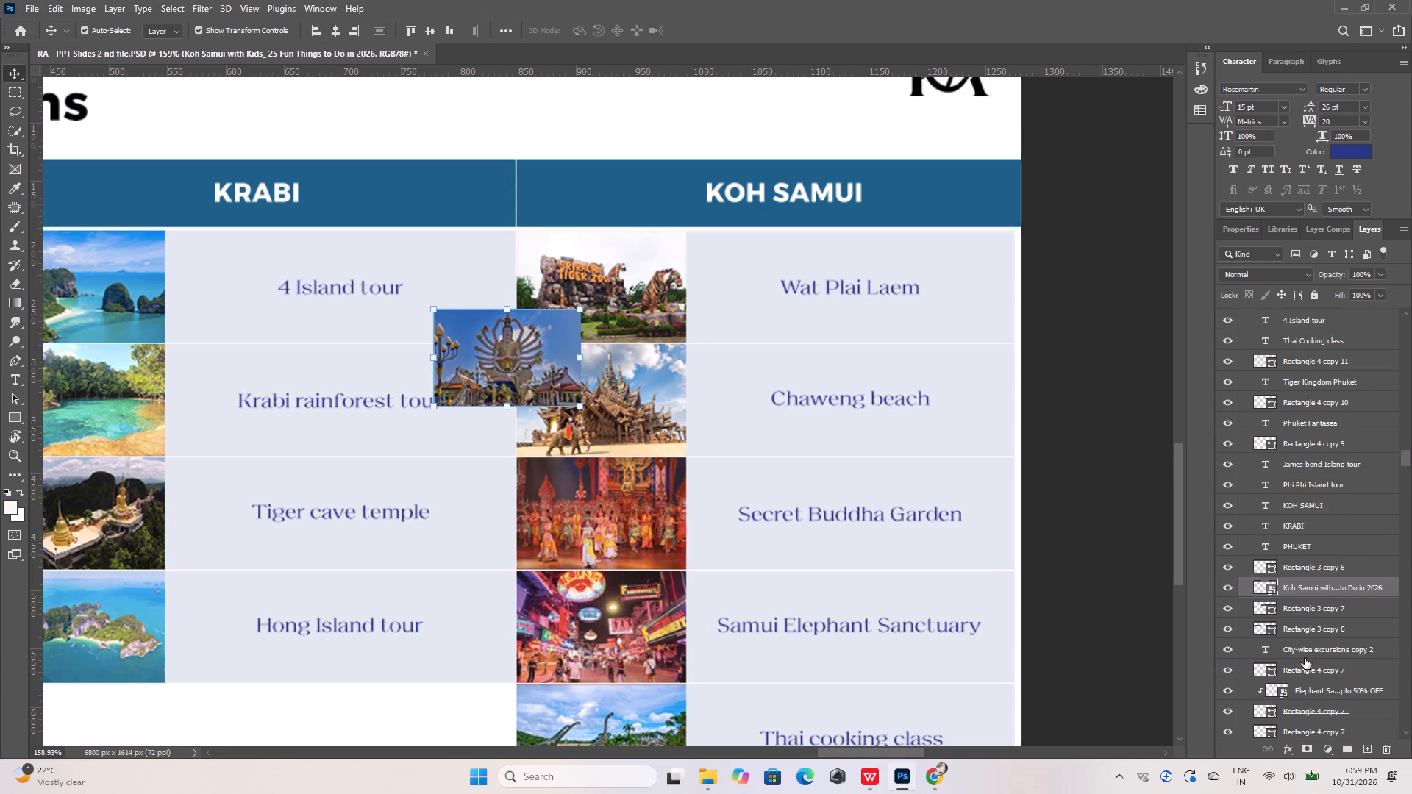
pyautogui.scroll(-13, 1305, 658)
pyautogui.click(646, 310)
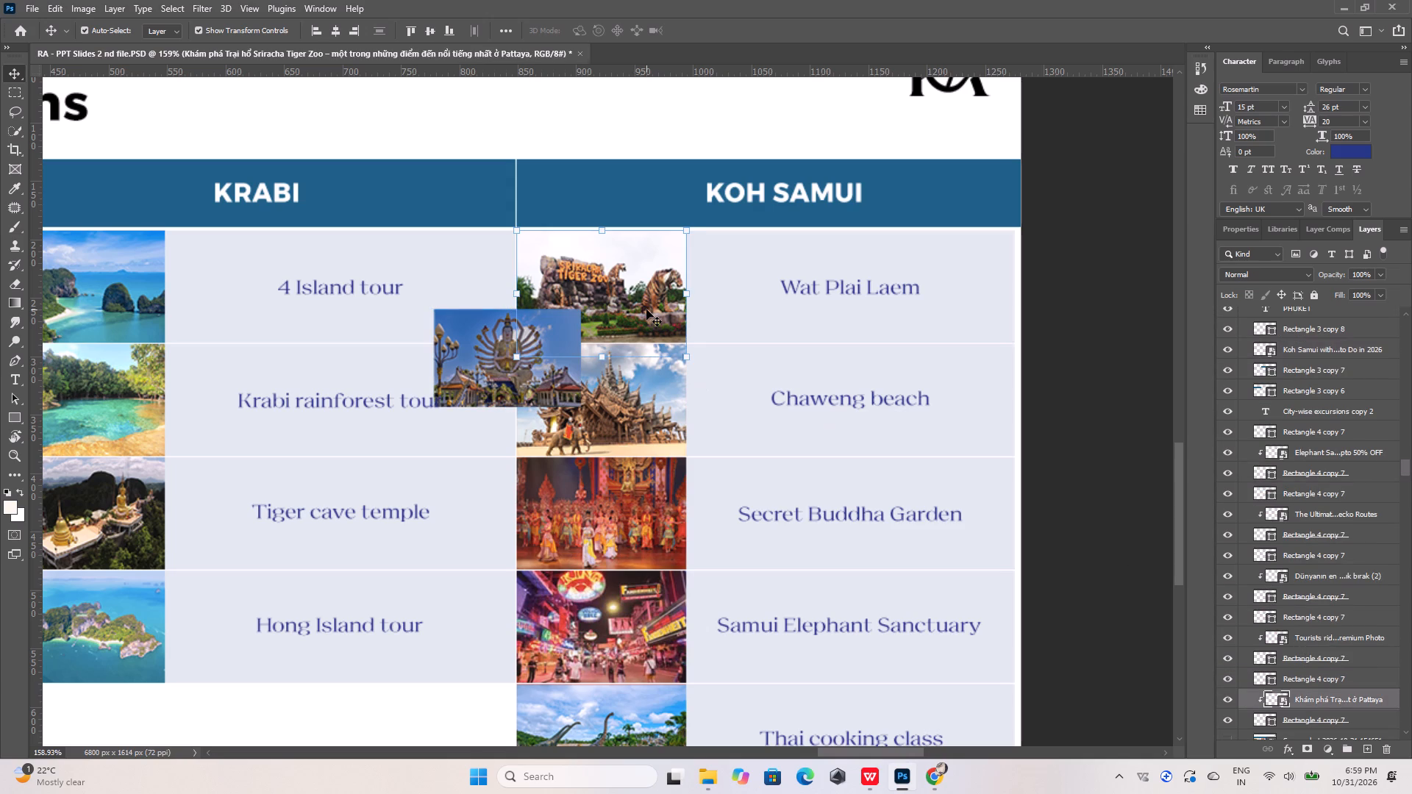
pyautogui.click(522, 329)
pyautogui.click(613, 316)
pyautogui.moveTo(1303, 351); pyautogui.dragTo(1317, 707)
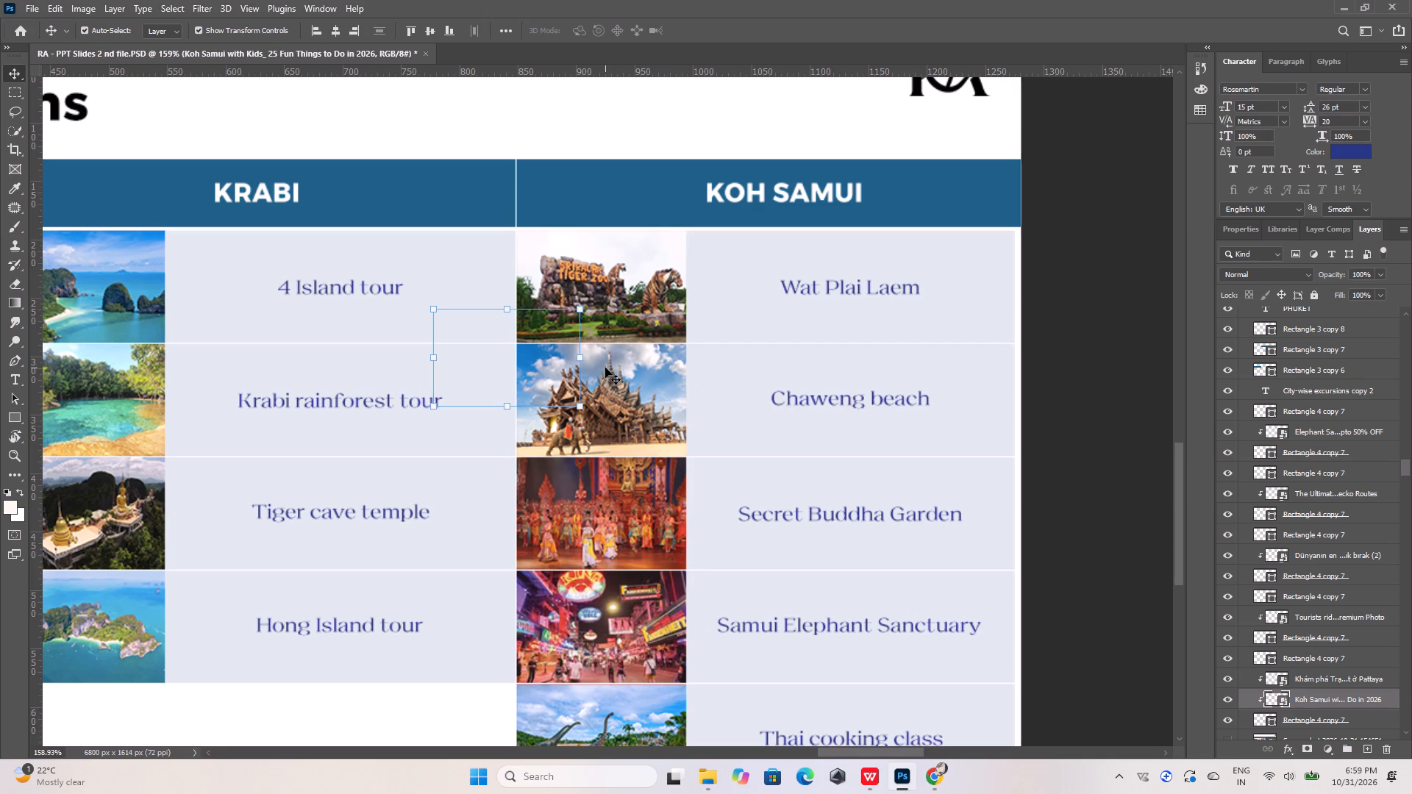
# Hide the Sriracha Tiger Zoo photo, then move and enlarge the many-armed statue image to fill the Wat Plai Laem photo cell.
pyautogui.click(1224, 681)
pyautogui.moveTo(538, 327); pyautogui.dragTo(628, 249)
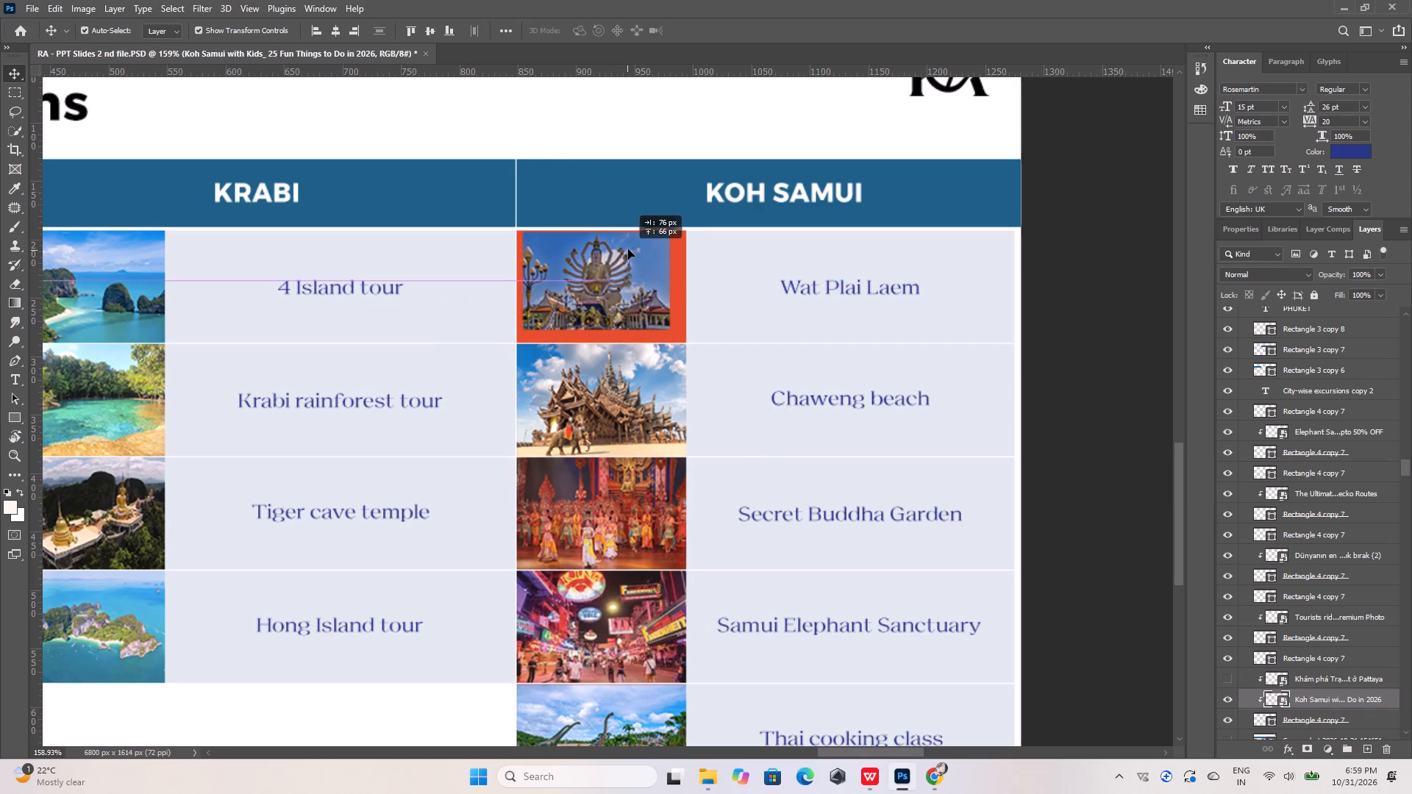
pyautogui.moveTo(628, 249); pyautogui.dragTo(619, 249)
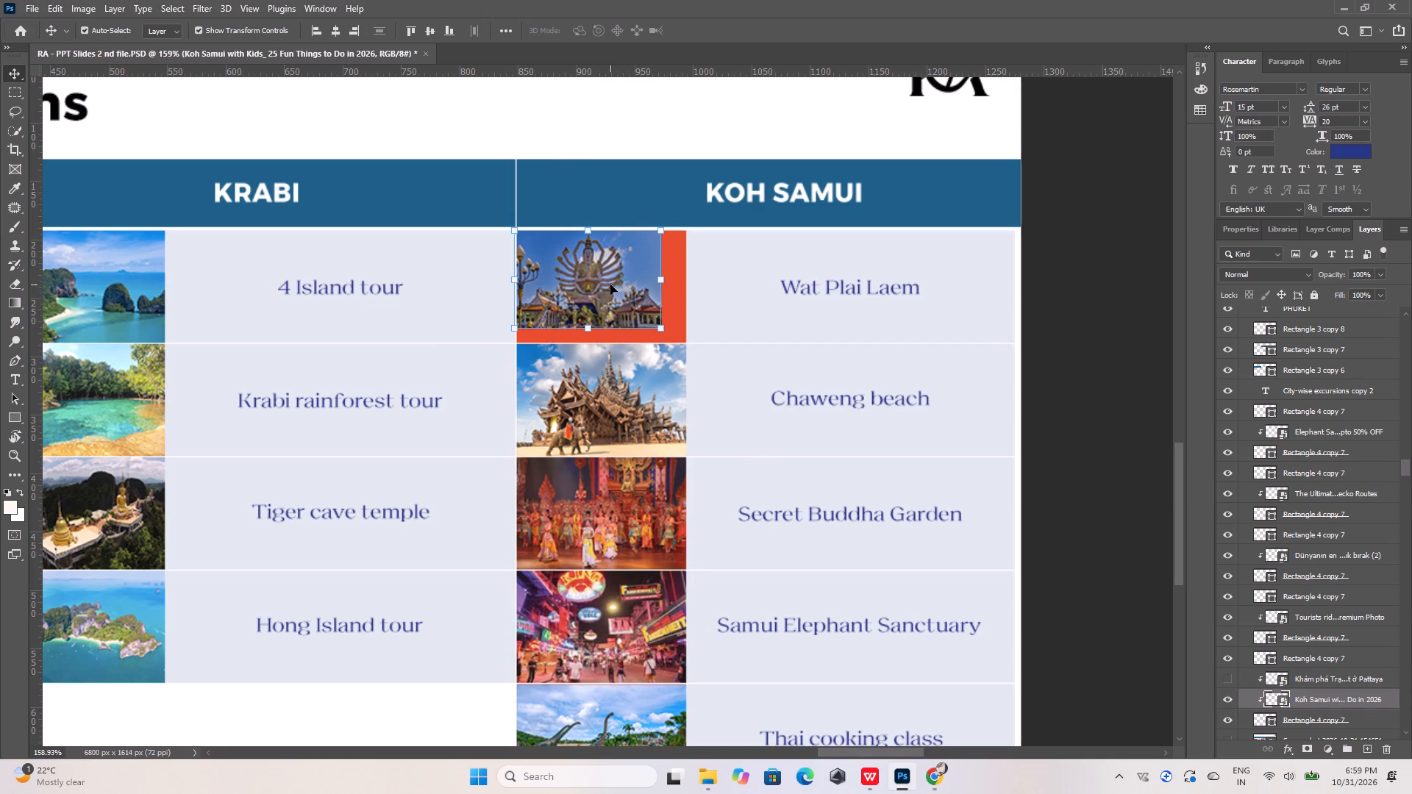
pyautogui.click(610, 284)
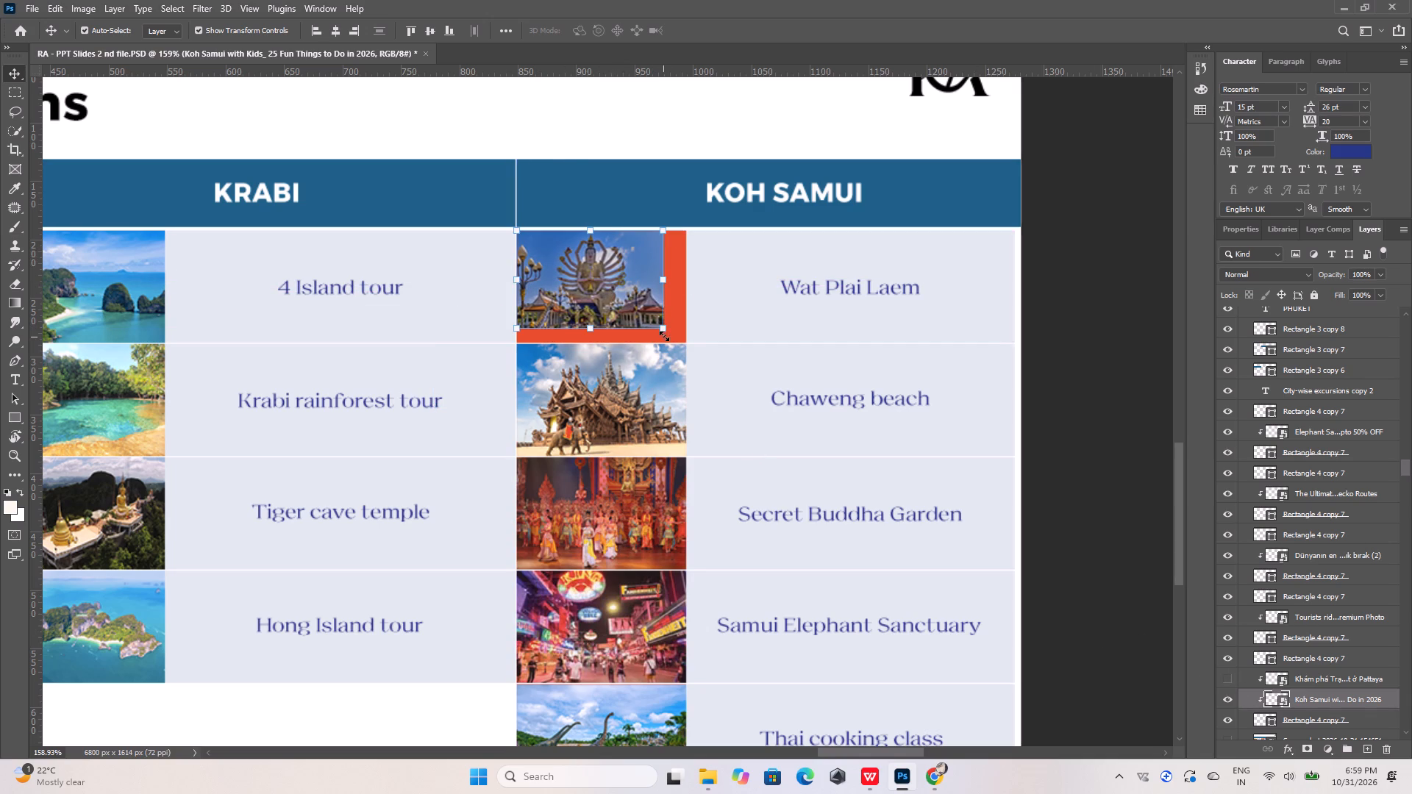
pyautogui.moveTo(663, 331); pyautogui.dragTo(684, 348)
pyautogui.click(698, 30)
pyautogui.click(717, 271)
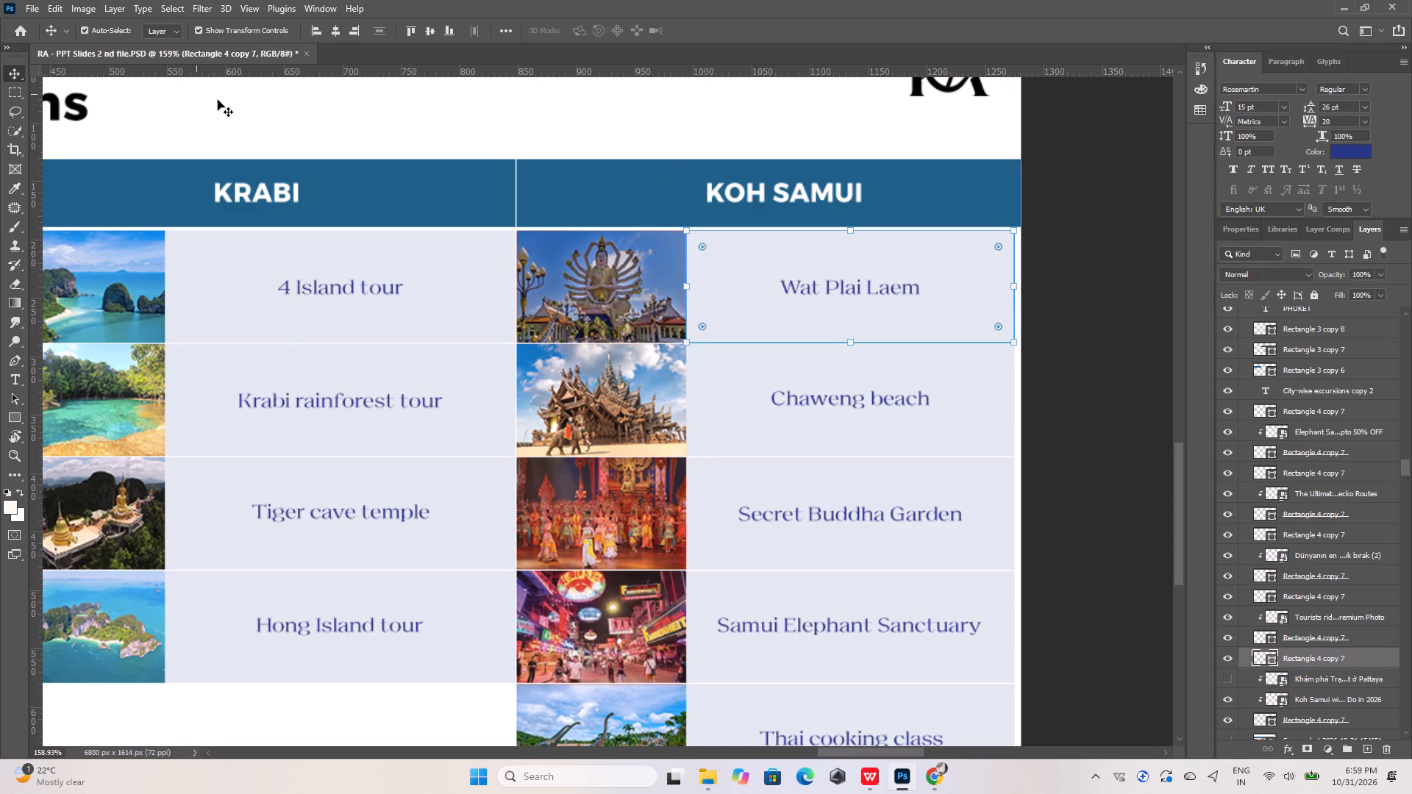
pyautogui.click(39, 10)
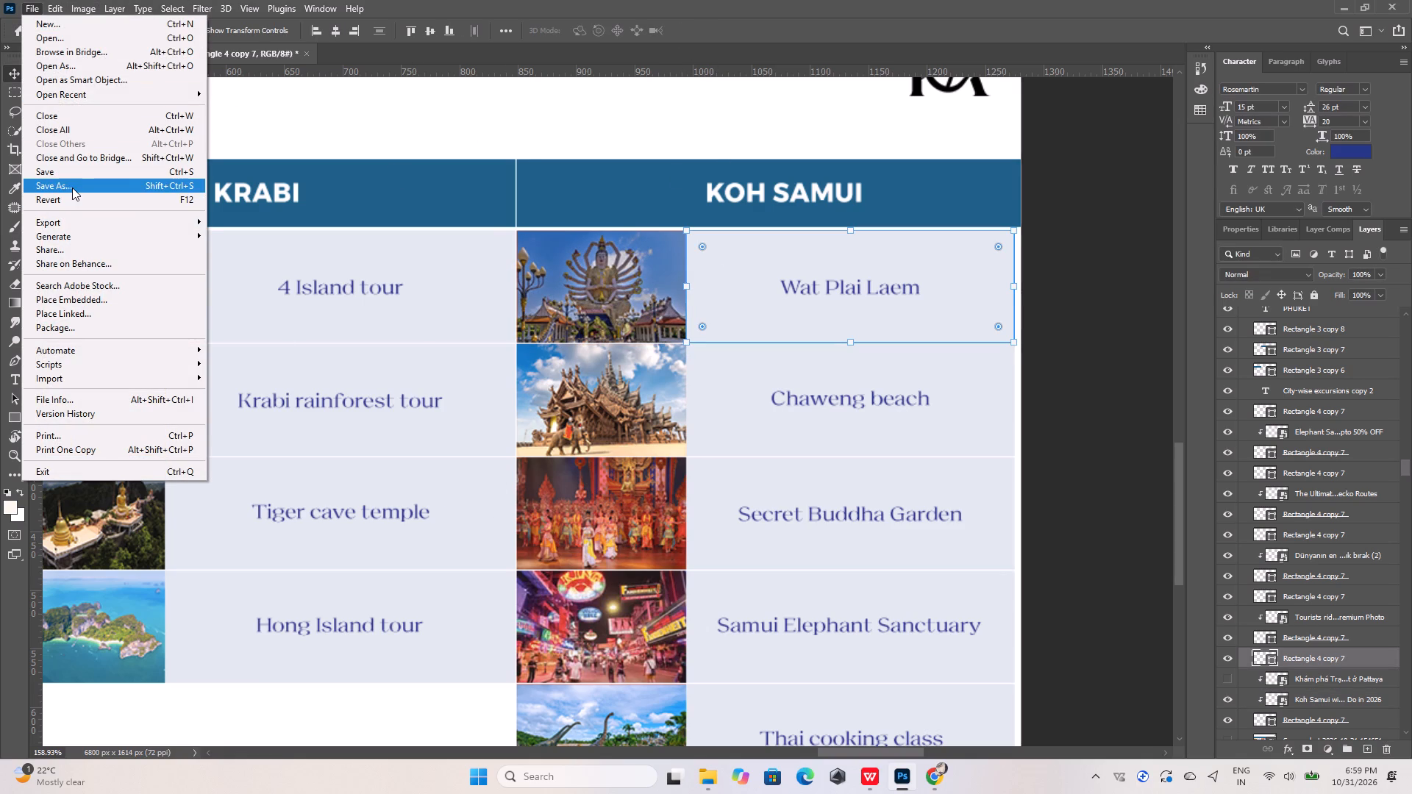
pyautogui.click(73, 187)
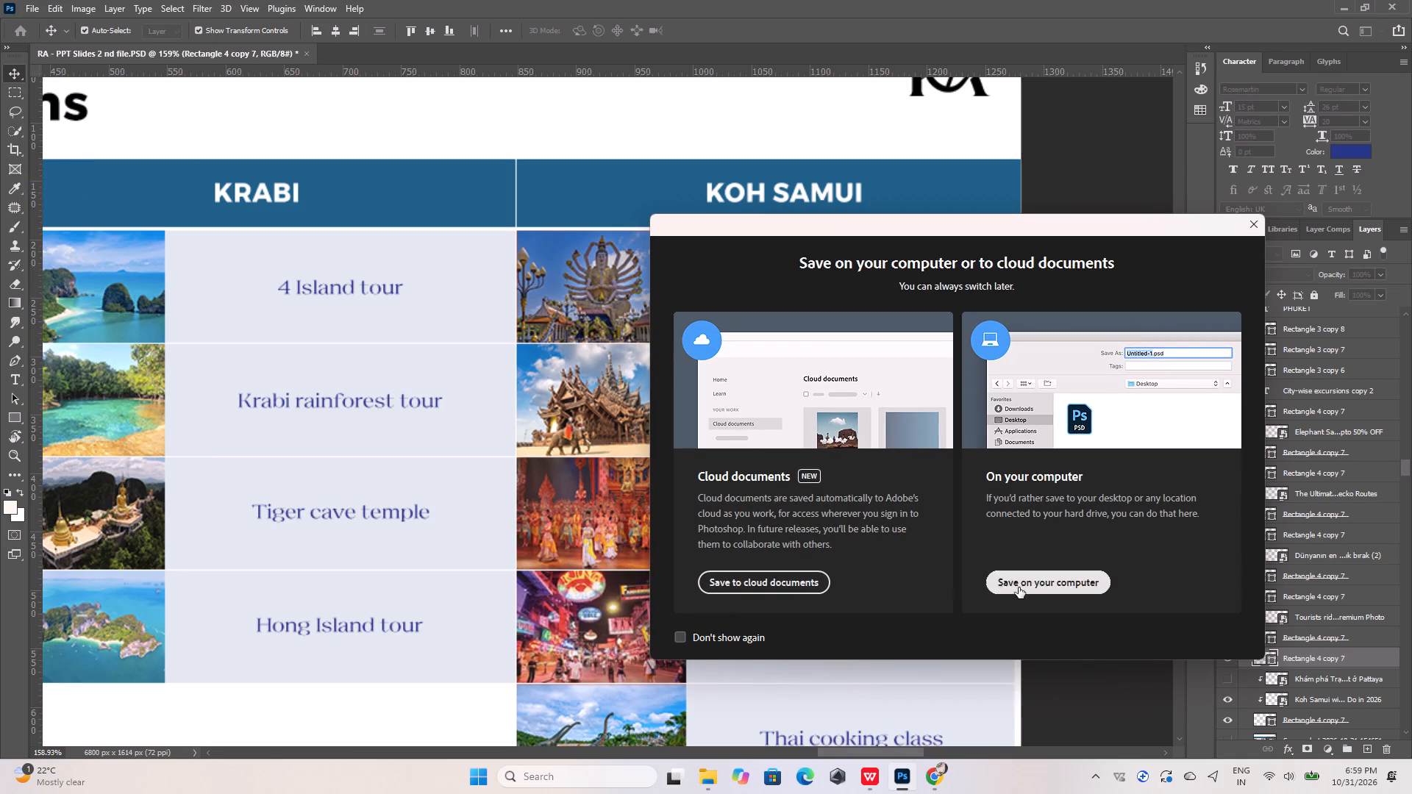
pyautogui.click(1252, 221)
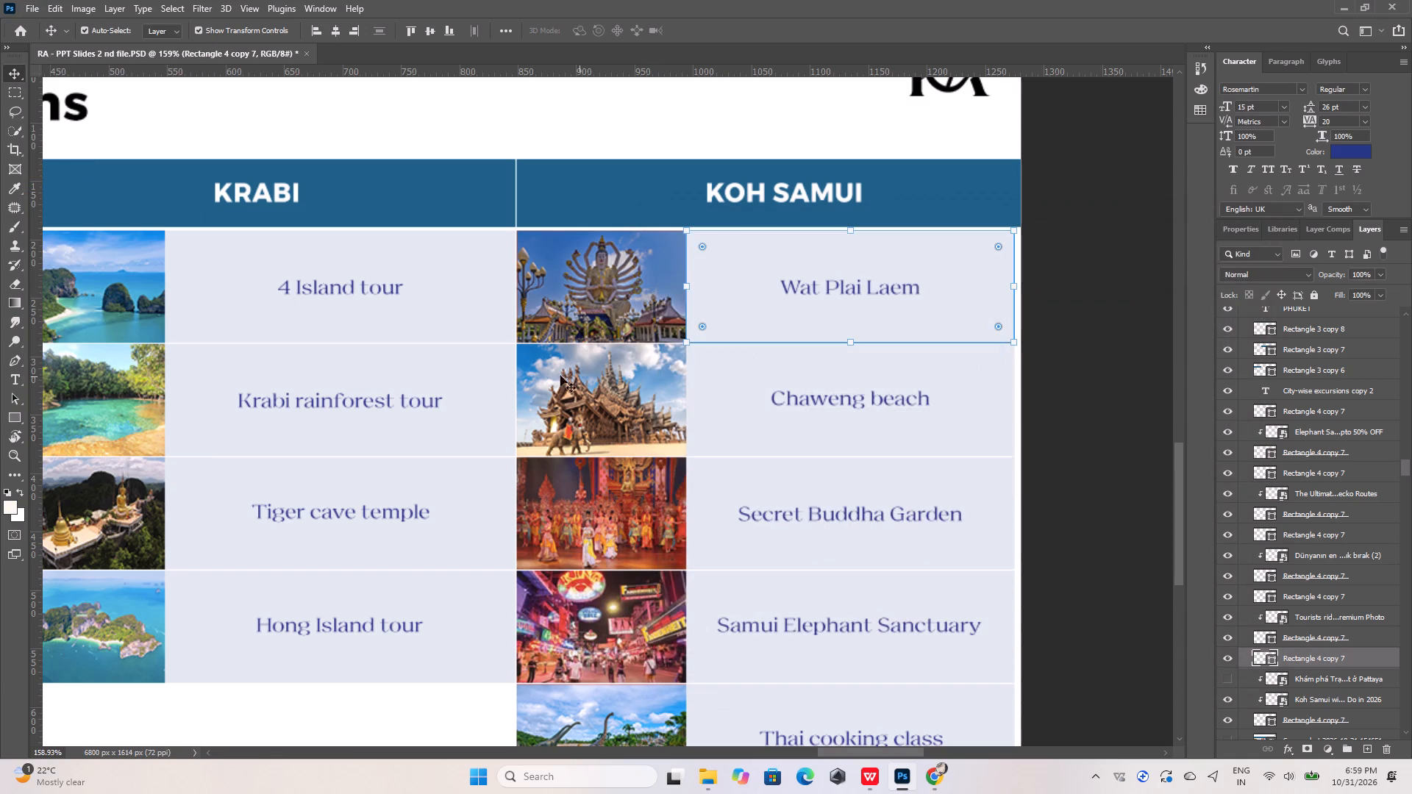
# Fill the Chaweng beach label's background rectangle with the recently used orange-red colour.
pyautogui.click(724, 407)
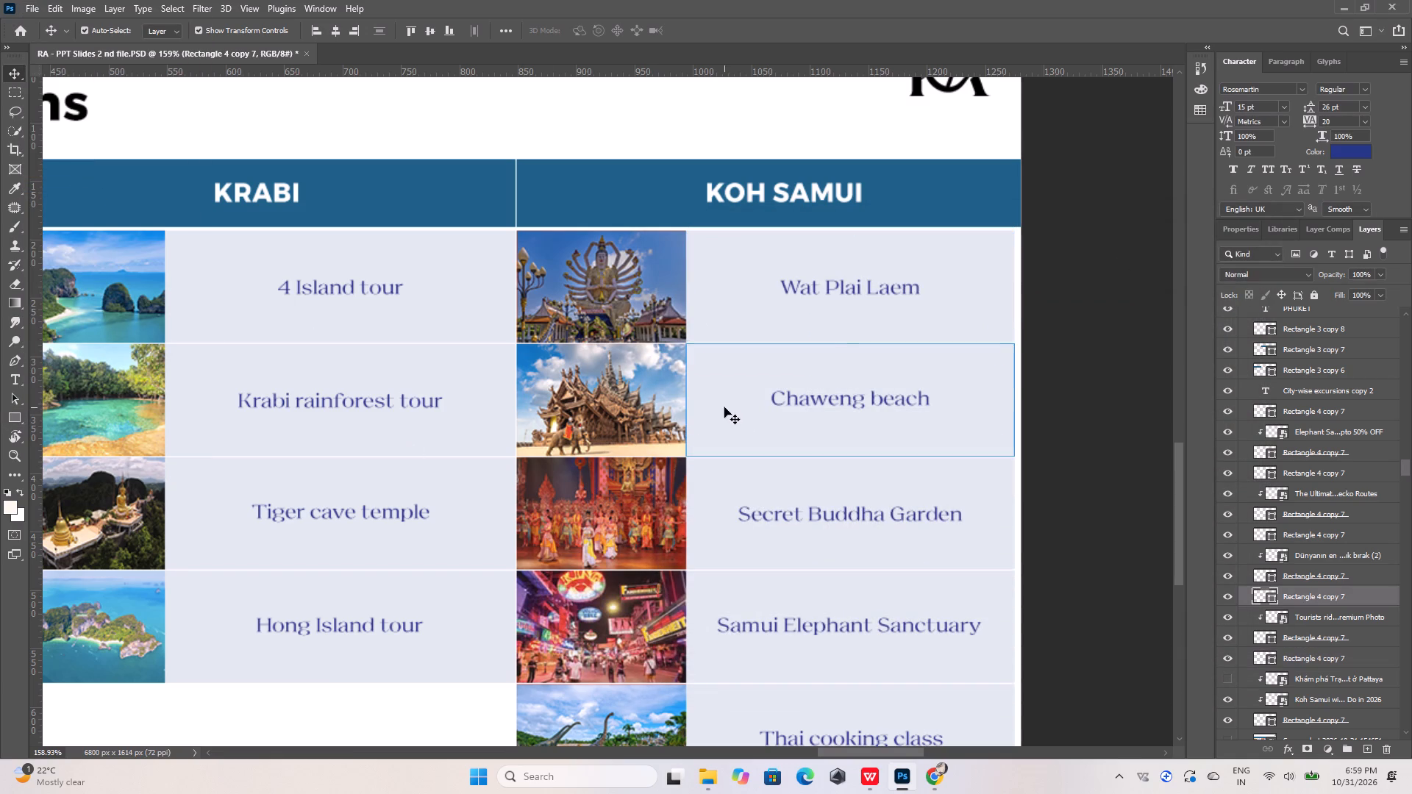
pyautogui.click(11, 421)
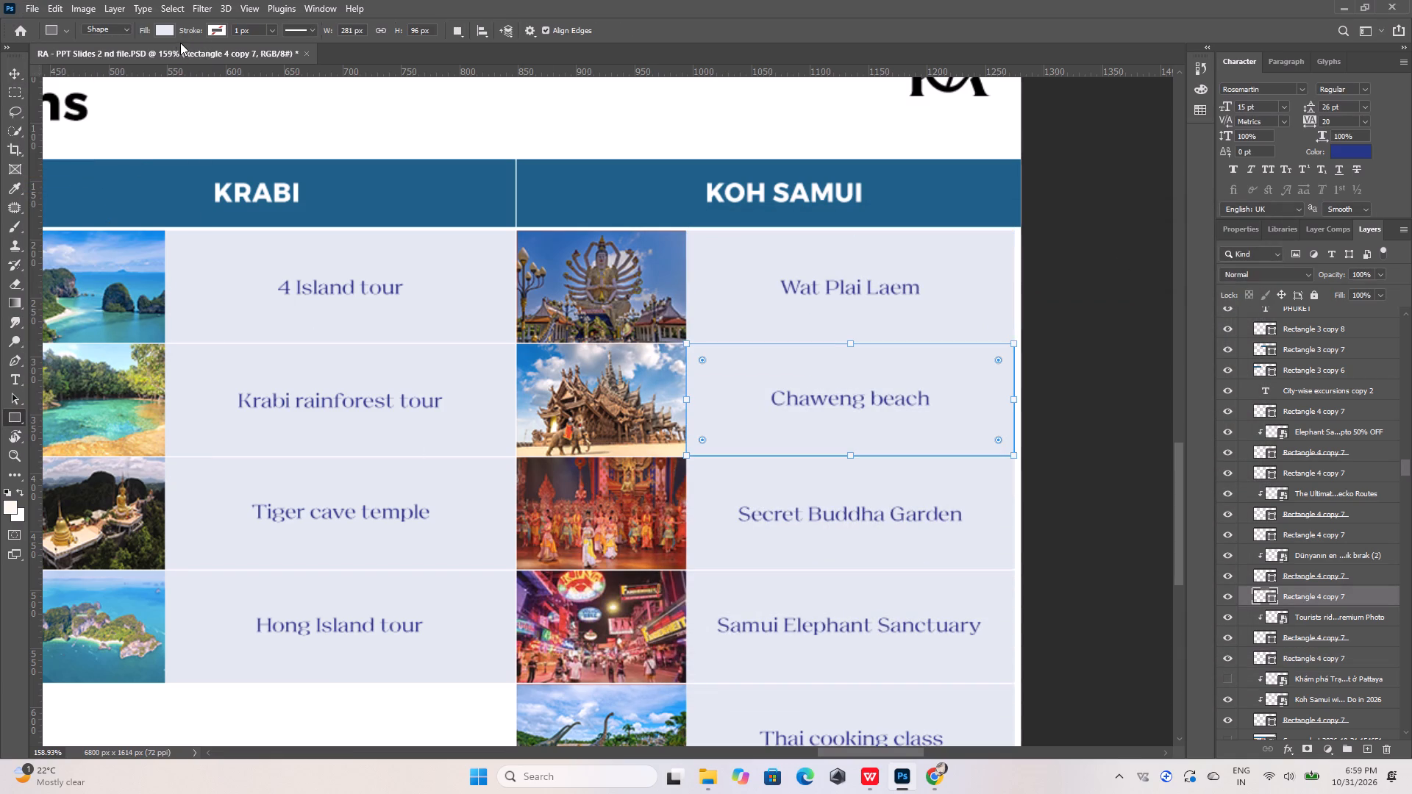
pyautogui.click(173, 32)
pyautogui.click(127, 107)
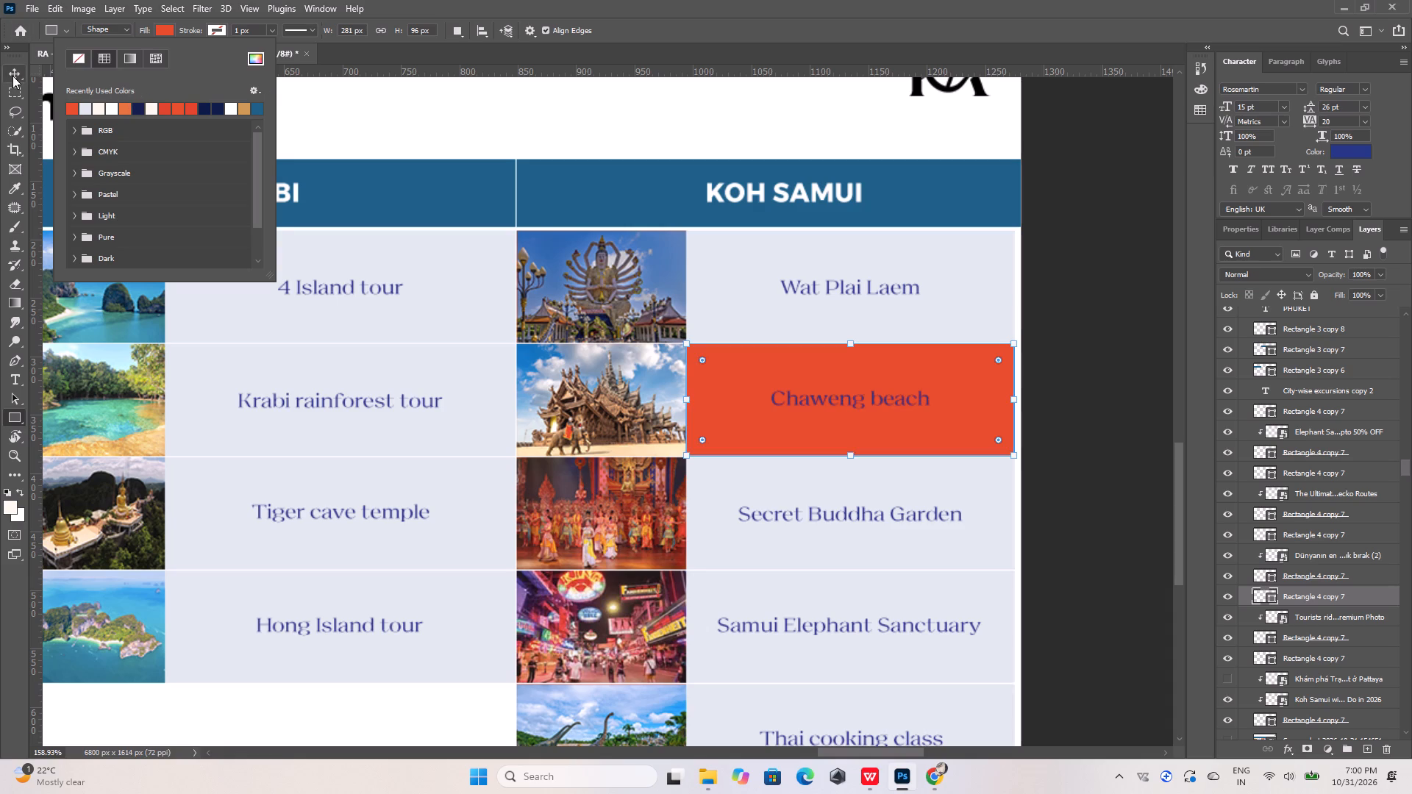
pyautogui.click(13, 76)
pyautogui.click(446, 126)
# Save the document on the computer over RA - PPT Slides 2 nd file in Downloads, as a PSD with Maximize Compatibility.
pyautogui.click(26, 1)
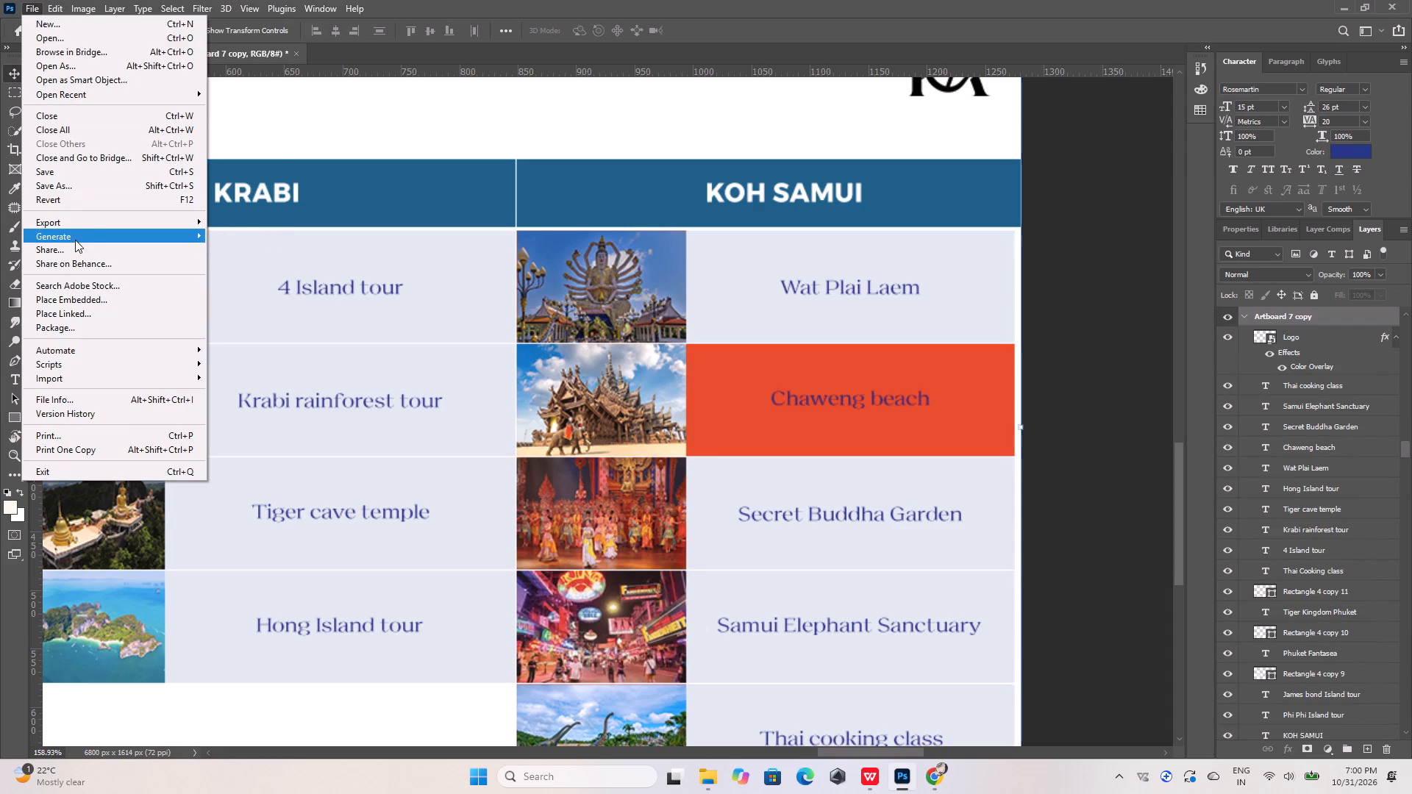
pyautogui.click(104, 186)
pyautogui.click(1086, 584)
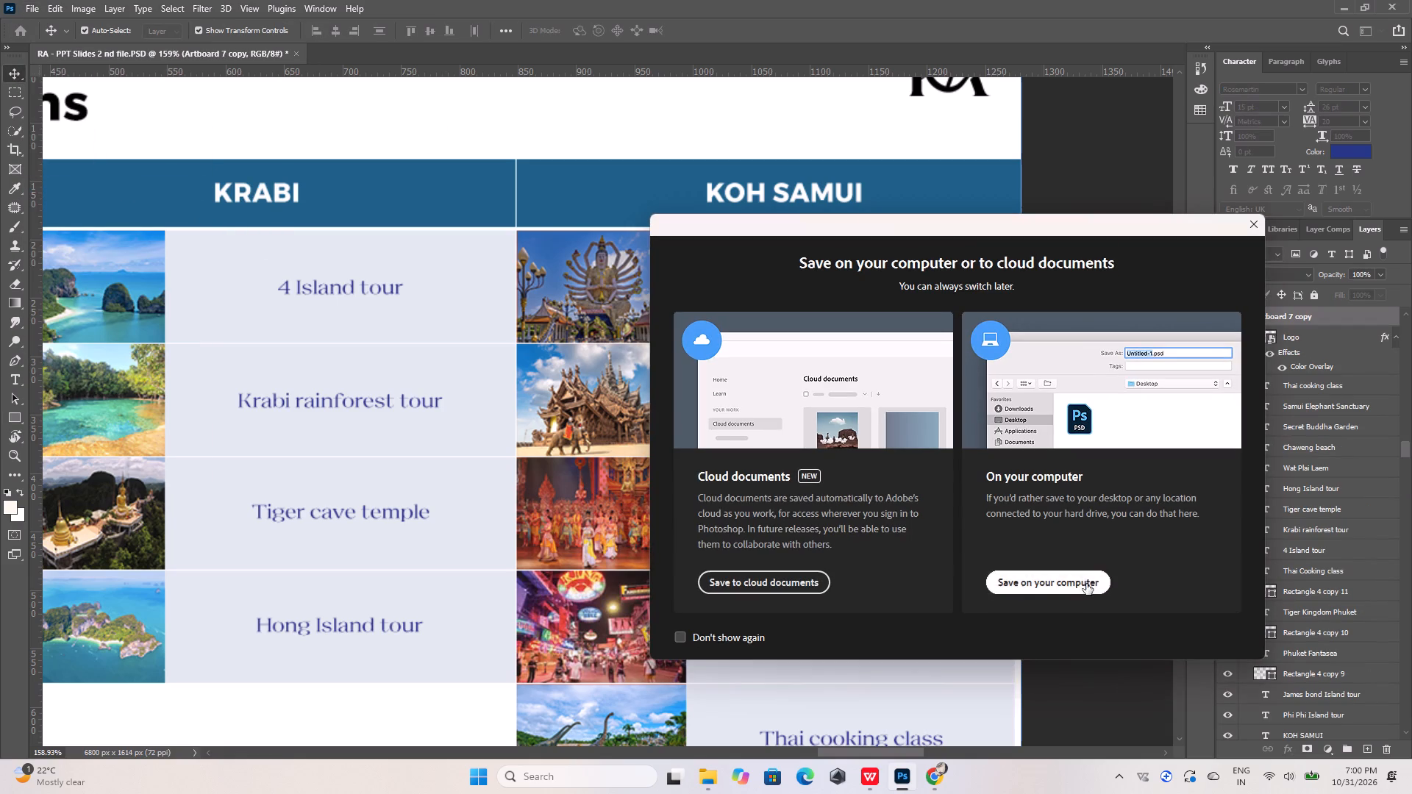
pyautogui.click(588, 407)
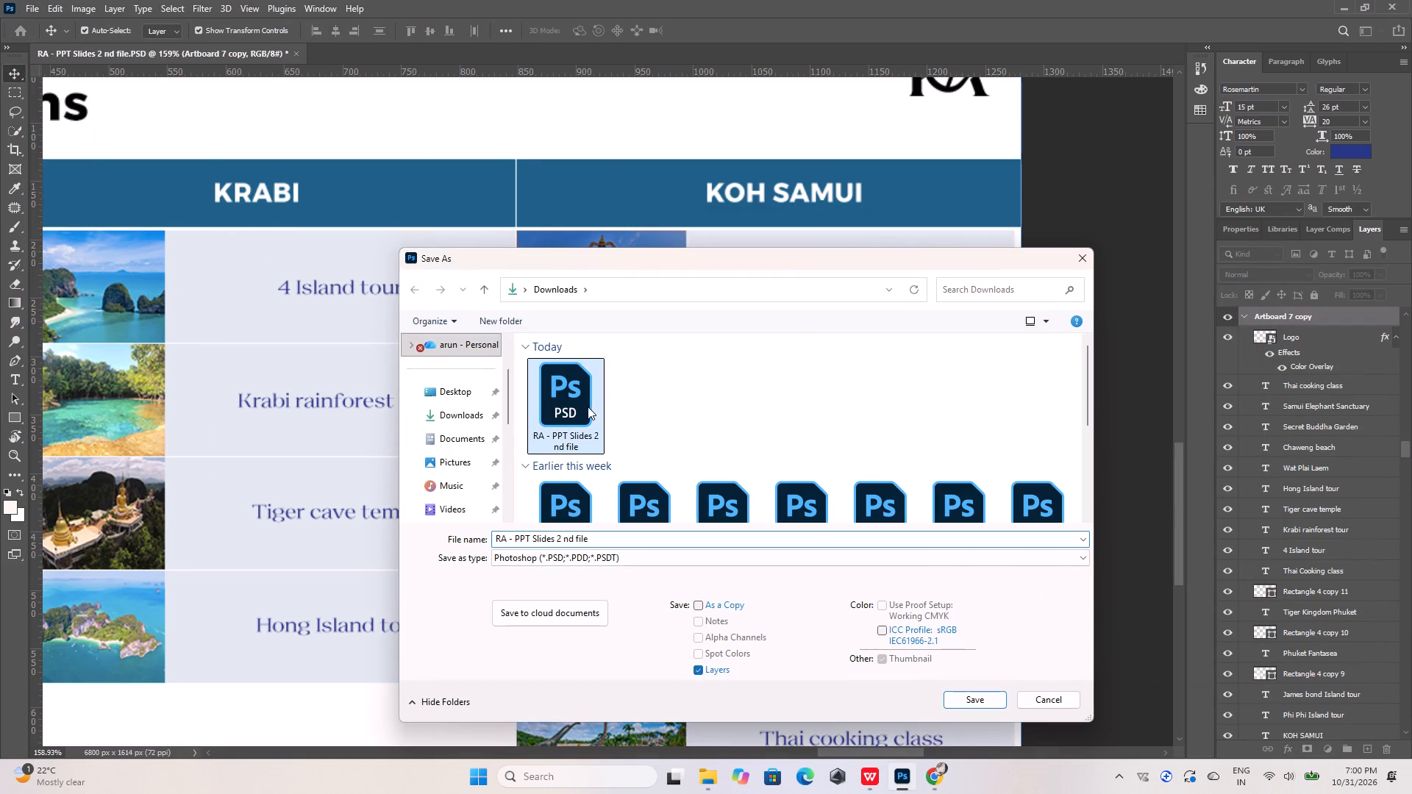
pyautogui.click(980, 697)
pyautogui.click(746, 392)
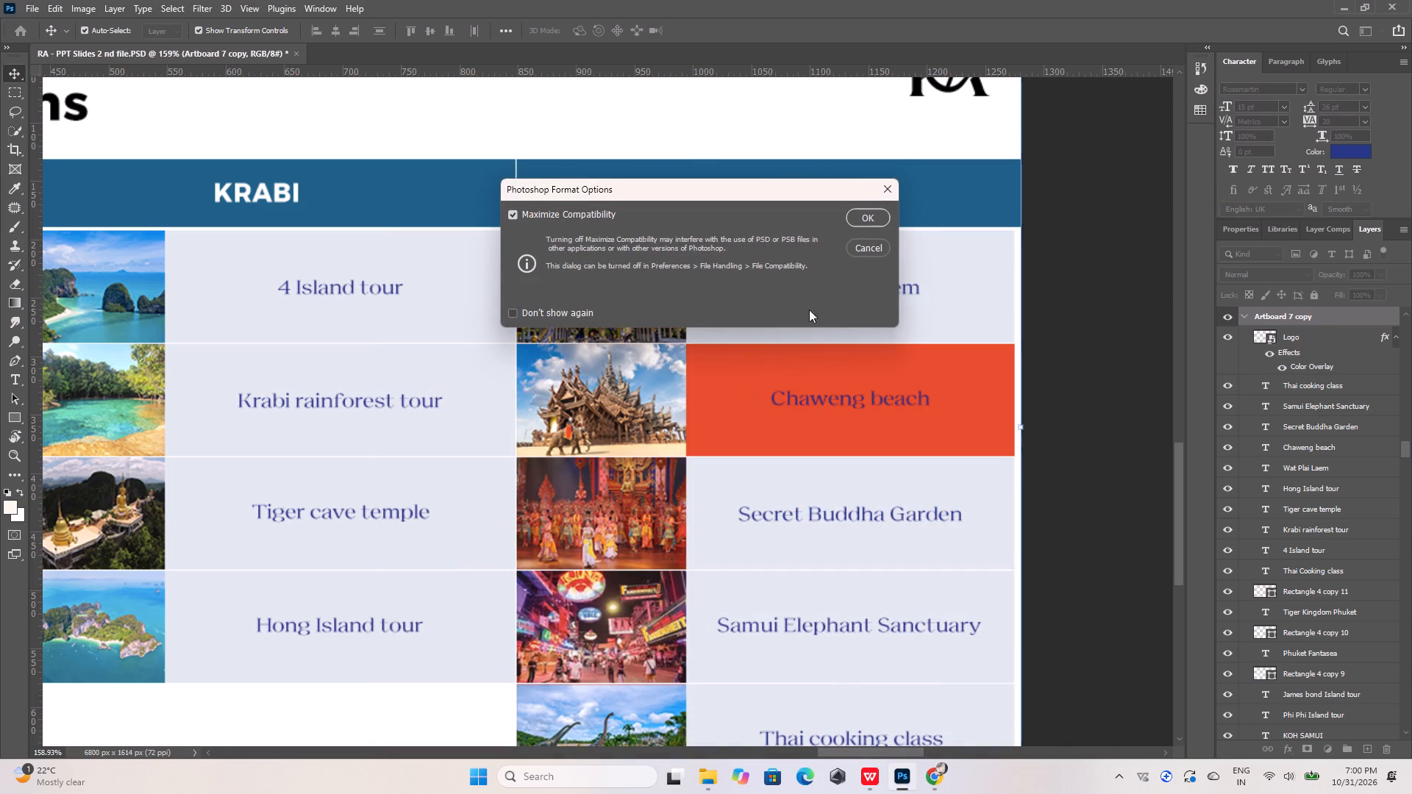
pyautogui.click(871, 217)
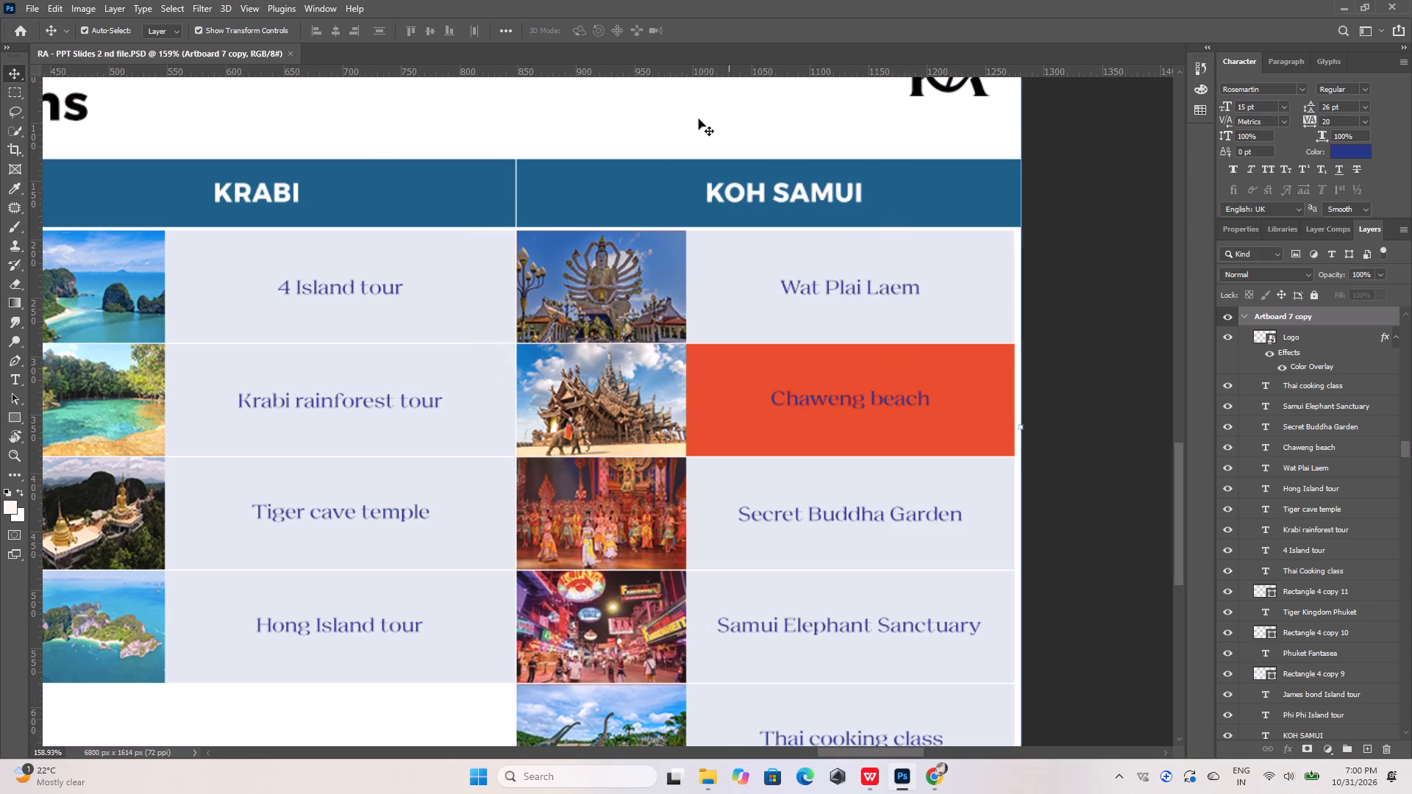
# Save the PSD once more over RA - PPT Slides 2 nd file in Downloads, keeping layers and Maximize Compatibility.
pyautogui.click(31, 4)
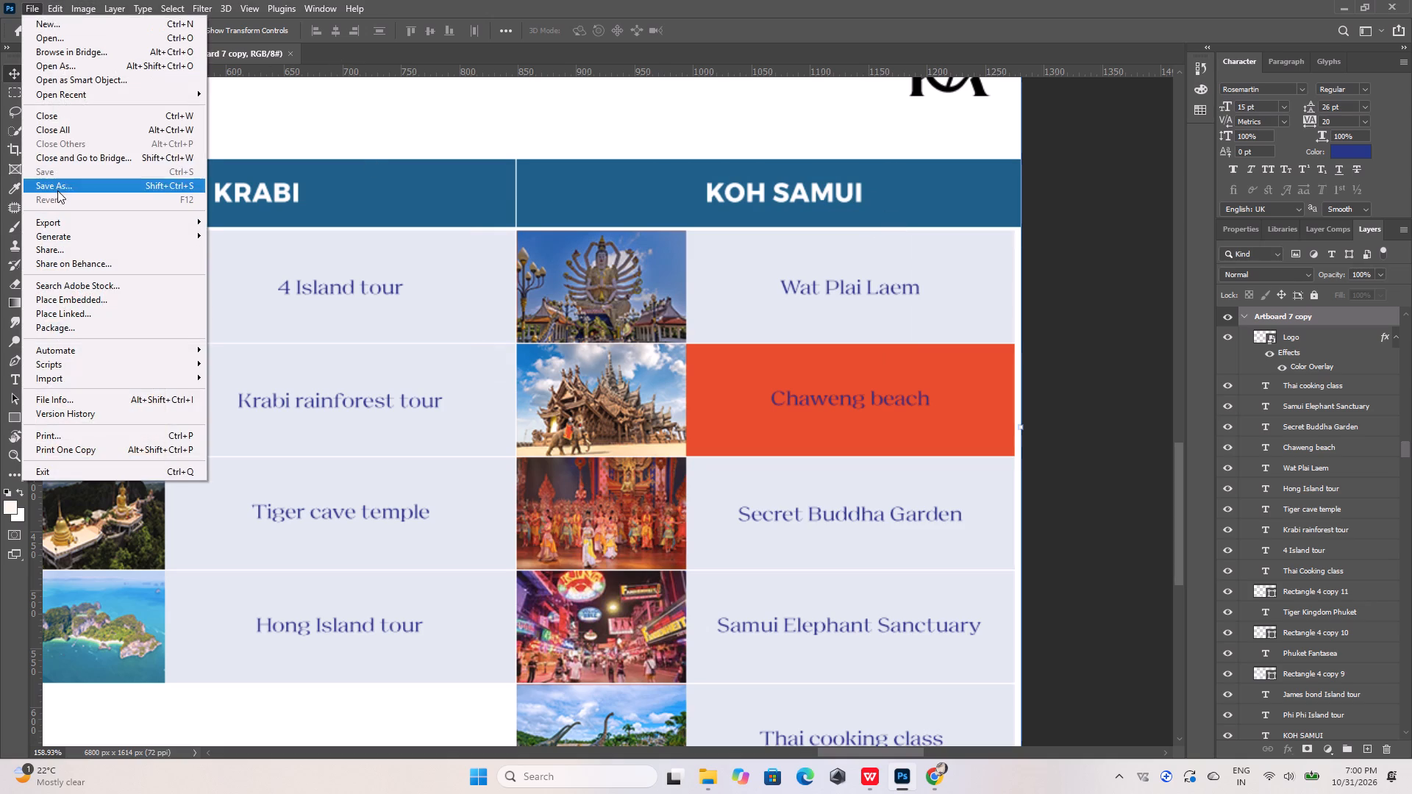
pyautogui.click(60, 187)
pyautogui.click(1019, 588)
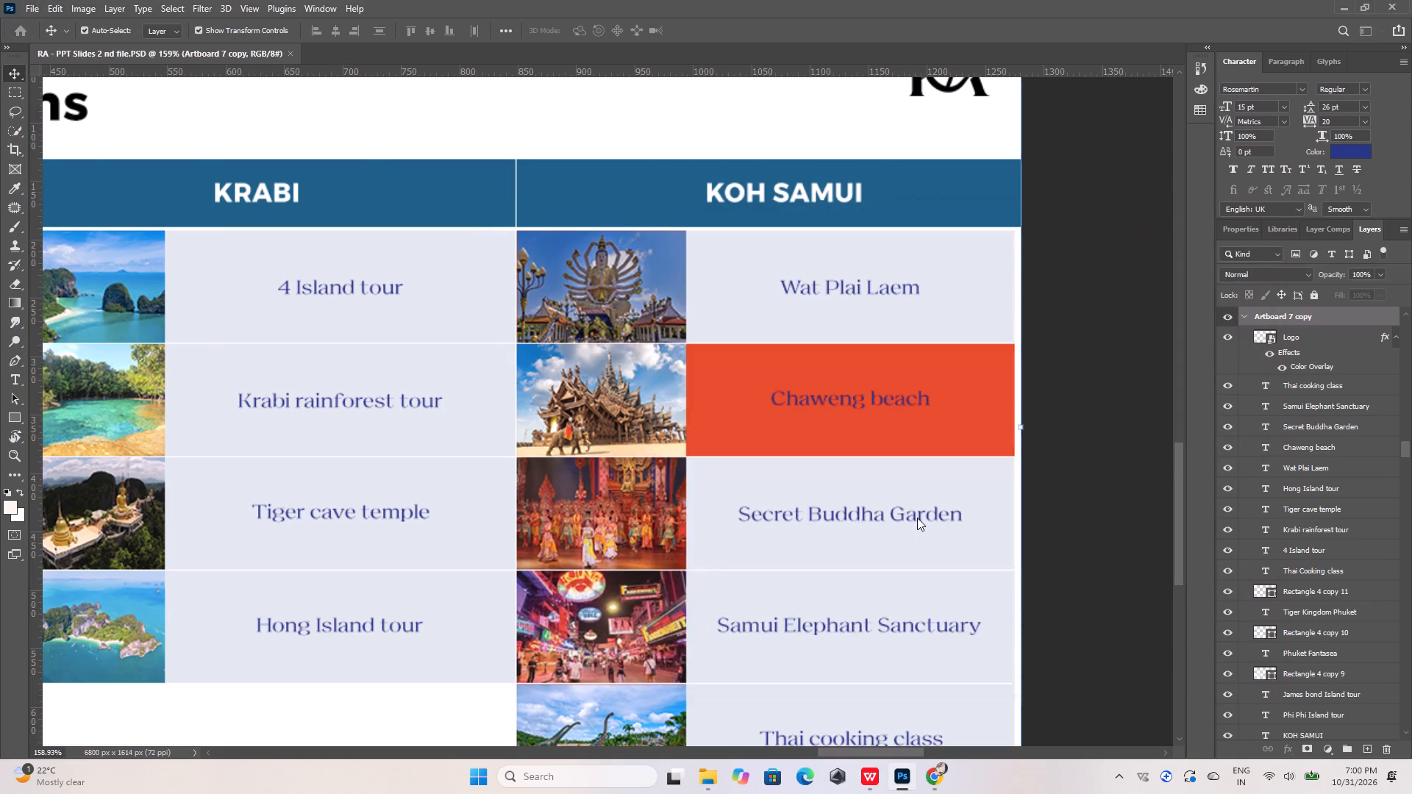
pyautogui.click(578, 416)
pyautogui.click(969, 702)
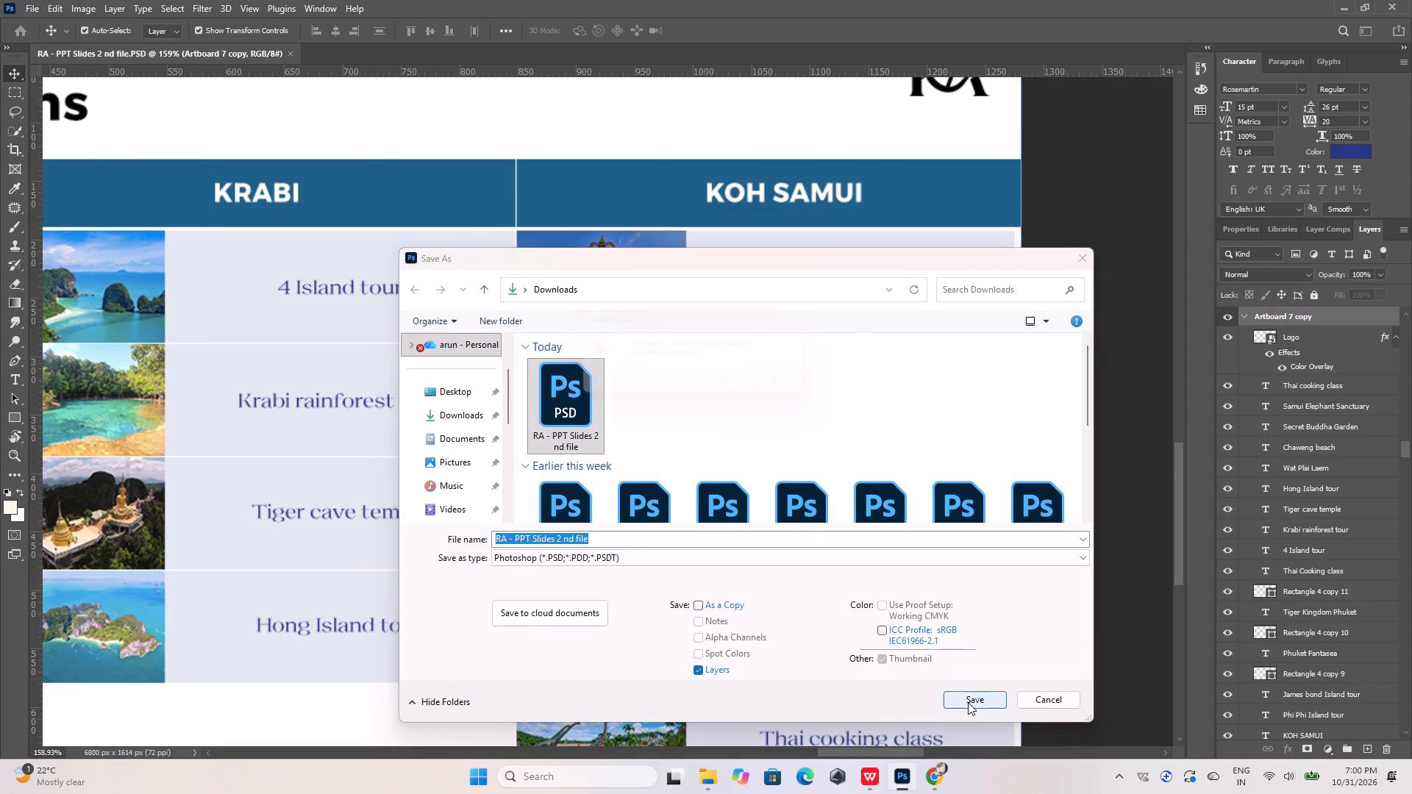
pyautogui.click(734, 379)
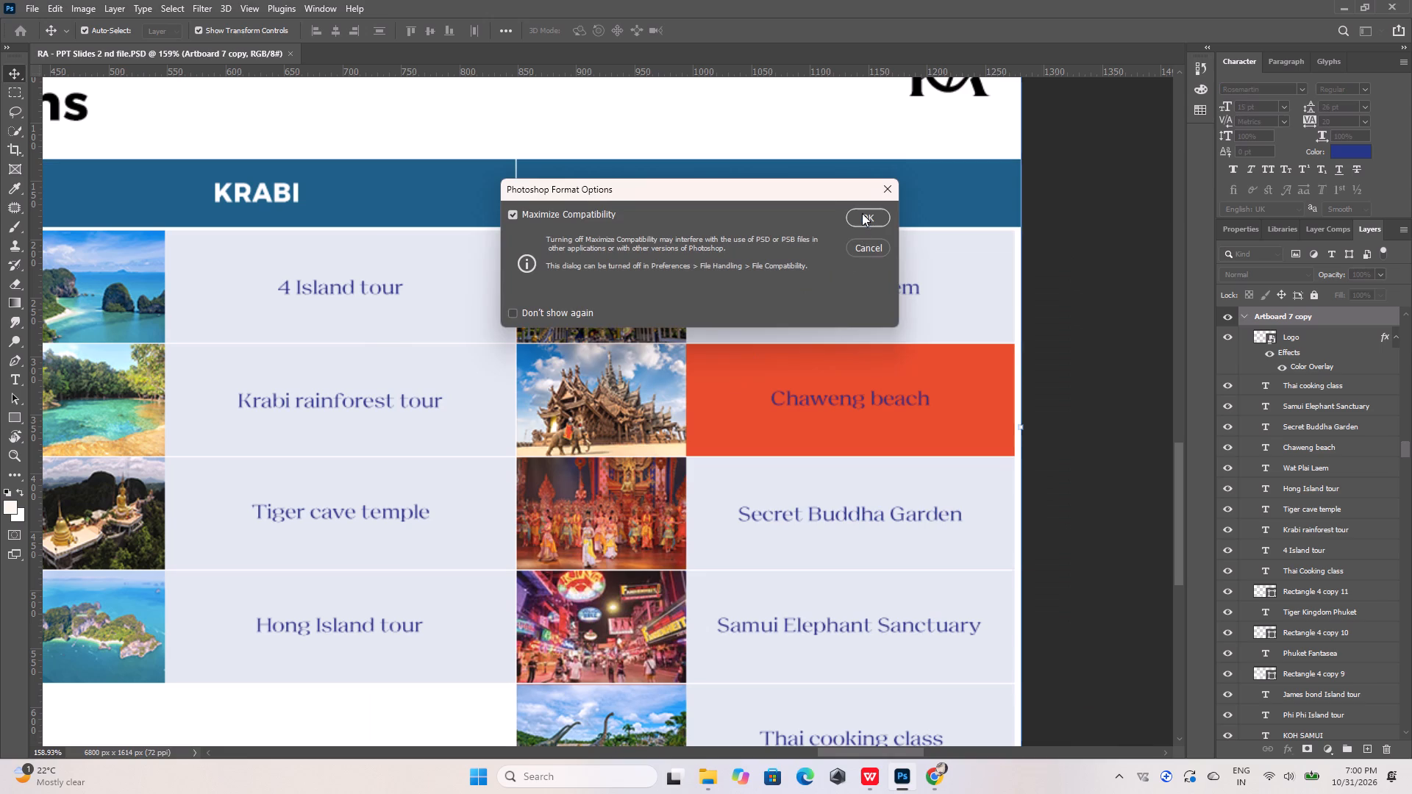
pyautogui.click(862, 213)
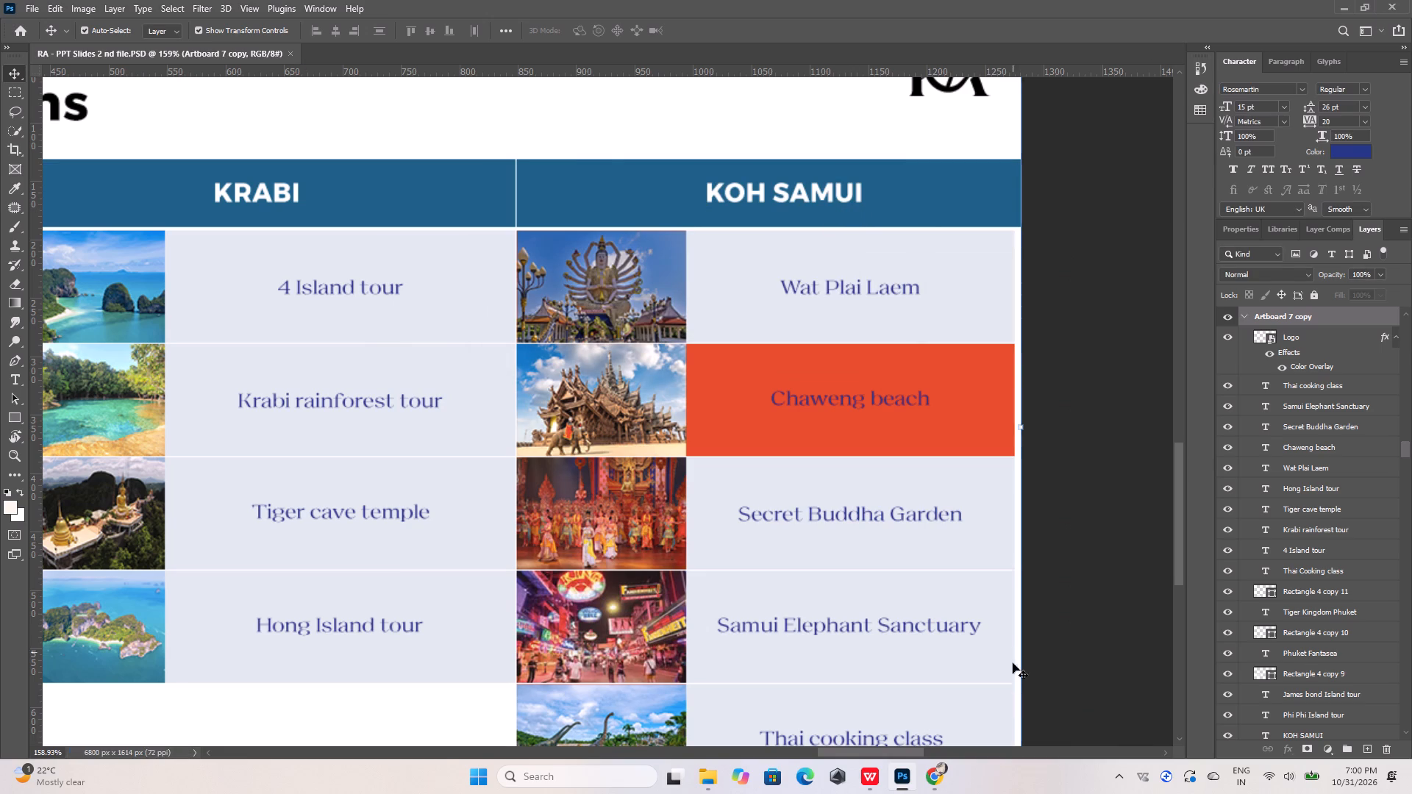
# Close the open Chrome, Photoshop and File Explorer windows, leaving only the desktop.
pyautogui.click(925, 770)
pyautogui.click(1391, 9)
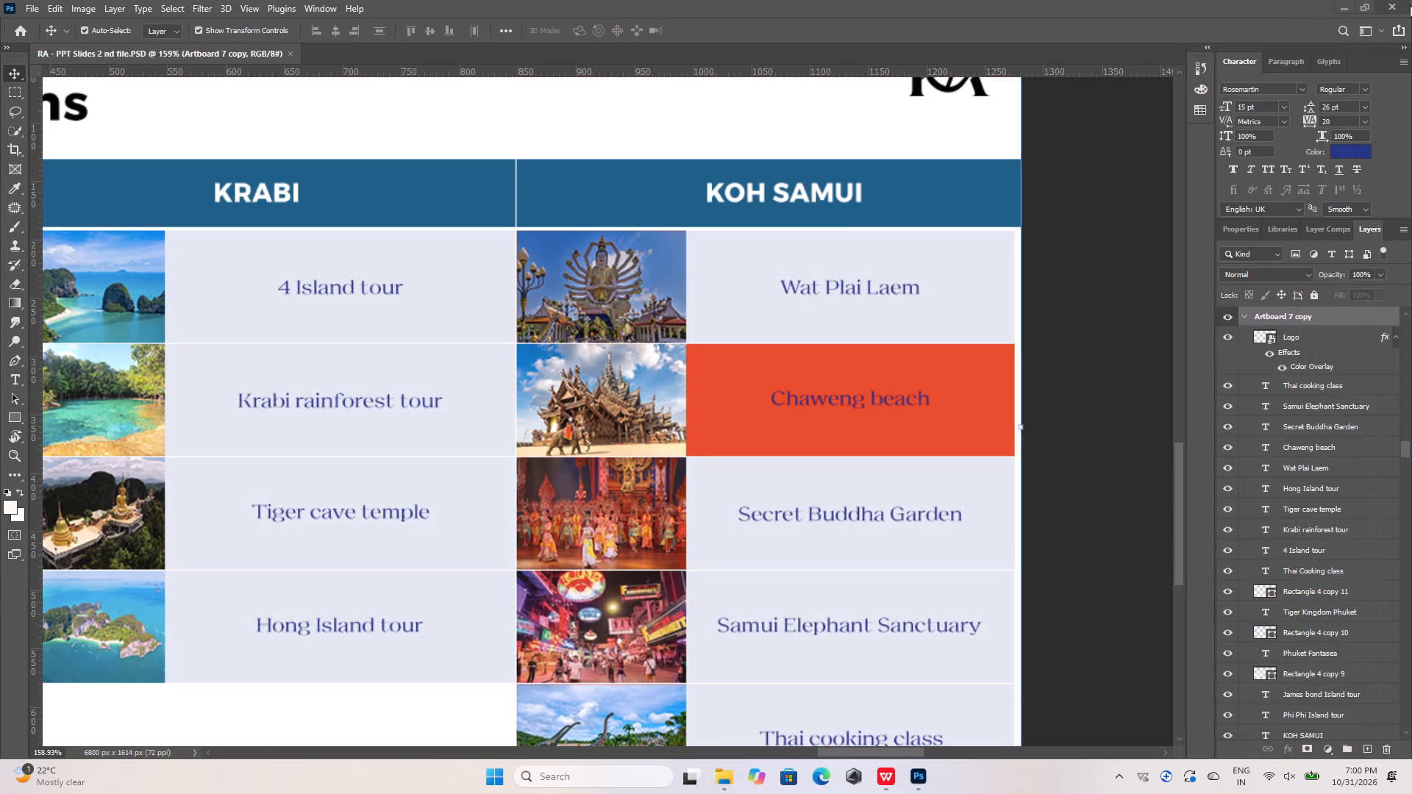
pyautogui.click(1407, 1)
pyautogui.click(1405, 0)
pyautogui.tripleClick(1405, 1)
pyautogui.doubleClick(1403, 1)
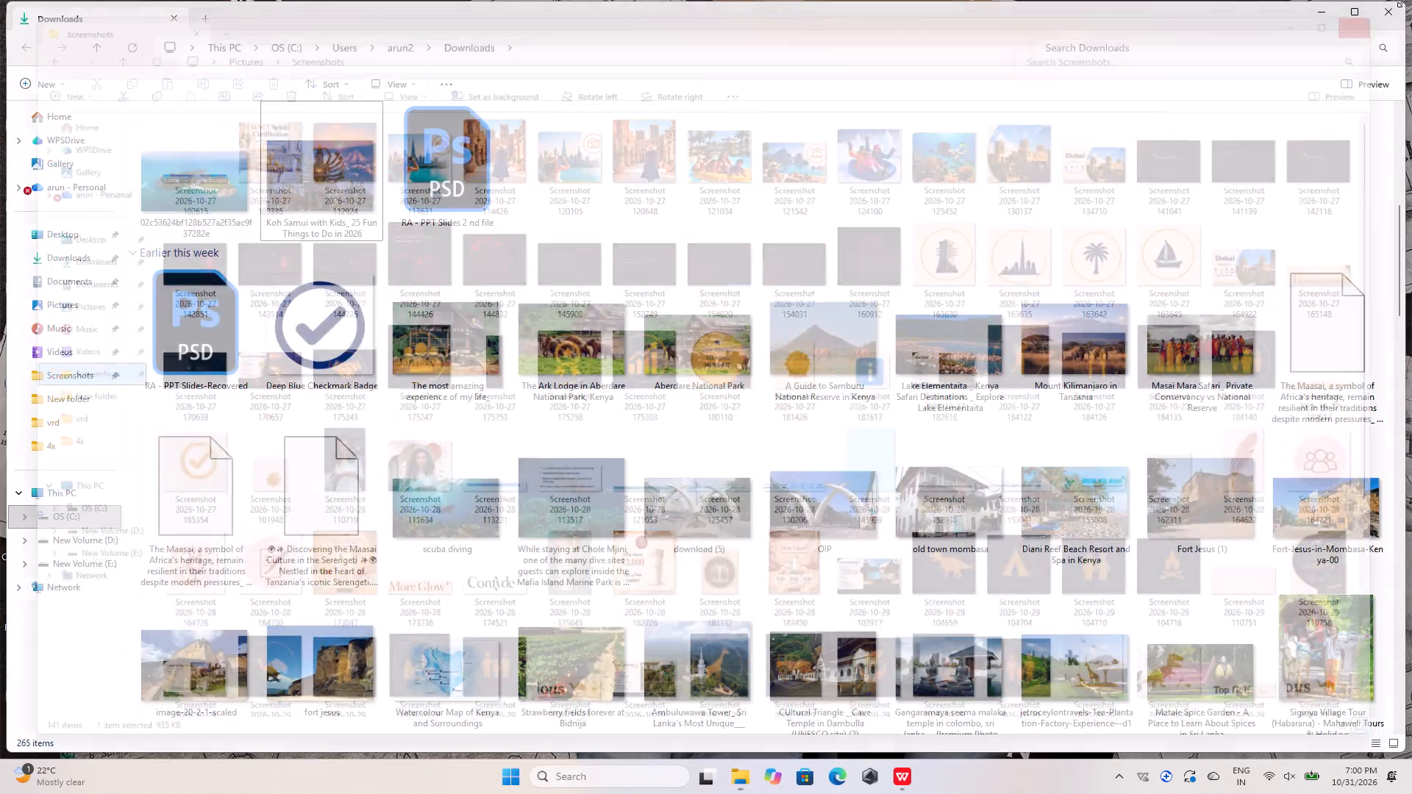
pyautogui.tripleClick(1395, 11)
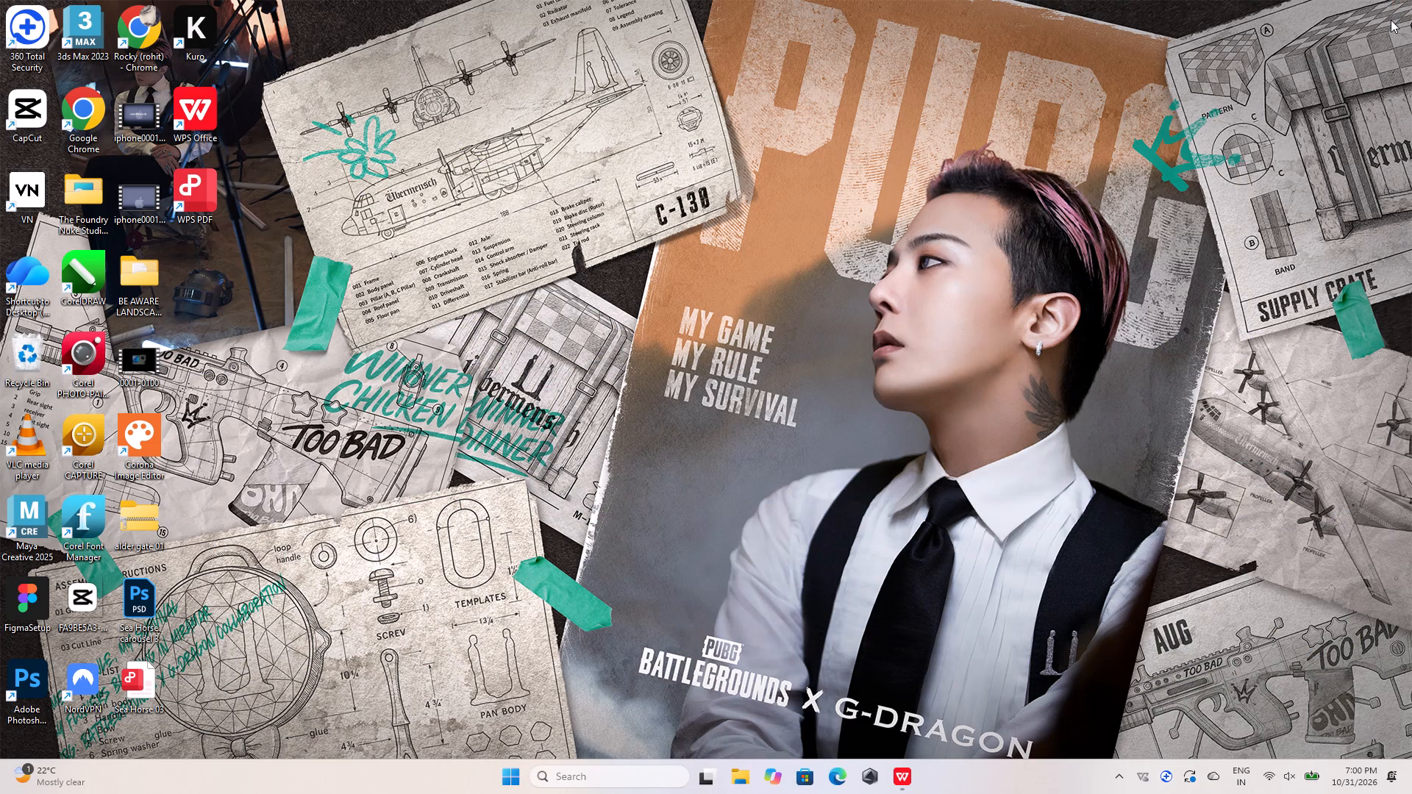
# Shut down the computer from the desktop.
pyautogui.hotkey('alt', 'F4')
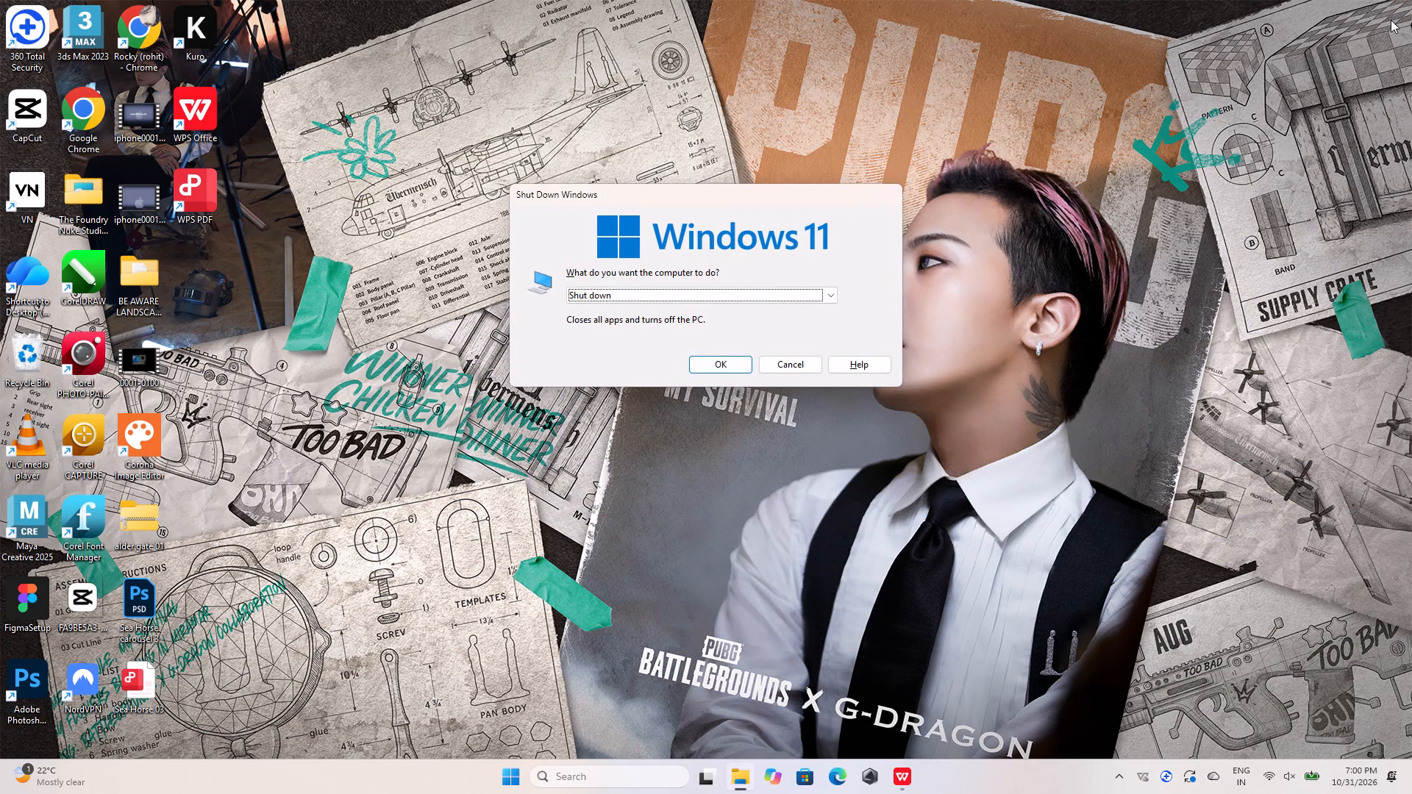
pyautogui.press('Return')
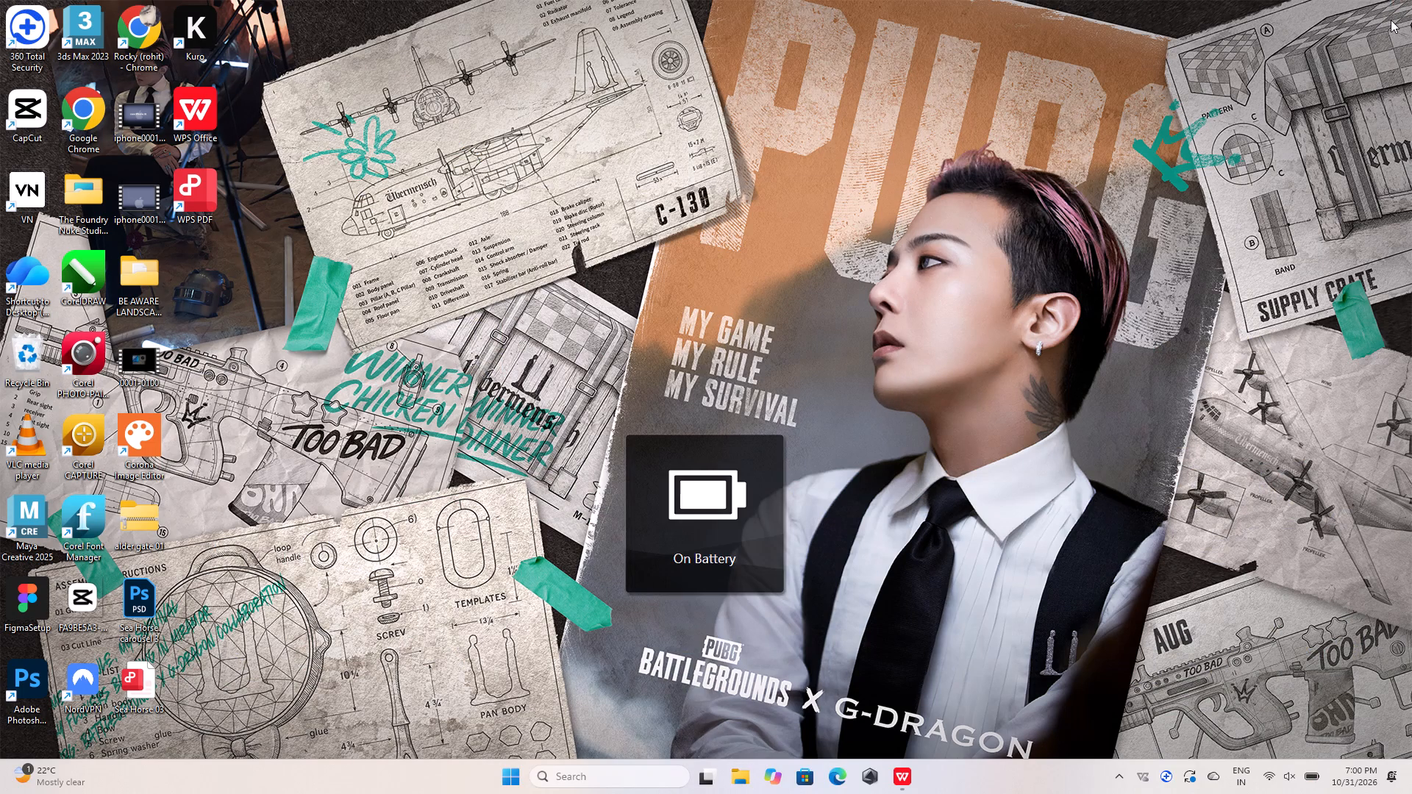